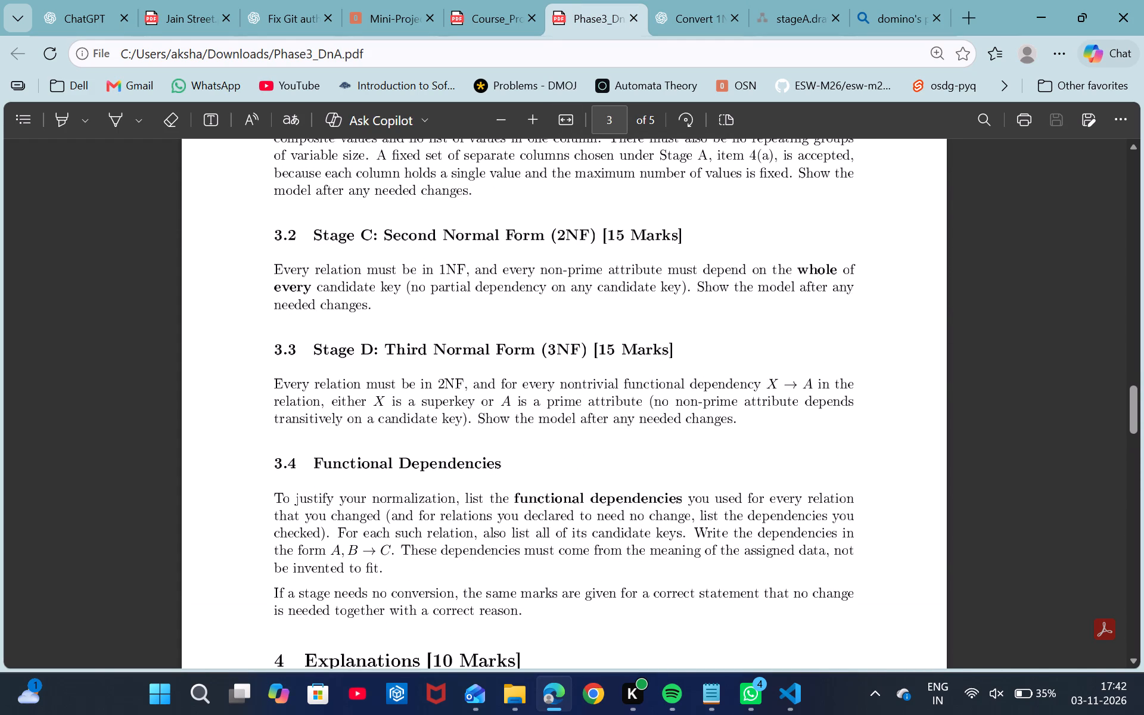
pyautogui.scroll(-1, 524, 404)
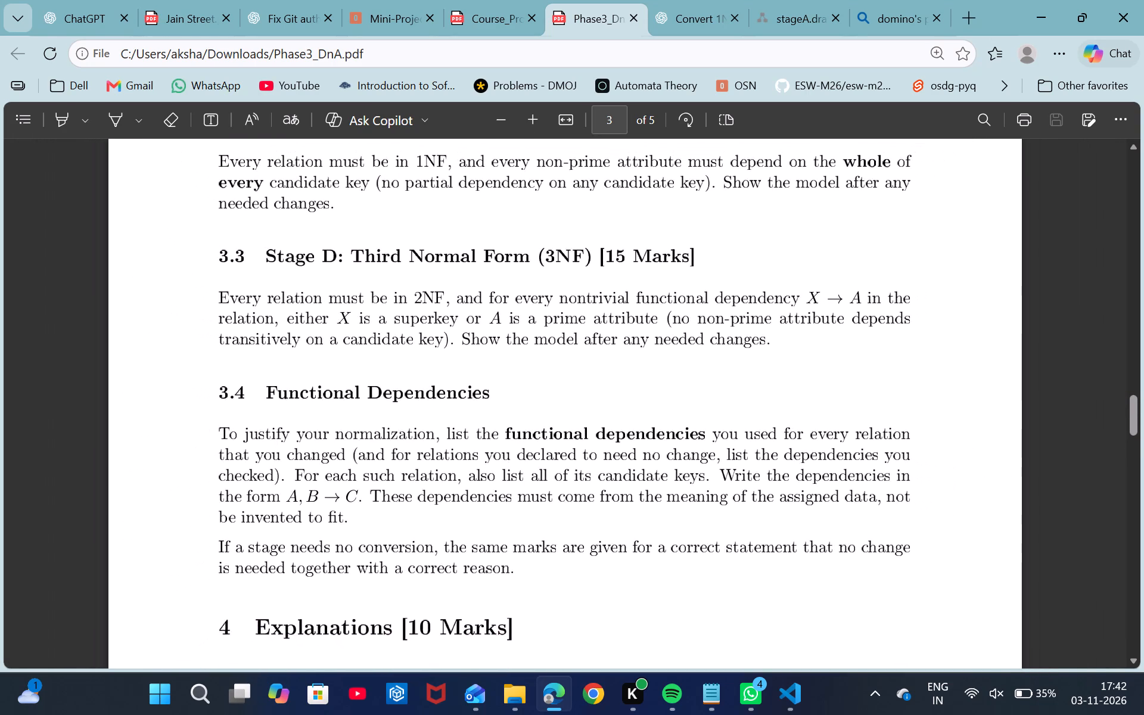
pyautogui.scroll(-6, 524, 404)
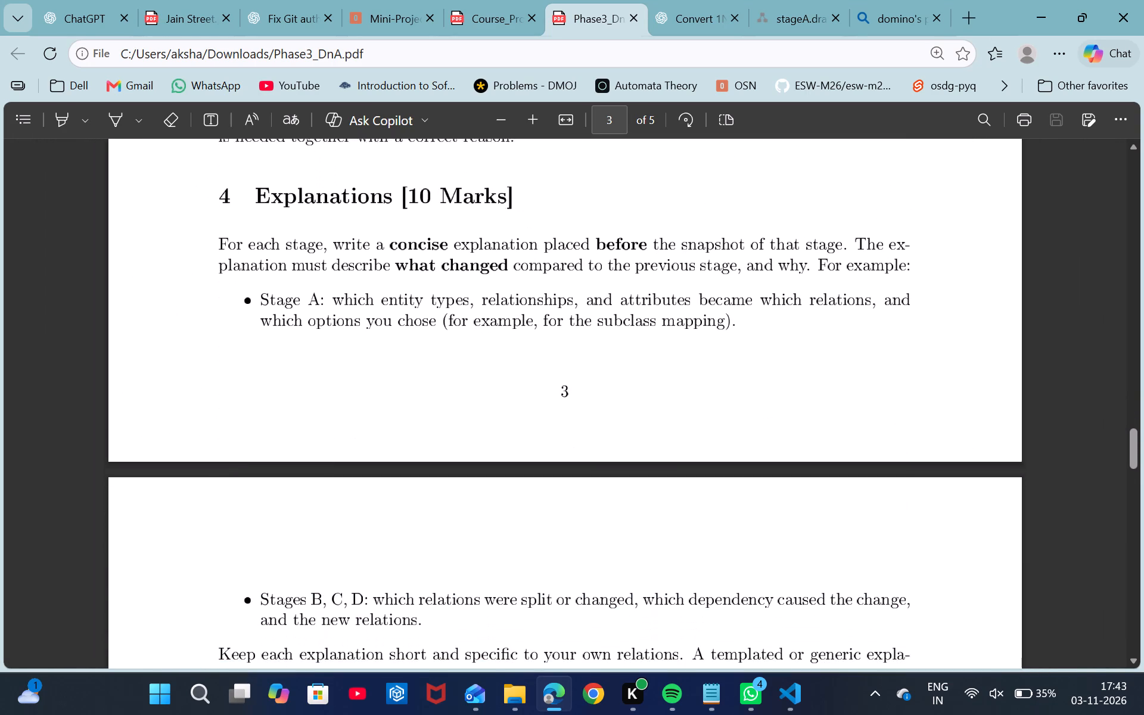
# Read the assignment's sections on explanations, diagram quality and notation, and submission format with the GenAI statement.
pyautogui.scroll(-1, 524, 404)
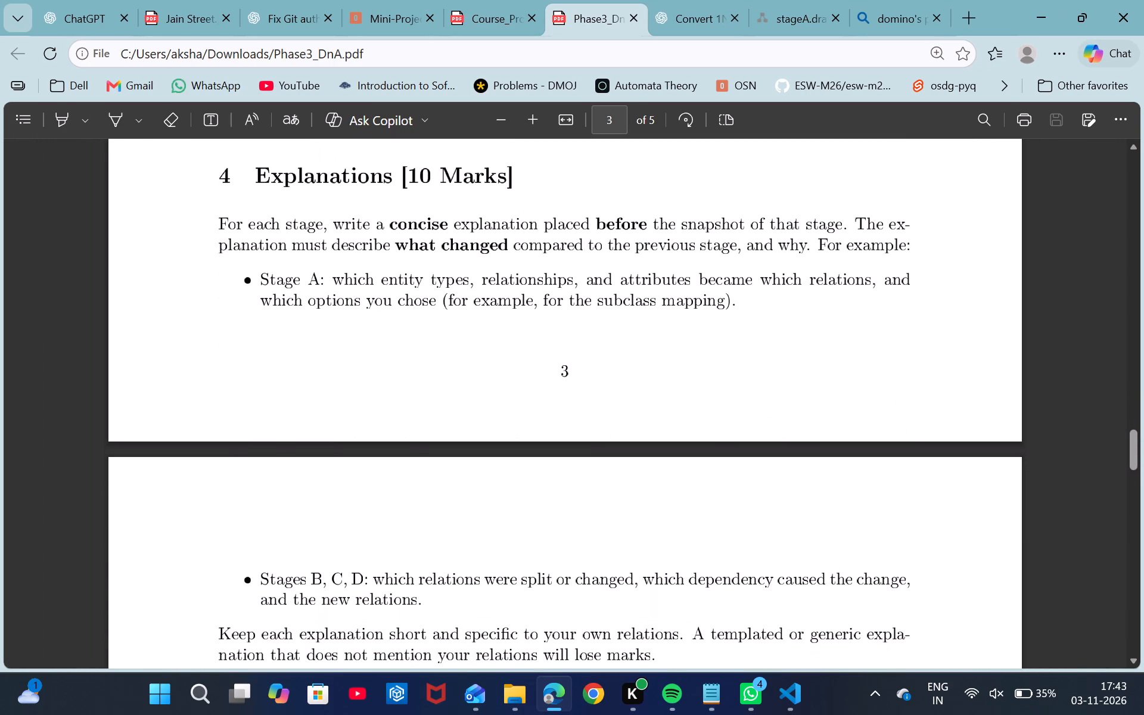
pyautogui.scroll(-6, 524, 404)
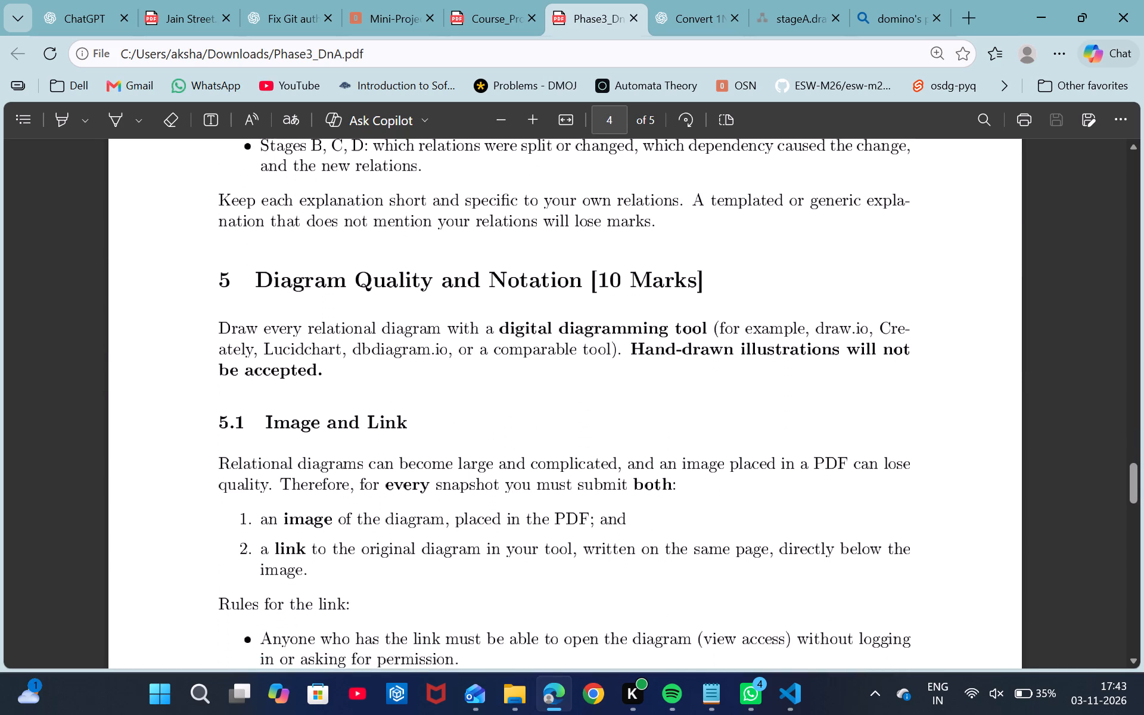
pyautogui.scroll(-3, 524, 404)
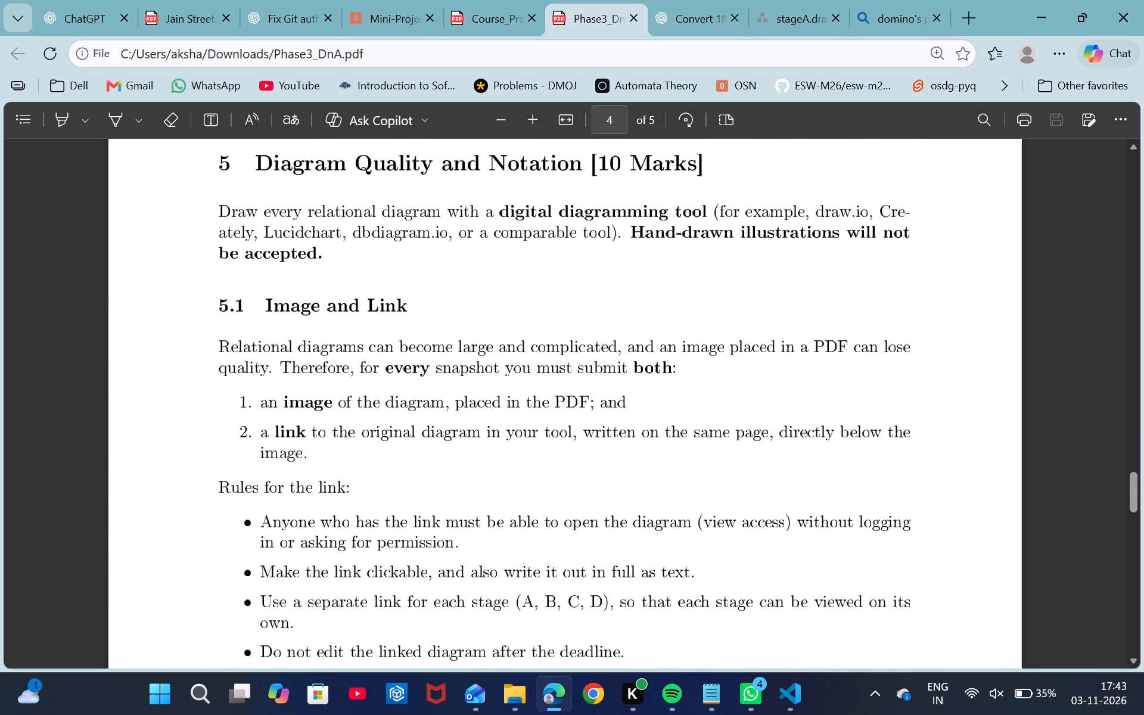
pyautogui.scroll(-3, 524, 404)
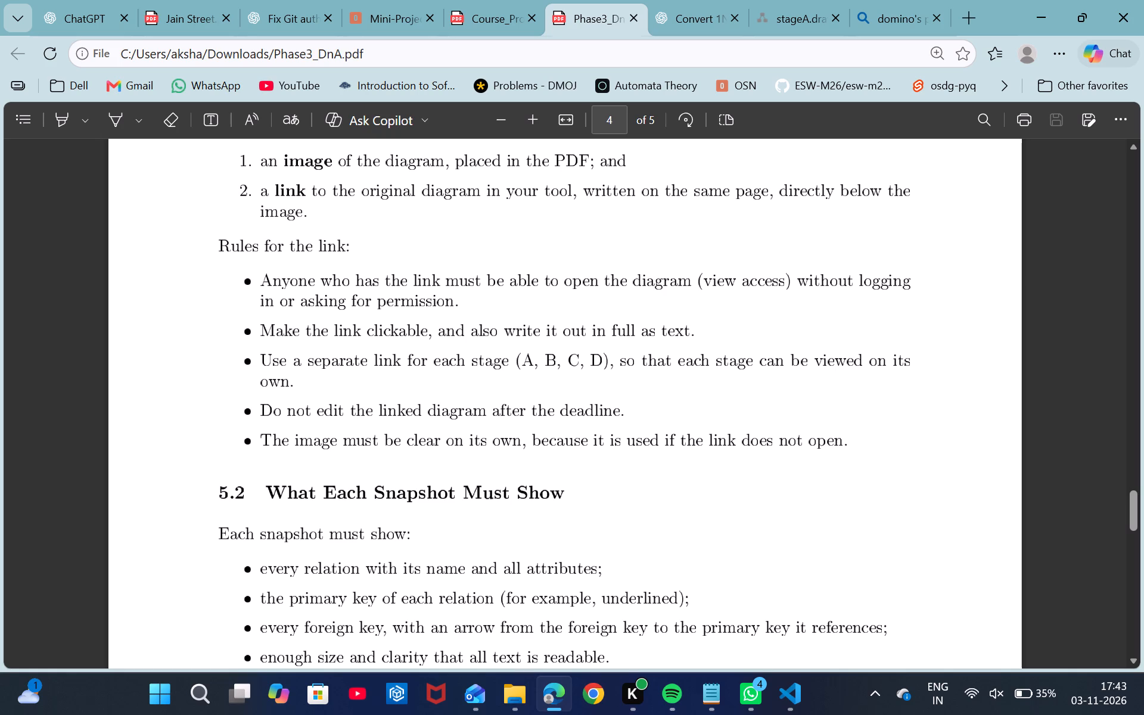
pyautogui.scroll(-5, 524, 404)
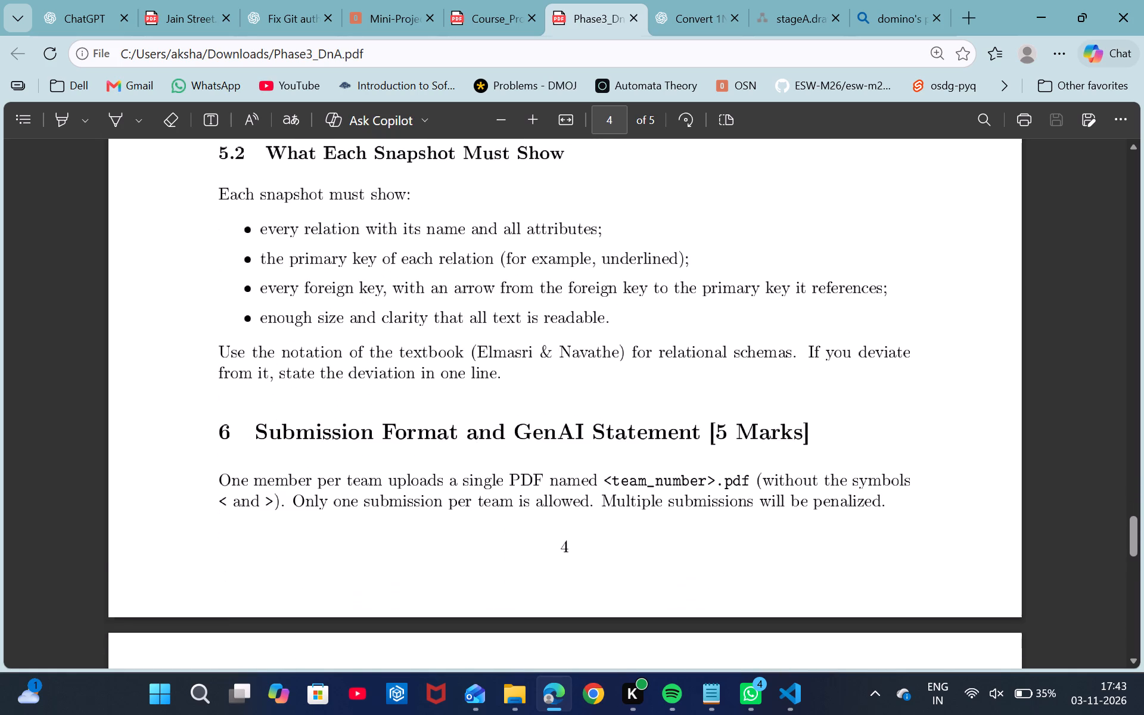
pyautogui.scroll(-11, 524, 404)
pyautogui.scroll(8, 524, 404)
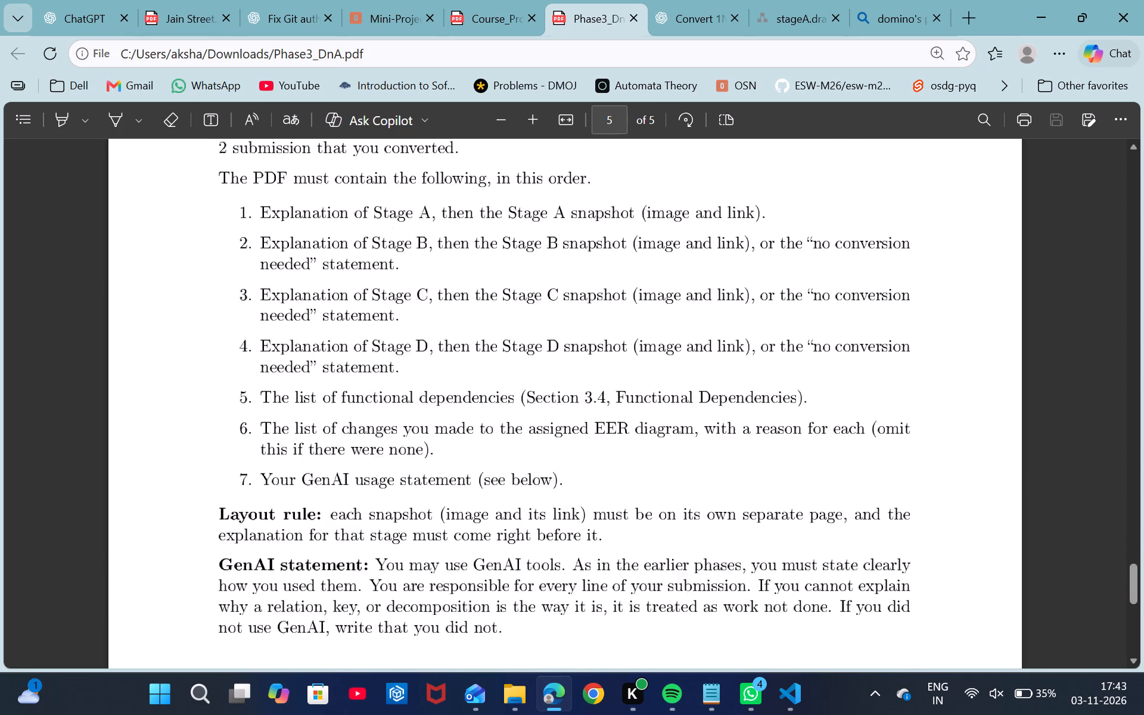
# Go back to page 2 of the assignment and review the no-change rule and the Stage A ER-to-relational mapping requirements.
pyautogui.scroll(16, 524, 404)
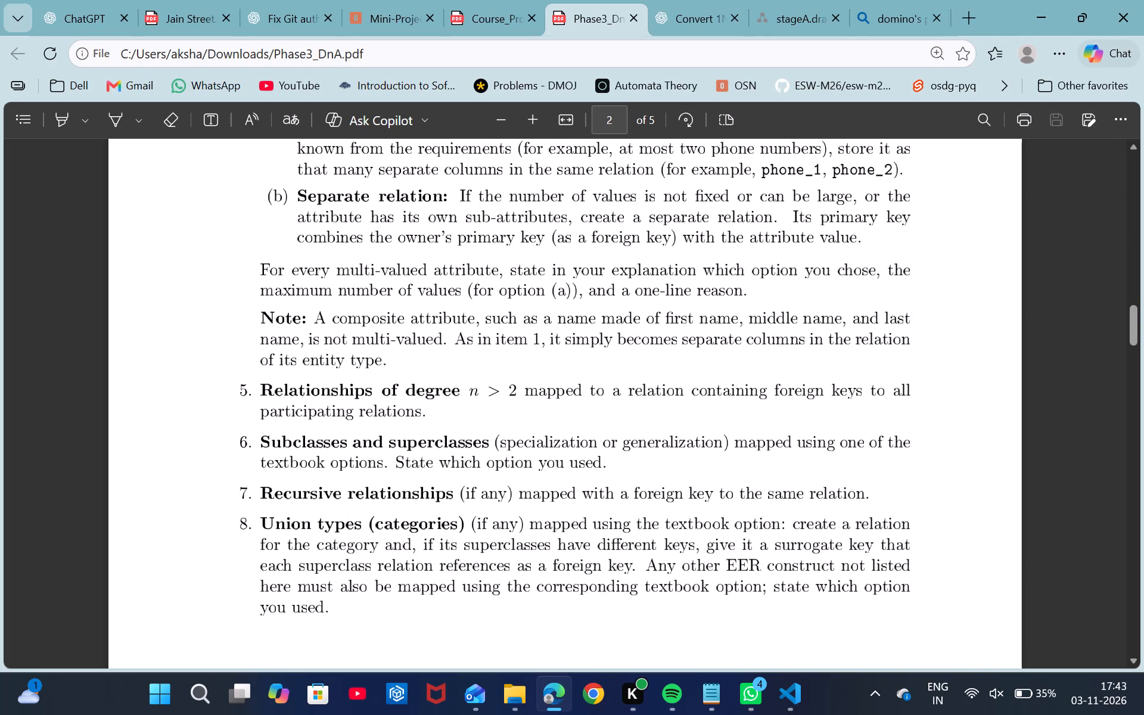
pyautogui.scroll(1, 524, 404)
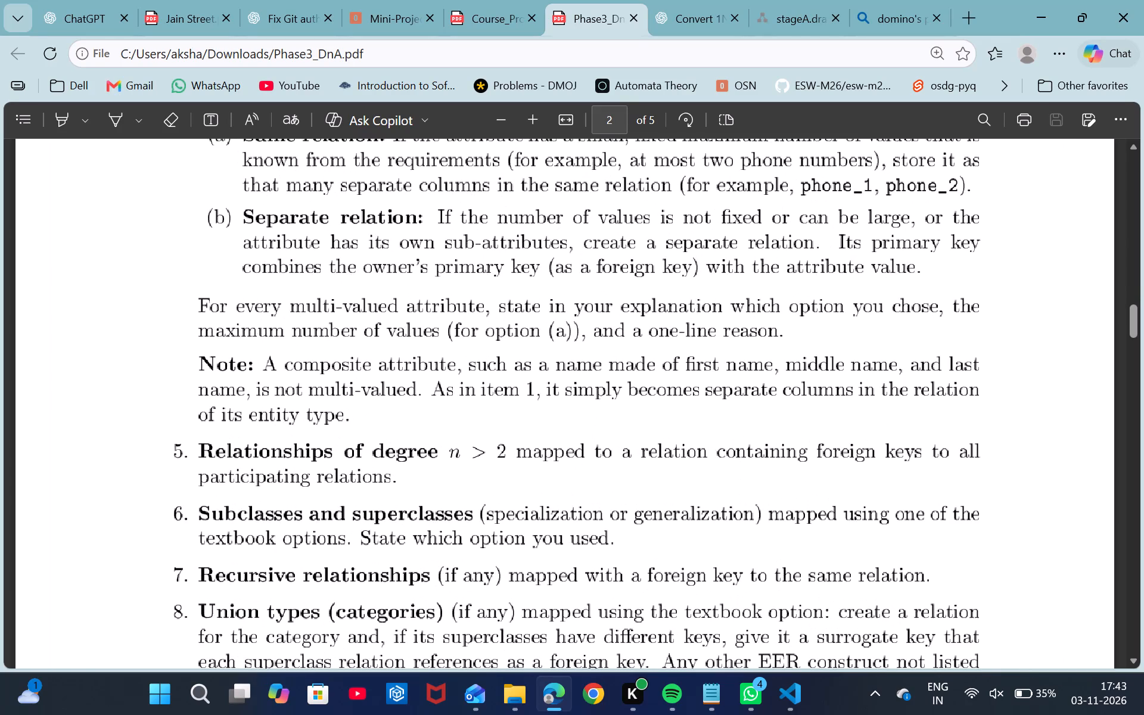
pyautogui.moveTo(202, 490); pyautogui.dragTo(400, 499)
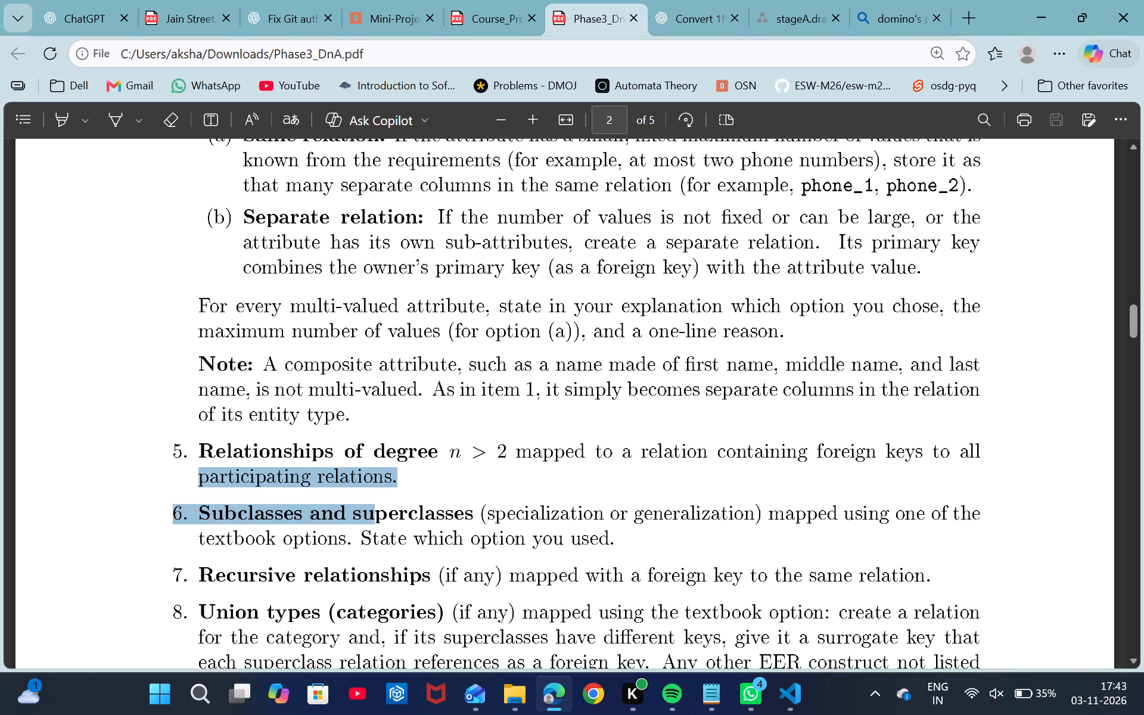
pyautogui.moveTo(400, 499); pyautogui.dragTo(472, 504)
pyautogui.click(422, 453)
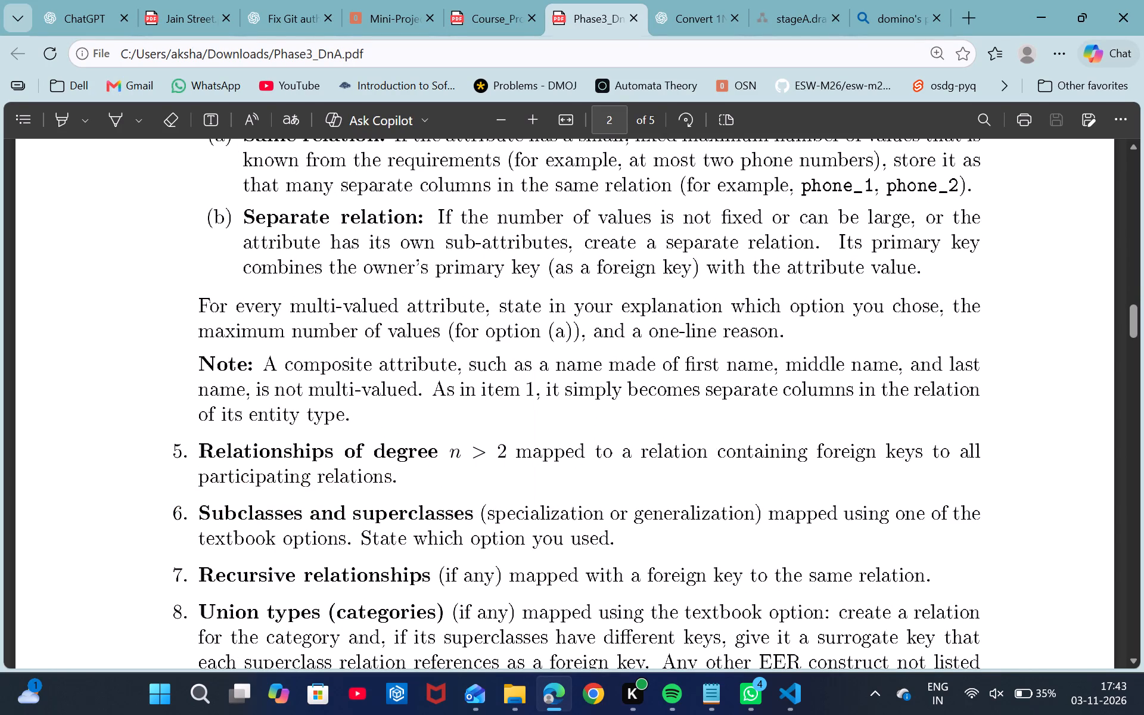
pyautogui.scroll(4, 387, 455)
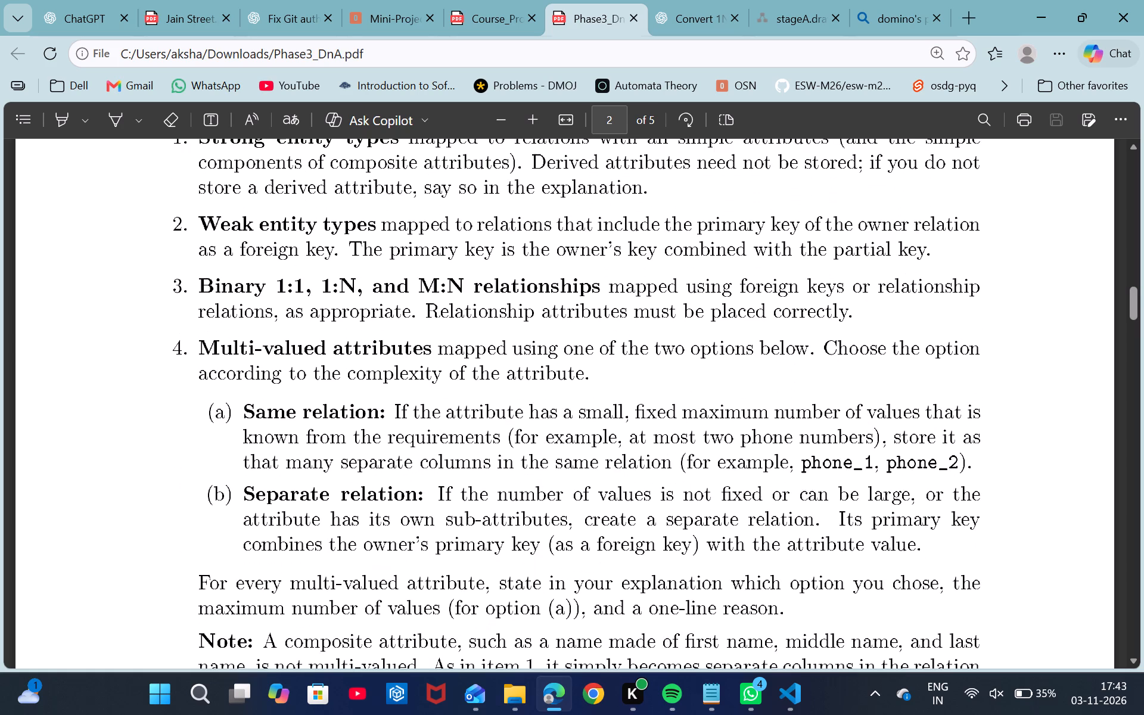
pyautogui.scroll(5, 387, 455)
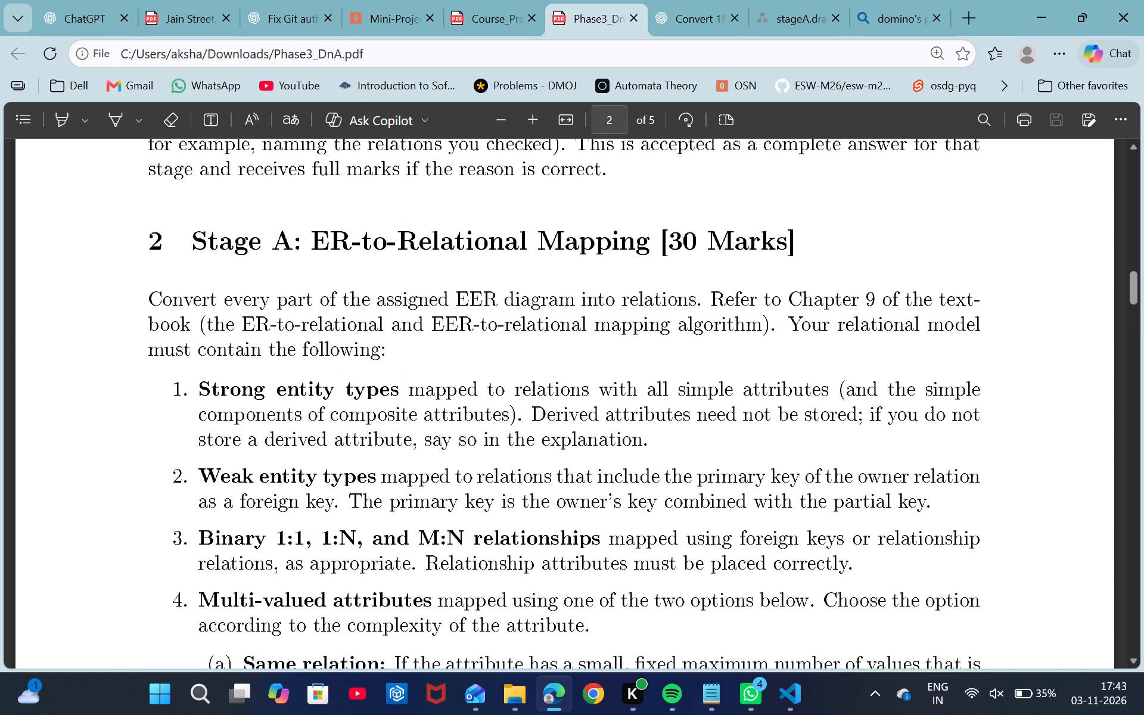
pyautogui.scroll(3, 387, 455)
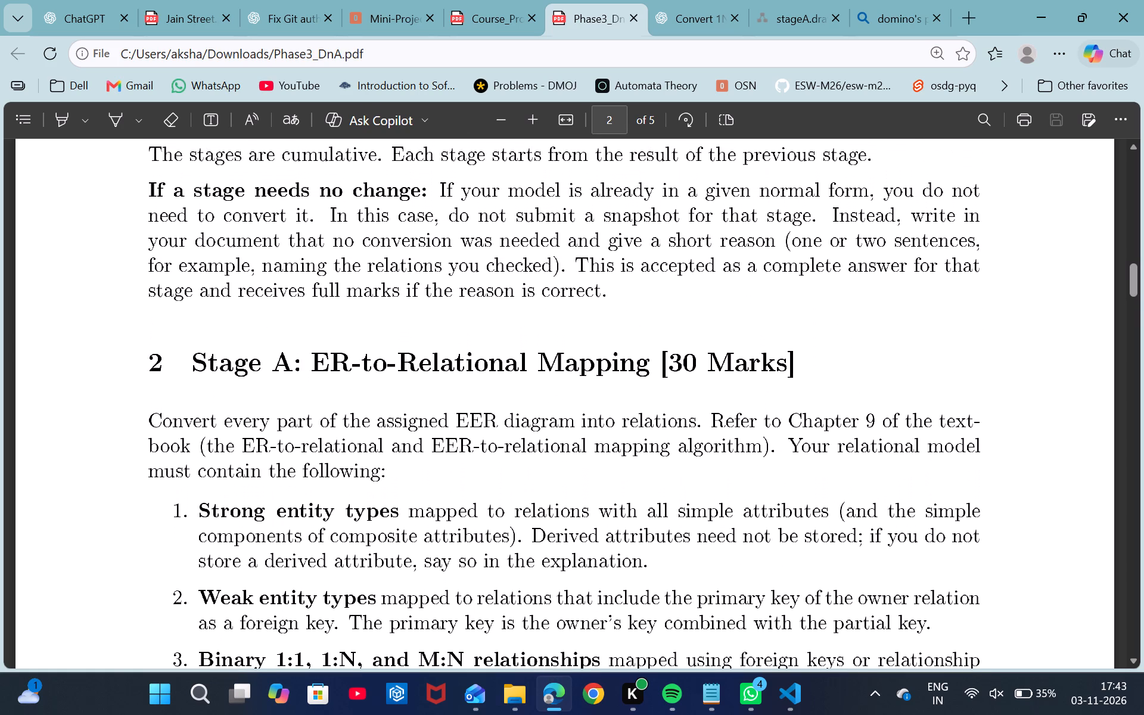
pyautogui.scroll(4, 387, 455)
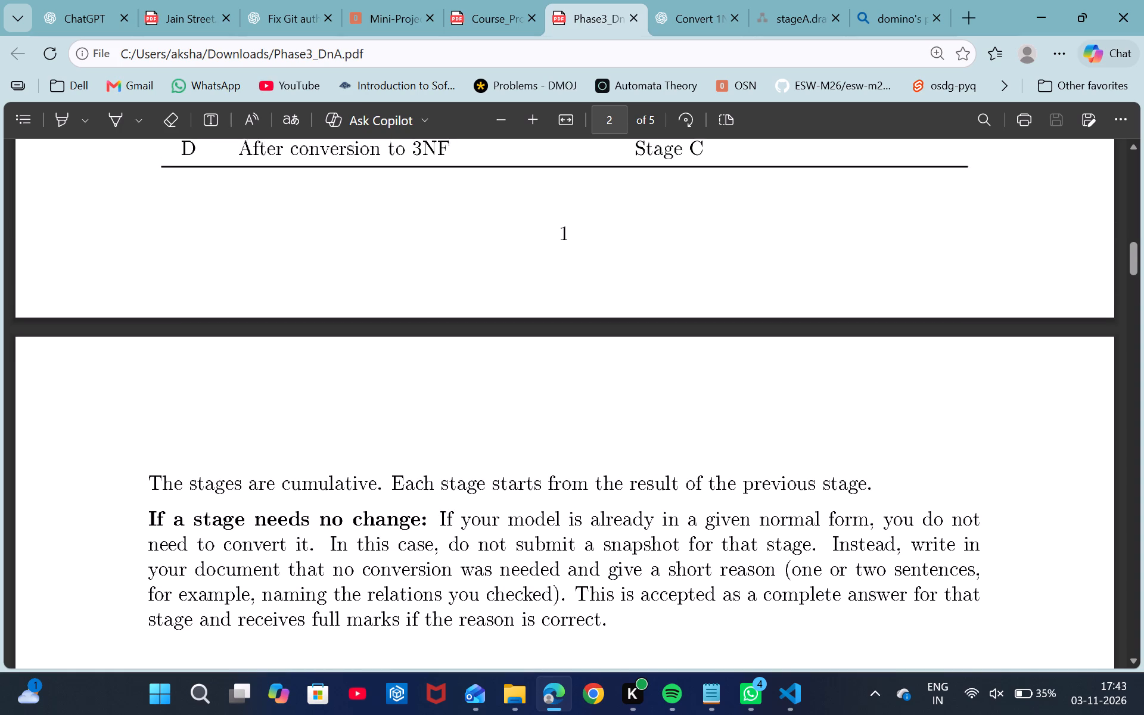
pyautogui.scroll(-7, 387, 455)
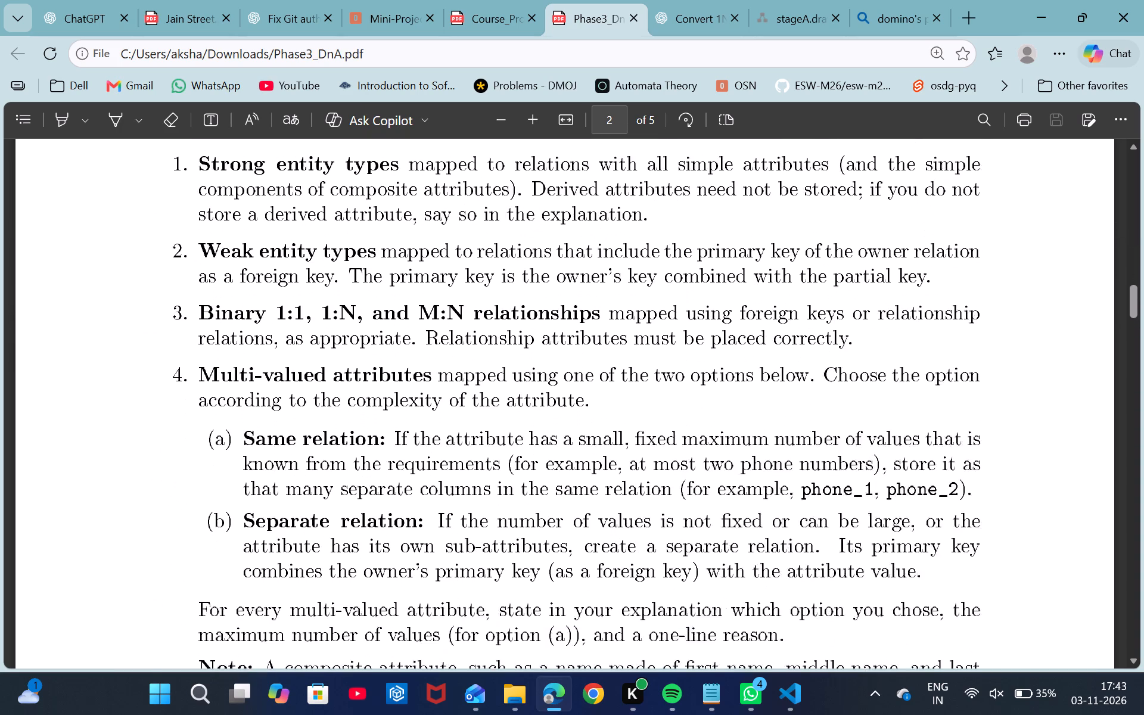
pyautogui.scroll(-4, 387, 455)
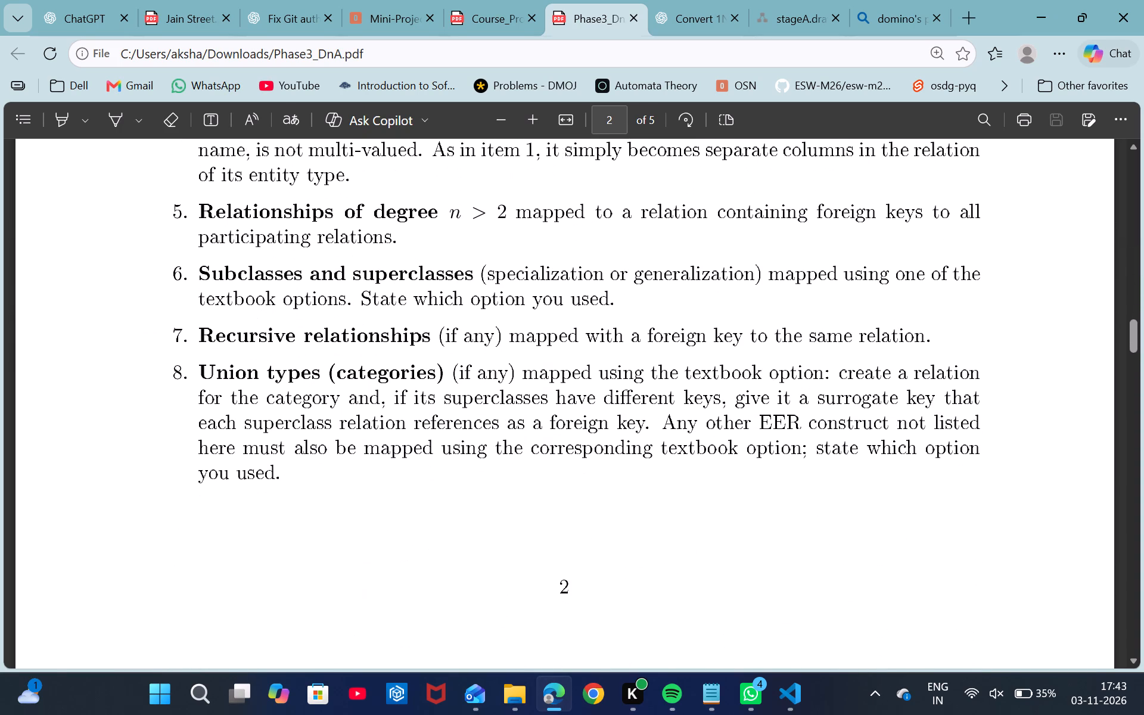
pyautogui.scroll(-2, 387, 455)
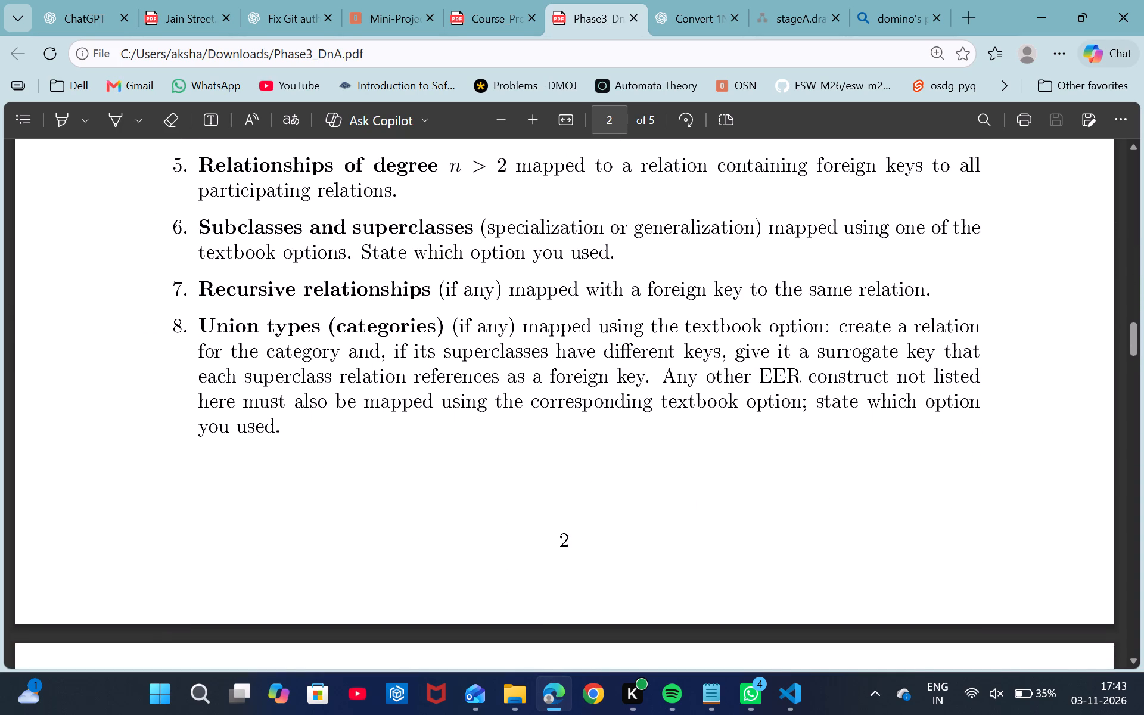
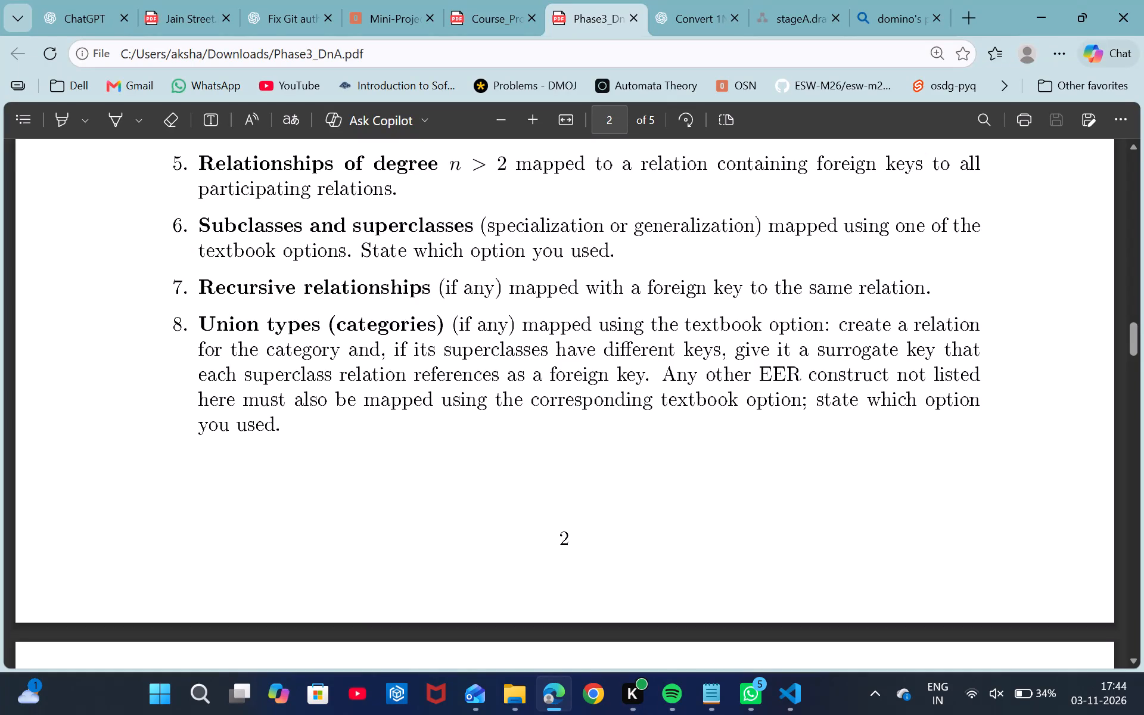
pyautogui.scroll(-4, 404, 343)
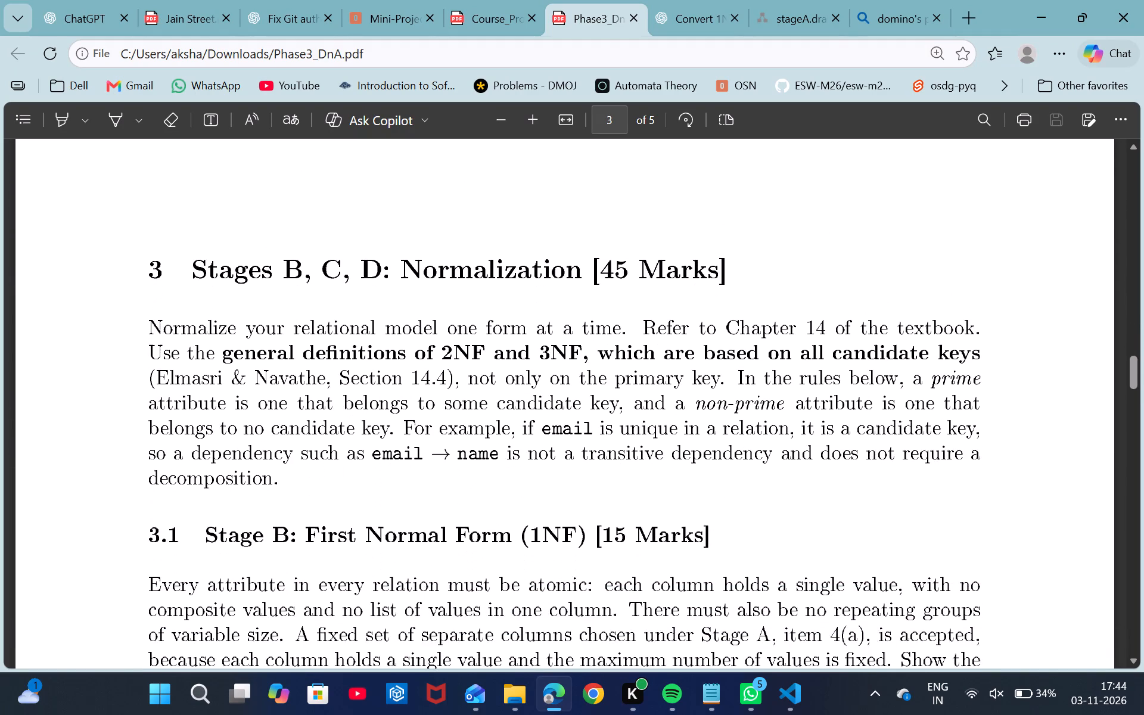
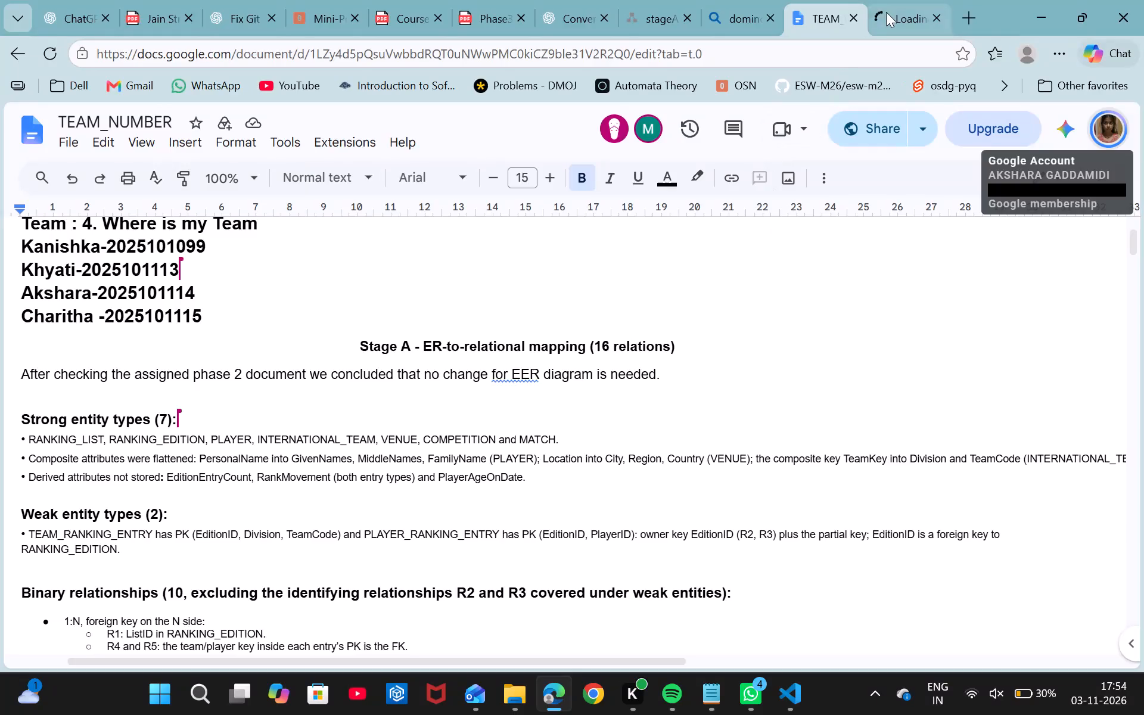
# Copy the title, domain, team and member lines from TEAM_NUMBER and replace the placeholder sentence in the Phase -3 document with them.
pyautogui.click(886, 12)
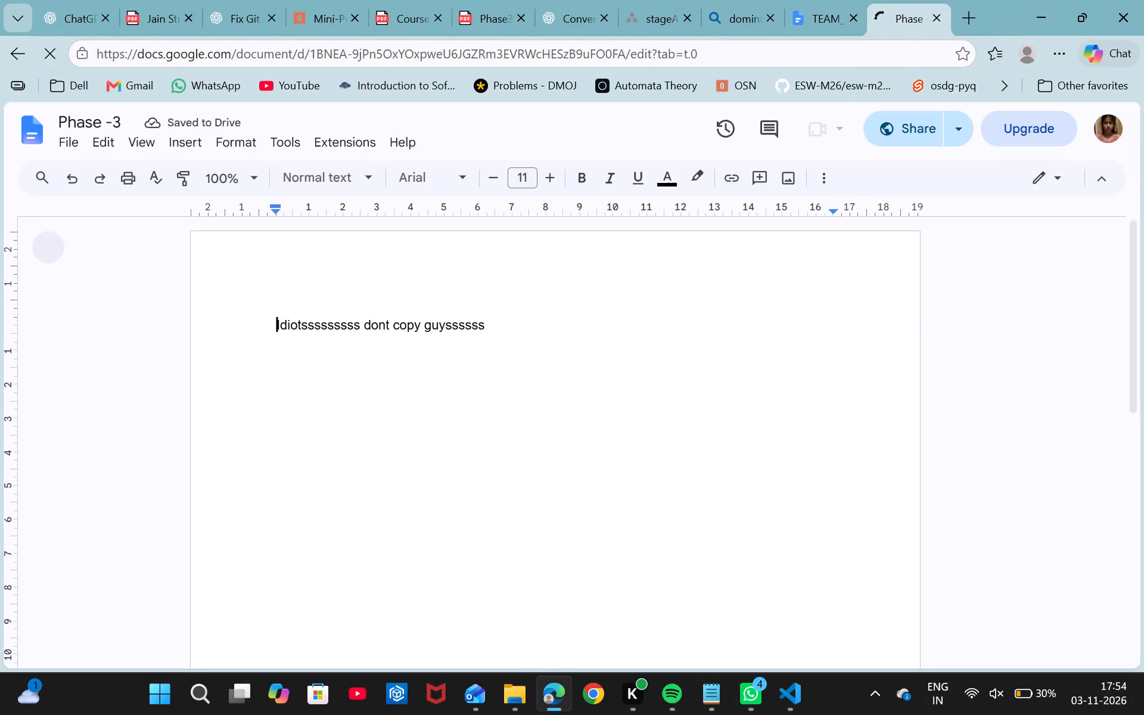
pyautogui.press('Right')
pyautogui.click(807, 0)
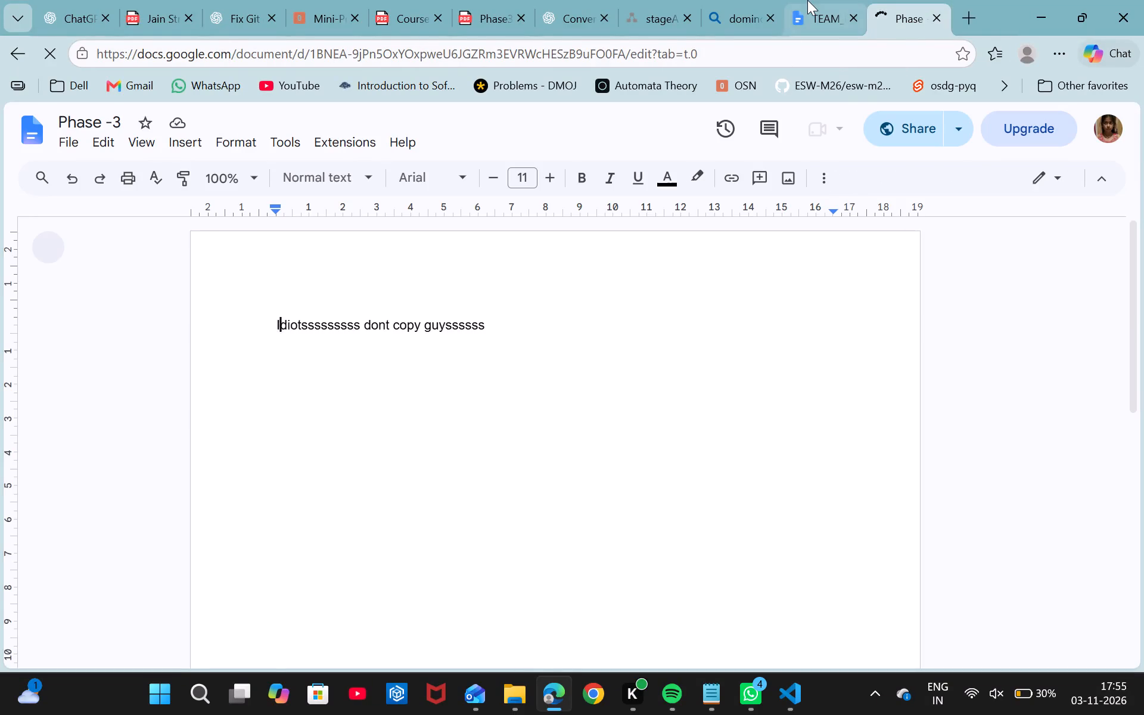
pyautogui.scroll(3, 518, 361)
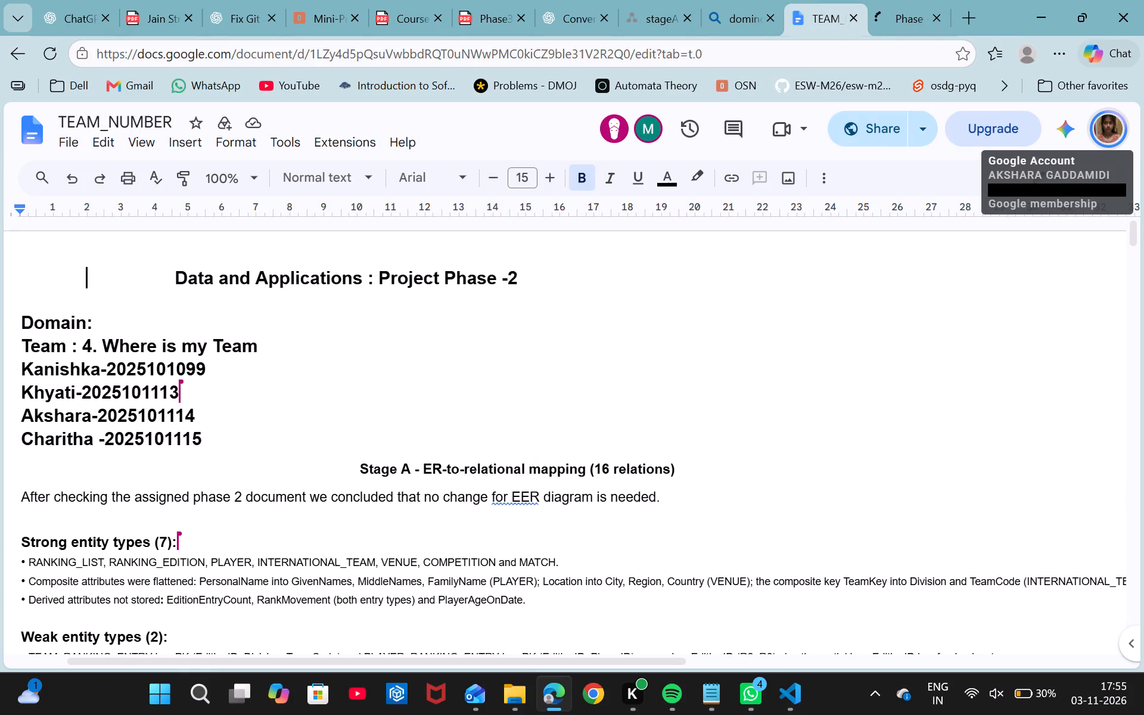
pyautogui.moveTo(210, 440); pyautogui.dragTo(139, 272)
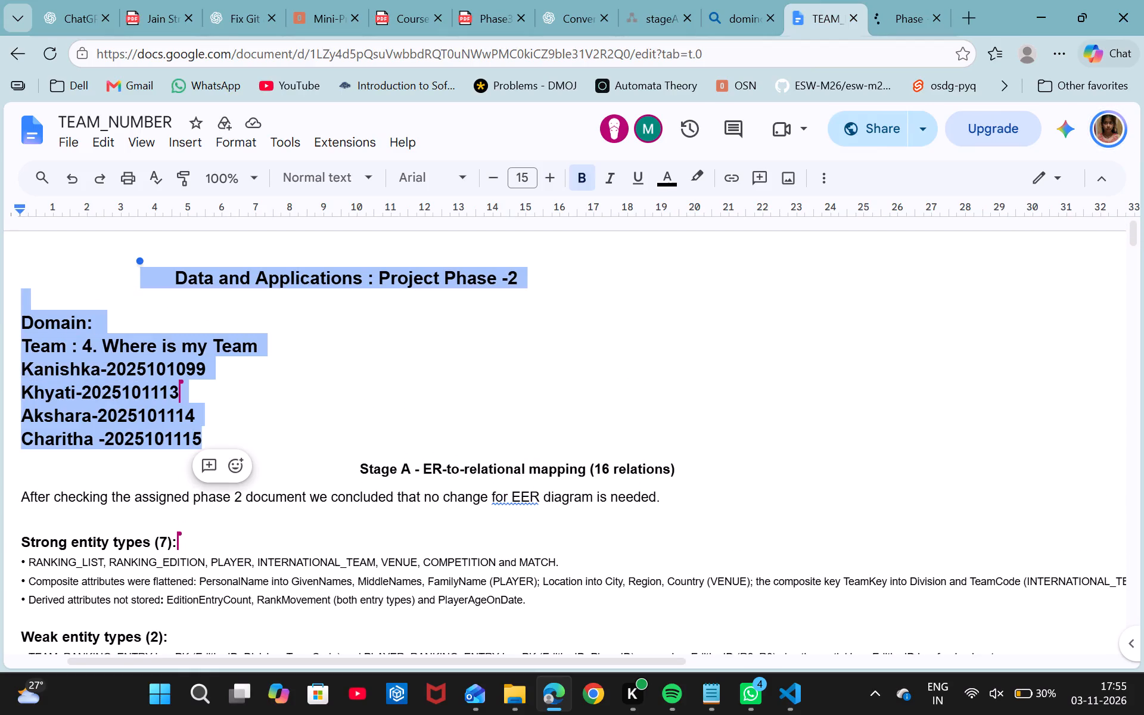
pyautogui.hotkey('ctrl', 'c')
pyautogui.click(875, 16)
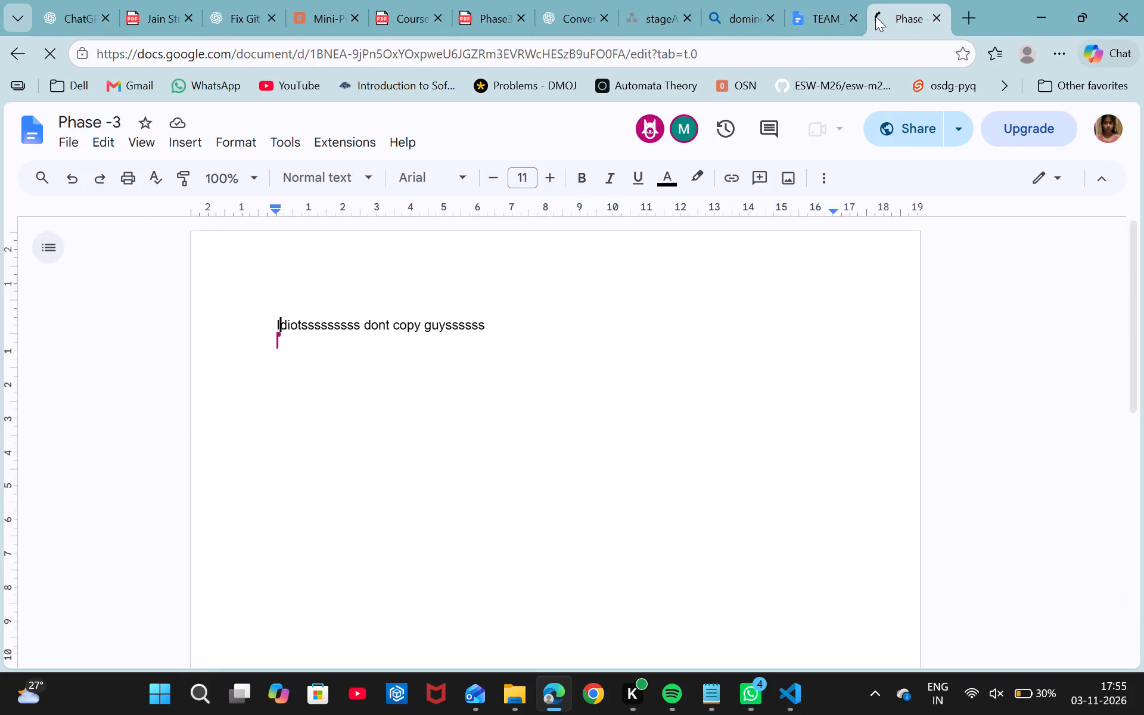
pyautogui.moveTo(499, 328); pyautogui.dragTo(300, 329)
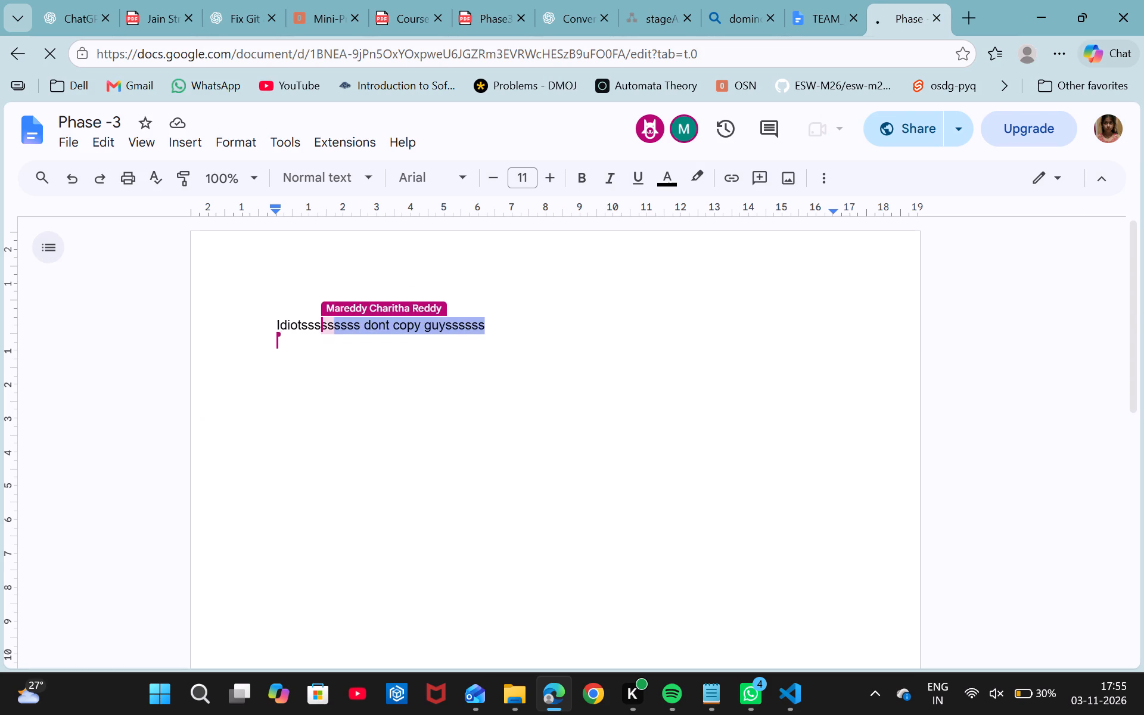
pyautogui.moveTo(300, 329); pyautogui.dragTo(213, 324)
pyautogui.hotkey('ctrl', 'v')
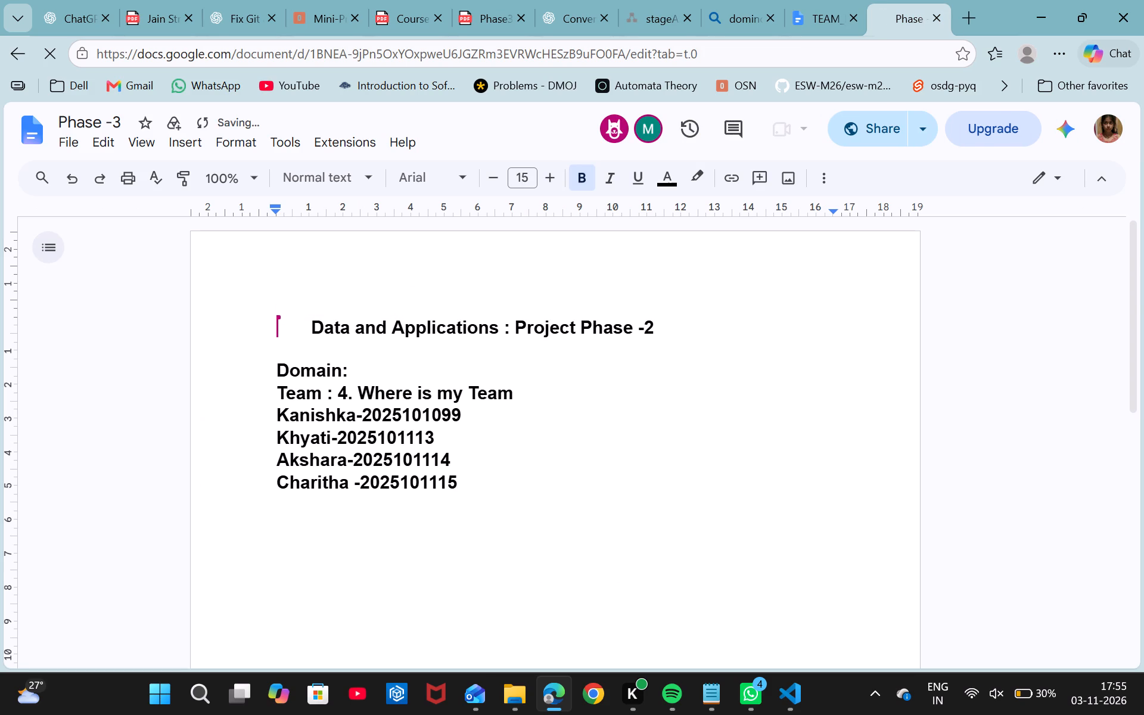
# Delete the leftover placeholder sentence and its empty line below the member list, keeping the last member's roll number complete.
pyautogui.moveTo(310, 331); pyautogui.dragTo(649, 330)
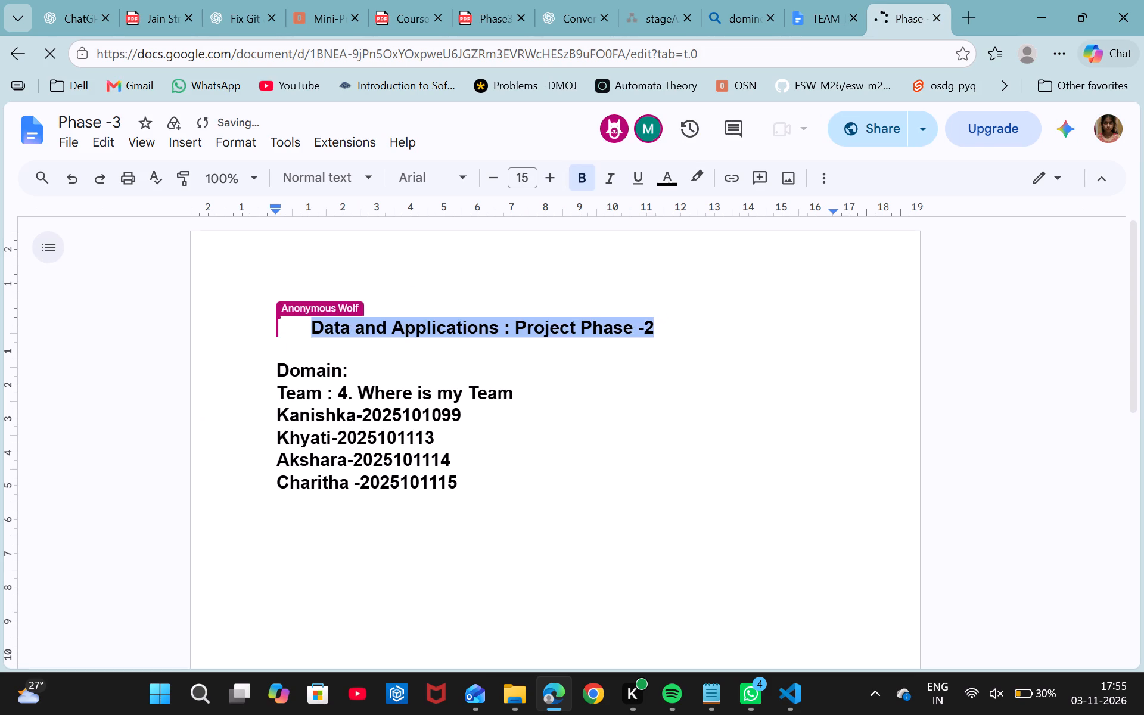
pyautogui.moveTo(649, 330); pyautogui.dragTo(657, 328)
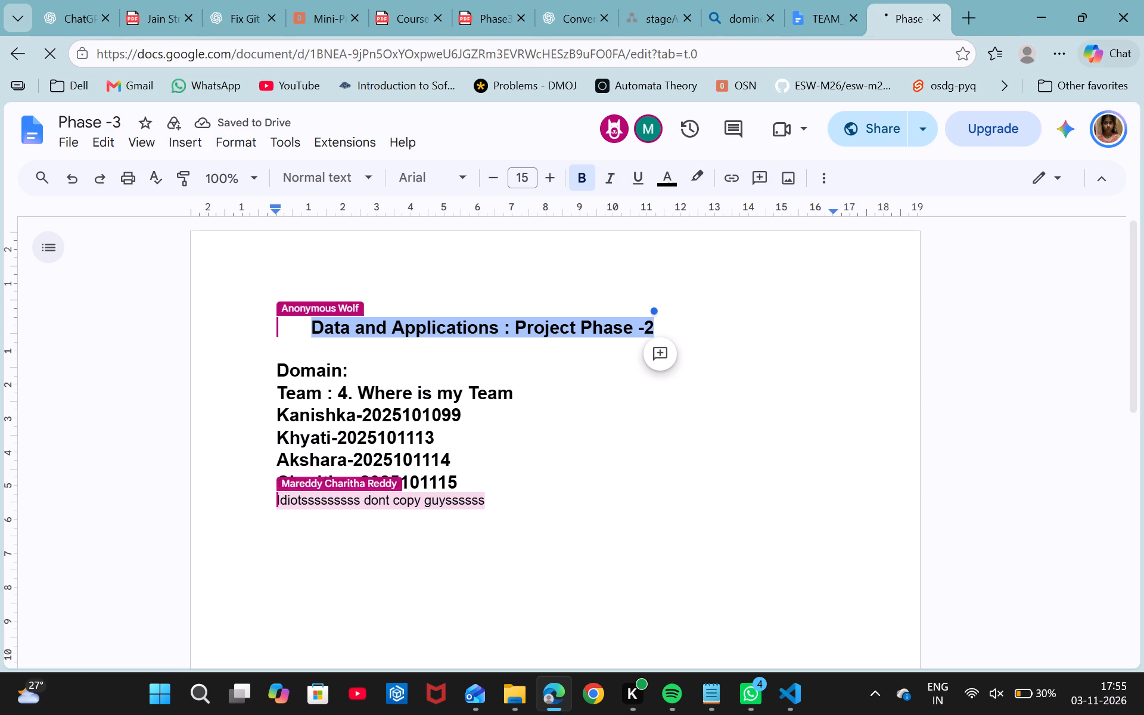
pyautogui.click(657, 328)
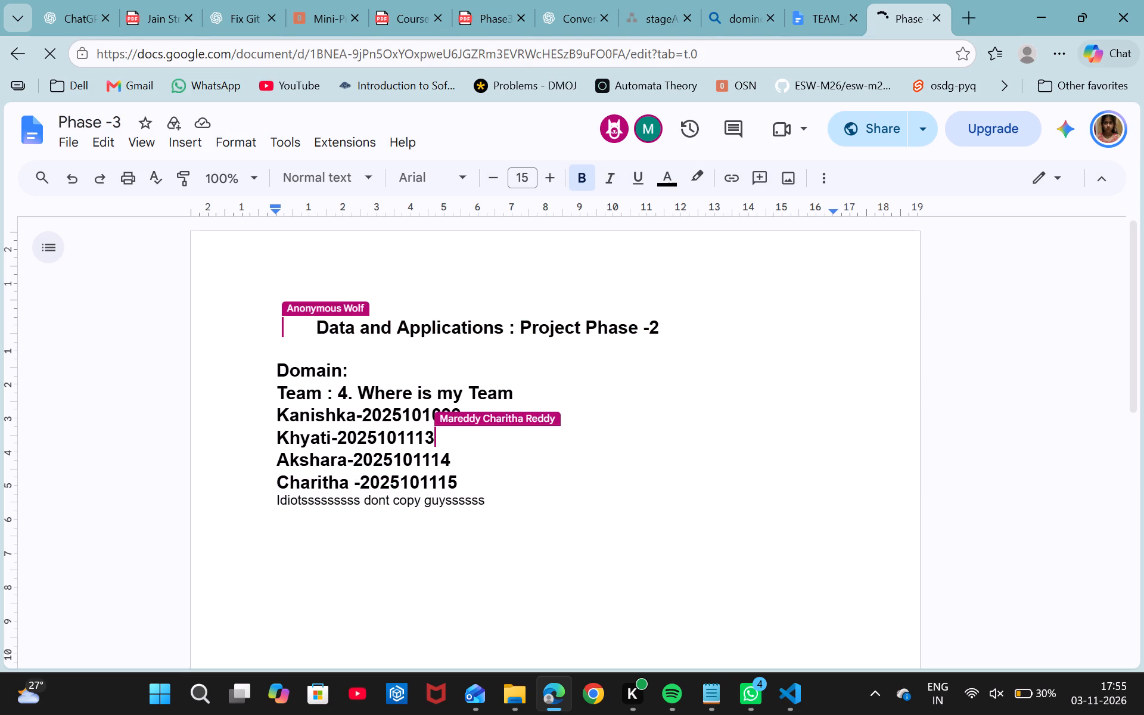
pyautogui.moveTo(667, 328); pyautogui.dragTo(505, 478)
pyautogui.click(505, 478)
pyautogui.moveTo(501, 495); pyautogui.dragTo(250, 499)
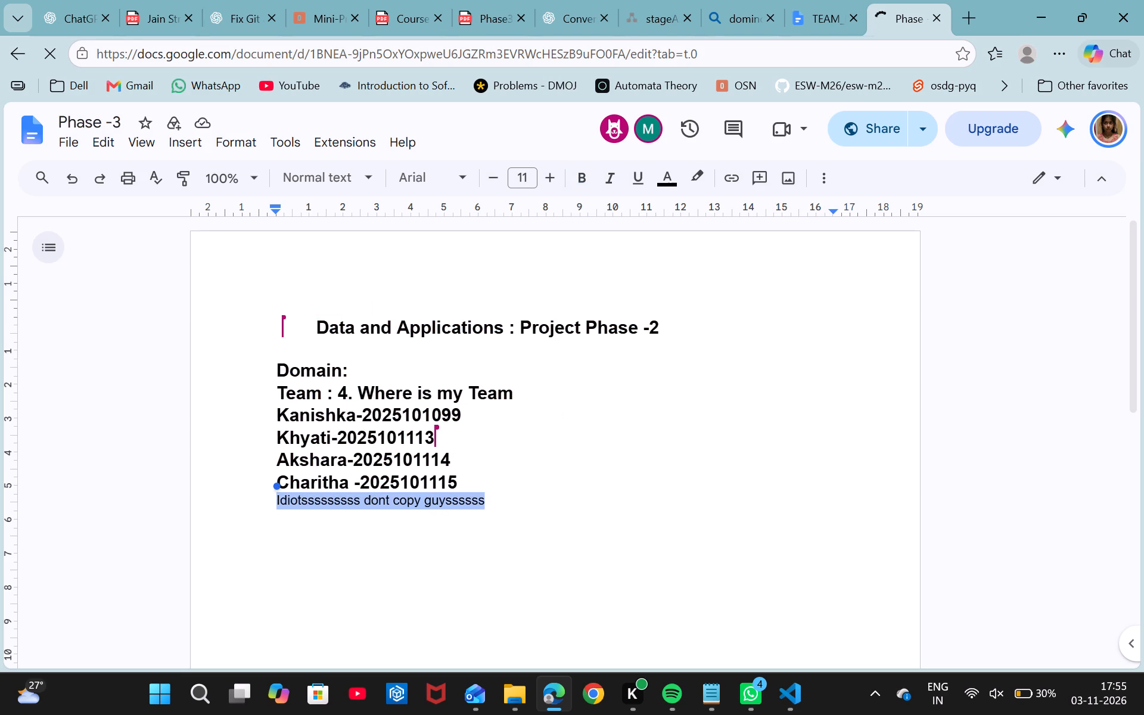
pyautogui.press('BackSpace')
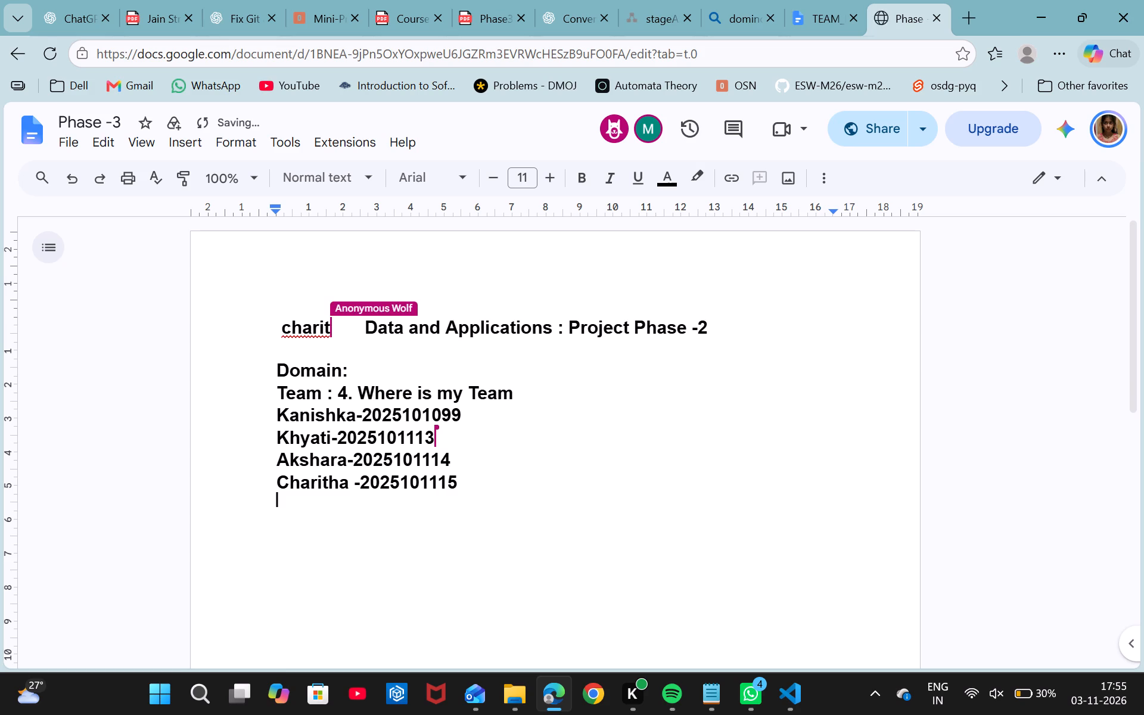
pyautogui.press('BackSpace')
pyautogui.press('BackSpace')
pyautogui.press('BackSpace')
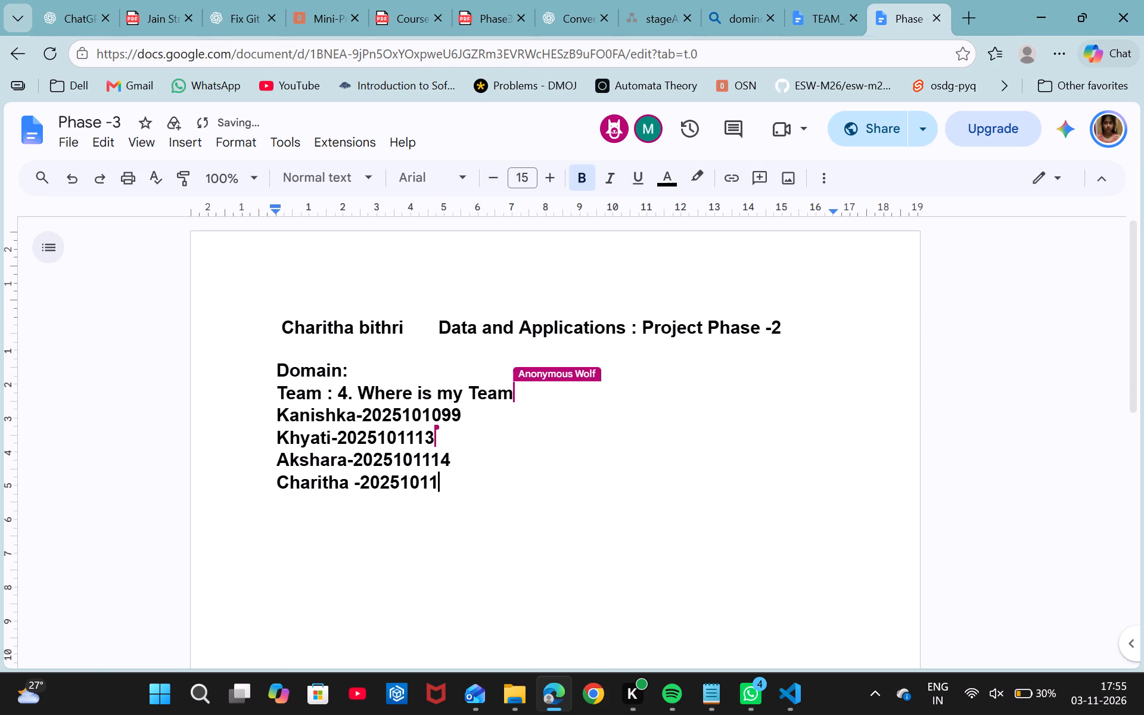
pyautogui.write('15')
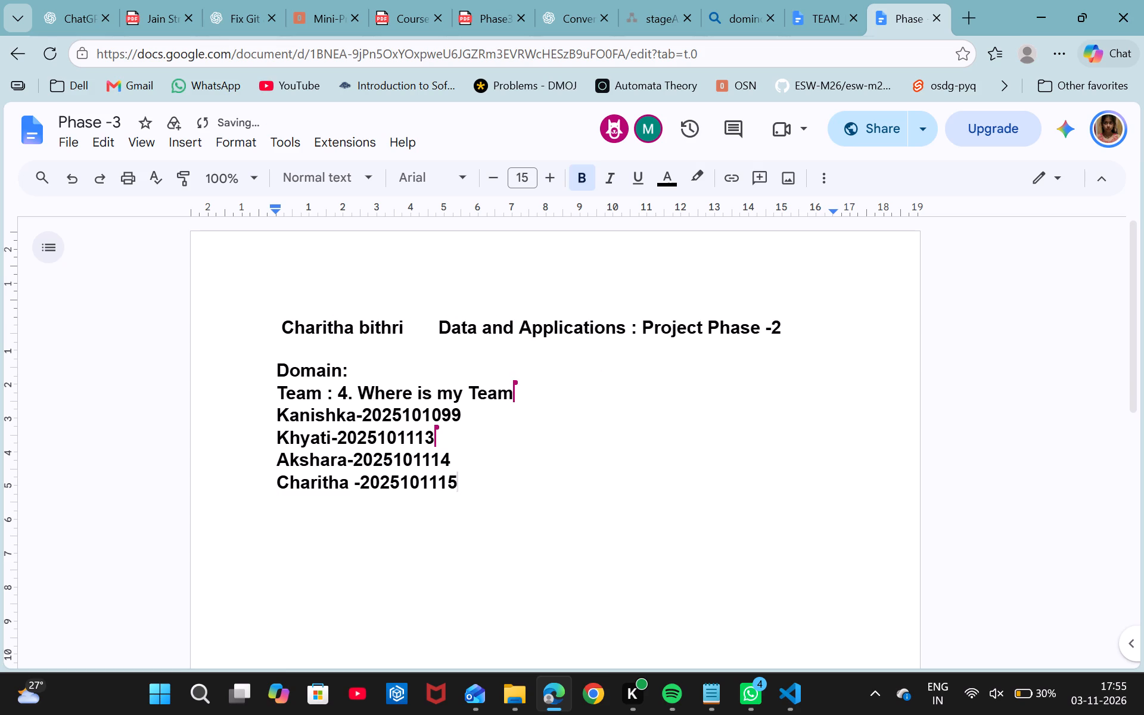
# Delete the stray name text and extra spacing in front of the "Data and Applications" title.
pyautogui.moveTo(428, 330); pyautogui.dragTo(240, 317)
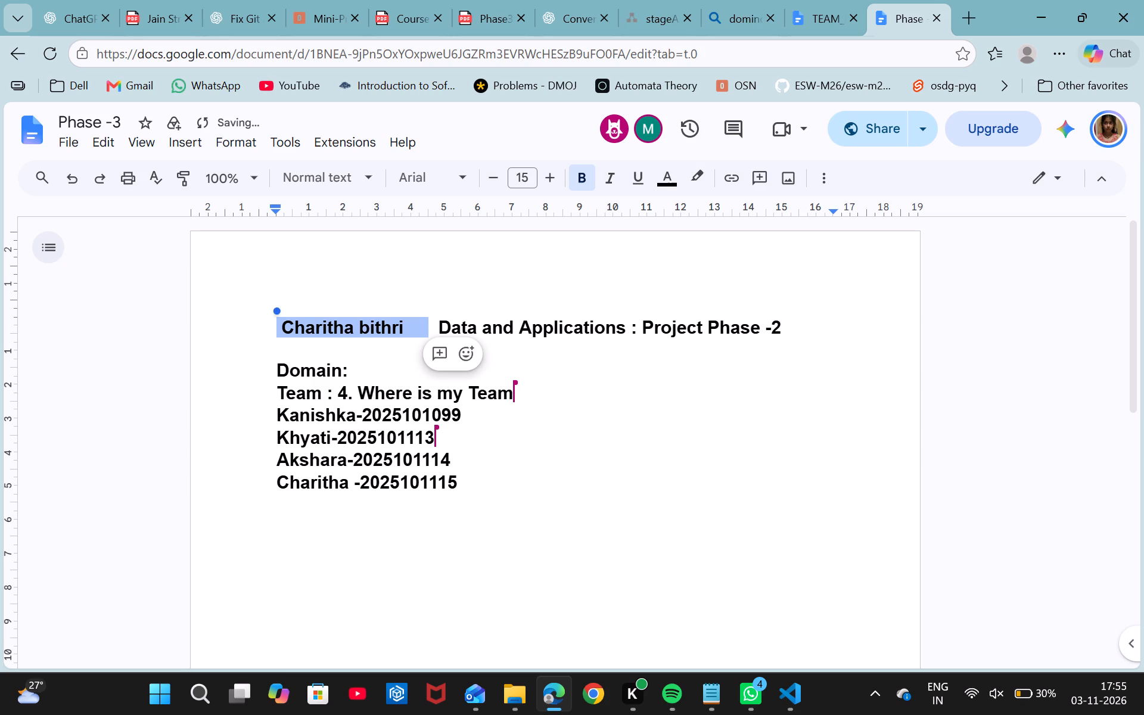
pyautogui.press('BackSpace')
# Change the font of the "Data and Applications : Project Phase" title to Georgia.
pyautogui.moveTo(282, 329); pyautogui.dragTo(392, 338)
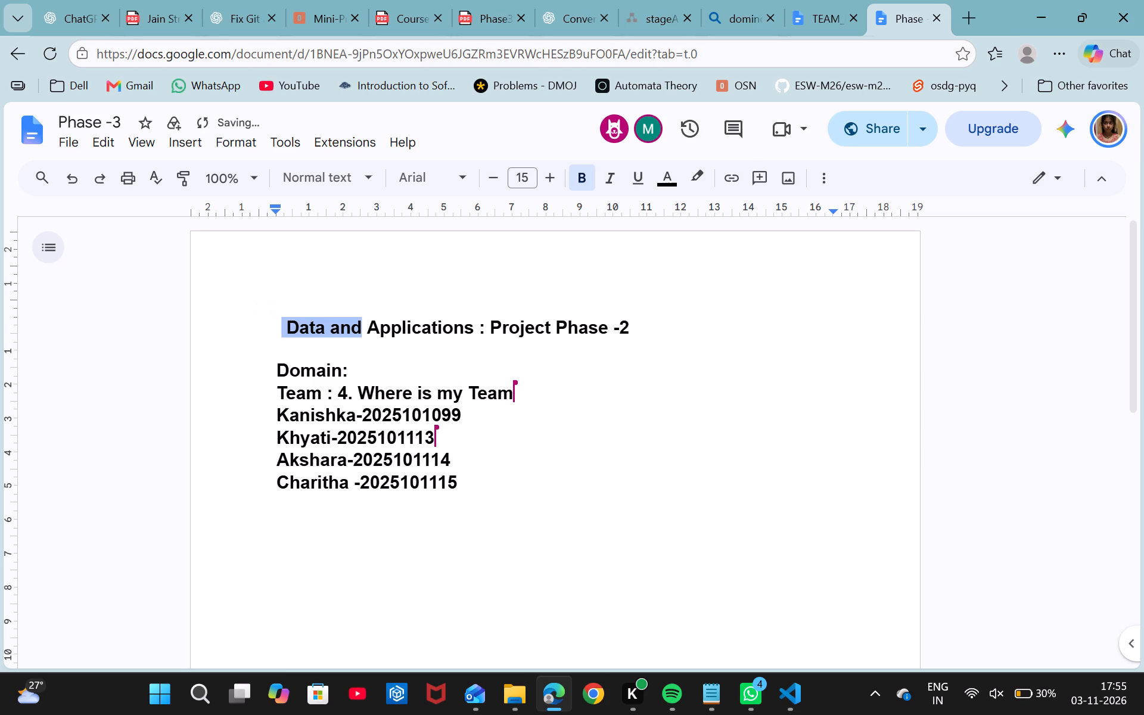
pyautogui.moveTo(392, 338); pyautogui.dragTo(639, 334)
pyautogui.click(557, 331)
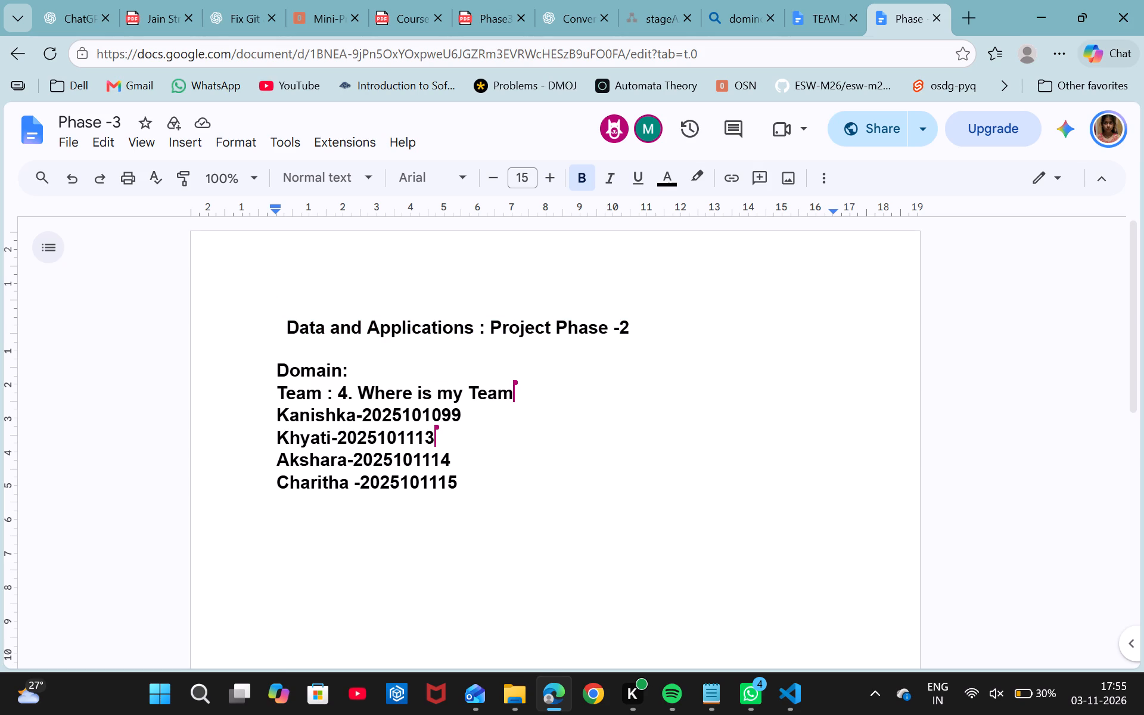
pyautogui.moveTo(282, 331); pyautogui.dragTo(633, 339)
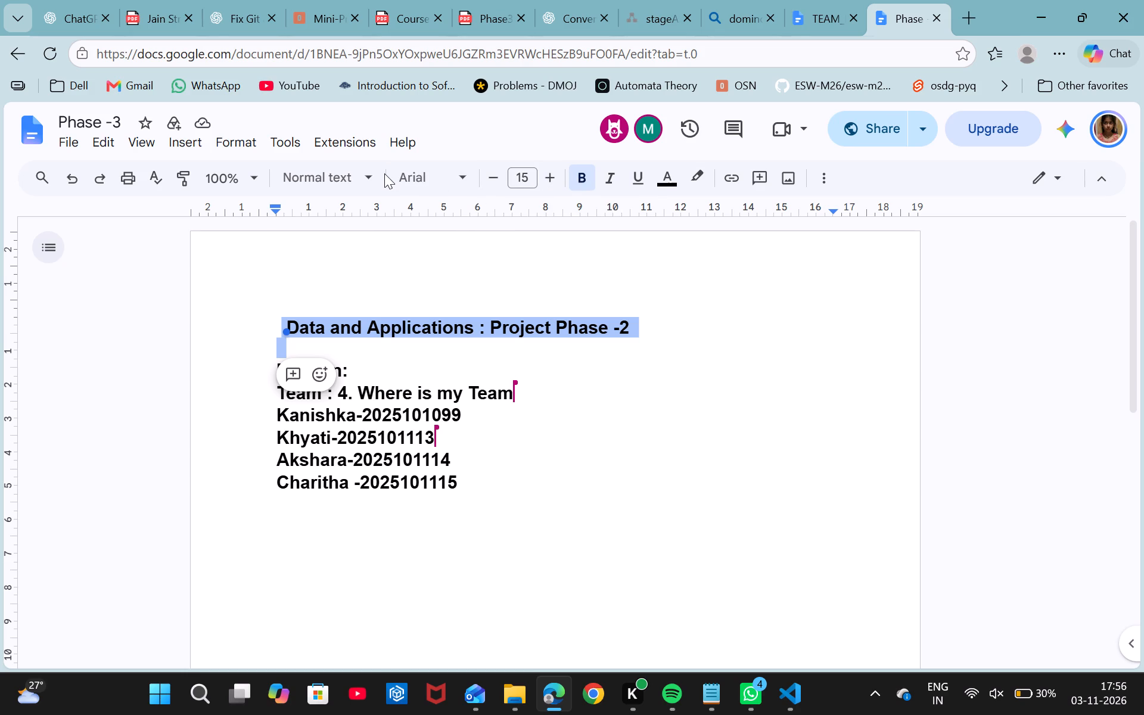
pyautogui.click(457, 181)
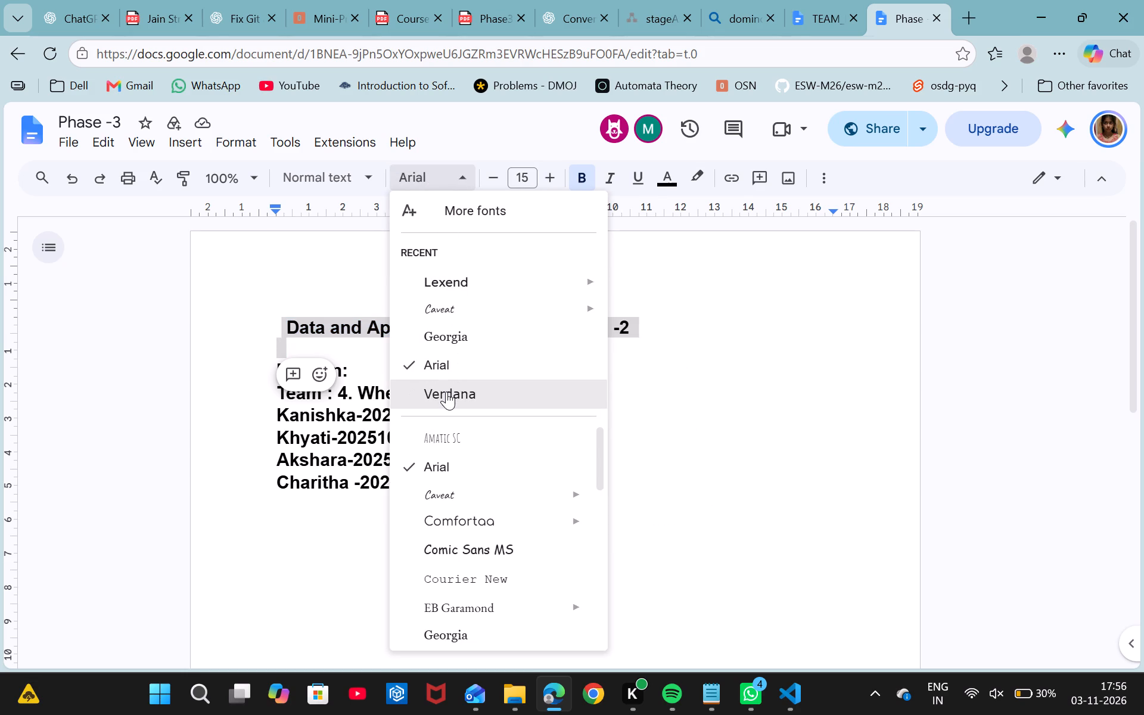
pyautogui.click(472, 338)
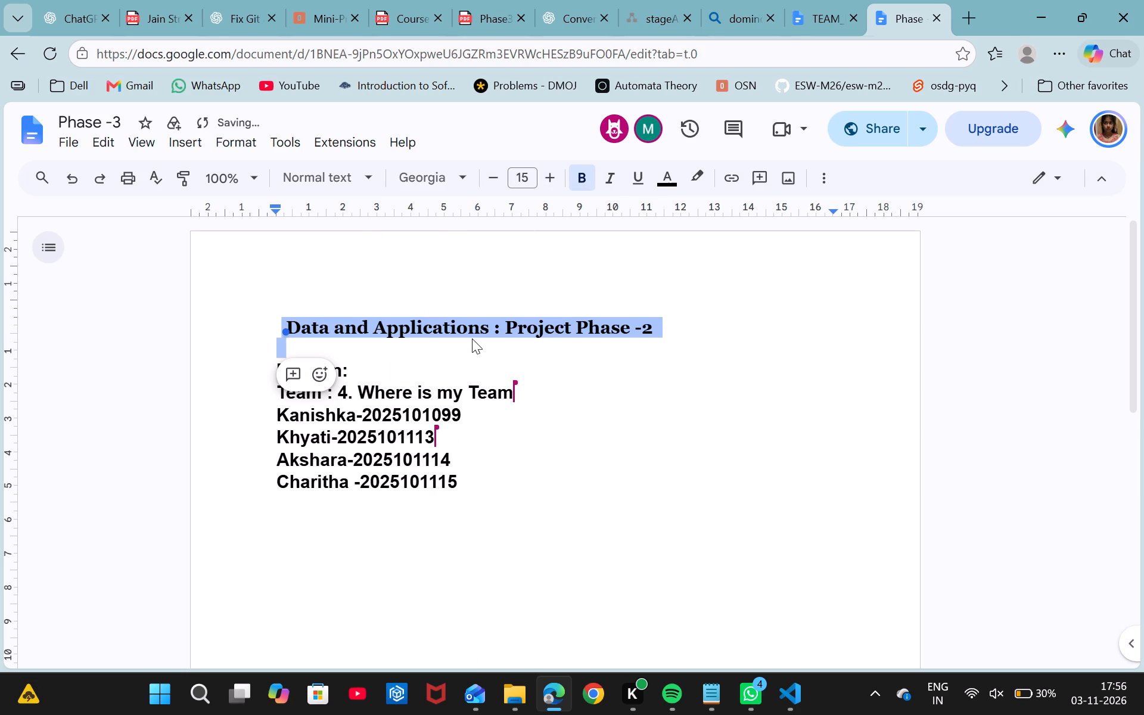
# Format the title at font size 25, underlined and without bold.
pyautogui.tripleClick(550, 180)
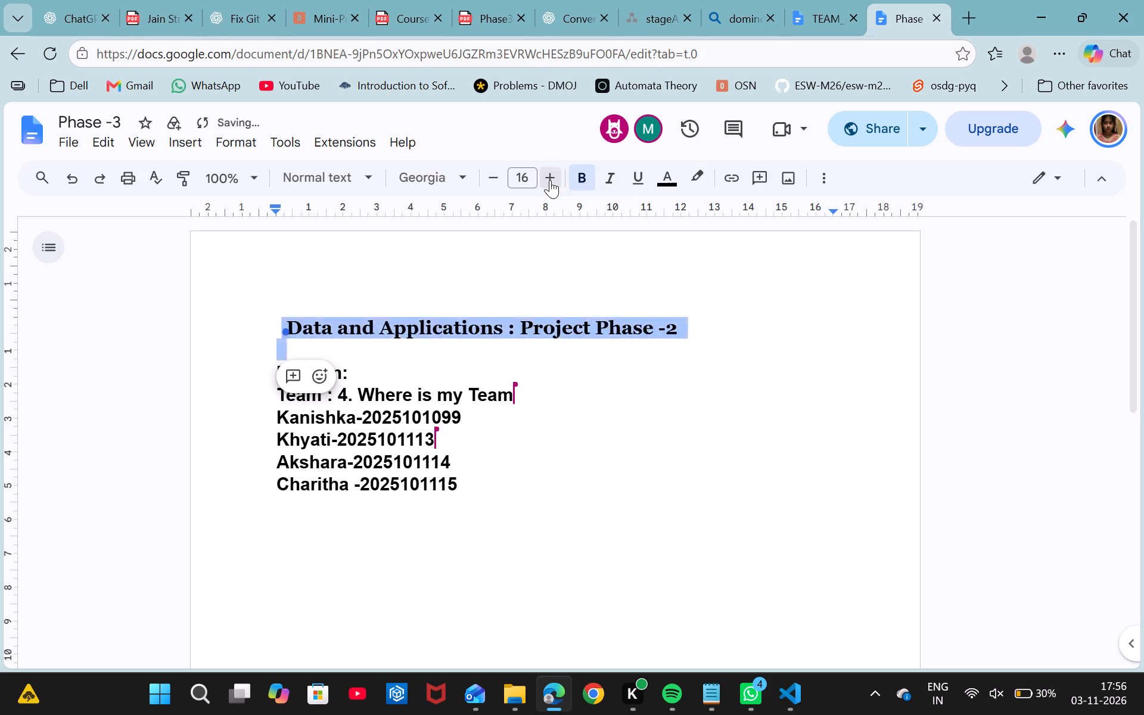
pyautogui.tripleClick(550, 180)
pyautogui.click(550, 180)
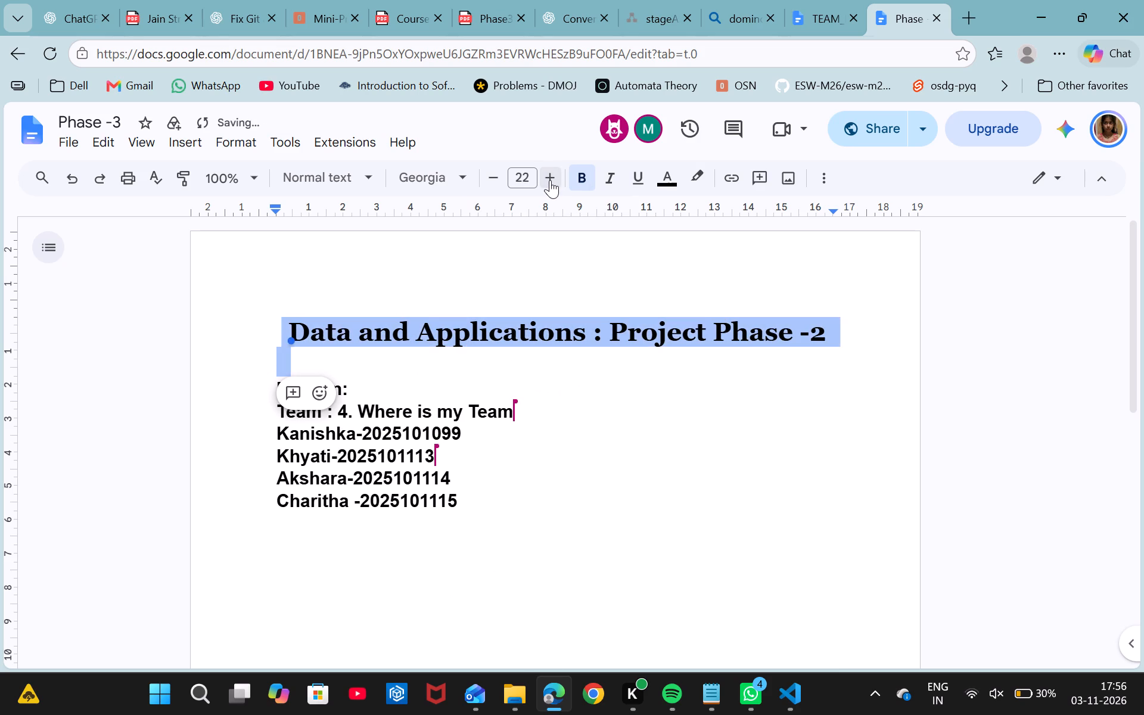
pyautogui.click(577, 181)
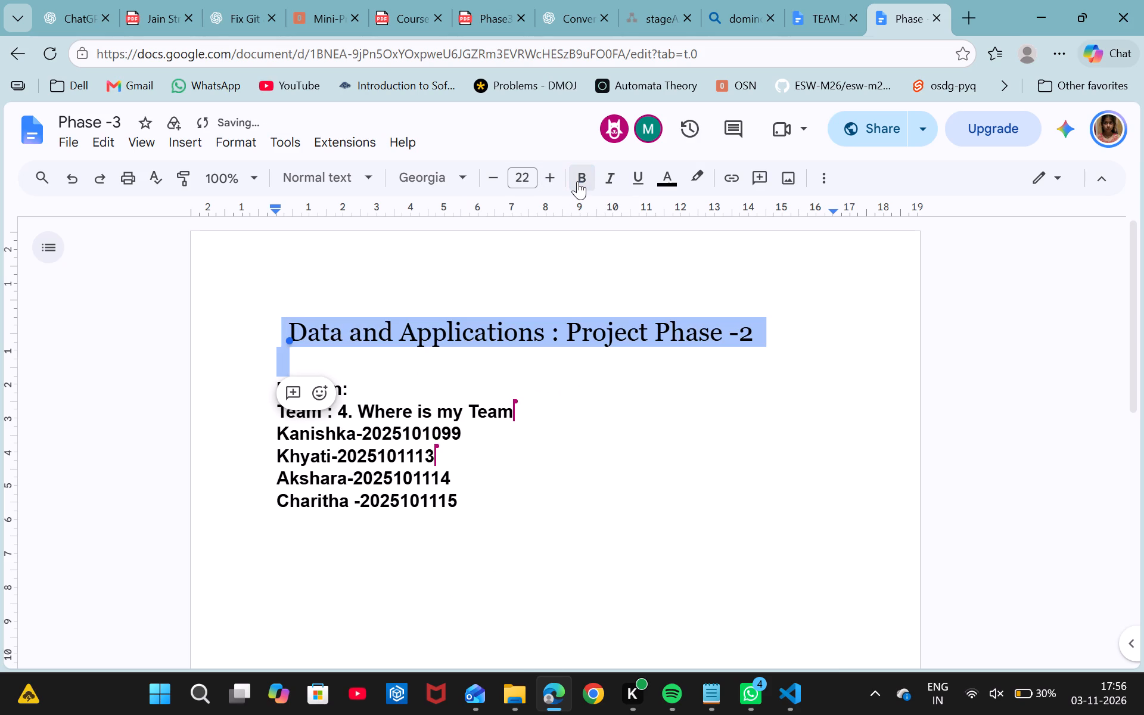
pyautogui.tripleClick(547, 179)
pyautogui.doubleClick(547, 179)
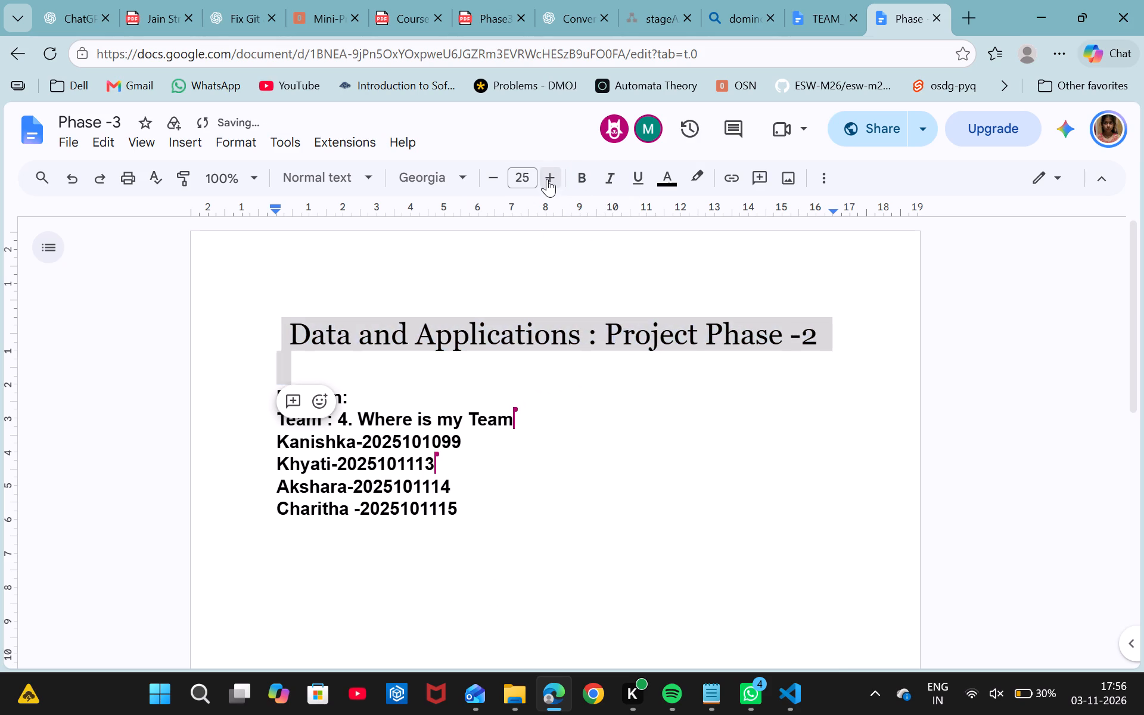
pyautogui.click(498, 185)
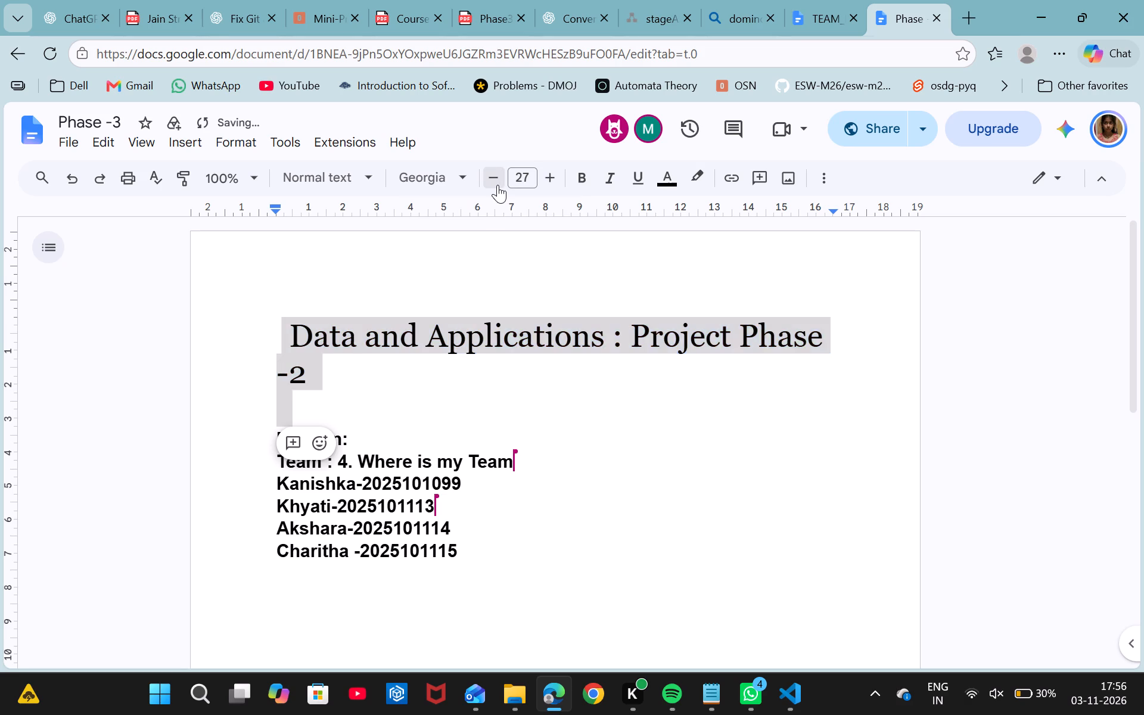
pyautogui.click(498, 185)
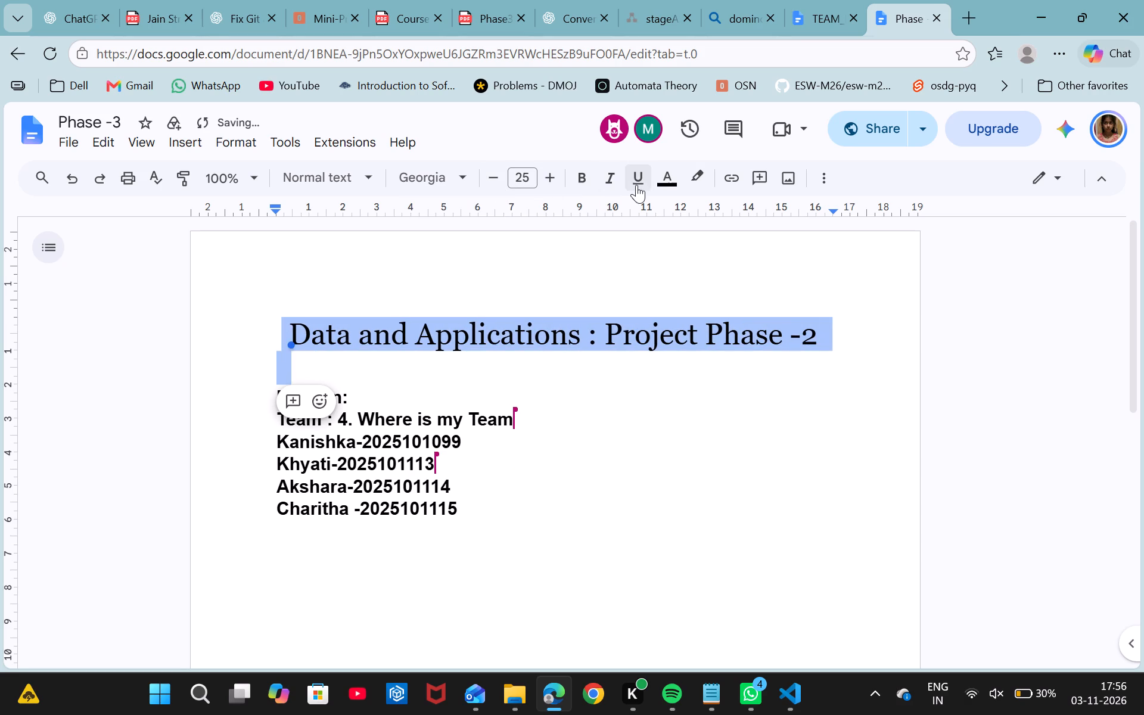
pyautogui.click(640, 184)
pyautogui.click(655, 421)
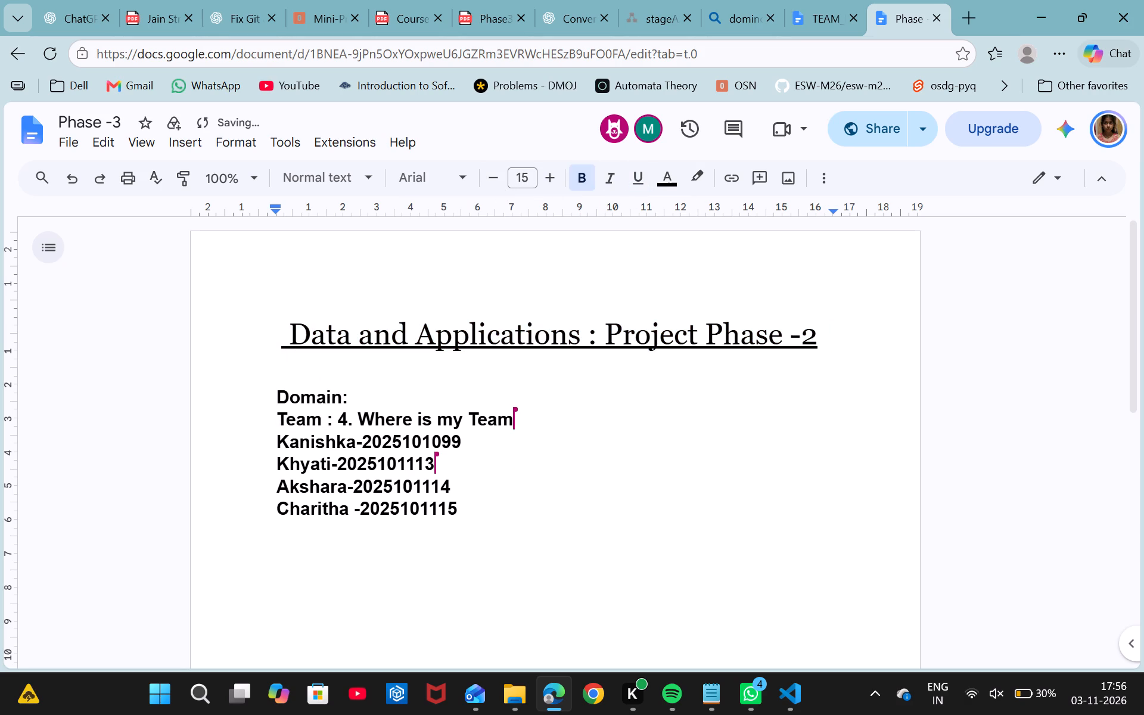
# Change the phase number at the end of the title to 3.
pyautogui.click(816, 337)
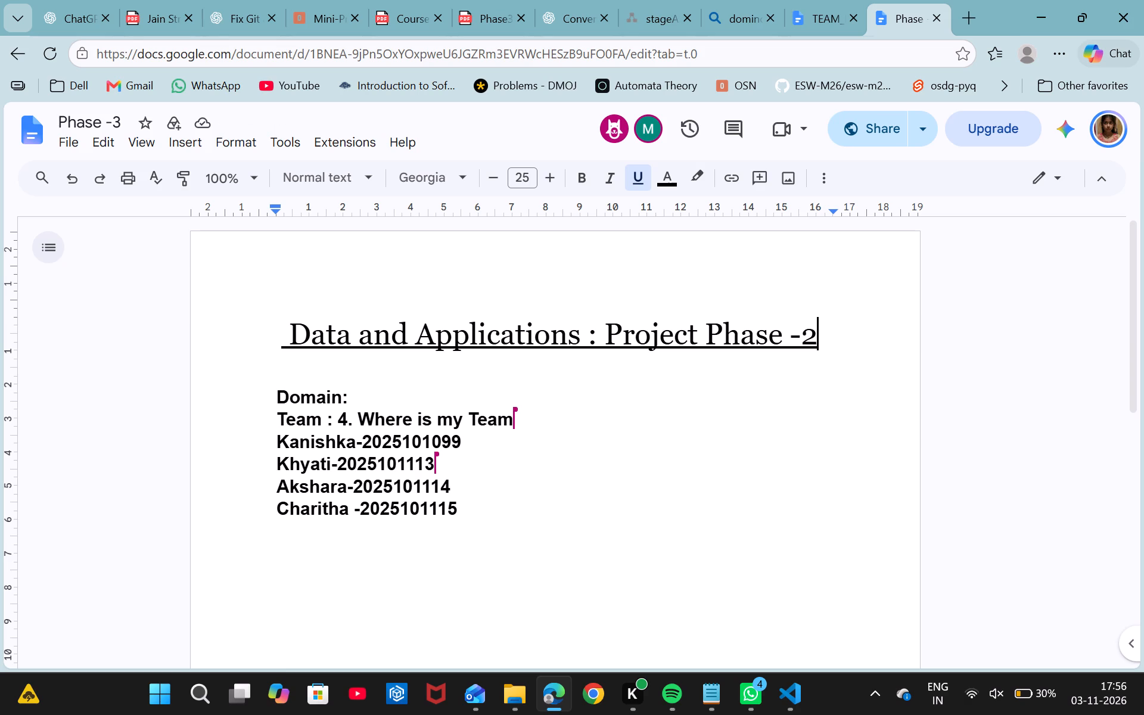
pyautogui.press('BackSpace')
pyautogui.press('3')
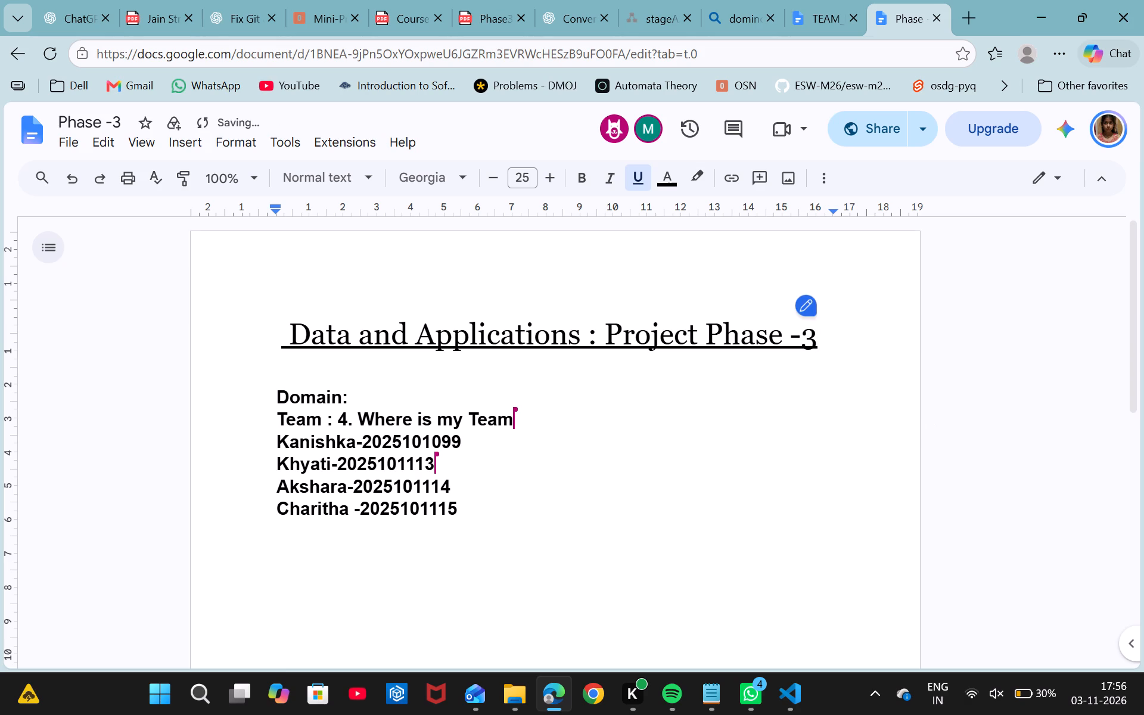
# Enlarge only the phase number 3 in the title to font size 29.
pyautogui.moveTo(814, 340); pyautogui.dragTo(798, 335)
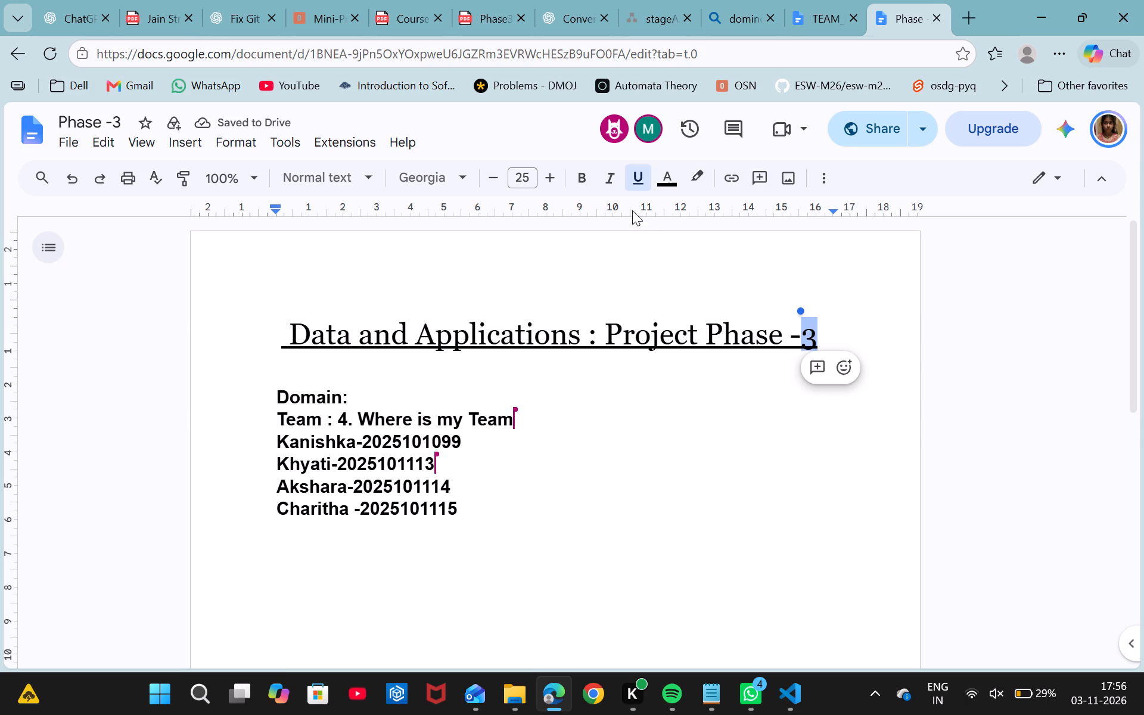
pyautogui.tripleClick(546, 182)
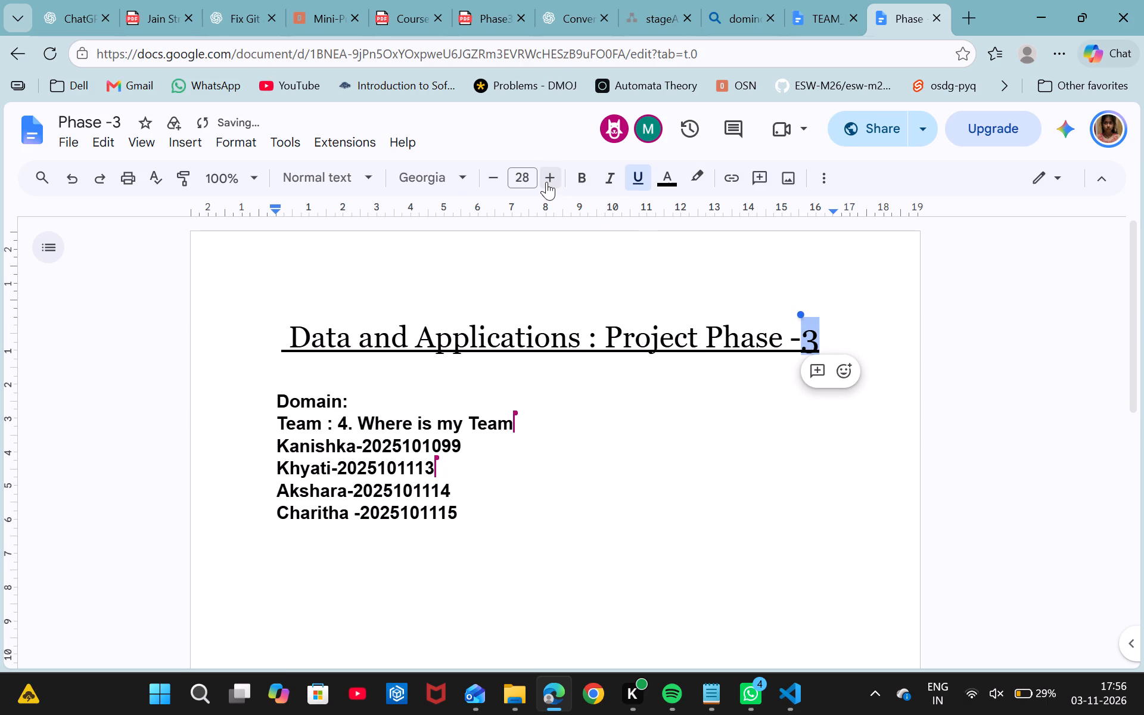
pyautogui.click(546, 182)
pyautogui.click(800, 340)
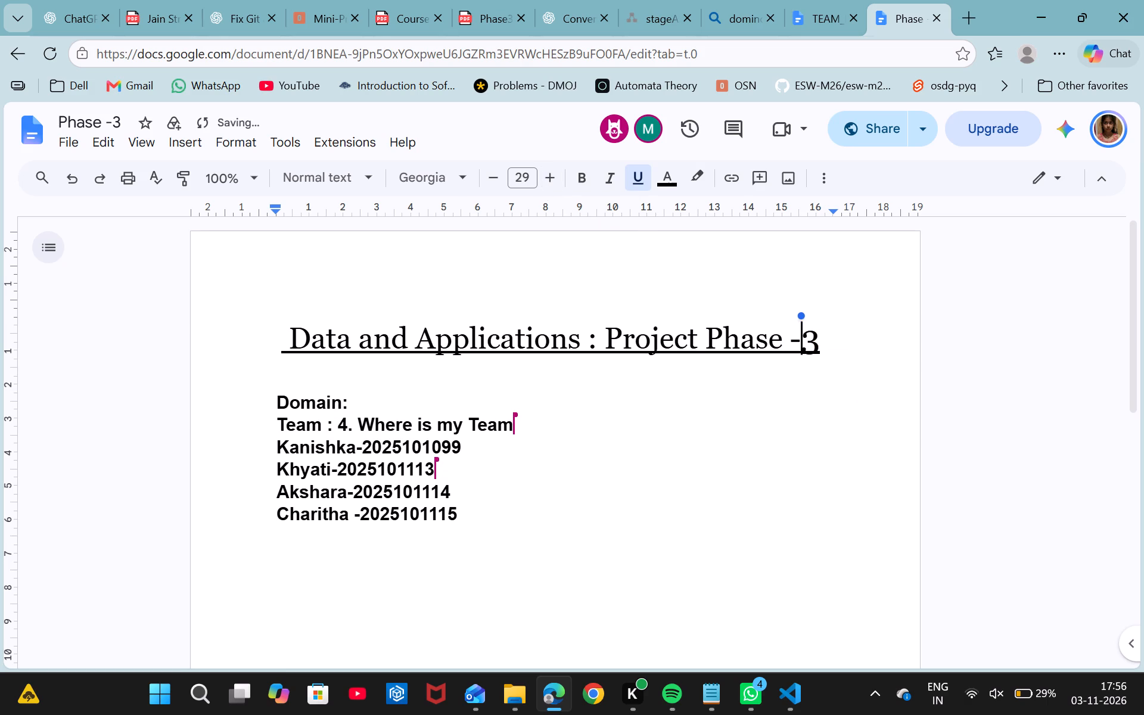
pyautogui.click(845, 336)
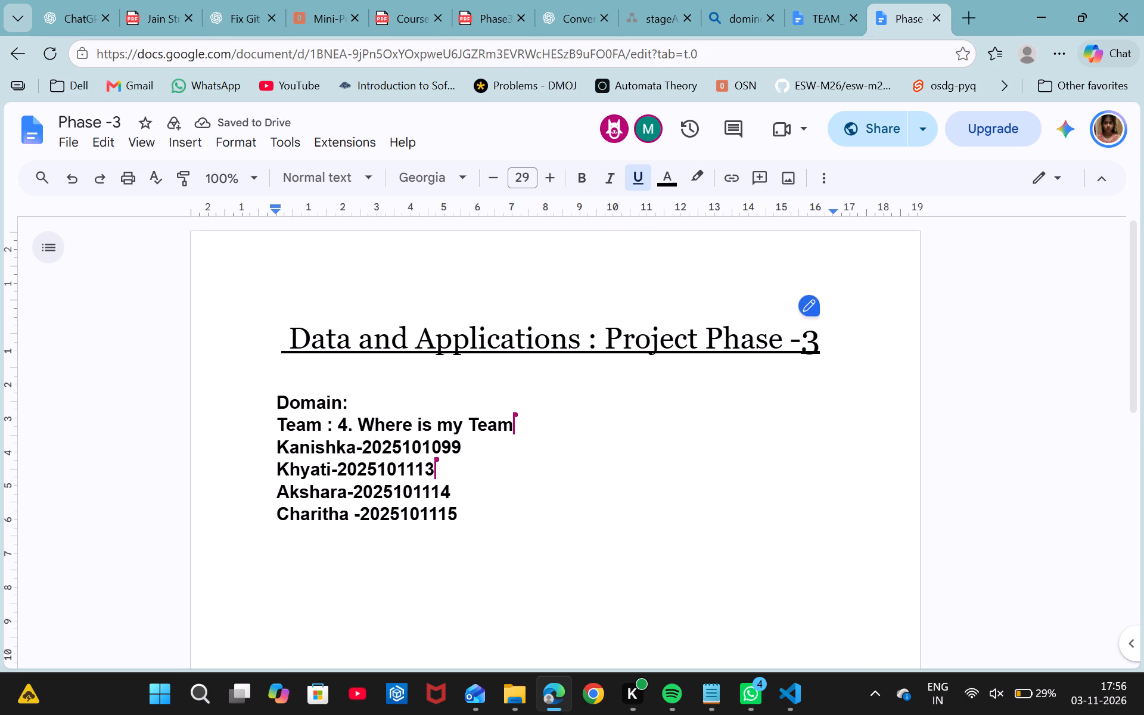
# Insert a space between the hyphen and the phase number 3 in the title.
pyautogui.click(799, 343)
pyautogui.press('space')
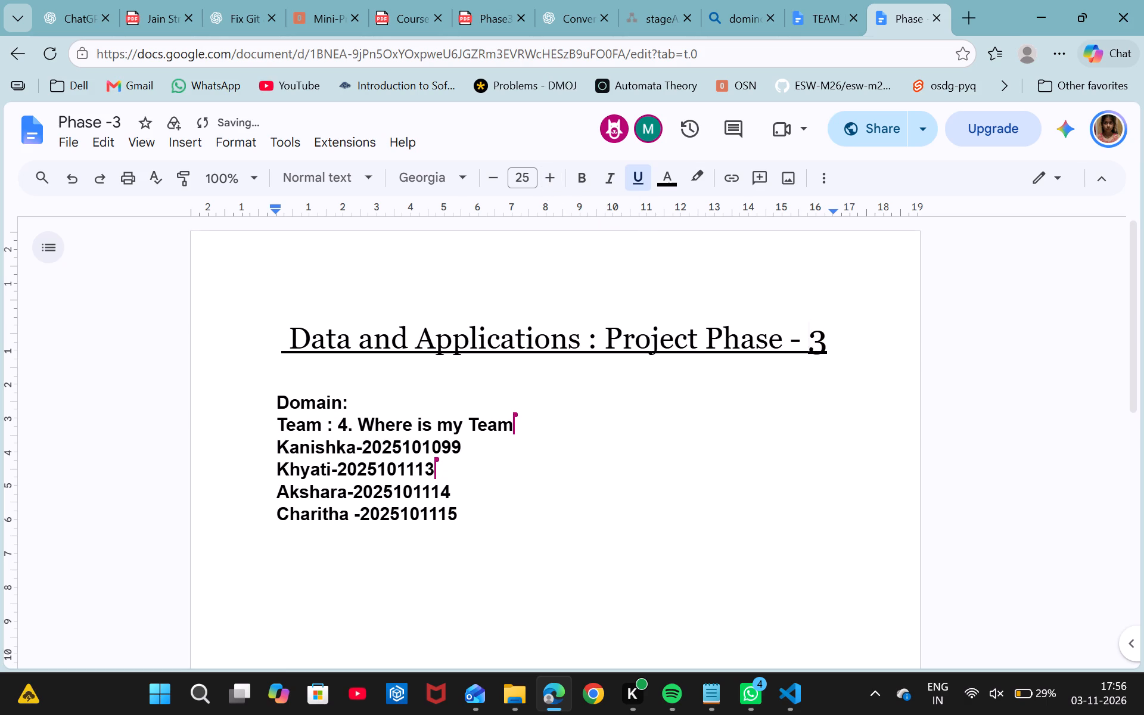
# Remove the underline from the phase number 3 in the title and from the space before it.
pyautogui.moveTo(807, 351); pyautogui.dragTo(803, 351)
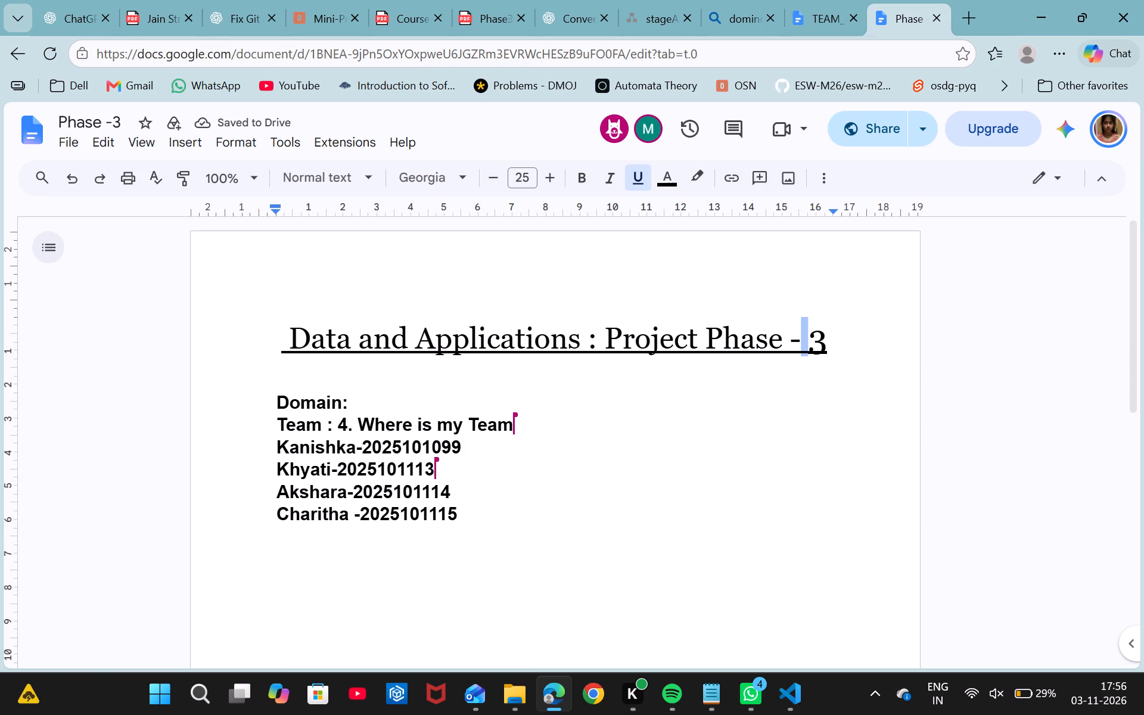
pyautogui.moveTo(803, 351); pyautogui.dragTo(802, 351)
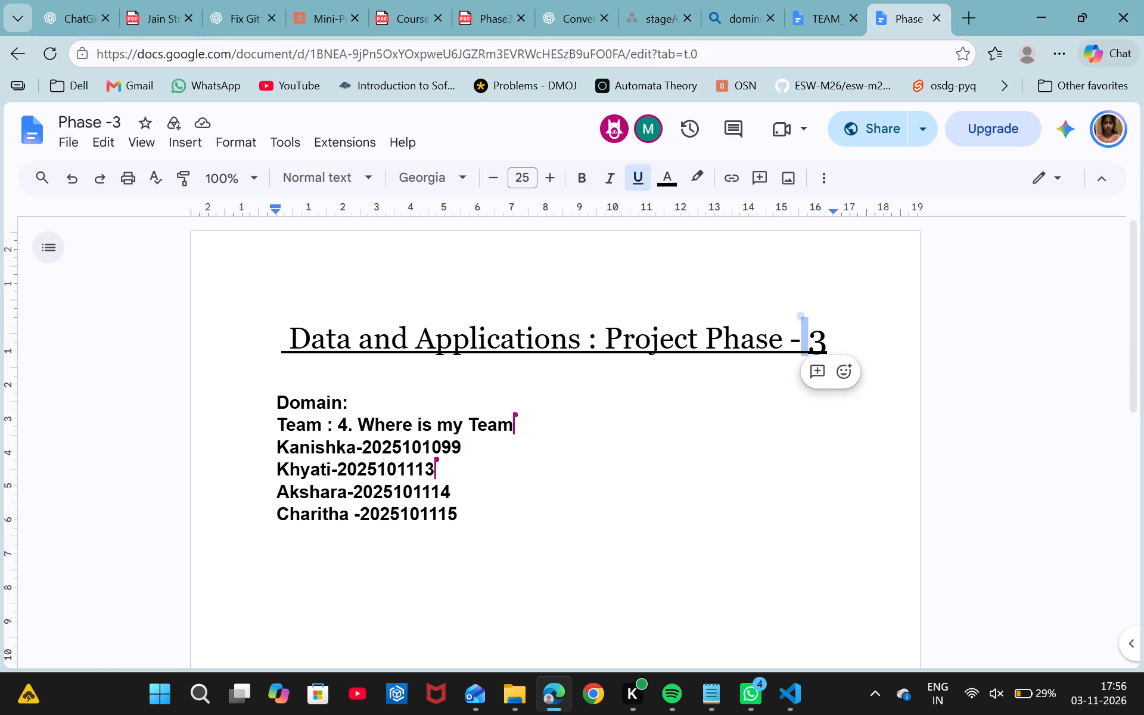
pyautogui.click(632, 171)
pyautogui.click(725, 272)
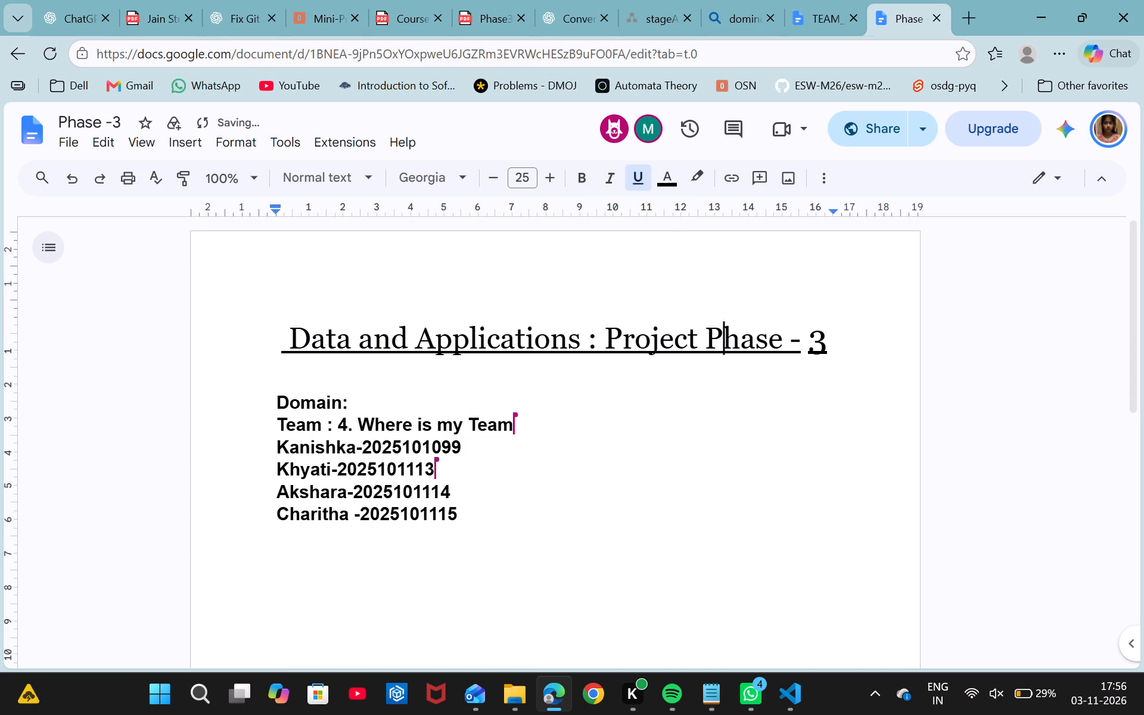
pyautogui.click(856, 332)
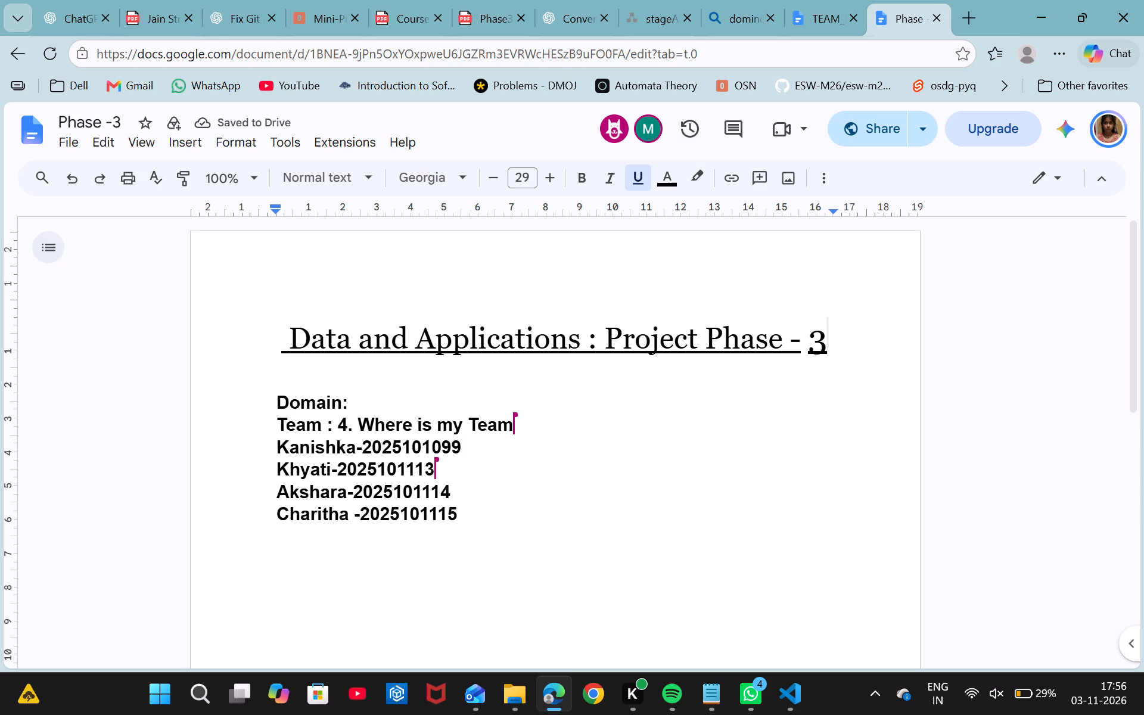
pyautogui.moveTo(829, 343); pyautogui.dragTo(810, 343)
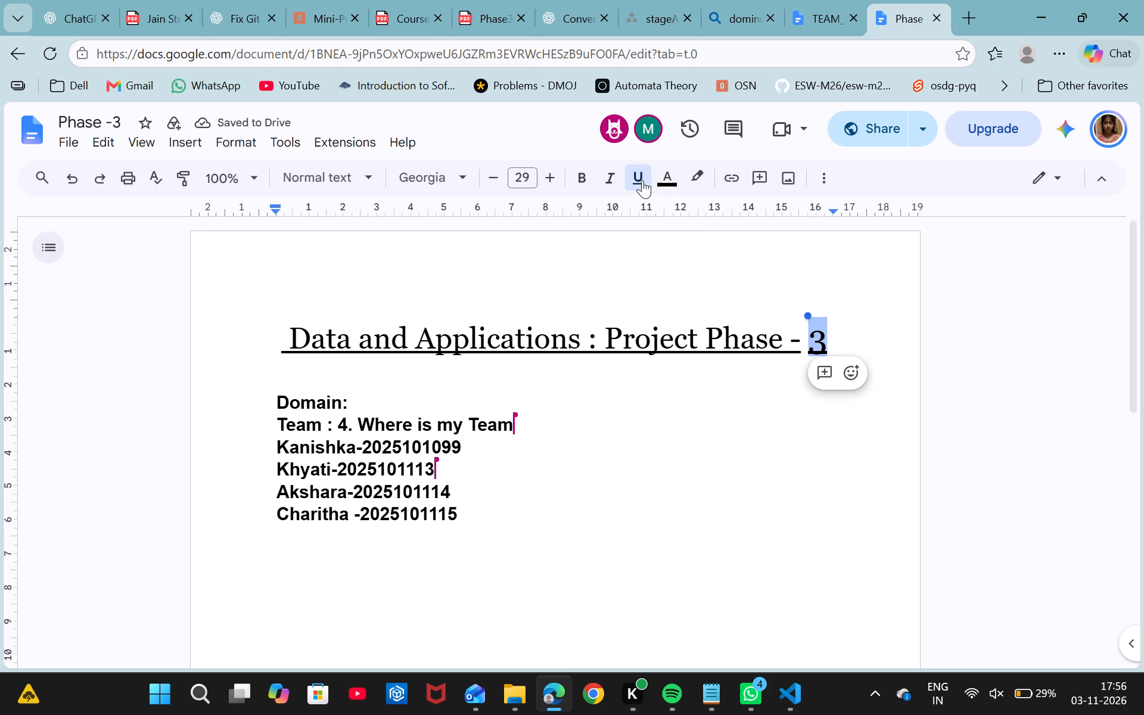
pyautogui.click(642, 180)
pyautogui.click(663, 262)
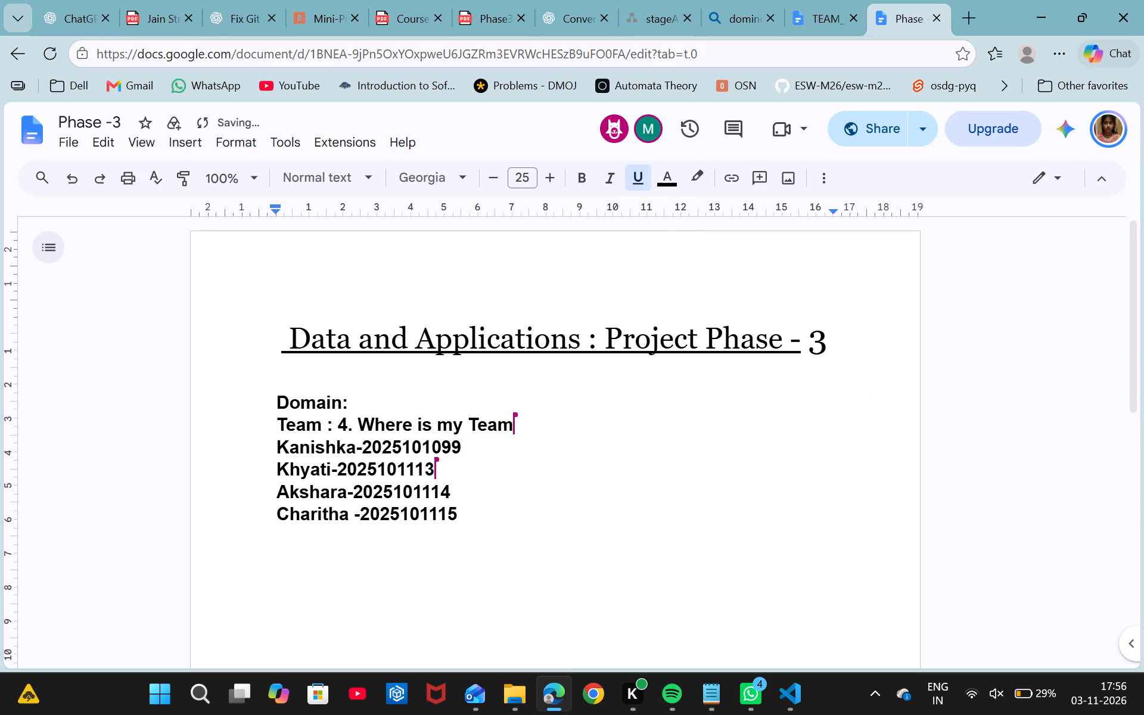
# Reduce only the phase number 3 in the title to font size 28.
pyautogui.moveTo(826, 344); pyautogui.dragTo(812, 344)
pyautogui.doubleClick(495, 178)
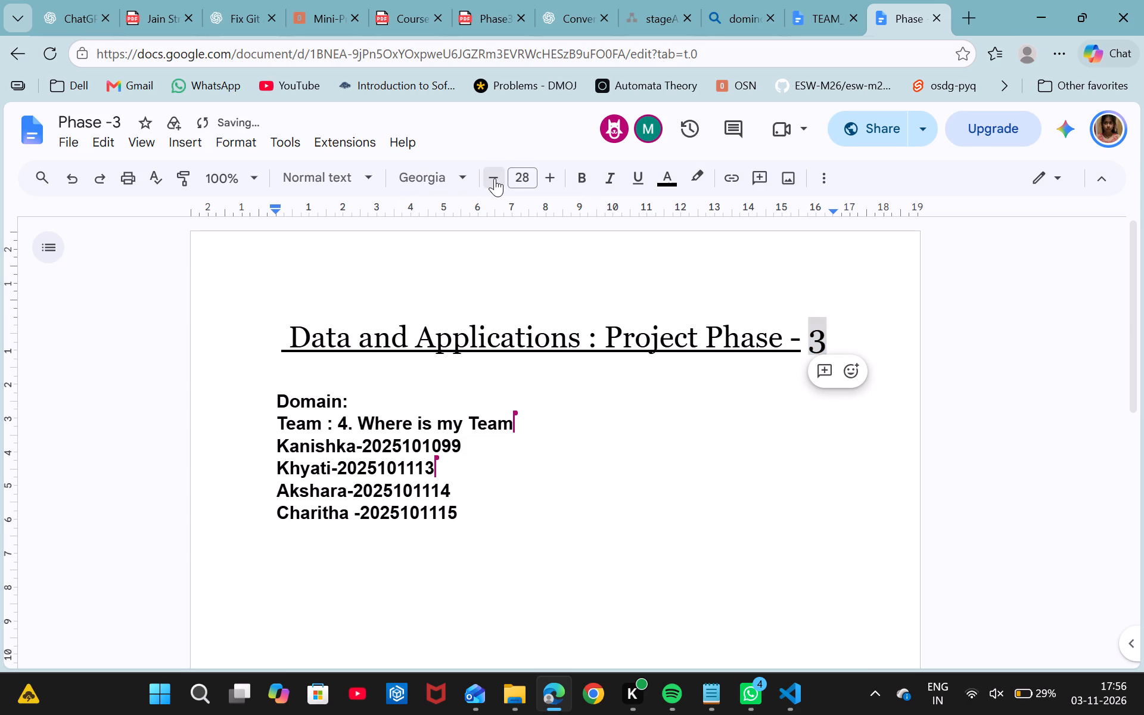
pyautogui.click(546, 179)
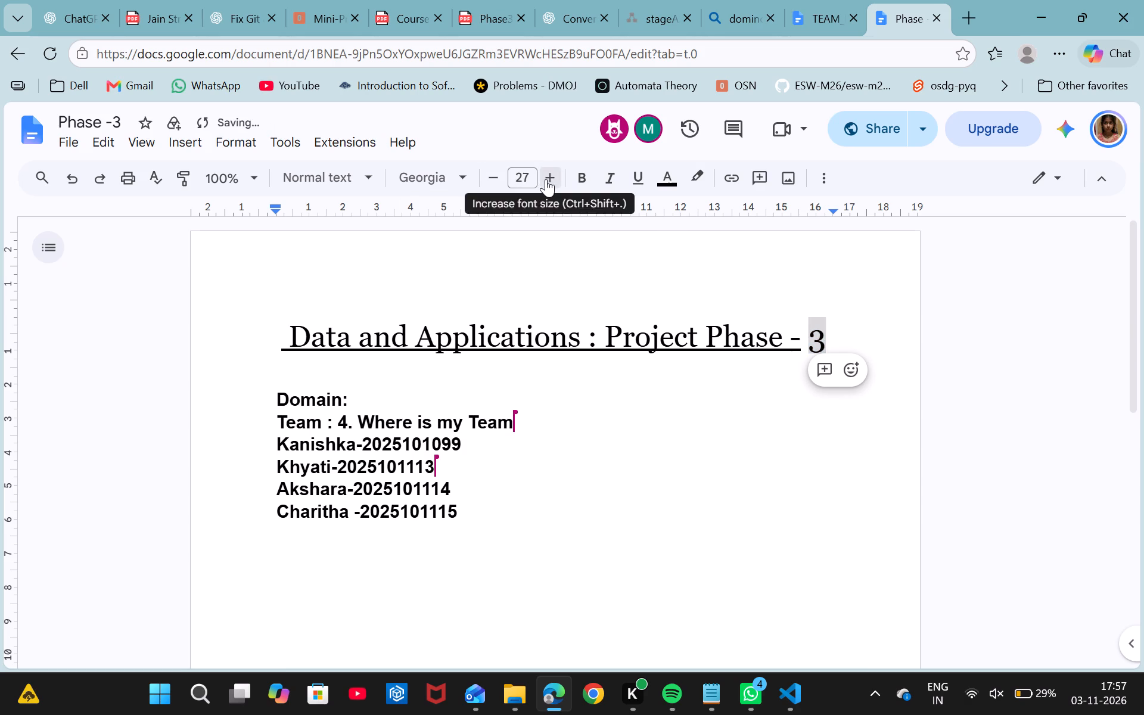
pyautogui.click(530, 267)
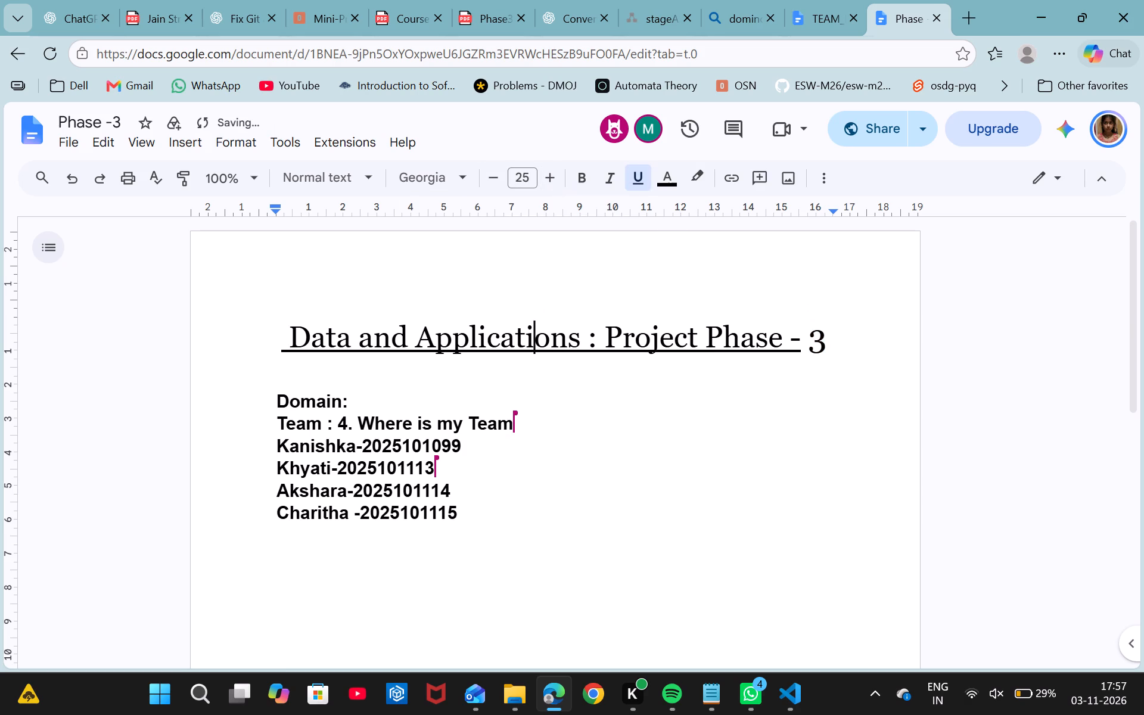
# Underline the phase number 3 in the title together with the space before it.
pyautogui.moveTo(826, 346); pyautogui.dragTo(796, 349)
pyautogui.click(638, 180)
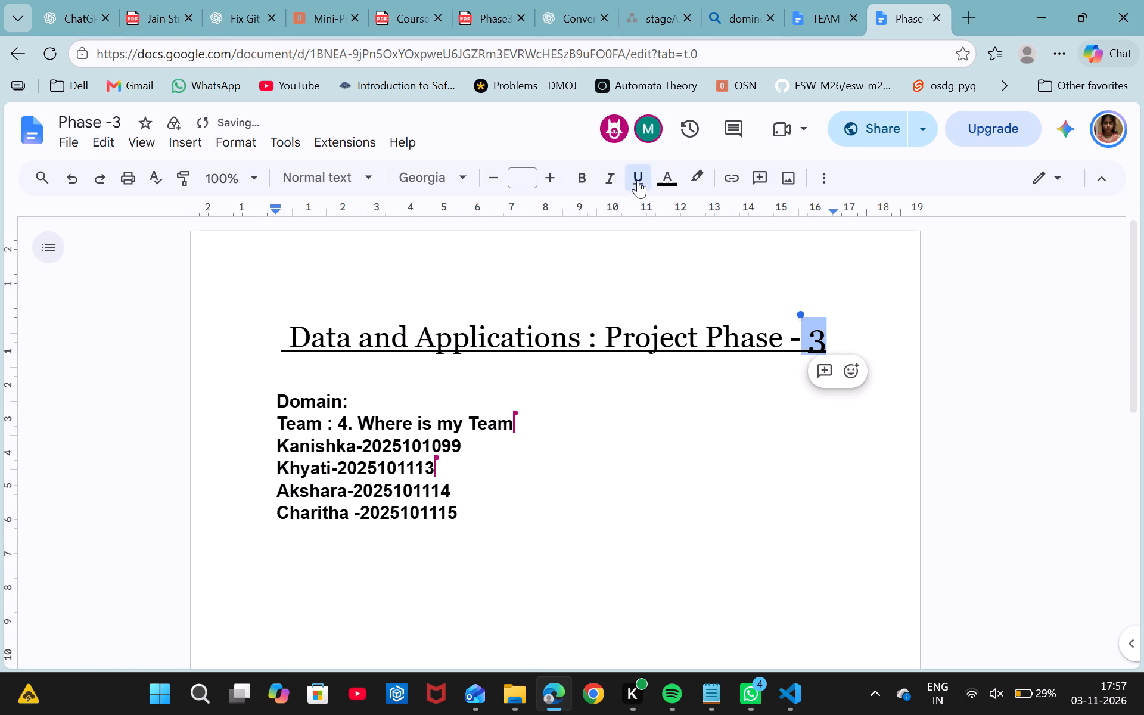
pyautogui.click(724, 283)
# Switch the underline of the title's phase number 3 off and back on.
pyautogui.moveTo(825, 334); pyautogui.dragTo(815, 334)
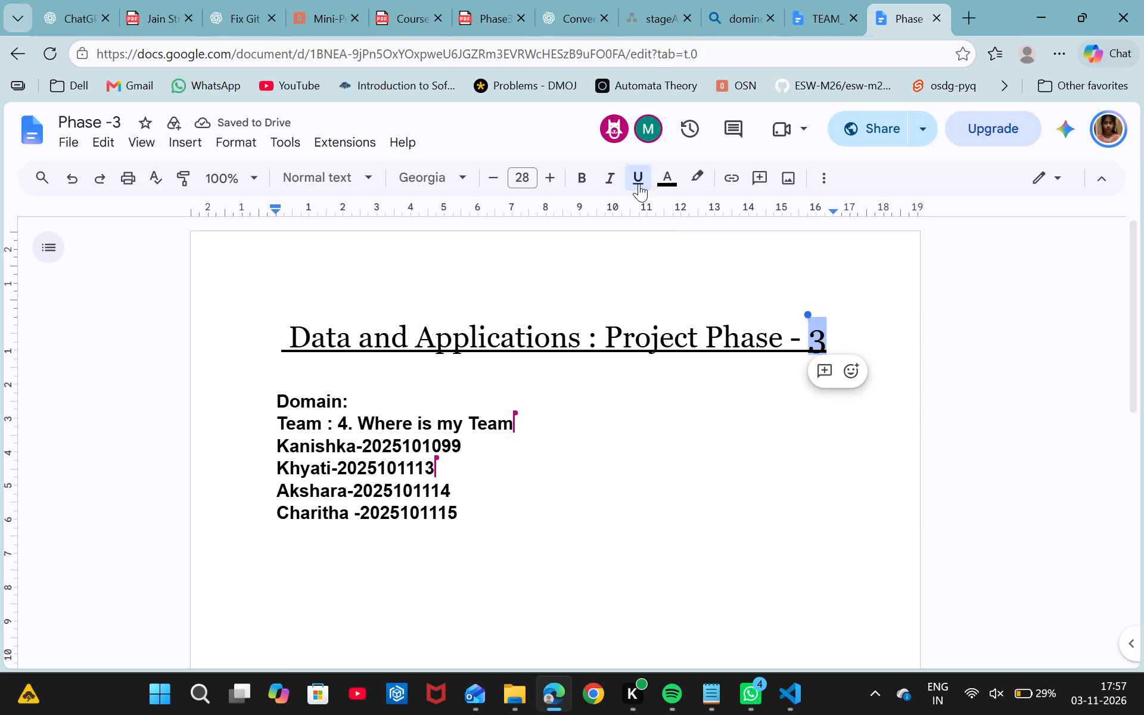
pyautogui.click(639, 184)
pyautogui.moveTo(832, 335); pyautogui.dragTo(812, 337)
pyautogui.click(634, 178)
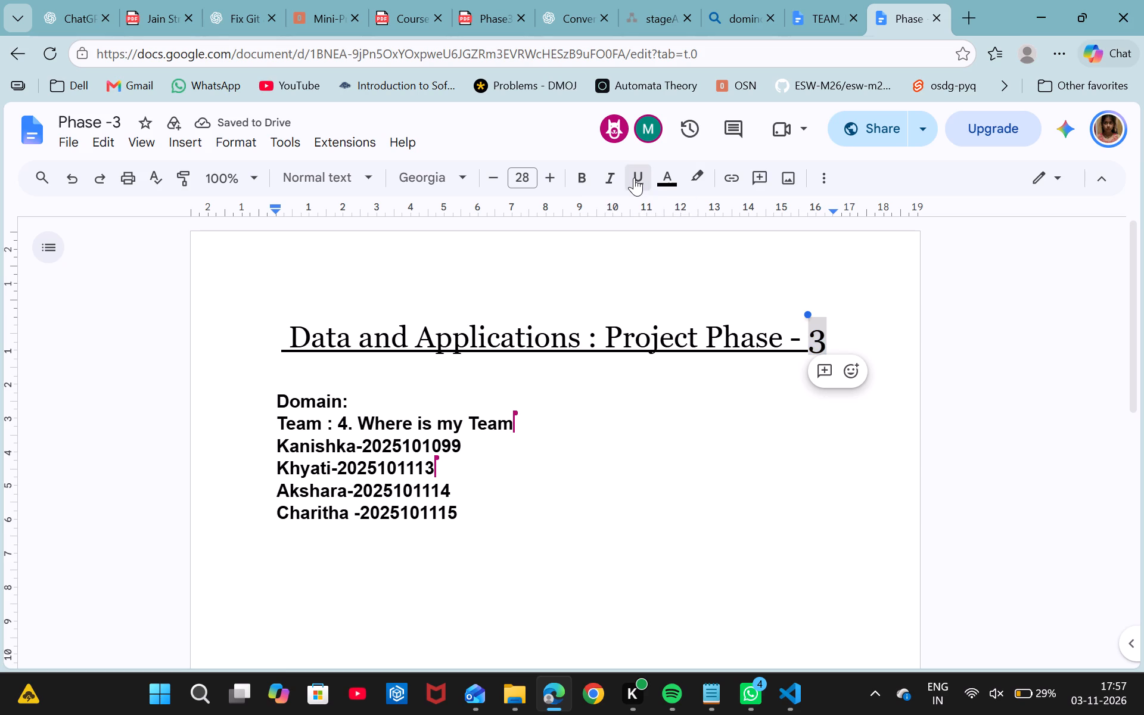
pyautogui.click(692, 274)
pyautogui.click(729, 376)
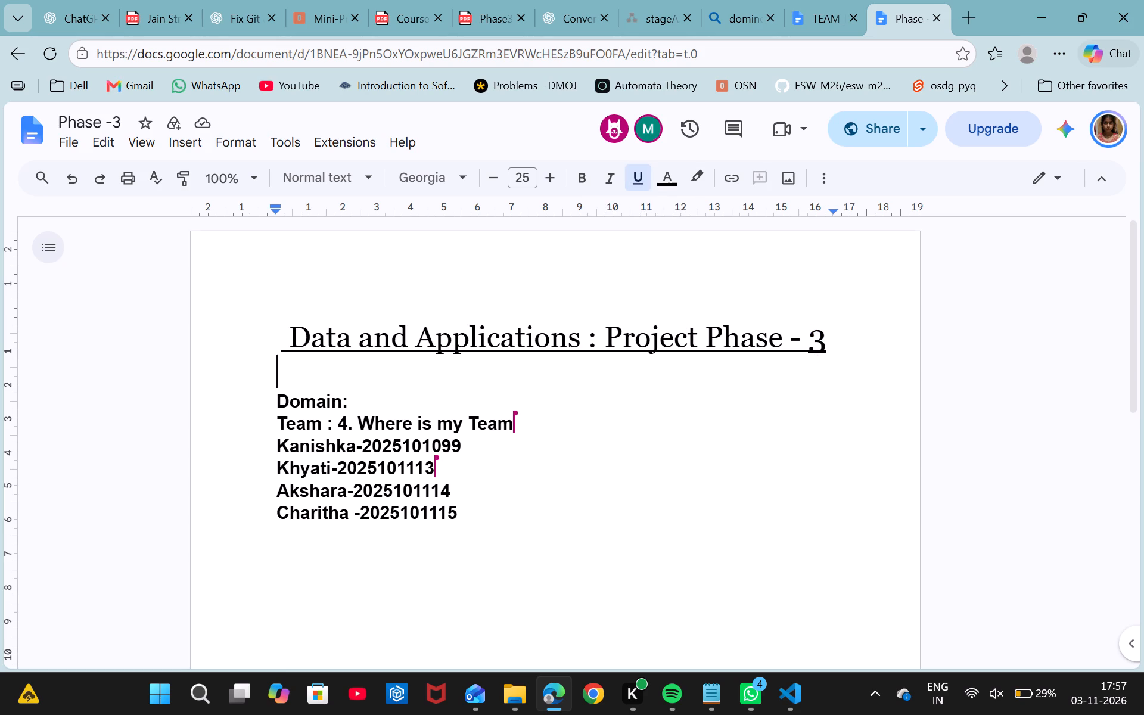
# Place the text cursor at the end of the "Domain:" line below the title.
pyautogui.click(527, 408)
pyautogui.scroll(-1, 527, 408)
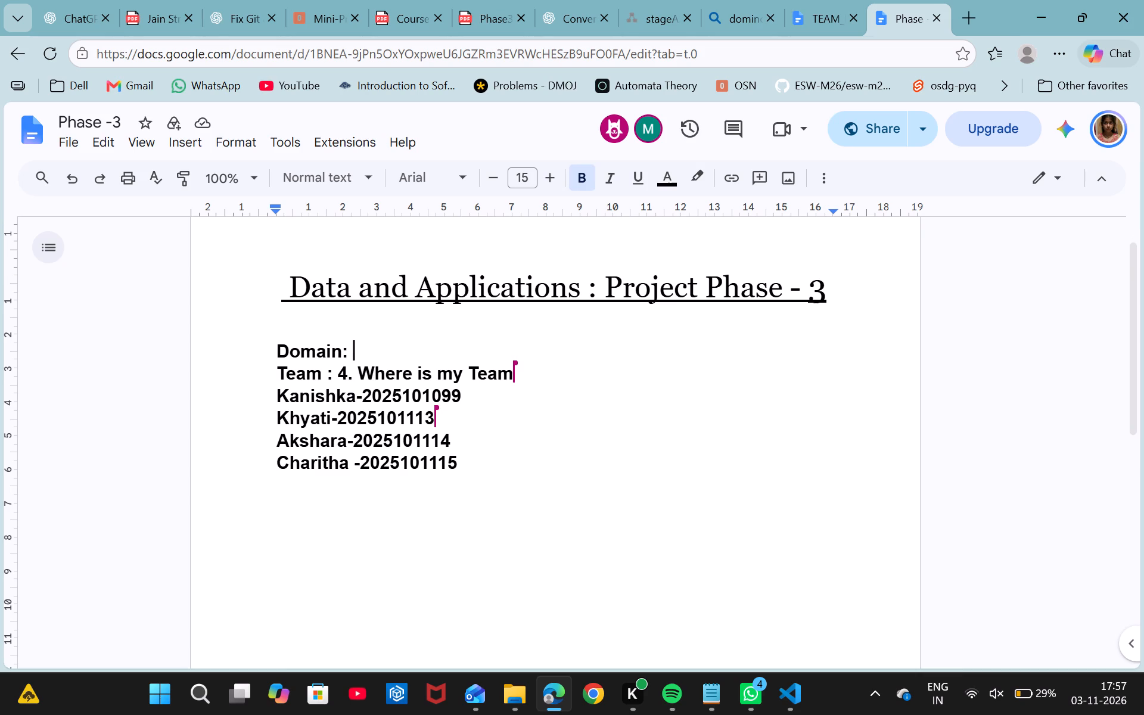
pyautogui.moveTo(358, 352); pyautogui.dragTo(310, 347)
pyautogui.moveTo(310, 347); pyautogui.dragTo(350, 350)
pyautogui.click(350, 350)
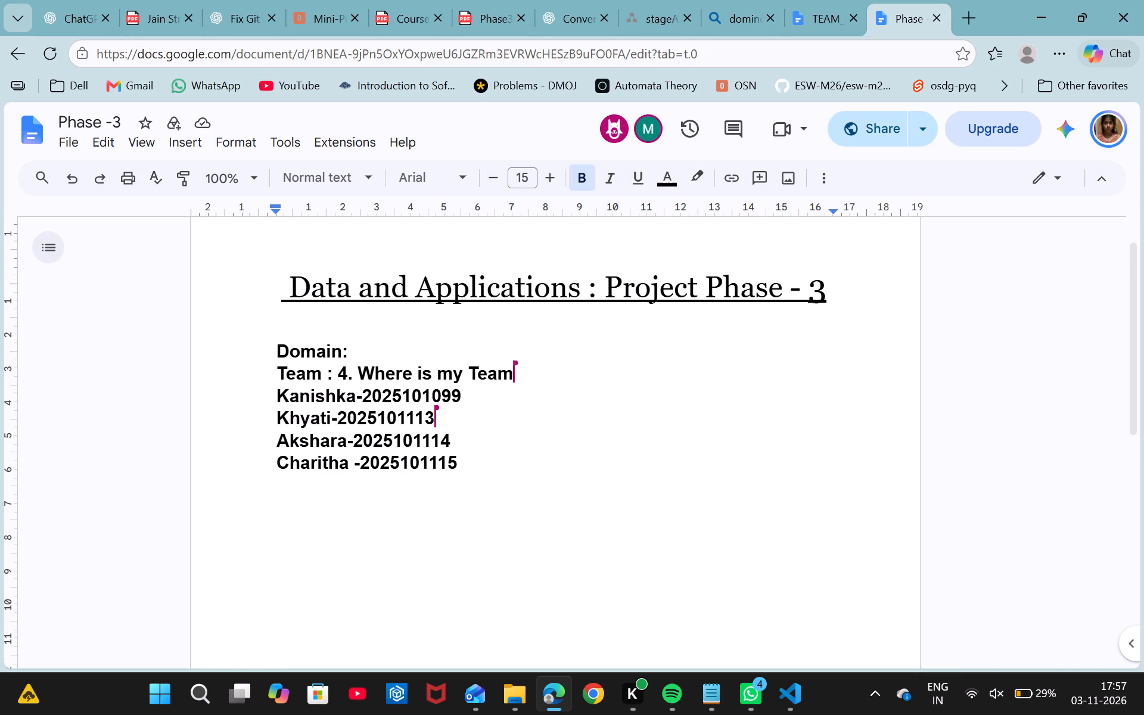
# Look through the Jain Street PDF, examining the Phase 2 report's opening page and its EER diagram.
pyautogui.click(726, 26)
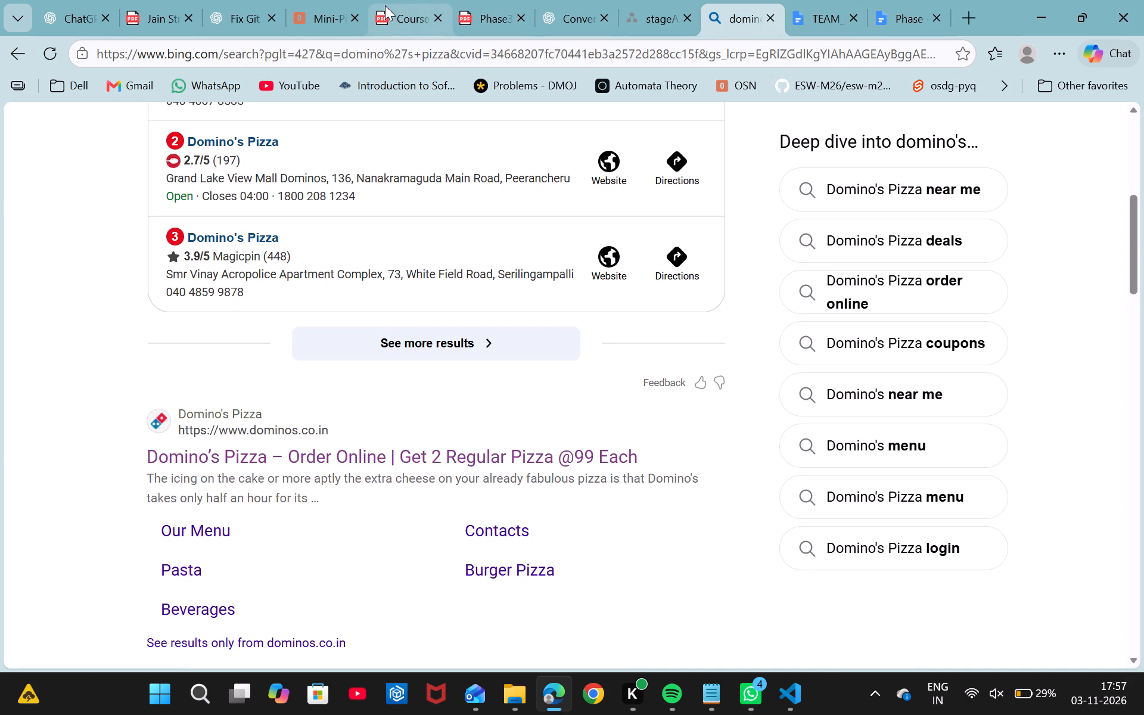
pyautogui.click(173, 0)
pyautogui.scroll(8, 324, 301)
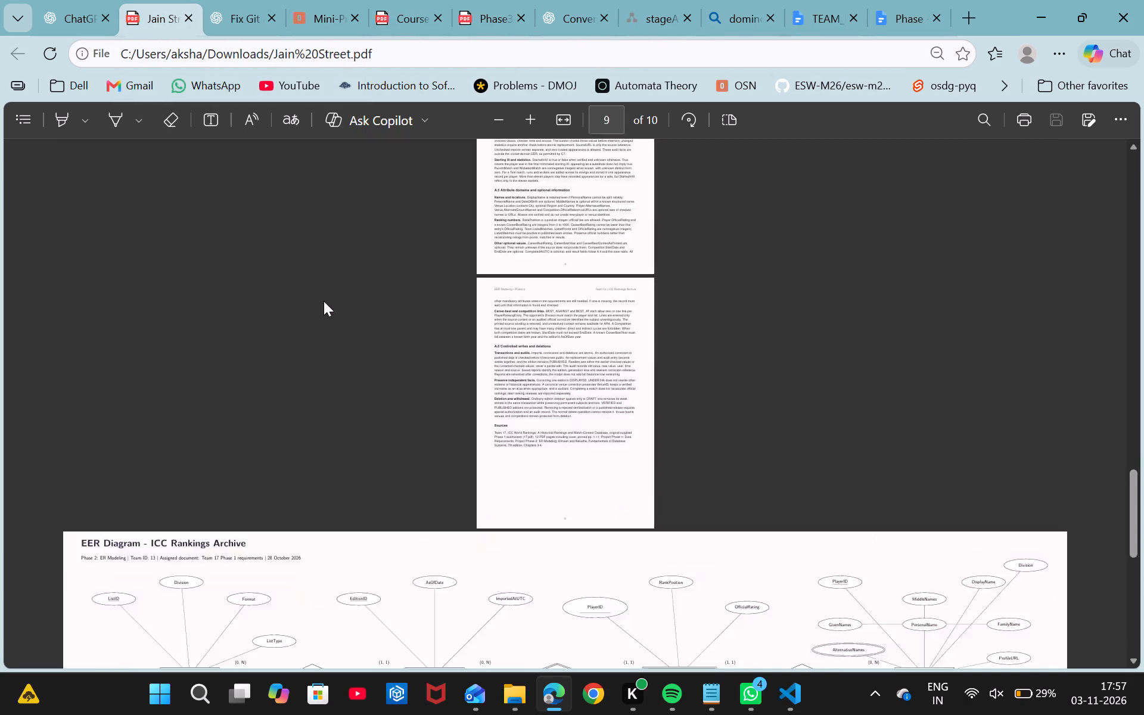
pyautogui.scroll(20, 324, 301)
pyautogui.scroll(10, 324, 301)
pyautogui.scroll(5, 596, 312)
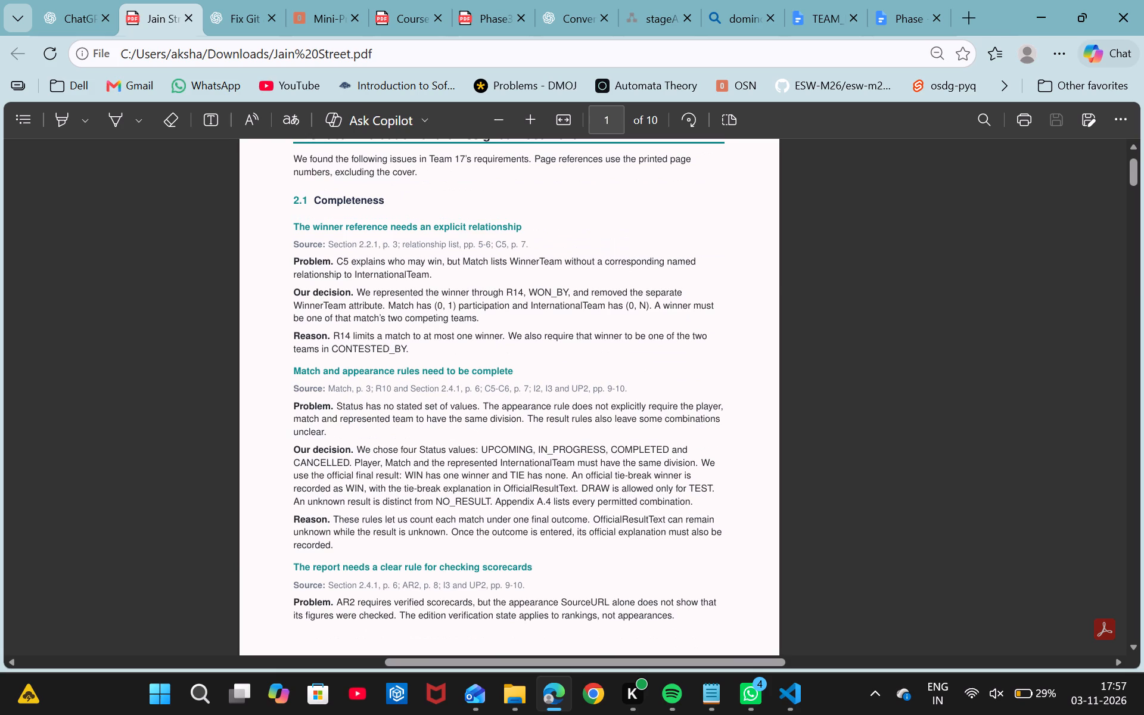
pyautogui.scroll(4, 596, 312)
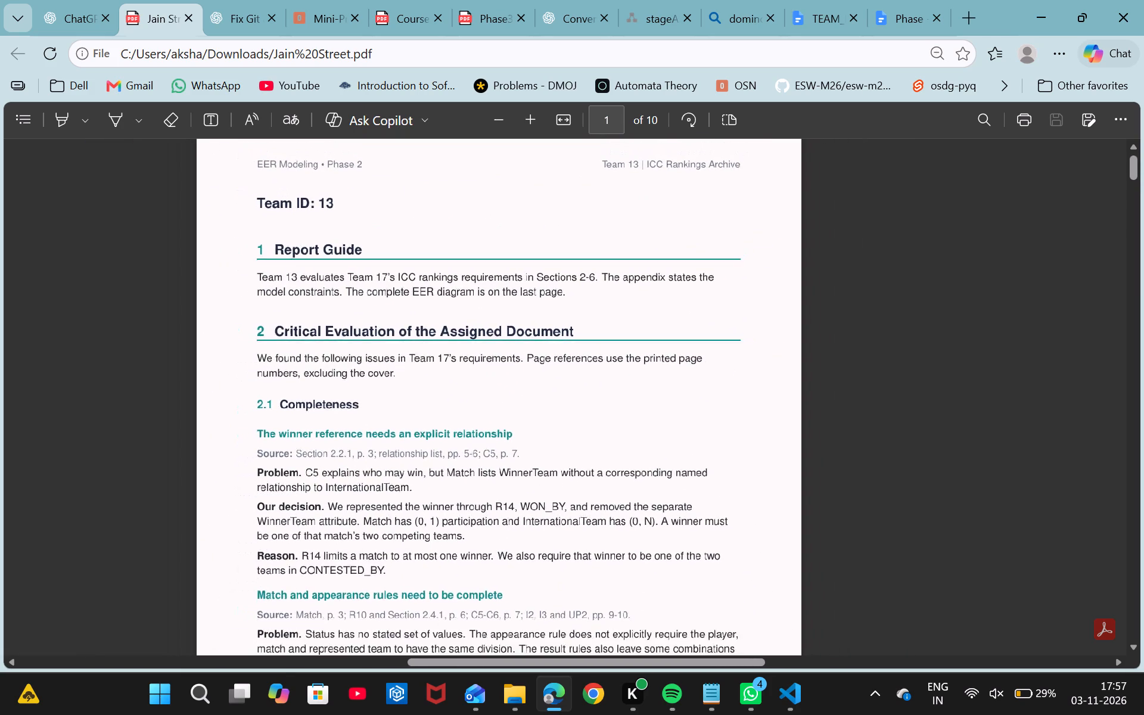
pyautogui.scroll(-3, 596, 312)
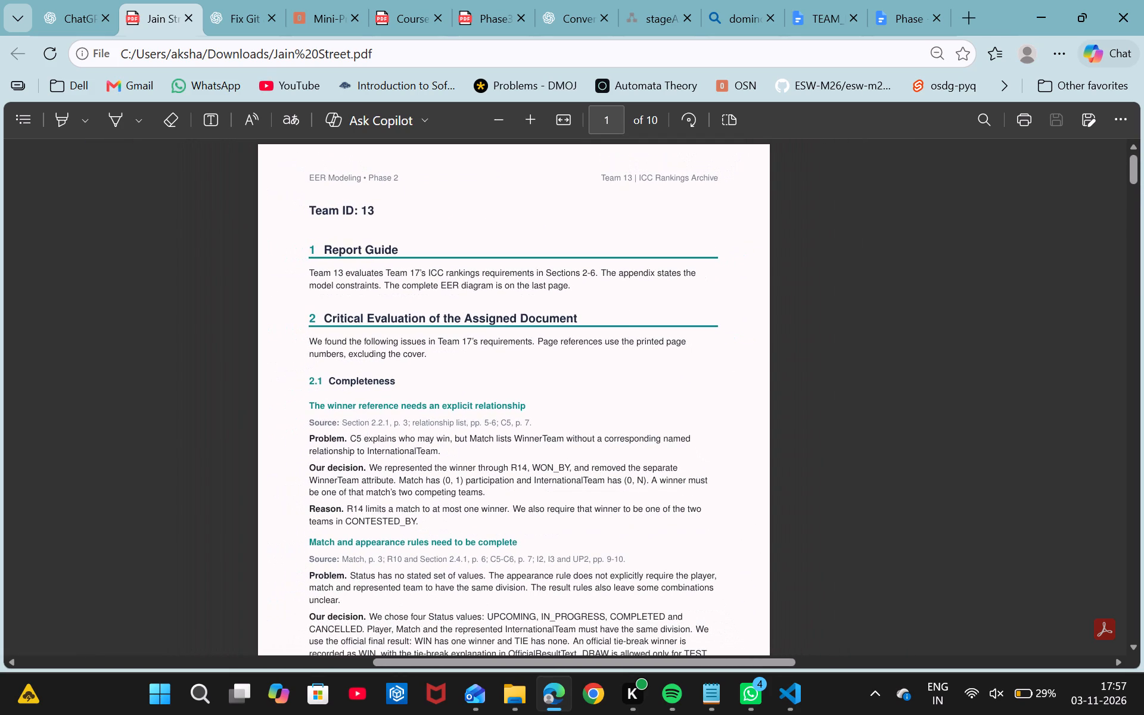
pyautogui.scroll(-20, 596, 312)
pyautogui.scroll(-19, 596, 312)
pyautogui.scroll(1, 596, 312)
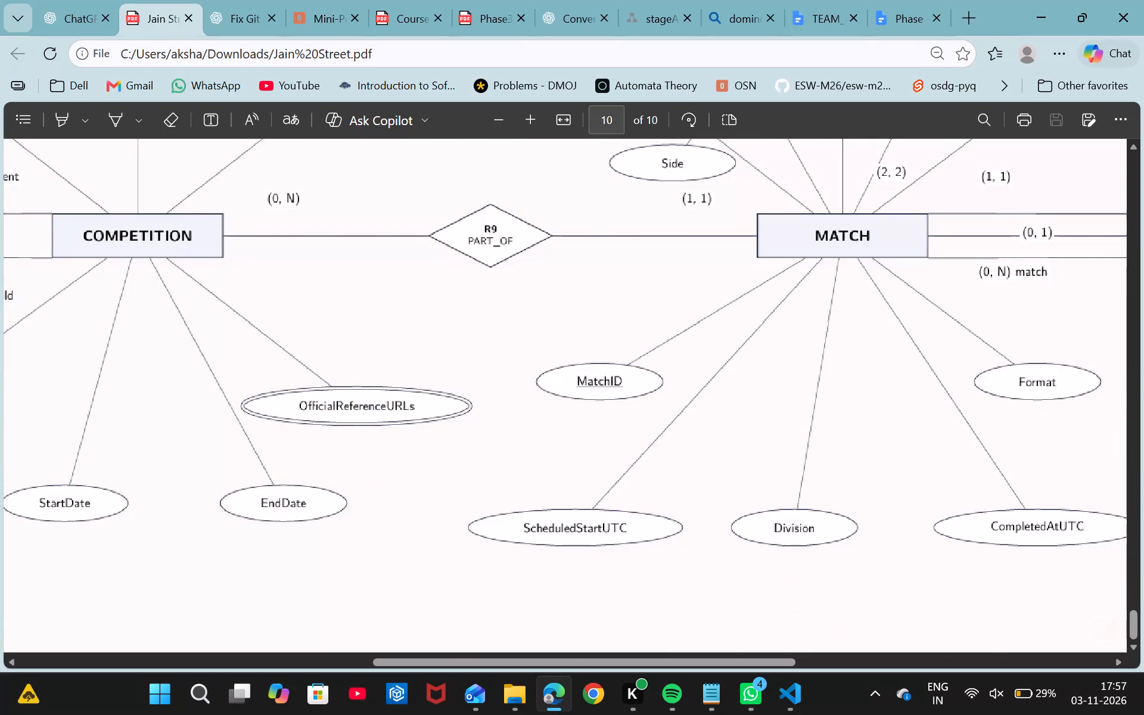
pyautogui.scroll(1, 596, 312)
# Return to the Phase -3 document and add a blank line after the "Domain:" line.
pyautogui.click(894, 24)
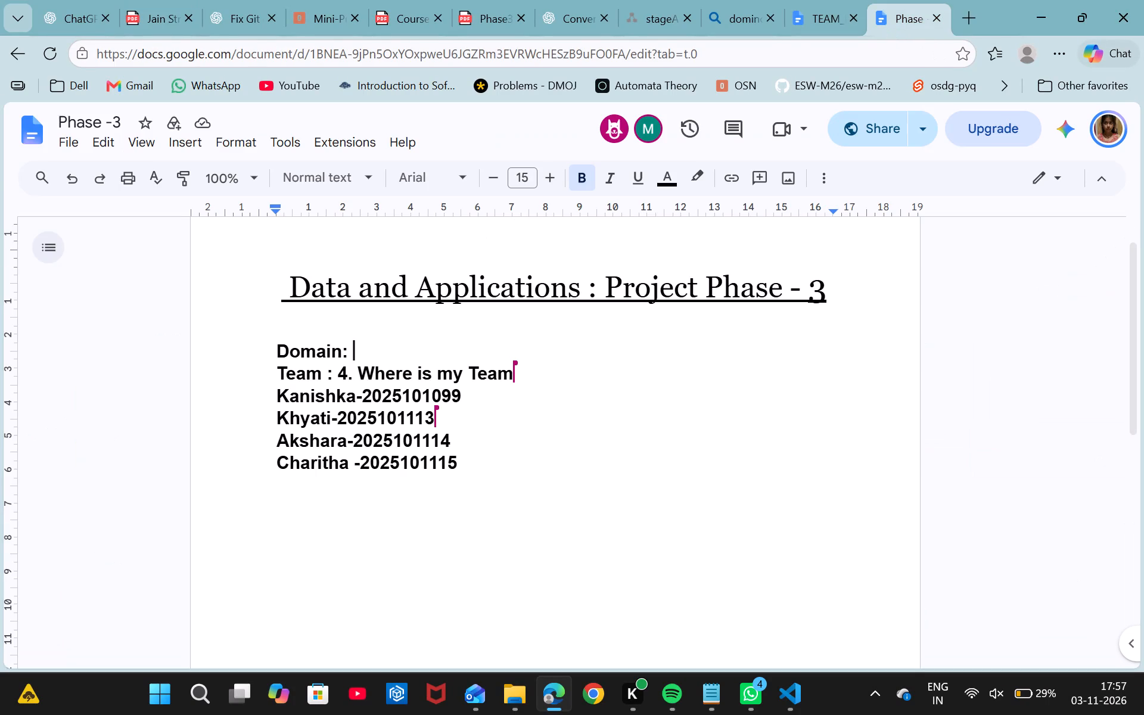
pyautogui.press('Return')
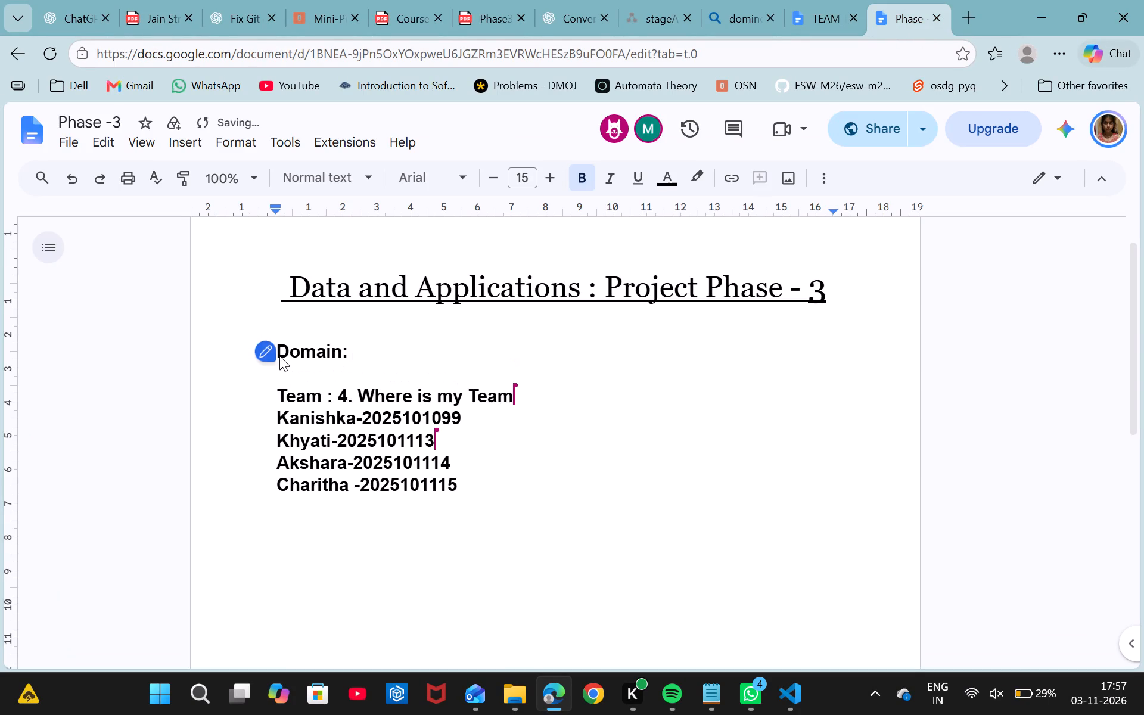
# Remove the bold formatting from the "Domain:" label.
pyautogui.click(279, 350)
pyautogui.click(279, 350)
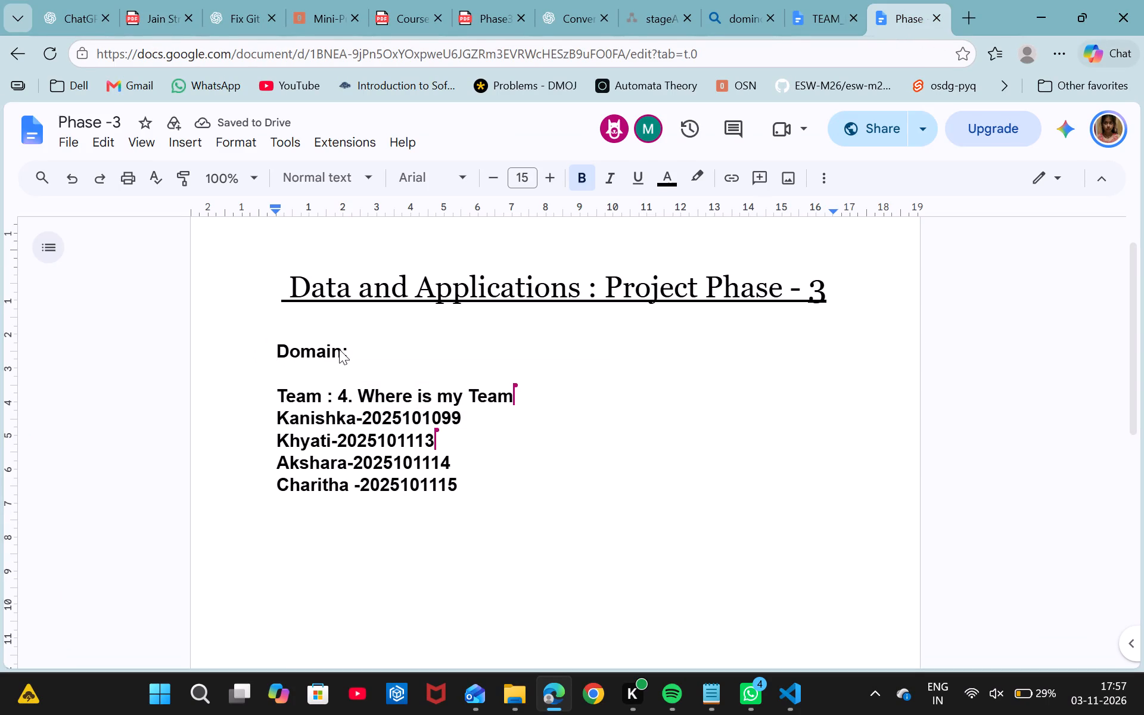
pyautogui.click(349, 353)
pyautogui.moveTo(349, 353); pyautogui.dragTo(269, 353)
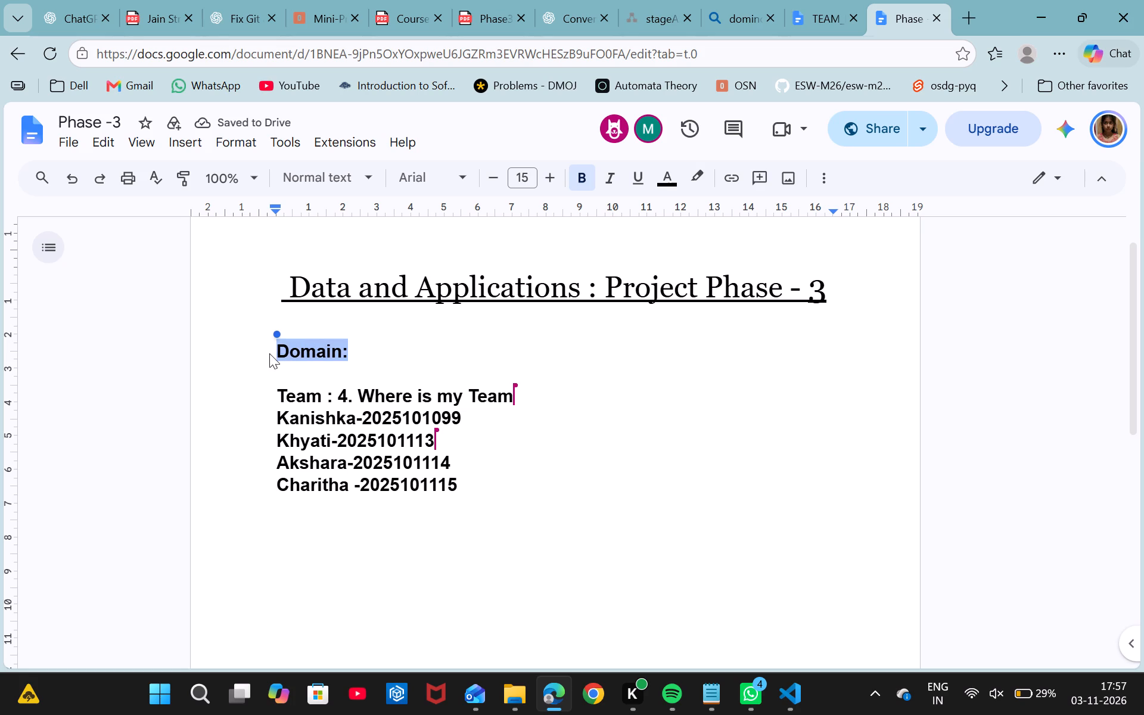
pyautogui.click(589, 177)
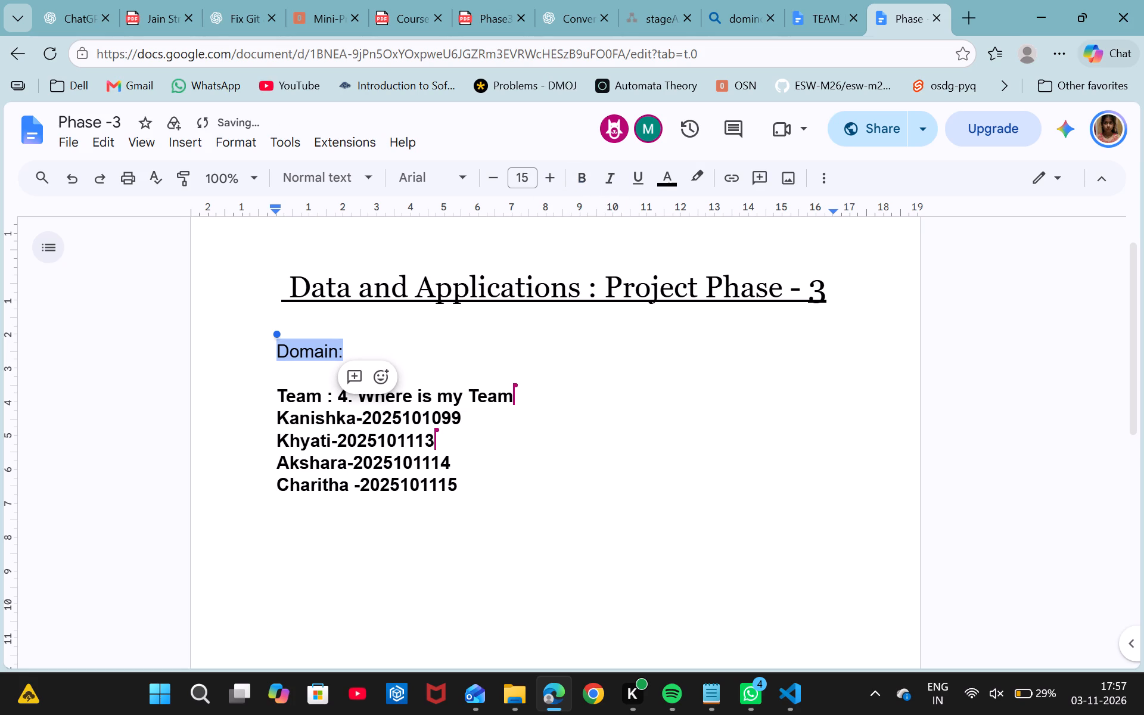
pyautogui.click(373, 353)
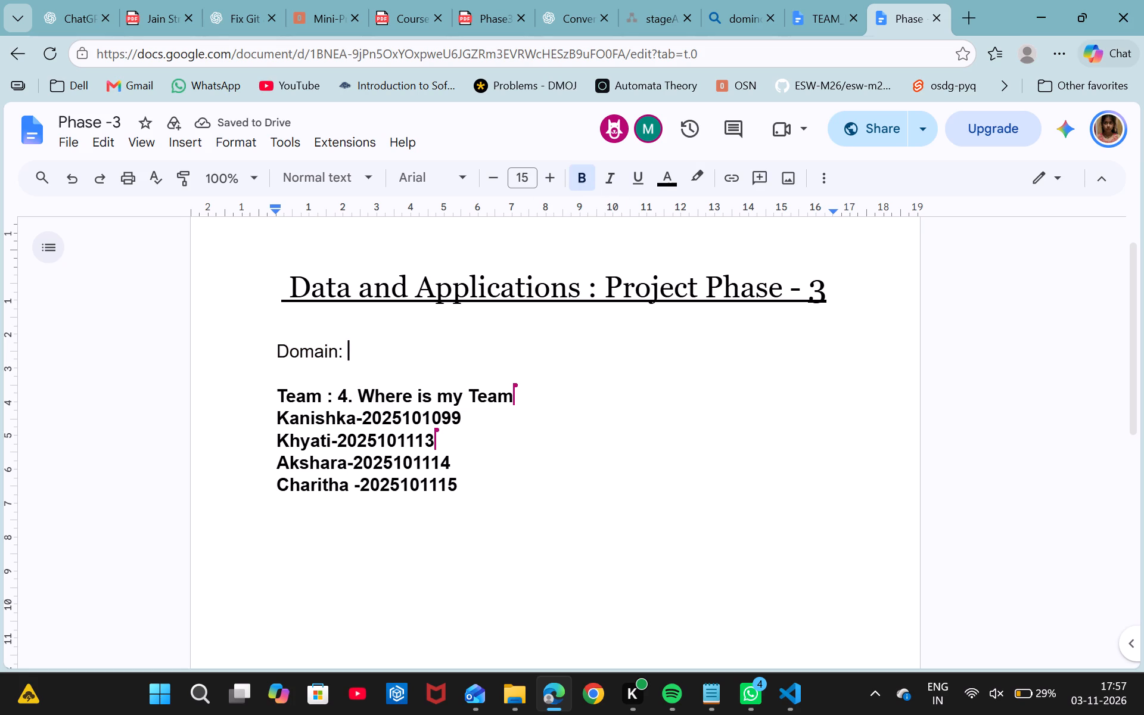
# Change the label "Team" at the start of the team line to uppercase "TEAM".
pyautogui.moveTo(319, 399); pyautogui.dragTo(305, 399)
pyautogui.moveTo(305, 399); pyautogui.dragTo(290, 399)
pyautogui.press('BackSpace')
pyautogui.write('EW')
pyautogui.hotkey('shift', 'BackSpace')
pyautogui.write('AM')
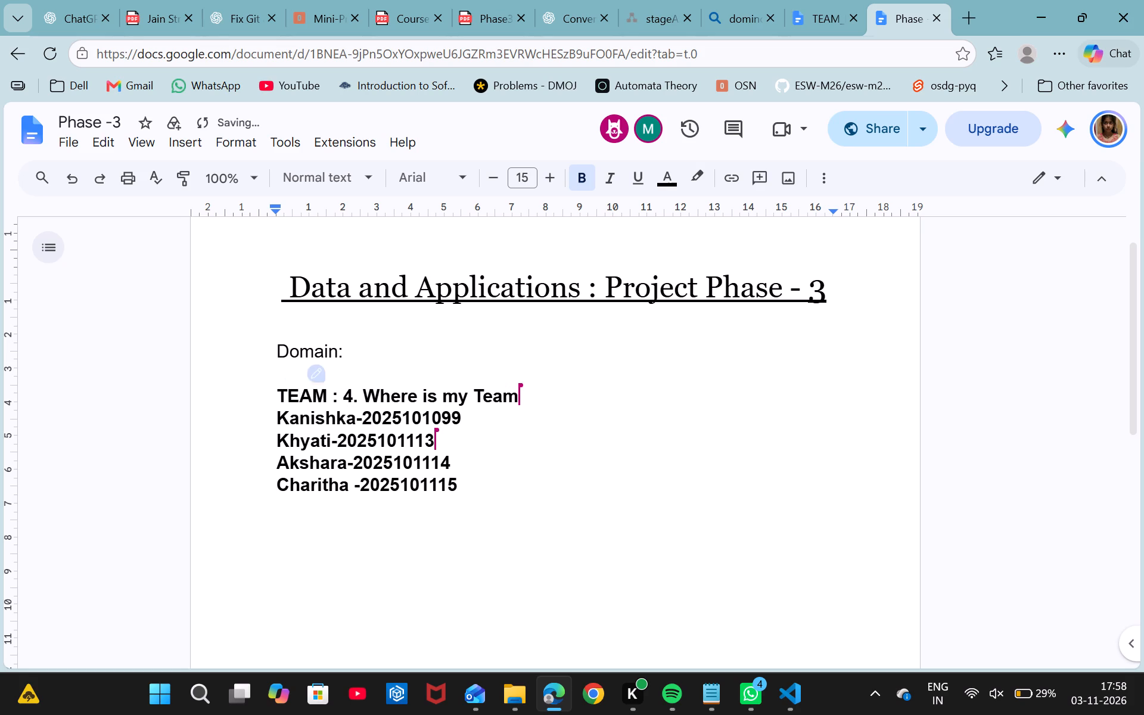
# Remove the bold formatting from the four team member lines below the team name.
pyautogui.click(355, 419)
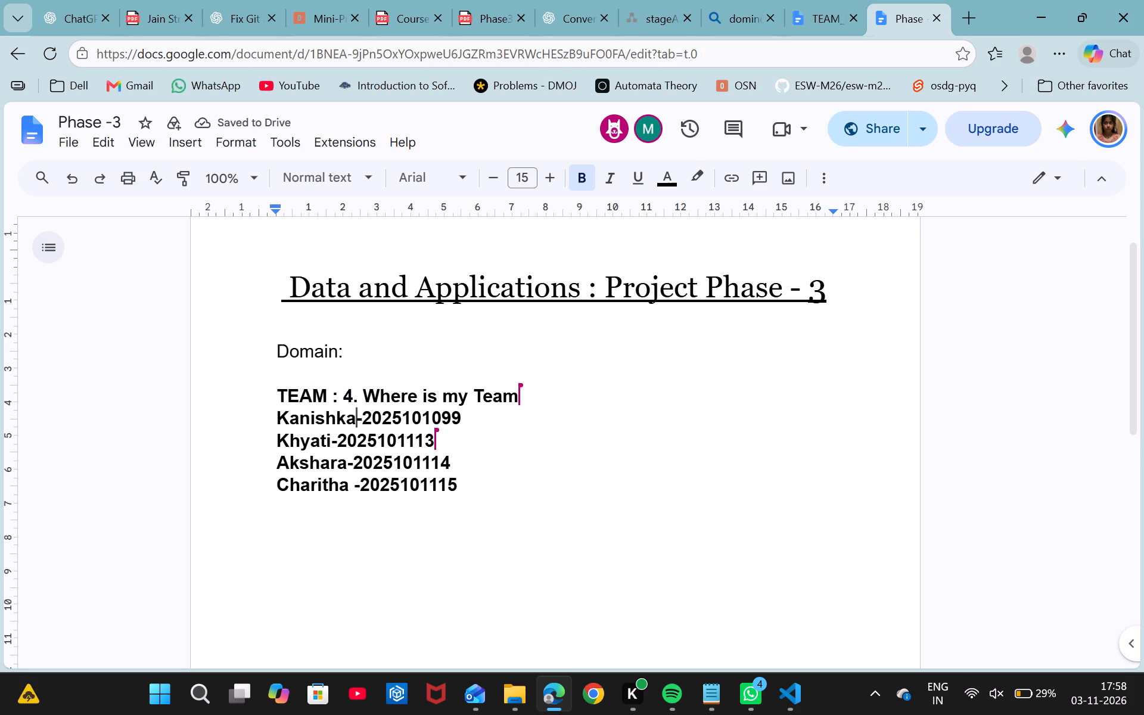
pyautogui.moveTo(275, 412); pyautogui.dragTo(459, 483)
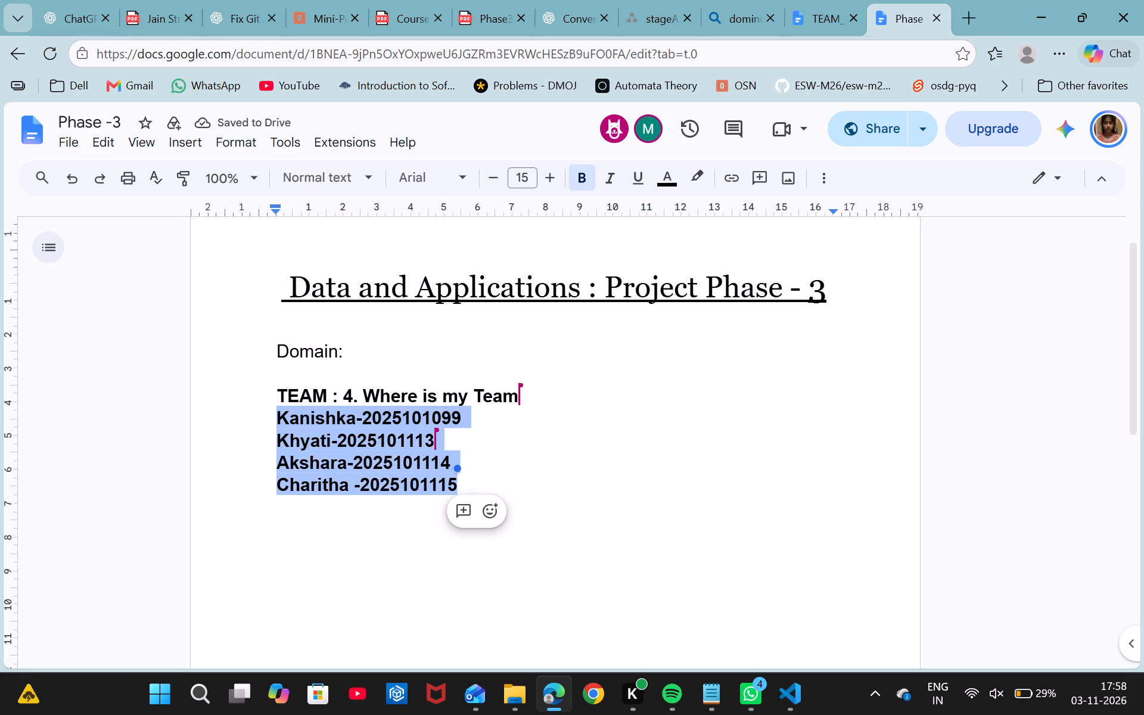
pyautogui.click(585, 179)
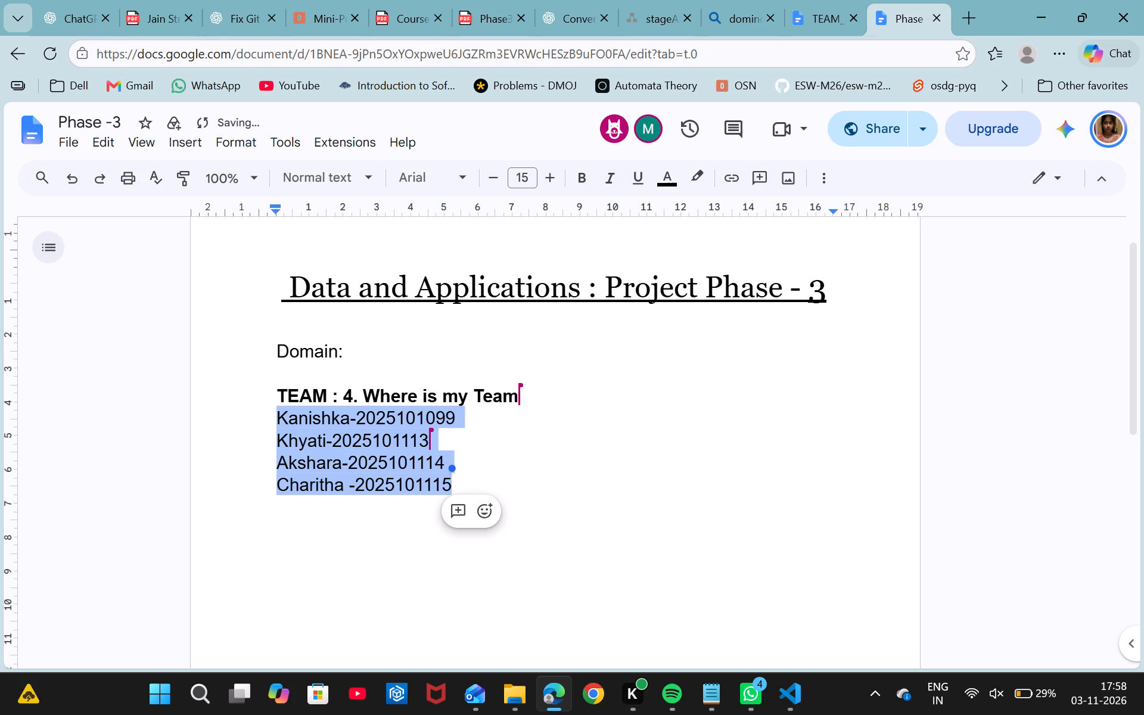
pyautogui.click(477, 465)
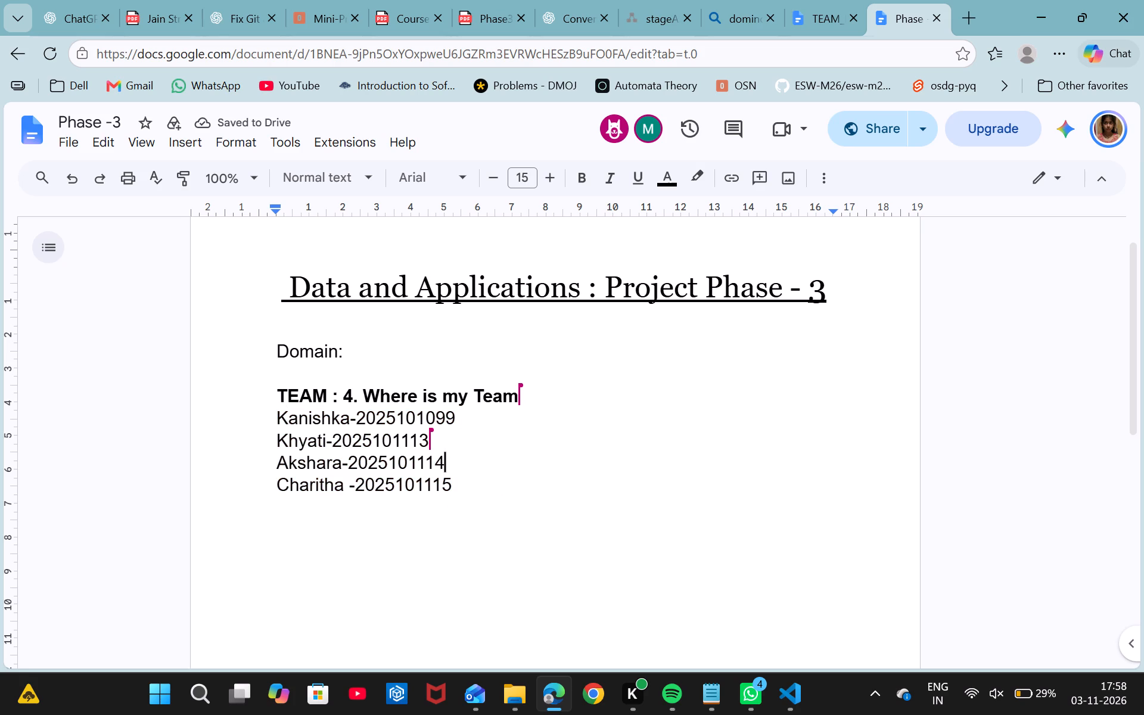
# Remove the space before the colon in the team line so the label reads "TEAM:".
pyautogui.click(527, 397)
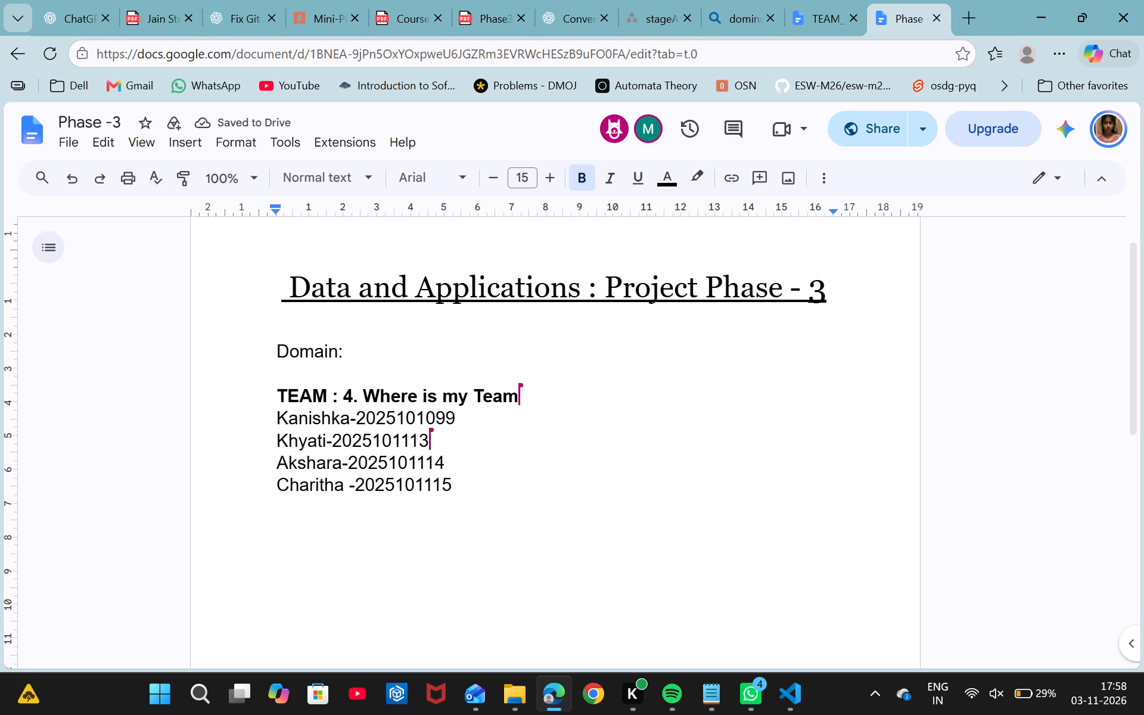
pyautogui.scroll(-1, 527, 397)
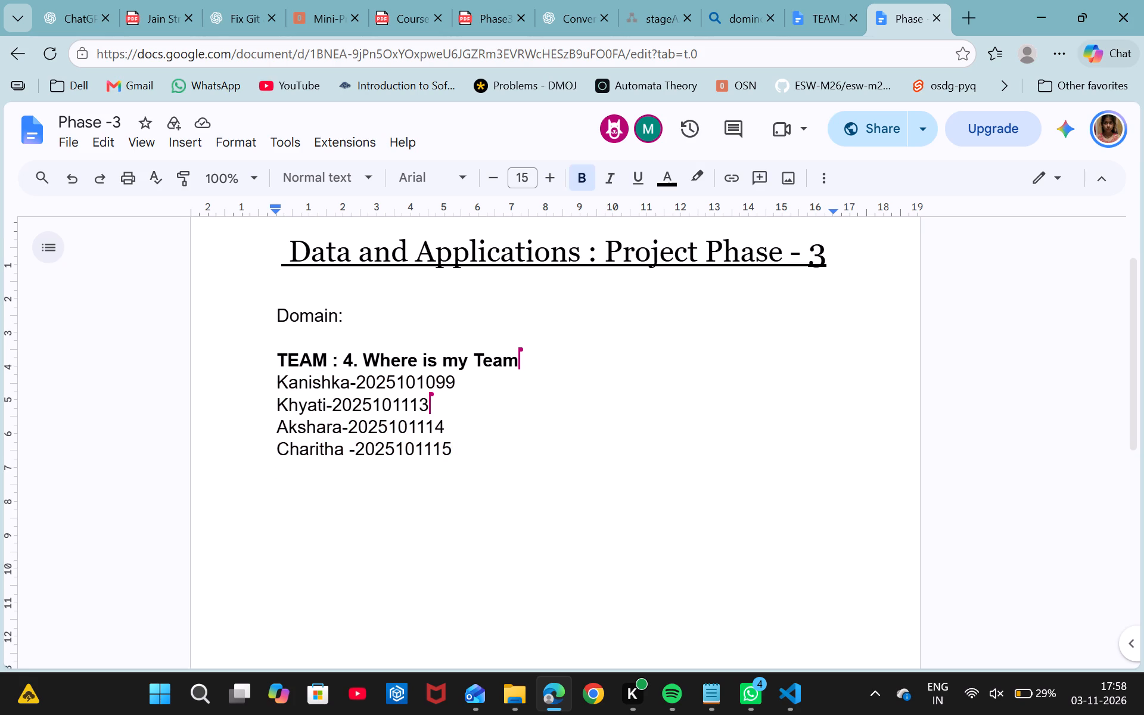
pyautogui.click(332, 362)
pyautogui.press('BackSpace')
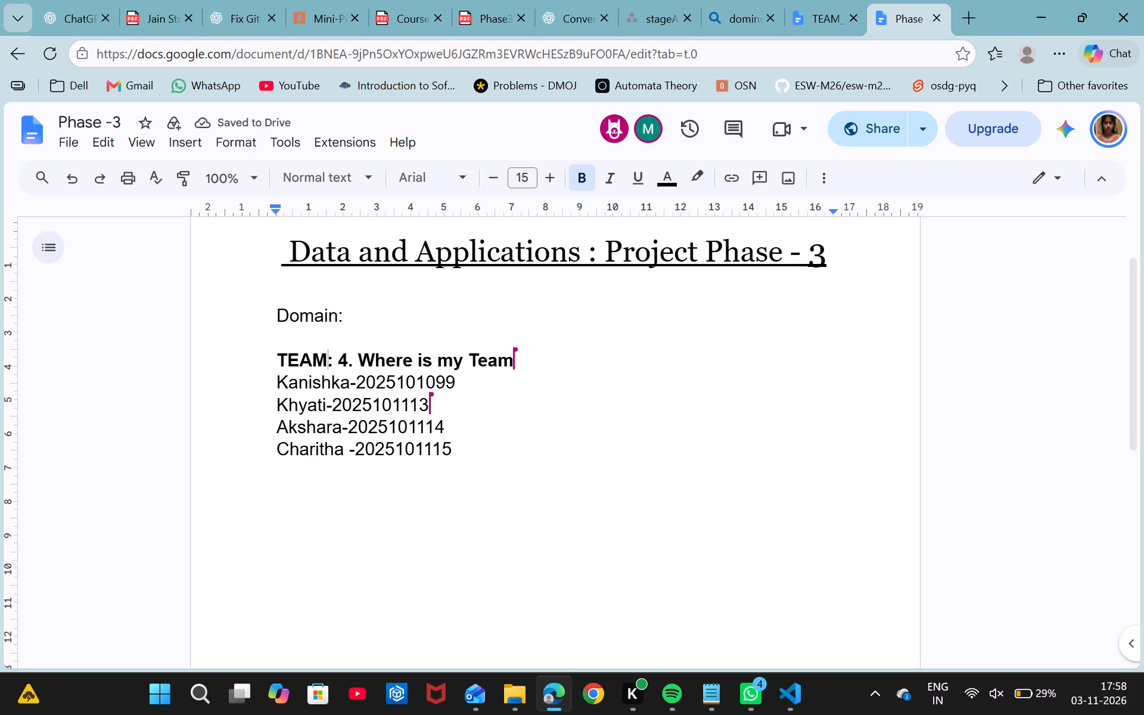
pyautogui.scroll(-1, 461, 448)
# Check the TEAM_NUMBER document's Stage A heading and copy the heading "Stage A: ER-to-Relational Mapping" from Phase3_DnA.pdf, without the marks.
pyautogui.click(822, 7)
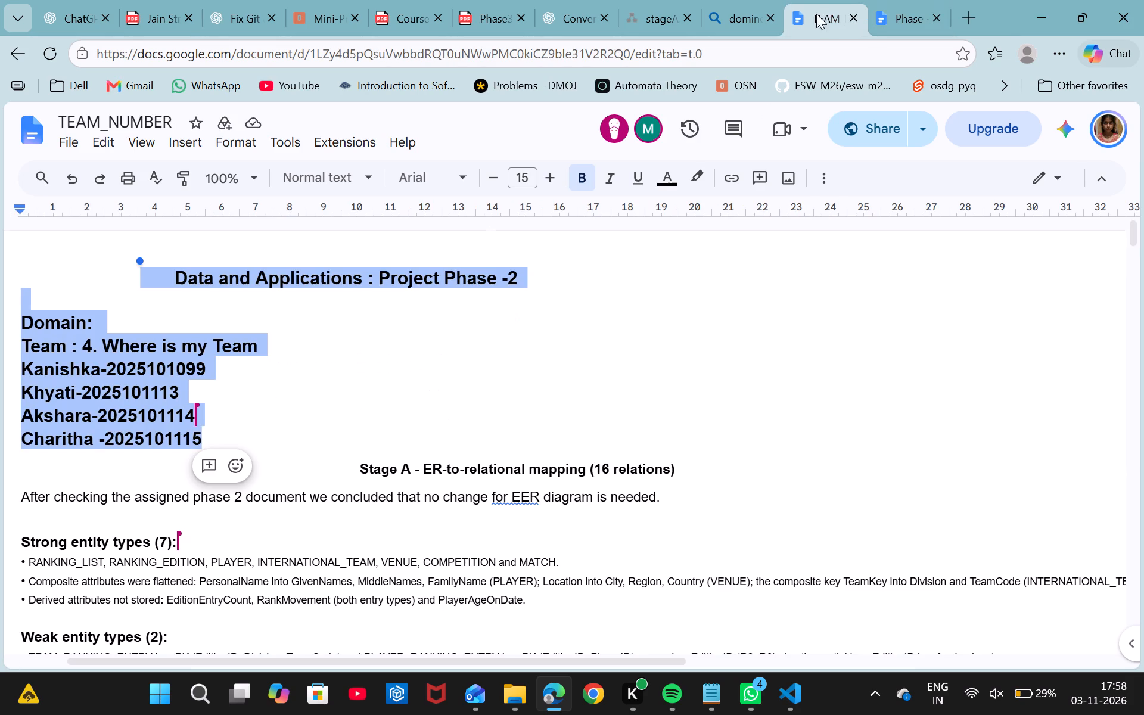
pyautogui.scroll(-2, 573, 402)
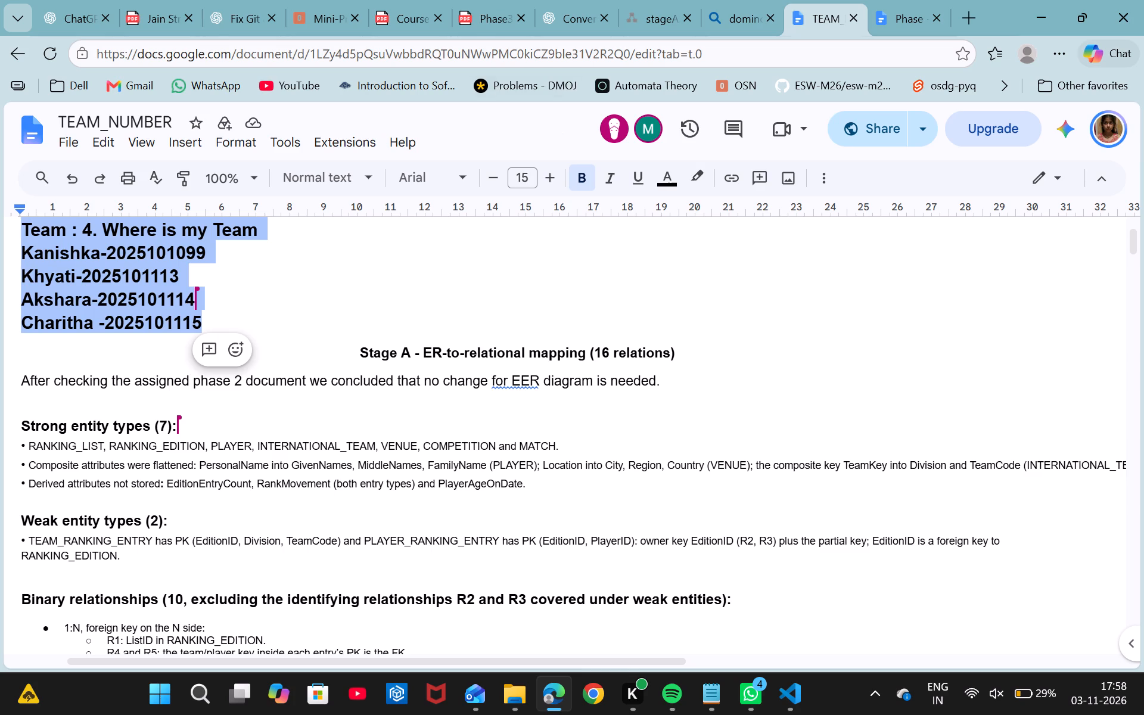
pyautogui.click(483, 11)
pyautogui.click(456, 220)
pyautogui.scroll(6, 456, 220)
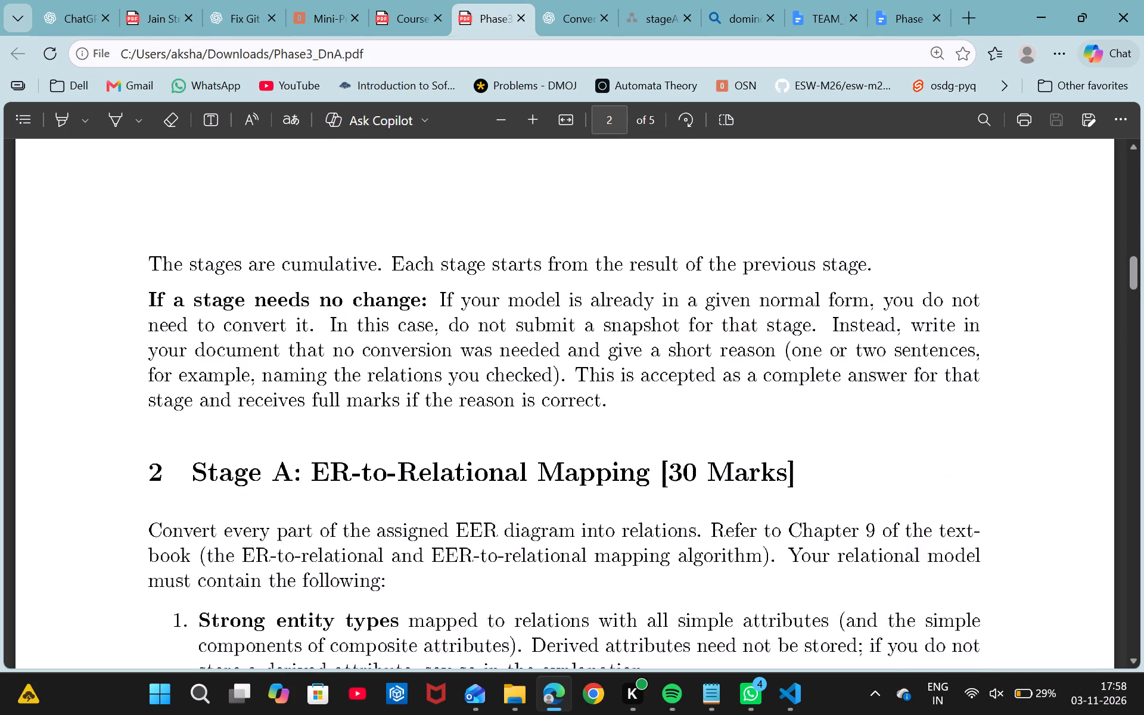
pyautogui.scroll(-1, 456, 220)
pyautogui.moveTo(192, 464); pyautogui.dragTo(552, 481)
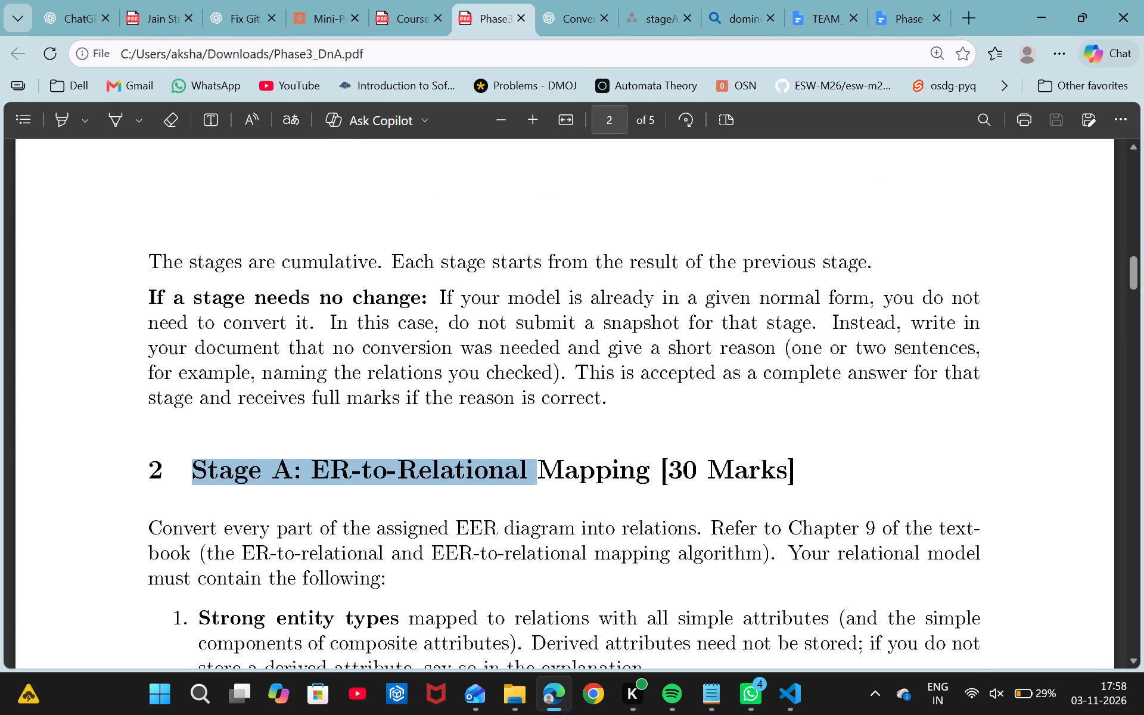
pyautogui.moveTo(552, 481); pyautogui.dragTo(641, 477)
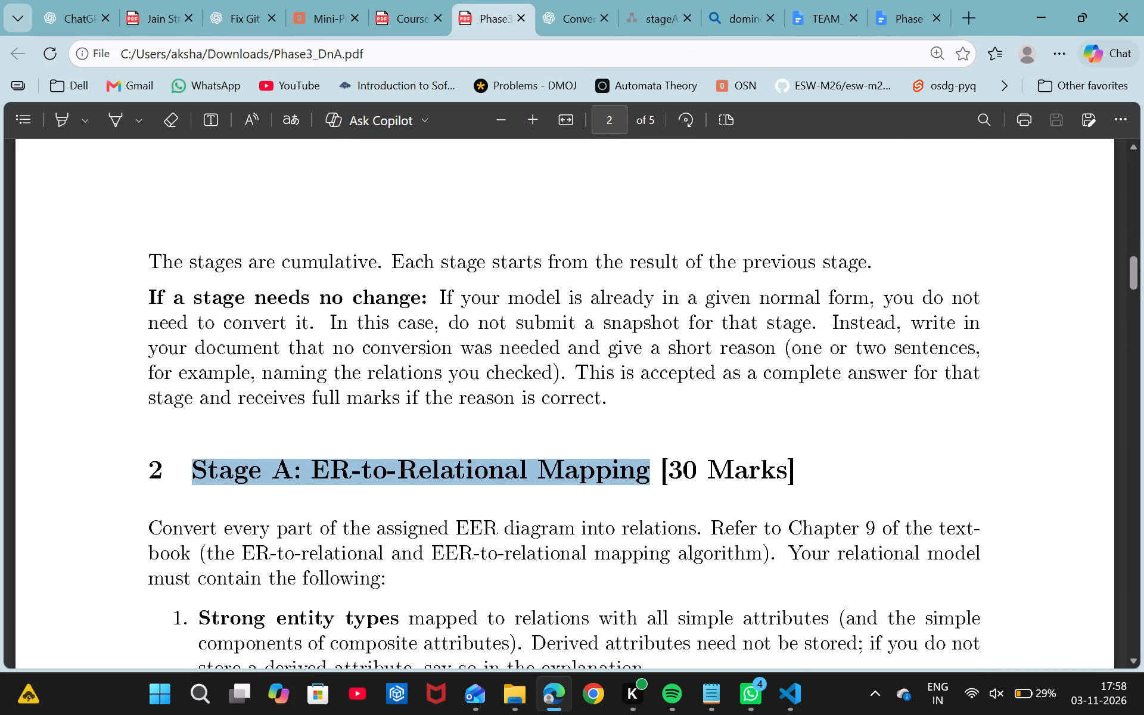
pyautogui.hotkey('ctrl', 'c')
# Review the first page of Phase3_DnA.pdf, covering the stages table and the section on whose diagram to convert.
pyautogui.scroll(6, 667, 428)
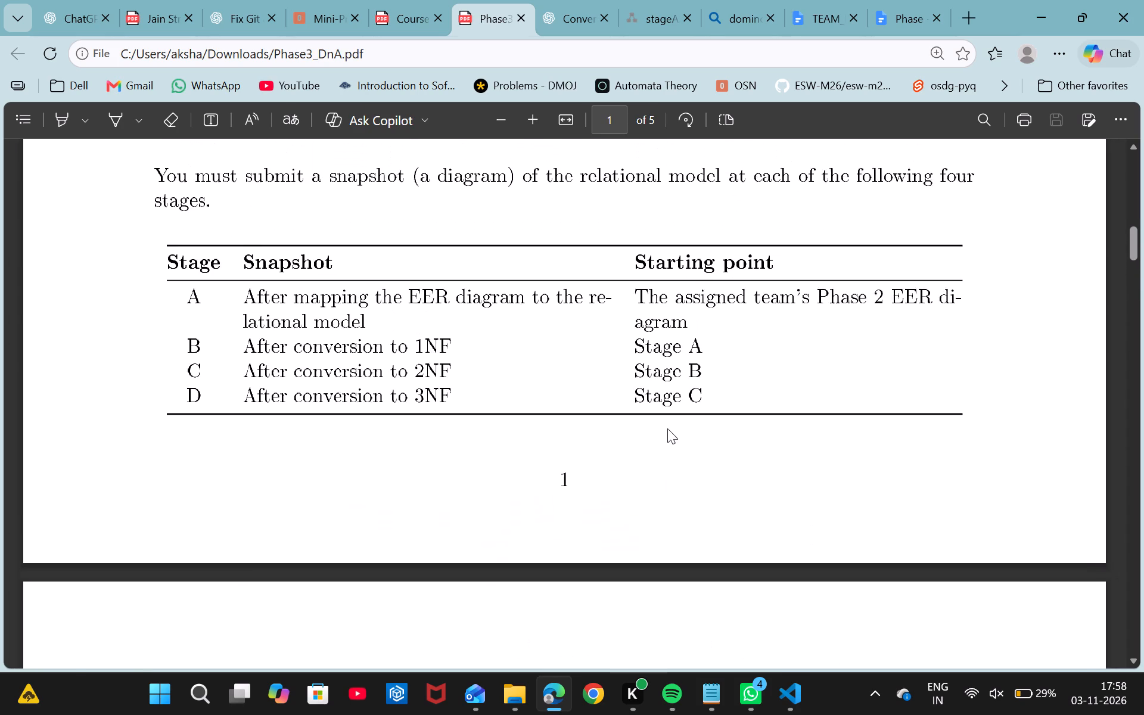
pyautogui.scroll(3, 667, 428)
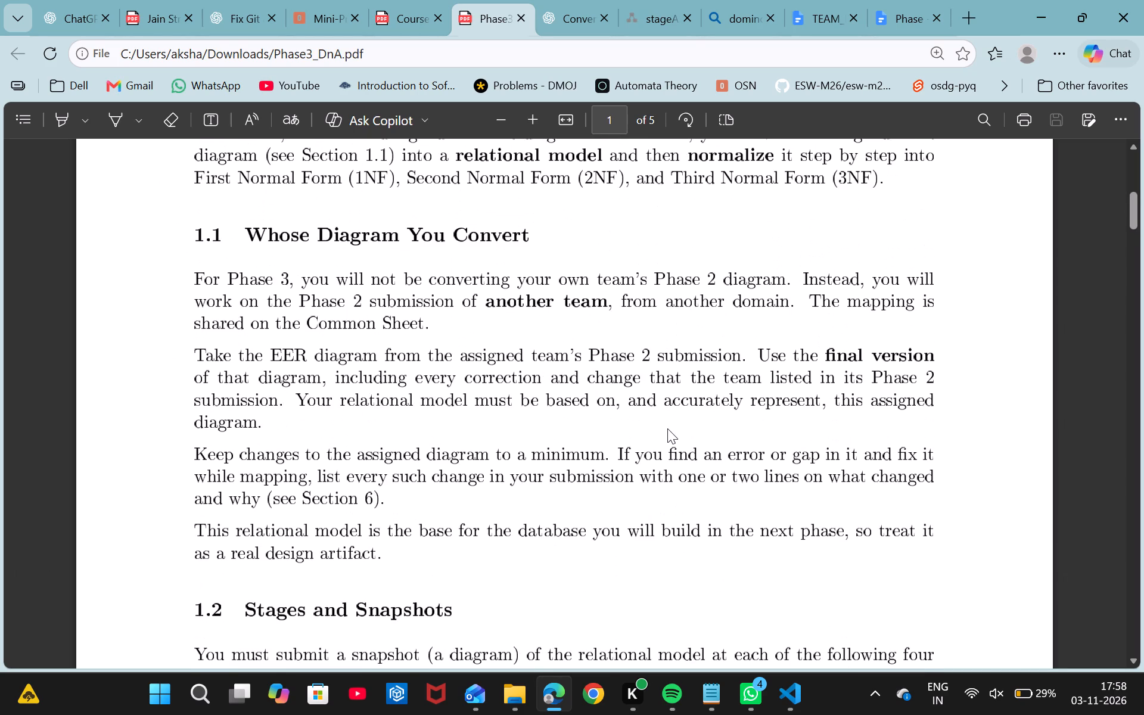
pyautogui.scroll(3, 667, 428)
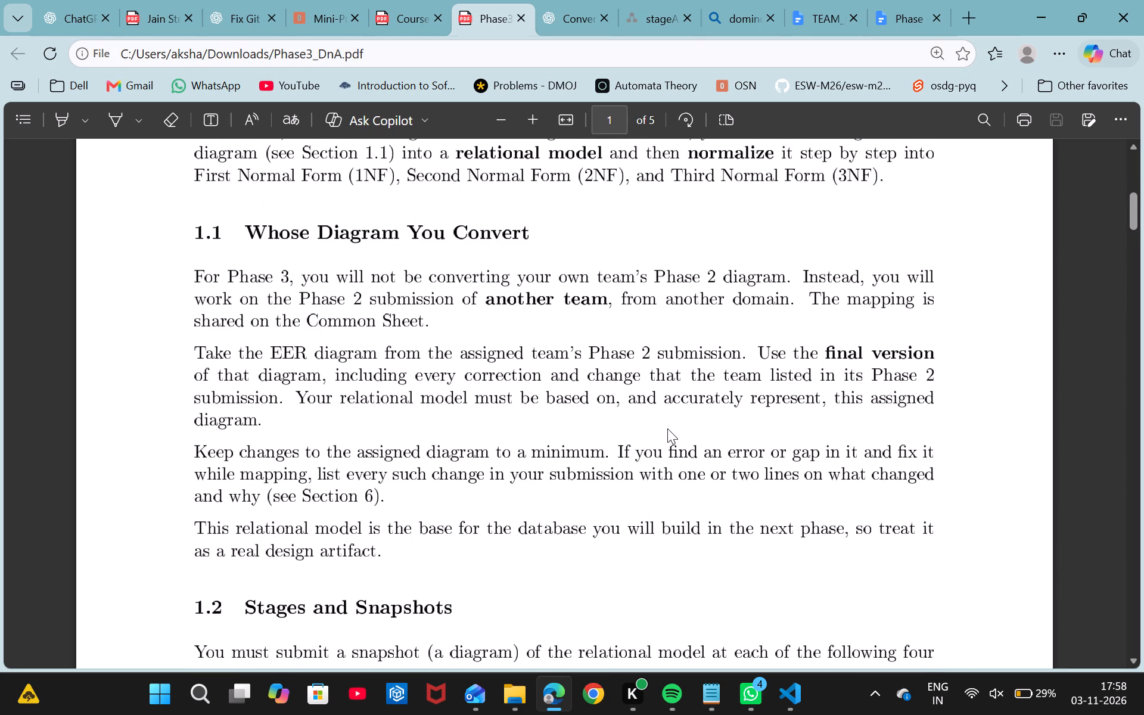
pyautogui.scroll(1, 667, 428)
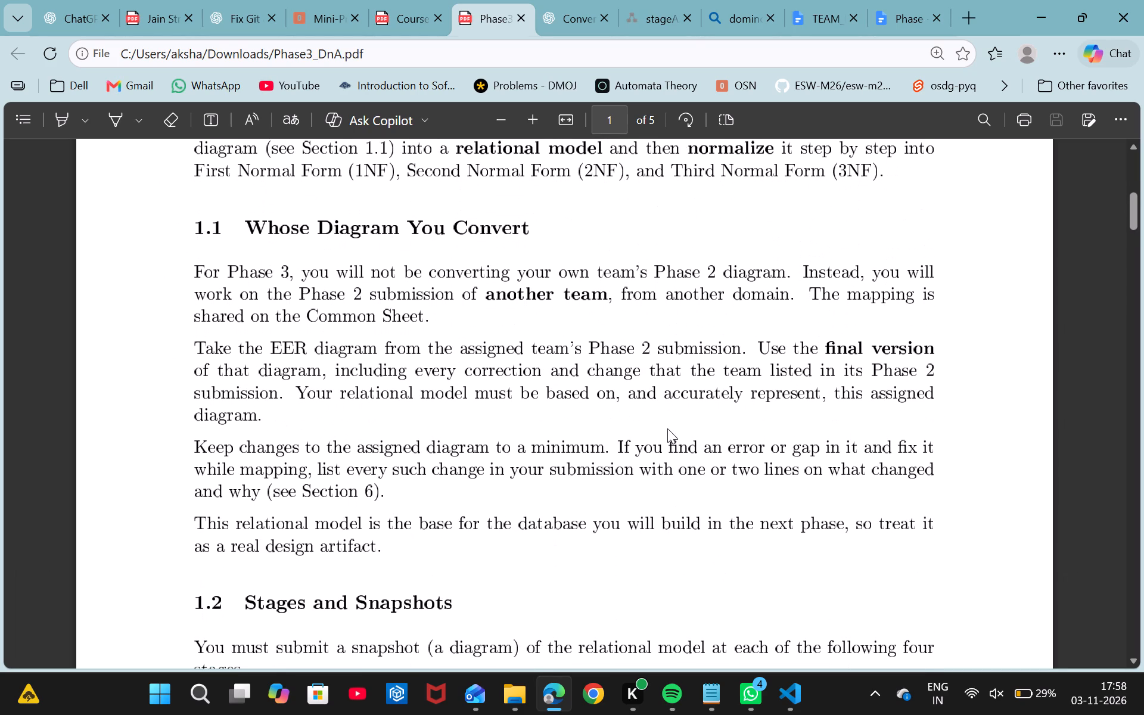
pyautogui.scroll(1, 667, 428)
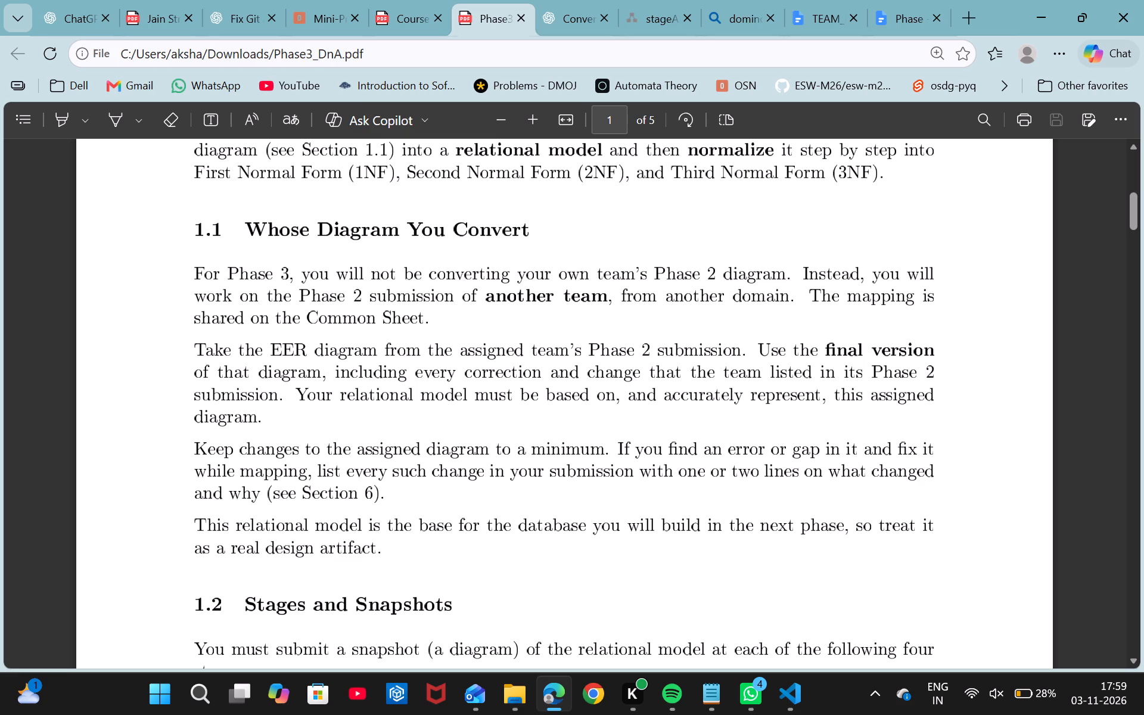
# Paste the heading "Stage A: ER-to-Relational Mapping" into the Phase -3 document, two blank lines below the team member list.
pyautogui.click(896, 29)
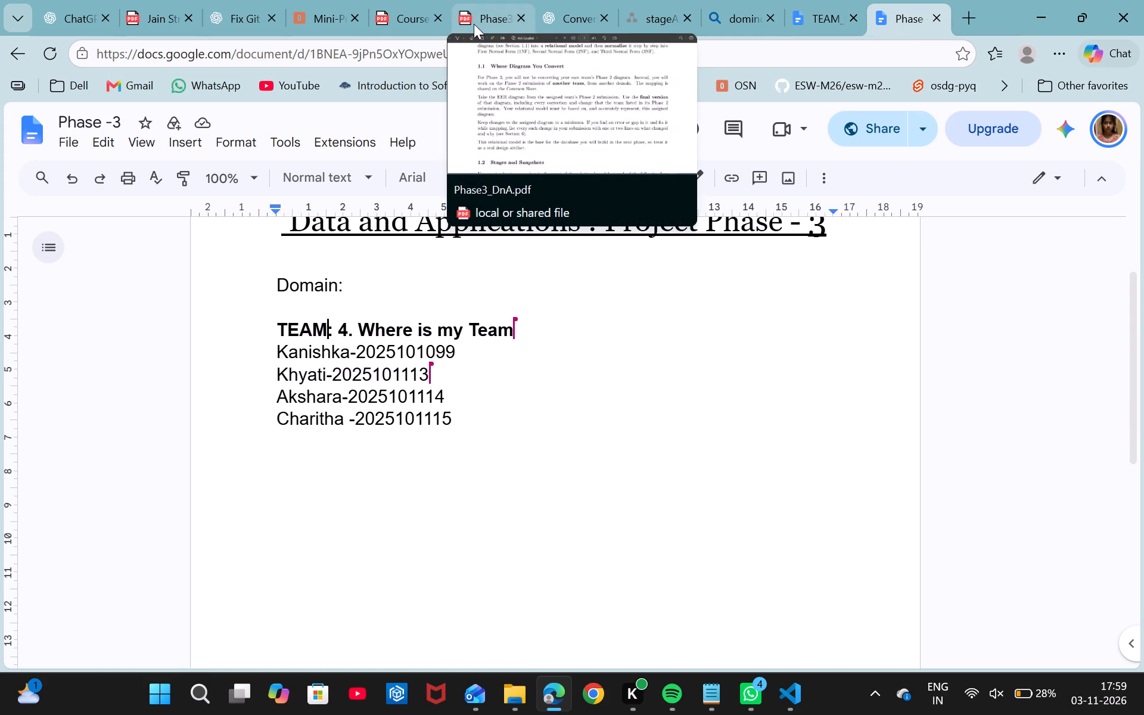
pyautogui.click(477, 416)
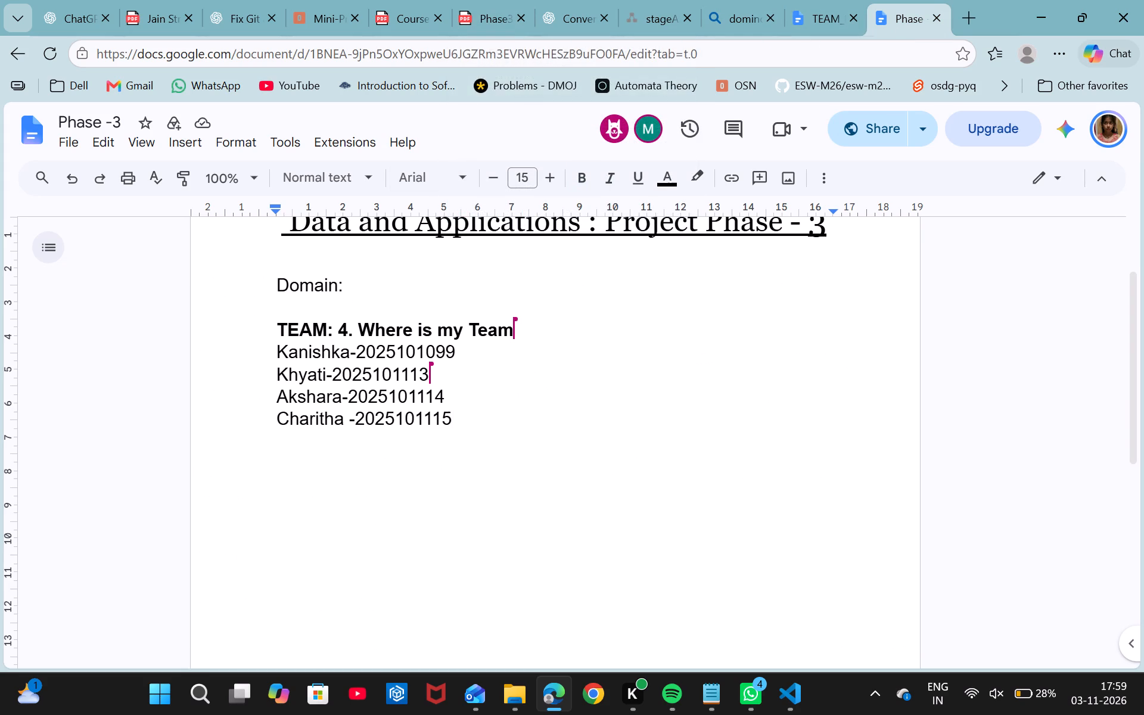
pyautogui.click(806, 14)
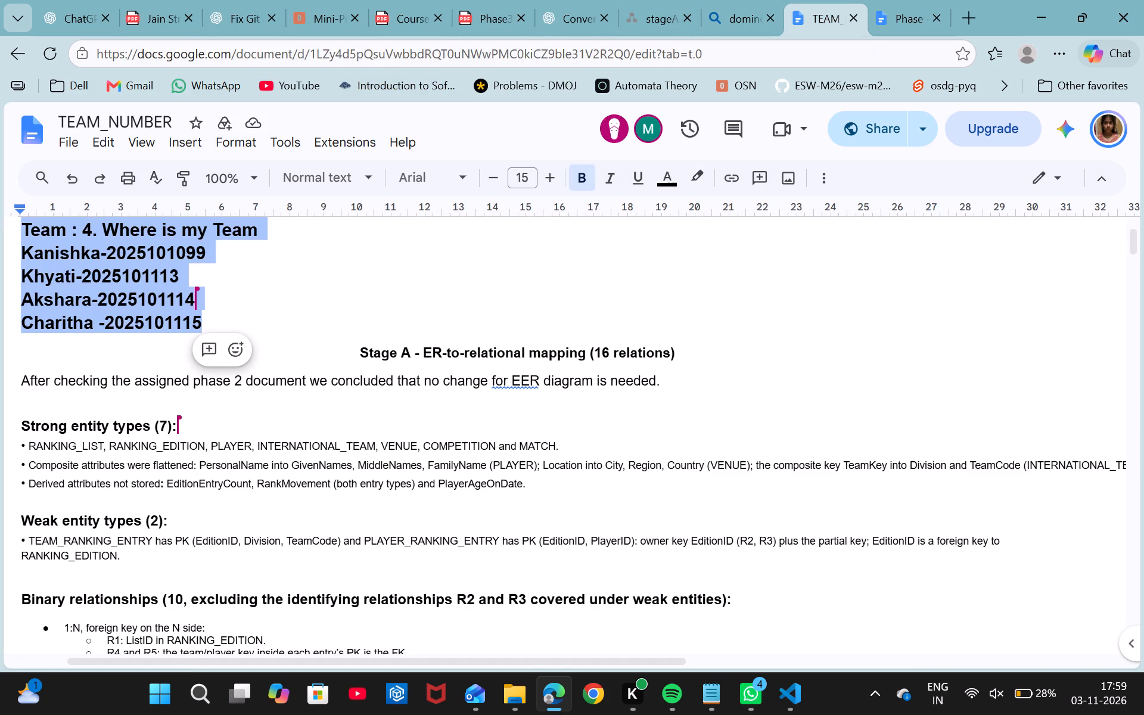
pyautogui.click(907, 9)
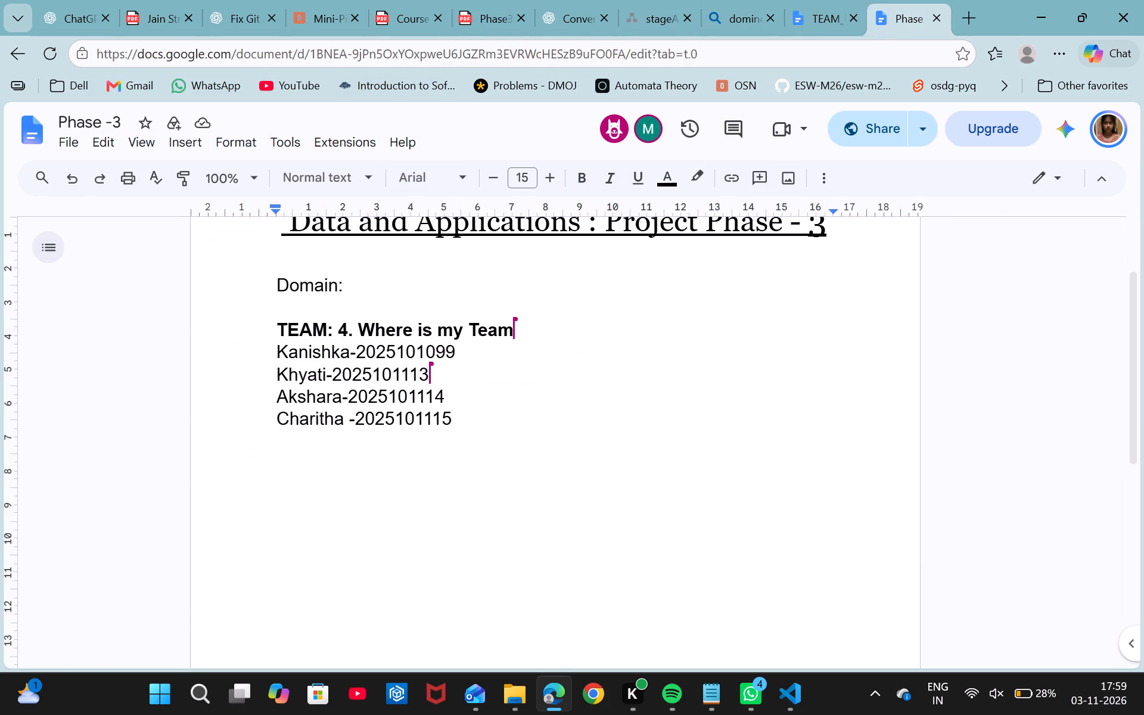
pyautogui.press('Return')
pyautogui.press('Return')
pyautogui.press('Return')
pyautogui.hotkey('ctrl', 'v')
# Make the "Stage A: ER-to-Relational Mapping" heading bold.
pyautogui.moveTo(571, 481); pyautogui.dragTo(263, 500)
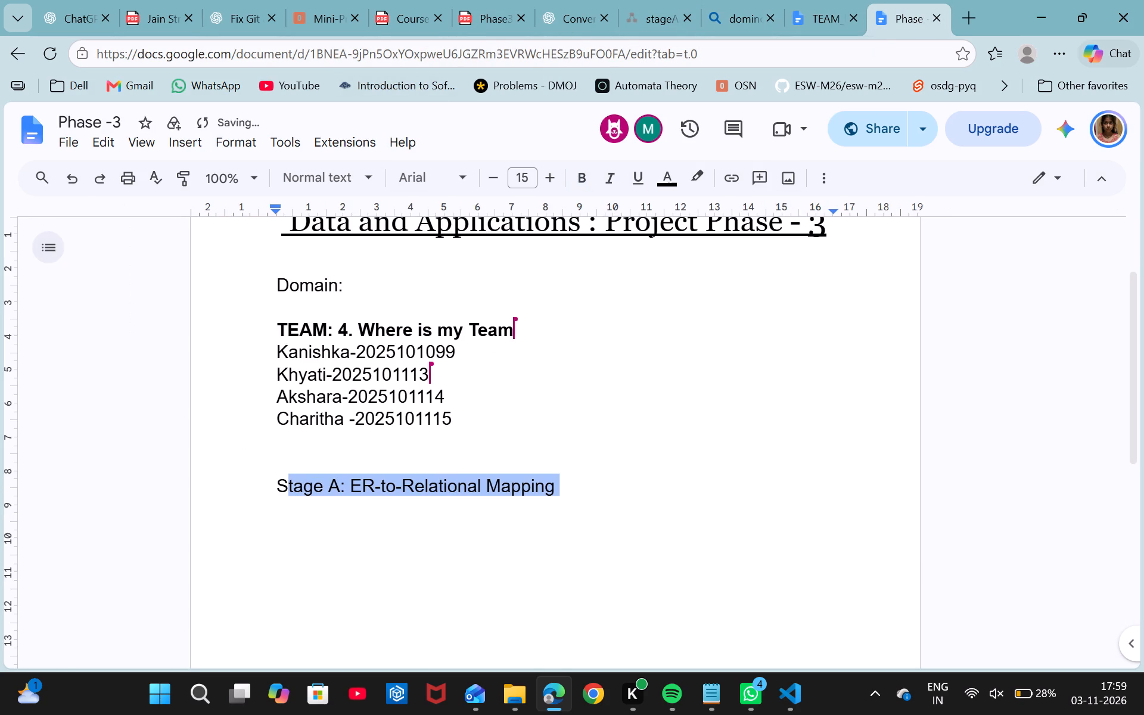
pyautogui.moveTo(263, 500); pyautogui.dragTo(263, 500)
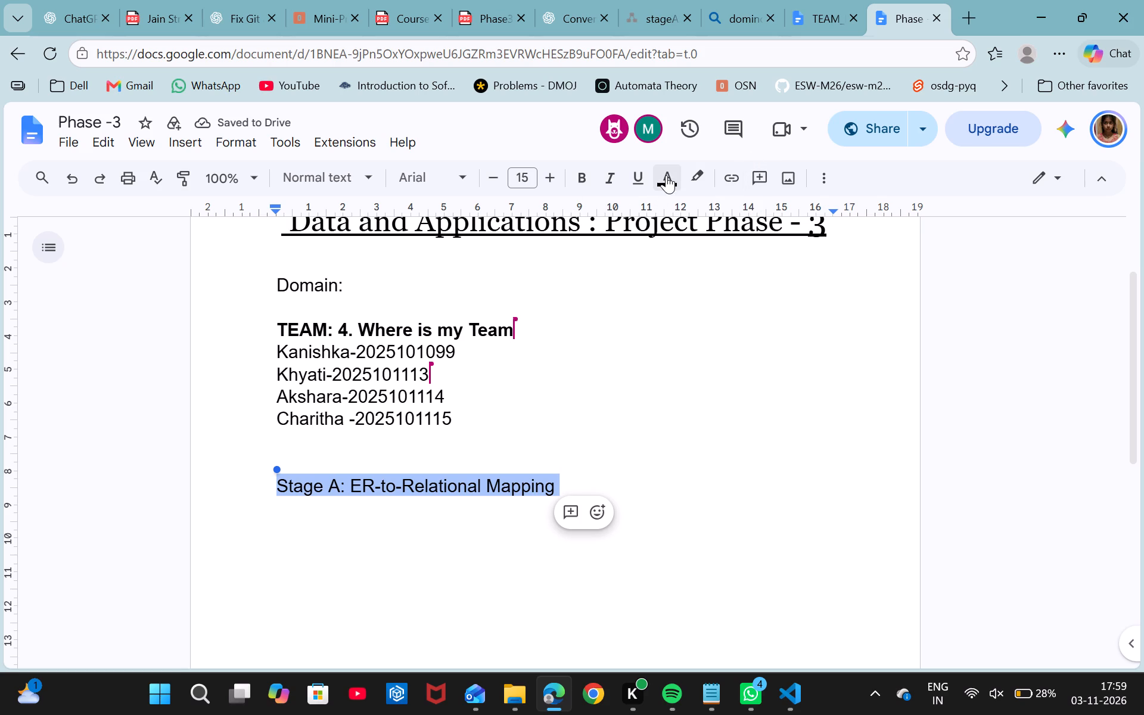
pyautogui.click(666, 175)
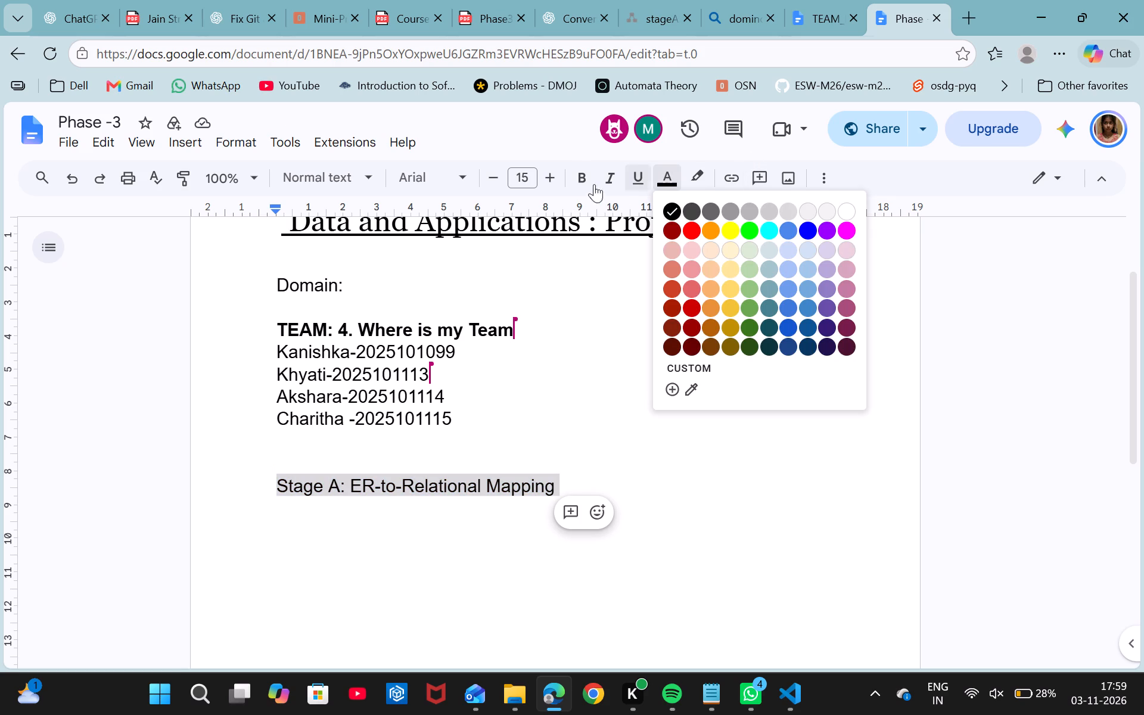
pyautogui.click(582, 173)
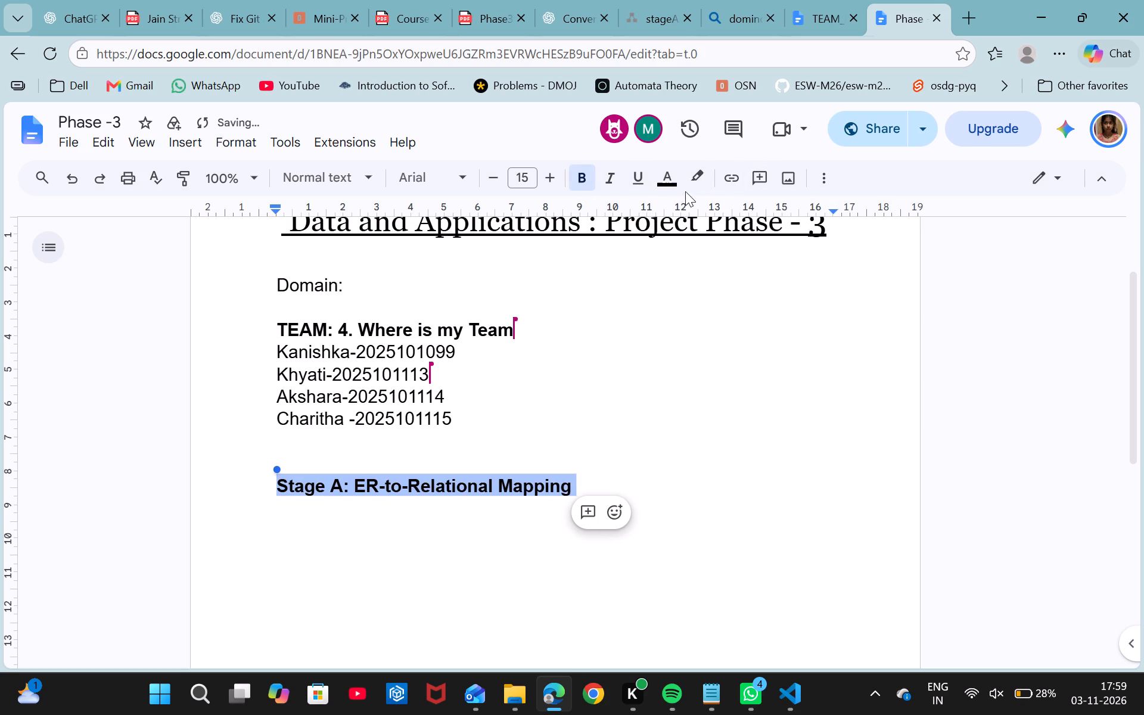
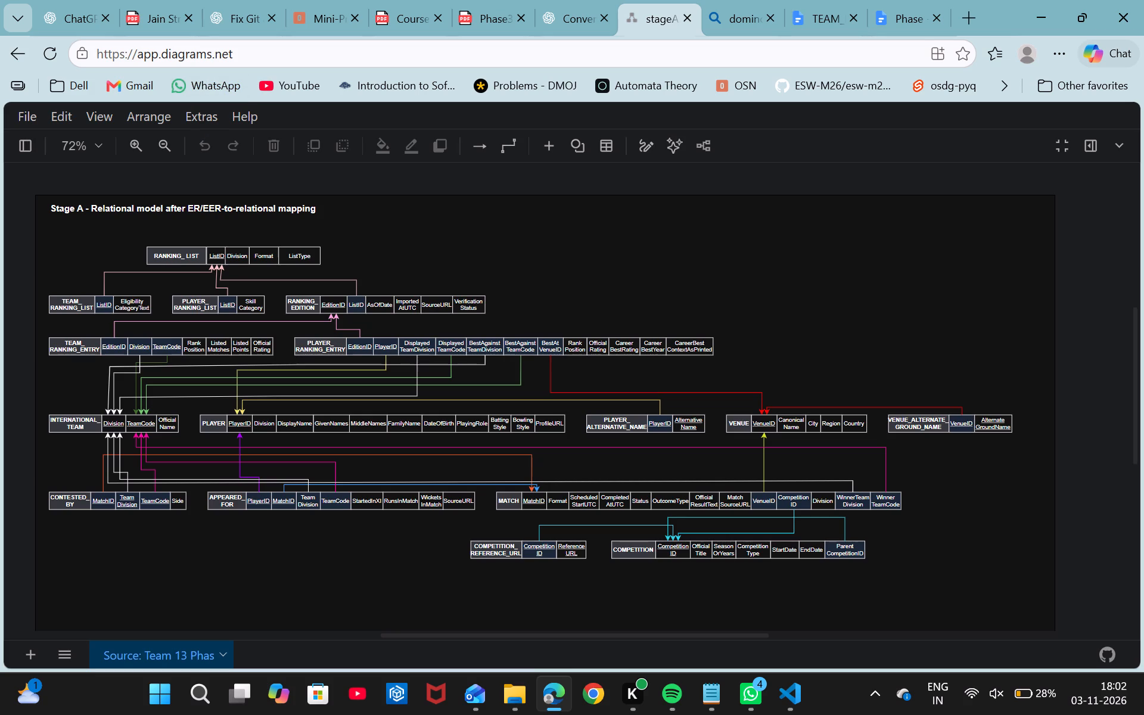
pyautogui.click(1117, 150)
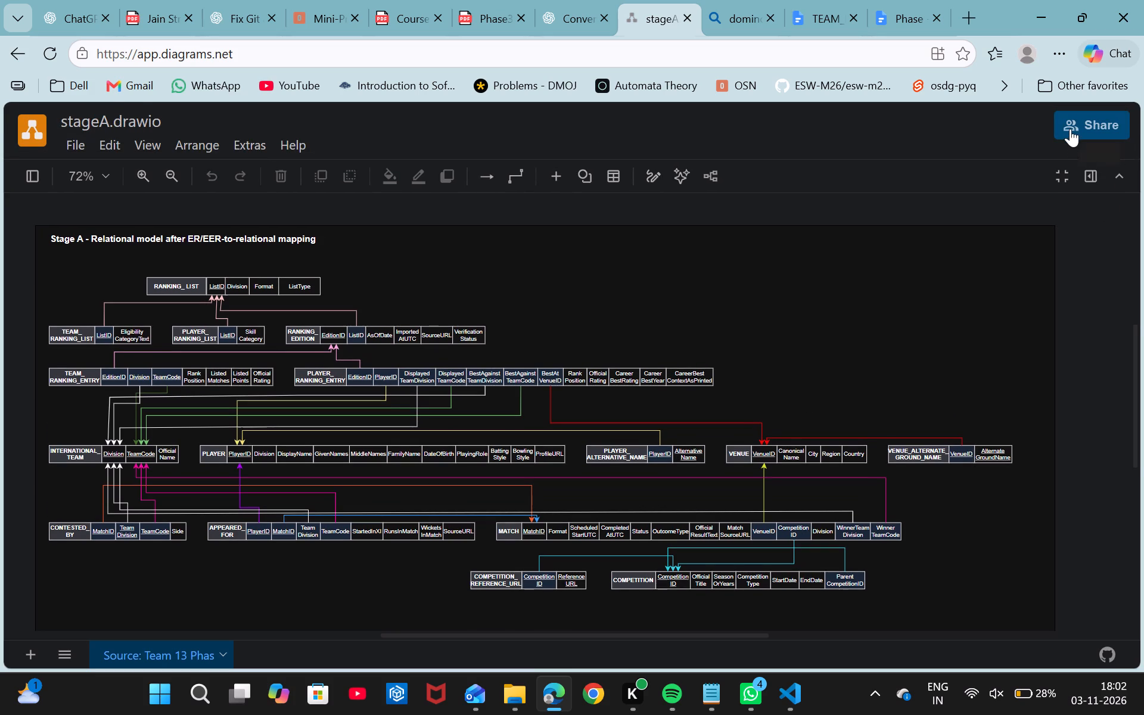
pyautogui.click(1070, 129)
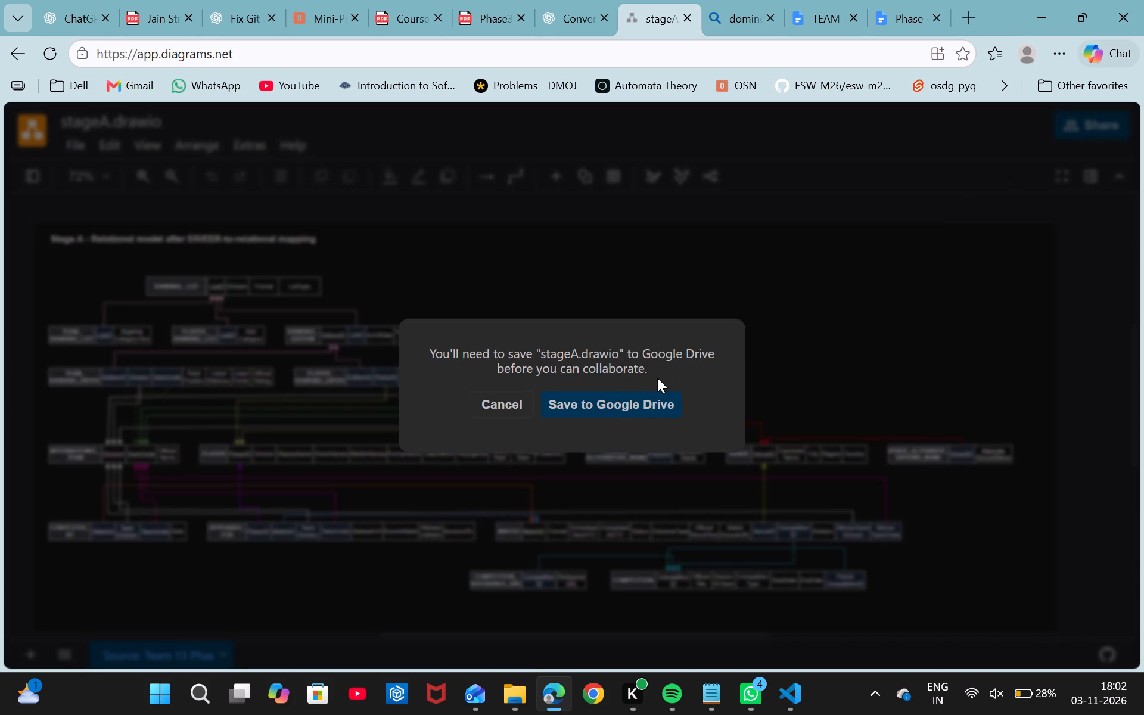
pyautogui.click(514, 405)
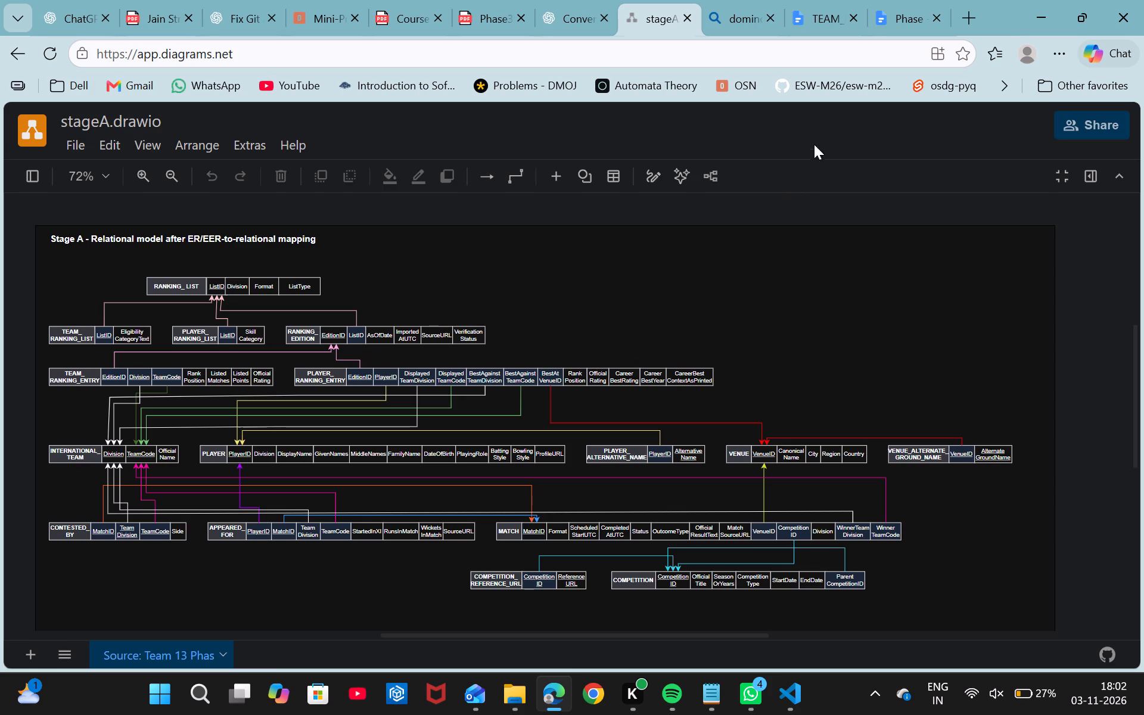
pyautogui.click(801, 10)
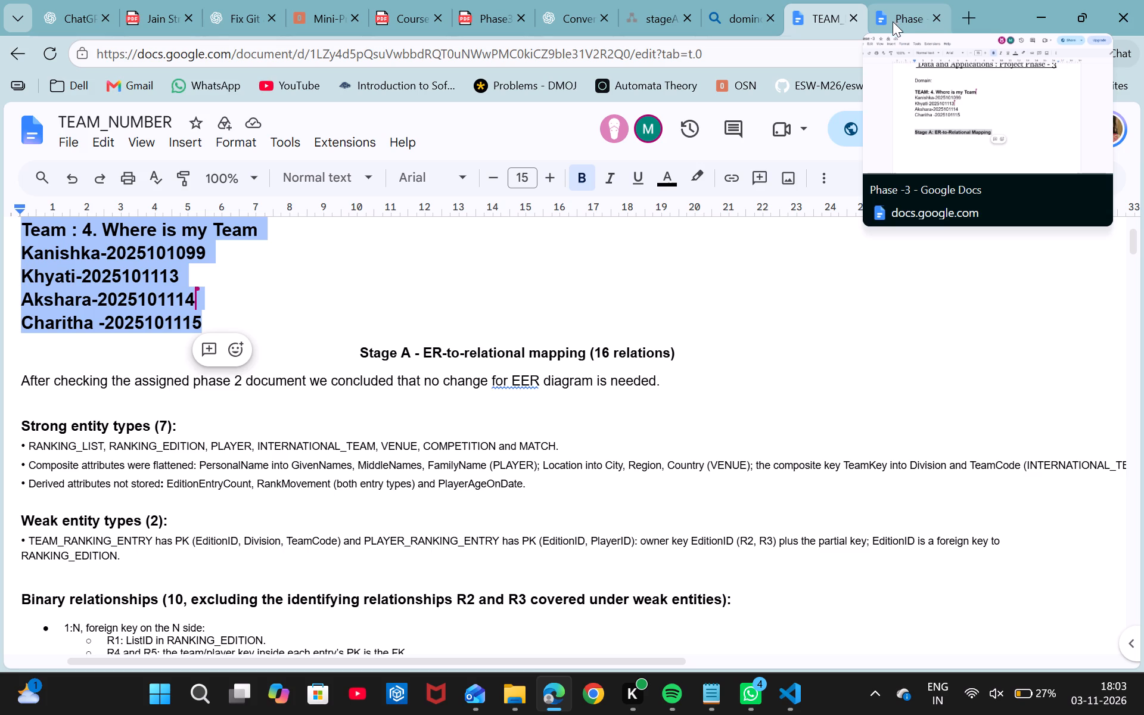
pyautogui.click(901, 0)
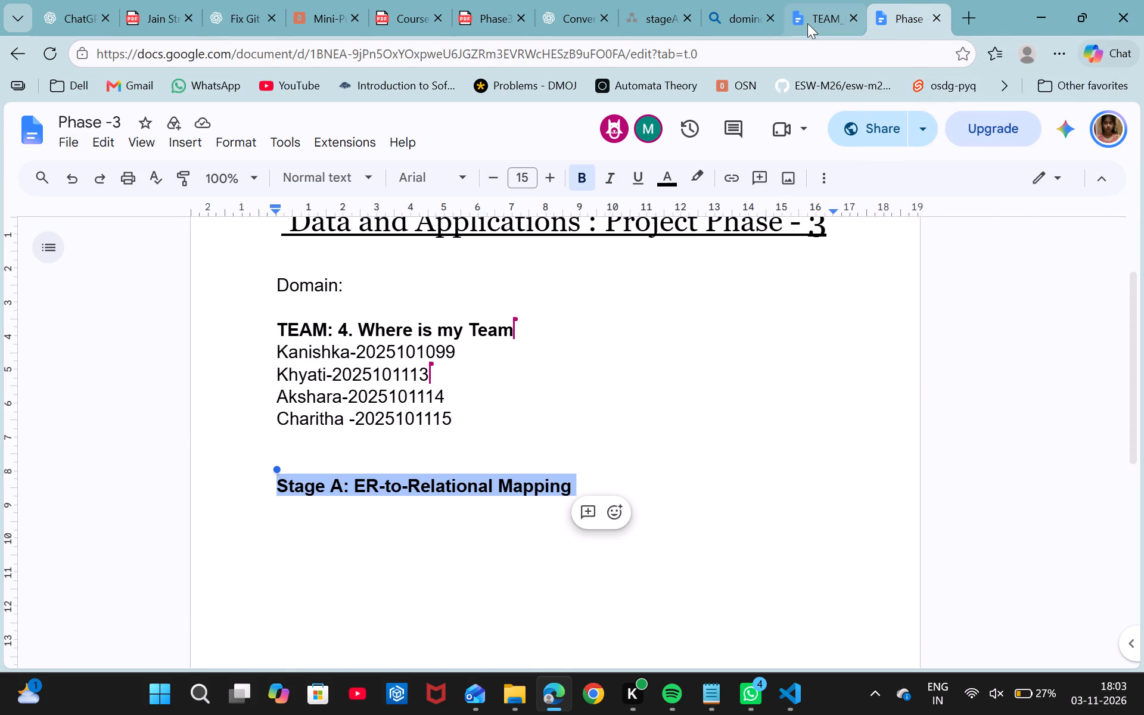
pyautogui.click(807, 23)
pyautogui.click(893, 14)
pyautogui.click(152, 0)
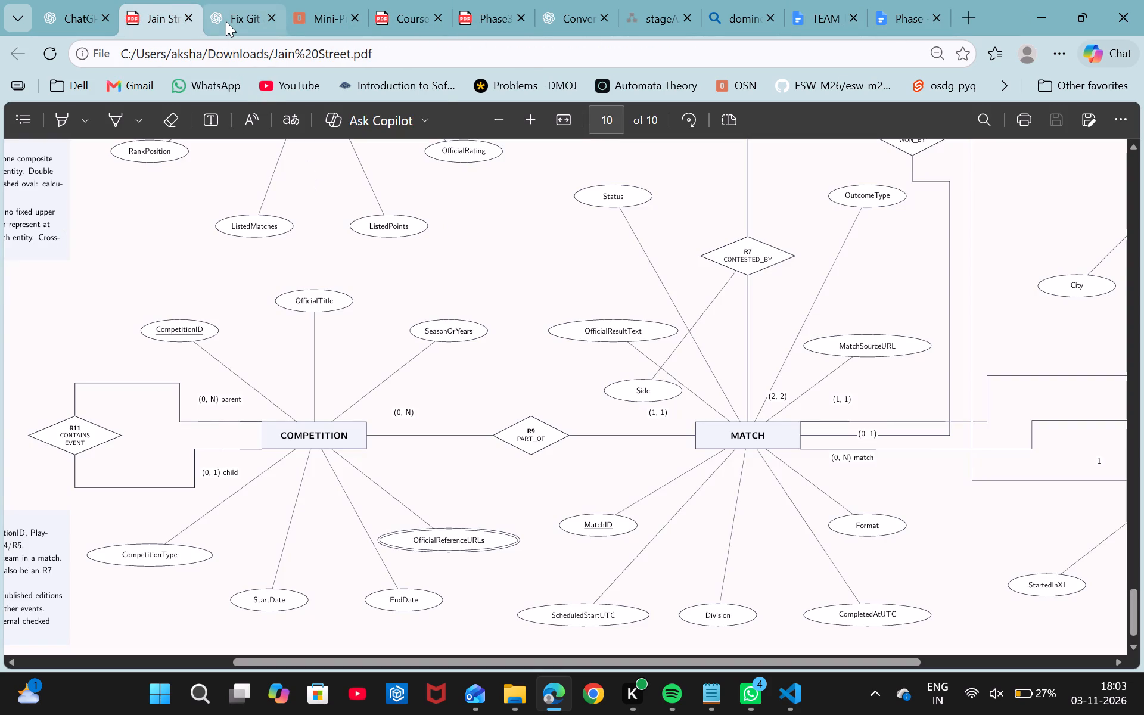
# Review the first page of Phase3_DnA.pdf, covering the task, whose diagram to convert, and the stages and snapshots table.
pyautogui.click(478, 15)
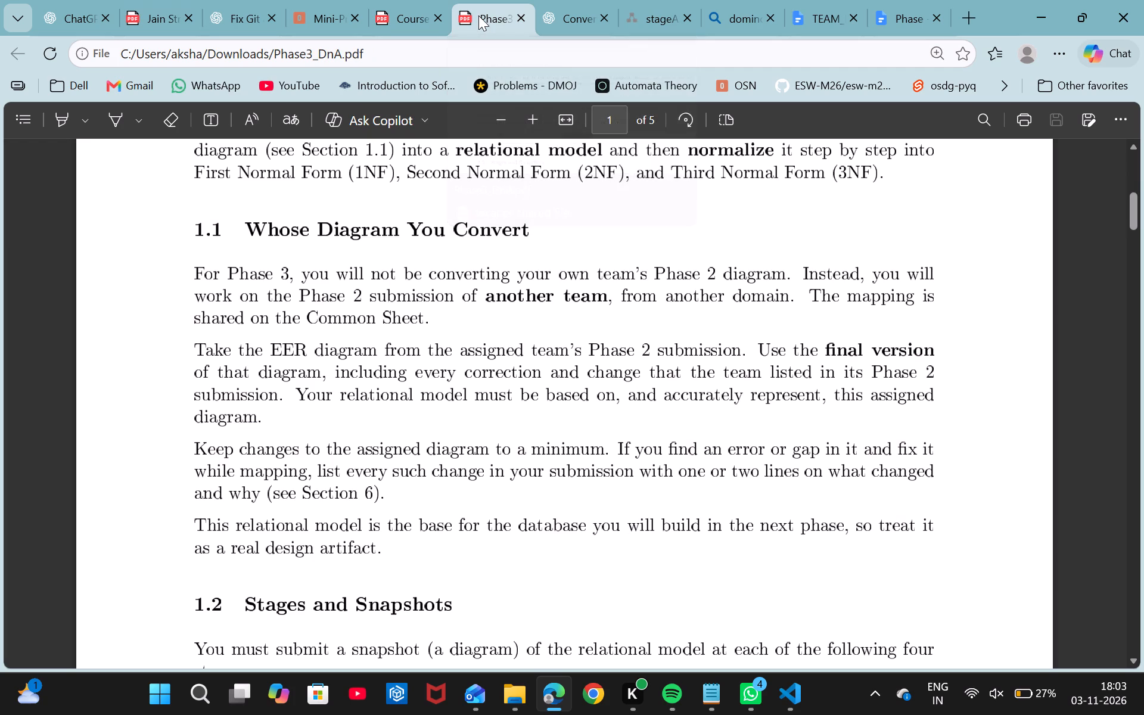
pyautogui.scroll(-1, 446, 350)
pyautogui.hscroll(1, 446, 350)
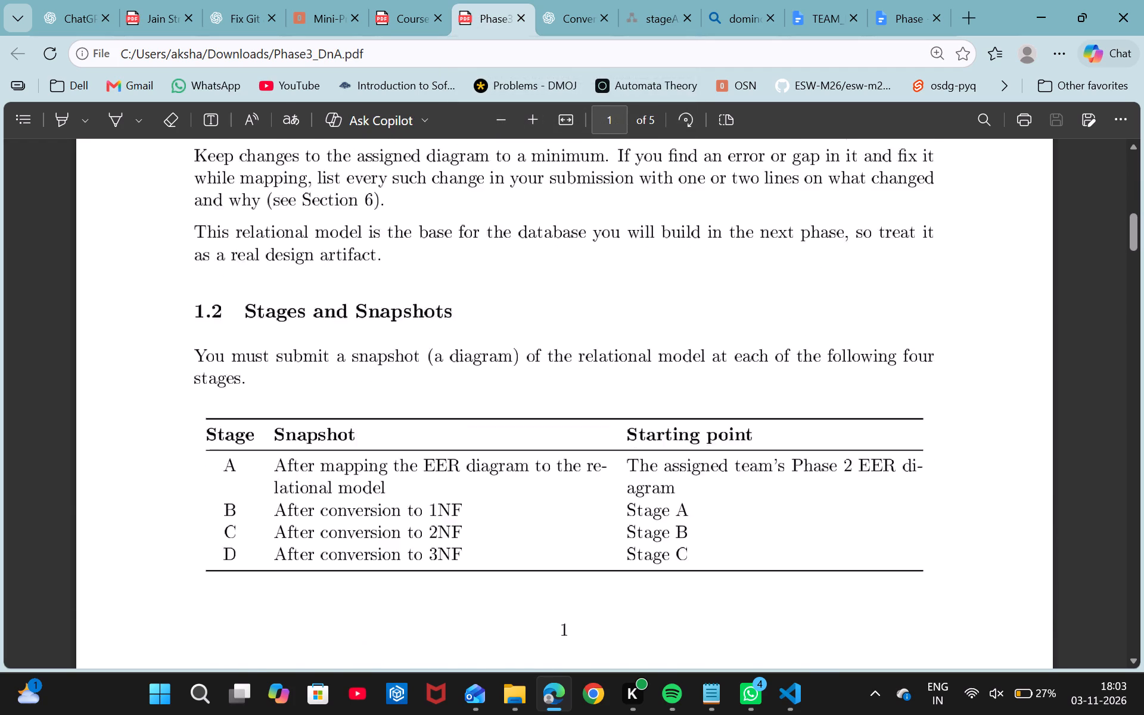
pyautogui.hscroll(1, 446, 350)
pyautogui.scroll(2, 446, 350)
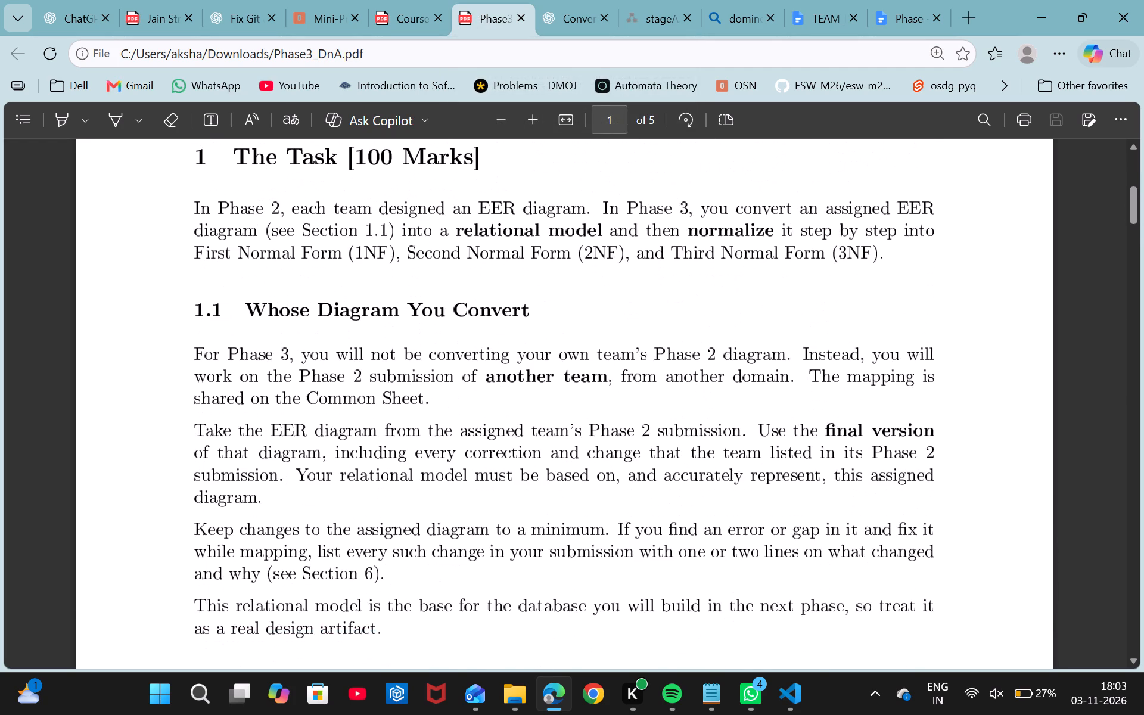
pyautogui.scroll(2, 446, 350)
pyautogui.scroll(-4, 446, 350)
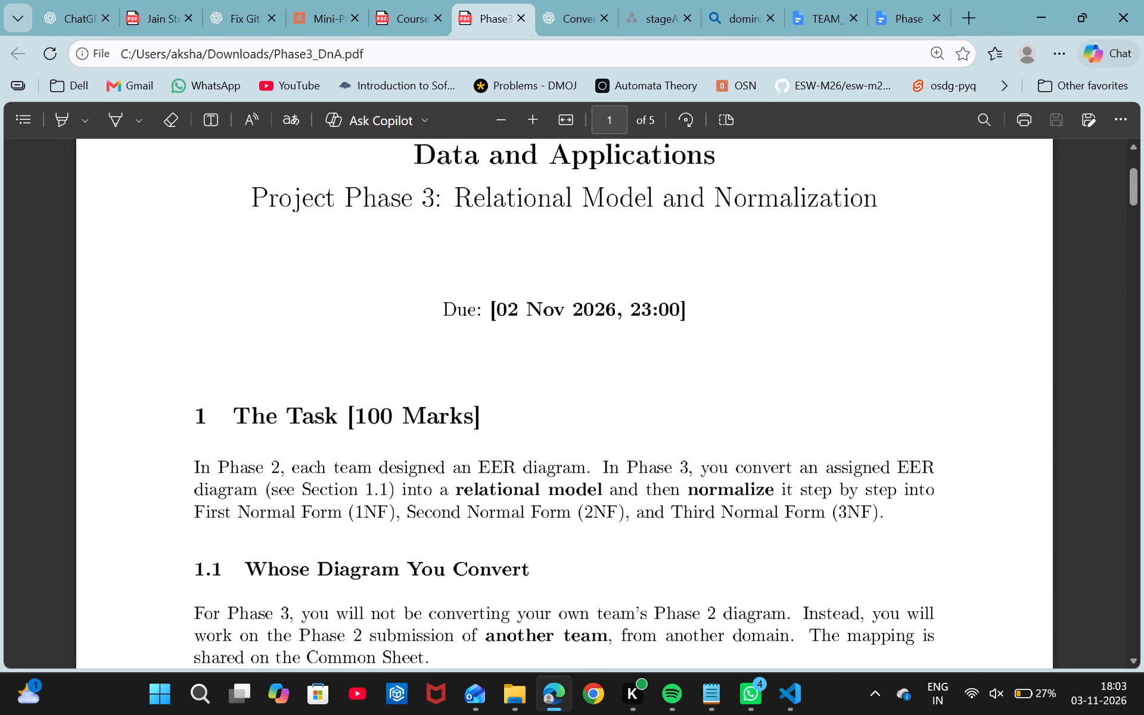
# Copy "Stage B: First Normal Form" from section 3.1 of Phase3_DnA.pdf and paste it below the Stage A heading in Phase -3, leaving a blank line.
pyautogui.scroll(-8, 446, 350)
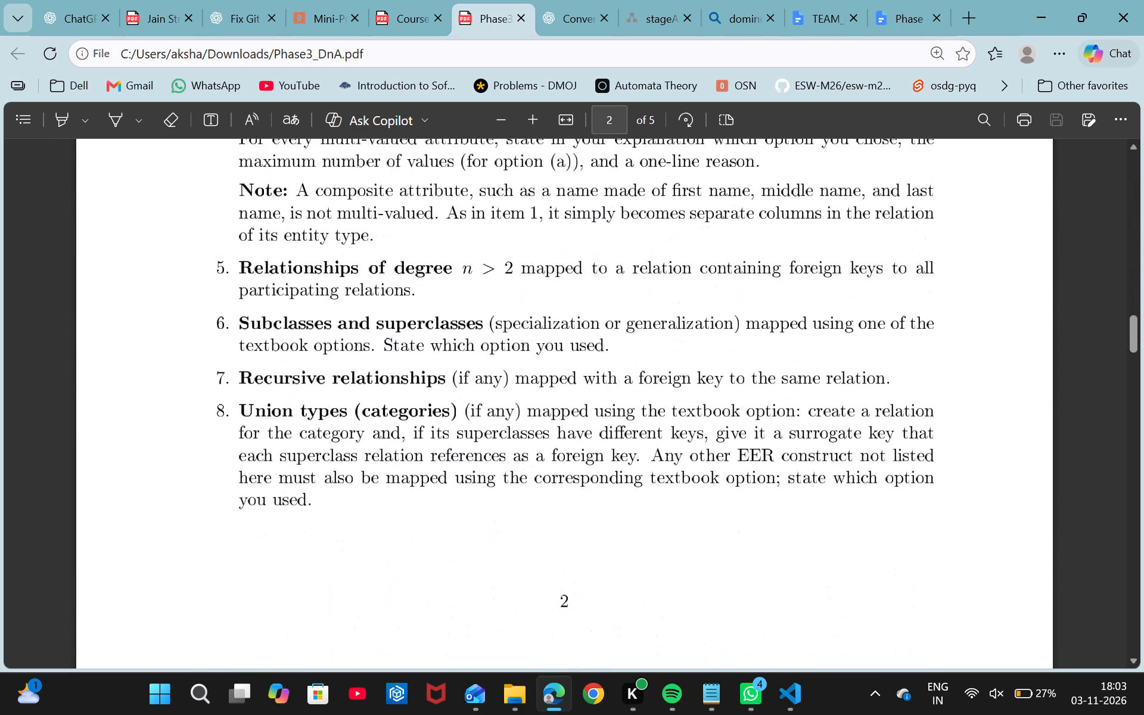
pyautogui.scroll(-7, 446, 350)
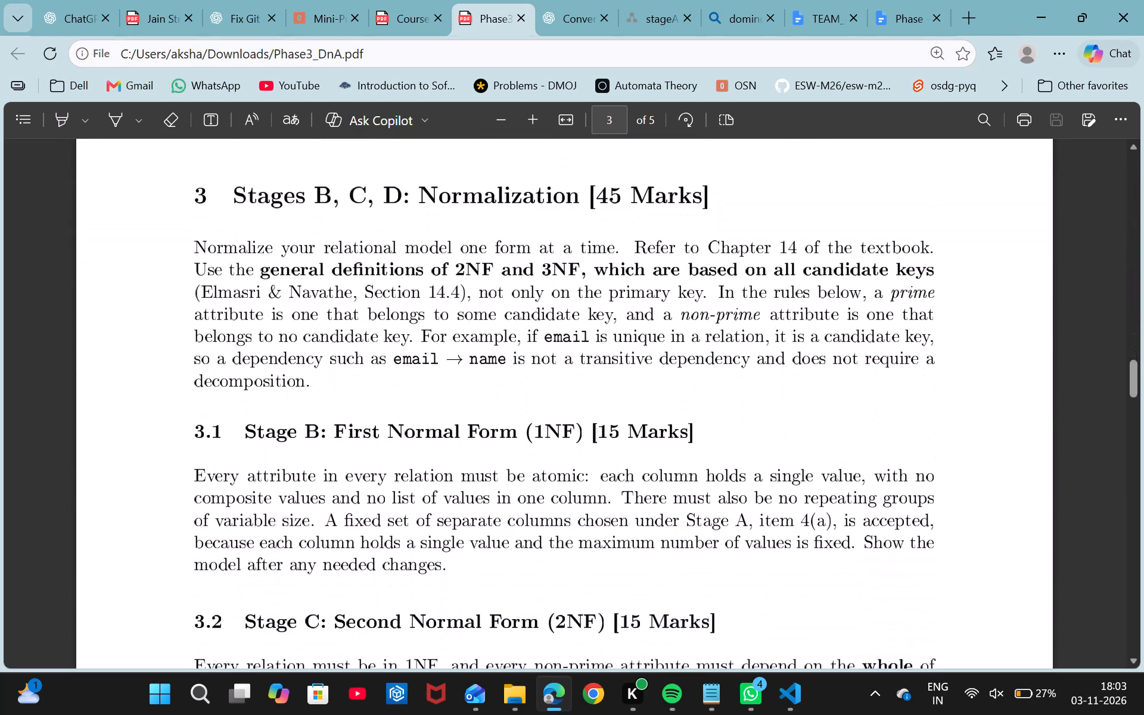
pyautogui.scroll(-2, 446, 350)
pyautogui.moveTo(244, 374); pyautogui.dragTo(441, 379)
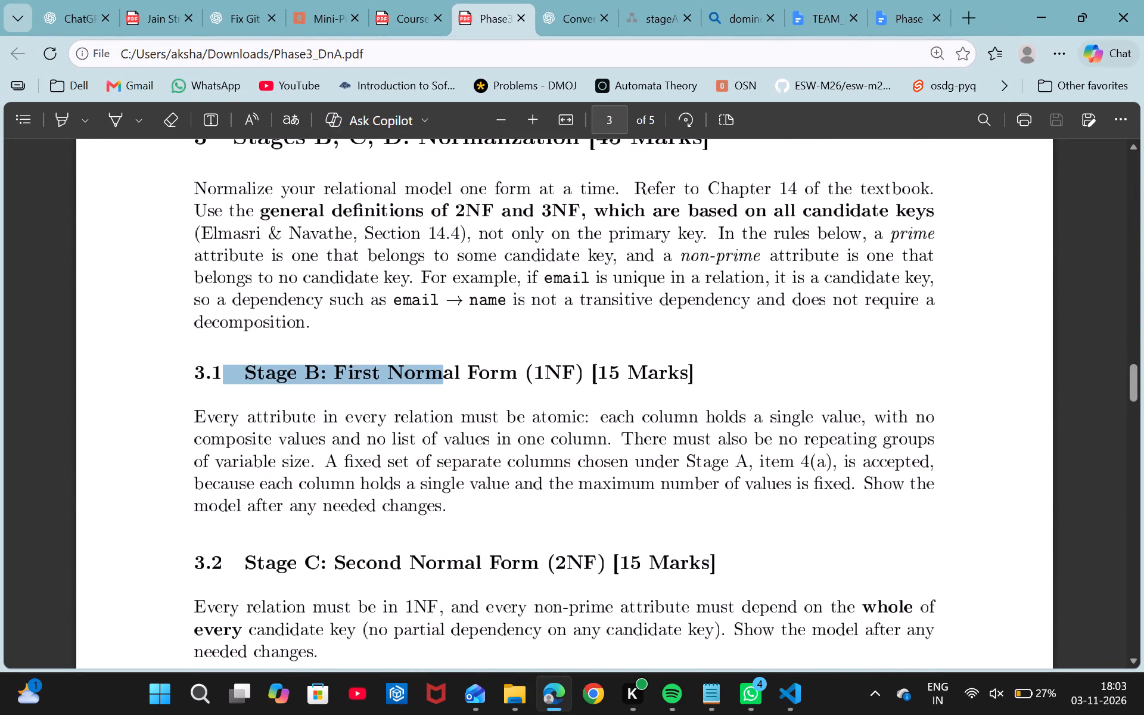
pyautogui.moveTo(441, 379); pyautogui.dragTo(511, 379)
pyautogui.hotkey('ctrl', 'c')
pyautogui.keyDown('ctrl'); pyautogui.click(511, 379); pyautogui.keyUp('ctrl')
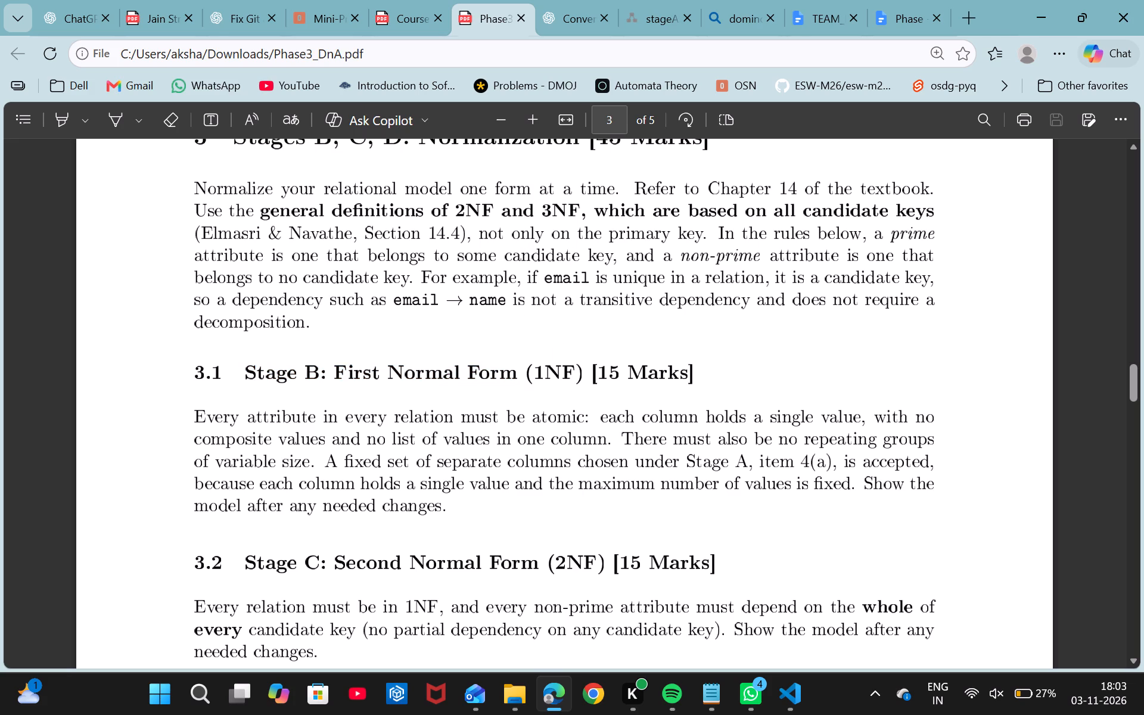
pyautogui.click(886, 13)
pyautogui.click(605, 481)
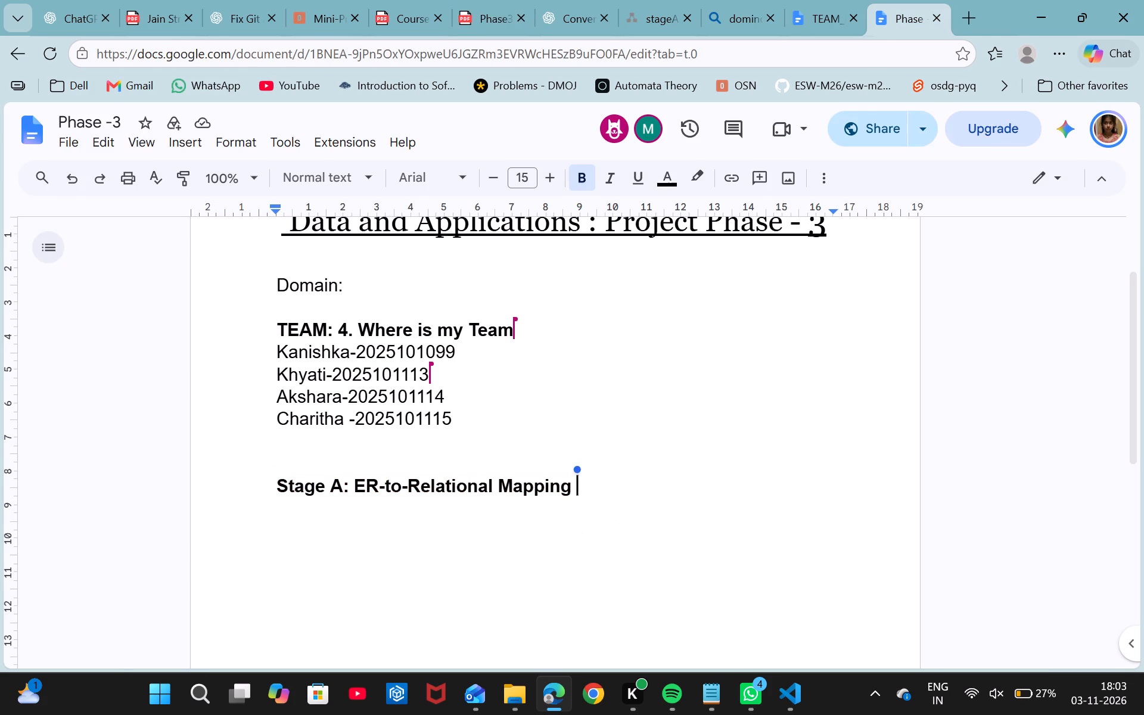
pyautogui.press('Return')
pyautogui.press('Return')
pyautogui.hotkey('ctrl', 'v')
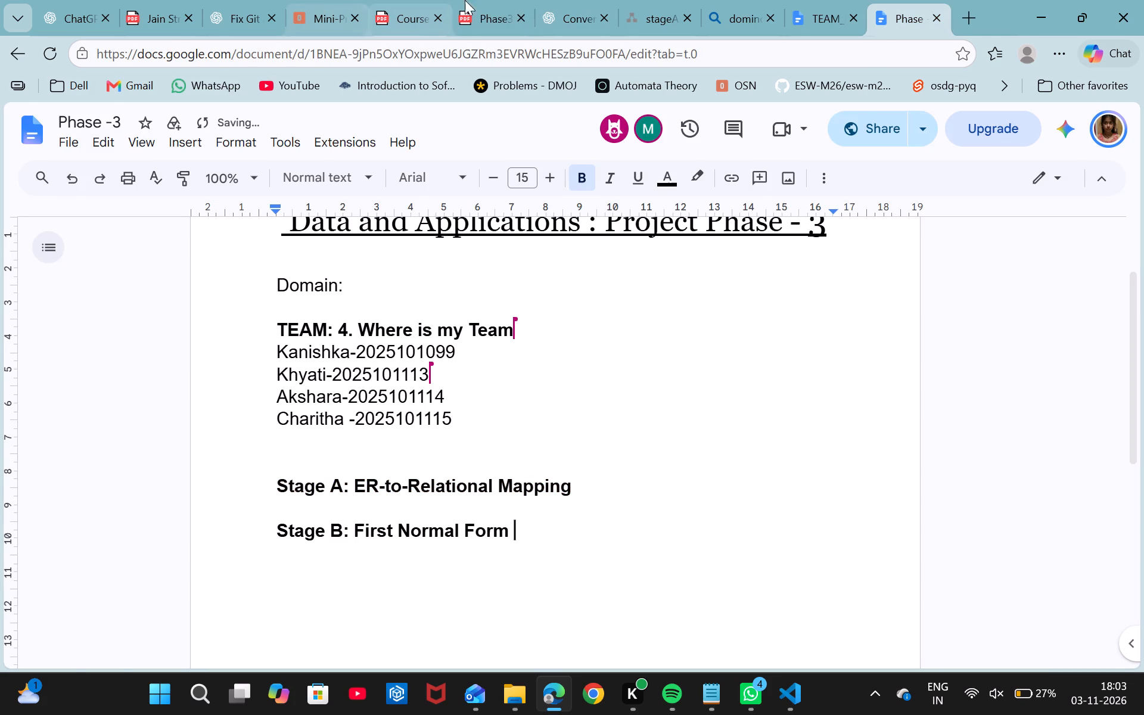
# Copy "Stage C: Second Normal Form (2NF)" from Phase3_DnA.pdf and paste it below the Stage B heading in Phase -3, leaving a blank line.
pyautogui.click(483, 0)
pyautogui.scroll(-1, 427, 482)
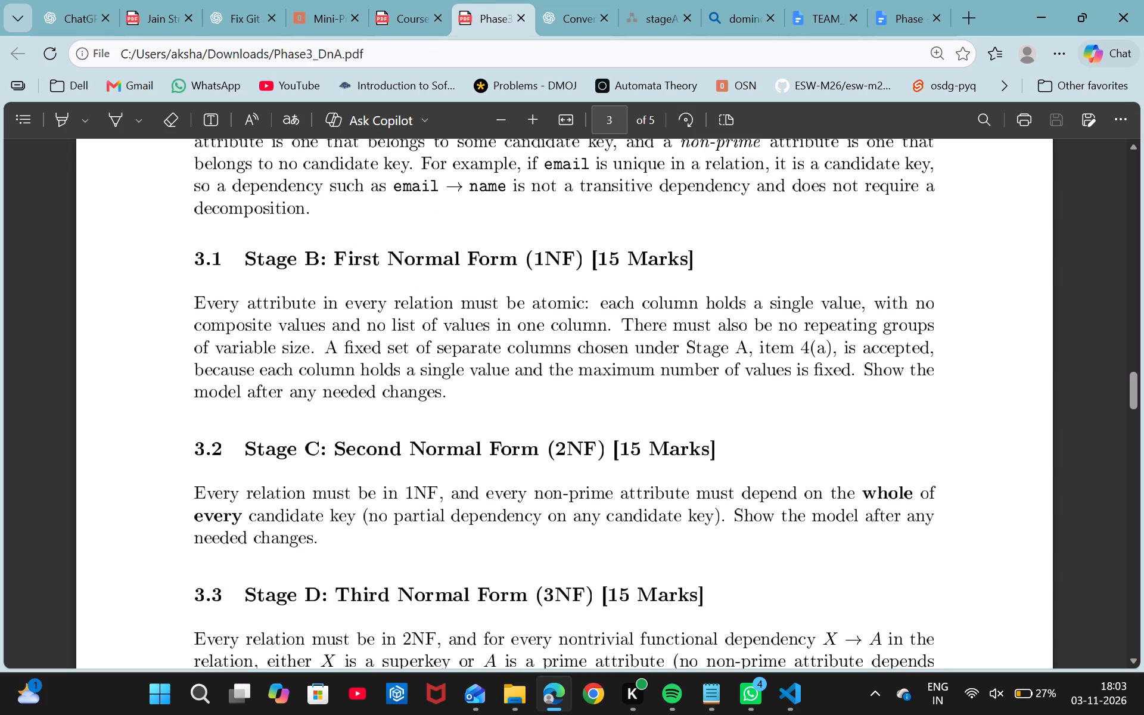
pyautogui.moveTo(247, 447); pyautogui.dragTo(536, 451)
pyautogui.hotkey('ctrl', 'c')
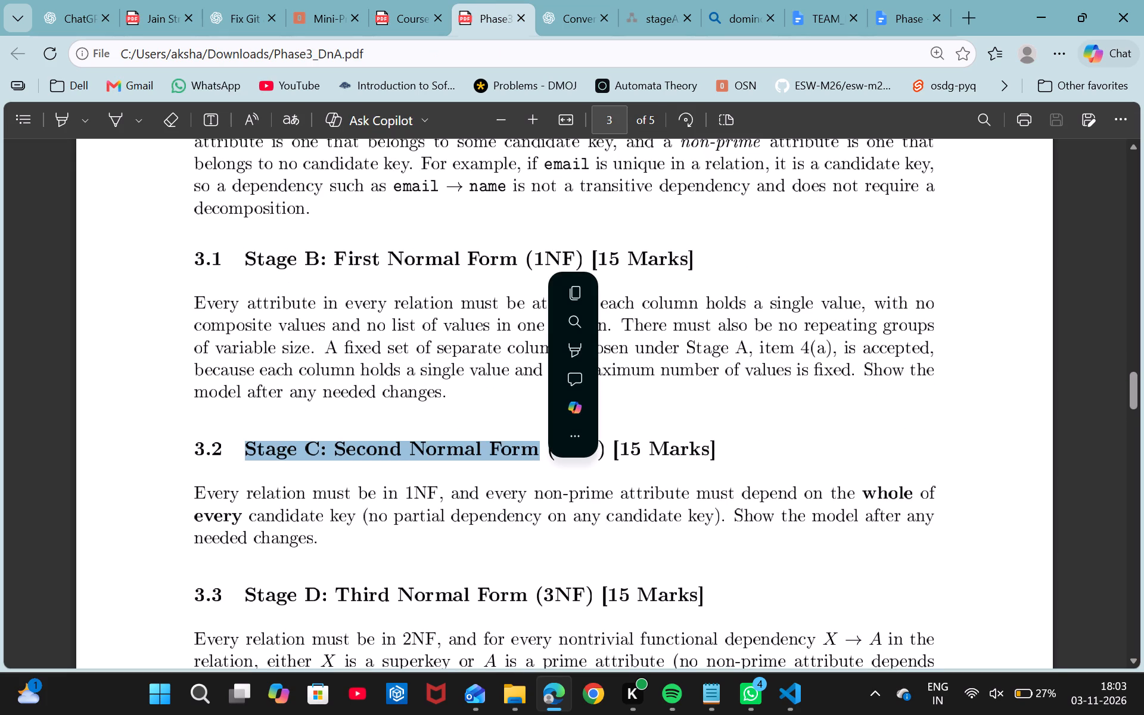
pyautogui.moveTo(605, 447); pyautogui.dragTo(358, 444)
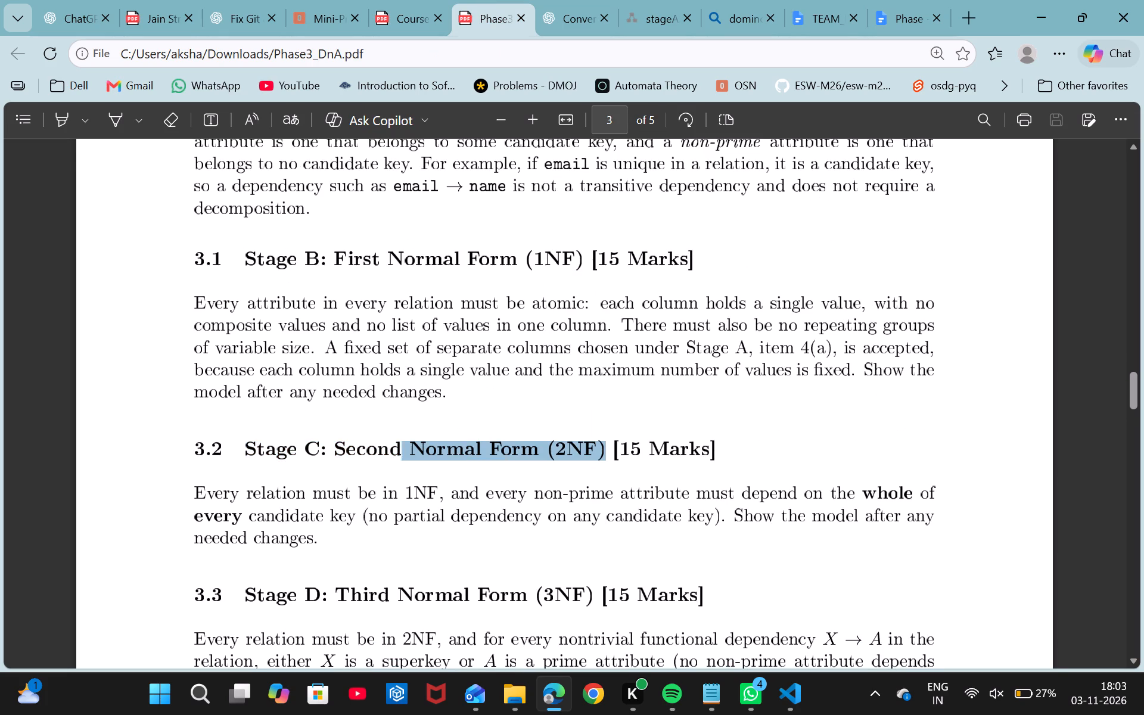
pyautogui.moveTo(358, 444); pyautogui.dragTo(243, 445)
pyautogui.hotkey('ctrl', 'c')
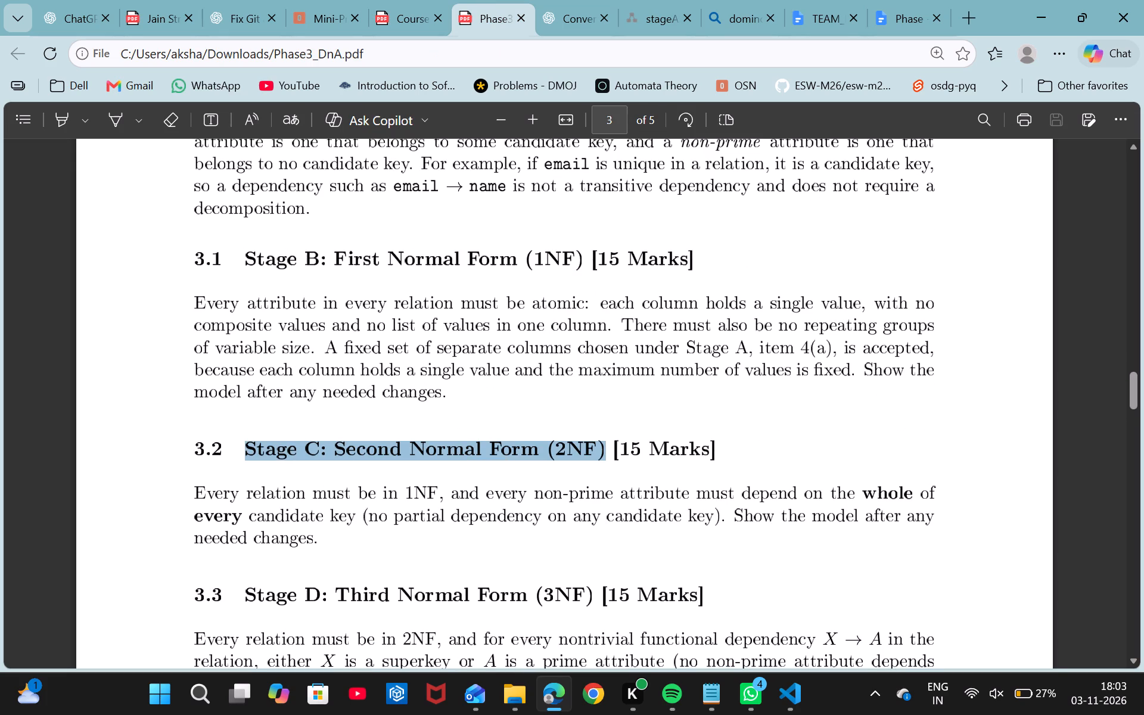
pyautogui.click(884, 0)
pyautogui.press('Return')
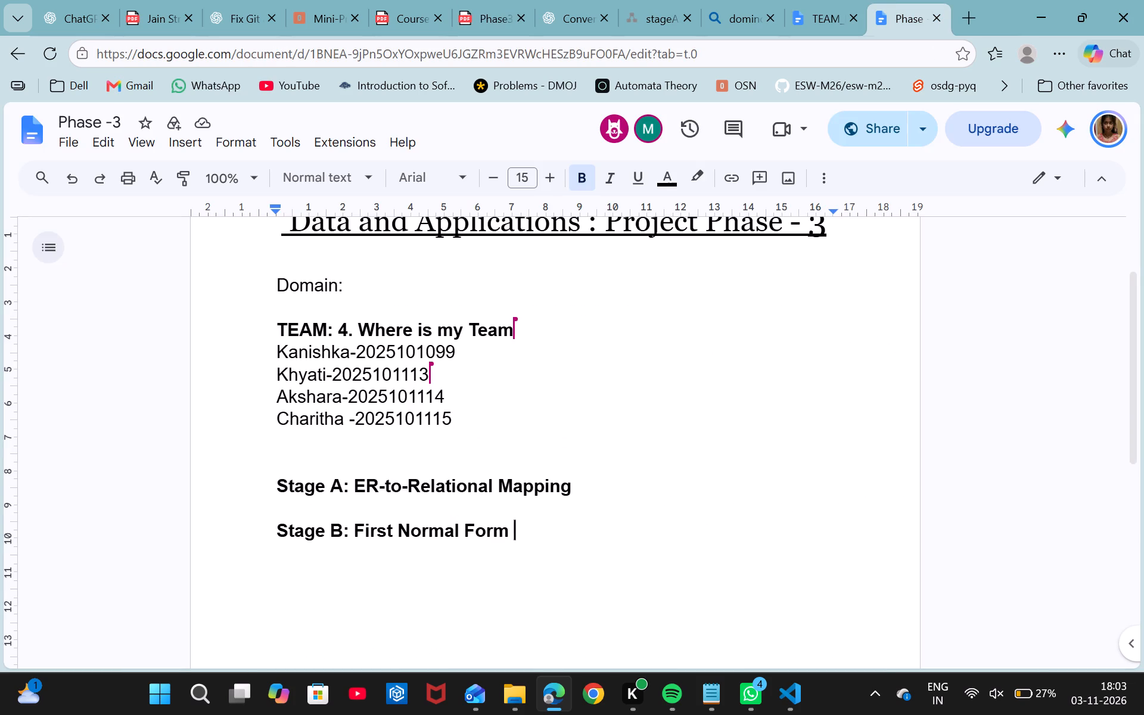
pyautogui.press('Return')
pyautogui.hotkey('ctrl', 'v')
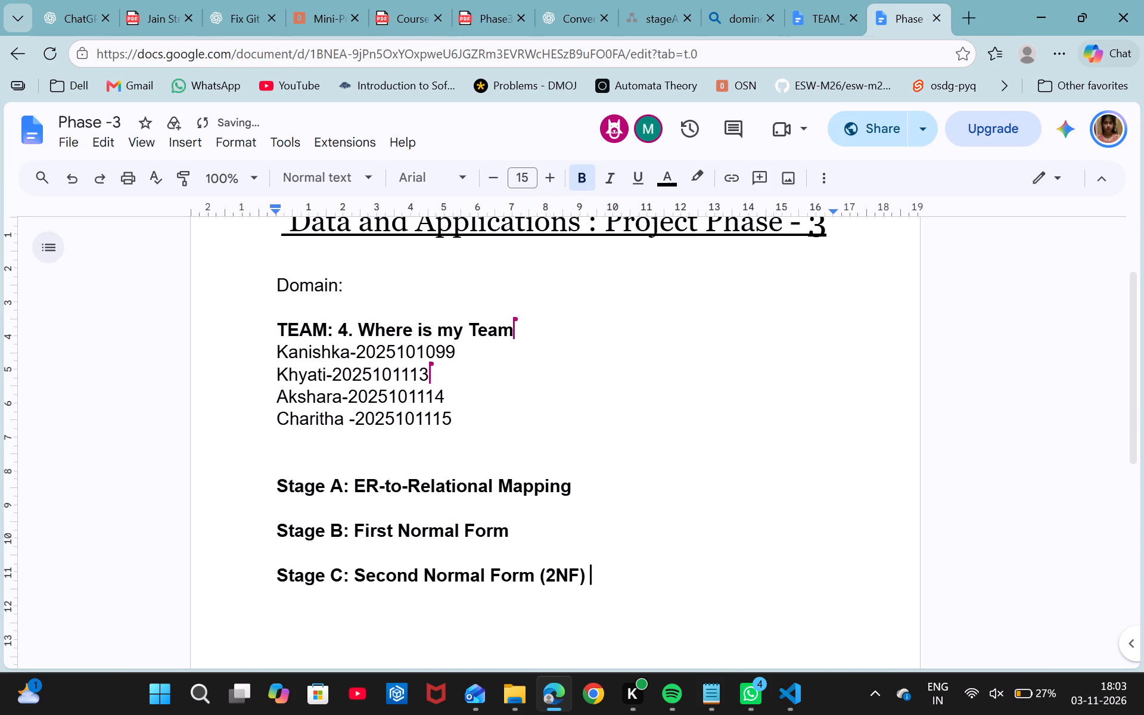
# Append "(1NF)" to the "Stage B: First Normal Form" heading.
pyautogui.click(520, 531)
pyautogui.write('(1NF')
pyautogui.hotkey('shift', ')')
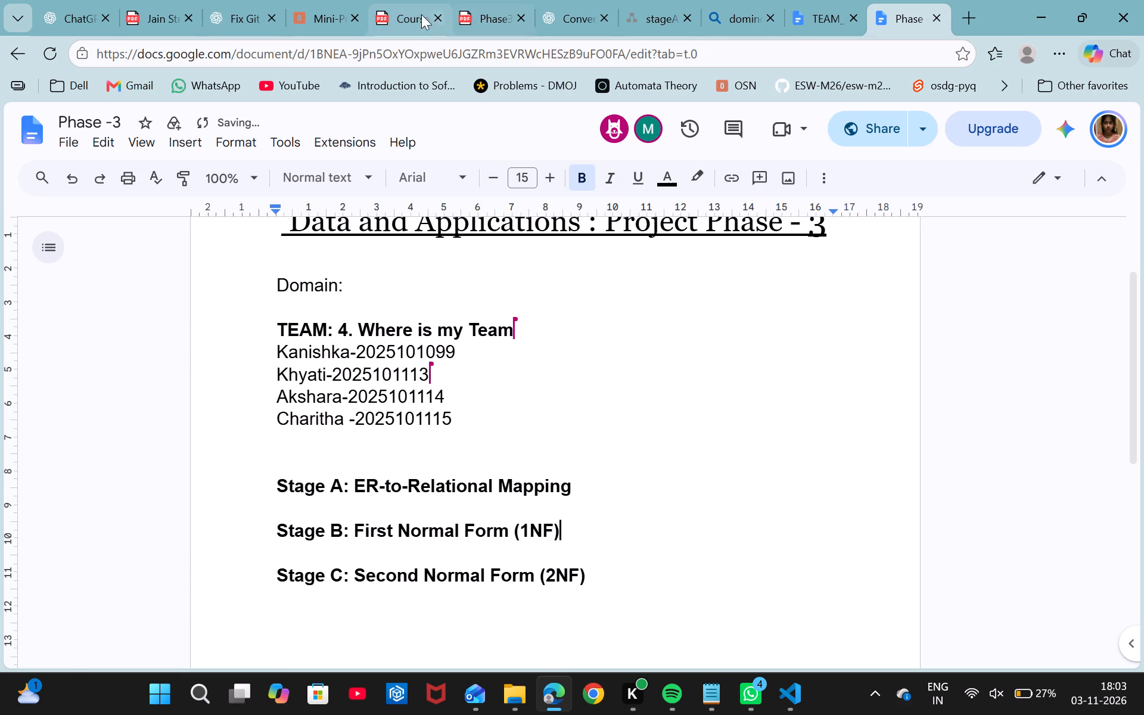
# Copy "Stage D: Third Normal Form (3NF)" from Phase3_DnA.pdf and paste it below the Stage C heading in Phase -3, leaving a blank line.
pyautogui.click(481, 0)
pyautogui.scroll(-2, 499, 393)
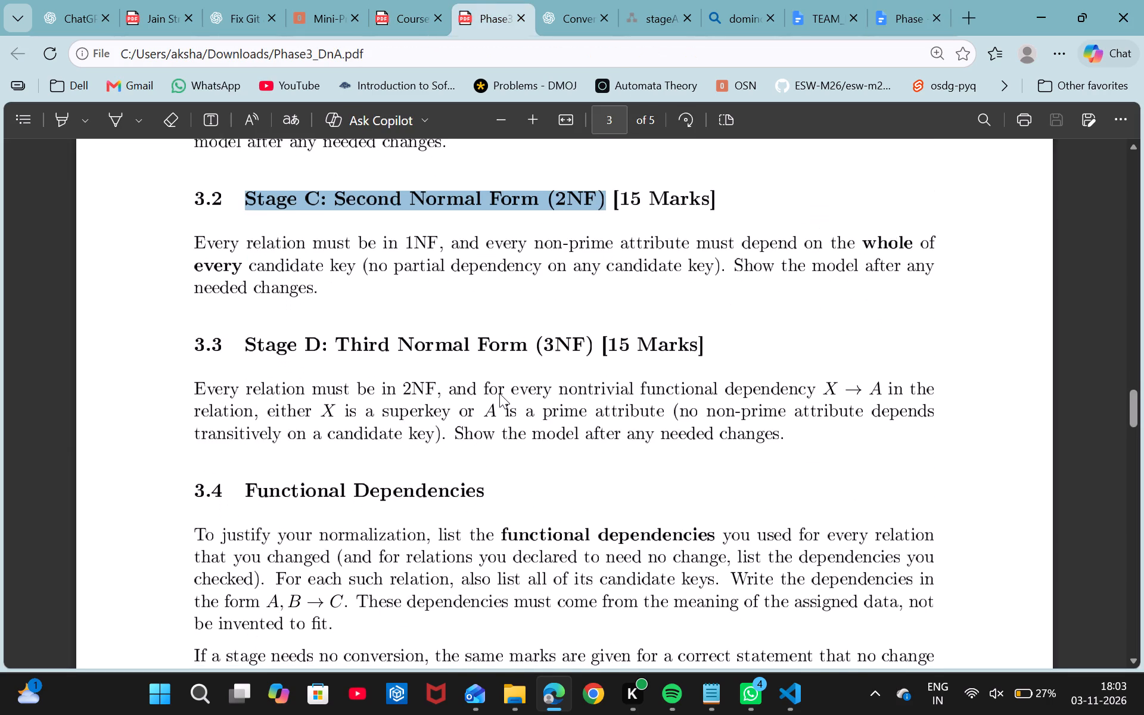
pyautogui.moveTo(240, 346); pyautogui.dragTo(587, 350)
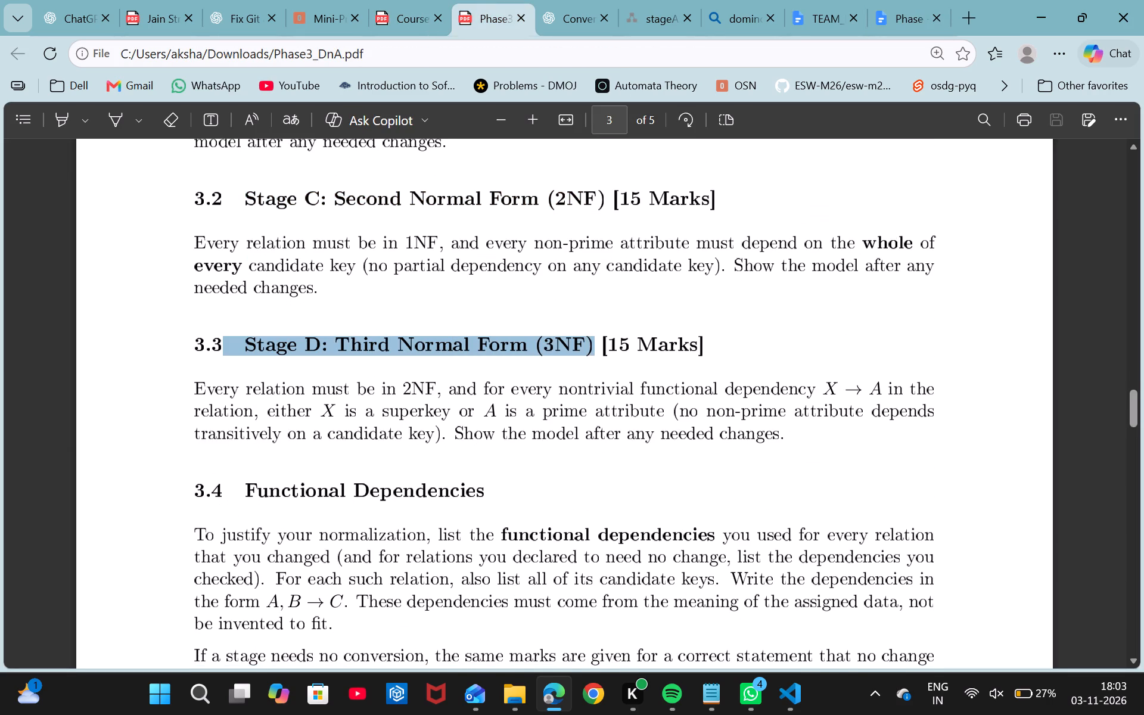
pyautogui.moveTo(587, 350); pyautogui.dragTo(590, 350)
pyautogui.hotkey('ctrl', 'c')
pyautogui.click(904, 27)
pyautogui.click(608, 585)
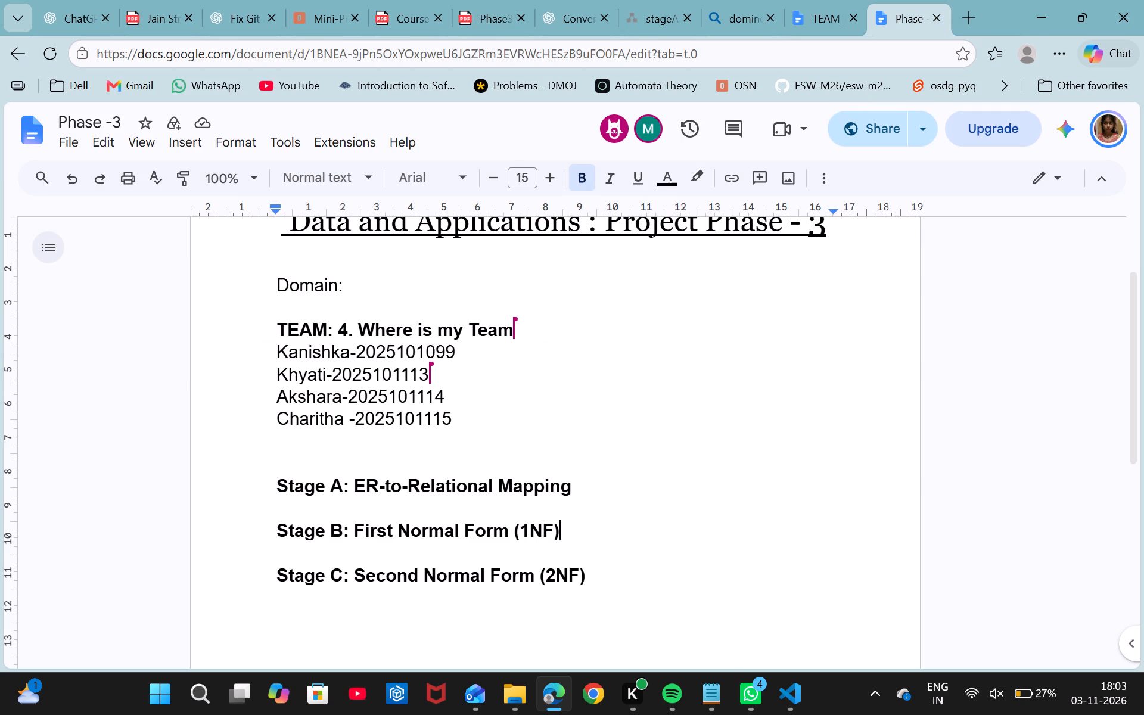
pyautogui.press('Return')
pyautogui.press('Return')
pyautogui.hotkey('ctrl', 'v')
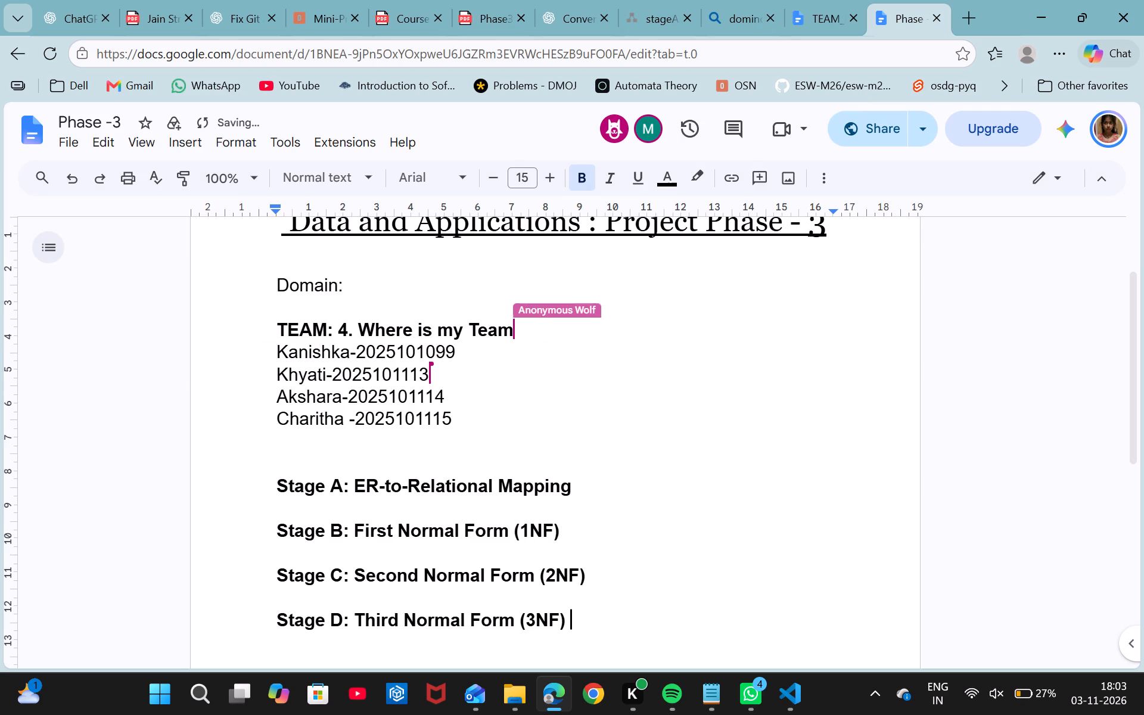
# Copy the heading "Functional Dependencies" from section 3.4 of Phase3_DnA.pdf and paste it below the Stage D heading in Phase -3, leaving a blank line.
pyautogui.click(492, 0)
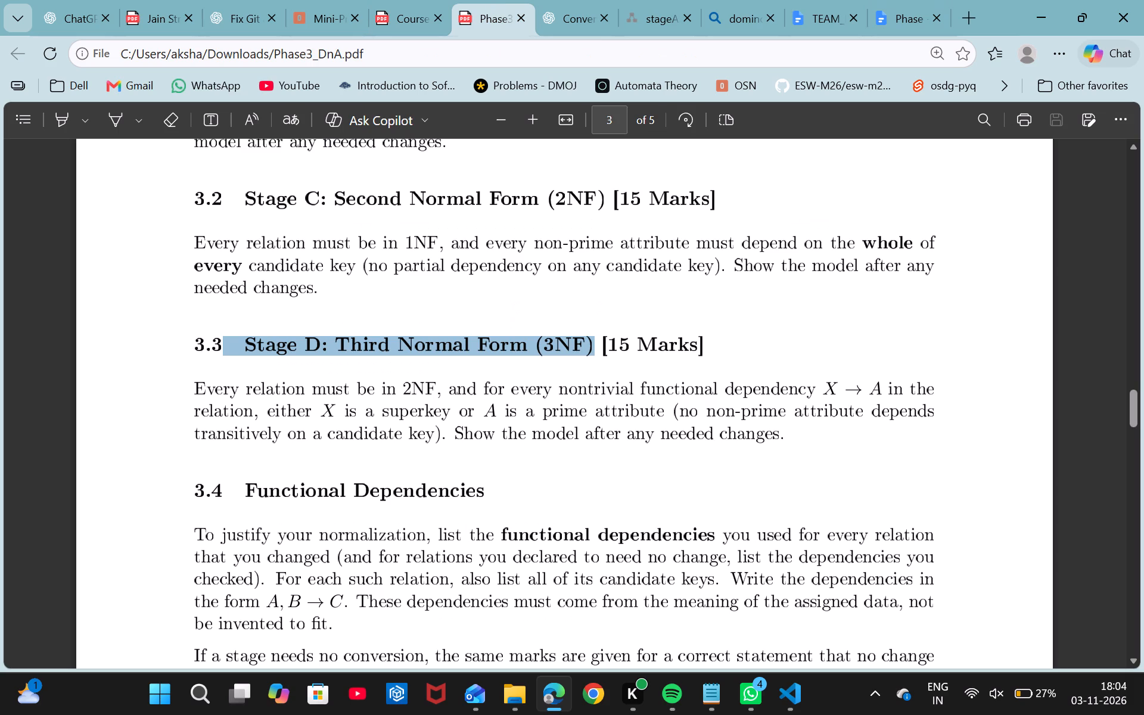
pyautogui.click(449, 466)
pyautogui.scroll(-1, 449, 466)
pyautogui.moveTo(487, 437); pyautogui.dragTo(338, 419)
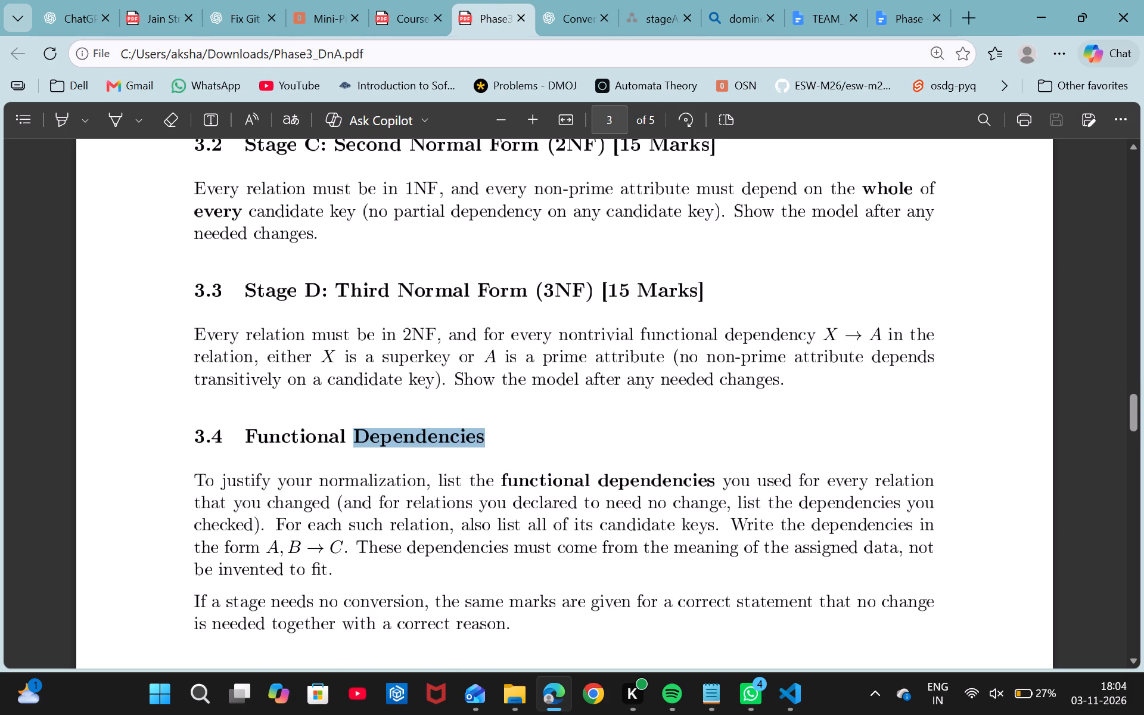
pyautogui.moveTo(338, 419); pyautogui.dragTo(240, 432)
pyautogui.hotkey('ctrl', 'c')
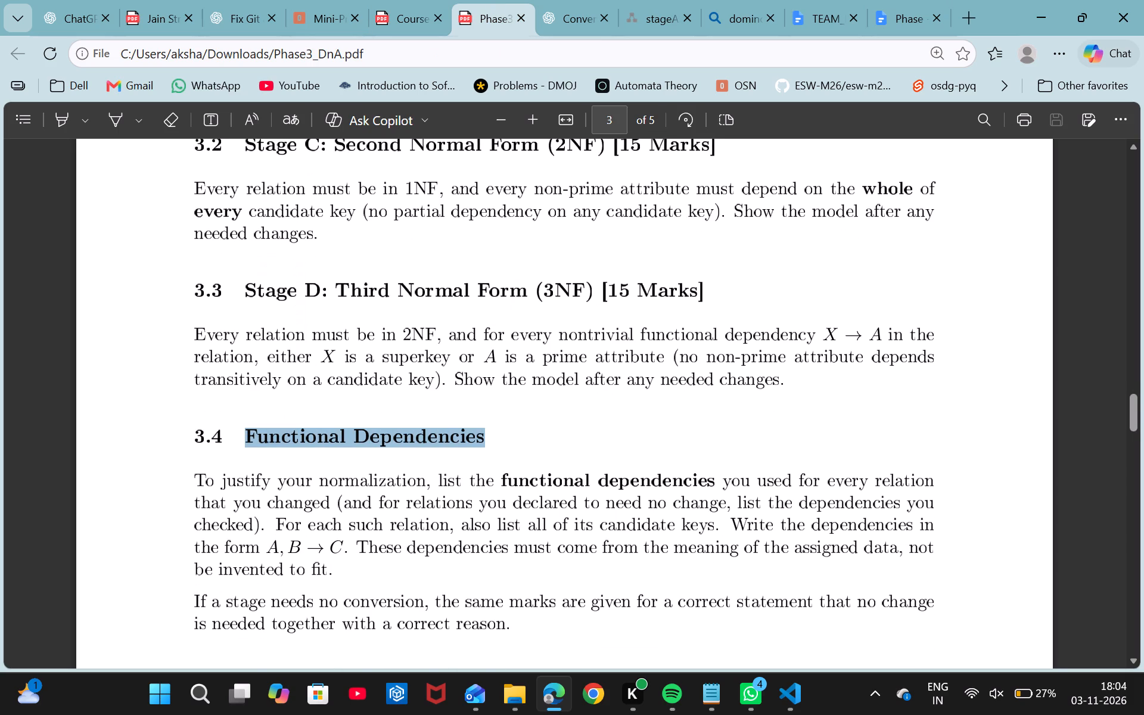
pyautogui.click(896, 17)
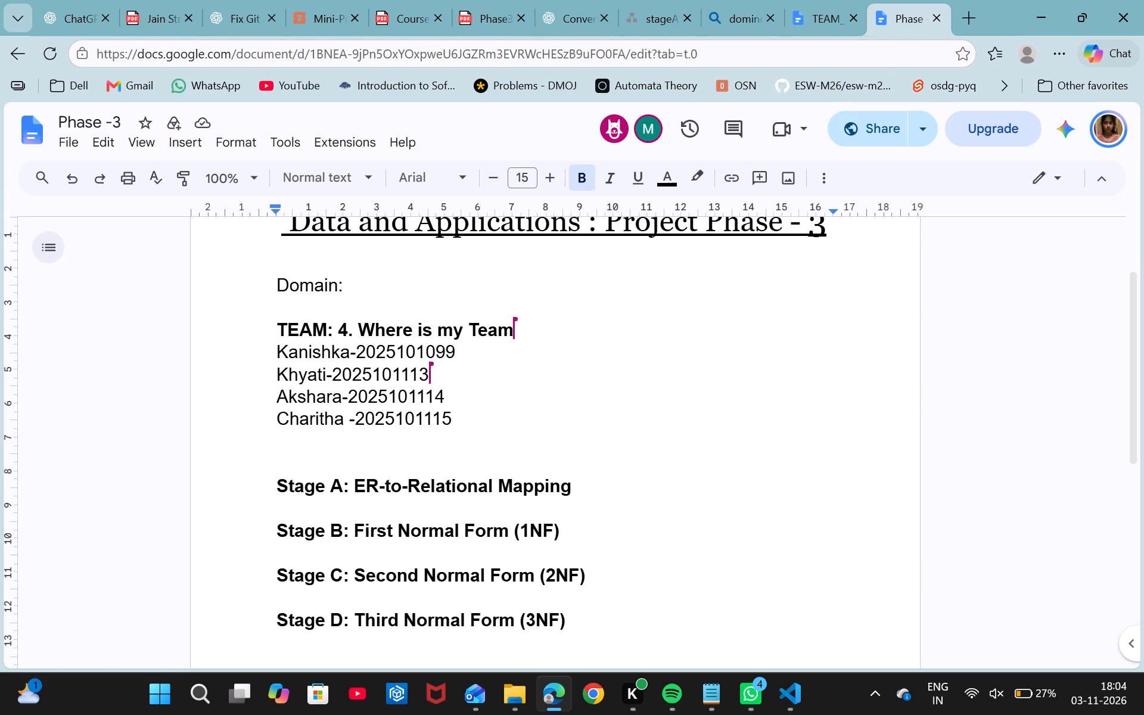
pyautogui.scroll(-2, 655, 568)
pyautogui.press('Return')
pyautogui.press('Return')
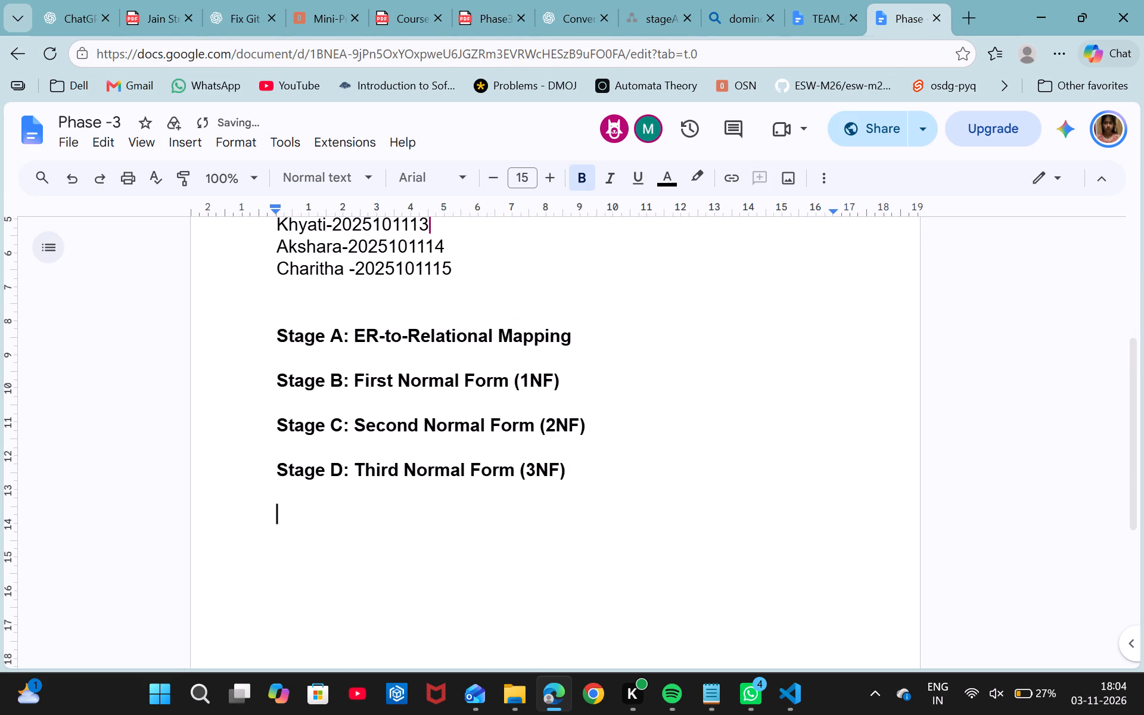
pyautogui.hotkey('ctrl', 'v')
# Underline the Stage A, Stage B, Stage C, Stage D and Functional Dependencies headings.
pyautogui.moveTo(577, 338); pyautogui.dragTo(550, 334)
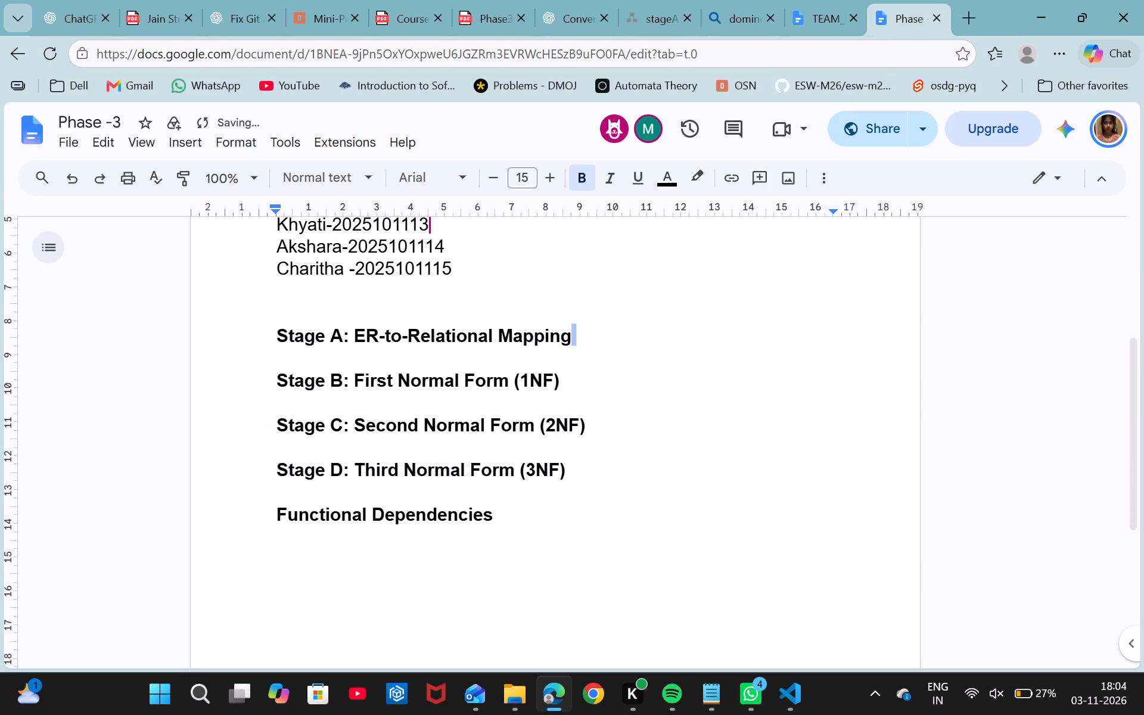
pyautogui.moveTo(550, 334); pyautogui.dragTo(263, 343)
pyautogui.click(638, 169)
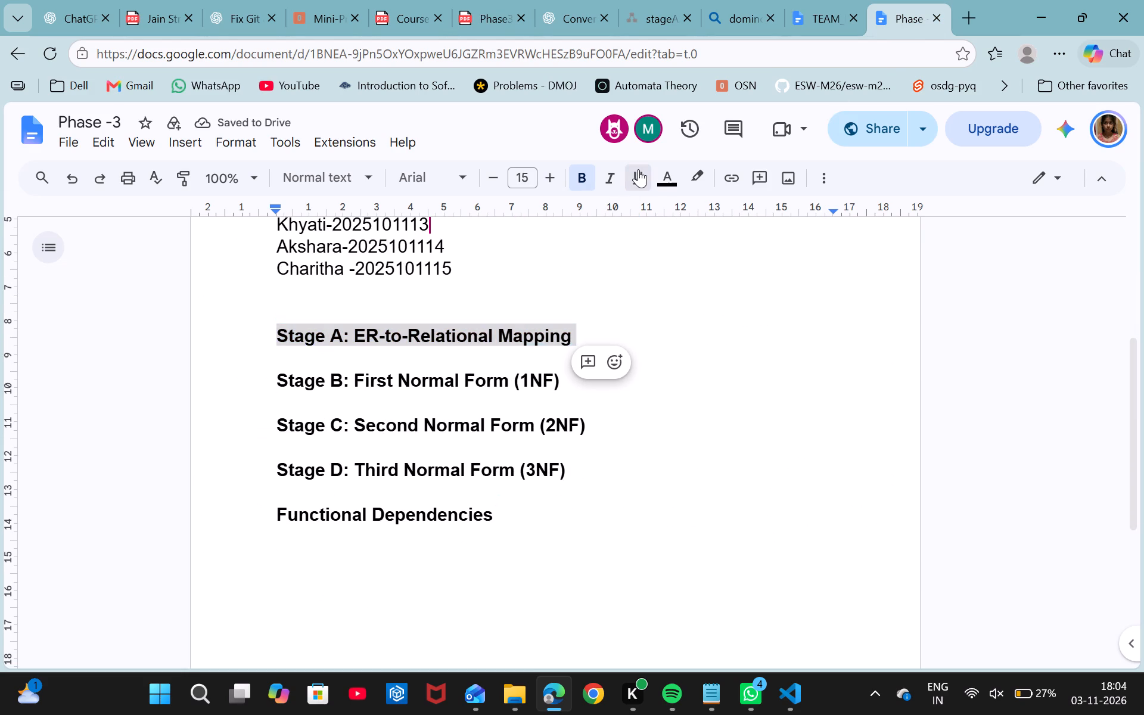
pyautogui.click(608, 325)
pyautogui.moveTo(564, 375); pyautogui.dragTo(277, 385)
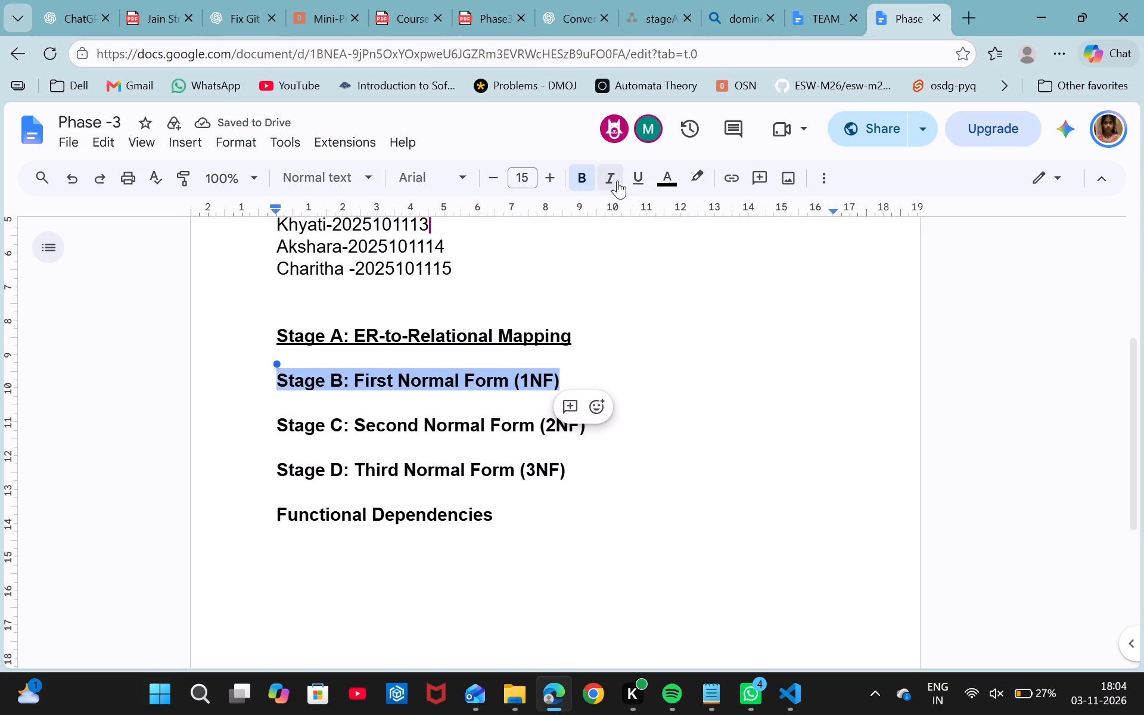
pyautogui.click(629, 178)
pyautogui.click(483, 436)
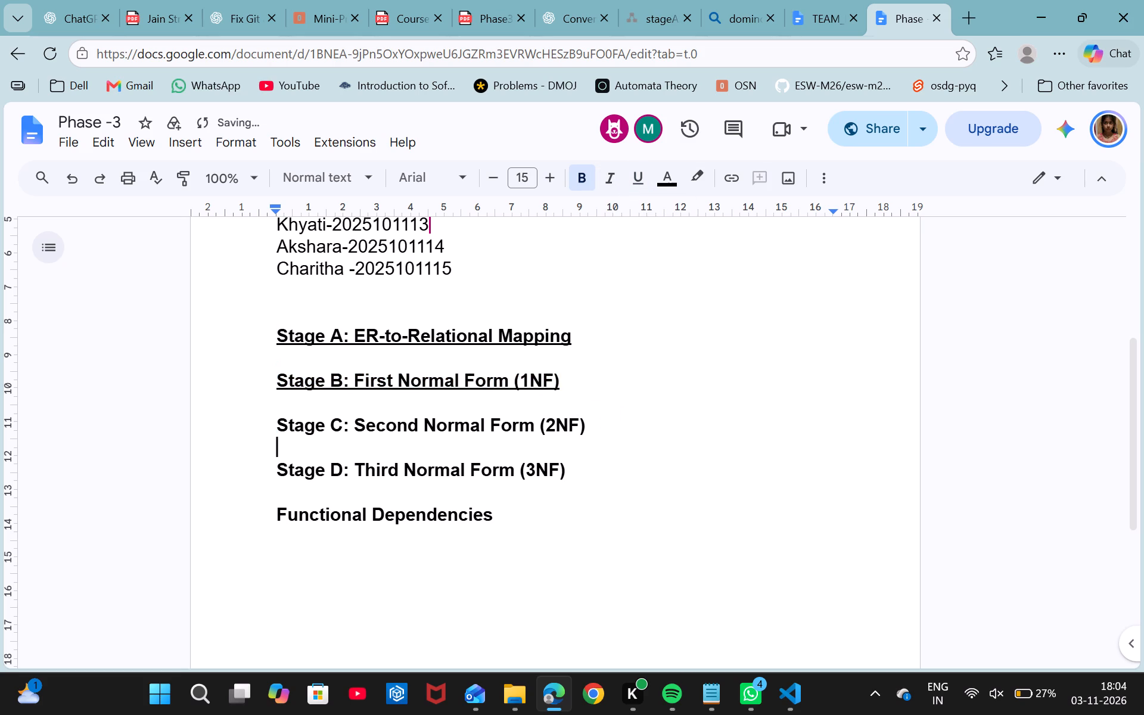
pyautogui.moveTo(590, 426); pyautogui.dragTo(275, 424)
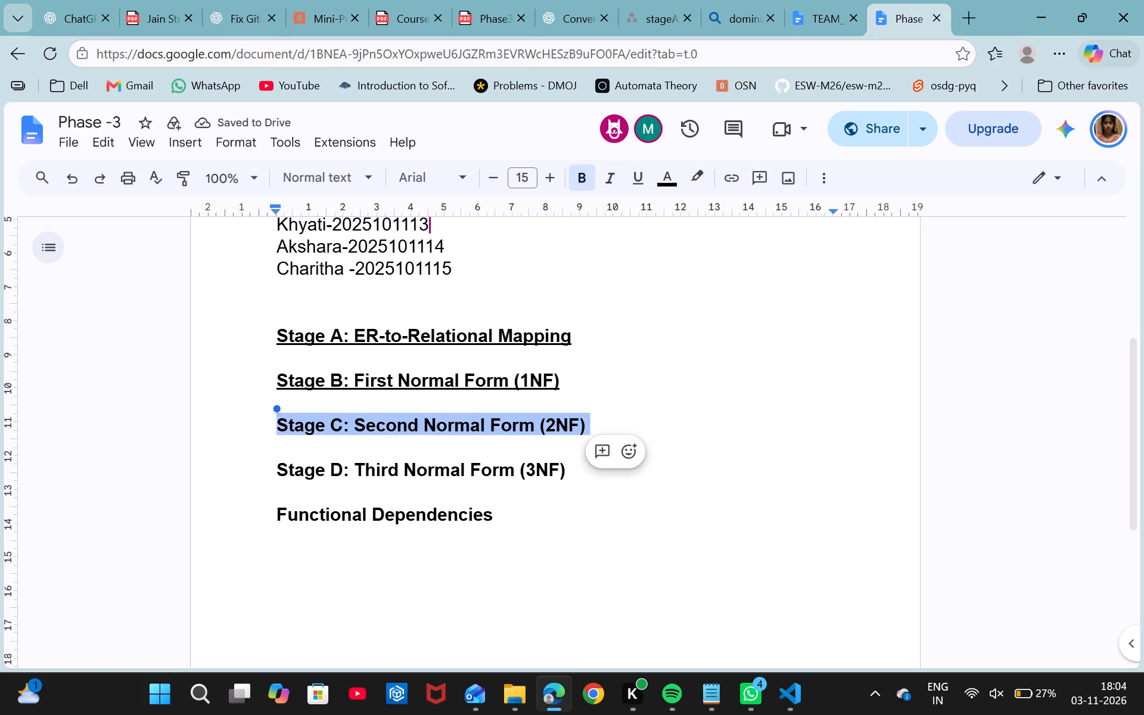
pyautogui.click(635, 178)
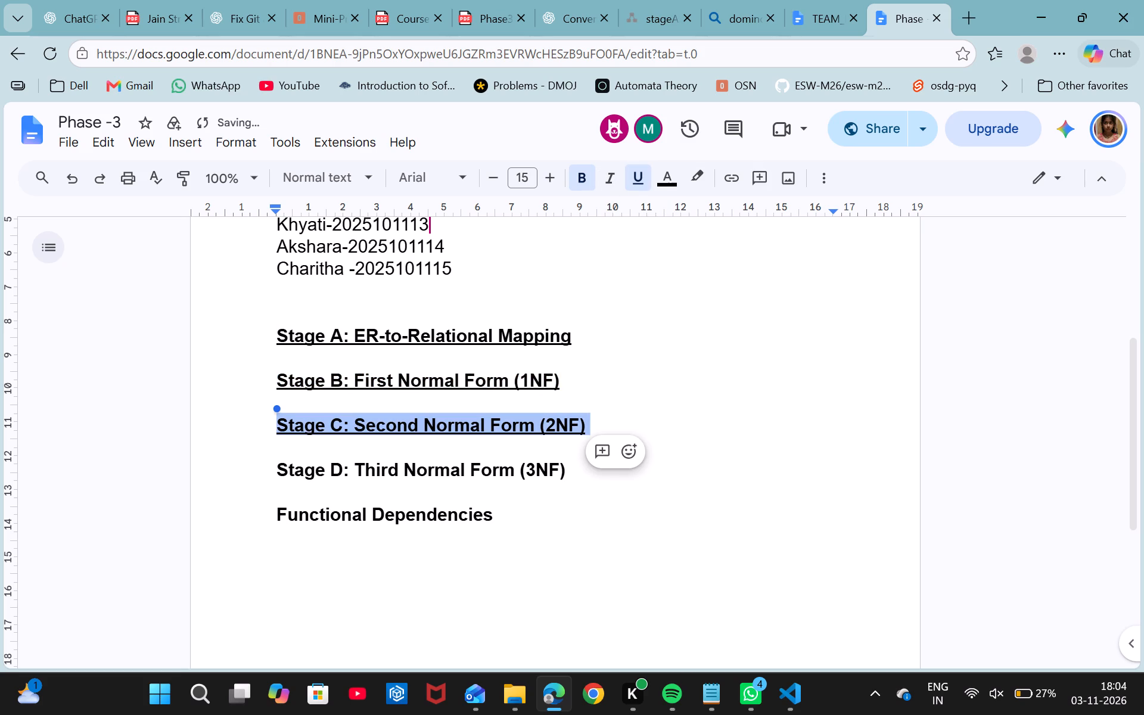
pyautogui.click(278, 473)
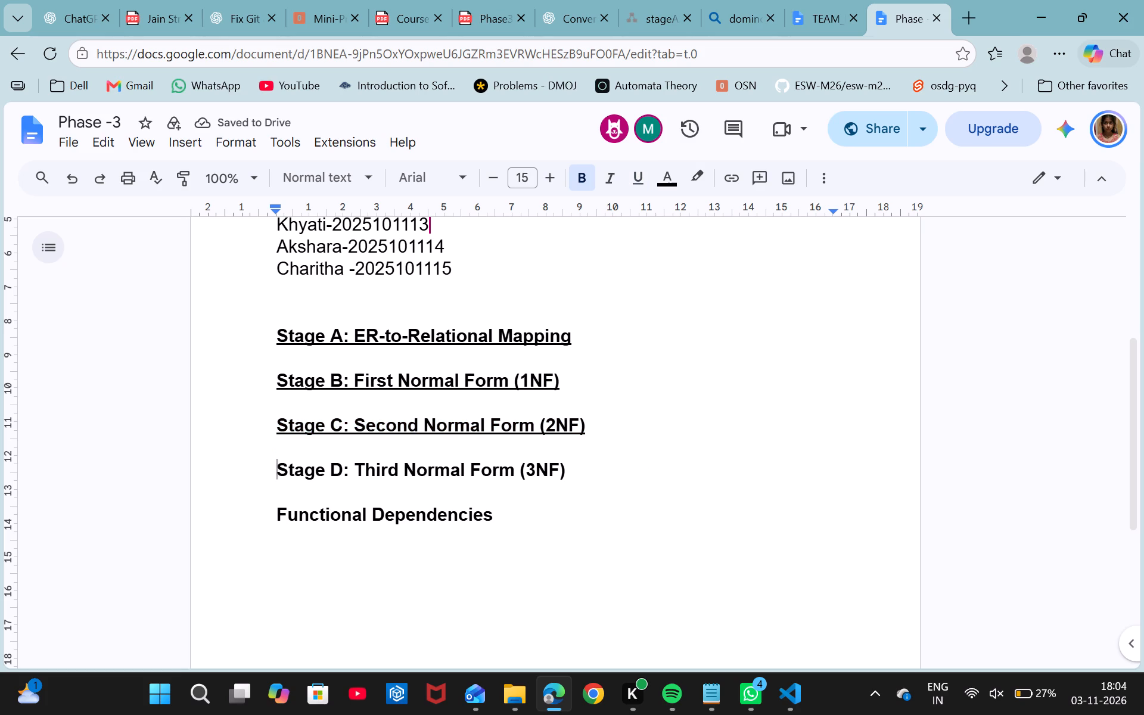
pyautogui.moveTo(278, 470); pyautogui.dragTo(563, 465)
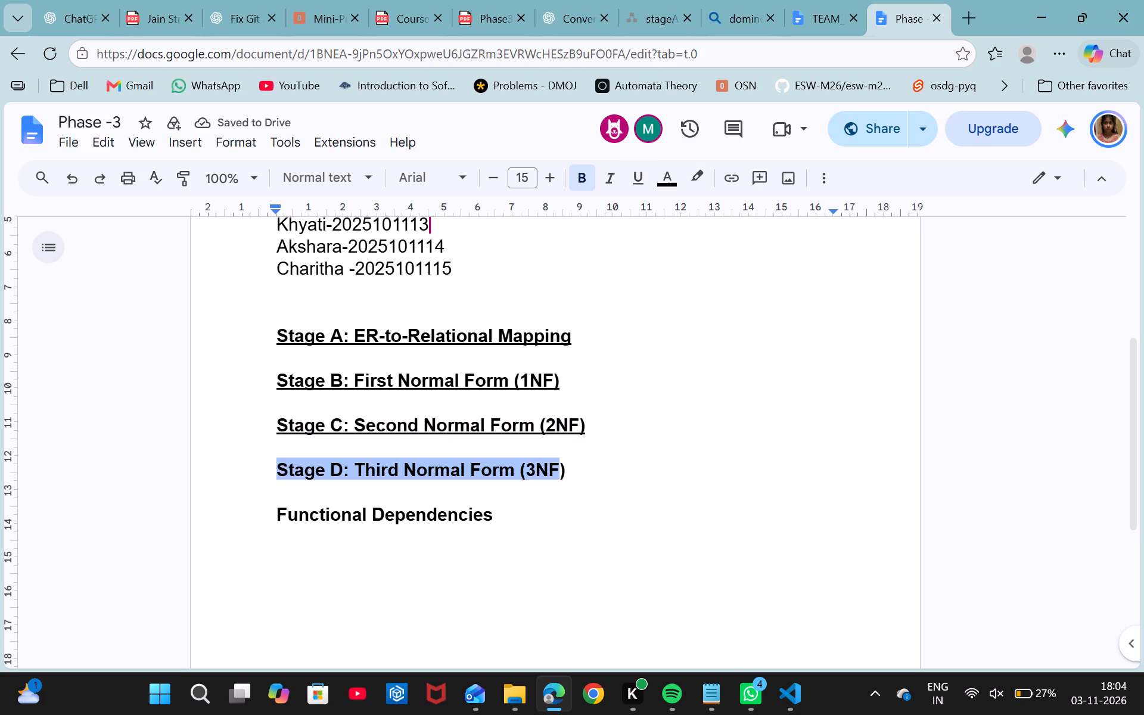
pyautogui.moveTo(563, 465); pyautogui.dragTo(566, 466)
pyautogui.click(636, 180)
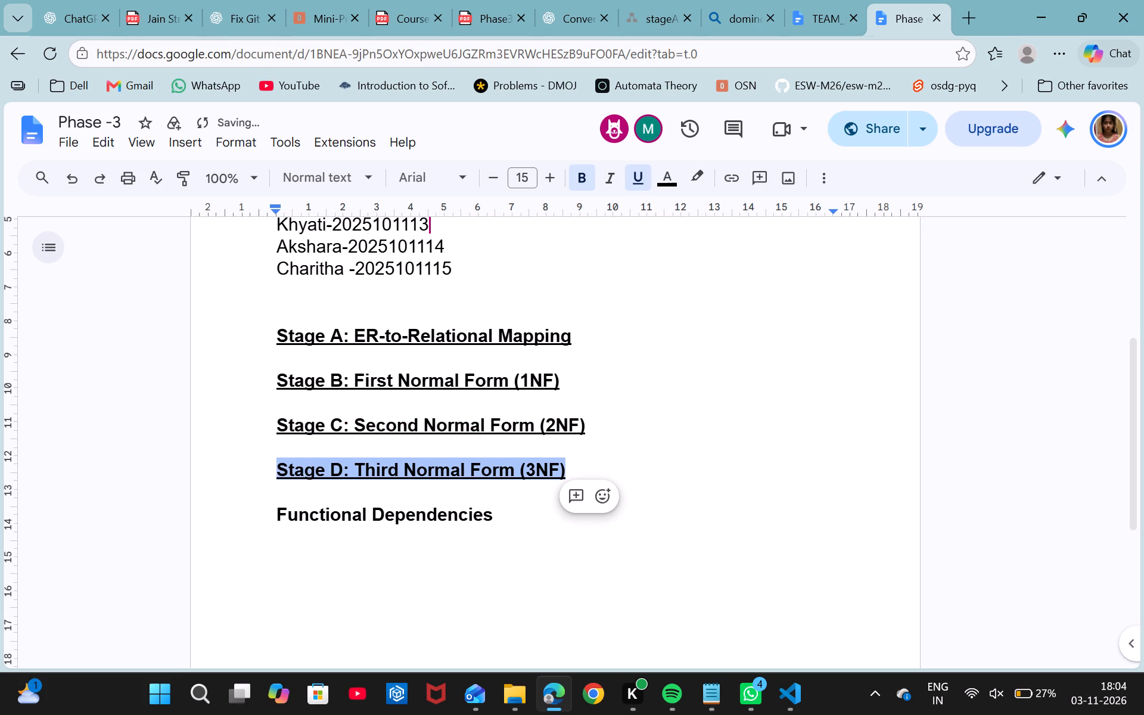
pyautogui.moveTo(495, 520); pyautogui.dragTo(277, 518)
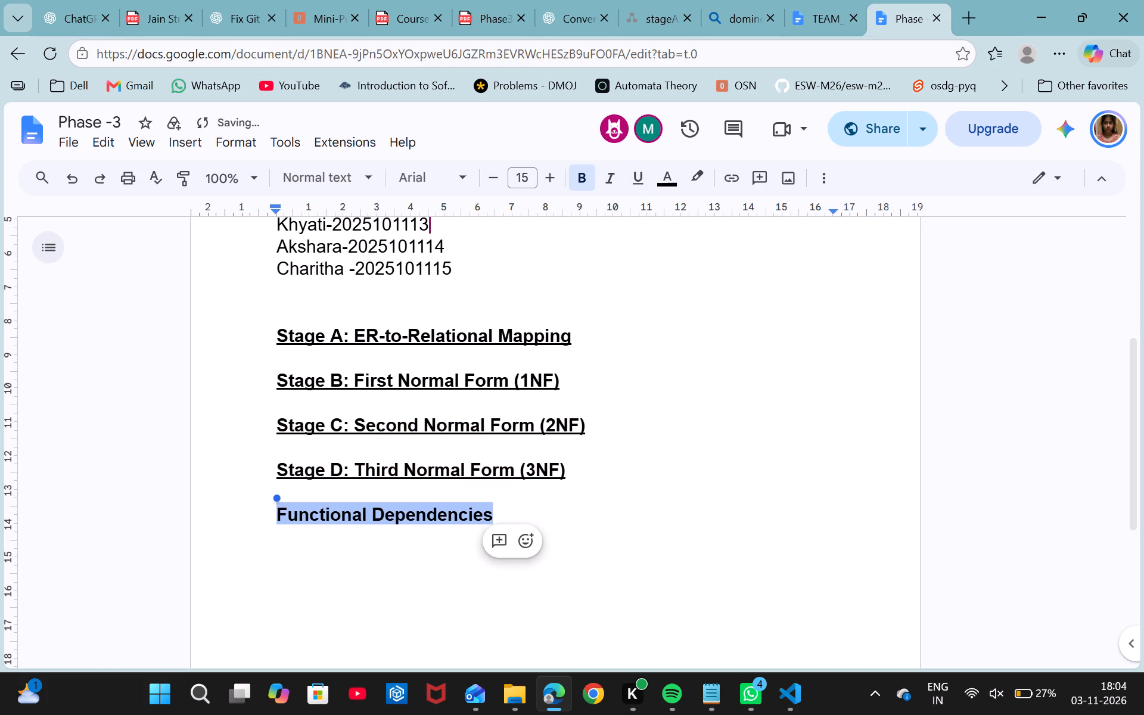
pyautogui.click(636, 177)
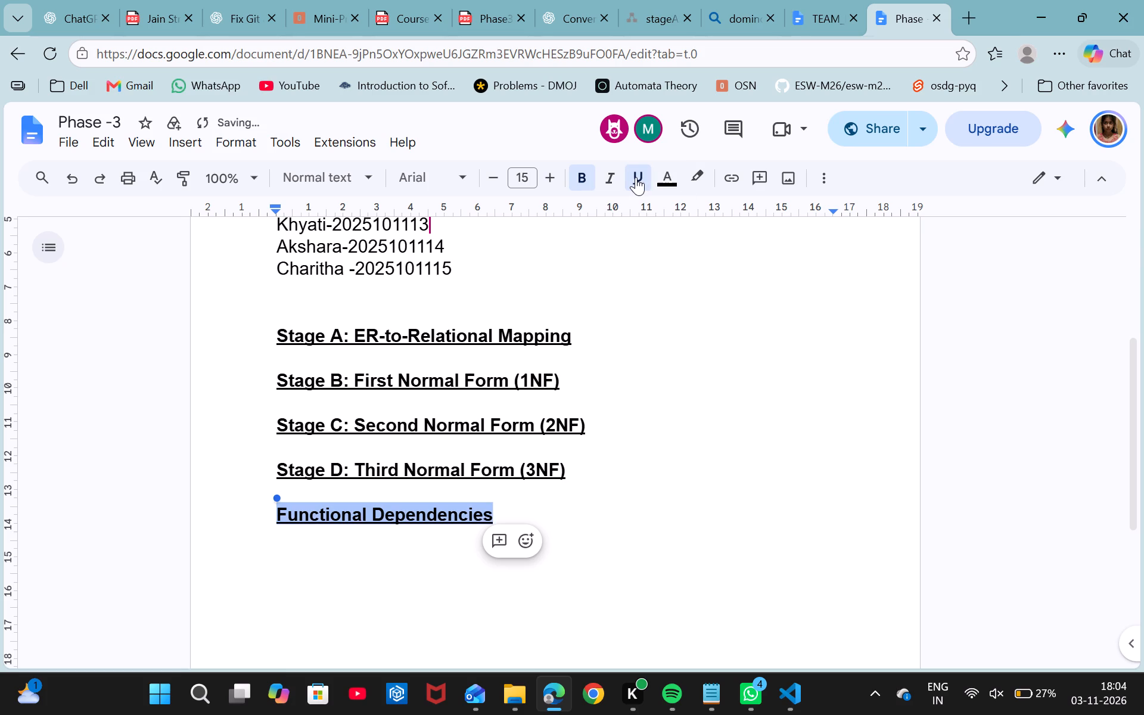
# Insert an extra blank line between the Stage A and Stage B headings and place the cursor directly below Stage A.
pyautogui.click(492, 353)
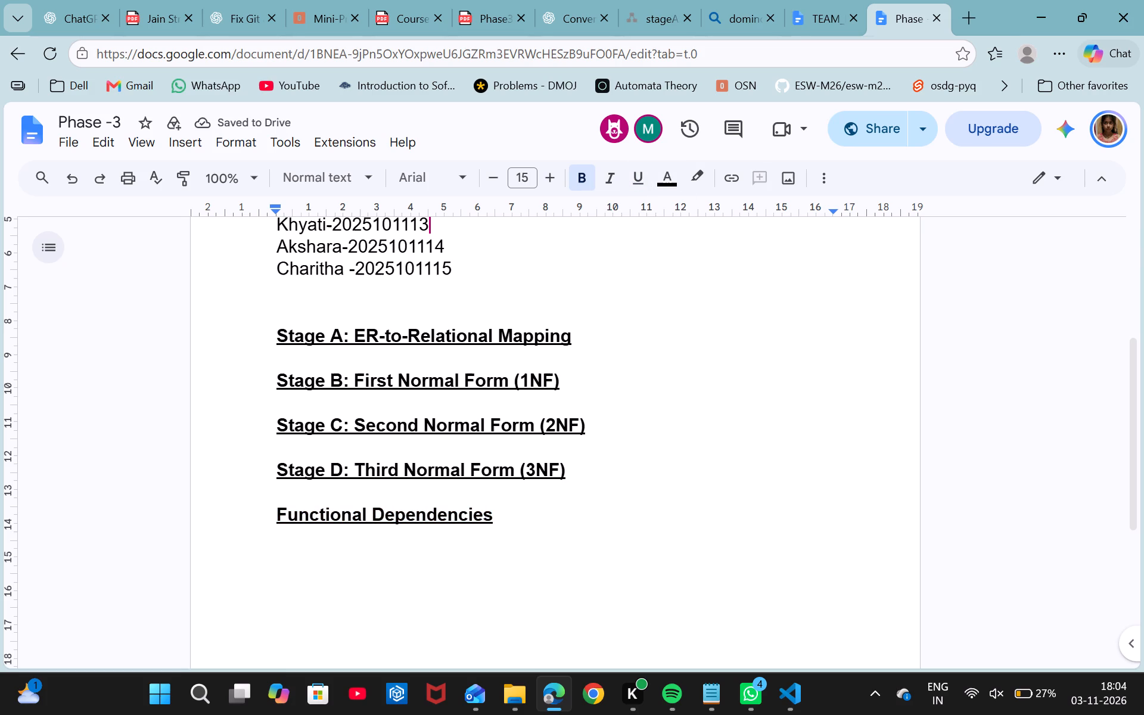
pyautogui.press('Return')
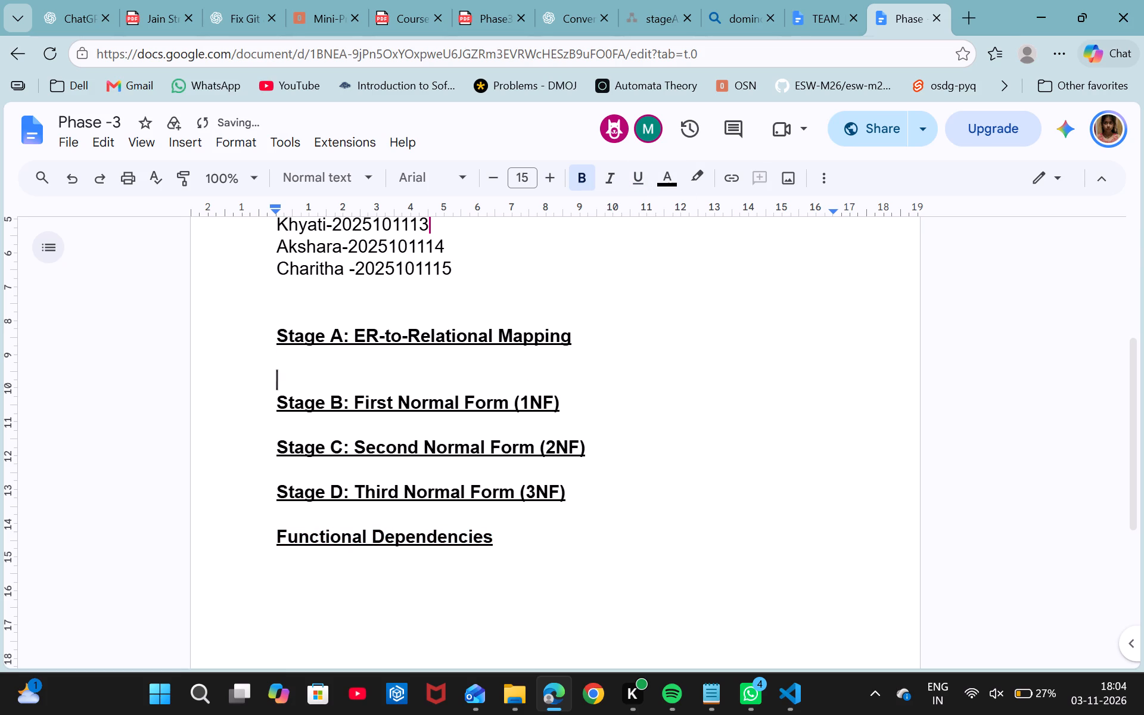
pyautogui.press('Up')
pyautogui.press('Down')
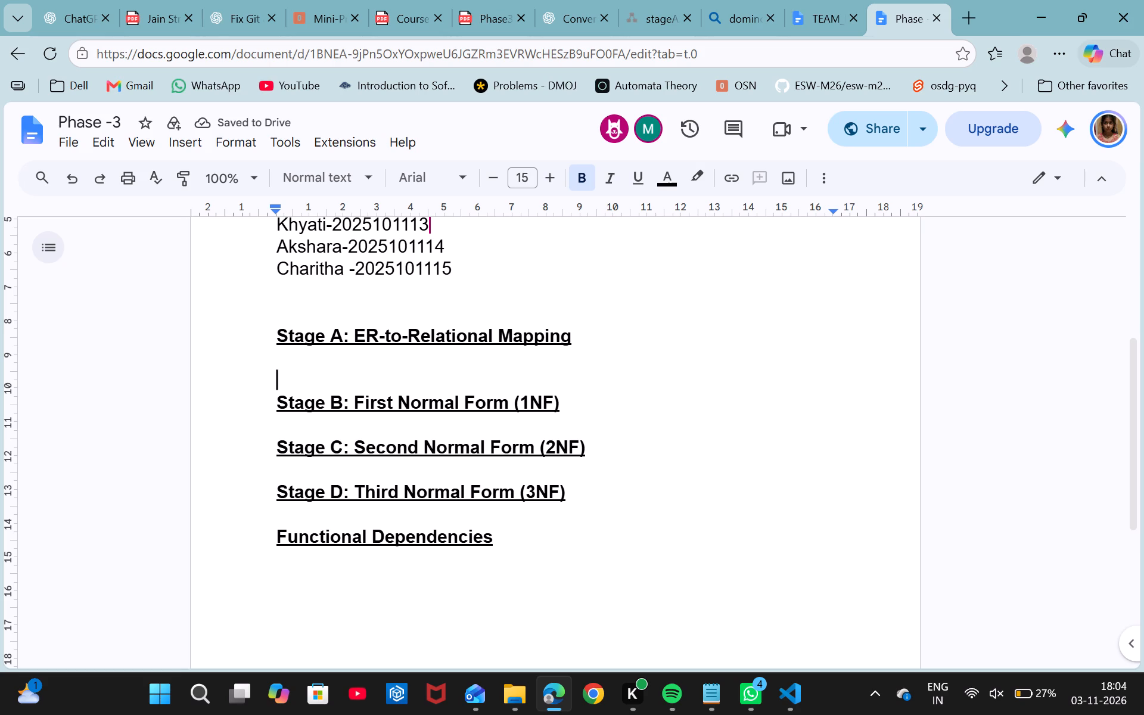
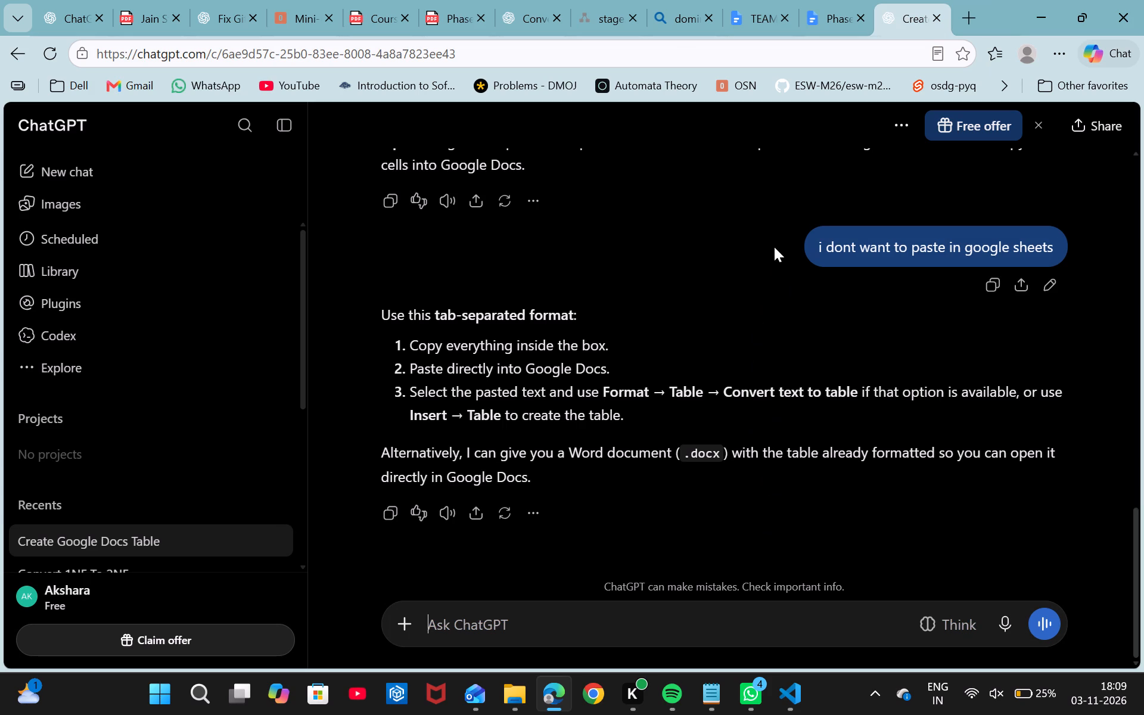
pyautogui.click(829, 18)
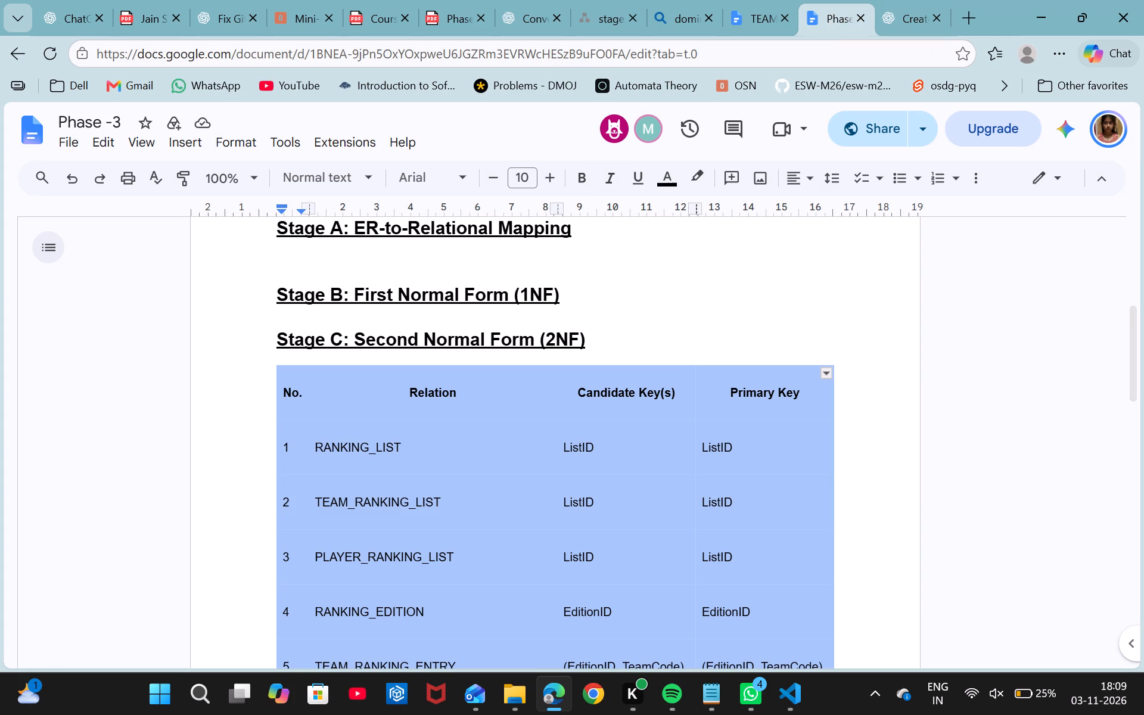
pyautogui.click(182, 138)
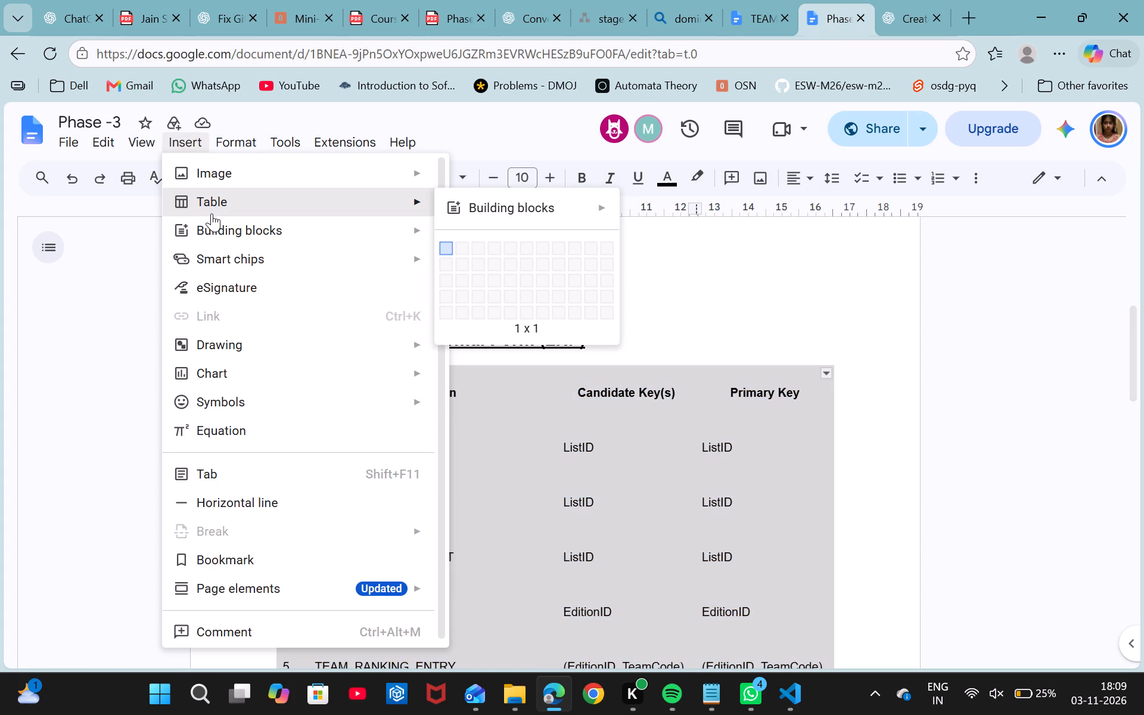
pyautogui.click(212, 213)
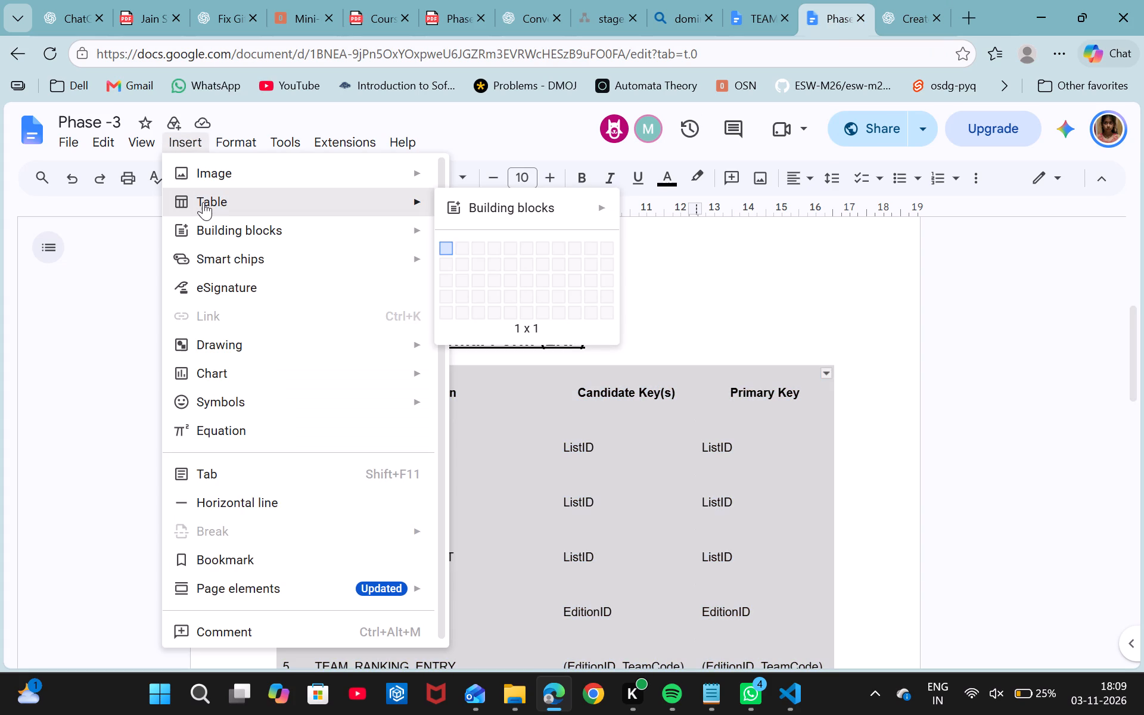
pyautogui.click(203, 202)
pyautogui.click(558, 449)
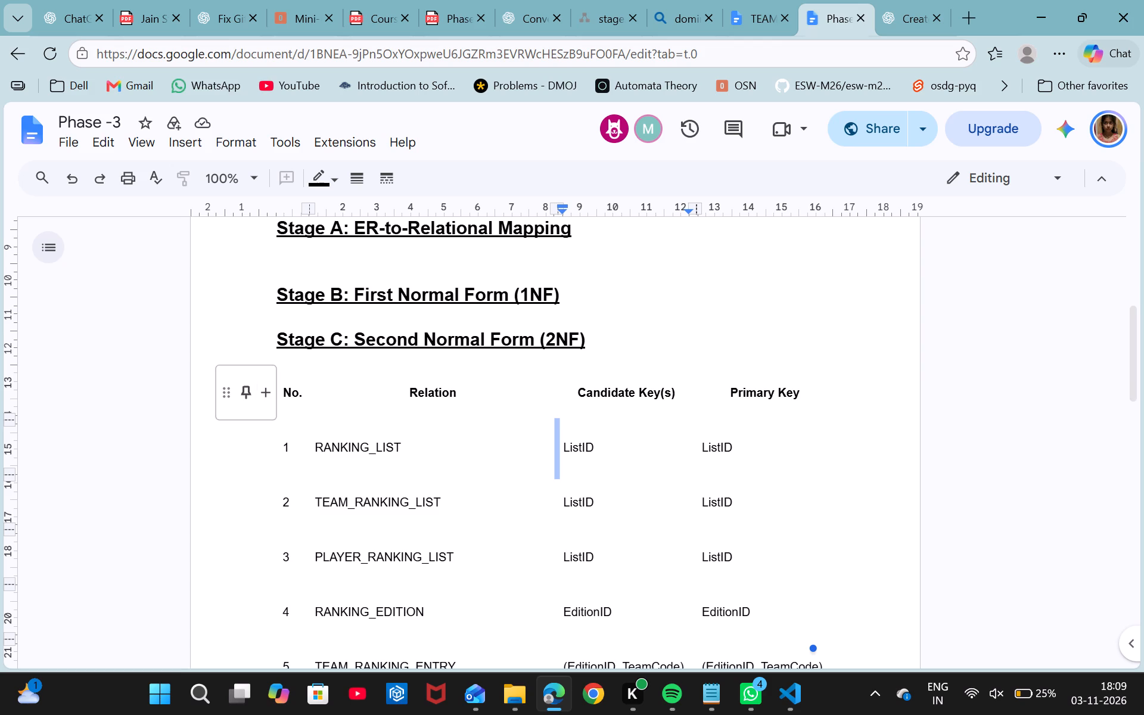
# Select the whole Stage C relation and key table and set its table border width to 0.5 pt.
pyautogui.click(247, 342)
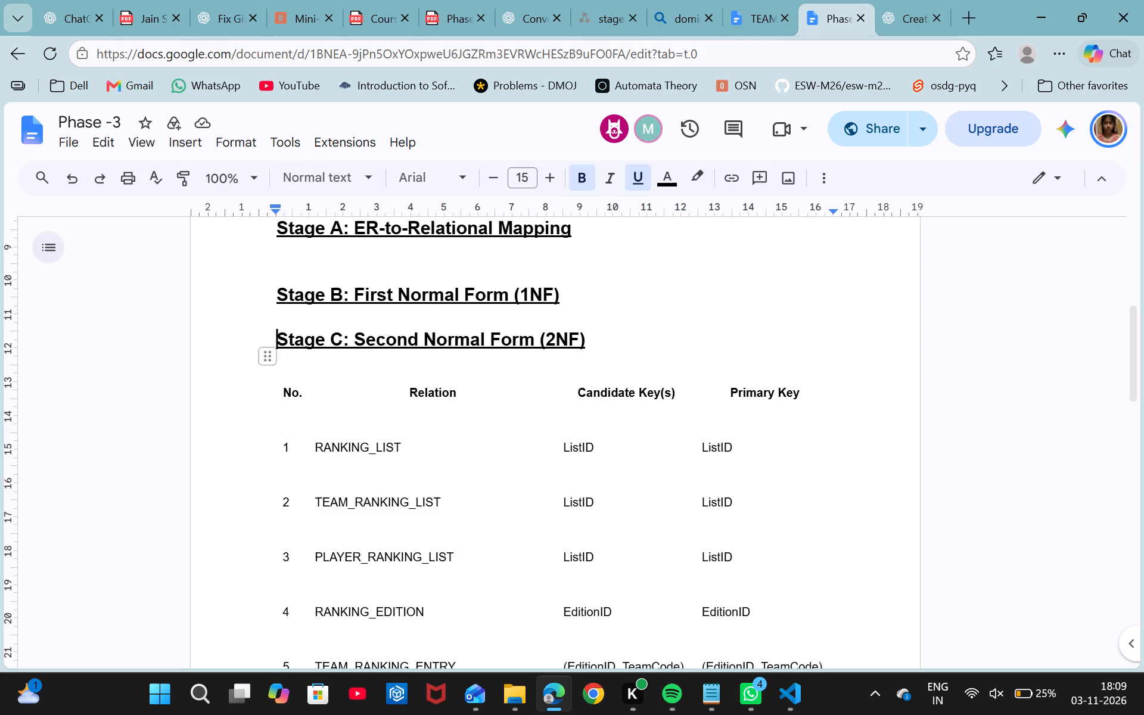
pyautogui.click(204, 382)
pyautogui.moveTo(204, 382); pyautogui.dragTo(760, 656)
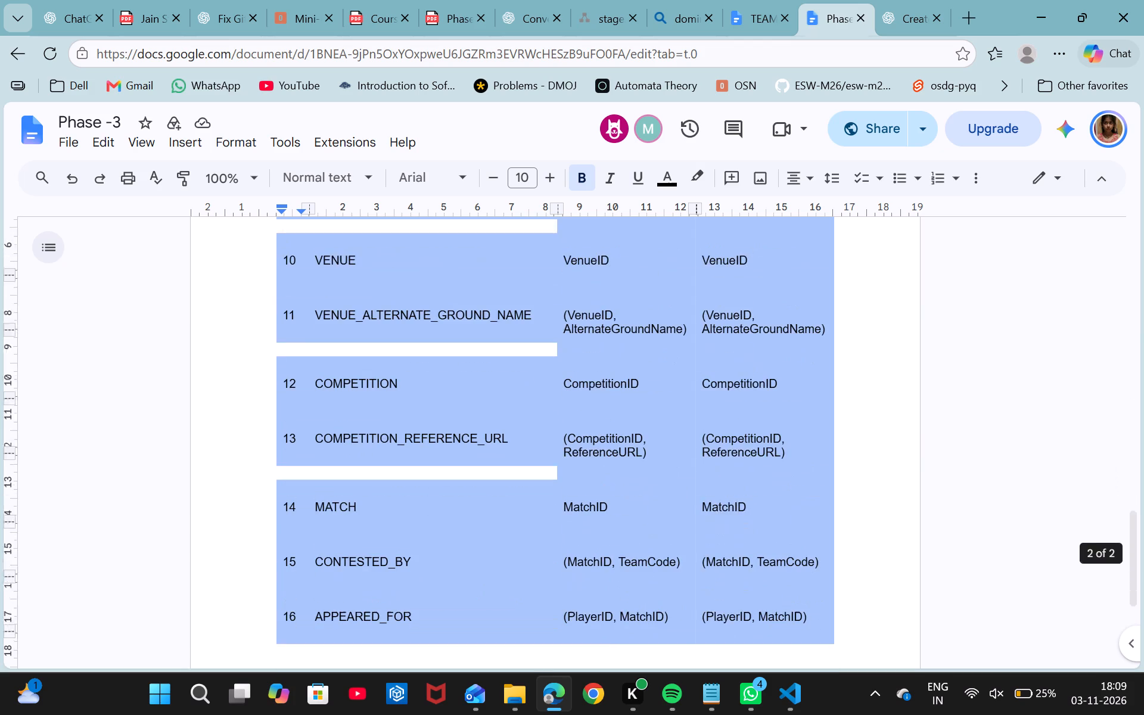
pyautogui.moveTo(760, 656); pyautogui.dragTo(829, 502)
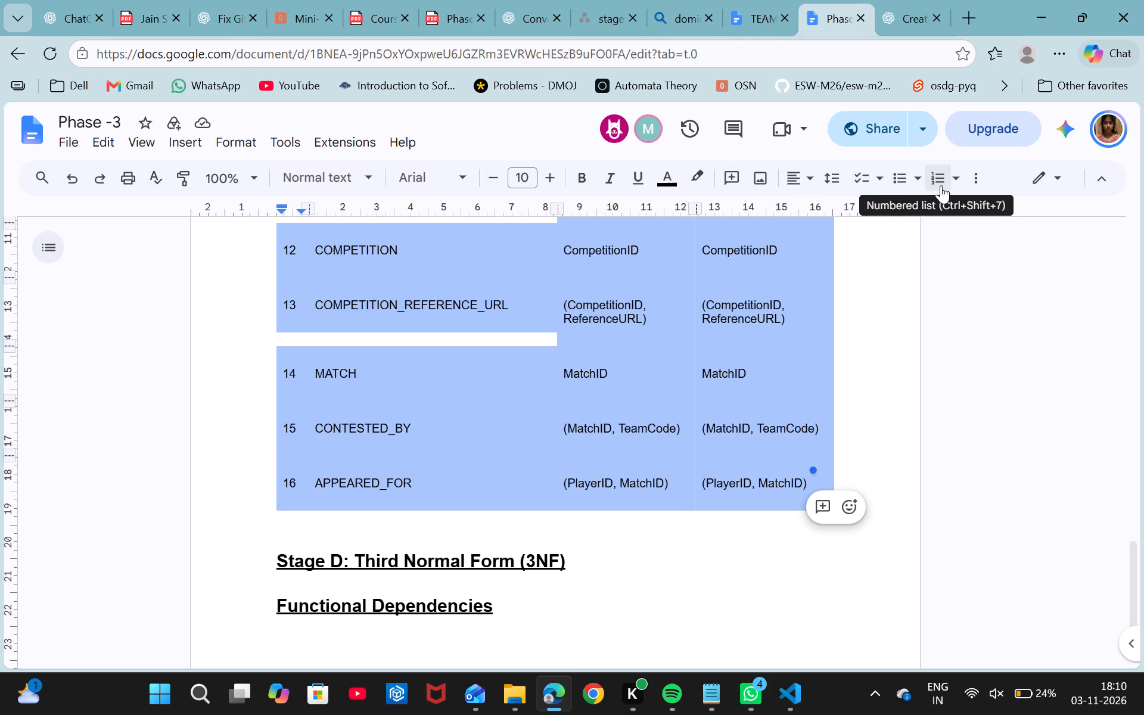
pyautogui.click(972, 186)
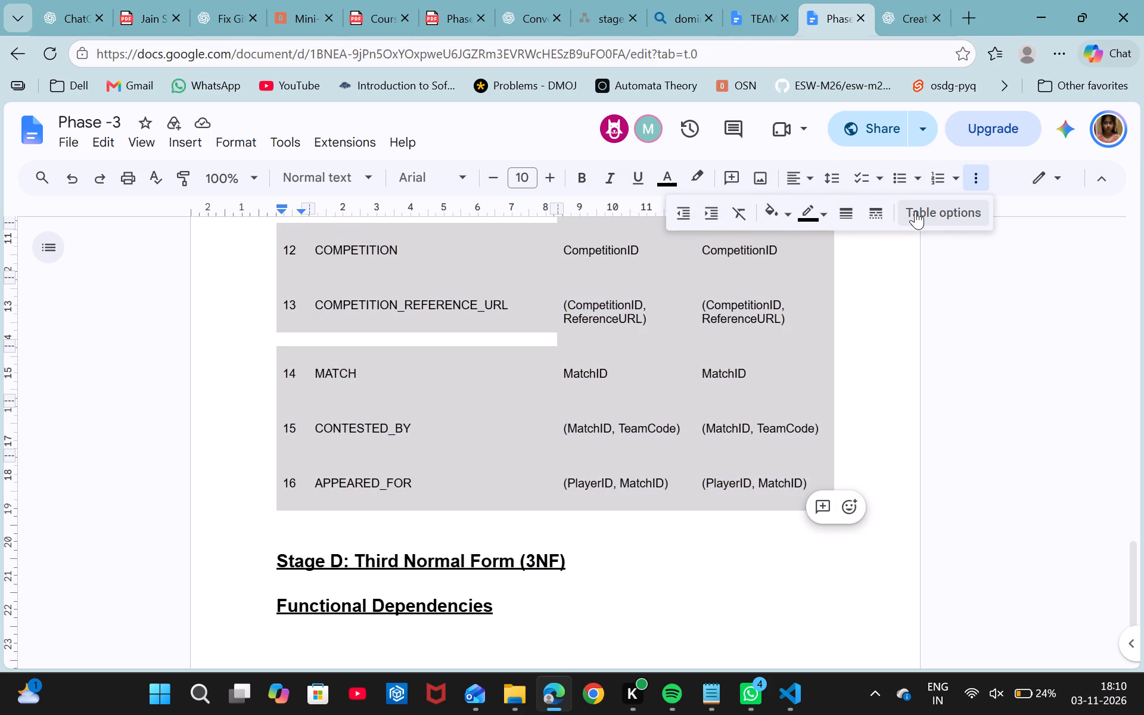
pyautogui.click(922, 210)
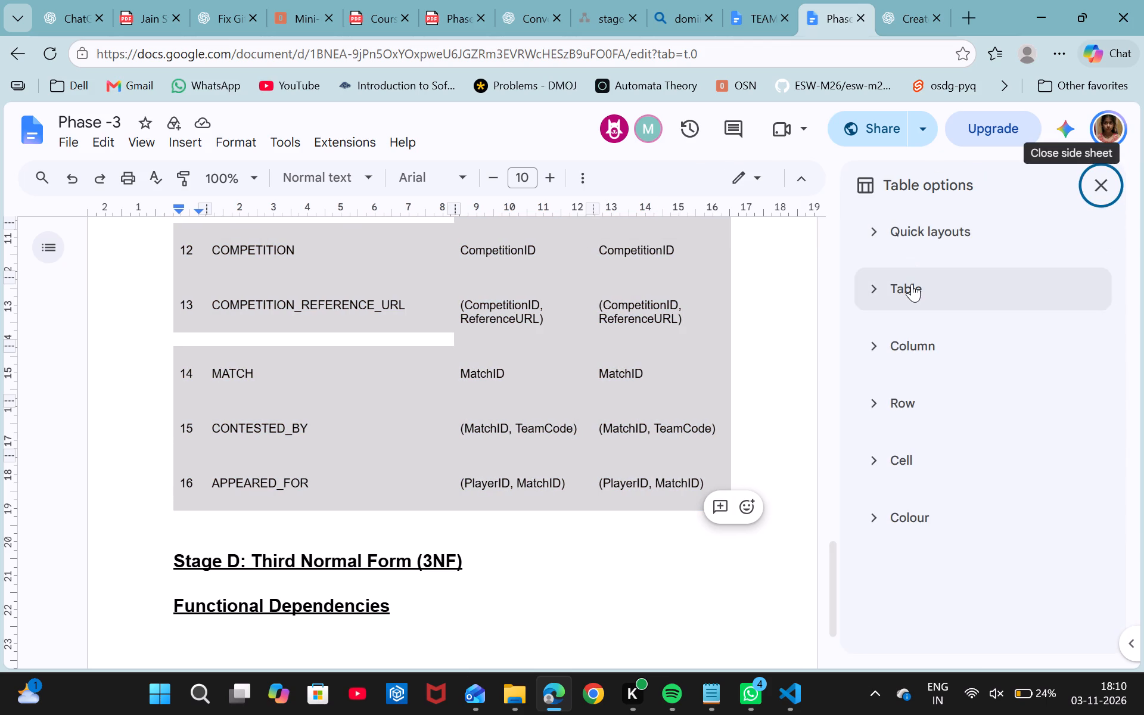
pyautogui.click(912, 284)
pyautogui.scroll(-1, 950, 378)
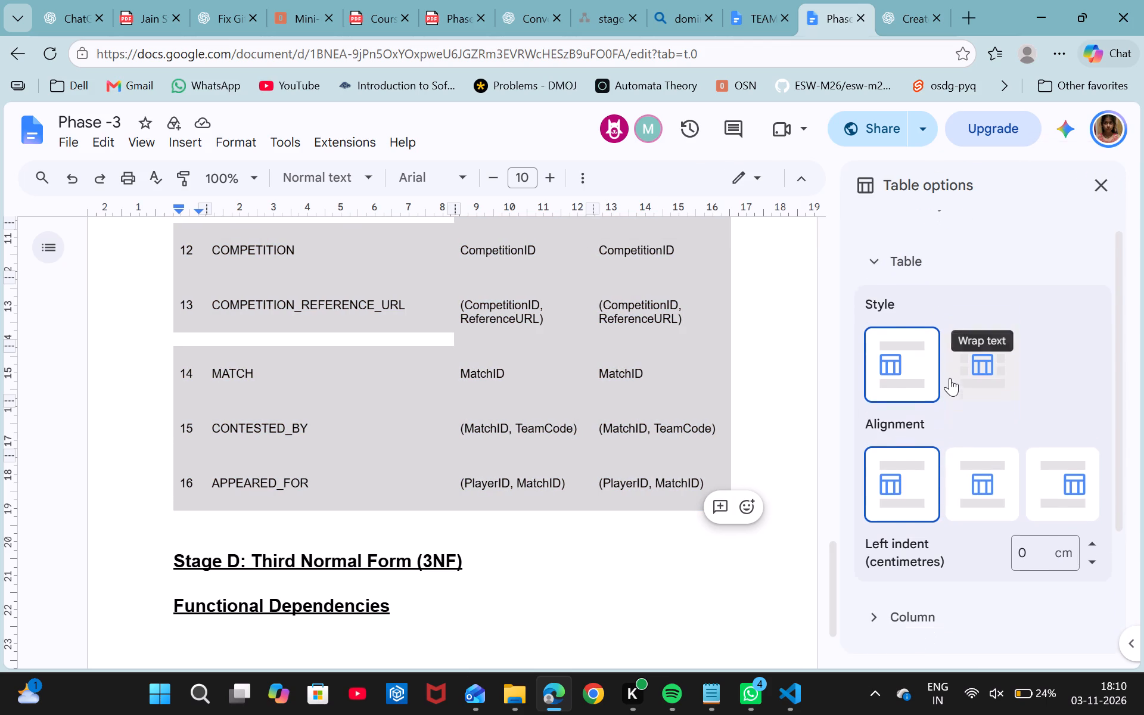
pyautogui.scroll(-1, 950, 378)
pyautogui.scroll(-1, 901, 521)
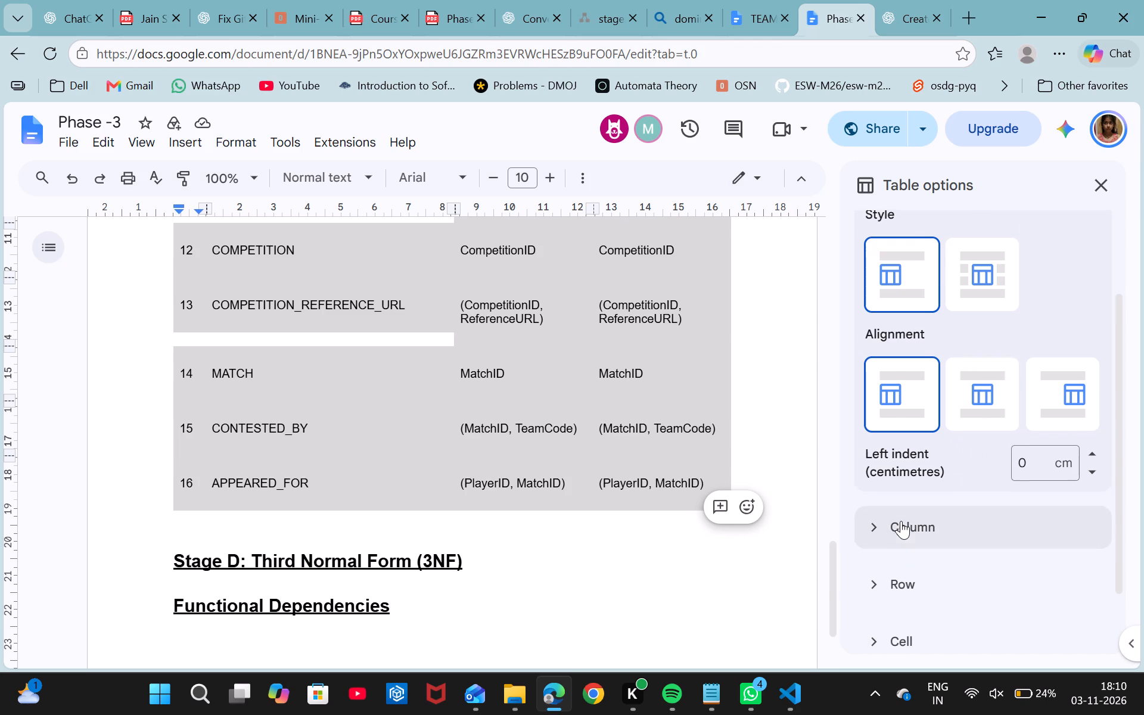
pyautogui.scroll(-2, 901, 521)
pyautogui.click(876, 612)
pyautogui.scroll(-1, 876, 612)
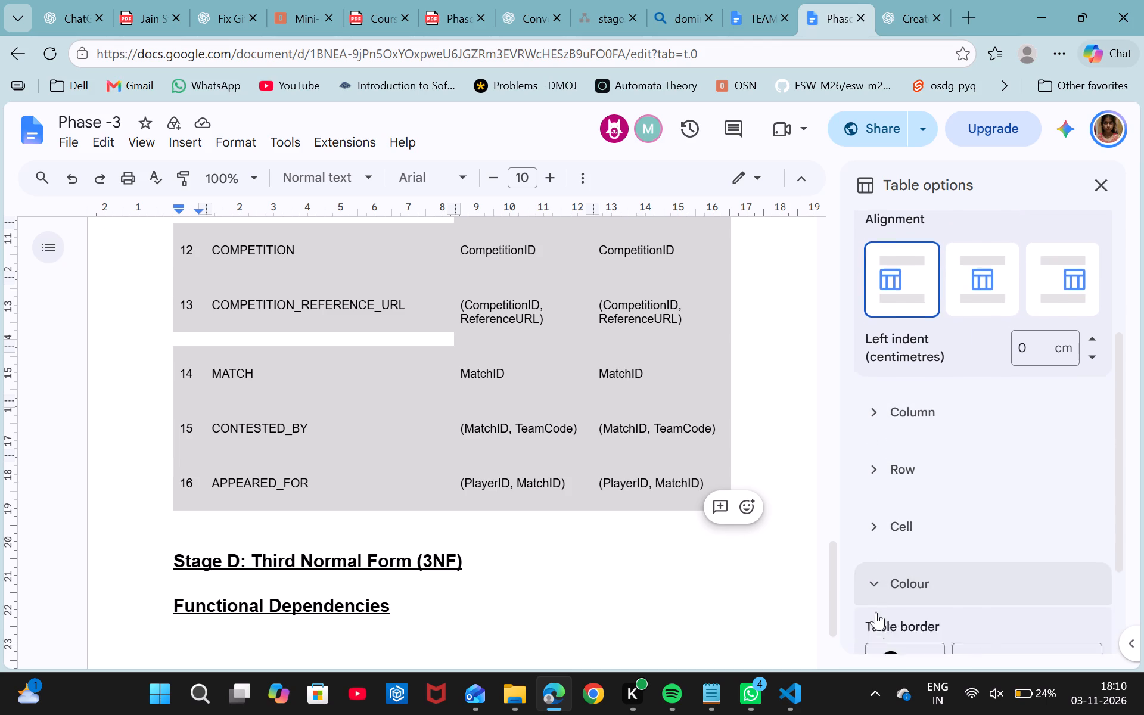
pyautogui.scroll(-2, 876, 612)
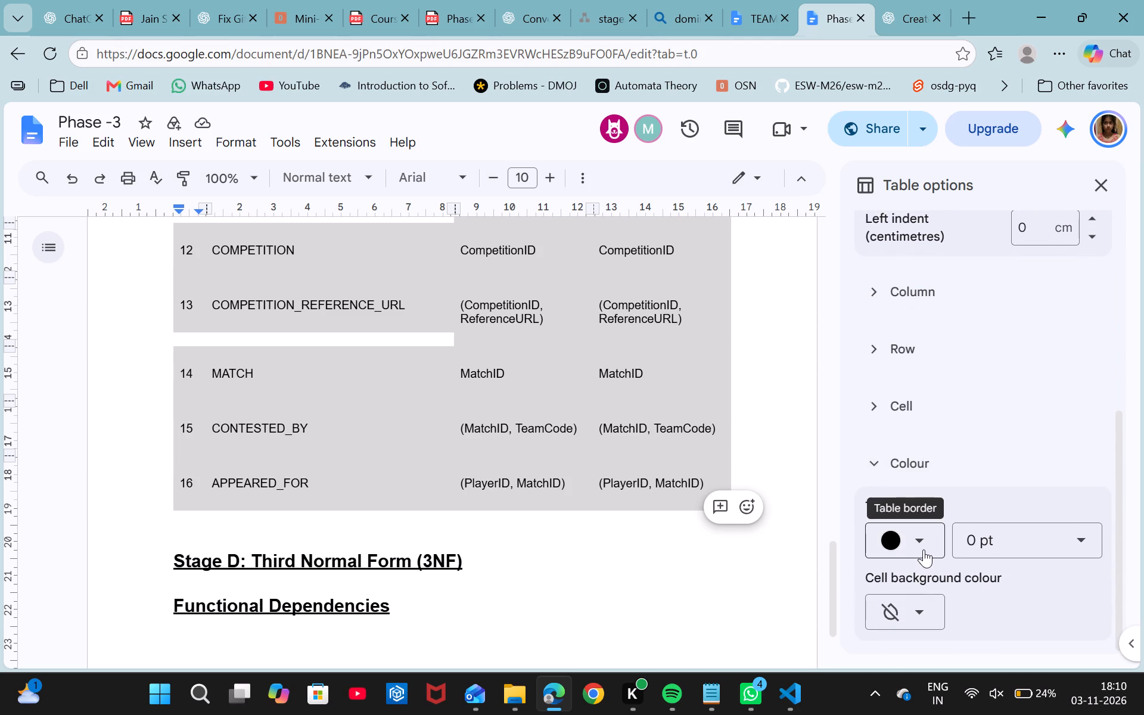
pyautogui.click(1074, 545)
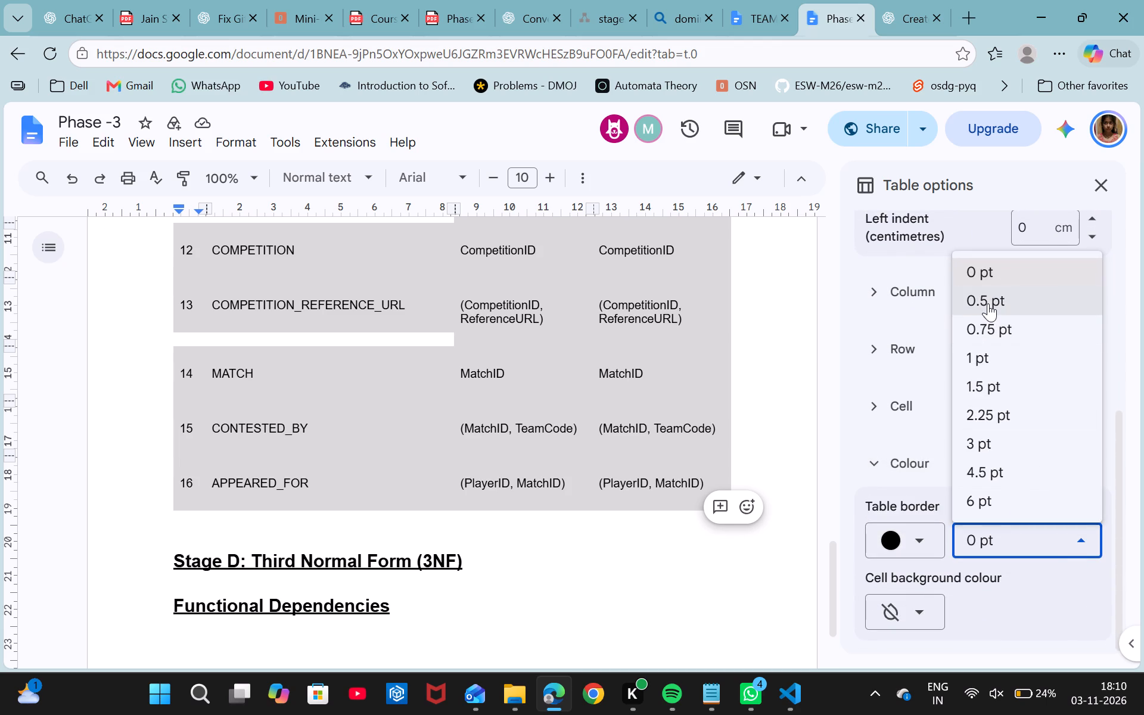
pyautogui.click(988, 303)
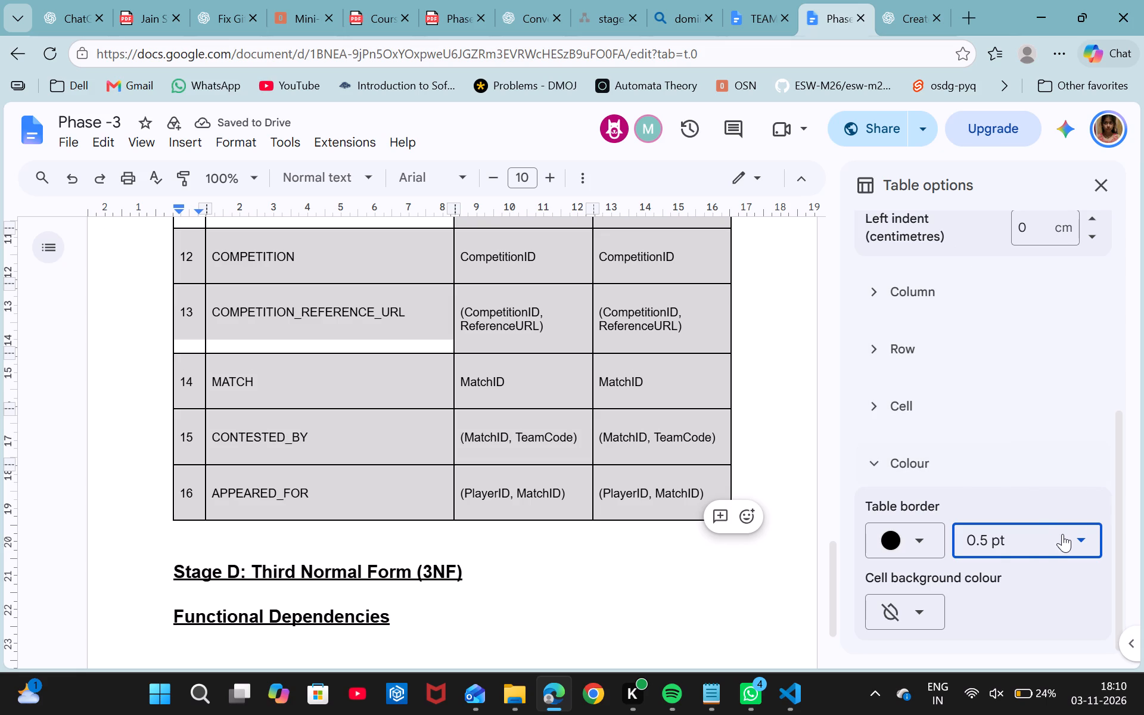
pyautogui.click(802, 427)
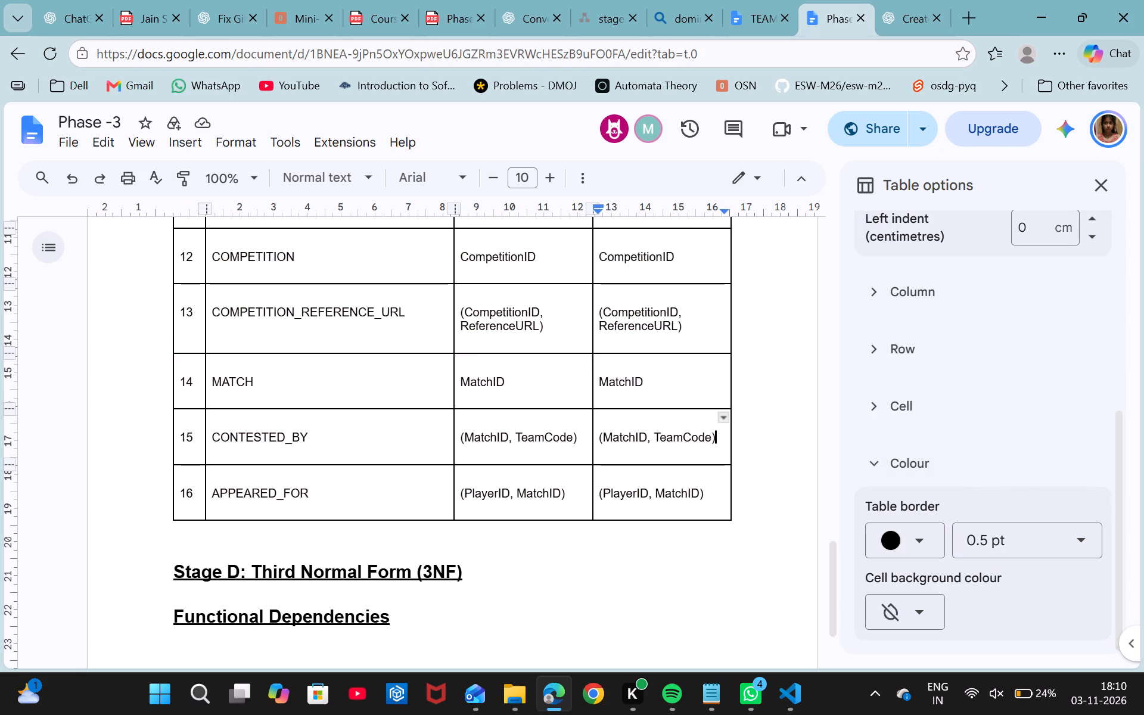
pyautogui.scroll(2, 802, 427)
pyautogui.click(1101, 185)
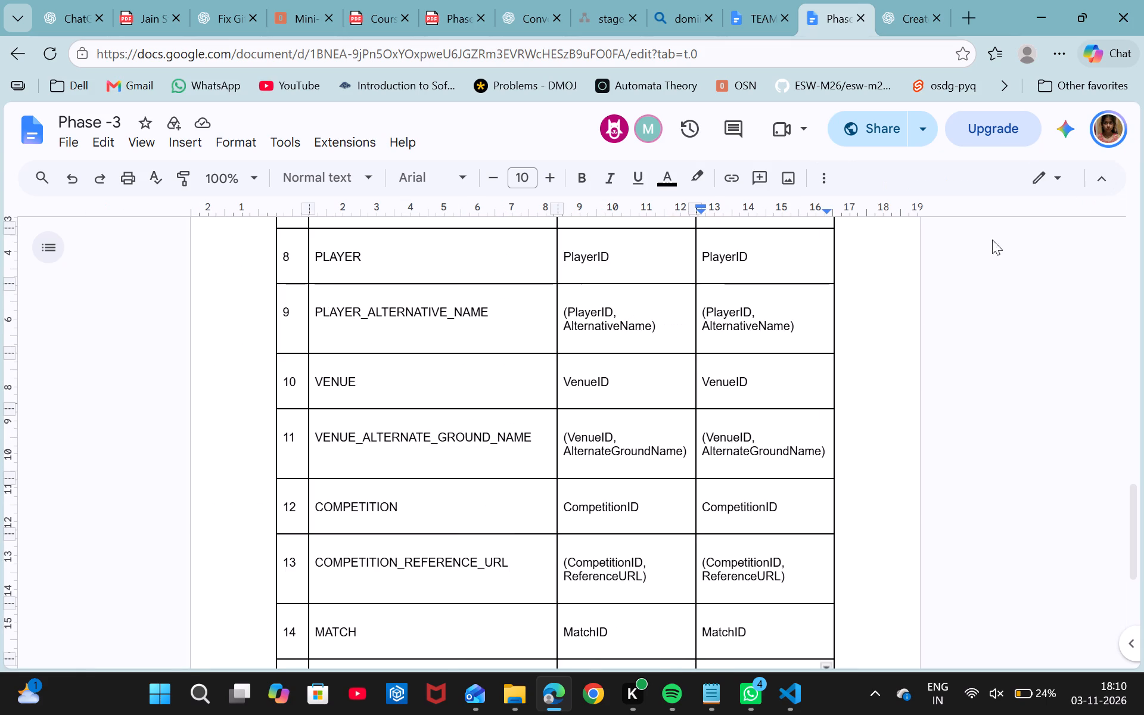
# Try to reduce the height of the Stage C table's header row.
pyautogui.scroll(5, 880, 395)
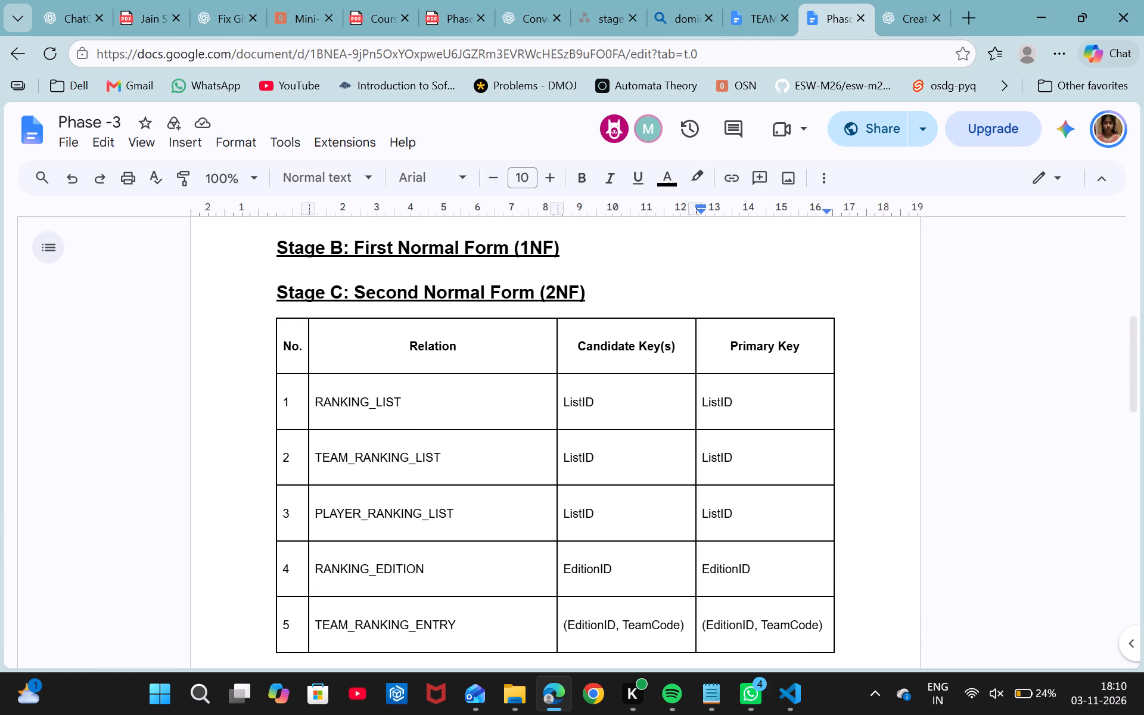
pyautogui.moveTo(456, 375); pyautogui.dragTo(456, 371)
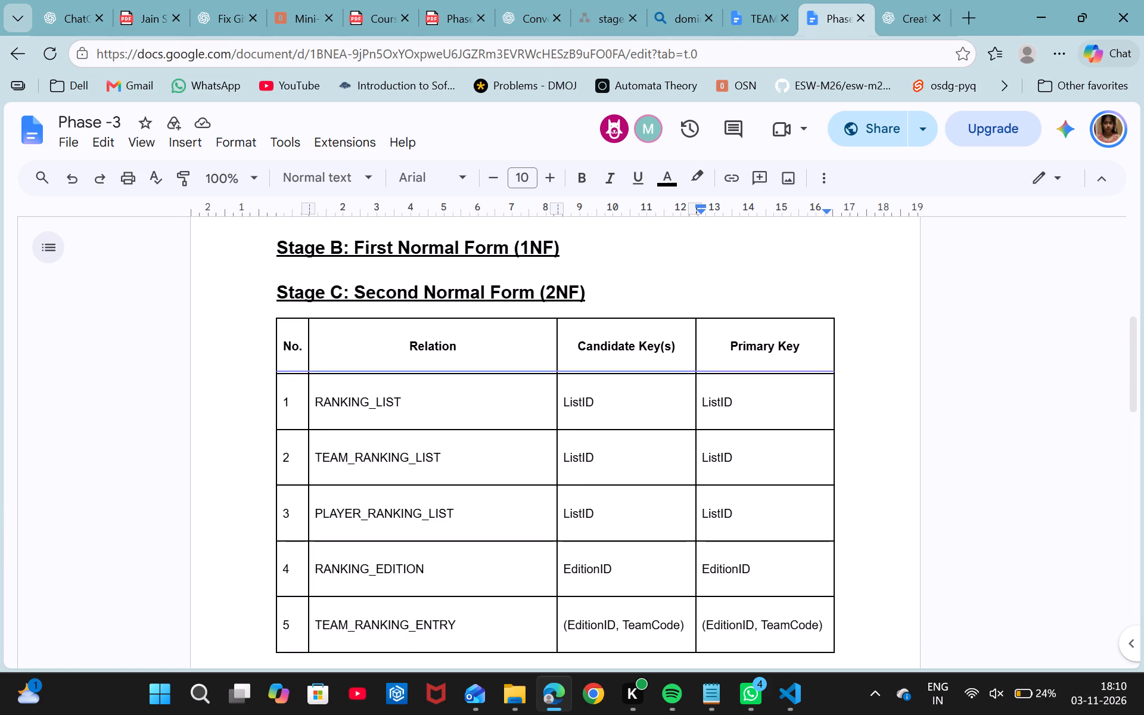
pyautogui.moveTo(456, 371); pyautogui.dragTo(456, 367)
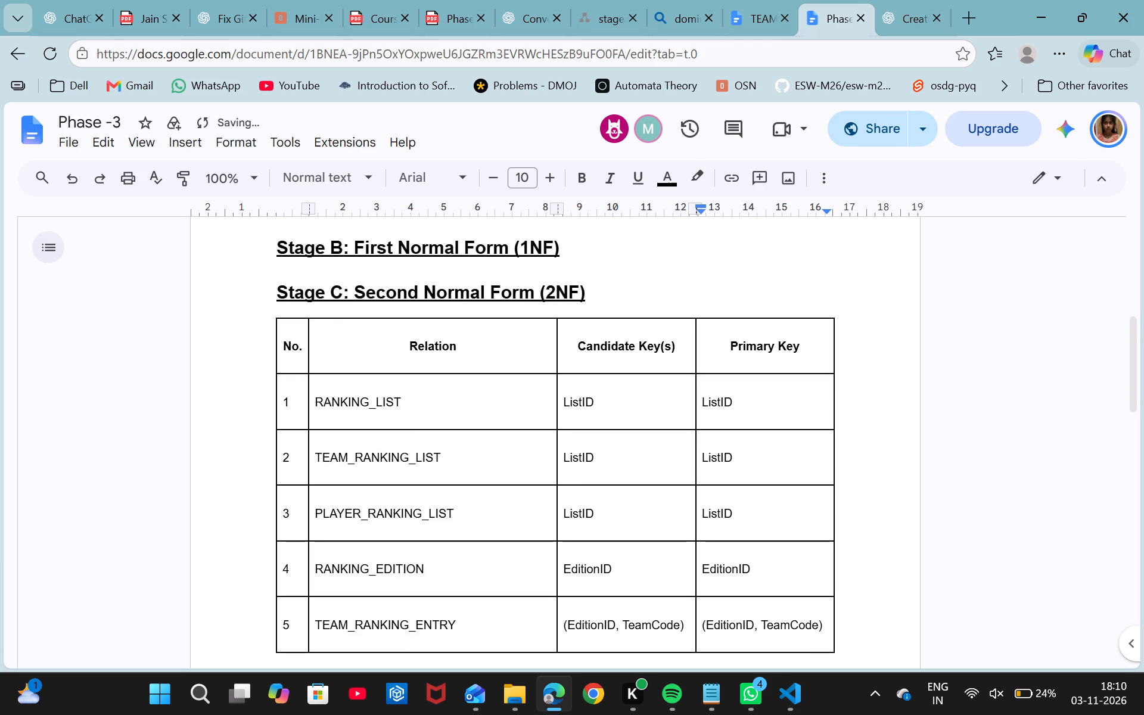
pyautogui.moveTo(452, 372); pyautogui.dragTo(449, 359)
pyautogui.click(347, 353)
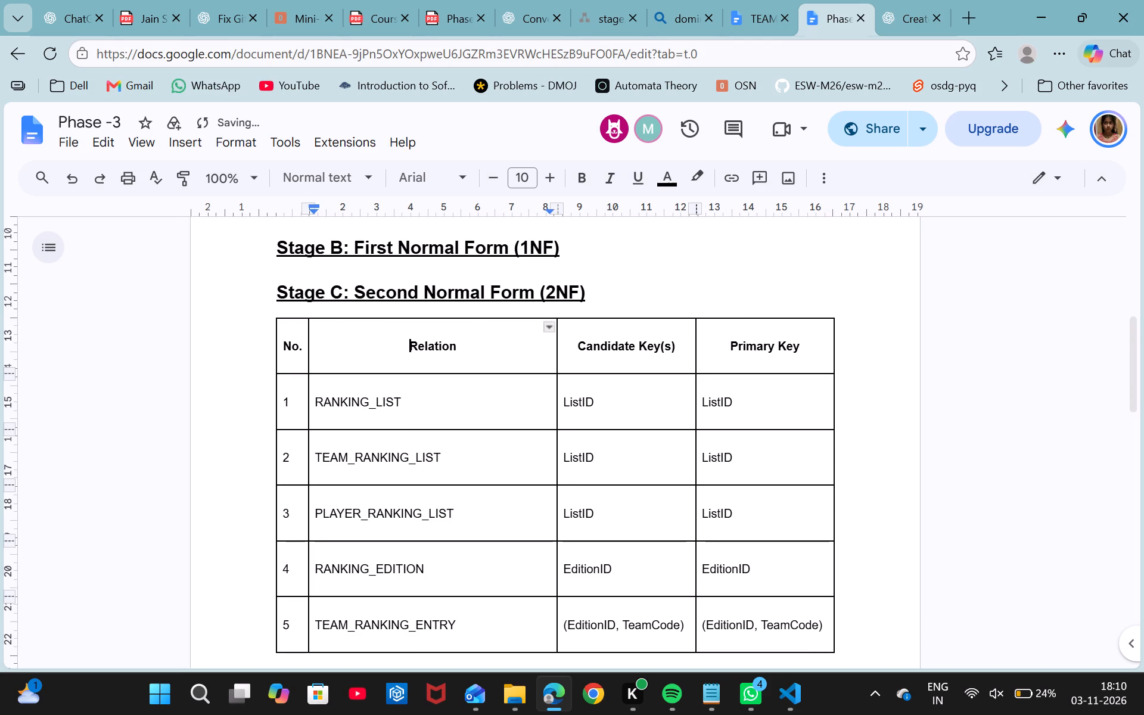
# Widen the No. column of the Stage C table slightly.
pyautogui.moveTo(308, 372); pyautogui.dragTo(315, 372)
pyautogui.click(308, 354)
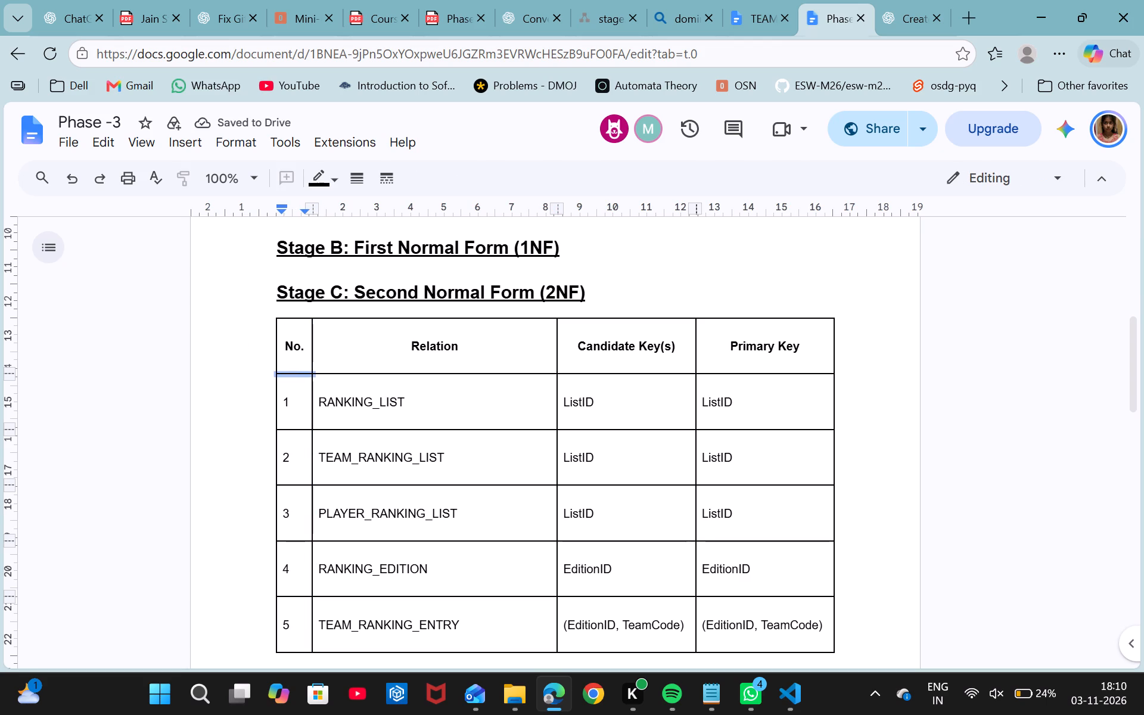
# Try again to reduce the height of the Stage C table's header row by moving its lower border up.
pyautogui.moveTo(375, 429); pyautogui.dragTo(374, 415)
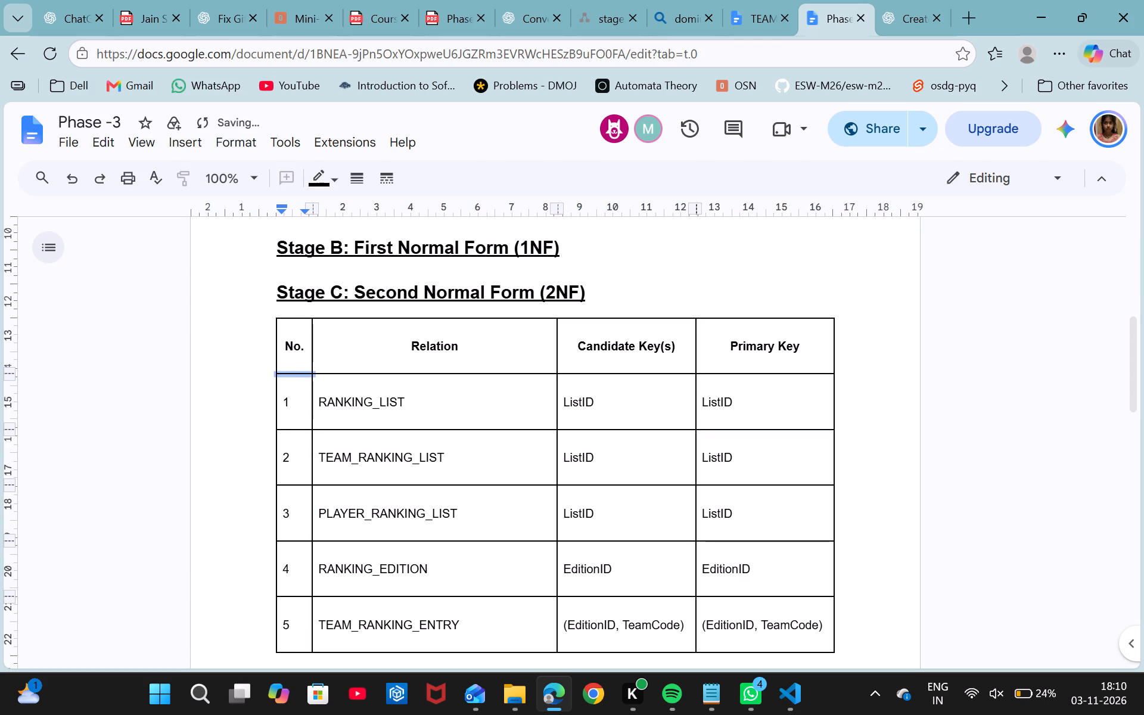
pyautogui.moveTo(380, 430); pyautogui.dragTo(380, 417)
# Select the whole Stage C table and look over its formatting options, including the border colour choices.
pyautogui.moveTo(249, 307); pyautogui.dragTo(446, 437)
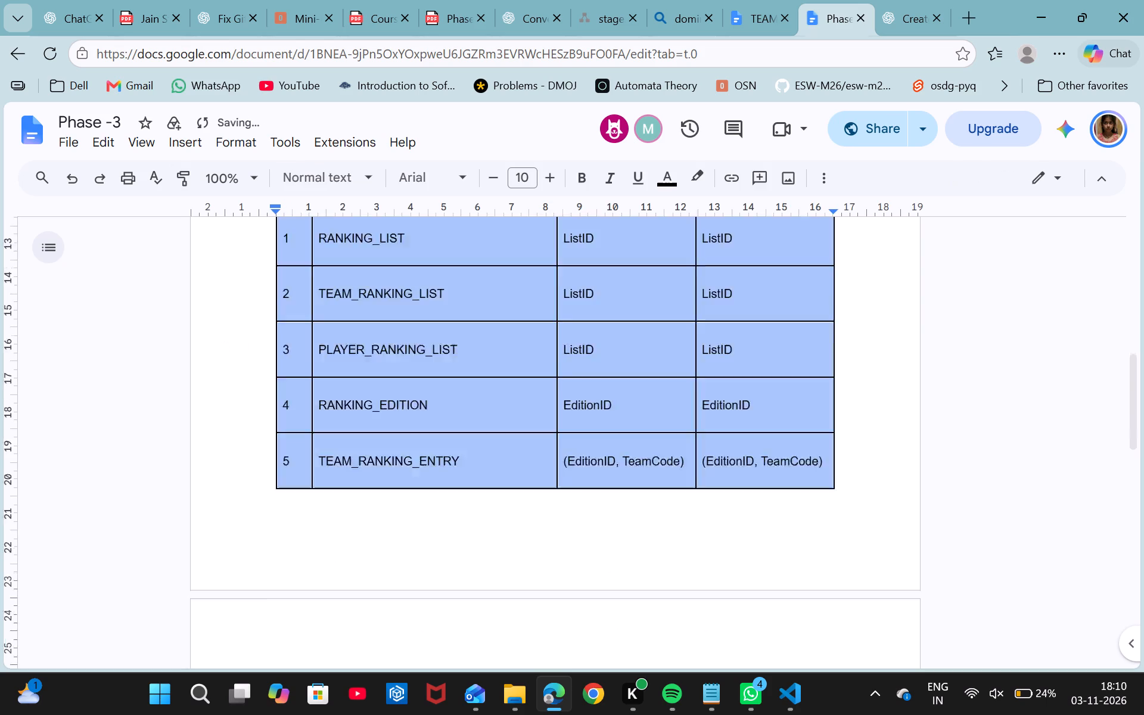
pyautogui.moveTo(446, 437); pyautogui.dragTo(577, 601)
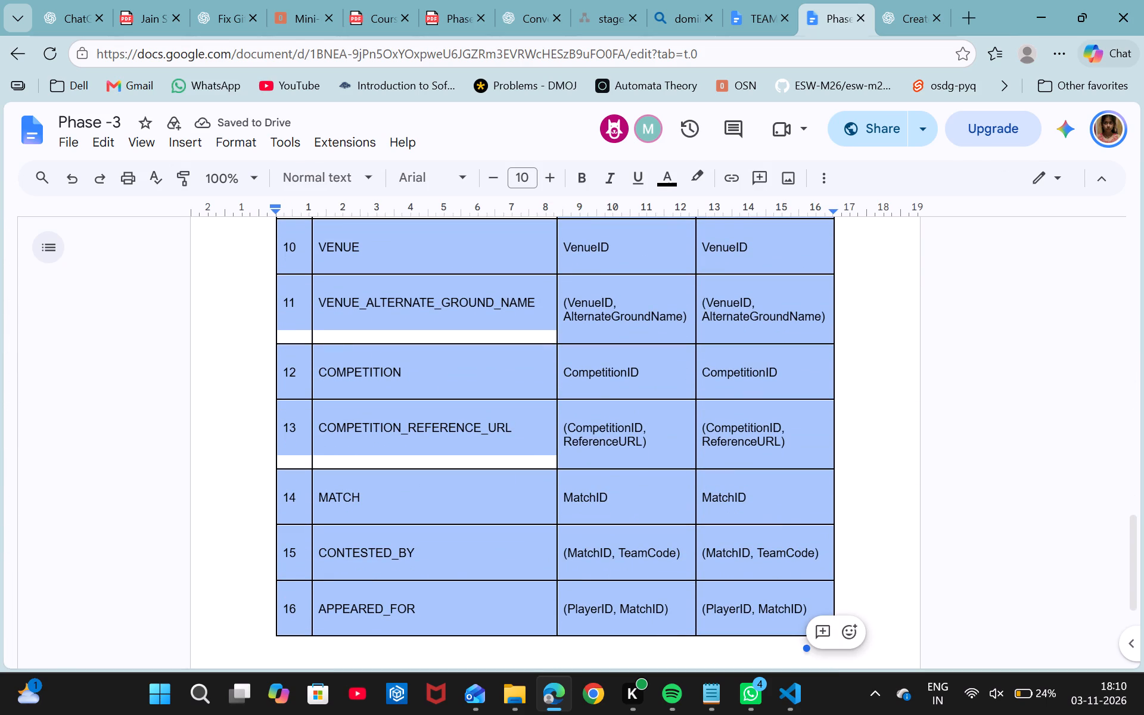
pyautogui.click(821, 183)
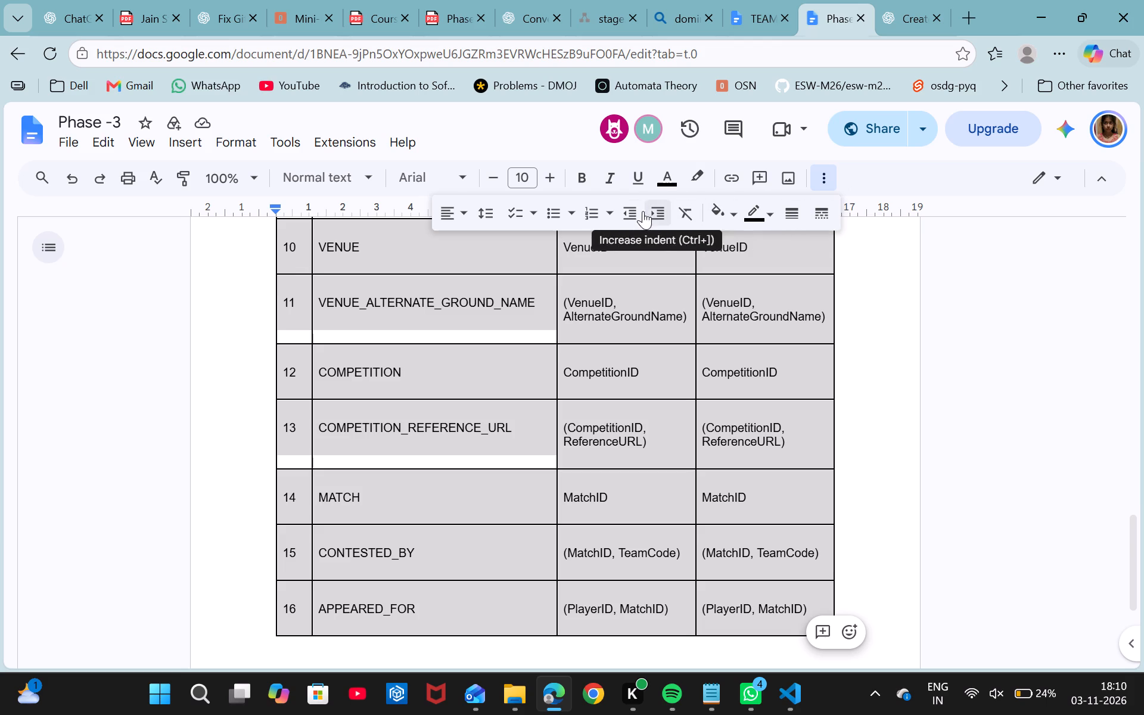
pyautogui.click(865, 176)
pyautogui.click(865, 176)
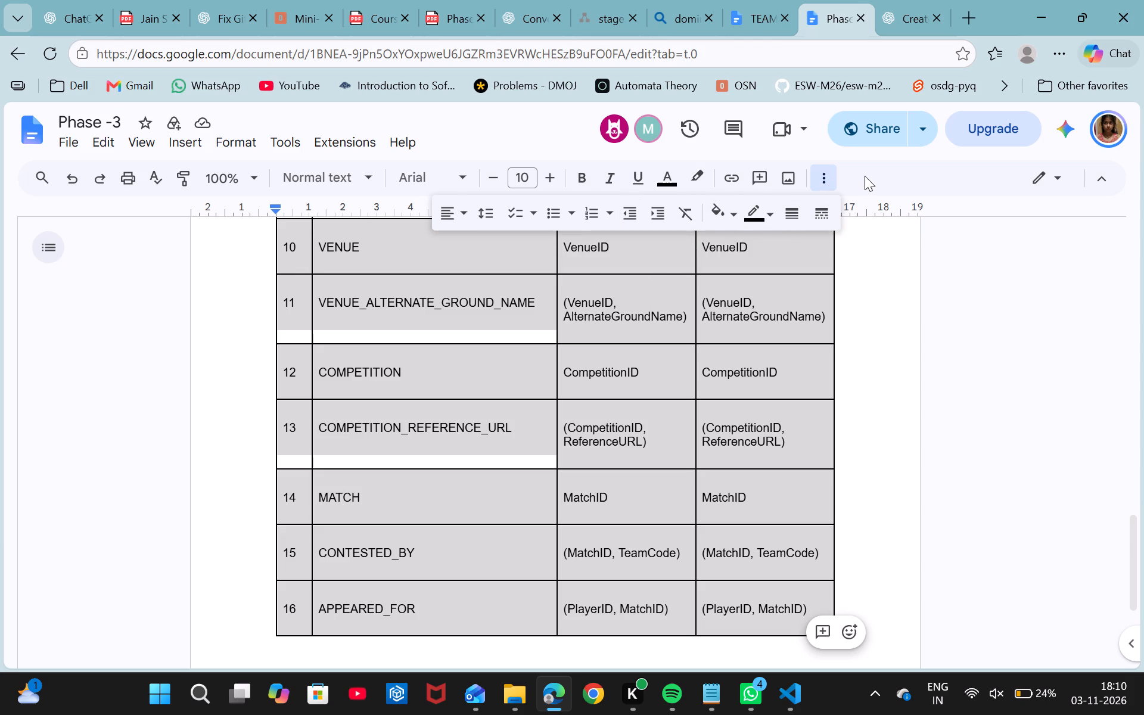
pyautogui.click(825, 174)
pyautogui.scroll(5, 721, 306)
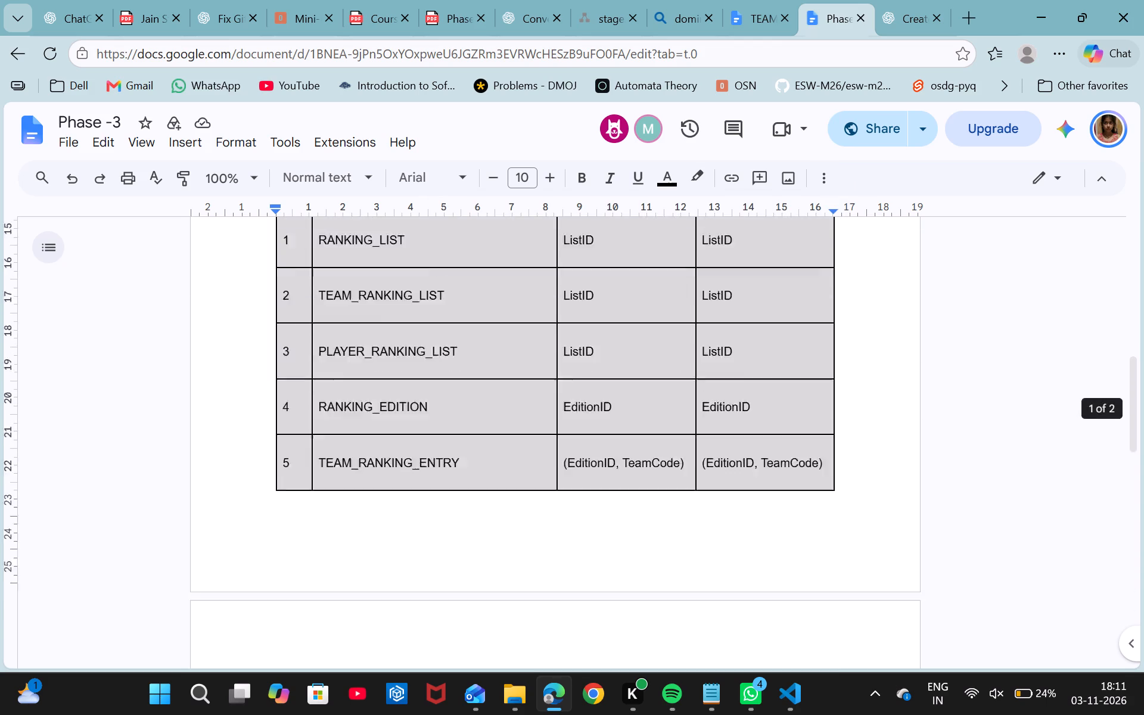
pyautogui.scroll(2, 721, 306)
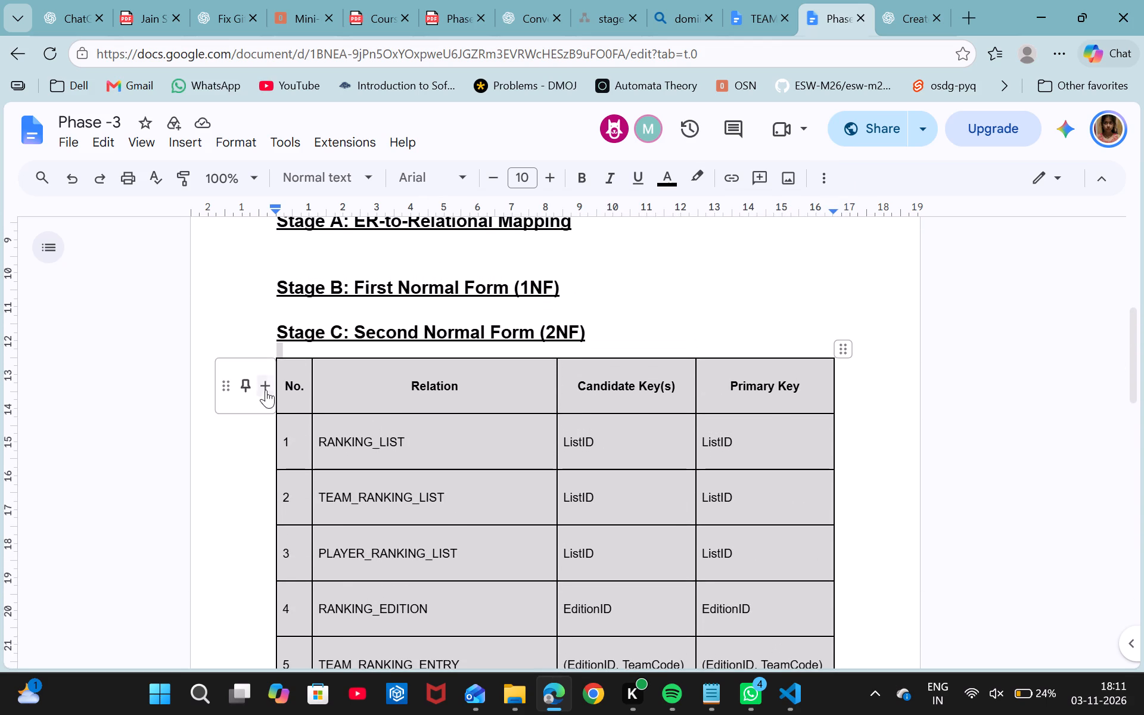
pyautogui.click(226, 390)
pyautogui.scroll(-1, 676, 290)
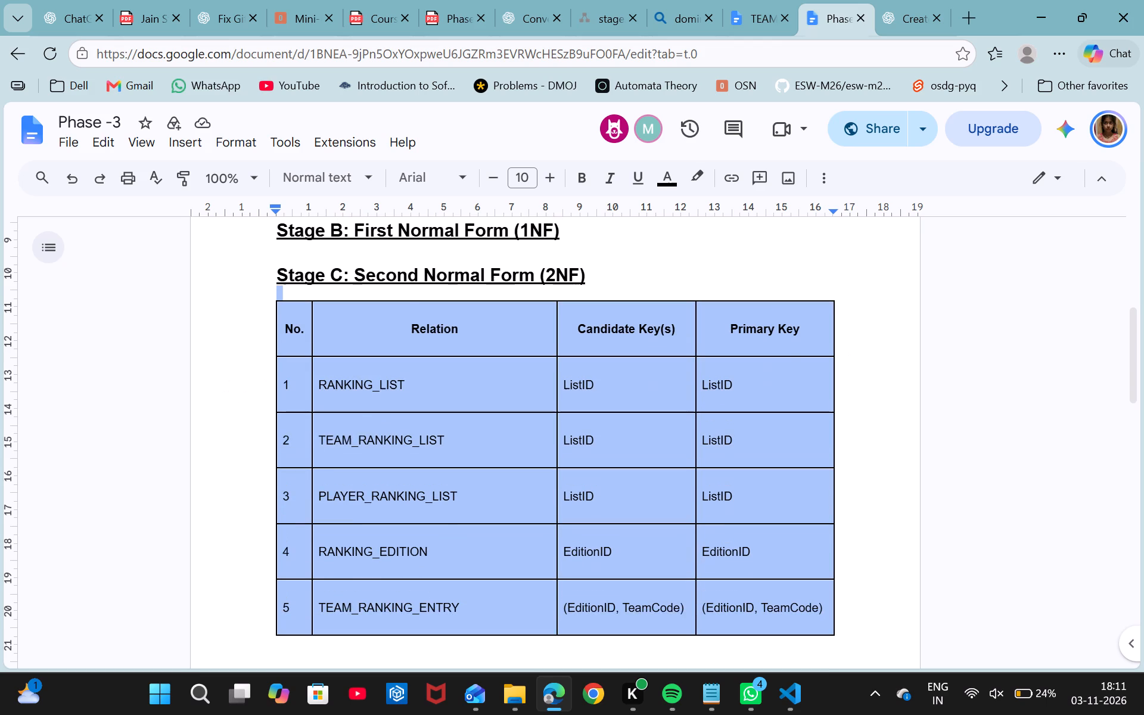
pyautogui.scroll(-1, 676, 290)
pyautogui.click(828, 175)
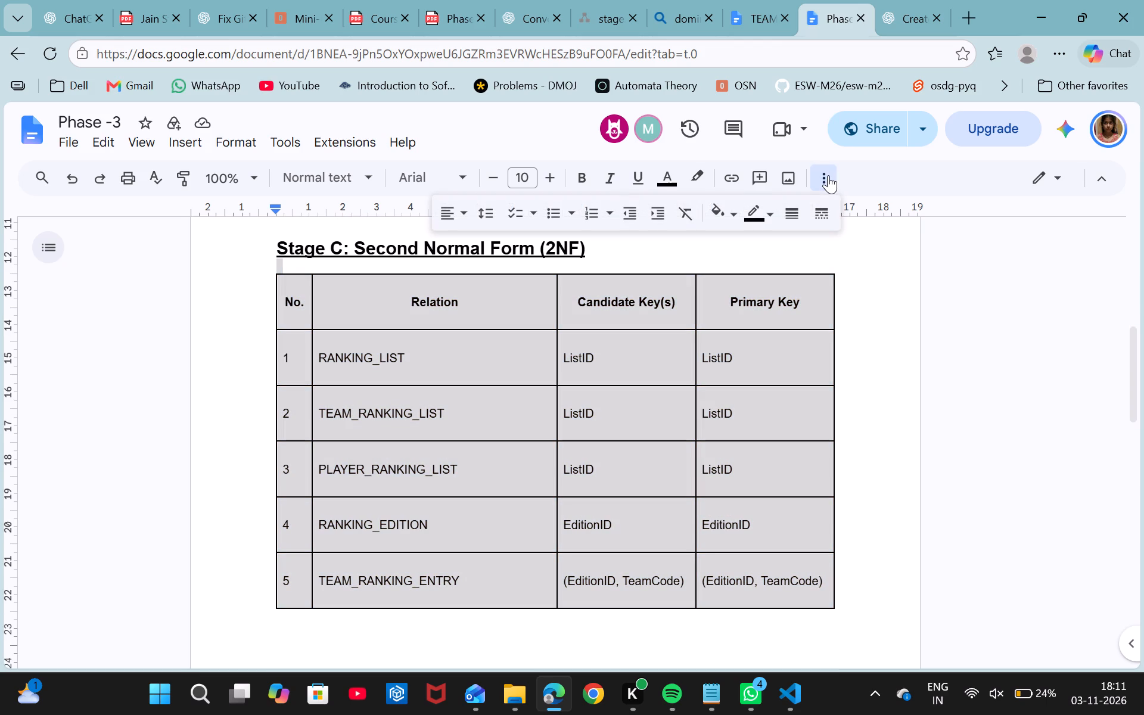
pyautogui.click(773, 214)
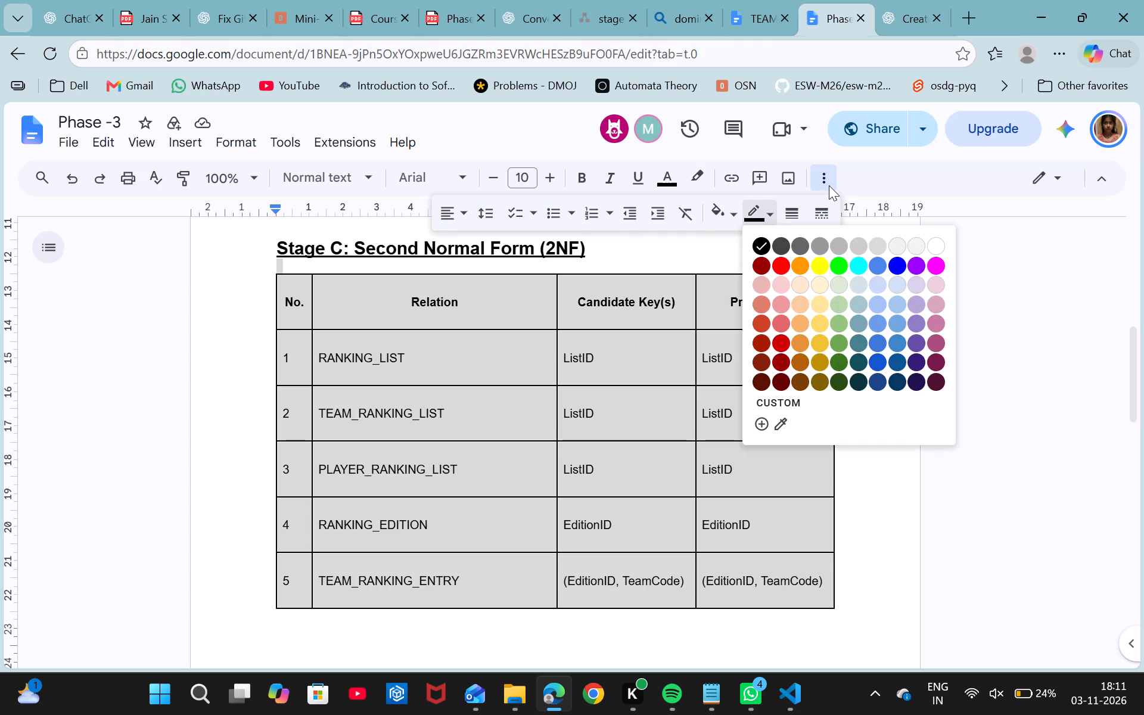
pyautogui.click(828, 184)
pyautogui.click(519, 323)
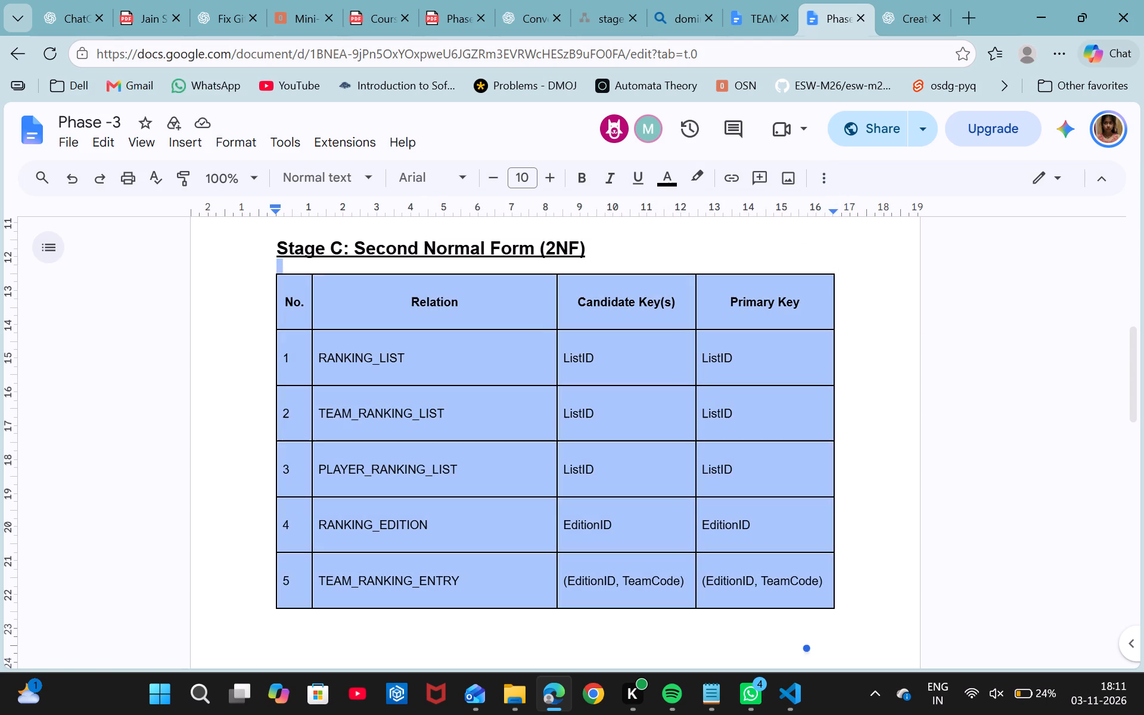
pyautogui.moveTo(243, 260); pyautogui.dragTo(704, 594)
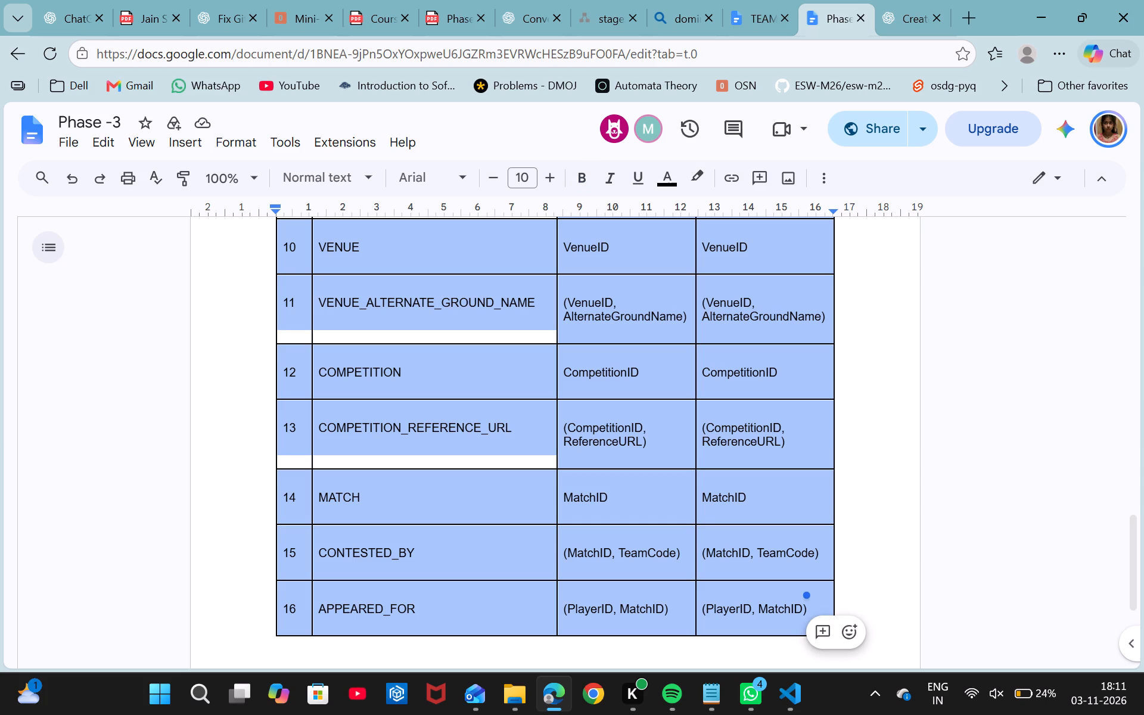
pyautogui.click(871, 414)
# Widen the Stage C table's Primary Key column until its right edge is at about 18 cm on the ruler.
pyautogui.scroll(1, 871, 414)
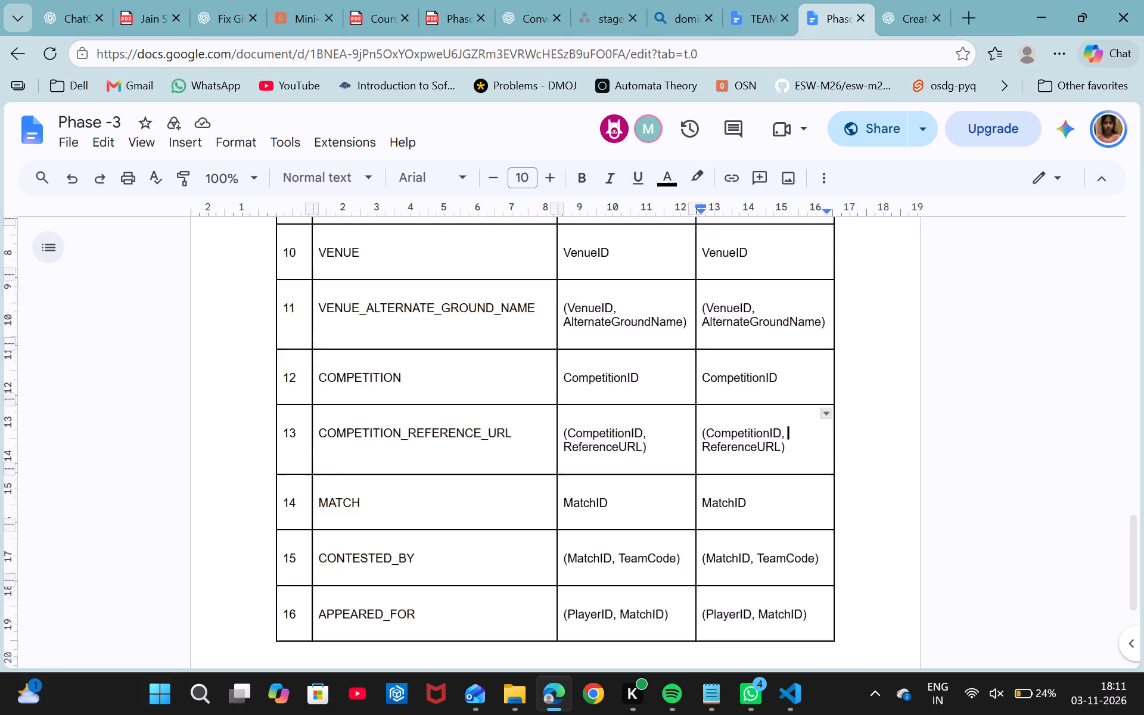
pyautogui.scroll(6, 871, 414)
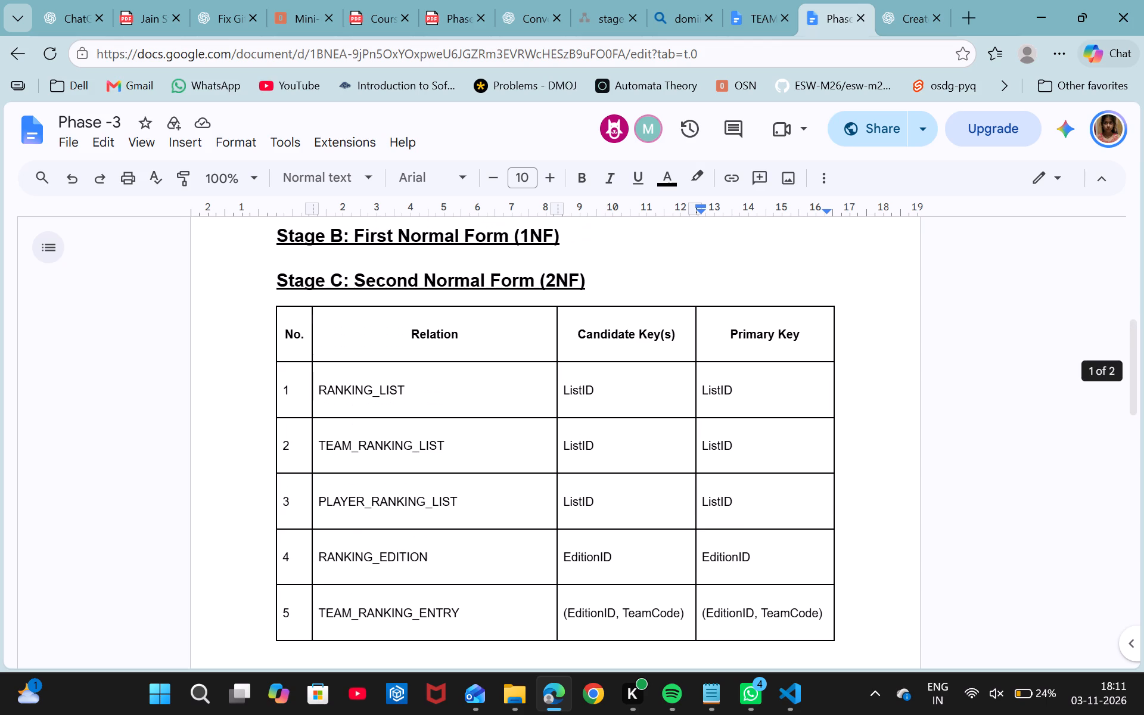
pyautogui.moveTo(834, 346); pyautogui.dragTo(851, 346)
pyautogui.scroll(-3, 851, 346)
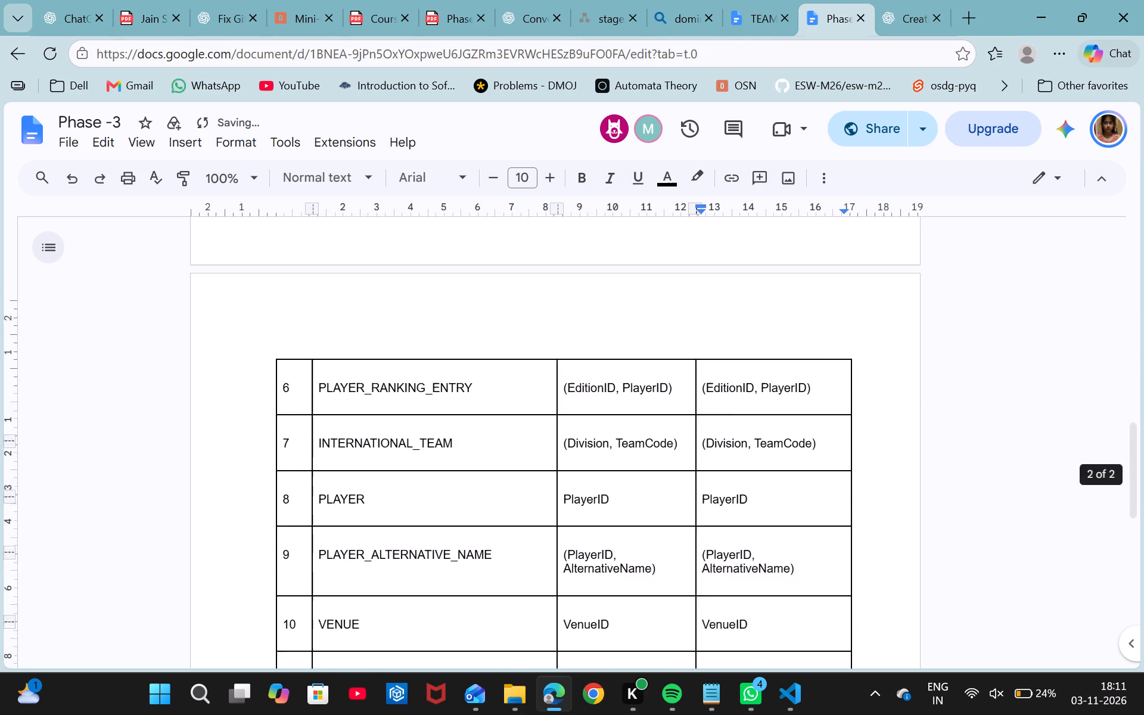
pyautogui.scroll(-3, 851, 346)
pyautogui.scroll(3, 851, 346)
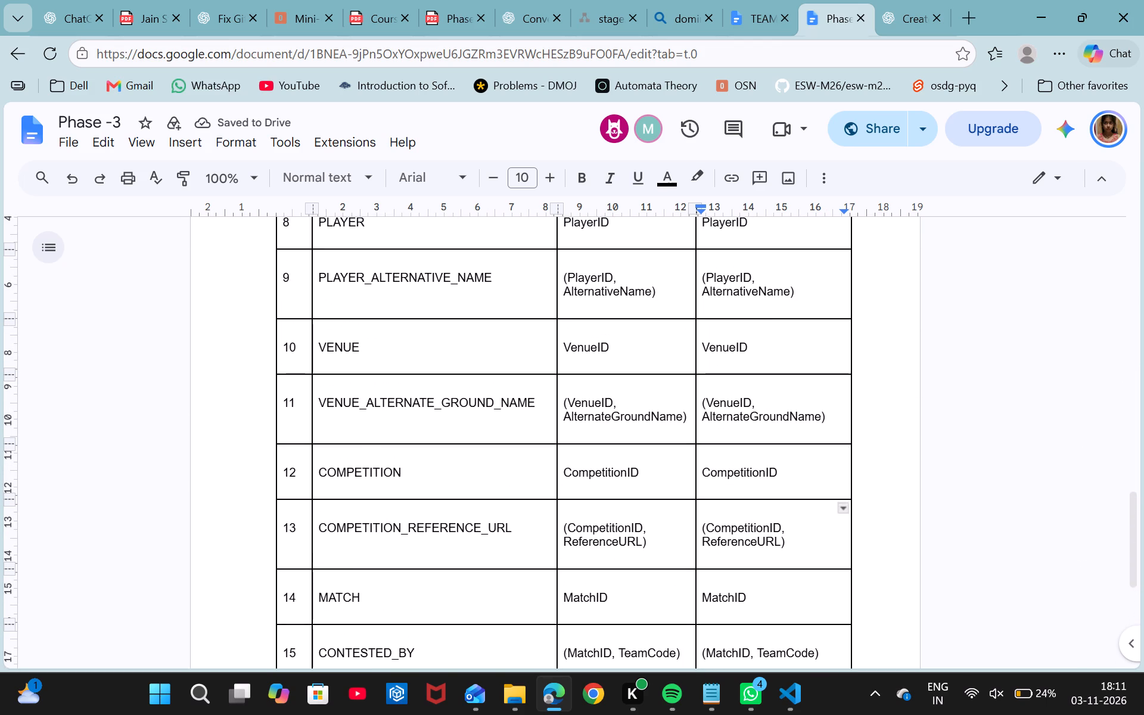
pyautogui.moveTo(850, 403); pyautogui.dragTo(867, 406)
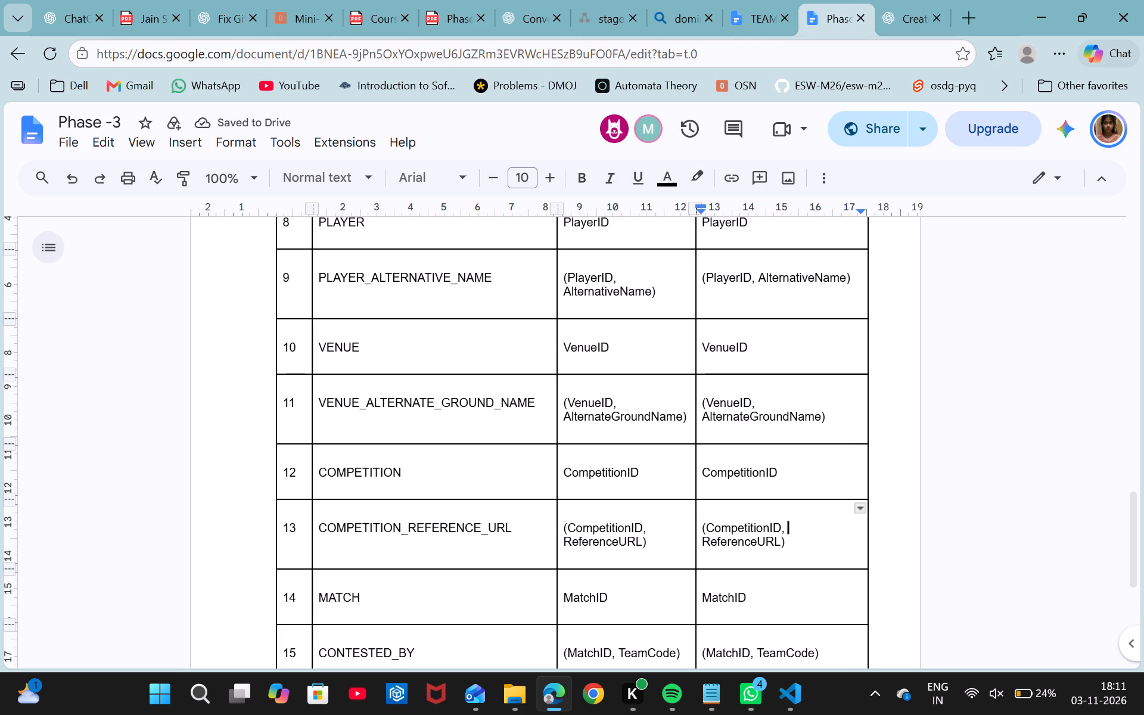
pyautogui.moveTo(868, 405); pyautogui.dragTo(889, 405)
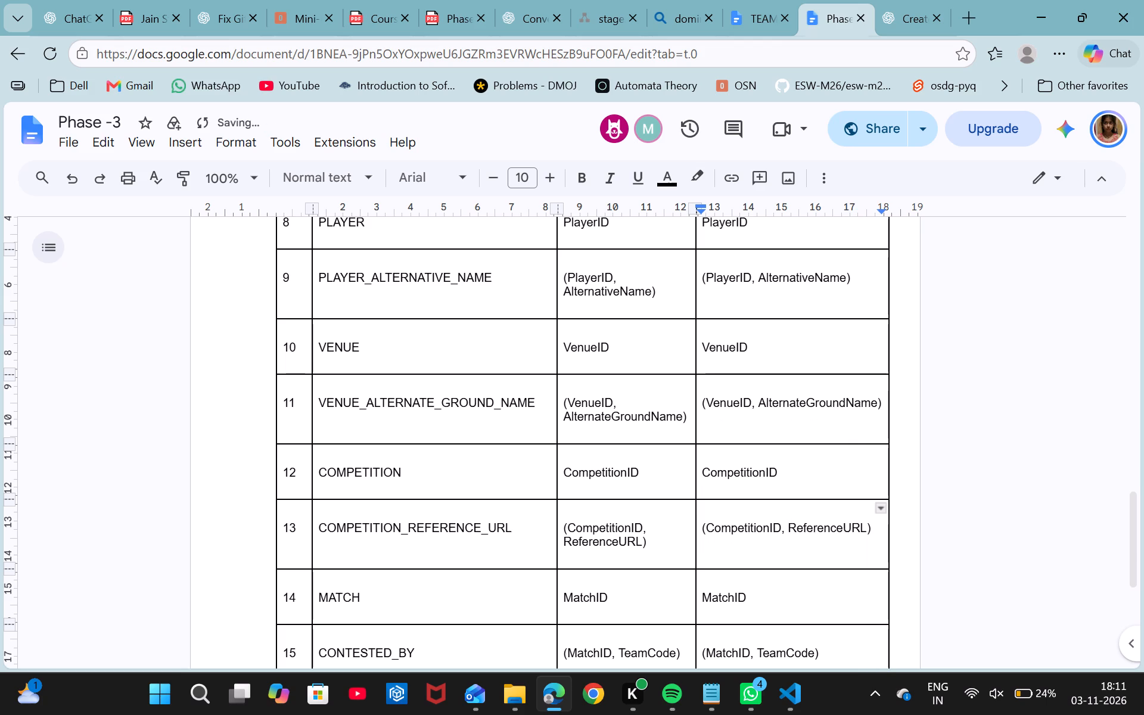
pyautogui.scroll(-1, 889, 405)
pyautogui.scroll(4, 298, 360)
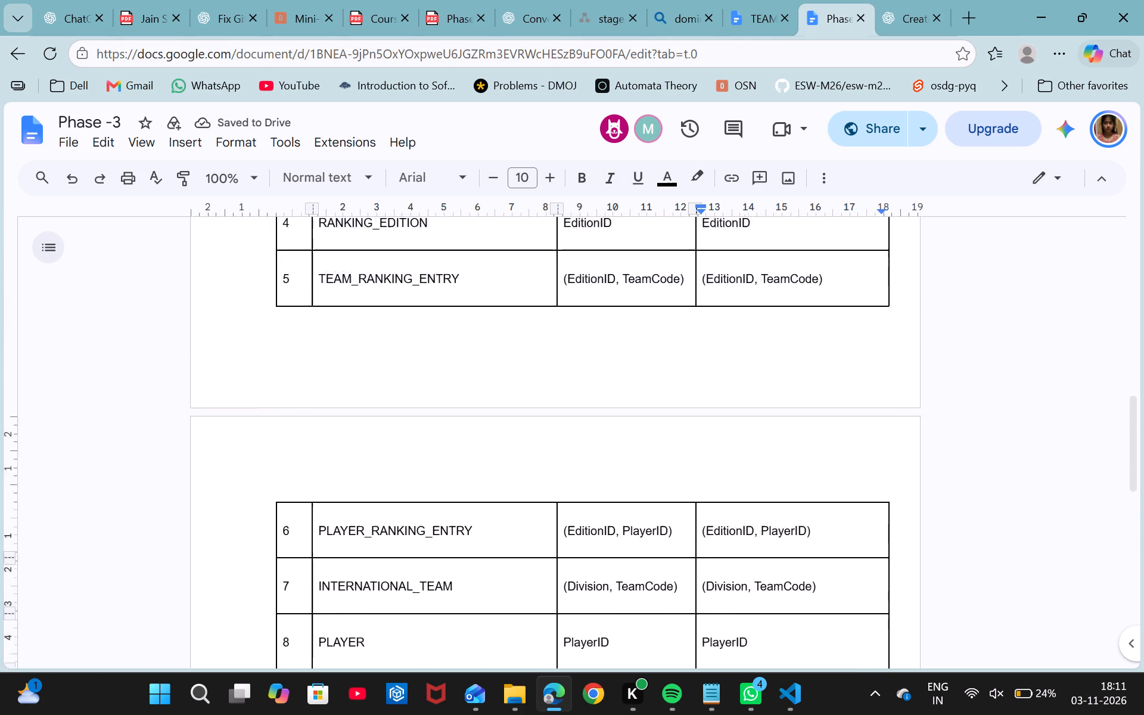
# Extend the Stage C table's No. column past the page's left margin and bring its border with the Relation column closer.
pyautogui.scroll(3, 298, 360)
pyautogui.scroll(-3, 298, 360)
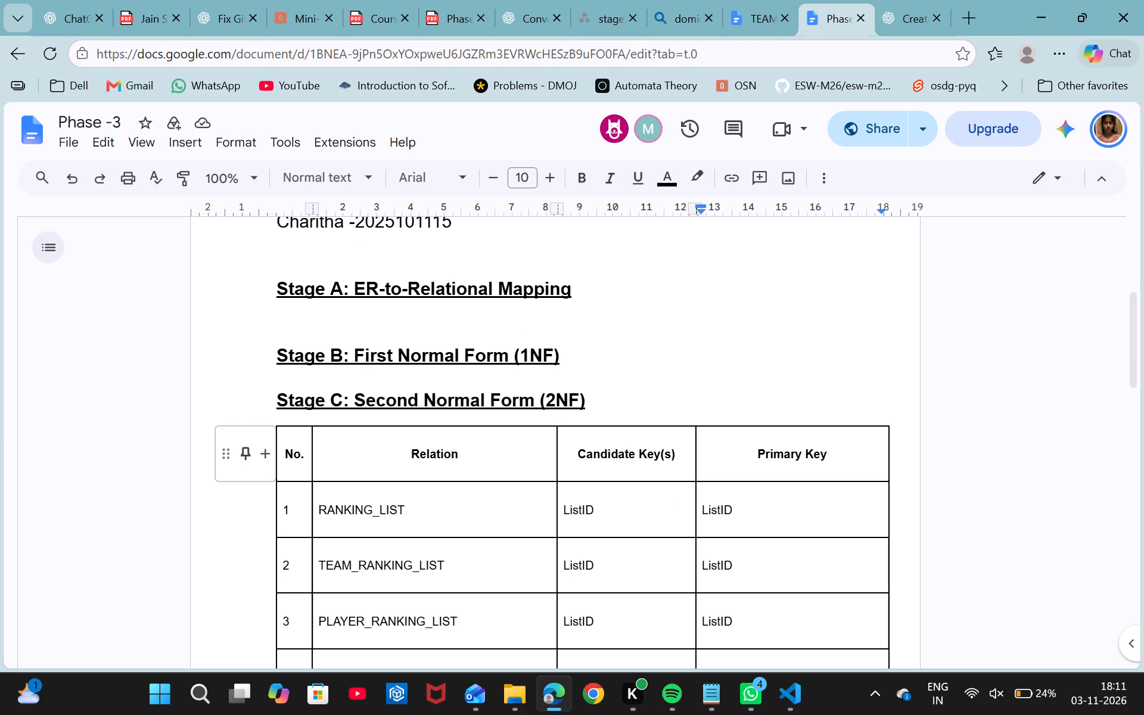
pyautogui.moveTo(276, 440); pyautogui.dragTo(251, 437)
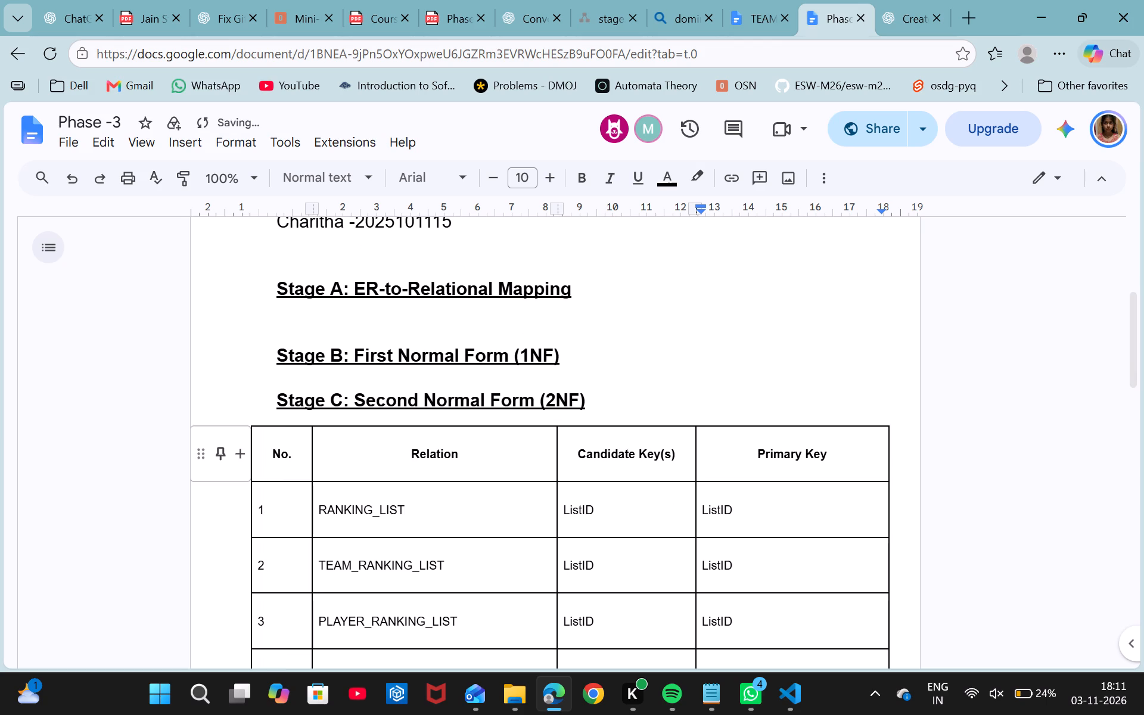
pyautogui.moveTo(313, 451); pyautogui.dragTo(303, 450)
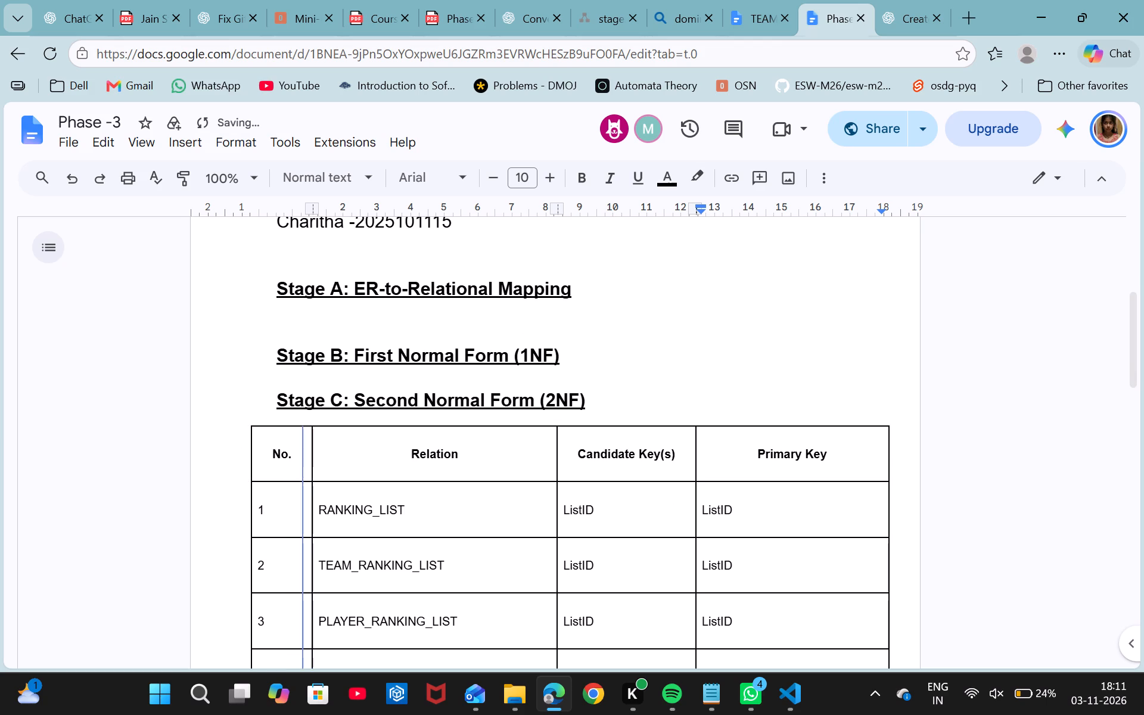
pyautogui.moveTo(303, 450); pyautogui.dragTo(303, 450)
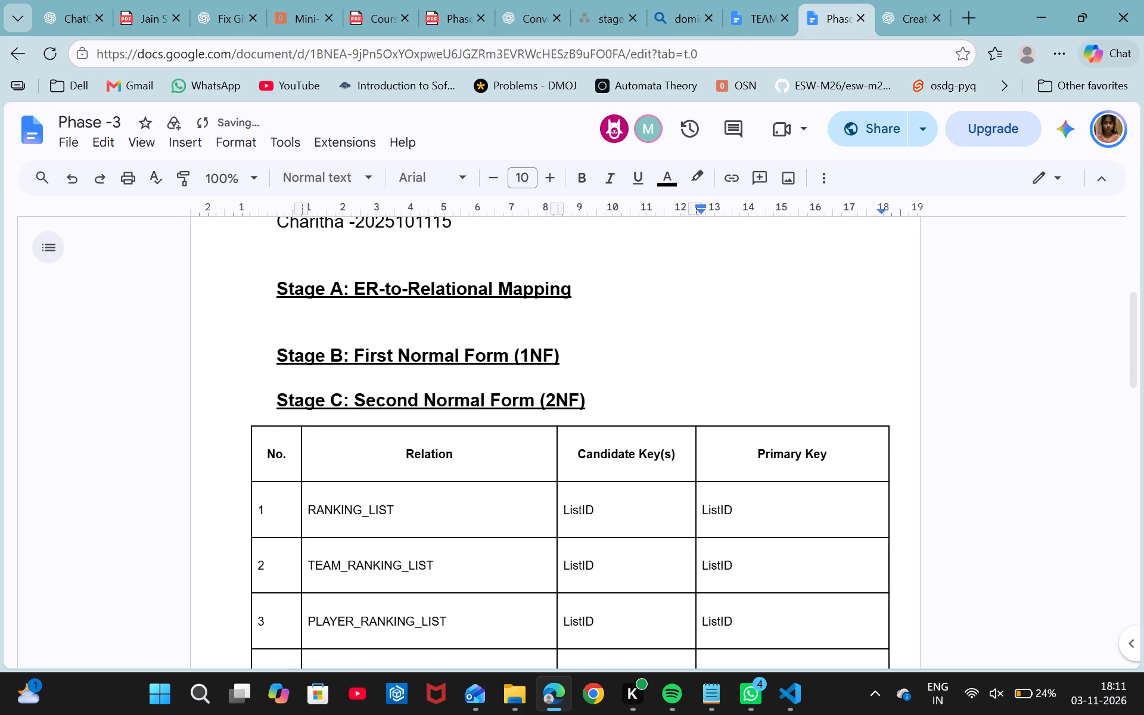
# Widen the Candidate Key(s) column slightly by shifting its border with the Relation column, and check the rows below.
pyautogui.moveTo(555, 457); pyautogui.dragTo(541, 455)
pyautogui.scroll(-2, 541, 455)
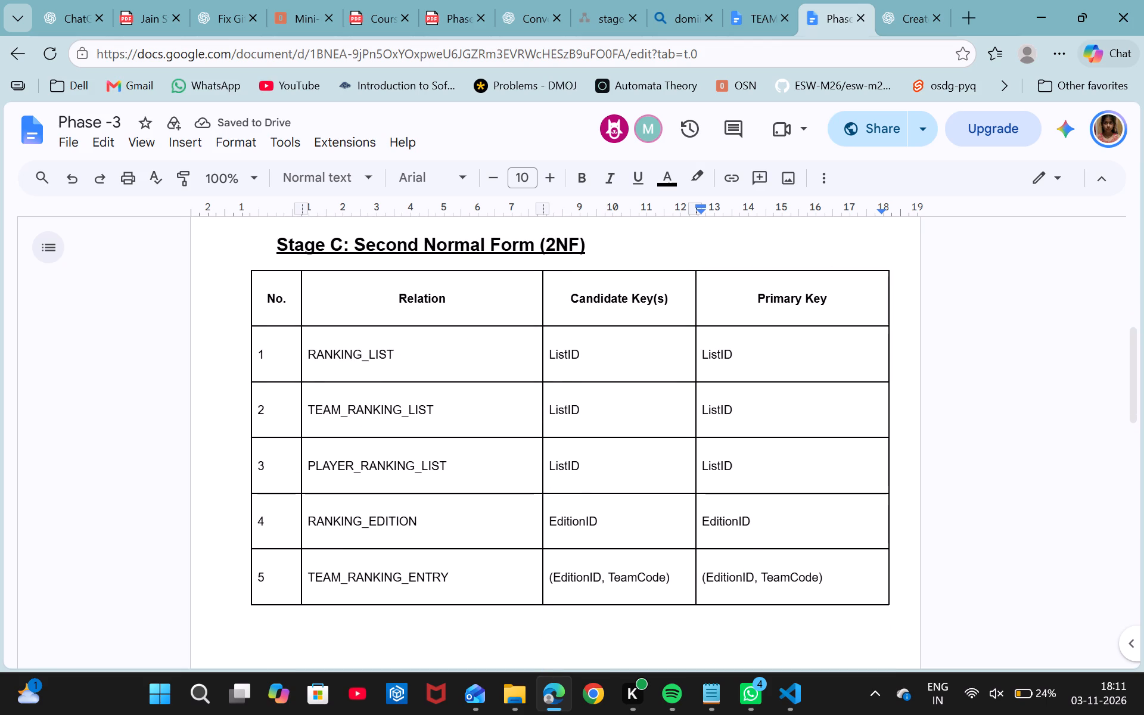
pyautogui.scroll(-5, 695, 300)
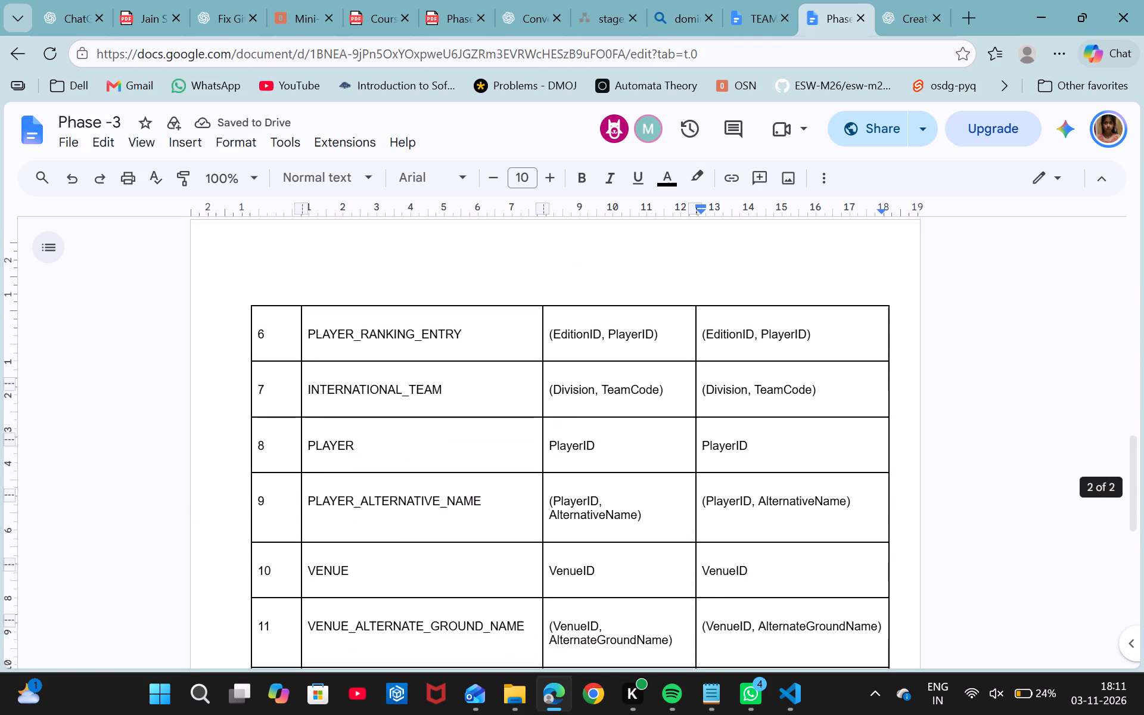
pyautogui.scroll(-1, 695, 300)
pyautogui.scroll(-2, 332, 424)
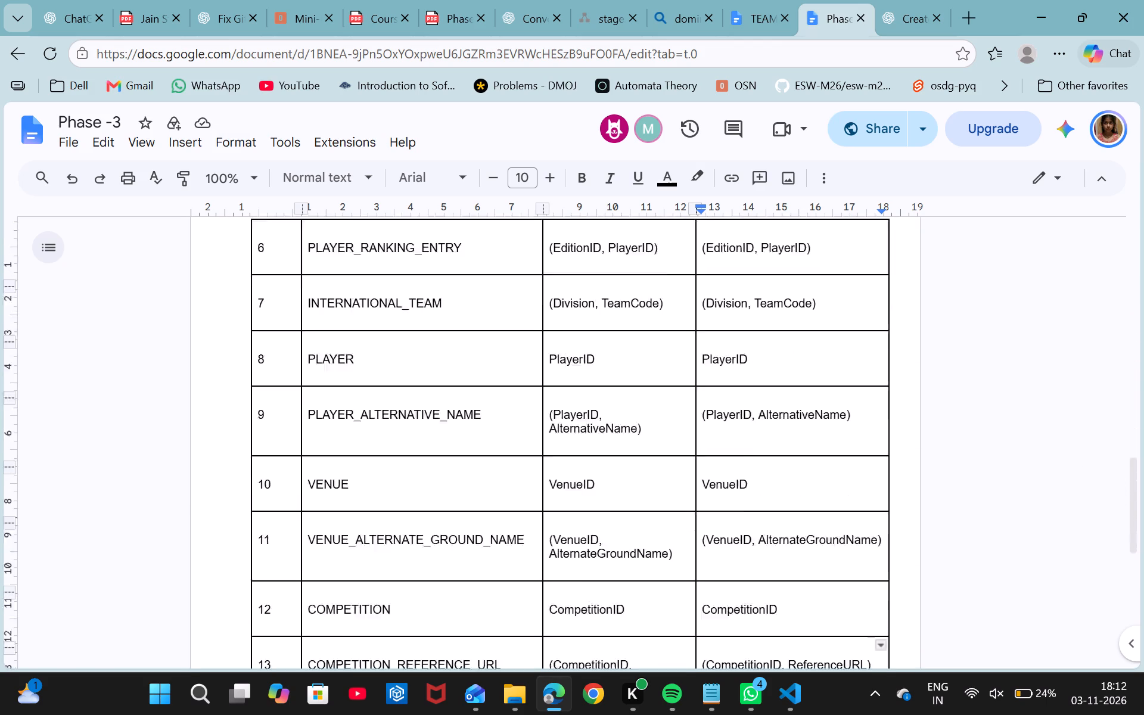
pyautogui.scroll(-3, 332, 424)
# Narrow the Stage C table's No. column slightly further at its border with the Relation column.
pyautogui.scroll(6, 332, 424)
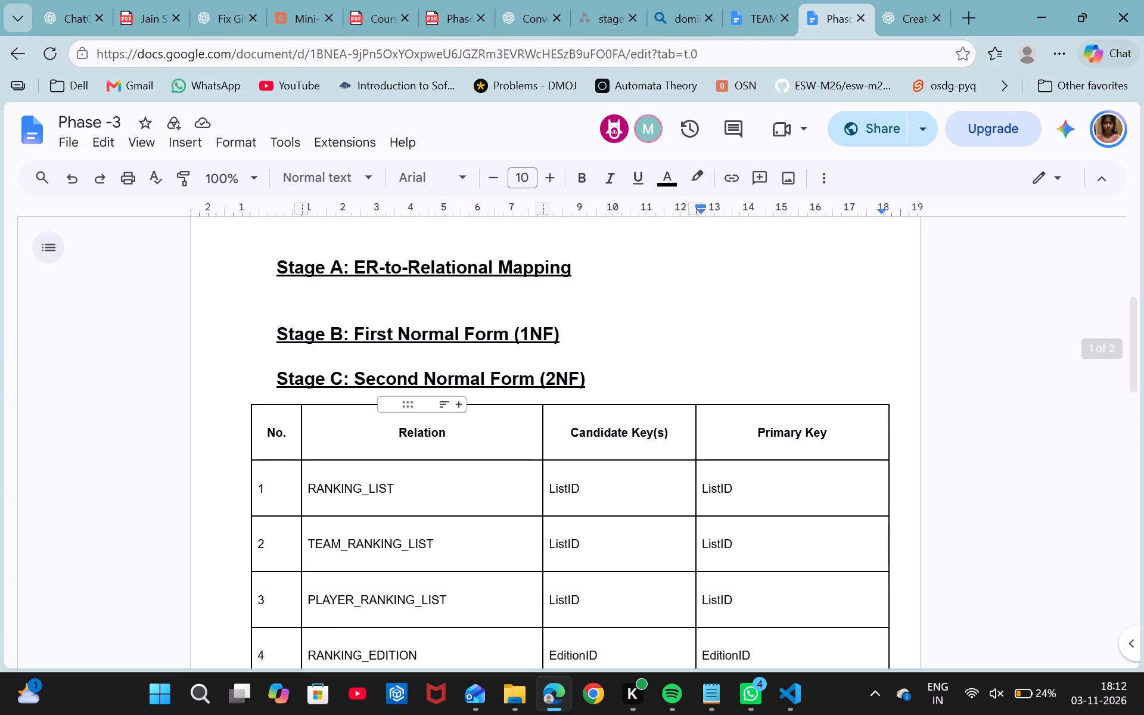
pyautogui.click(302, 425)
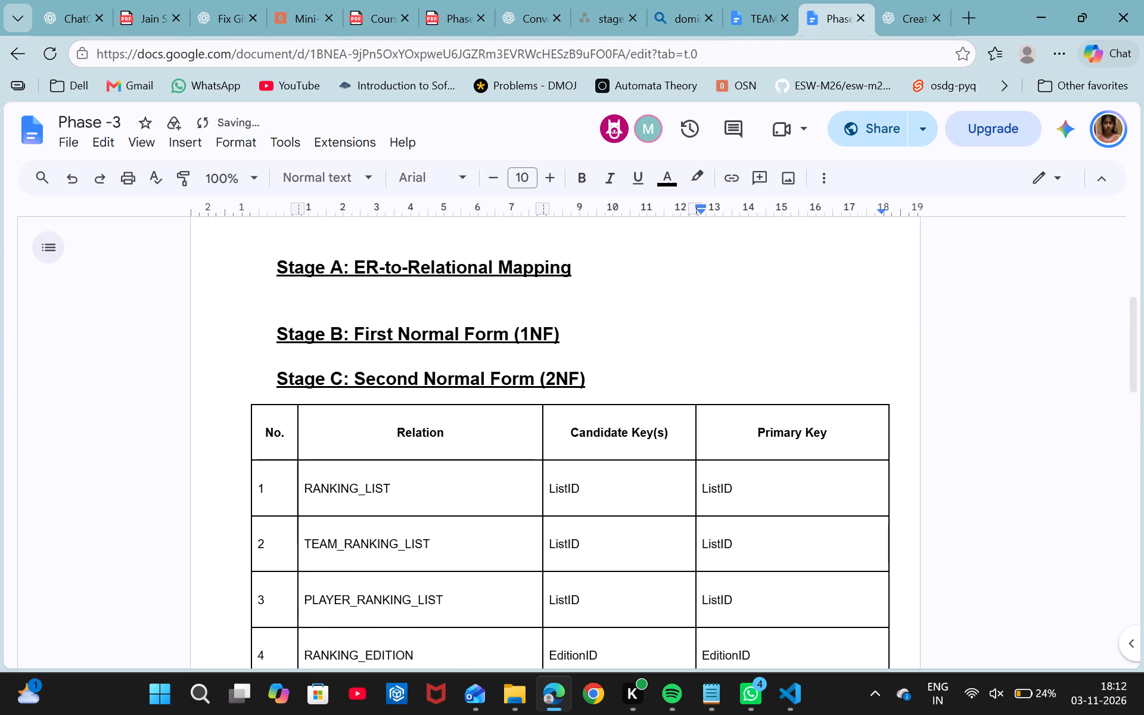
pyautogui.click(298, 424)
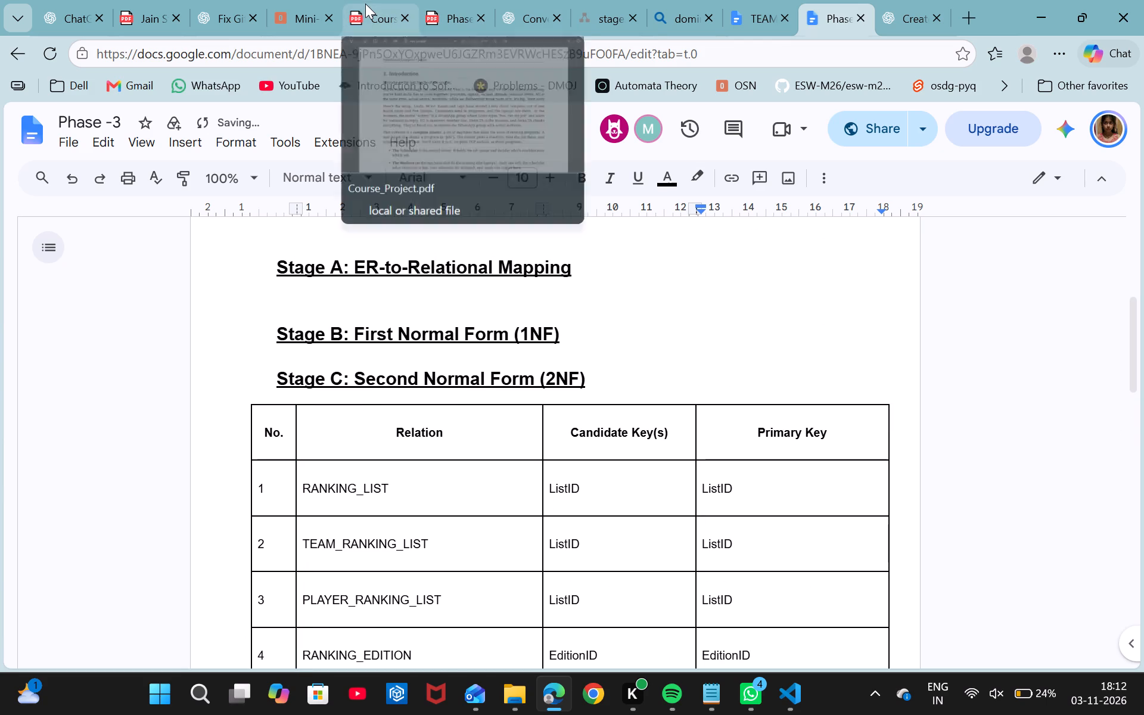
# Switch to Phase3_DnA.pdf and read the Stage A mapping requirements, focusing on the same-relation and separate-relation options for multi-valued attributes.
pyautogui.click(429, 1)
pyautogui.scroll(2, 416, 400)
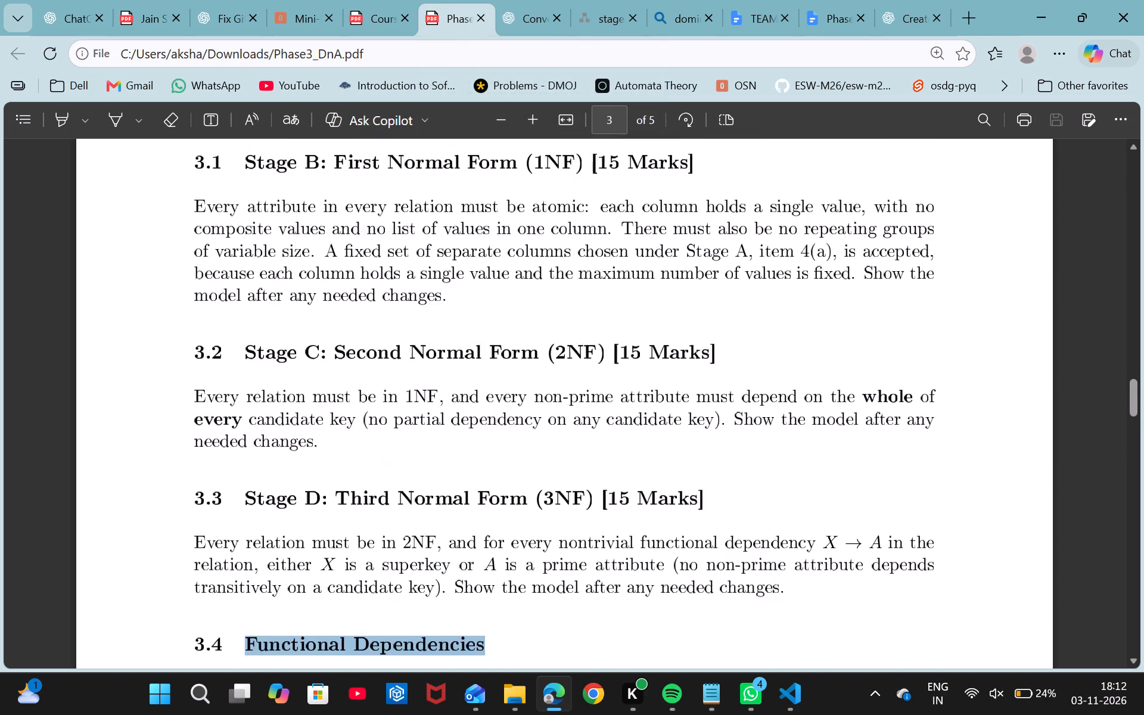
pyautogui.scroll(4, 416, 400)
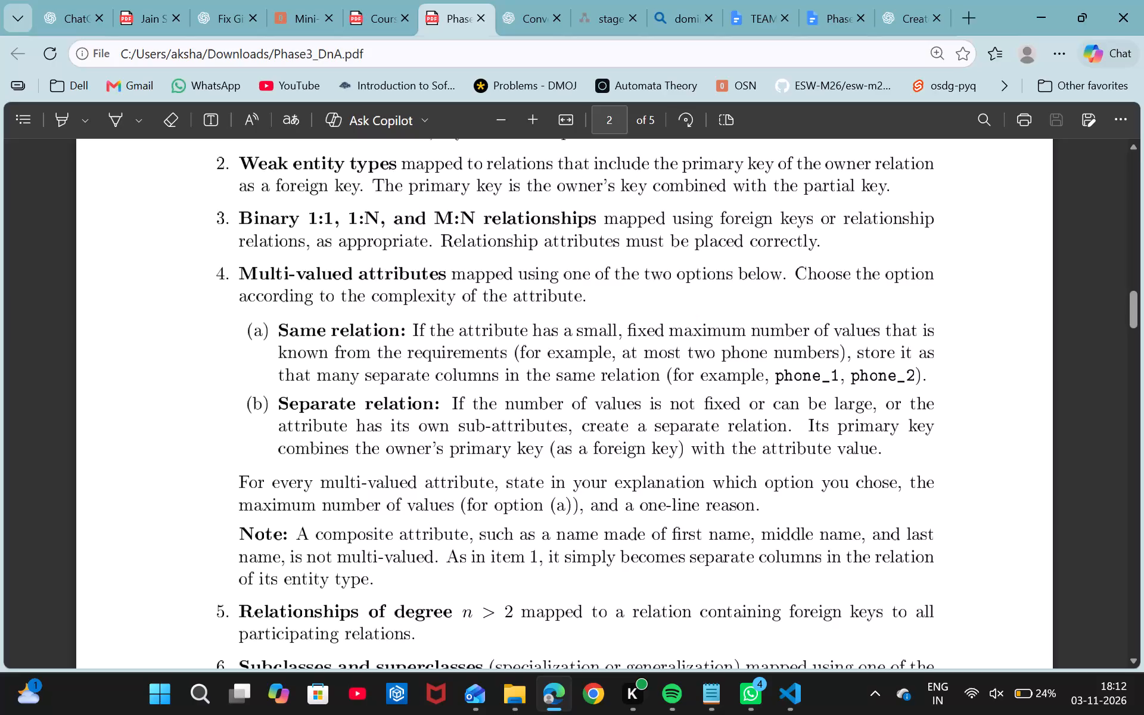
pyautogui.scroll(2, 416, 400)
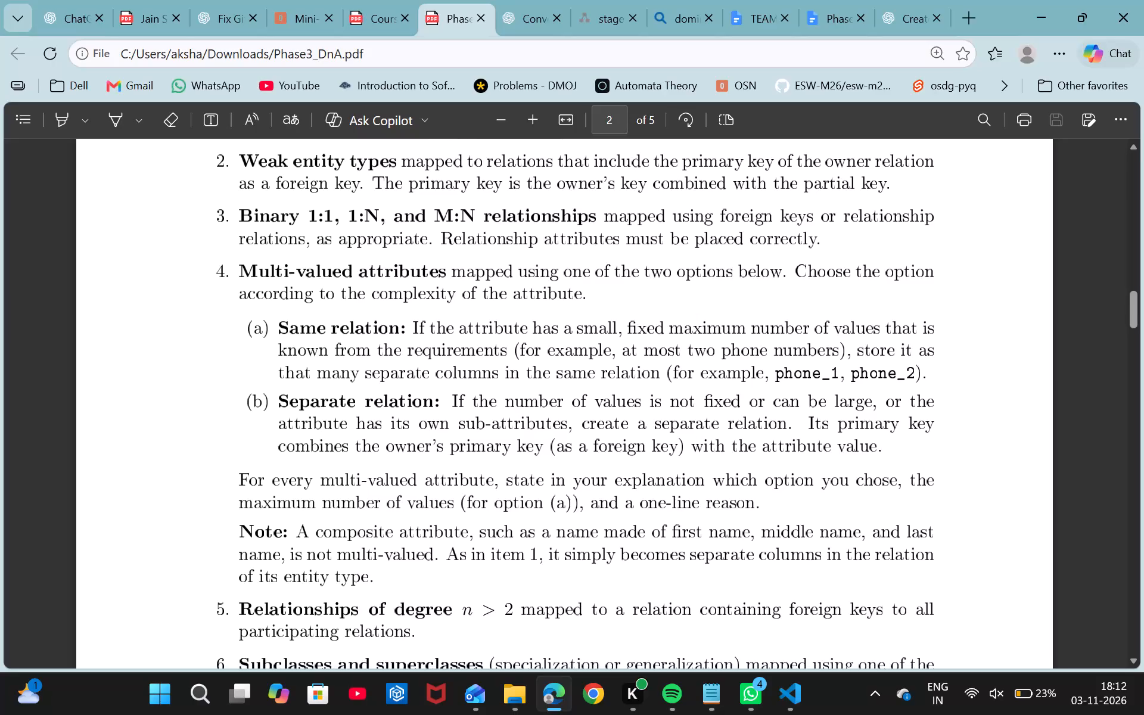
pyautogui.scroll(1, 416, 400)
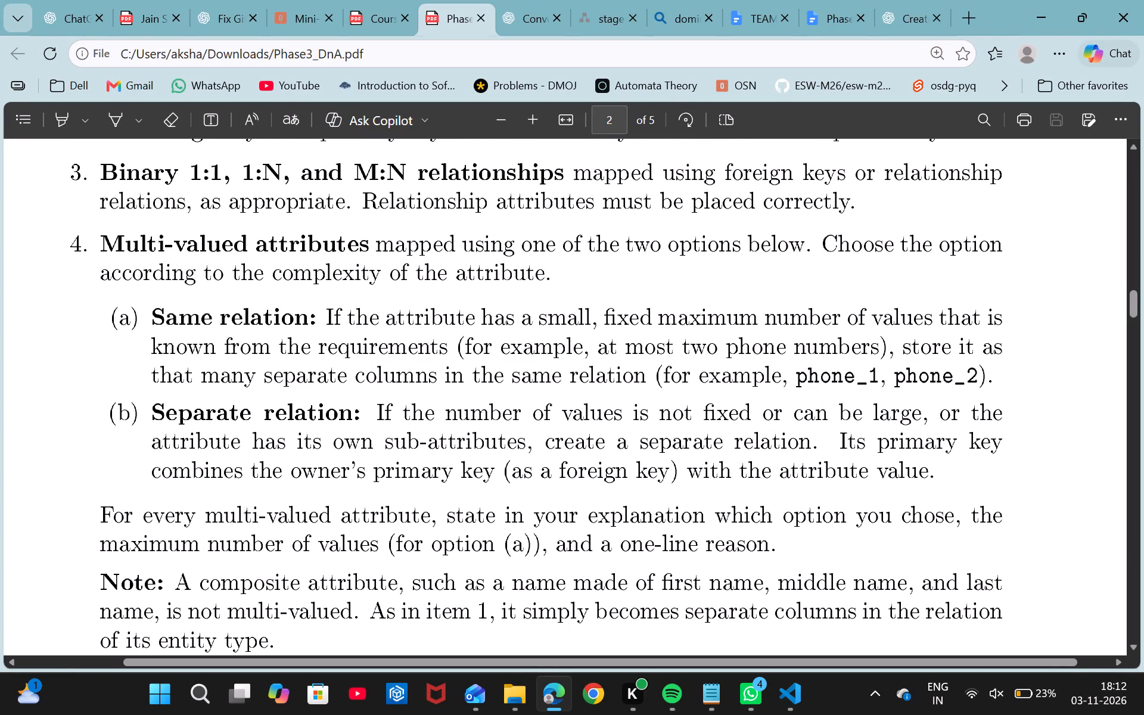
pyautogui.moveTo(317, 319); pyautogui.dragTo(467, 360)
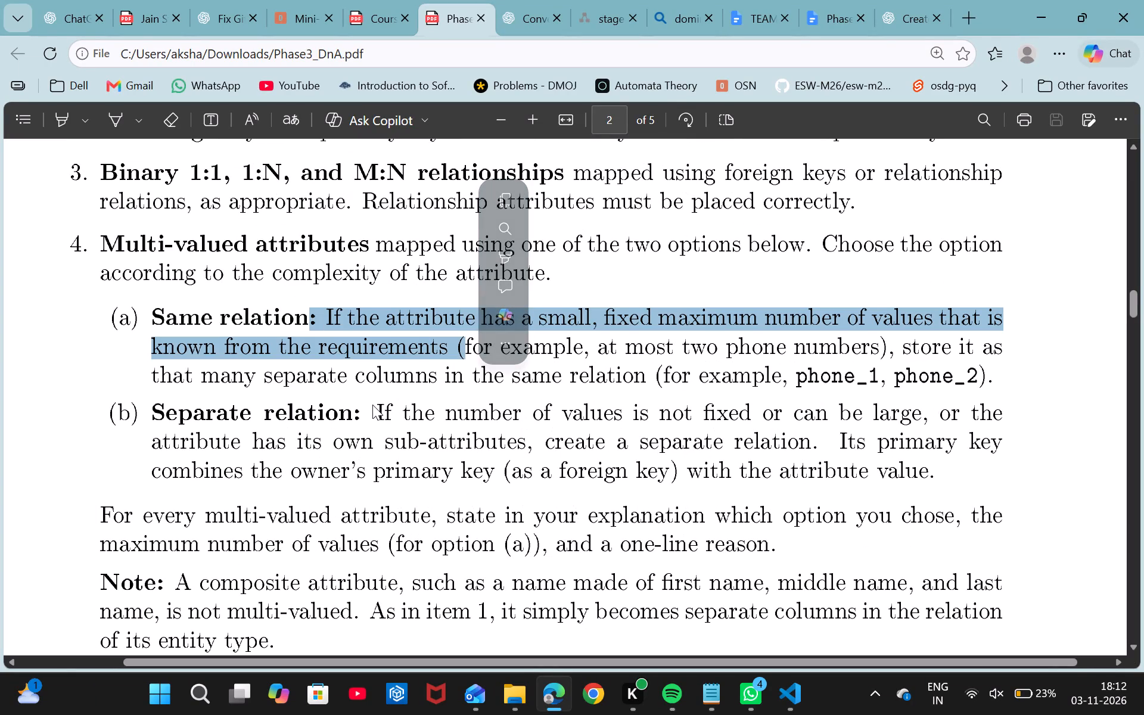
pyautogui.moveTo(372, 405); pyautogui.dragTo(742, 489)
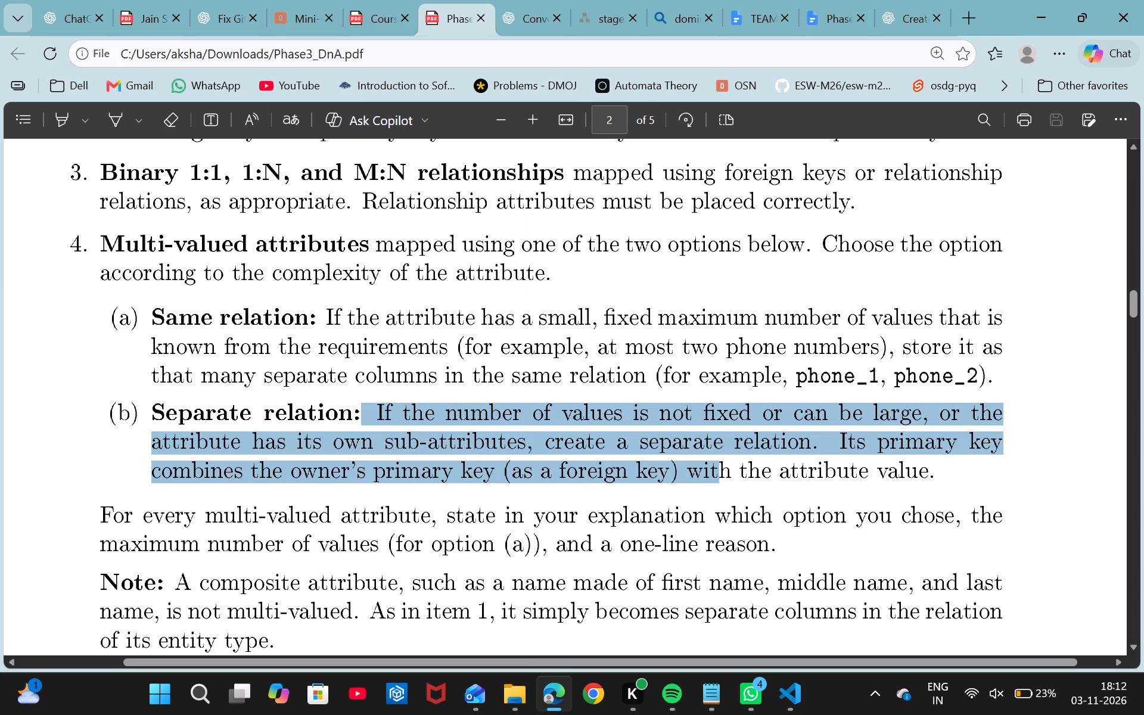
pyautogui.moveTo(742, 489); pyautogui.dragTo(988, 481)
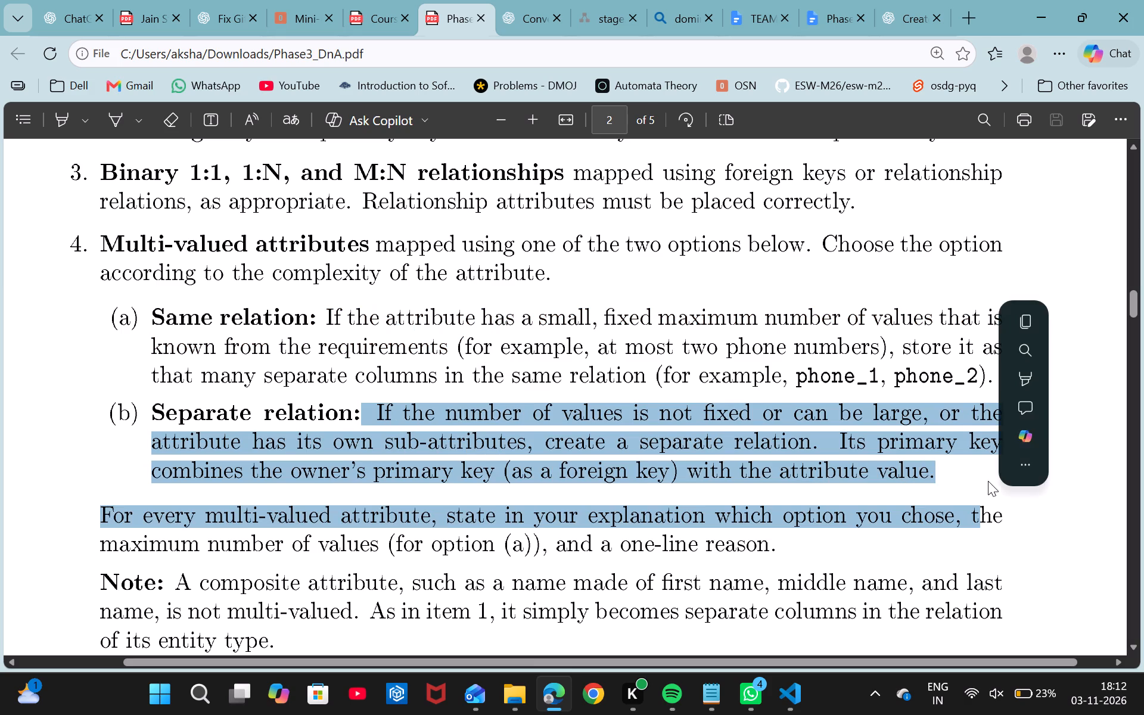
pyautogui.click(847, 489)
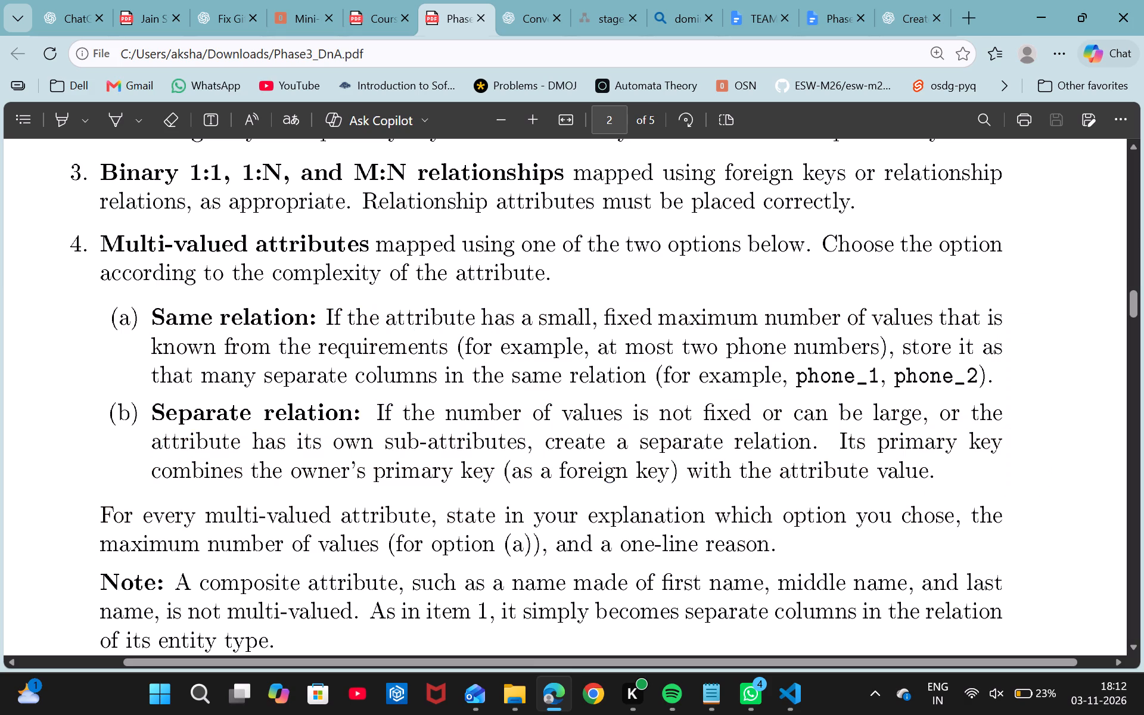
pyautogui.scroll(-1, 847, 489)
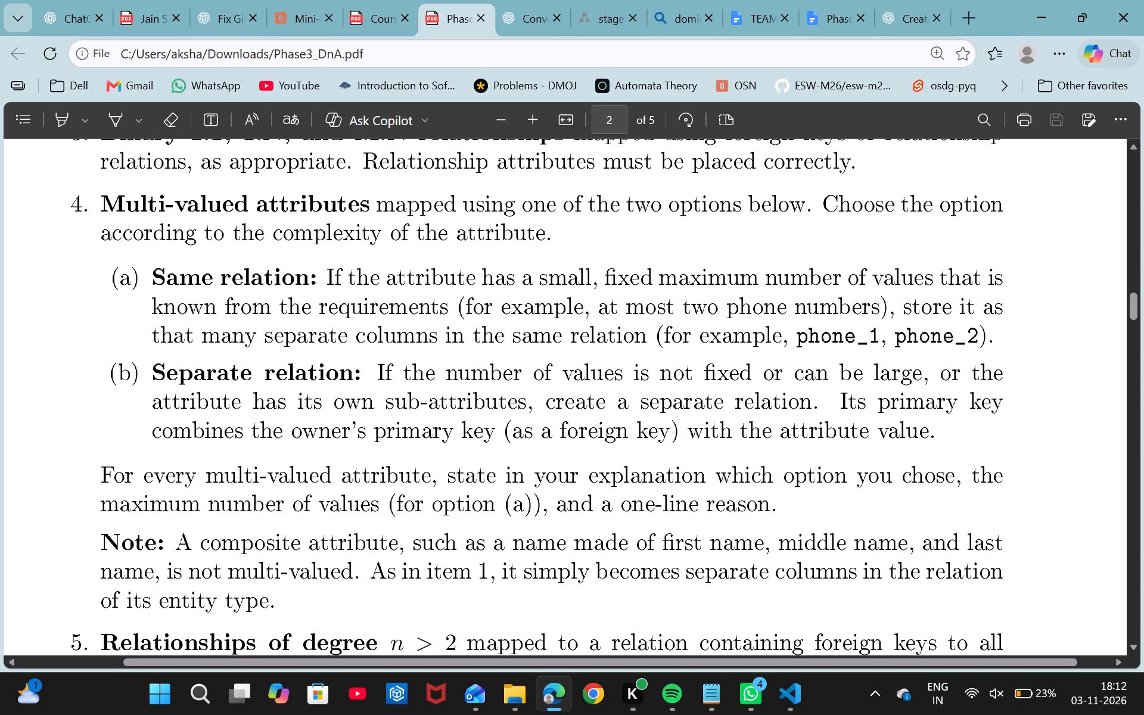
pyautogui.scroll(-3, 847, 489)
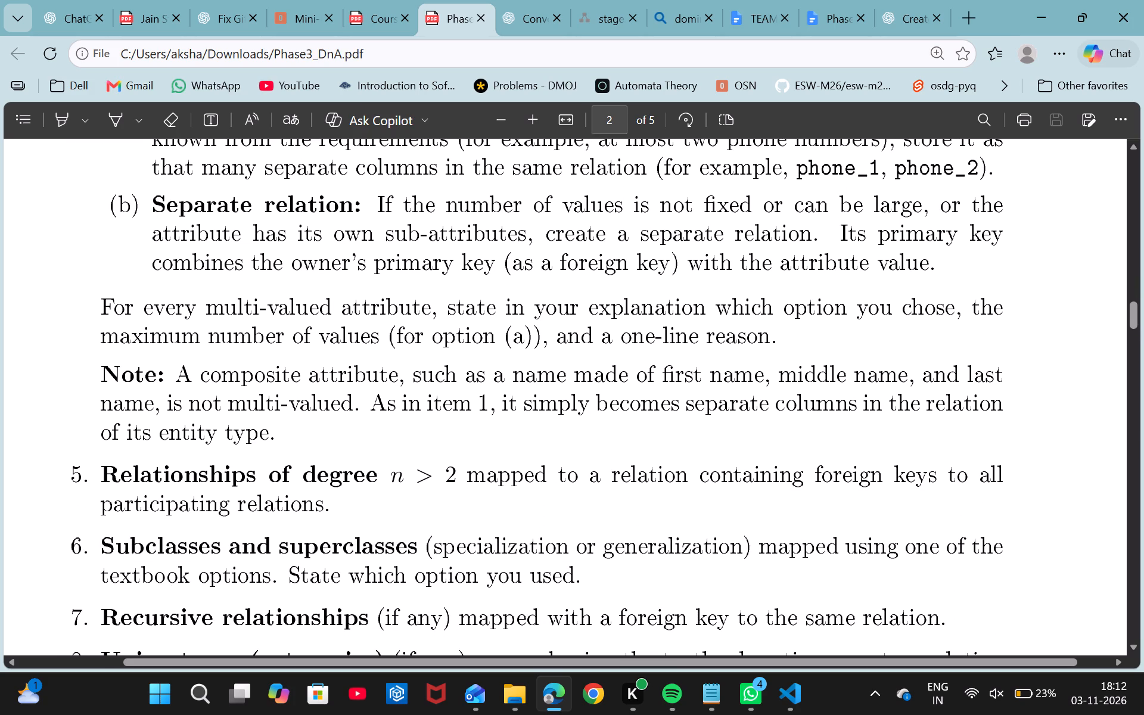
pyautogui.scroll(-1, 847, 489)
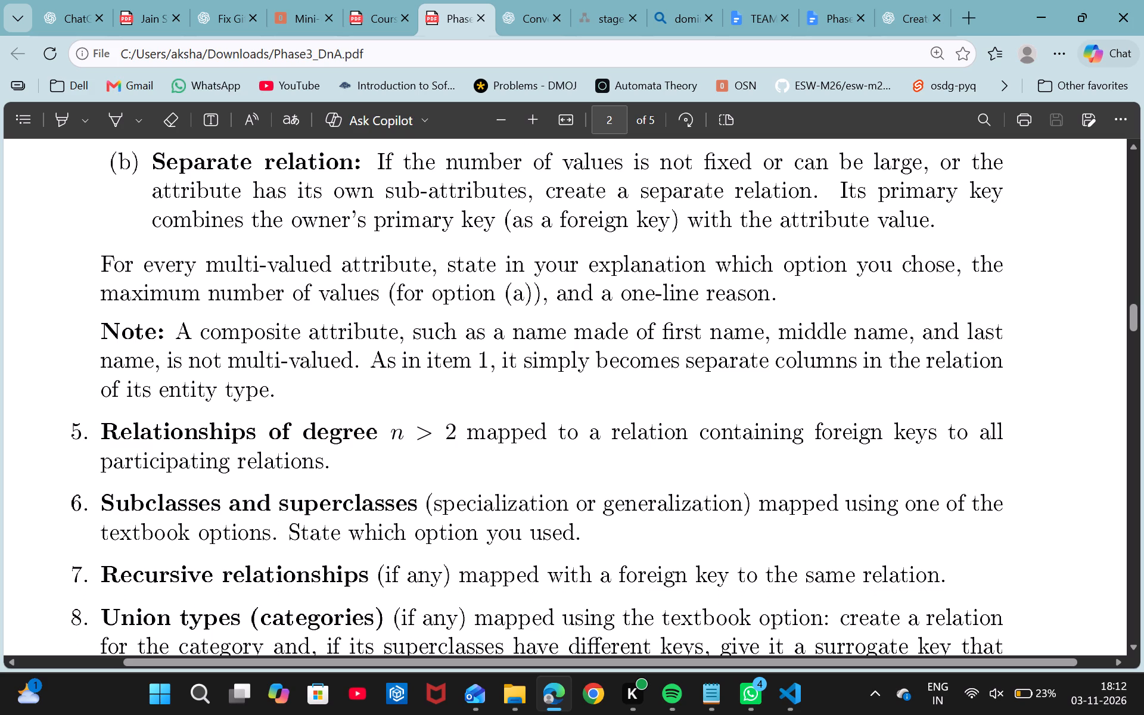
# In the Phase -3 document, widen the Stage C table's Candidate Key(s) column by shifting its border with Relation to about 7.3 cm on the ruler.
pyautogui.click(807, 24)
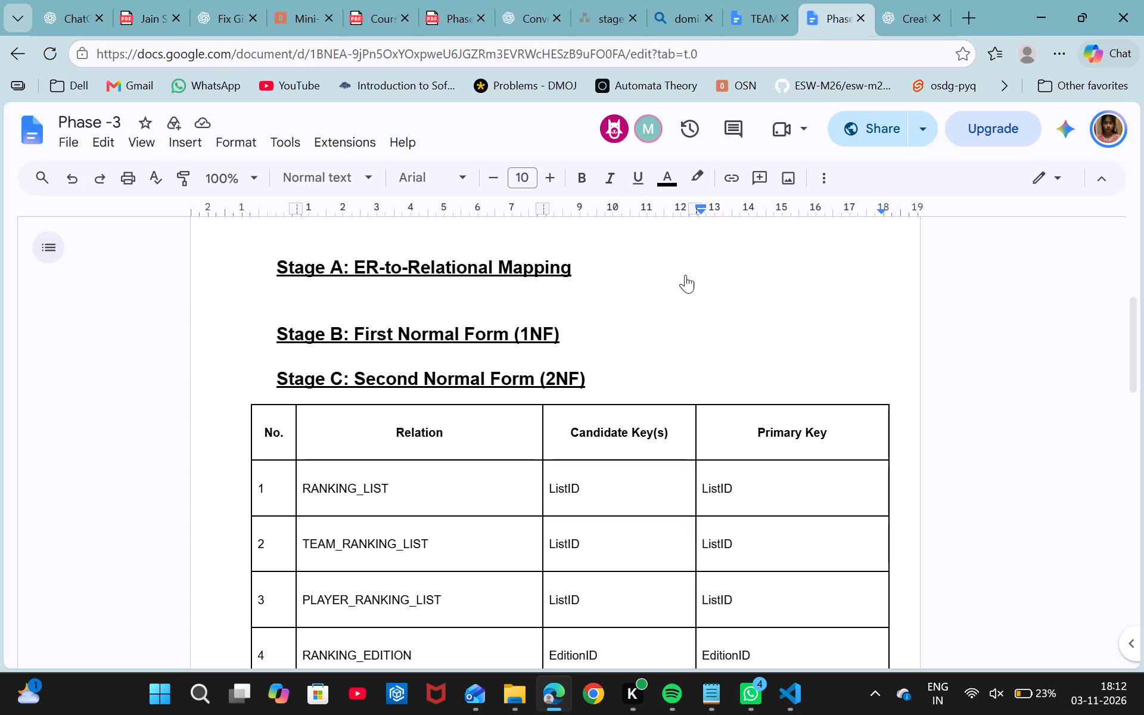
pyautogui.scroll(-3, 633, 394)
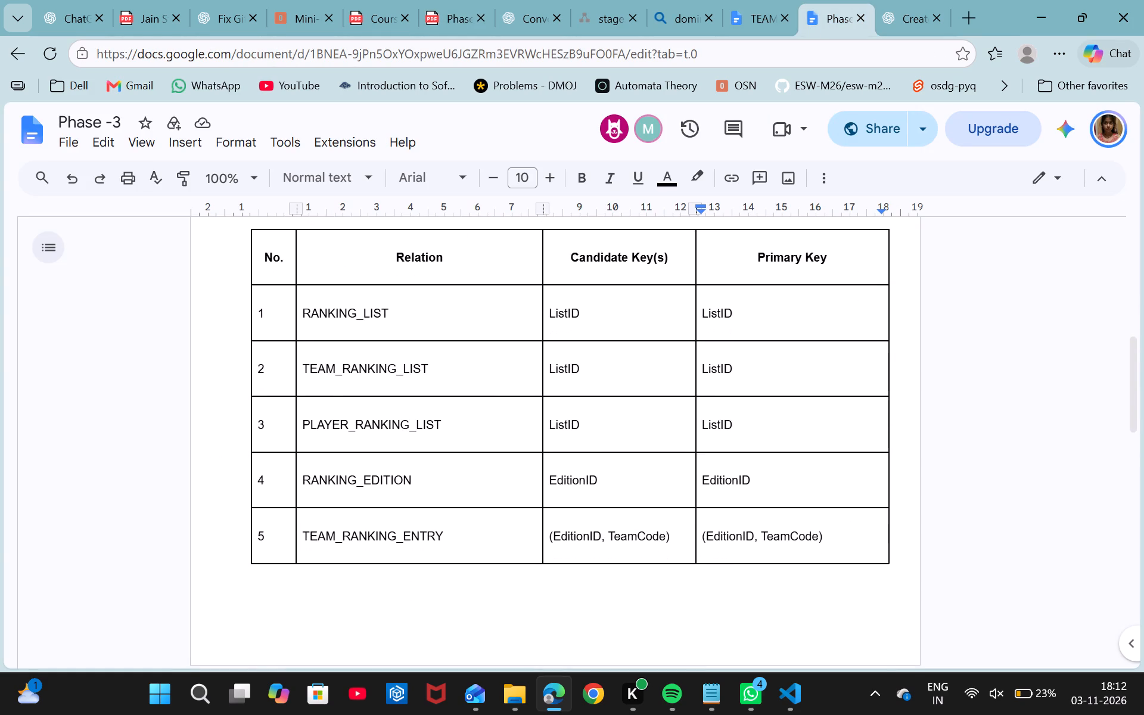
pyautogui.moveTo(490, 285); pyautogui.dragTo(484, 269)
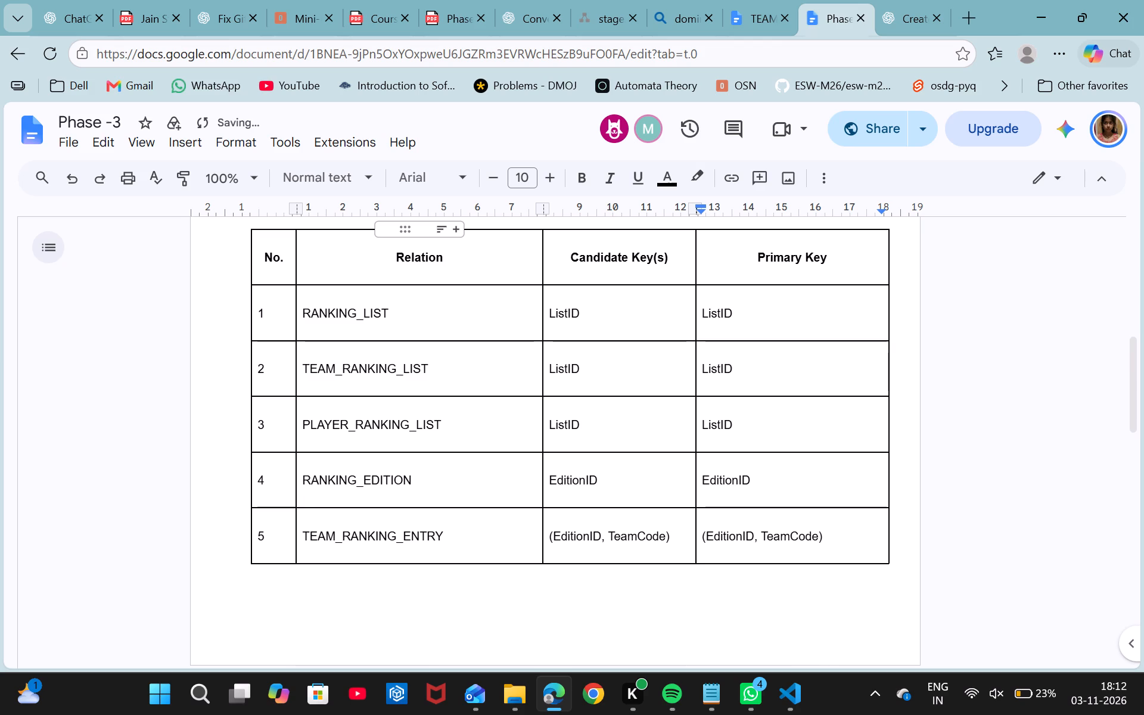
pyautogui.scroll(-7, 486, 390)
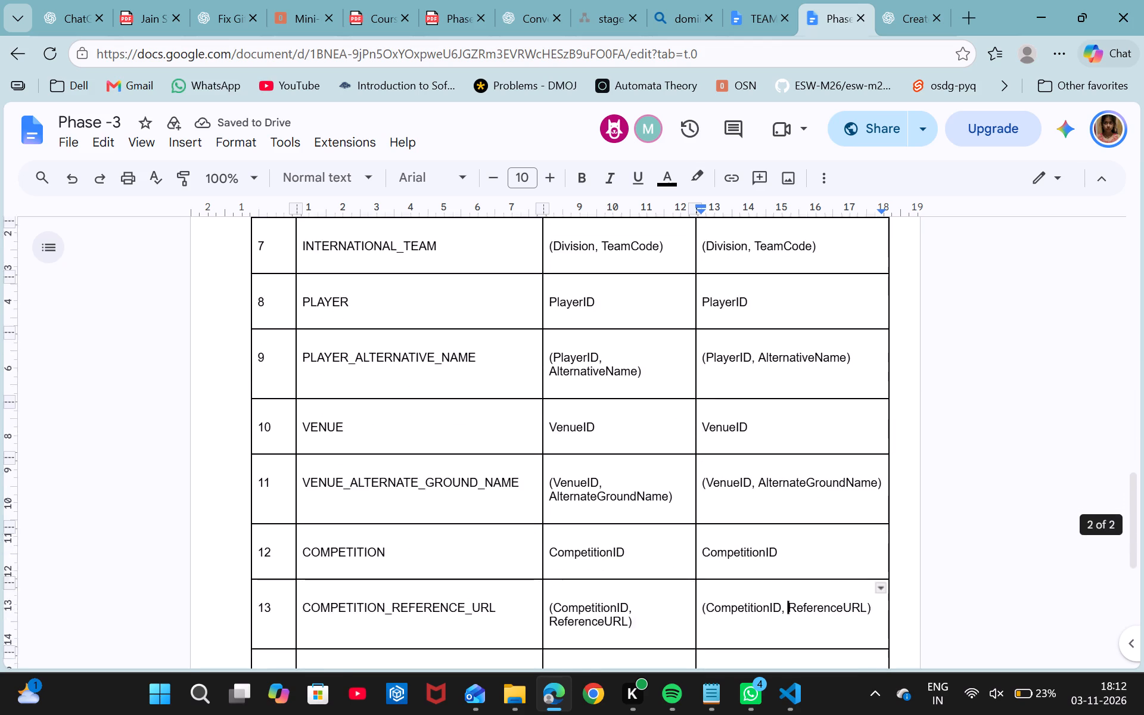
pyautogui.scroll(-1, 486, 390)
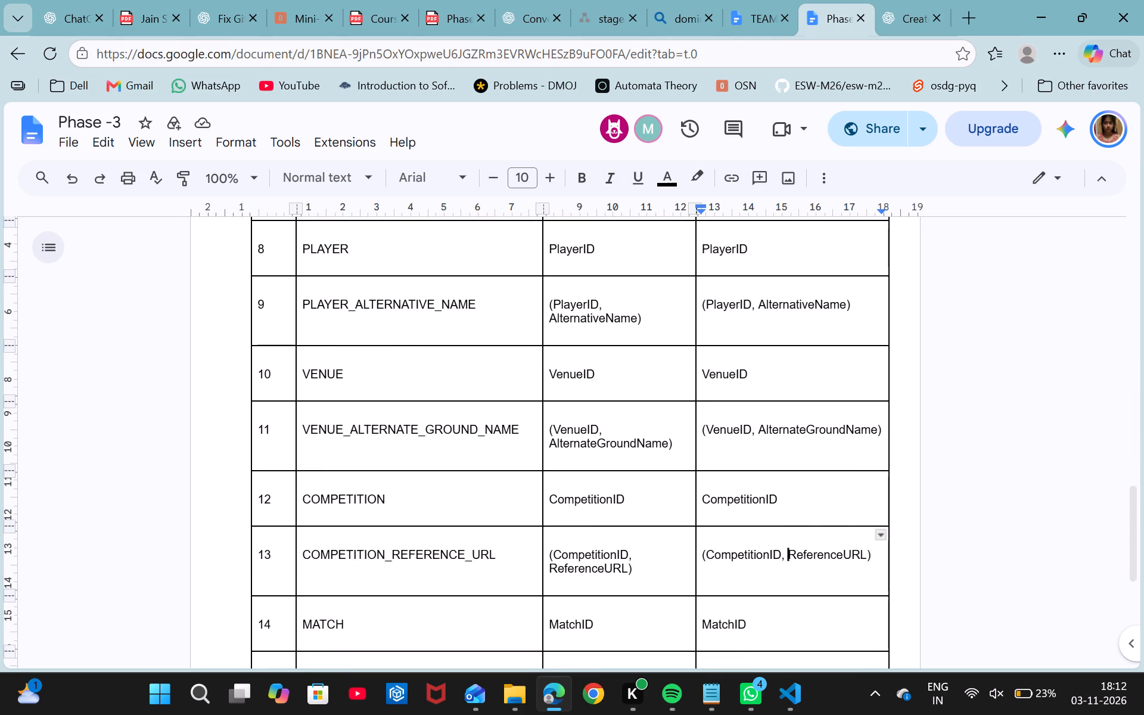
pyautogui.scroll(2, 697, 300)
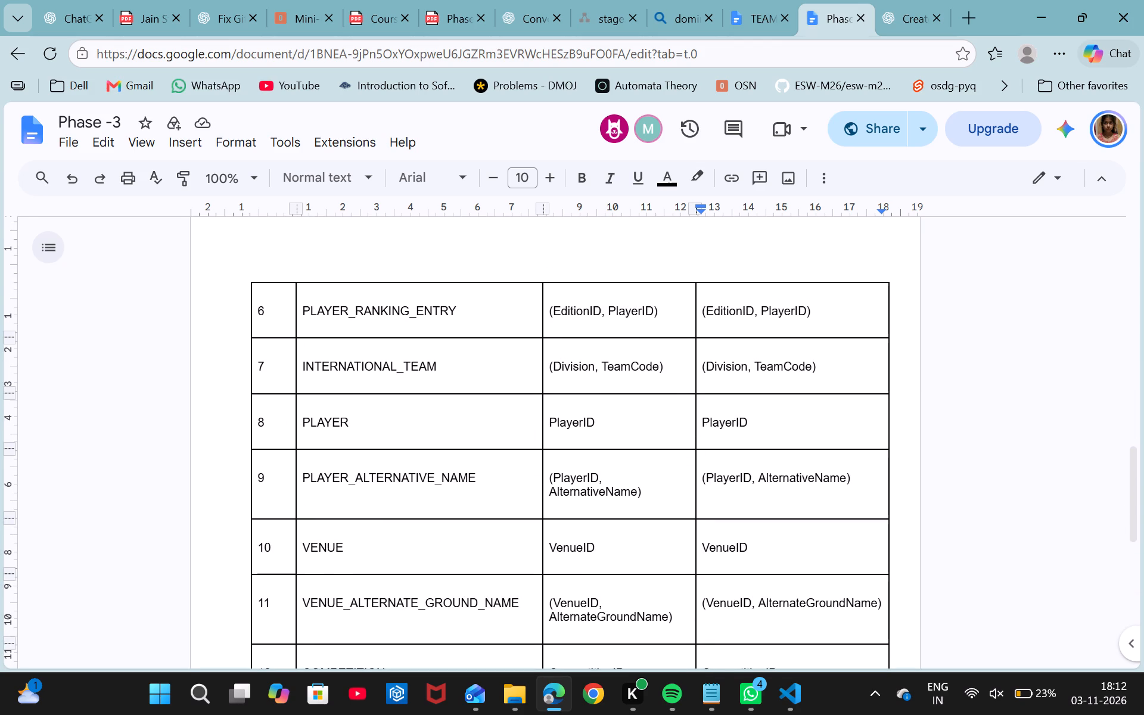
pyautogui.moveTo(543, 418); pyautogui.dragTo(533, 417)
pyautogui.scroll(-2, 533, 417)
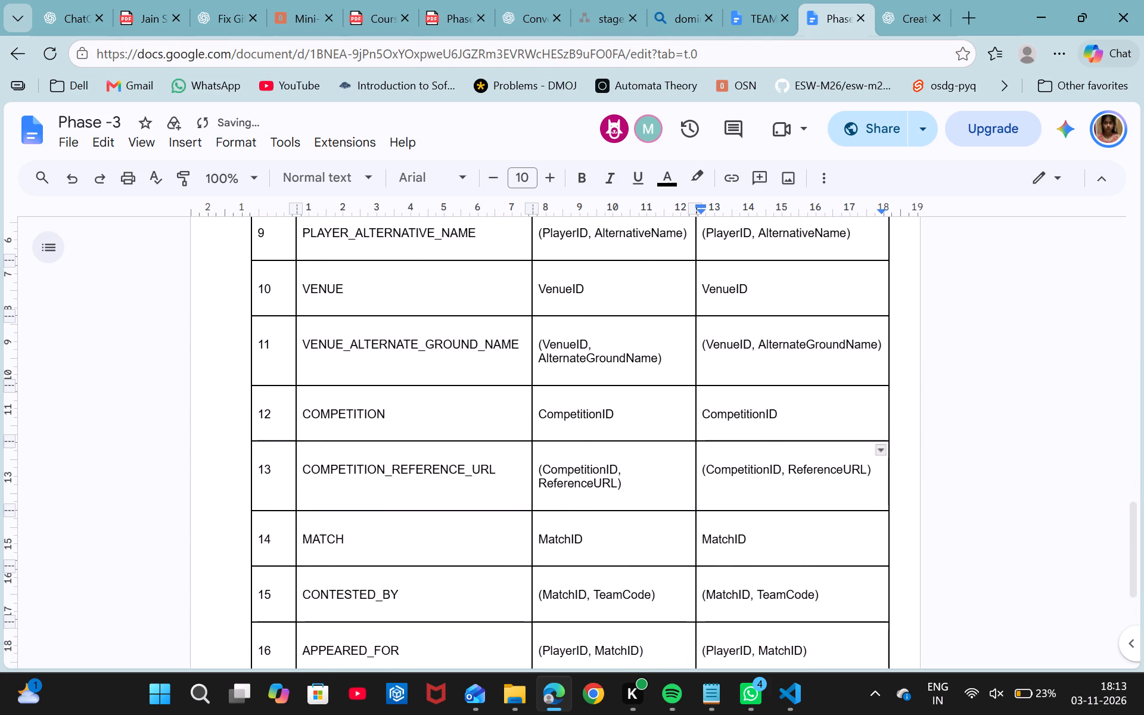
pyautogui.moveTo(533, 417); pyautogui.dragTo(523, 417)
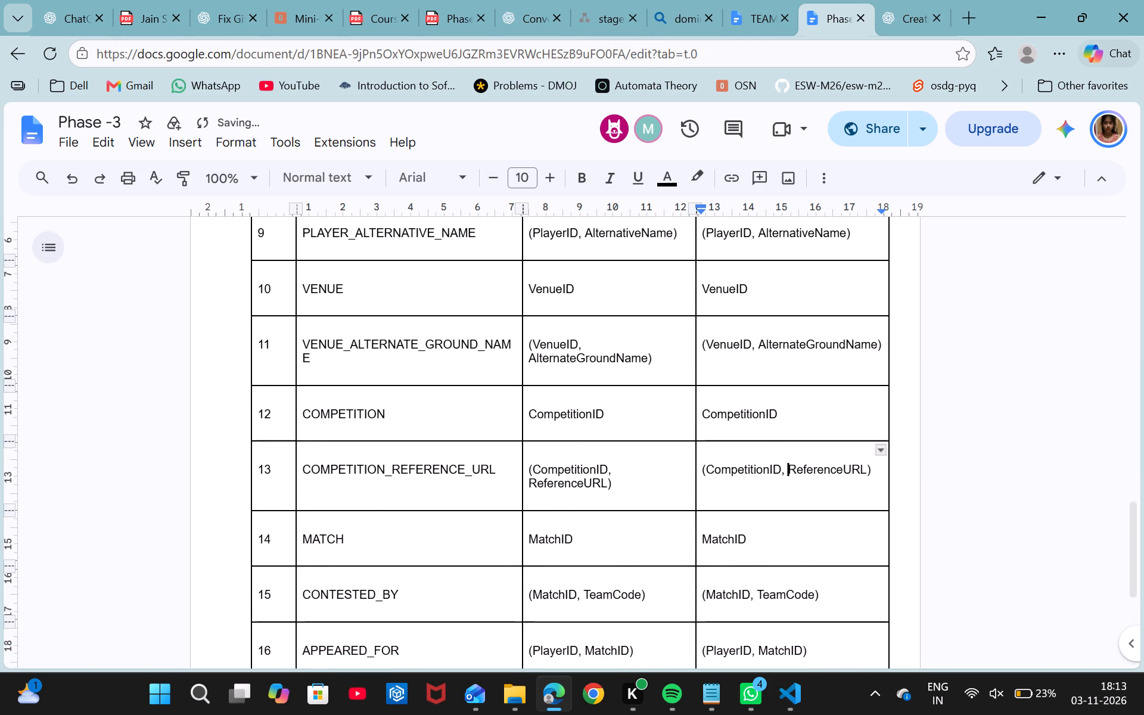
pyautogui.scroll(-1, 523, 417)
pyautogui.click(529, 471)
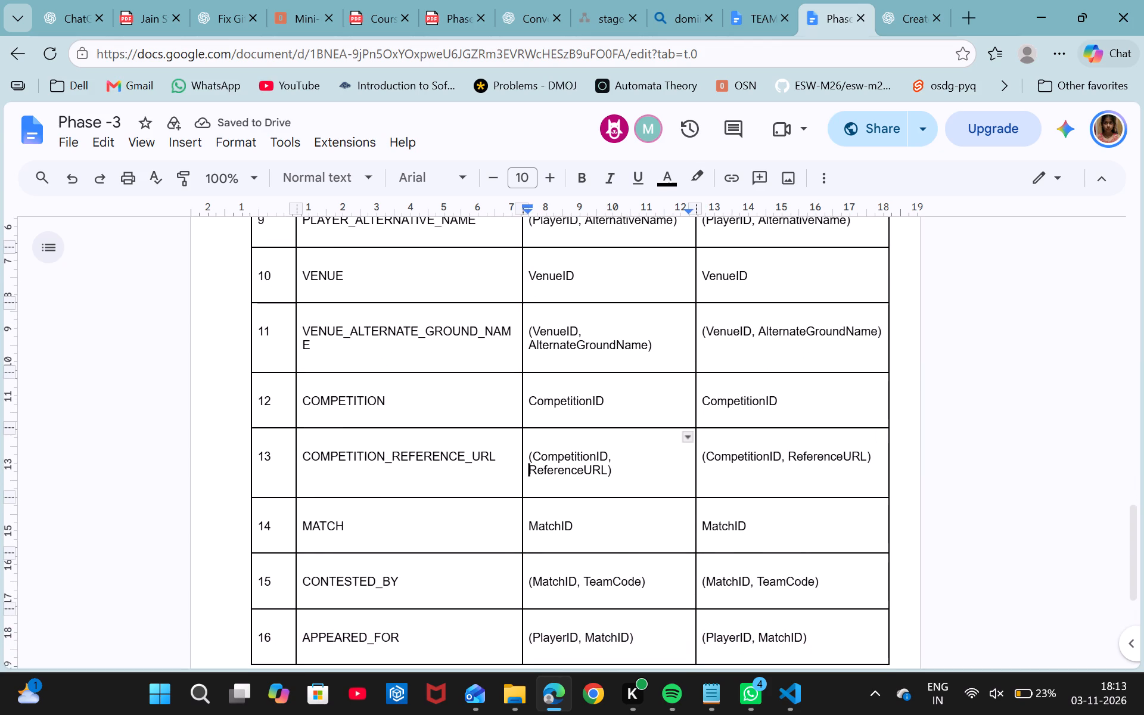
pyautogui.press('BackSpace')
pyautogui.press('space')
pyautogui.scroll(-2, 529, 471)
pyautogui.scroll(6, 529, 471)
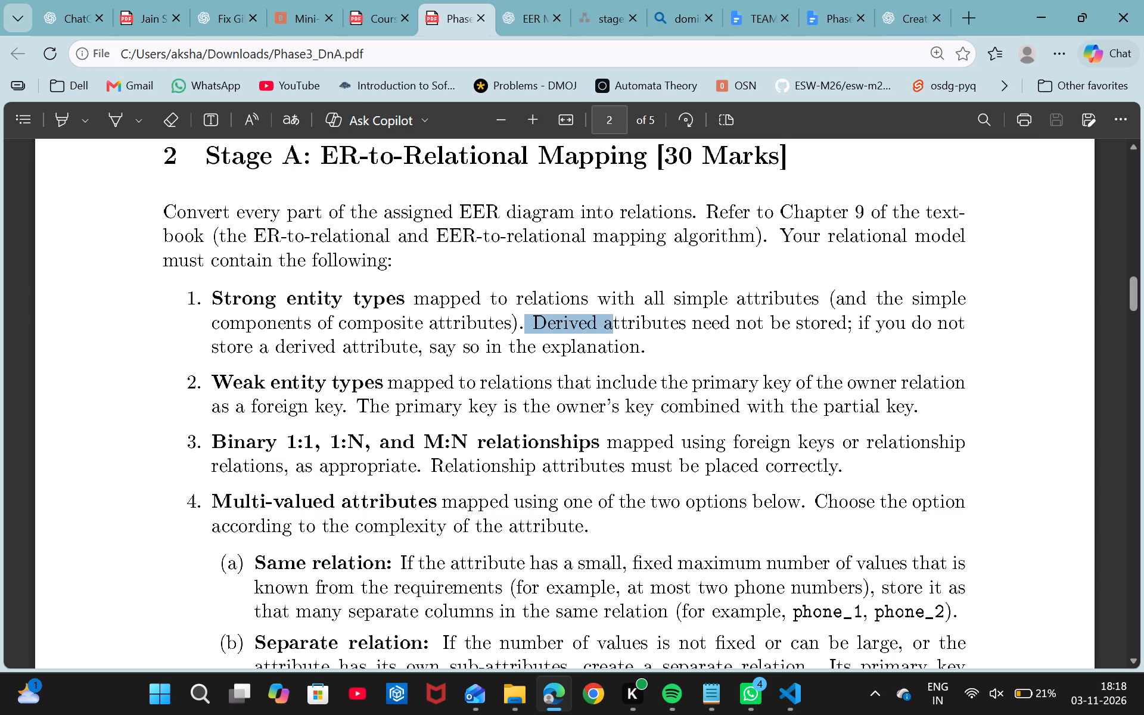
pyautogui.moveTo(620, 338); pyautogui.dragTo(668, 359)
pyautogui.click(668, 359)
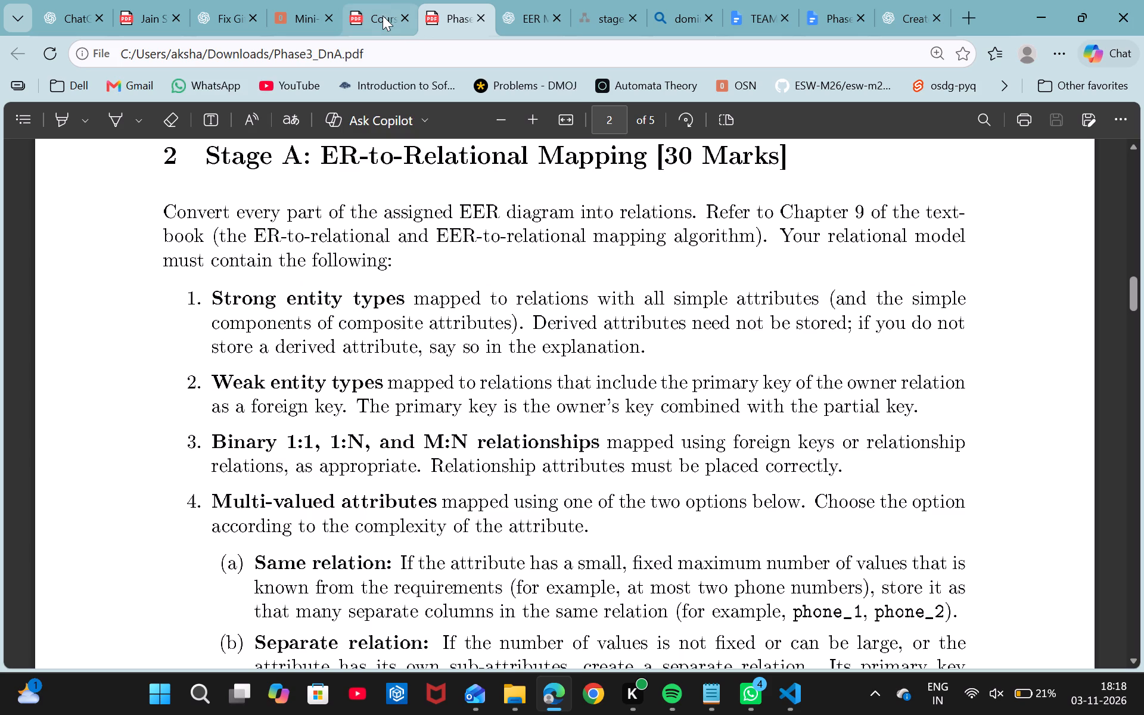
# Examine the ICC Rankings Archive EER diagram in Jain Street.pdf, around the ranking list and ranking edition entities.
pyautogui.click(142, 8)
pyautogui.scroll(6, 425, 336)
pyautogui.hscroll(2, 425, 336)
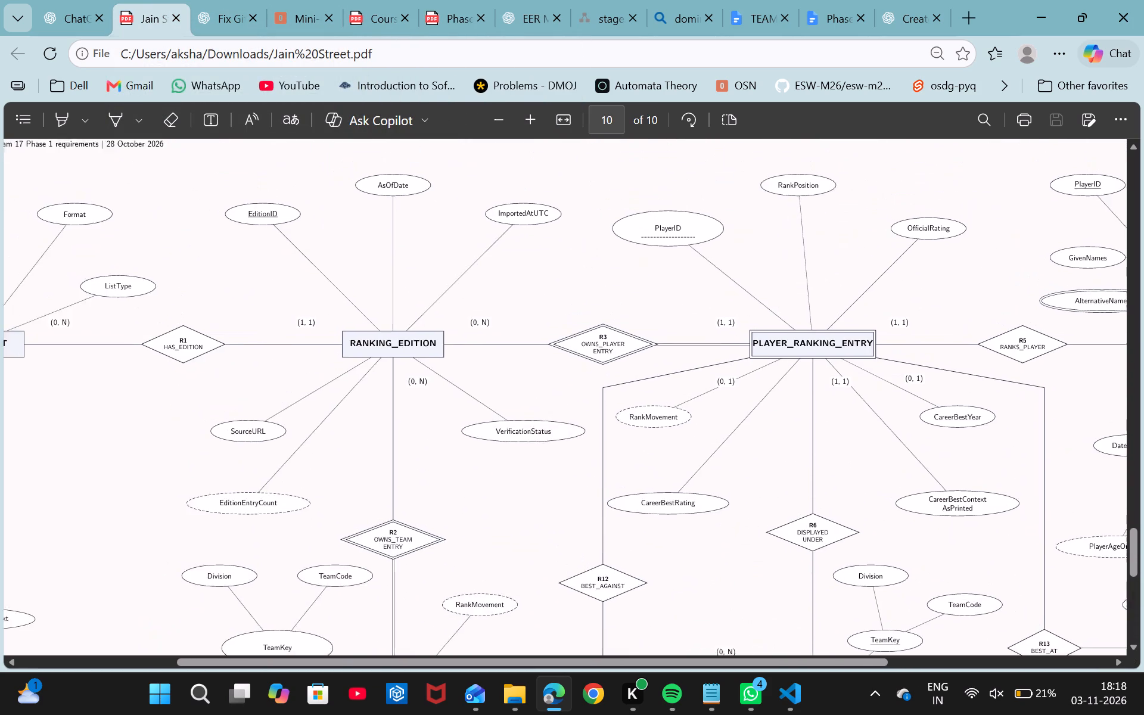
pyautogui.hscroll(4, 425, 336)
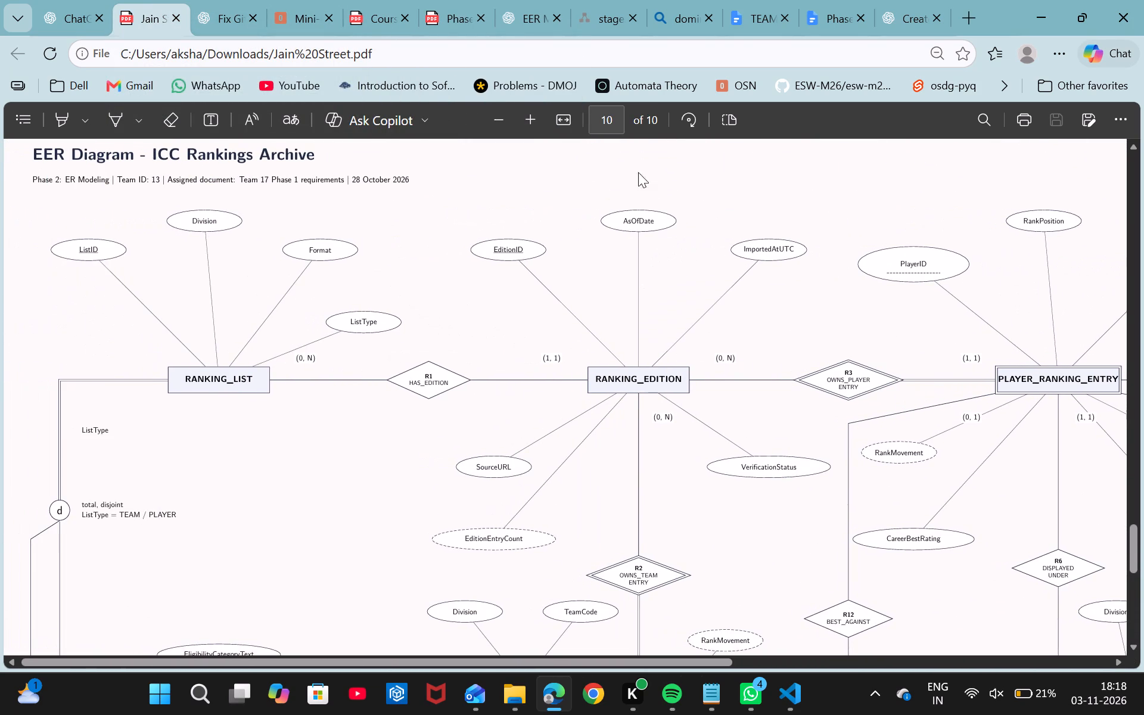
# In the Phase -3 document, add three blank lines below "Relational Mapping of Additional EER Constructs" and set the last one's font size to 13.
pyautogui.click(749, 0)
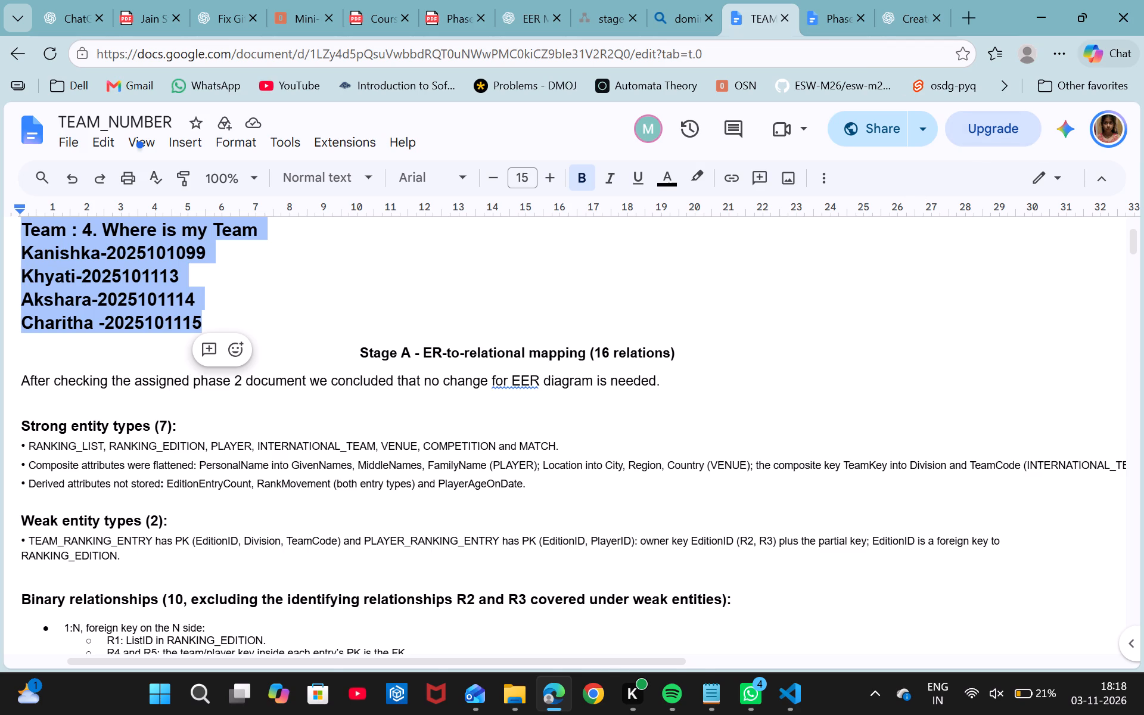
pyautogui.click(824, 27)
pyautogui.click(766, 8)
pyautogui.click(832, 3)
pyautogui.scroll(11, 567, 459)
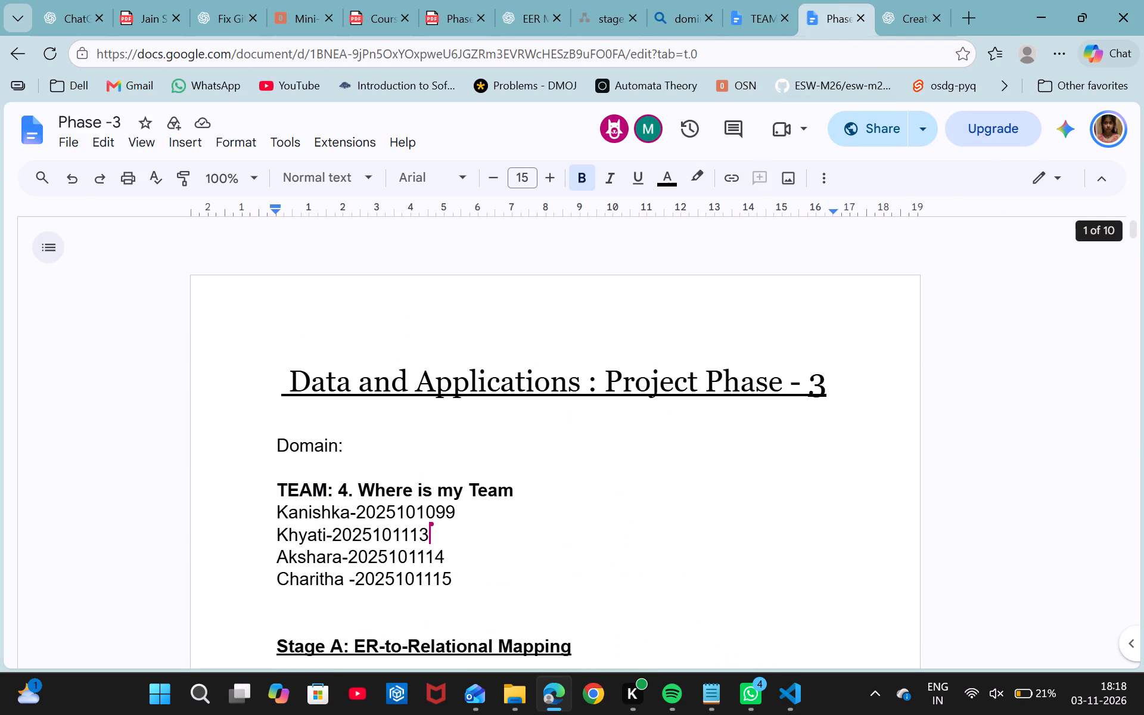
pyautogui.scroll(5, 567, 459)
pyautogui.scroll(-4, 567, 459)
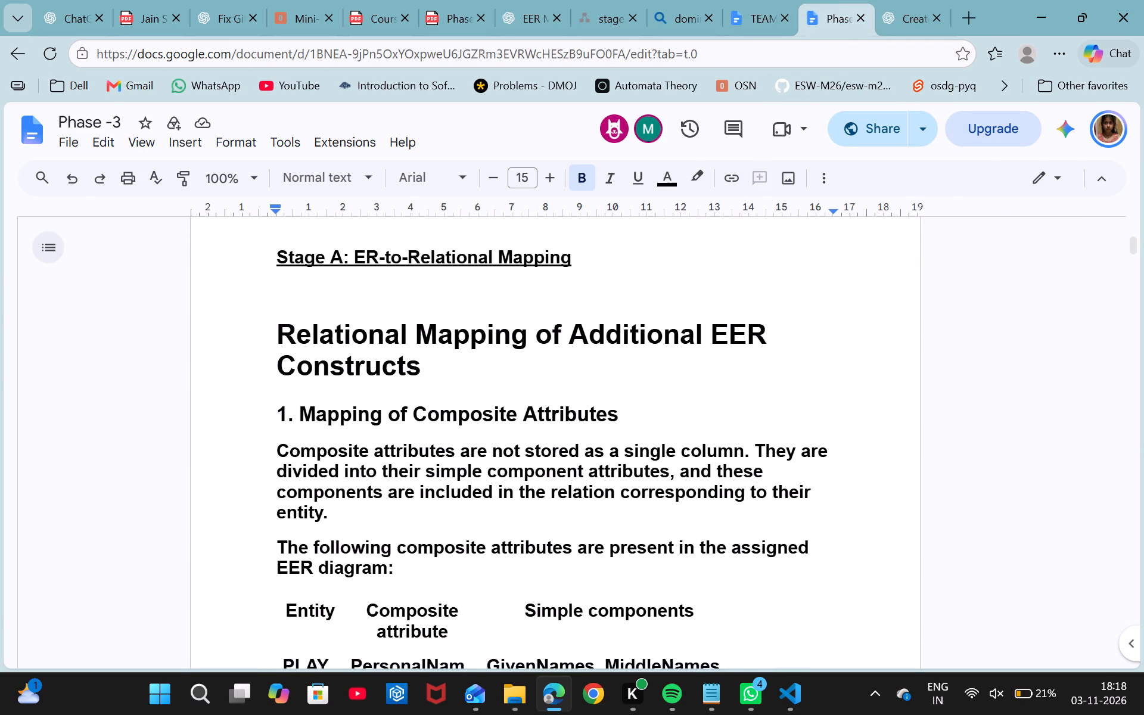
pyautogui.click(457, 372)
pyautogui.press('Return')
pyautogui.press('Return')
pyautogui.press('Return')
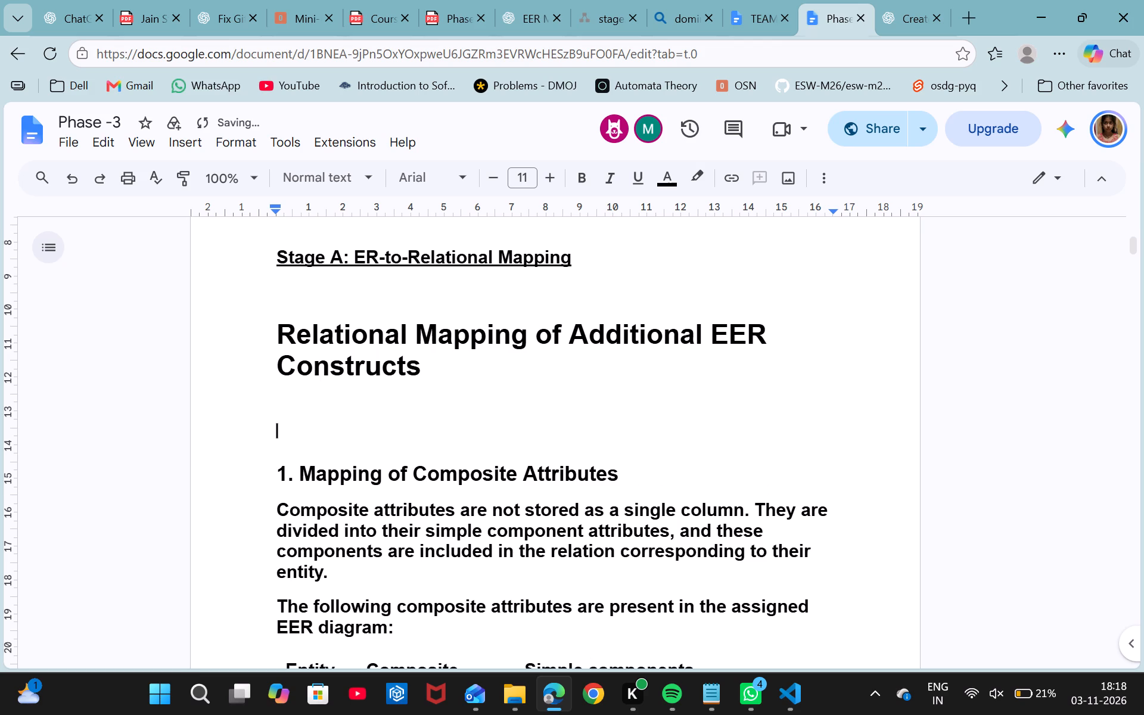
pyautogui.doubleClick(551, 179)
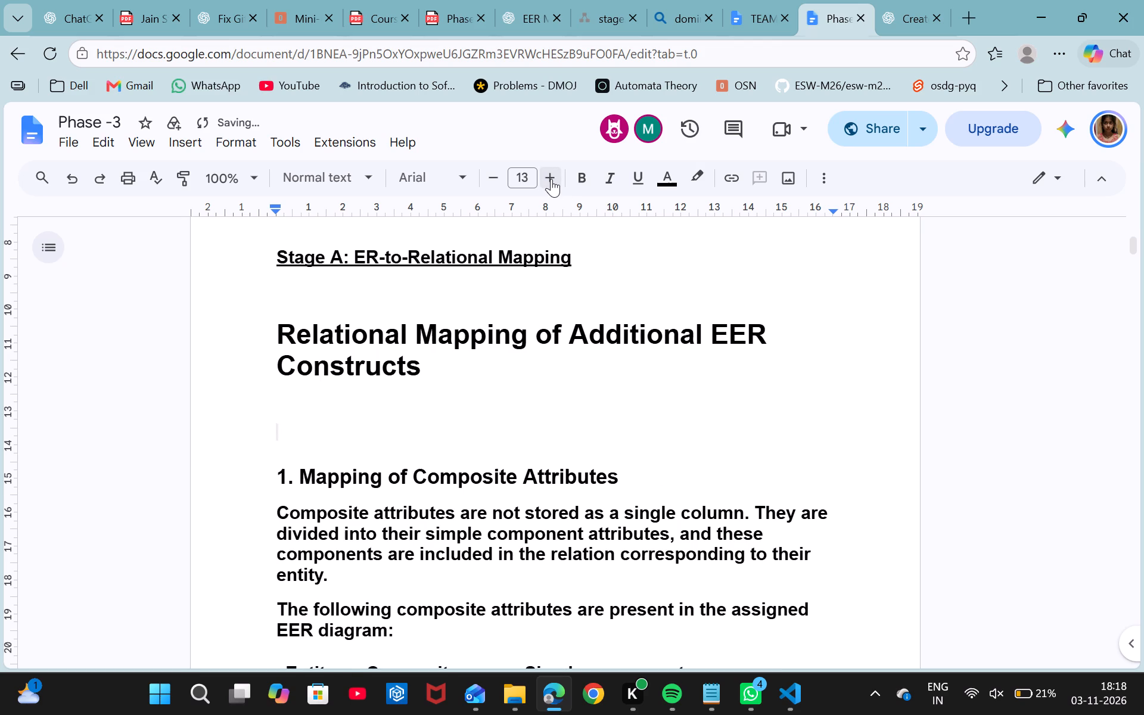
# Delete the heading text "Relational Mapping of Additional EER Constructs" under Stage A.
pyautogui.moveTo(259, 334); pyautogui.dragTo(363, 357)
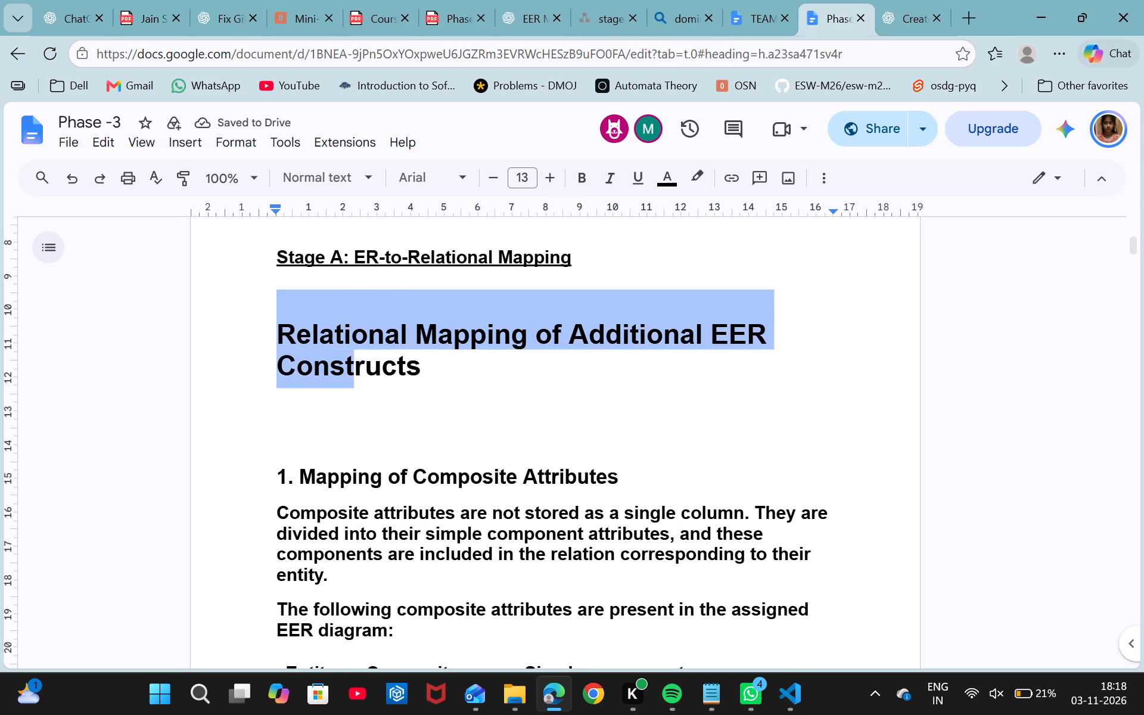
pyautogui.moveTo(363, 357); pyautogui.dragTo(436, 377)
pyautogui.press('BackSpace')
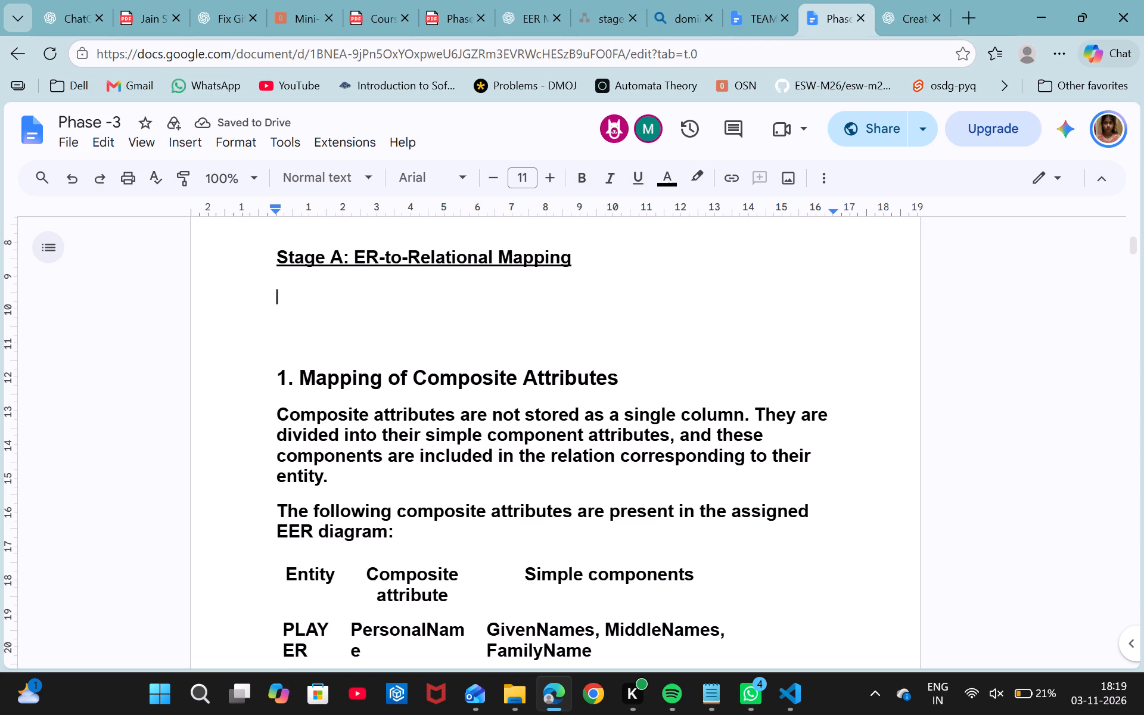
# Set the empty line below the "Stage A: ER-to-Relational Mapping" heading to font size 13 and start a numbered list at 1.
pyautogui.doubleClick(554, 171)
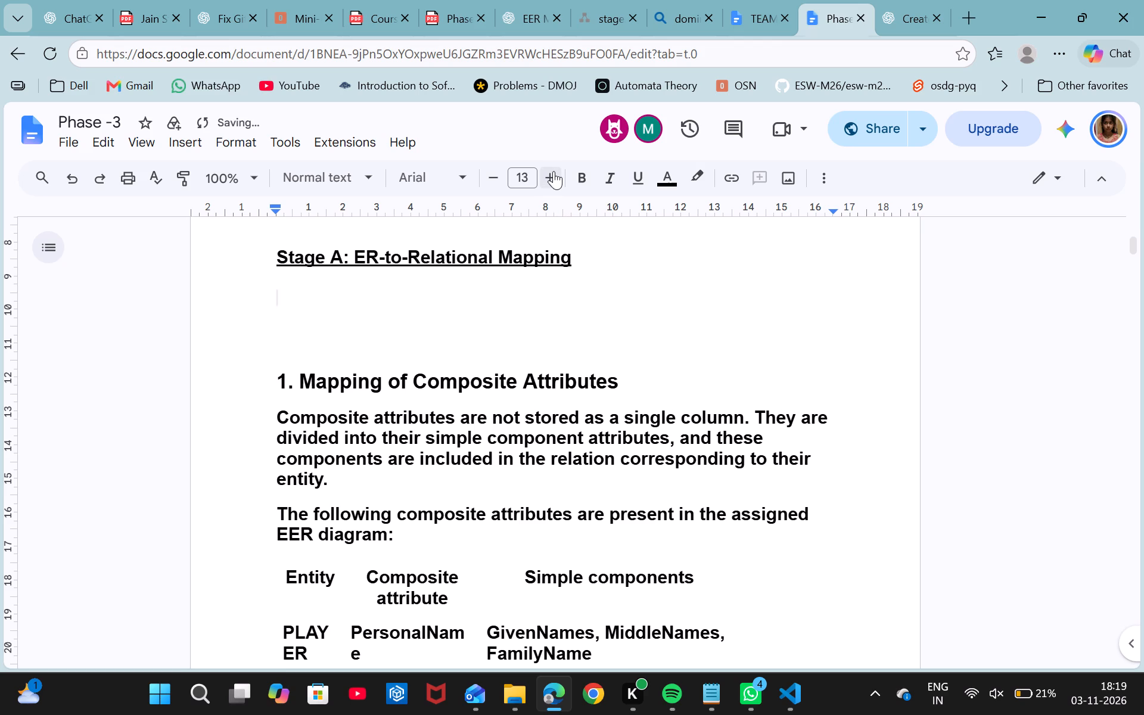
pyautogui.press('1')
pyautogui.write('>')
pyautogui.press('space')
pyautogui.press('BackSpace')
pyautogui.press('BackSpace')
pyautogui.write('.')
pyautogui.press('space')
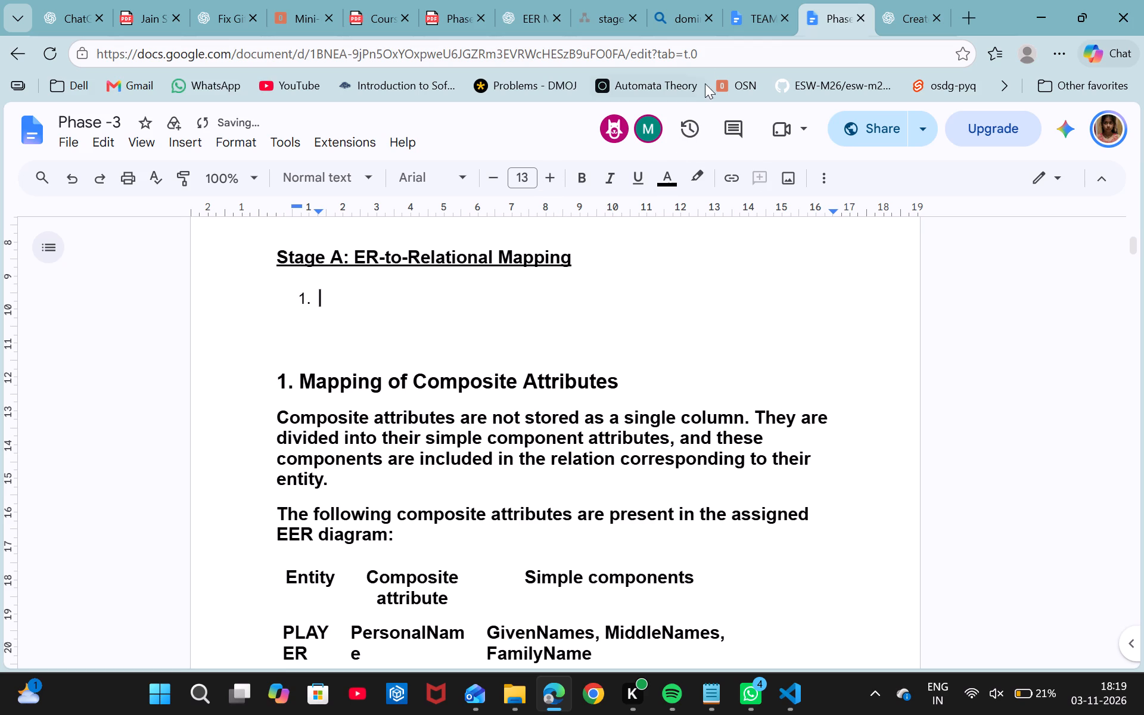
# Copy "Strong entity types" from the TEAM_NUMBER document into item 1 of the Phase -3 list and add an unnumbered line below.
pyautogui.click(749, 7)
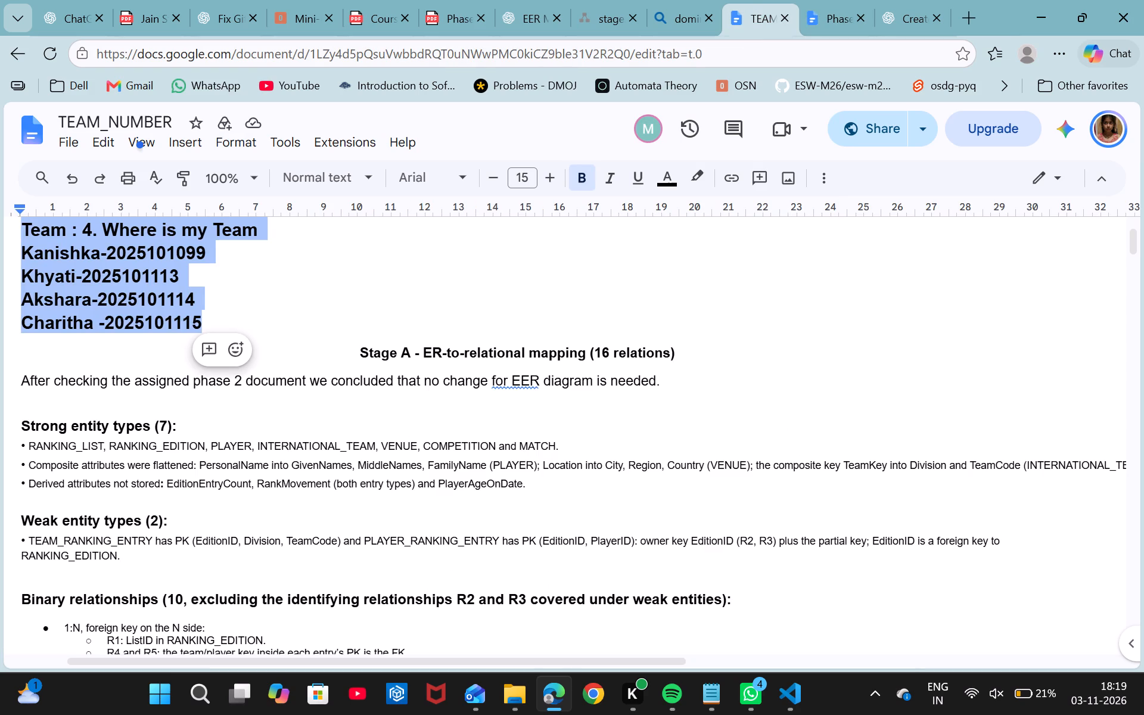
pyautogui.moveTo(148, 430); pyautogui.dragTo(20, 424)
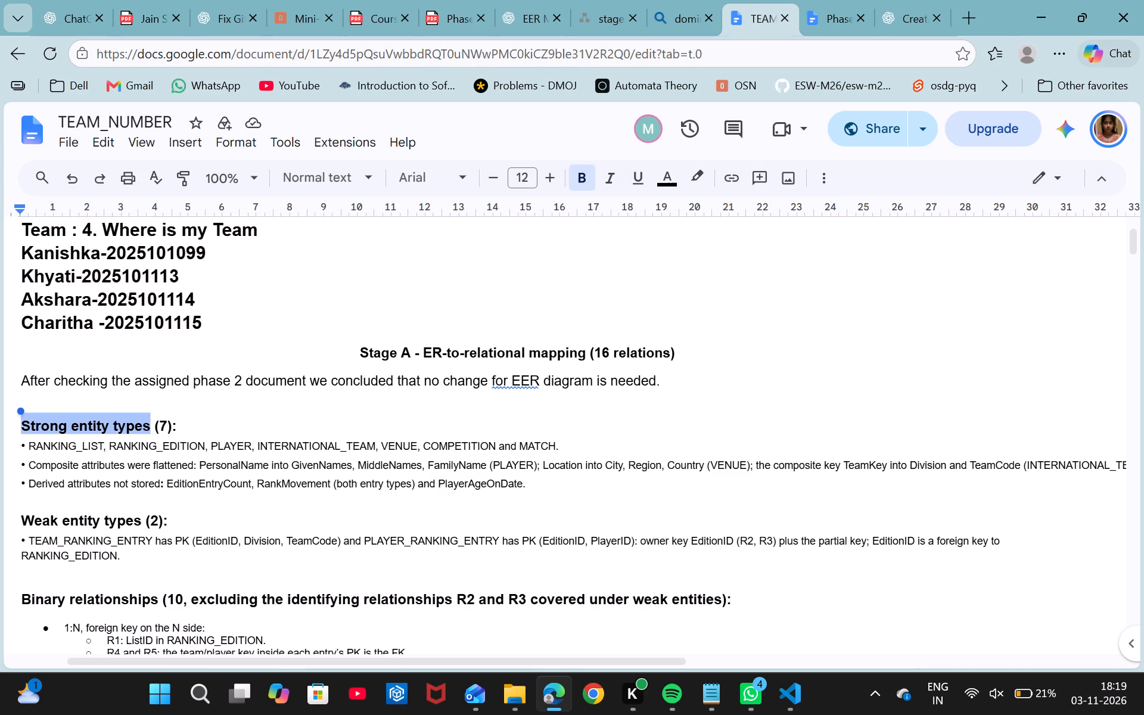
pyautogui.hotkey('ctrl', 'c')
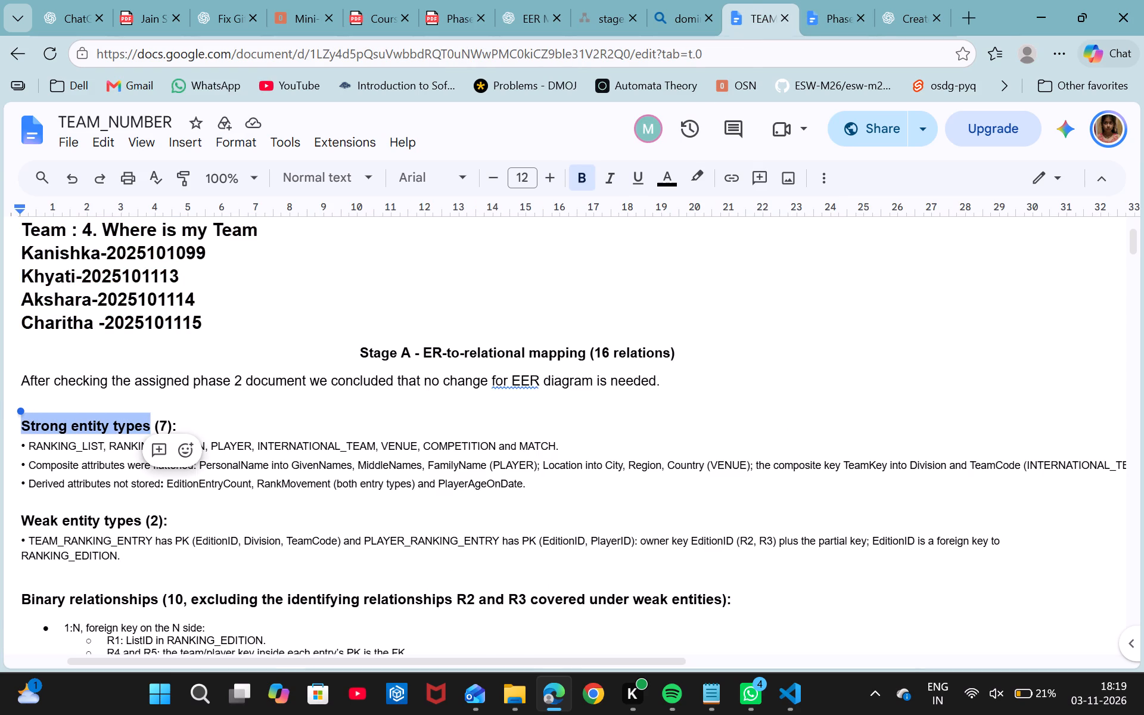
pyautogui.click(819, 20)
pyautogui.hotkey('ctrl', 'v')
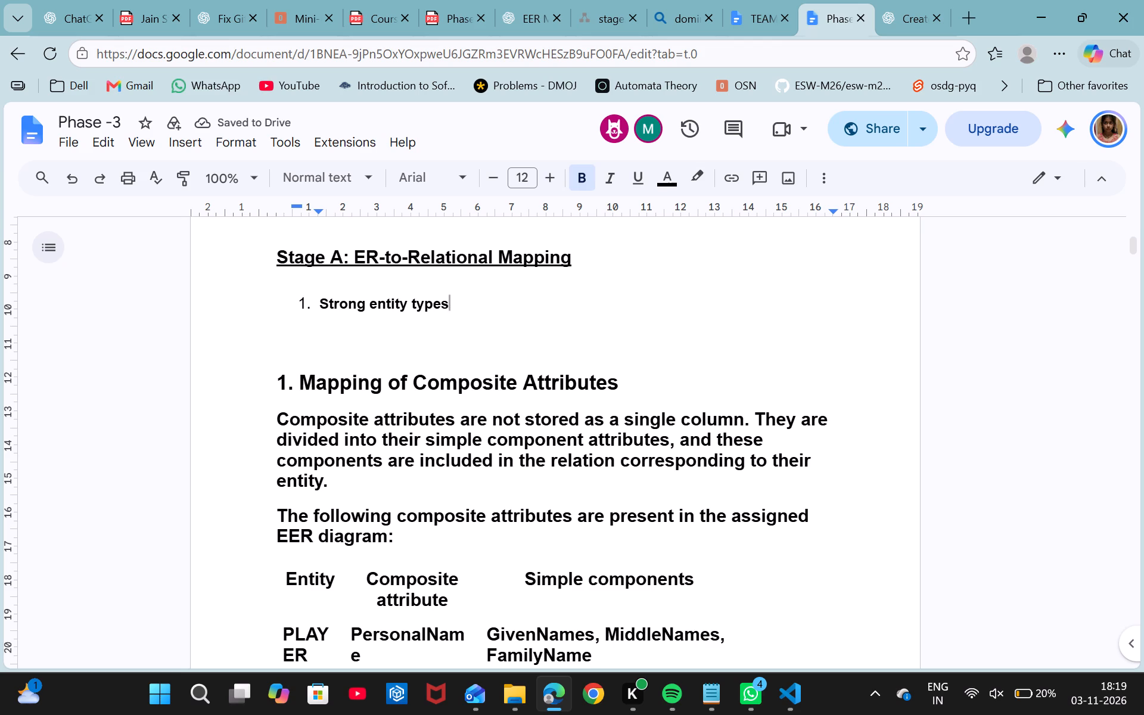
pyautogui.press('Return')
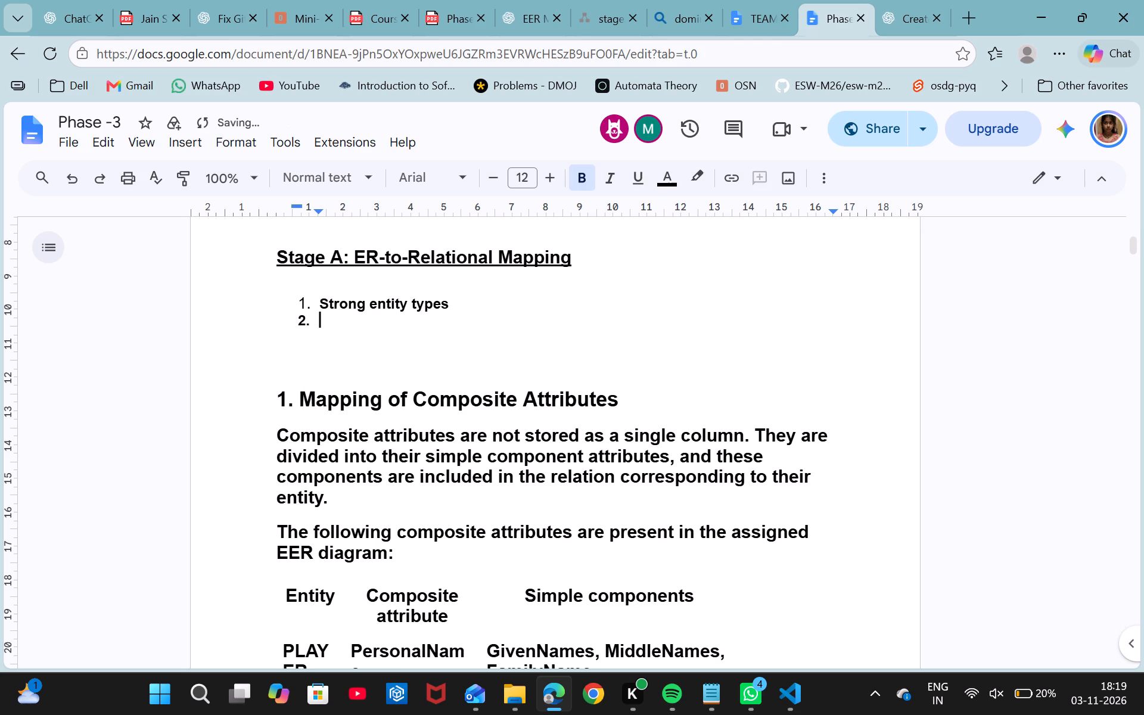
pyautogui.press('BackSpace')
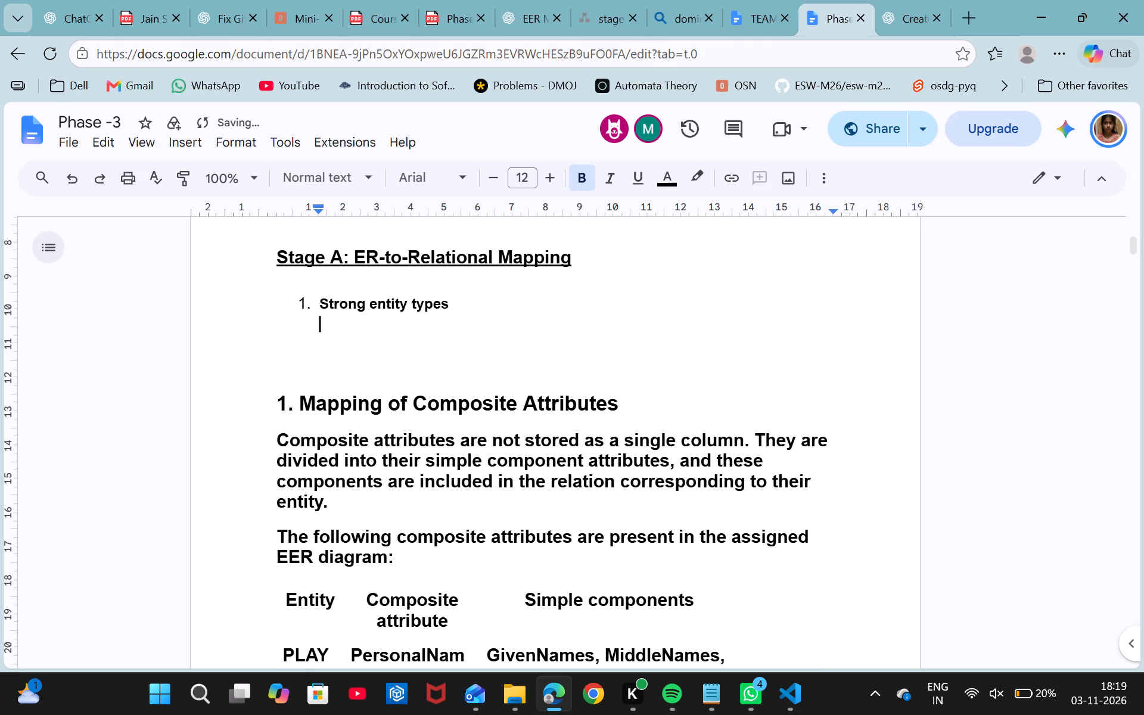
# Set the "Strong entity types" list item's font size to 14 and add another unnumbered line below it.
pyautogui.moveTo(455, 306); pyautogui.dragTo(291, 303)
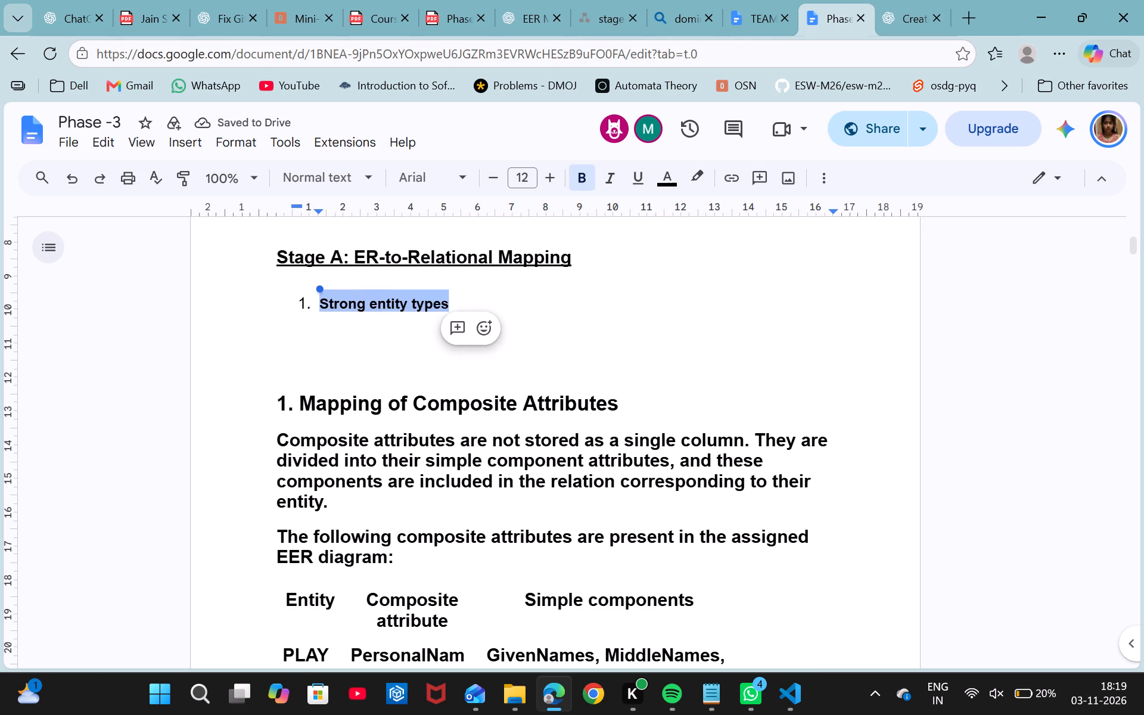
pyautogui.moveTo(291, 303); pyautogui.dragTo(306, 303)
pyautogui.click(324, 304)
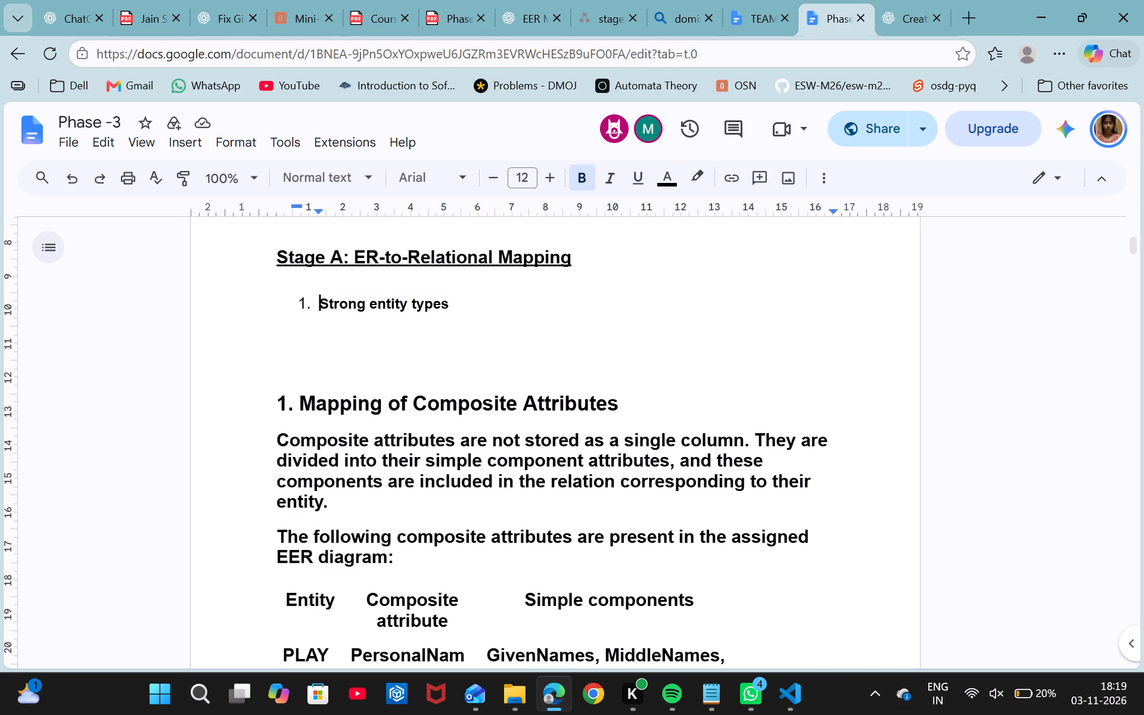
pyautogui.moveTo(321, 303); pyautogui.dragTo(448, 303)
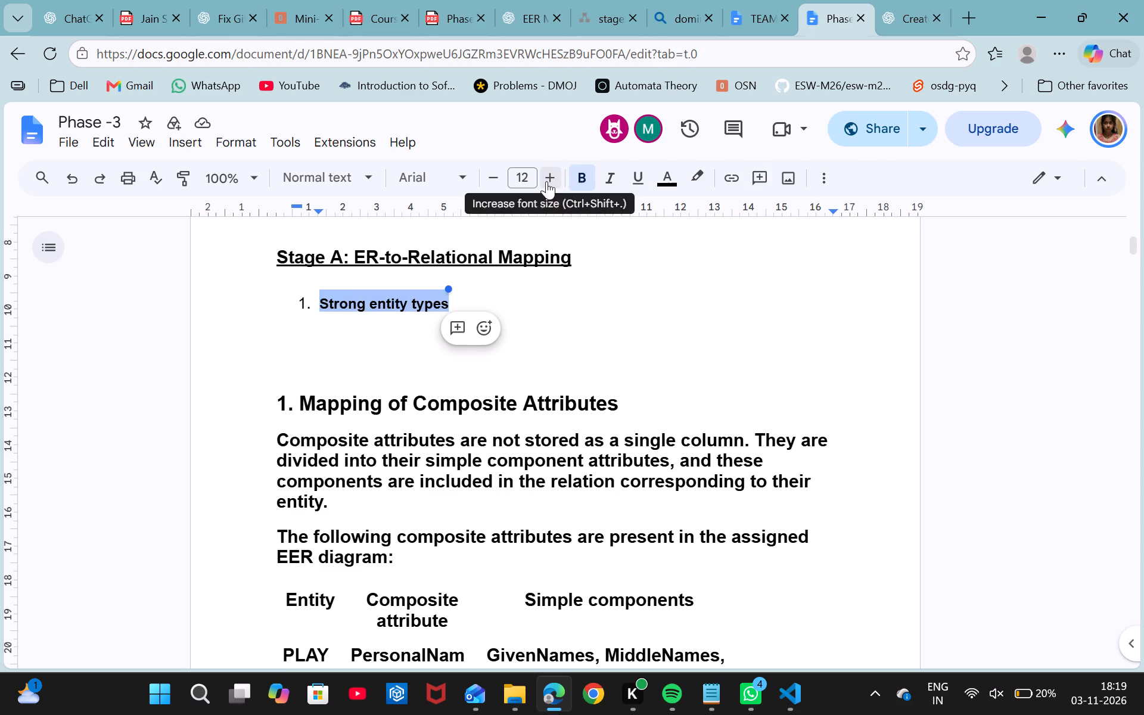
pyautogui.doubleClick(546, 181)
pyautogui.click(493, 306)
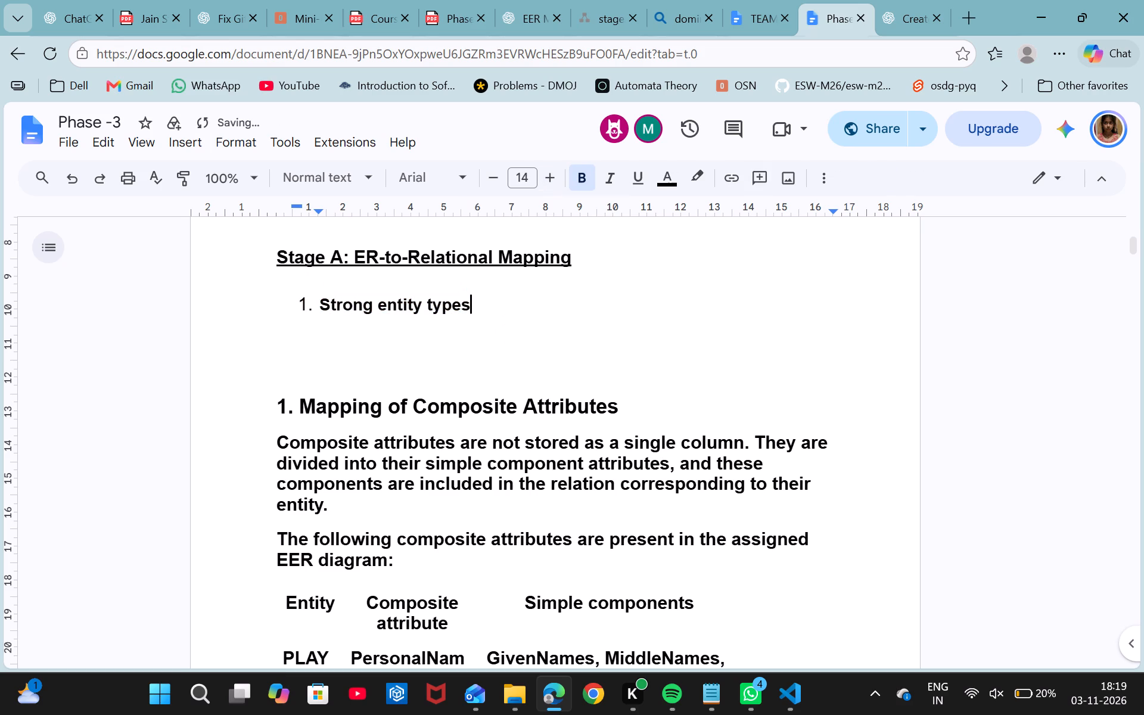
pyautogui.press('Return')
pyautogui.press('BackSpace')
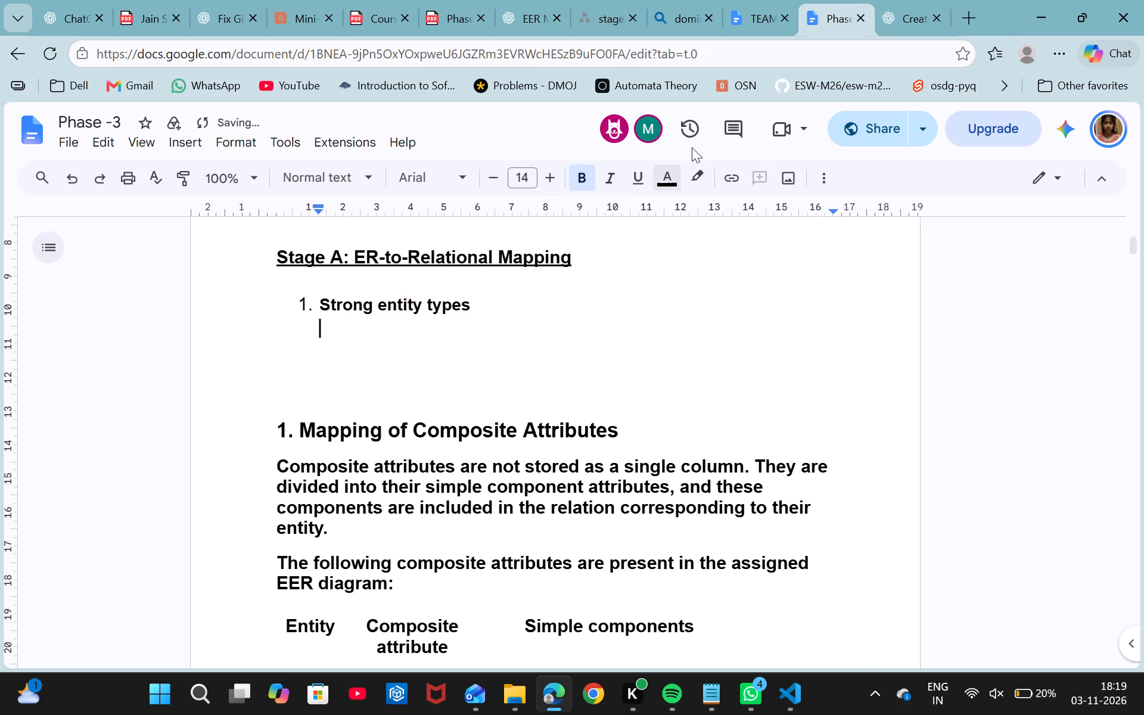
# Check the Phase 3 PDF's strong entity requirement and TEAM_NUMBER's strong entity list, and examine the stageA.drawio relational model and the Jain Street.pdf EER diagram.
pyautogui.click(436, 7)
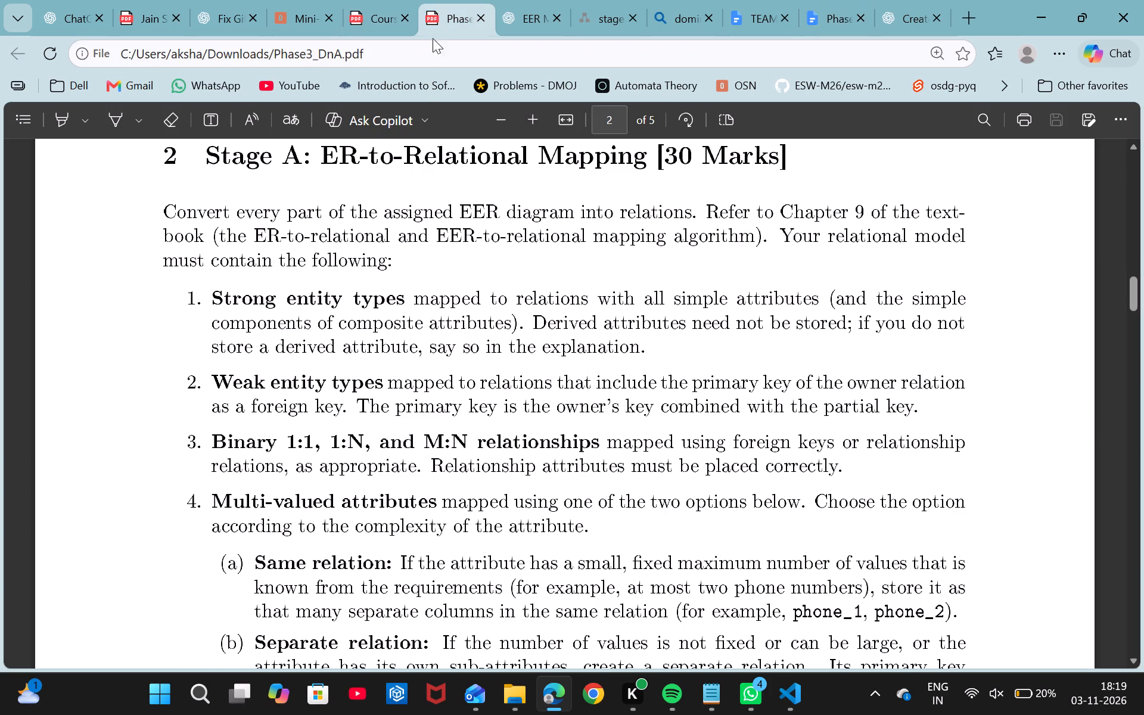
pyautogui.click(813, 10)
pyautogui.click(762, 0)
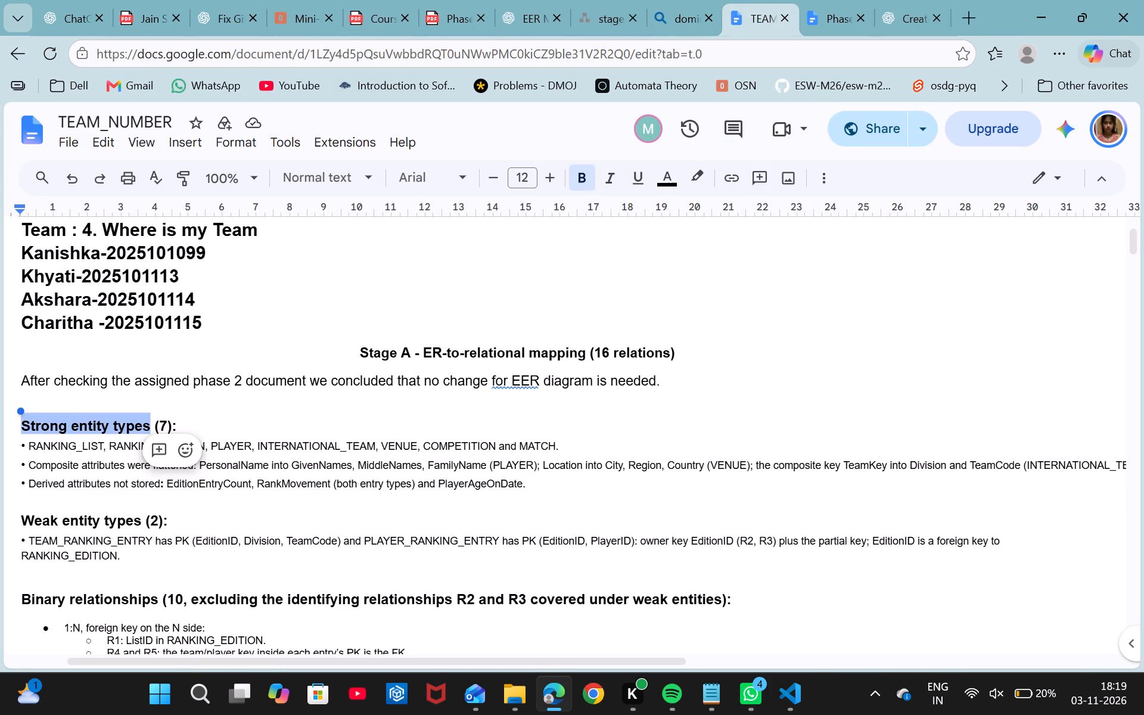
pyautogui.click(284, 447)
pyautogui.scroll(-1, 284, 447)
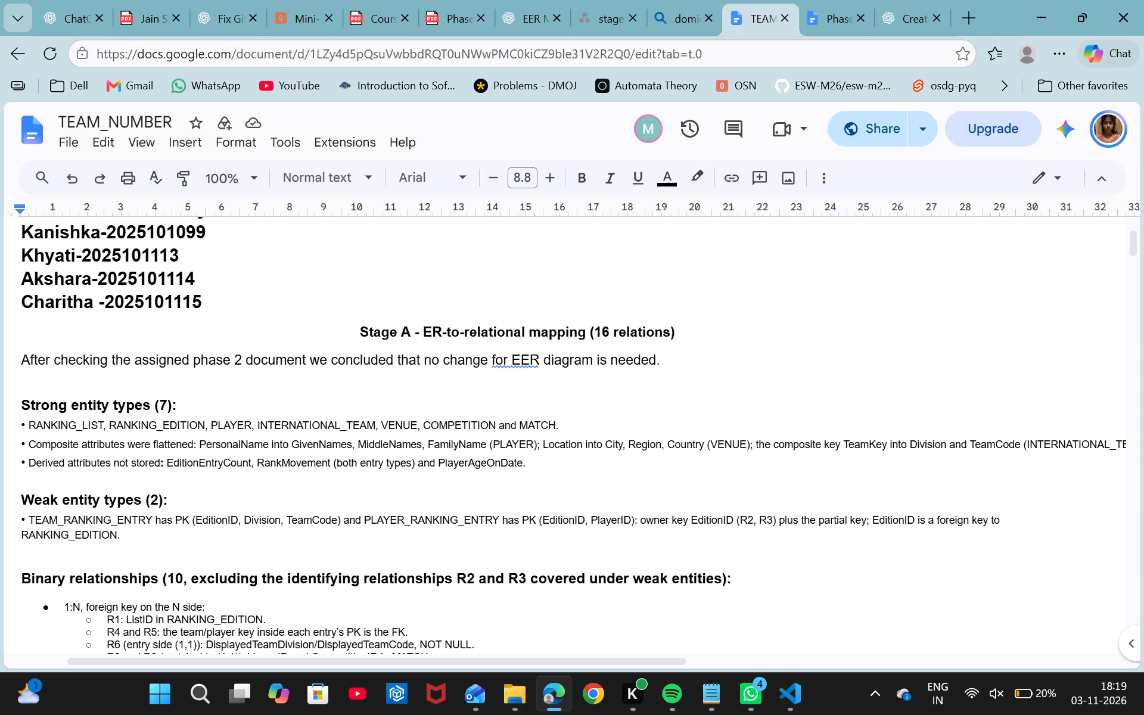
pyautogui.moveTo(29, 425); pyautogui.dragTo(119, 437)
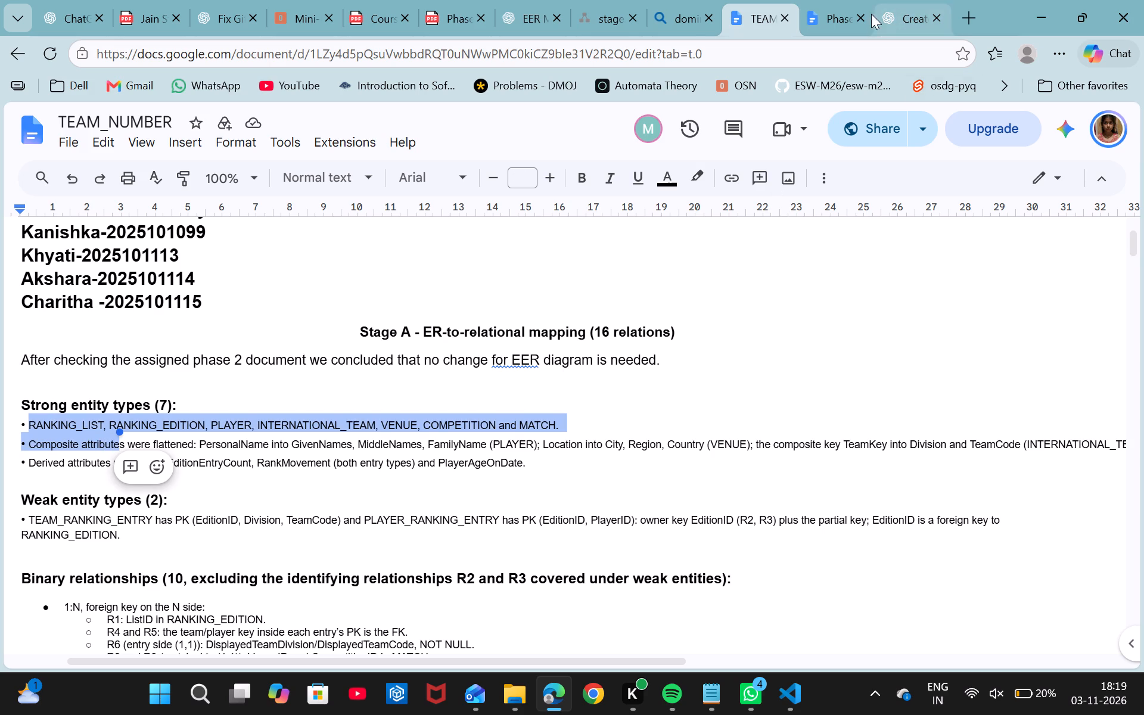
pyautogui.click(598, 2)
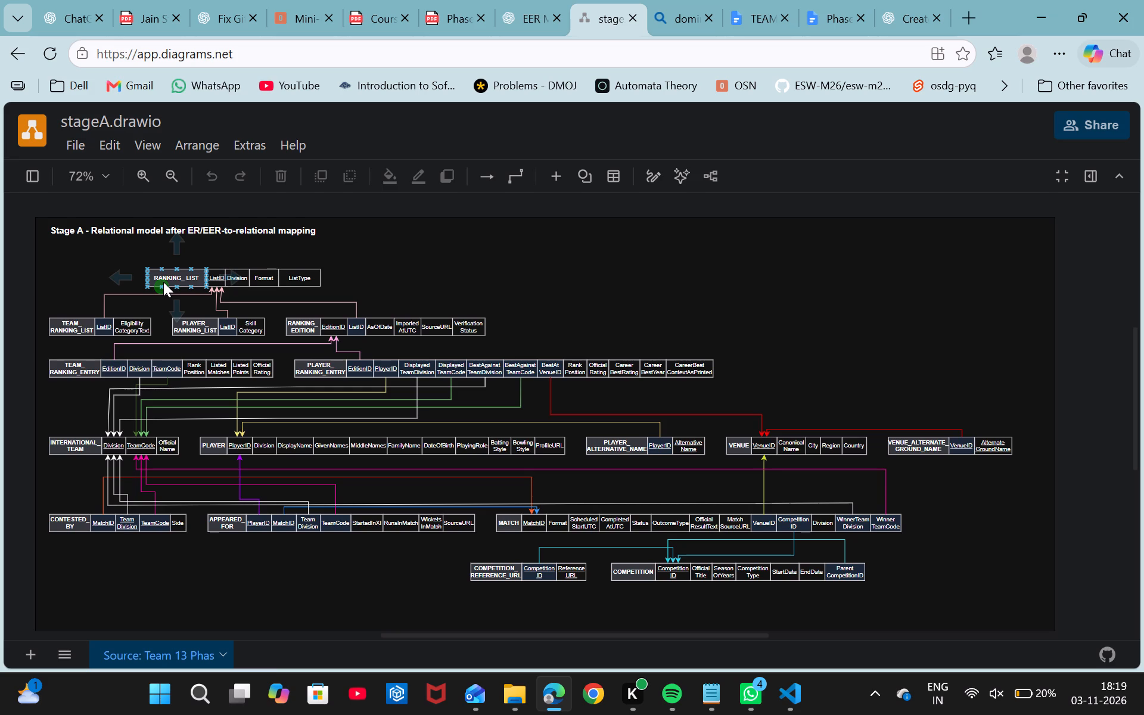
pyautogui.click(135, 0)
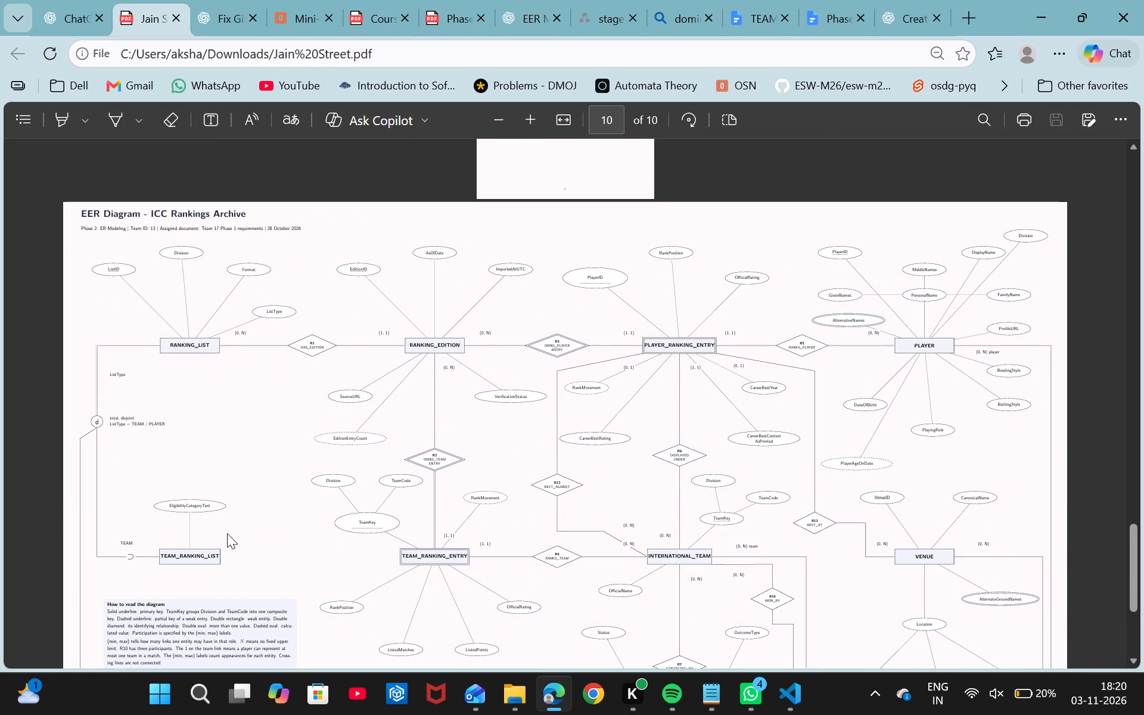
pyautogui.scroll(-1, 837, 350)
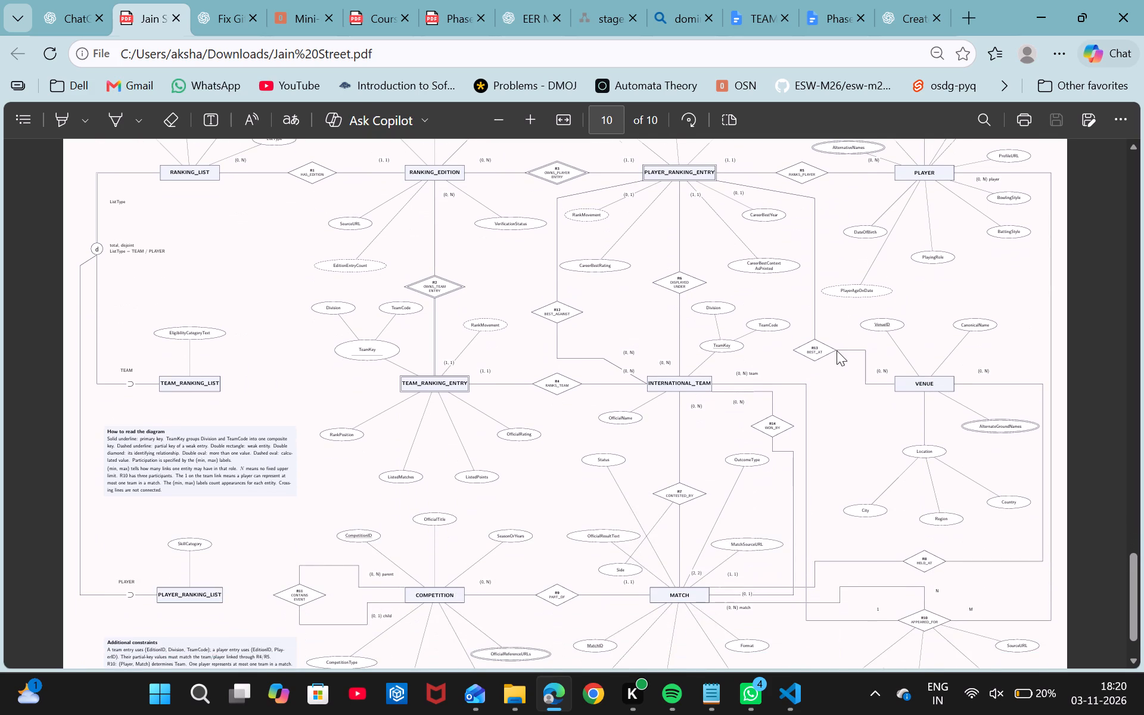
pyautogui.scroll(-1, 837, 350)
pyautogui.scroll(-2, 733, 598)
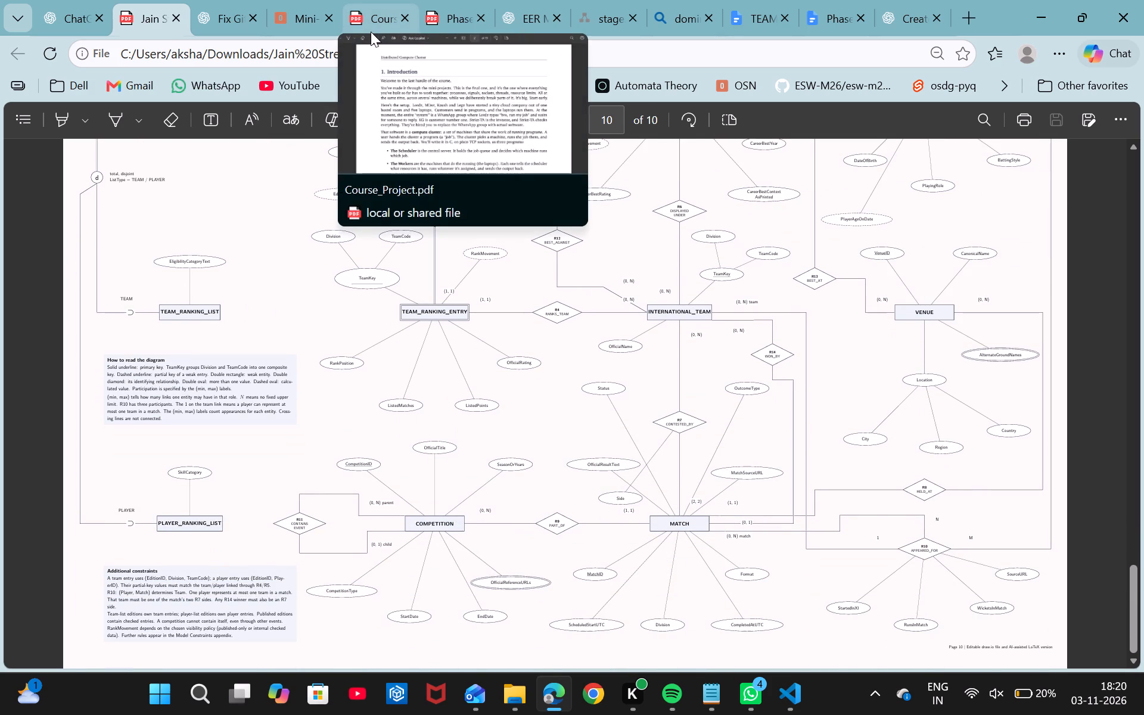
# Compare TEAM_NUMBER's strong entity types list with the stageA.drawio relational model and the EER diagram in Jain Street.pdf.
pyautogui.click(805, 11)
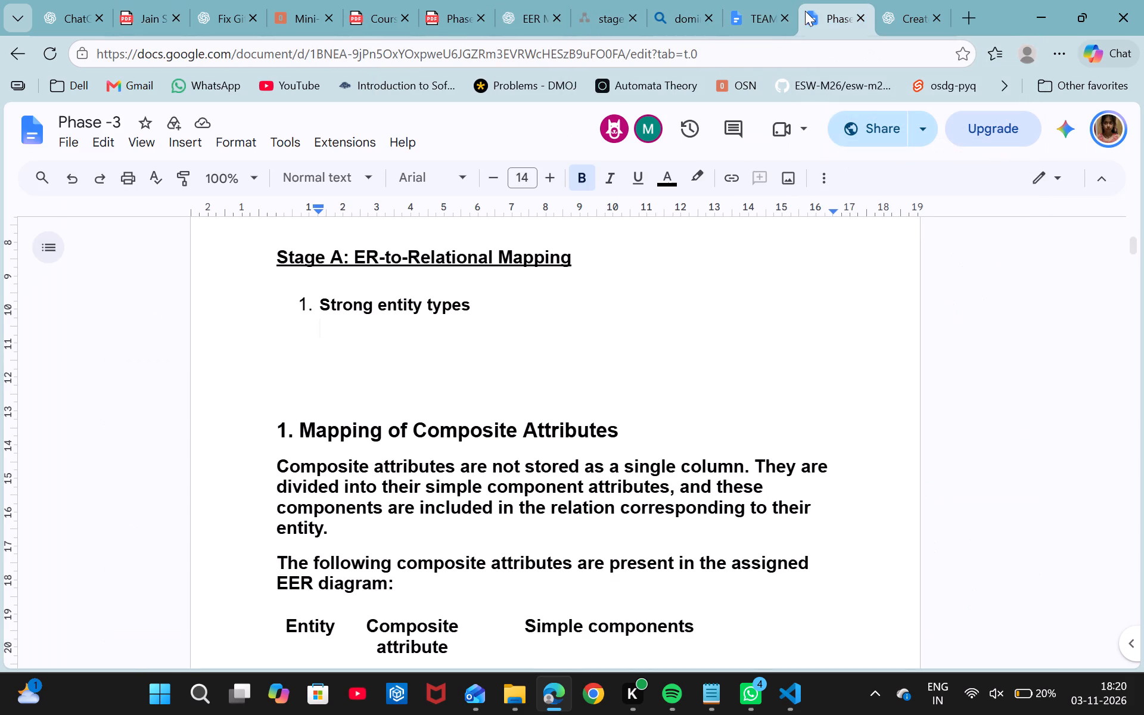
pyautogui.click(757, 20)
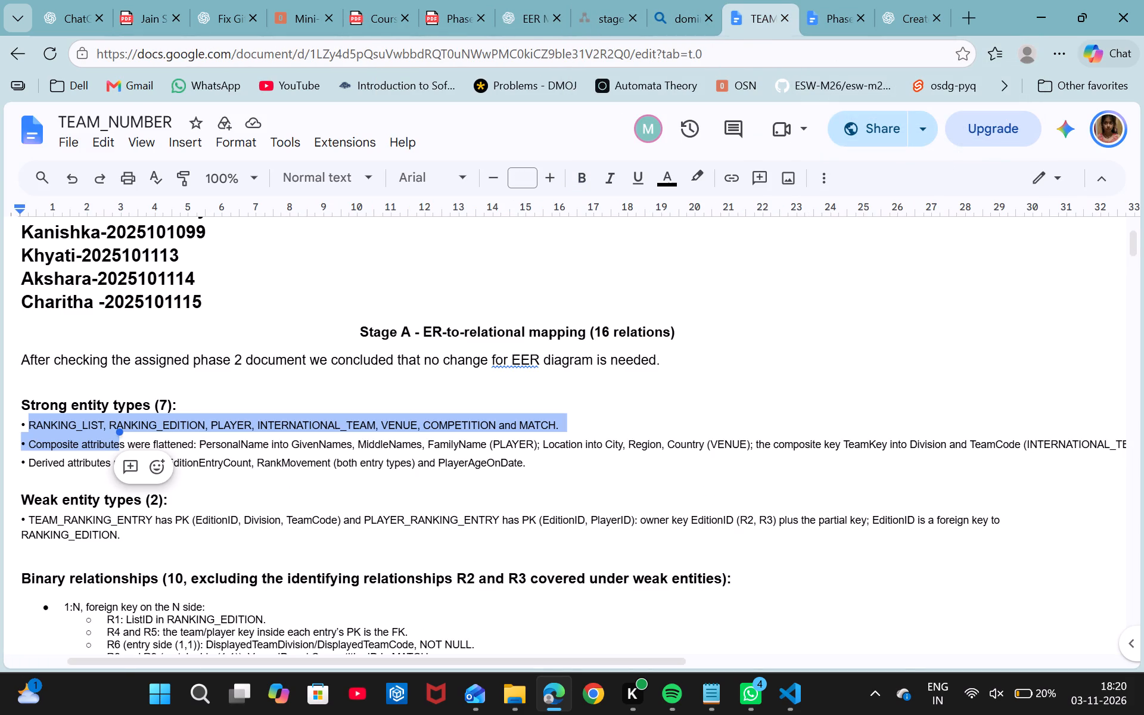
pyautogui.scroll(-1, 579, 475)
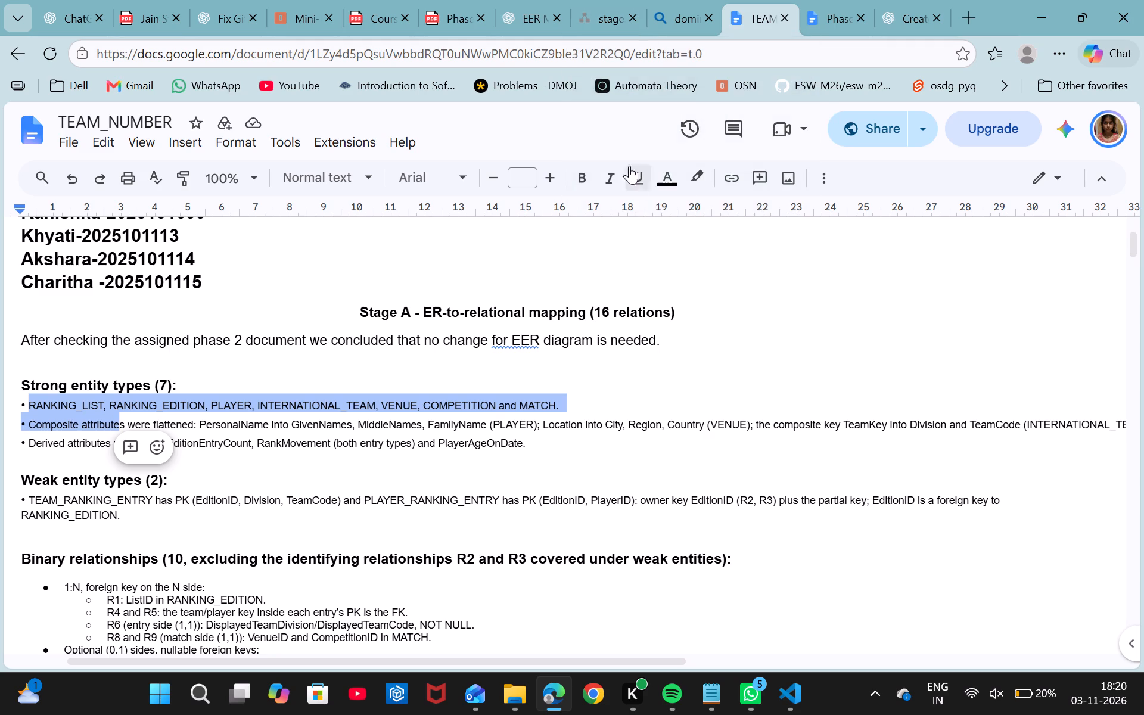
pyautogui.click(593, 13)
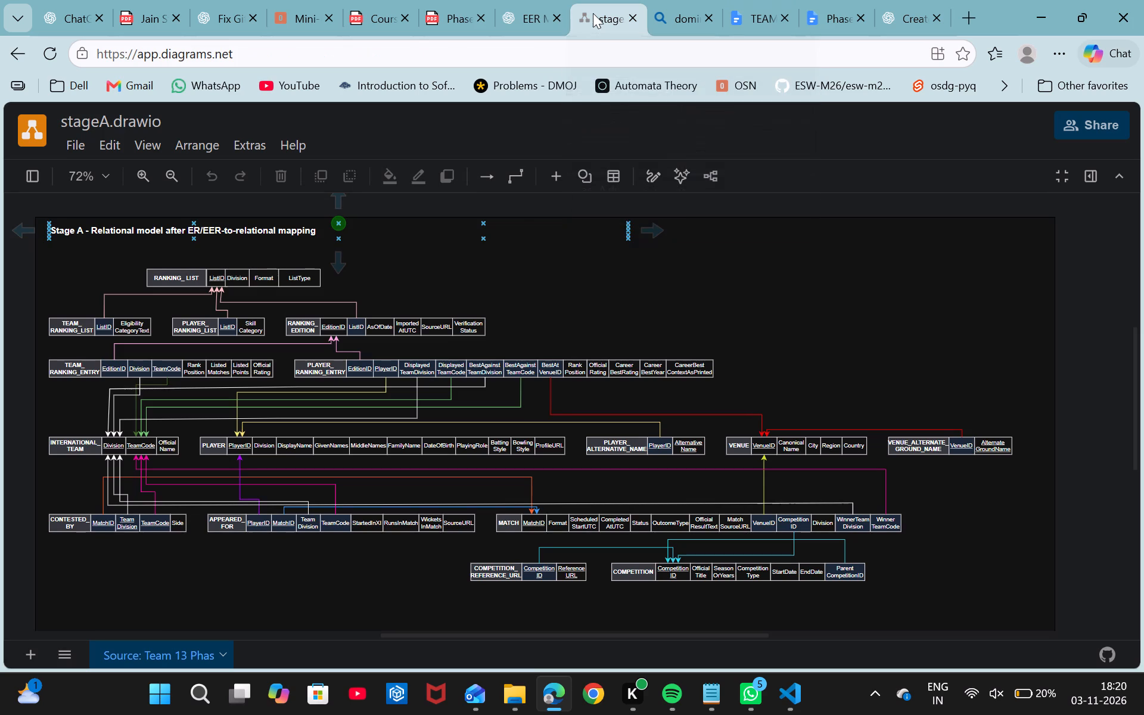
pyautogui.click(137, 5)
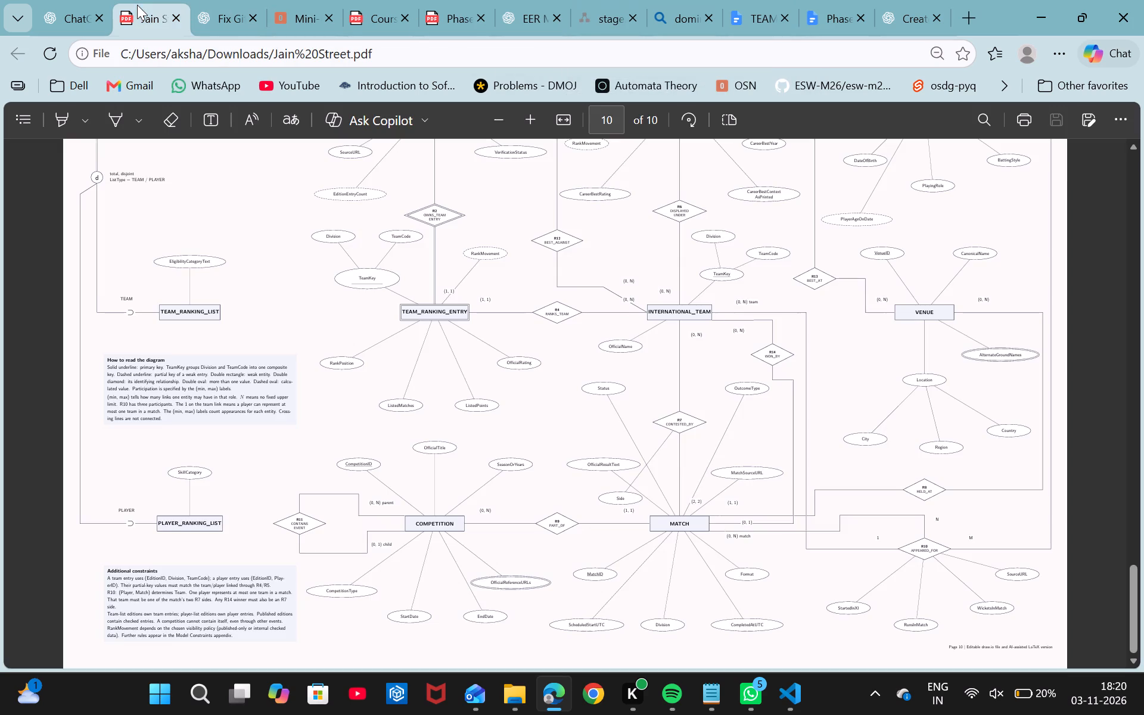
pyautogui.scroll(3, 528, 286)
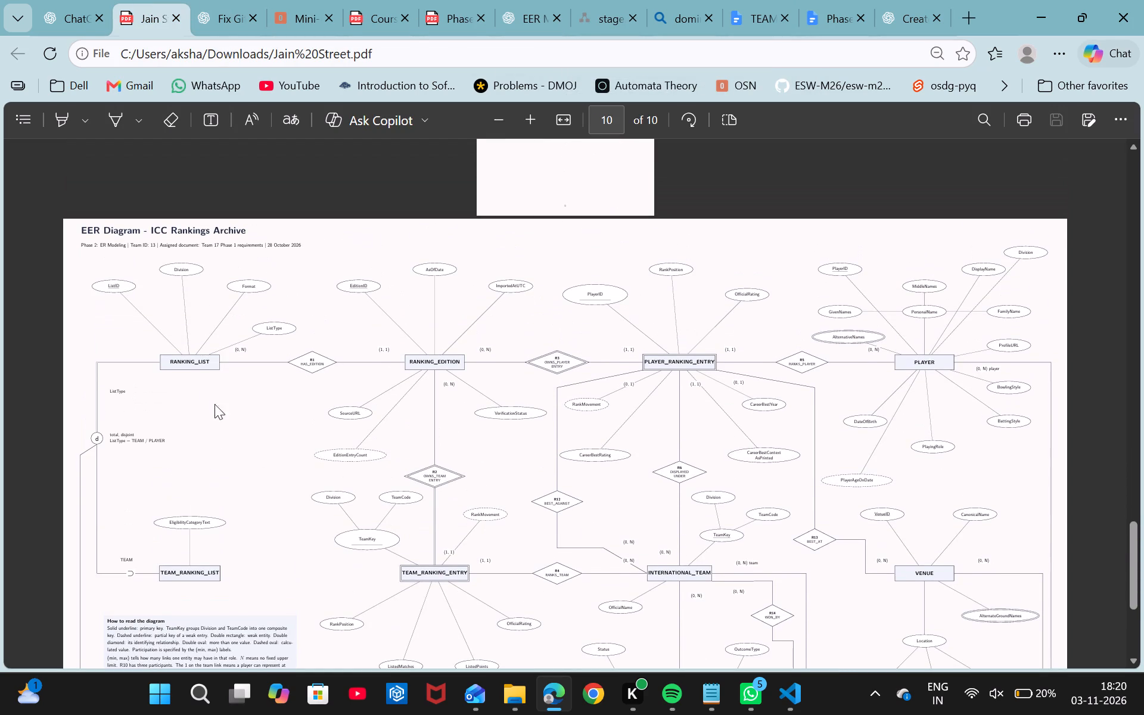
pyautogui.scroll(-2, 197, 569)
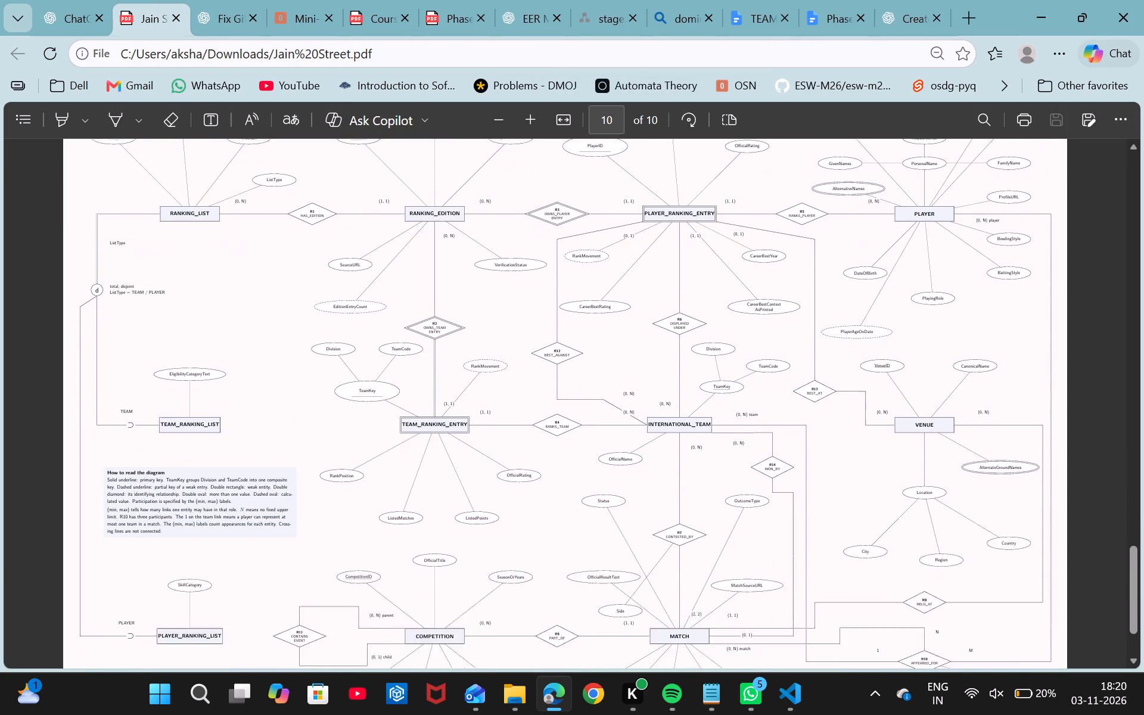
pyautogui.scroll(-1, 197, 569)
pyautogui.scroll(1, 203, 617)
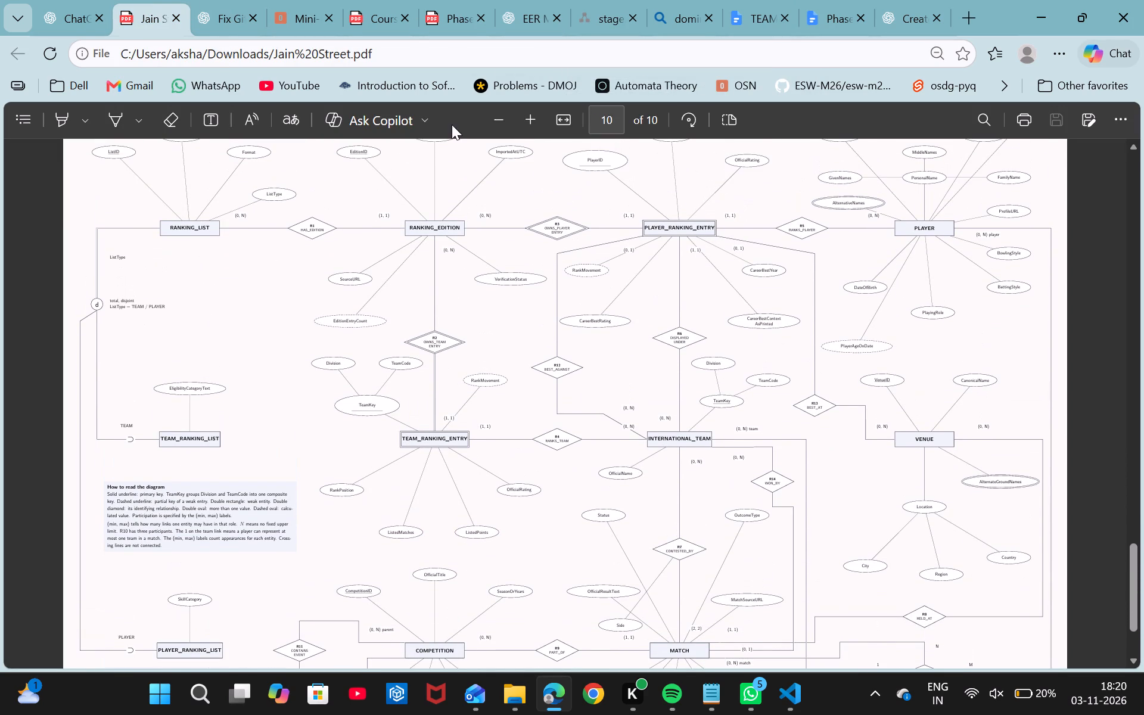
# Check TEAM_NUMBER's strong entity list against the EER diagram, examining the TEAM_RANKING_LIST and PLAYER_RANKING_LIST subclasses.
pyautogui.click(761, 0)
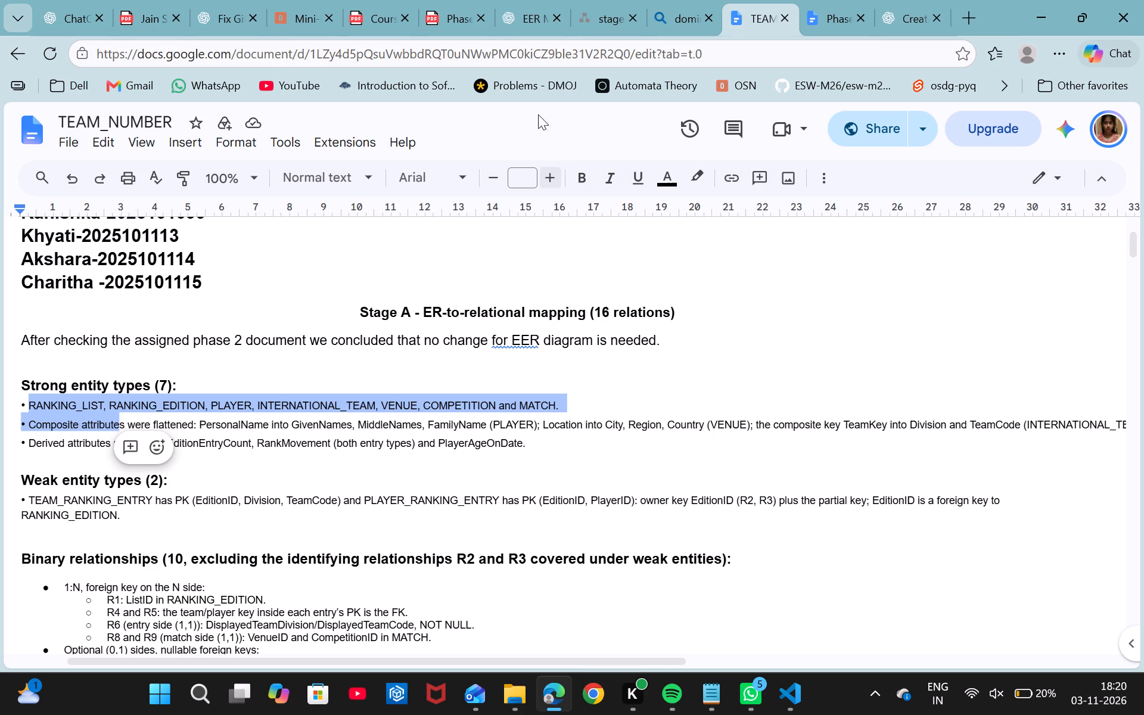
pyautogui.click(143, 11)
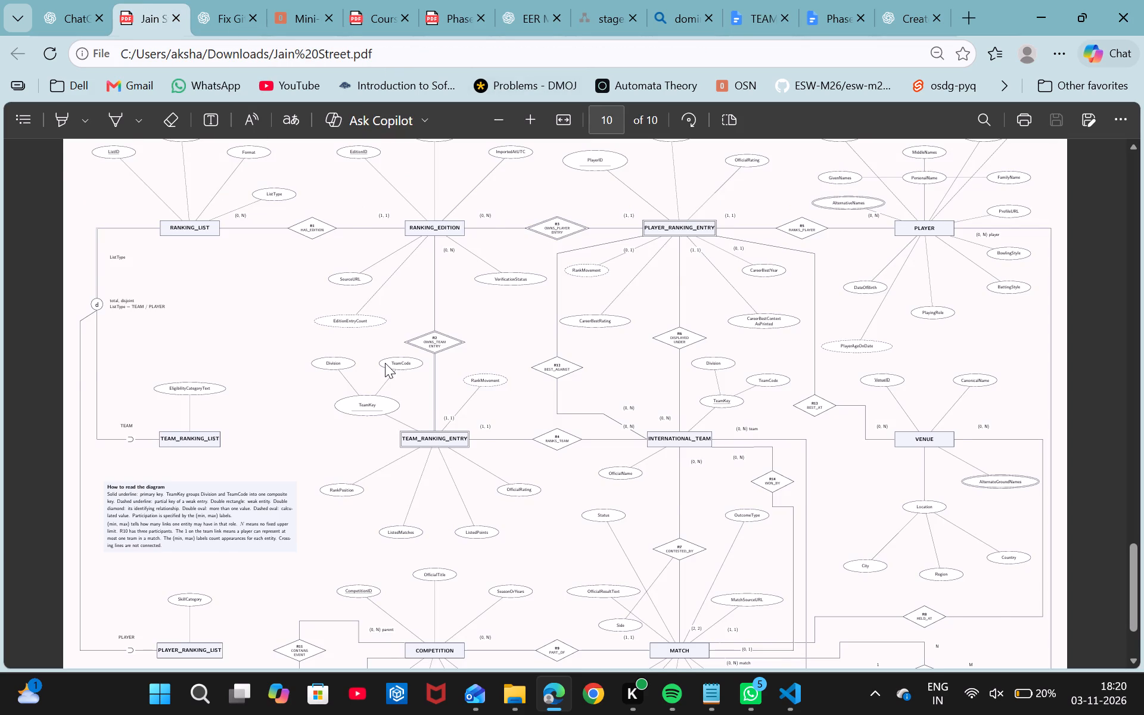
pyautogui.scroll(2, 385, 363)
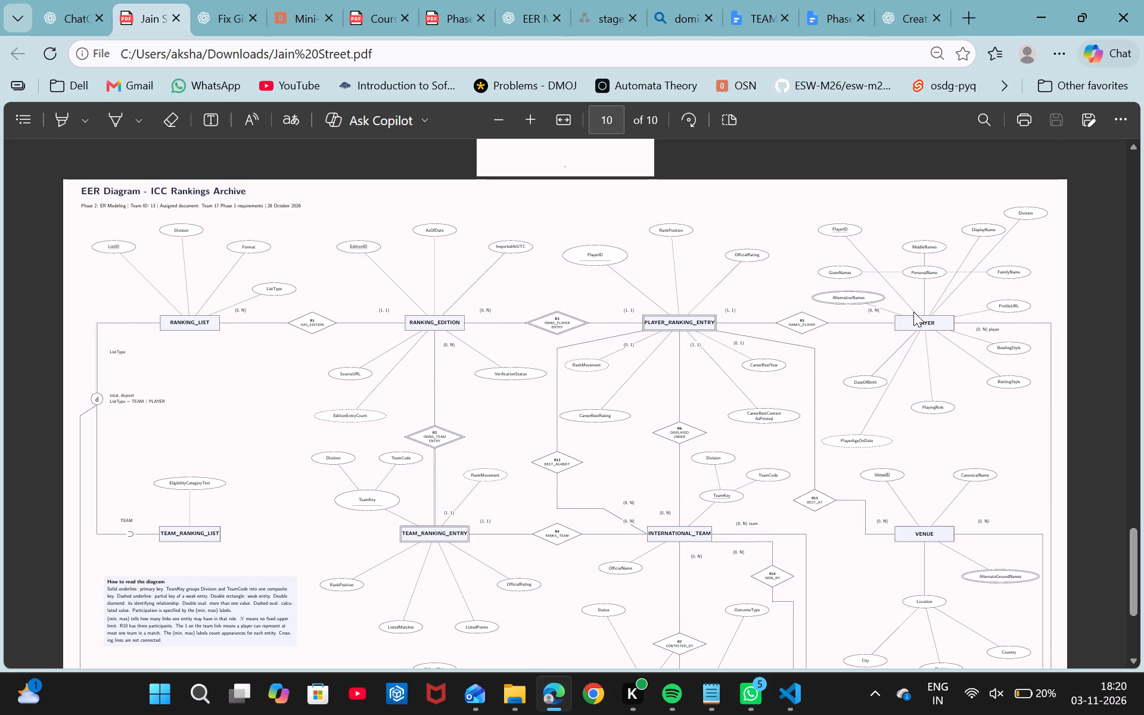
pyautogui.scroll(-2, 857, 511)
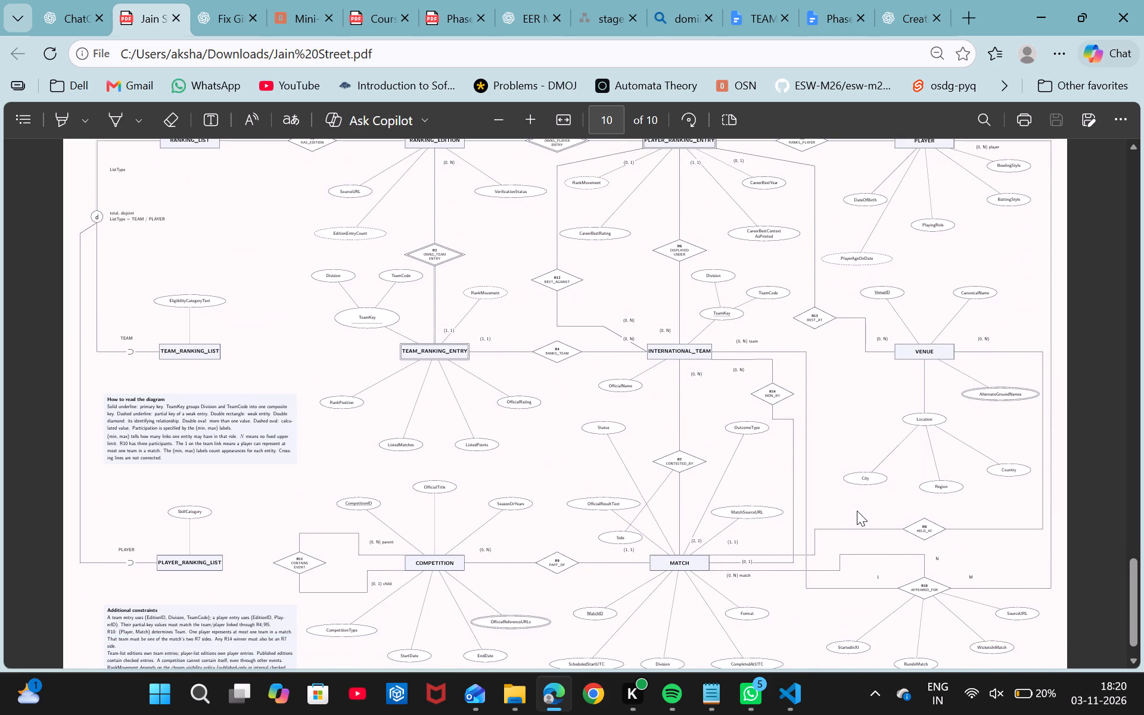
pyautogui.scroll(-1, 857, 511)
pyautogui.scroll(1, 857, 511)
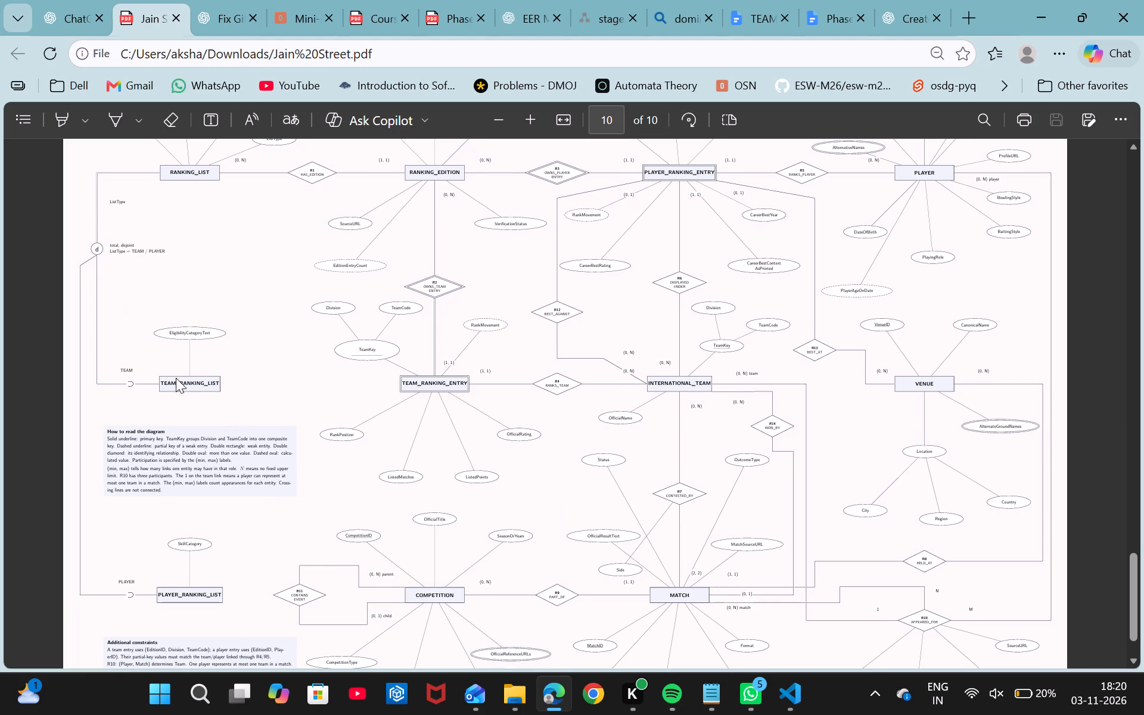
pyautogui.moveTo(162, 384); pyautogui.dragTo(226, 385)
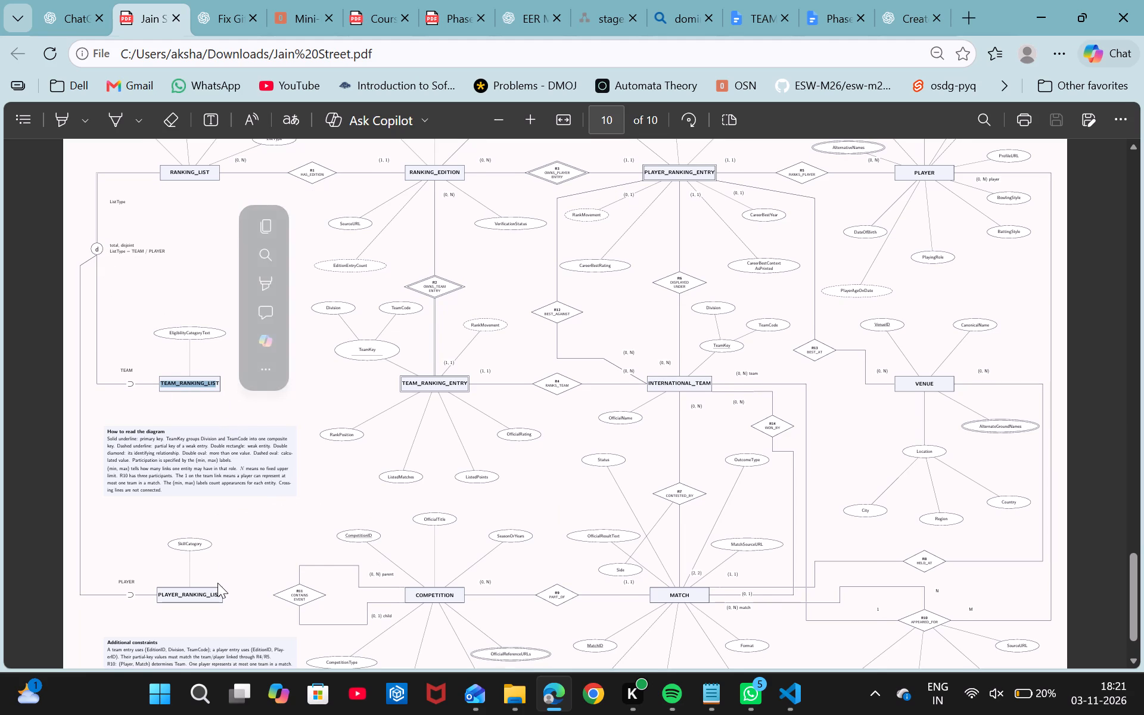
pyautogui.moveTo(220, 588); pyautogui.dragTo(163, 594)
# Review TEAM_NUMBER's strong entity and derived attribute notes, and re-examine TEAM_RANKING_LIST and the other entities in the EER diagram.
pyautogui.click(764, 13)
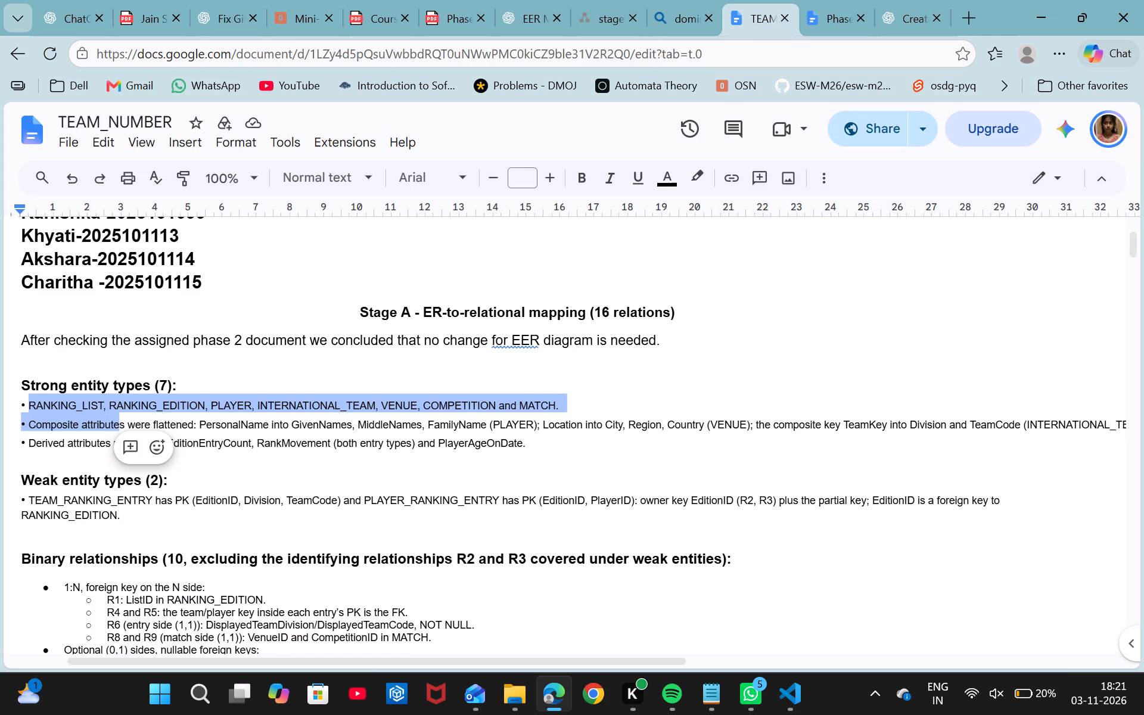
pyautogui.click(181, 441)
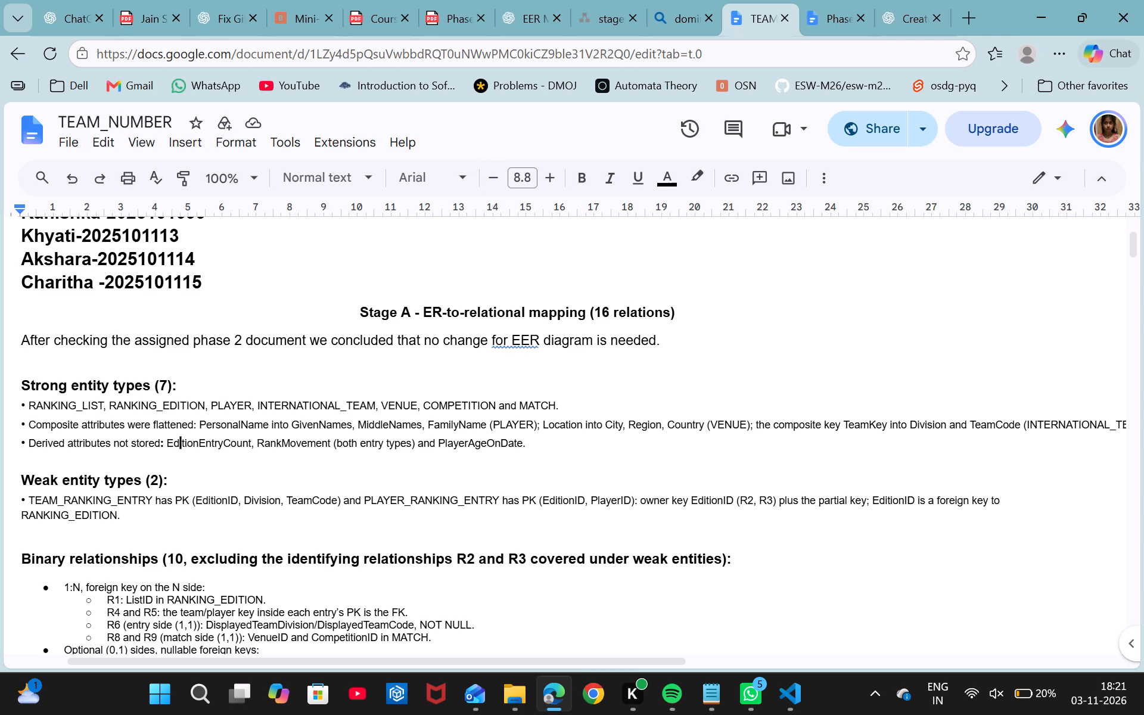
pyautogui.click(130, 15)
pyautogui.scroll(1, 247, 418)
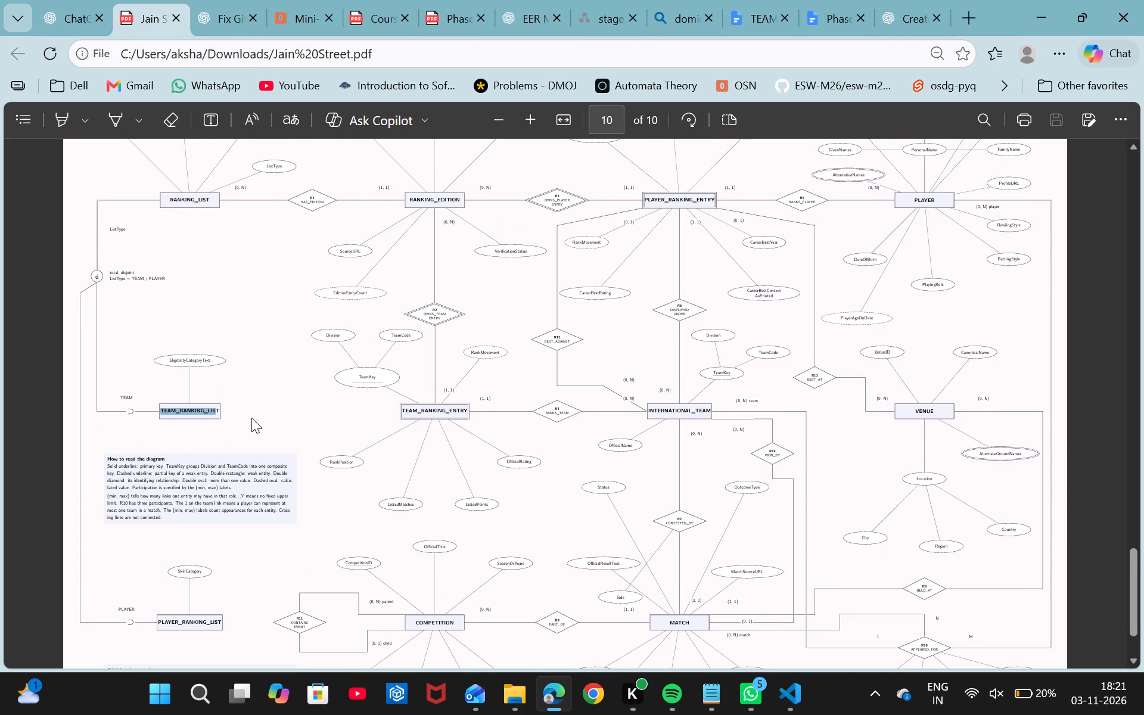
pyautogui.click(263, 415)
pyautogui.moveTo(219, 411); pyautogui.dragTo(164, 410)
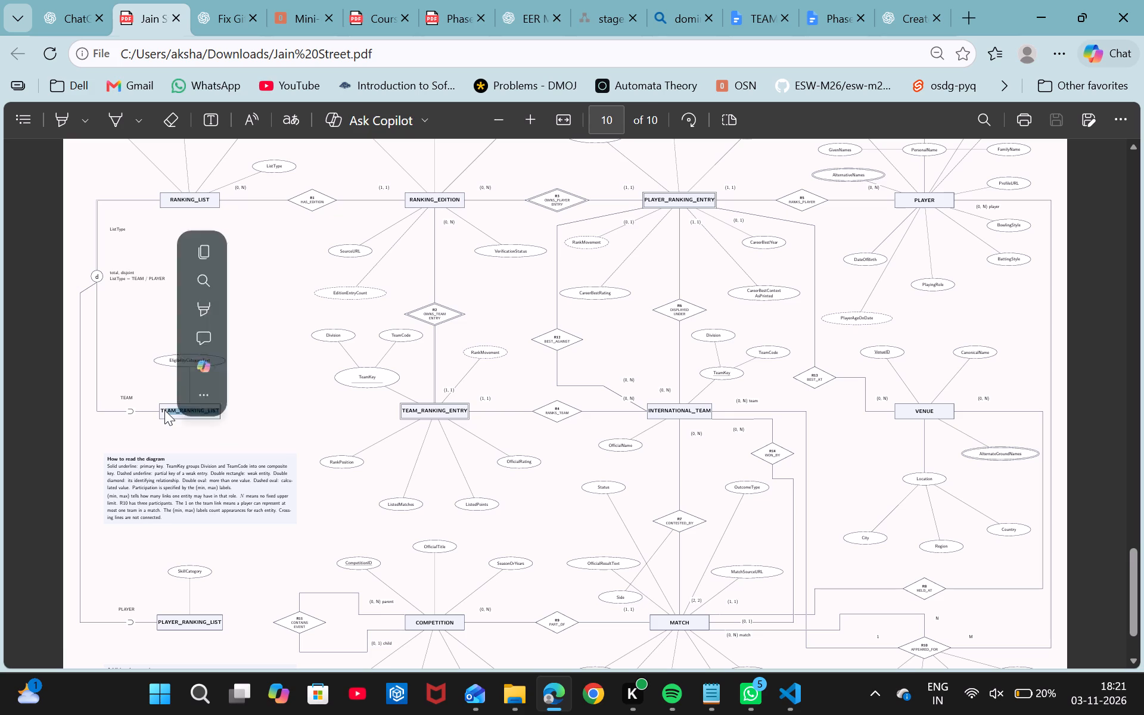
pyautogui.click(189, 428)
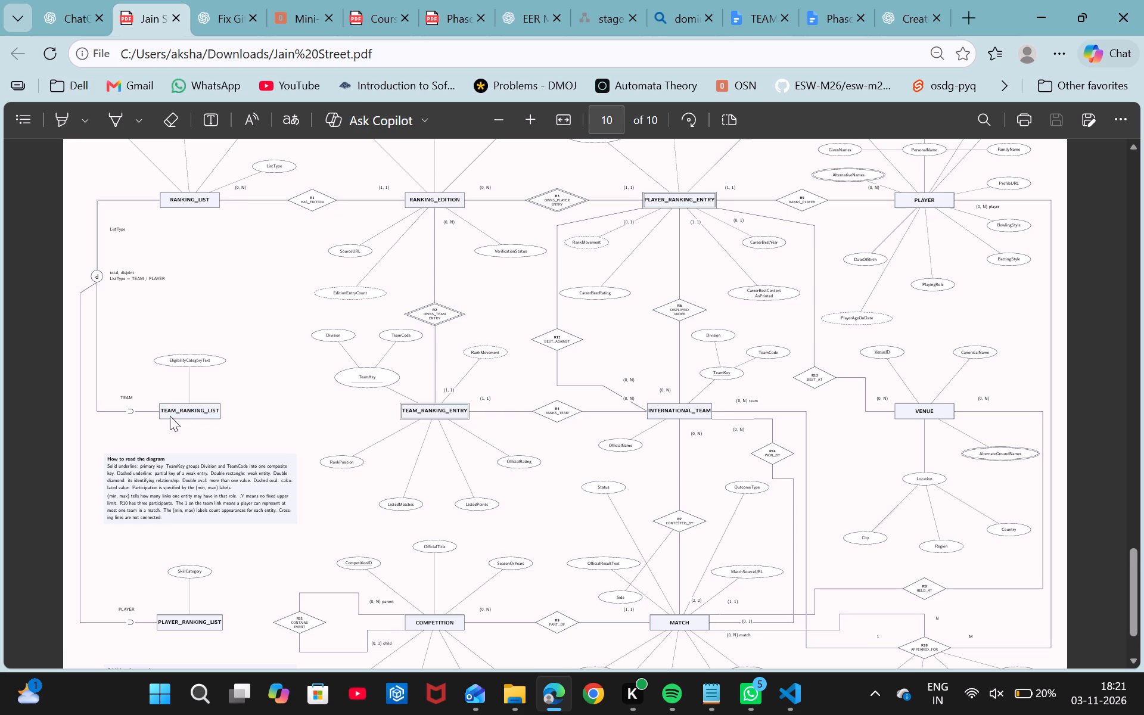
pyautogui.scroll(1, 163, 412)
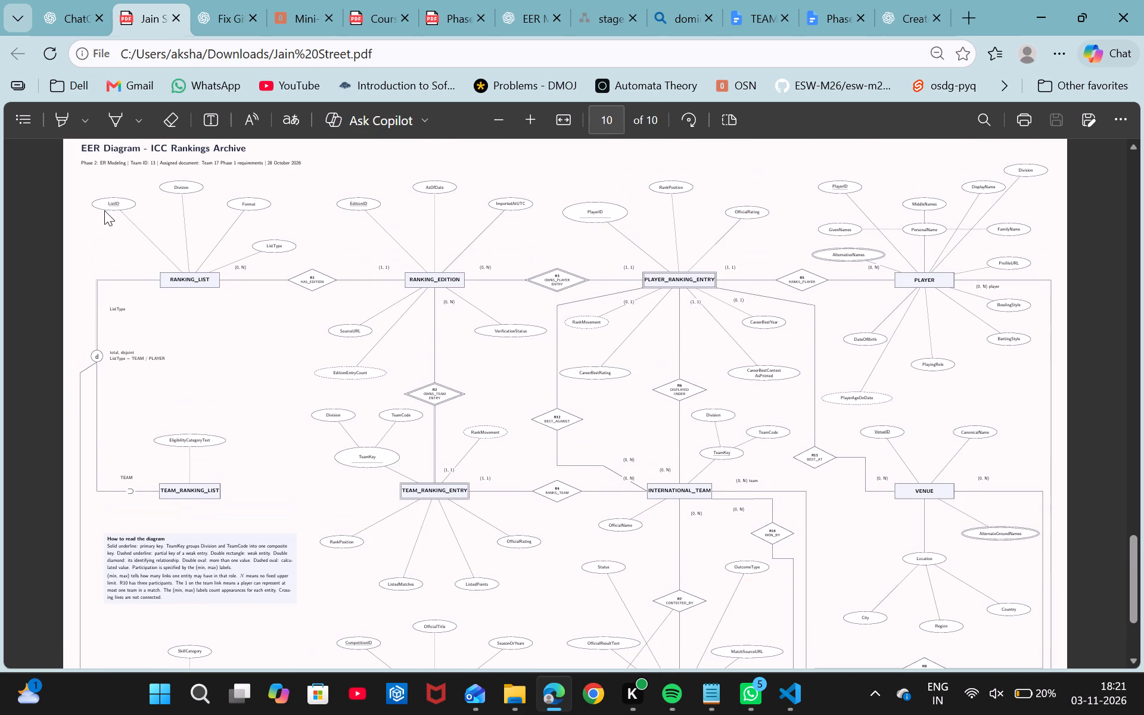
pyautogui.scroll(-2, 326, 546)
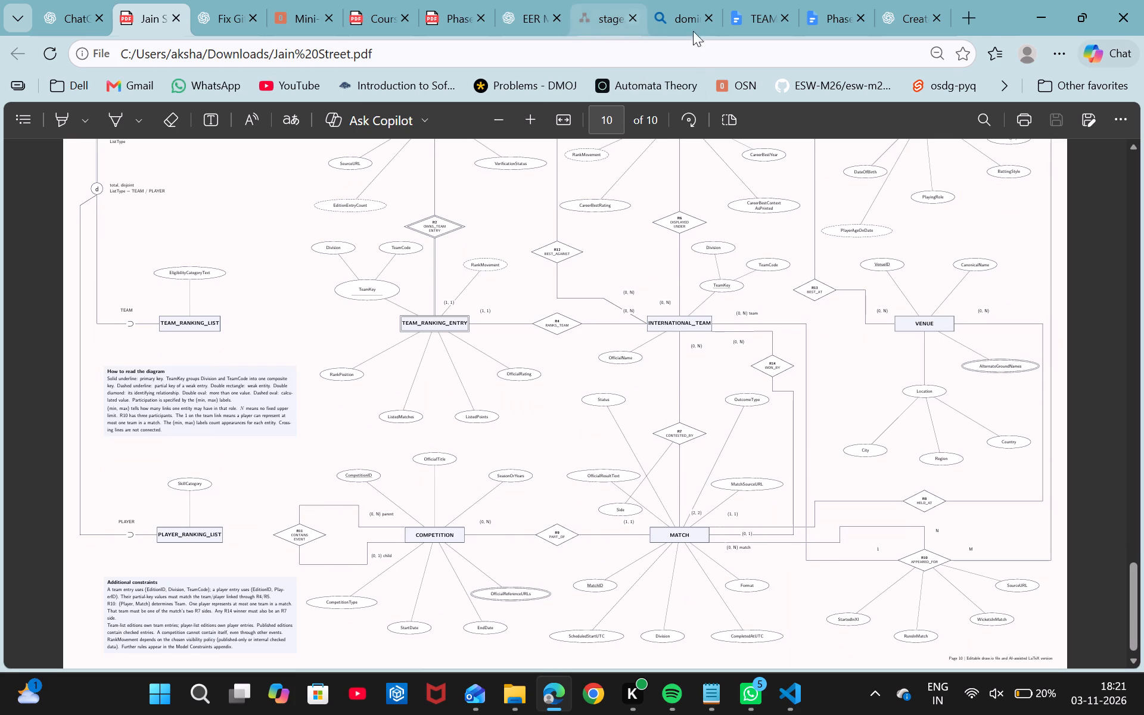
# Recheck TEAM_NUMBER's Stage A entity notes against the full EER diagram and reread the Phase 3 PDF's Stage A mapping requirements.
pyautogui.click(759, 15)
pyautogui.scroll(-1, 627, 426)
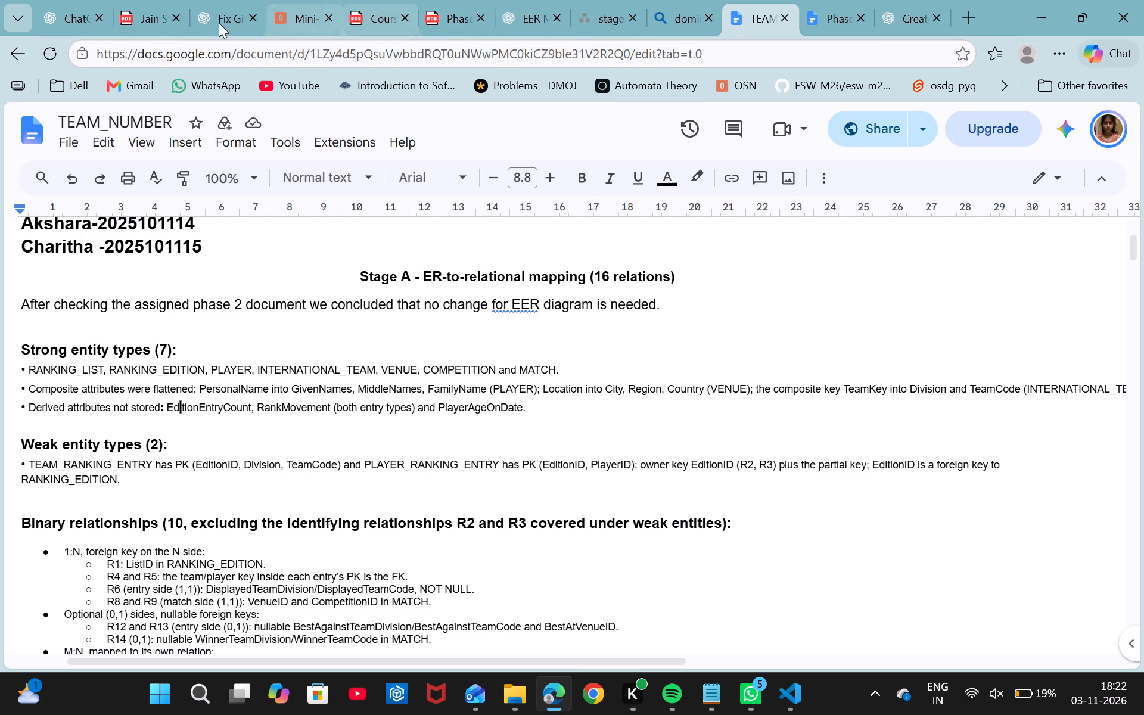
pyautogui.click(142, 5)
pyautogui.hscroll(1, 595, 339)
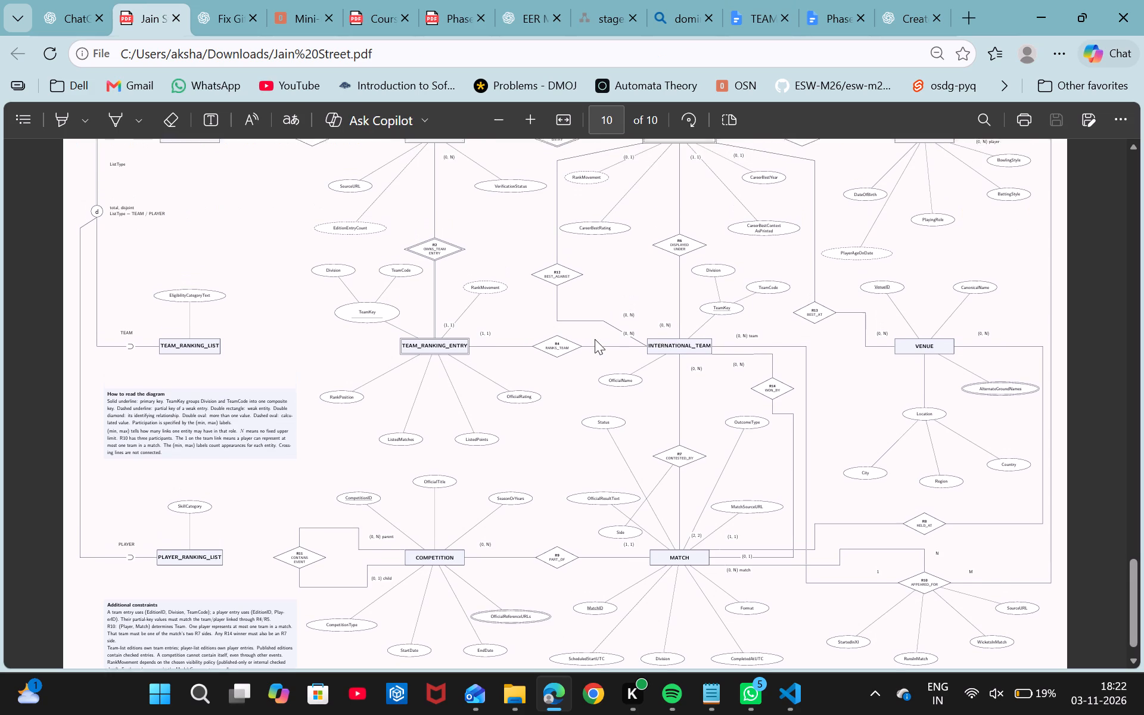
pyautogui.hscroll(1, 595, 339)
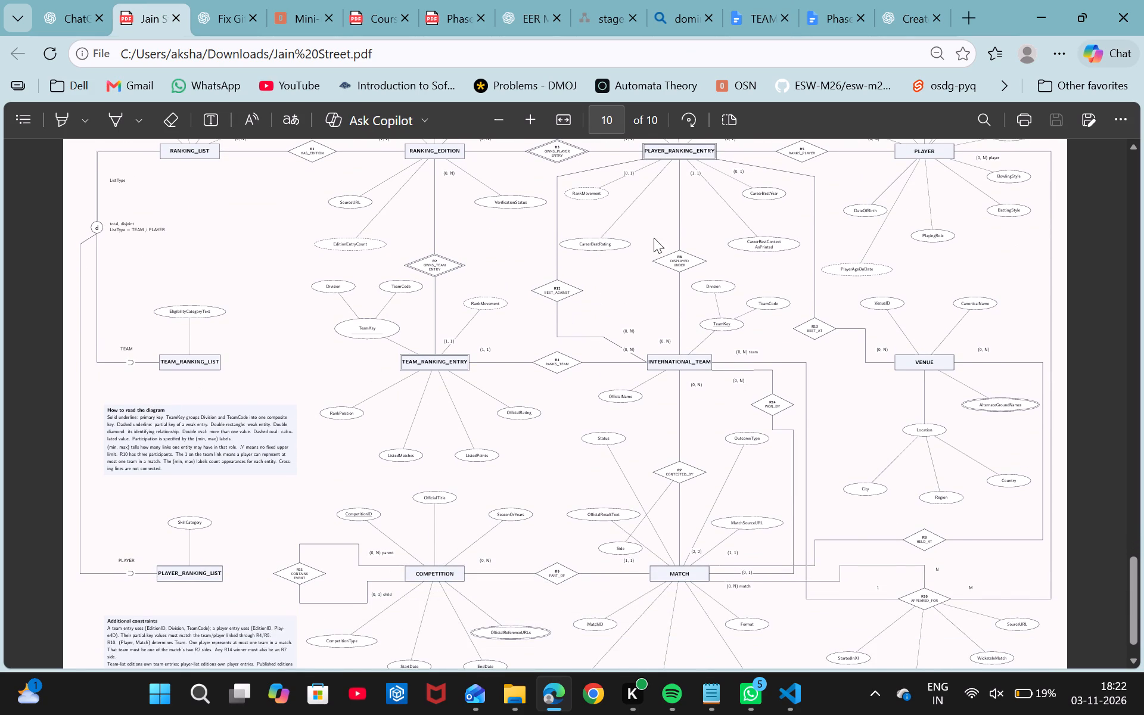
pyautogui.click(754, 13)
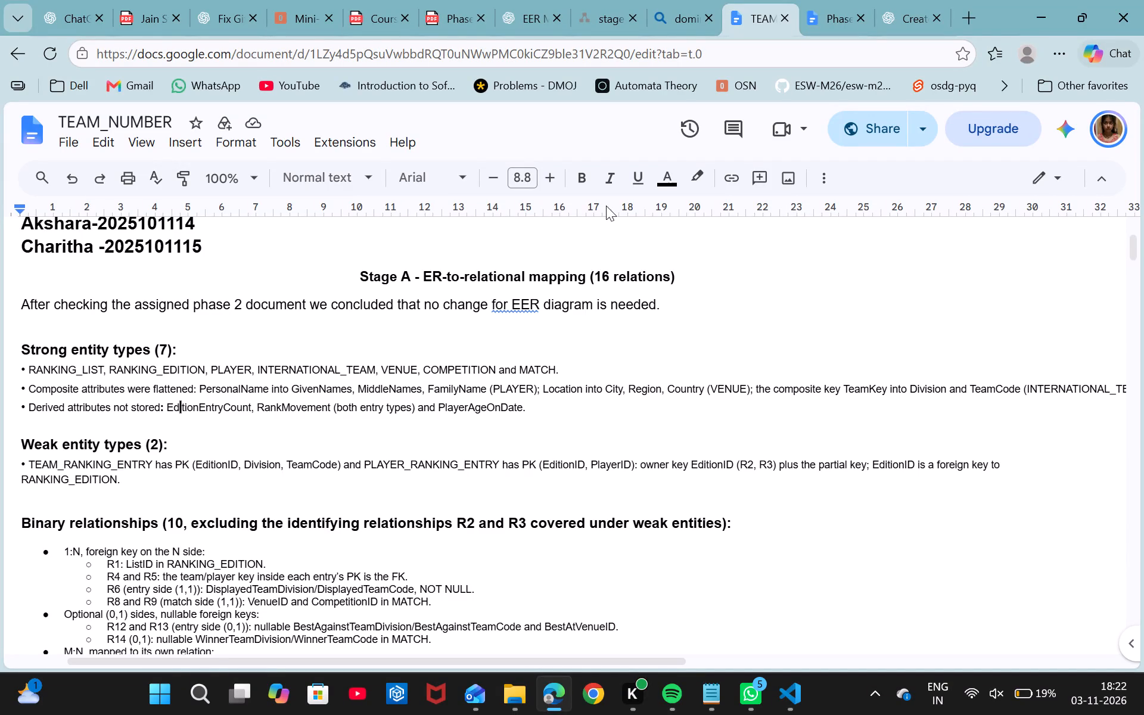
pyautogui.click(140, 32)
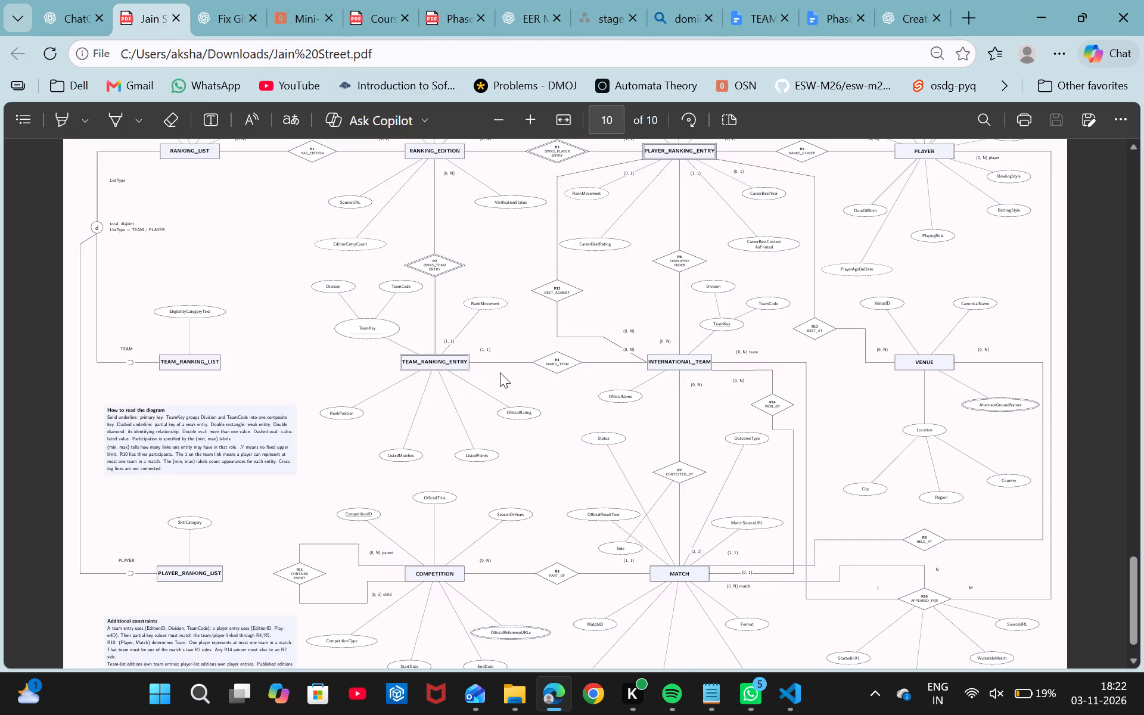
pyautogui.scroll(1, 500, 372)
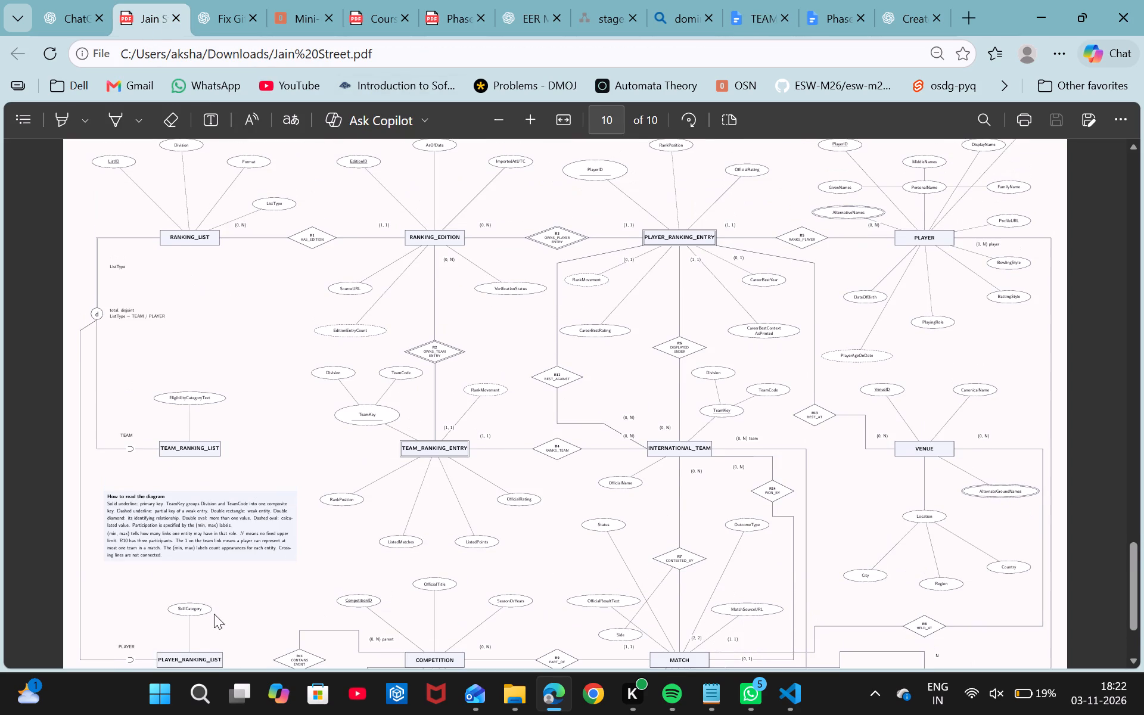
pyautogui.scroll(-1, 495, 398)
pyautogui.scroll(1, 689, 428)
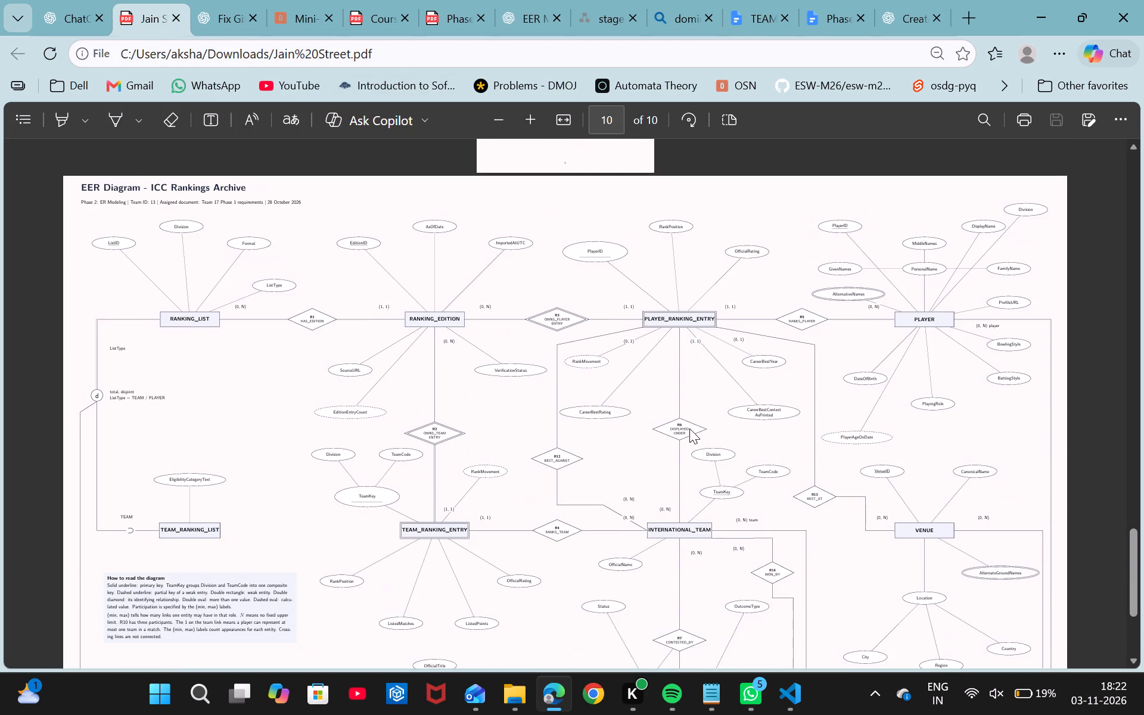
pyautogui.scroll(1, 689, 428)
pyautogui.scroll(-3, 714, 618)
pyautogui.scroll(1, 714, 527)
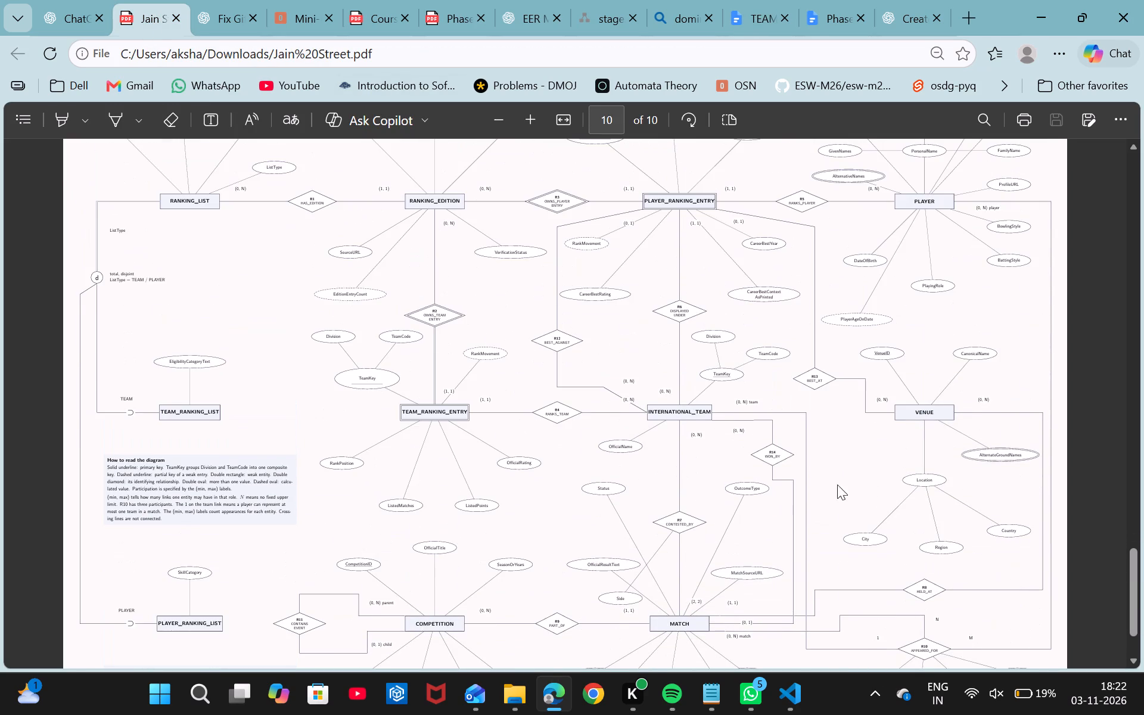
pyautogui.scroll(-2, 715, 375)
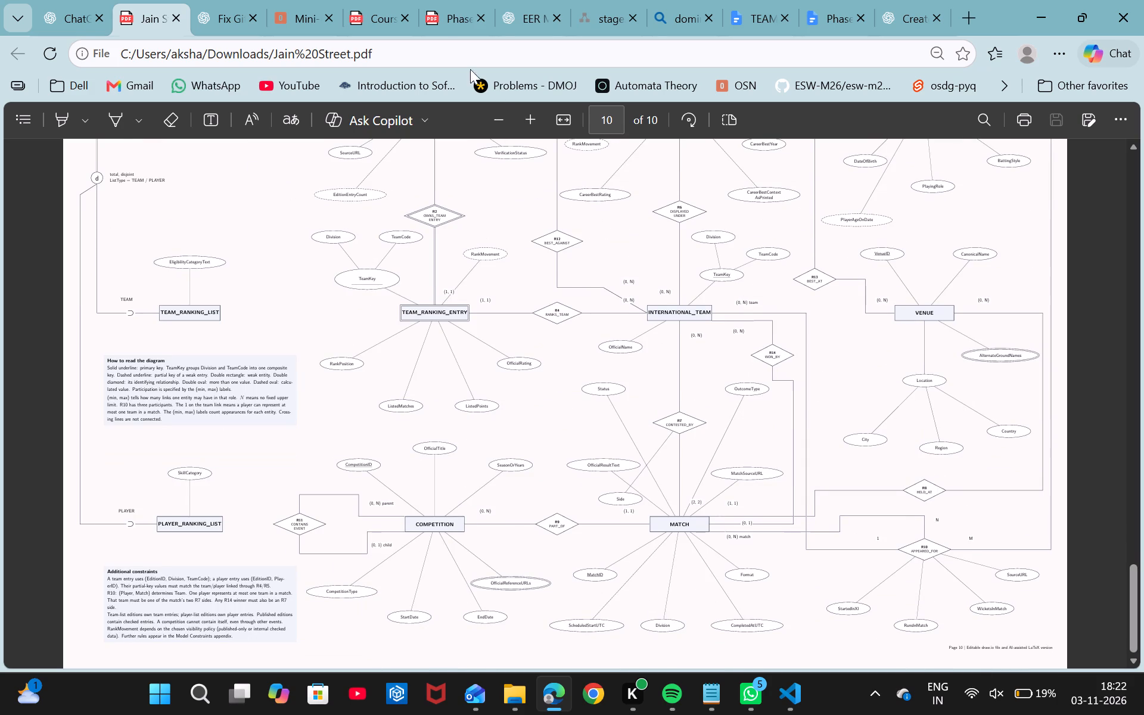
pyautogui.click(449, 5)
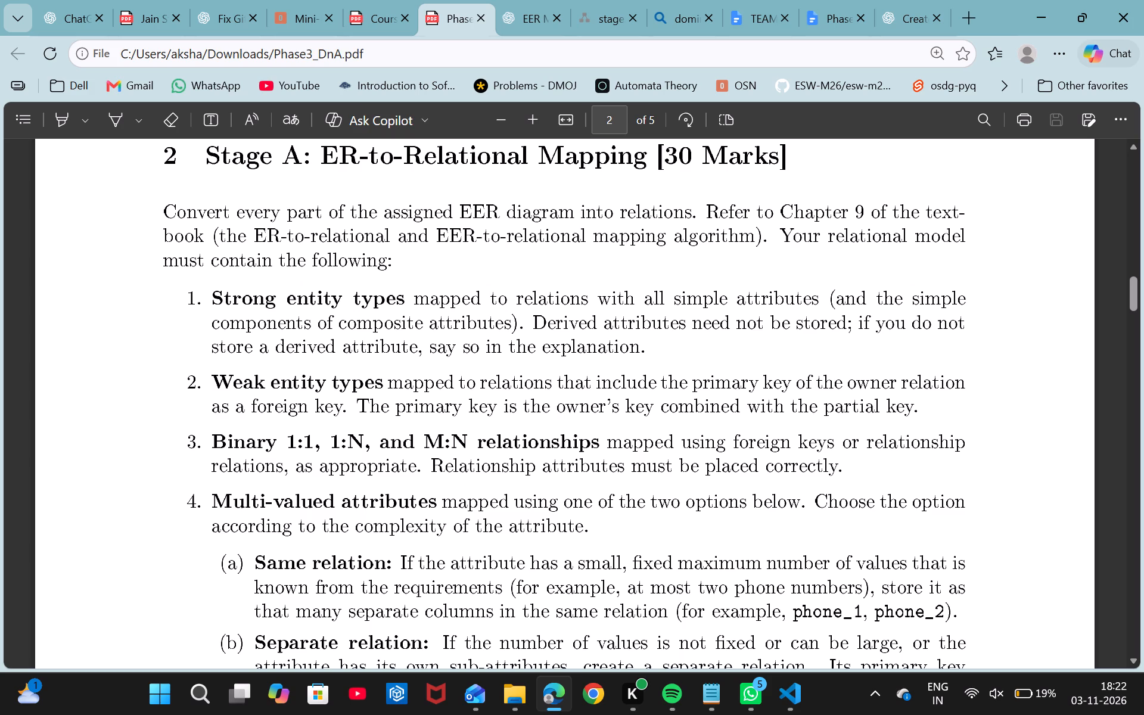
pyautogui.scroll(-1, 543, 323)
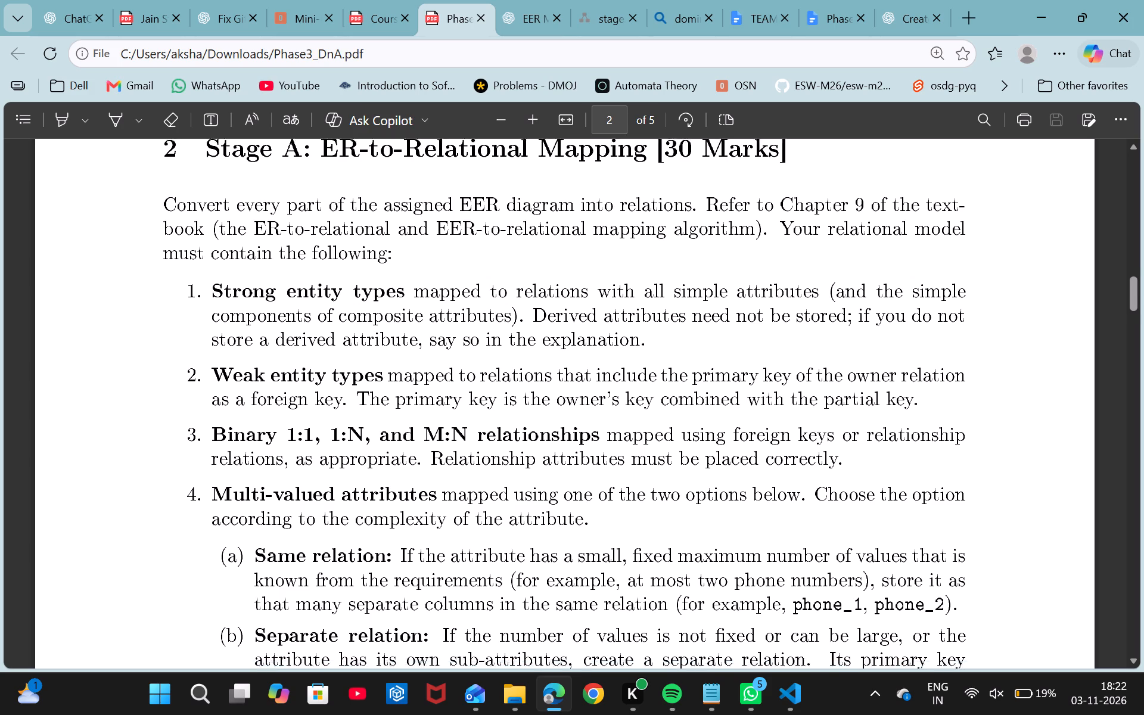
pyautogui.scroll(-1, 543, 323)
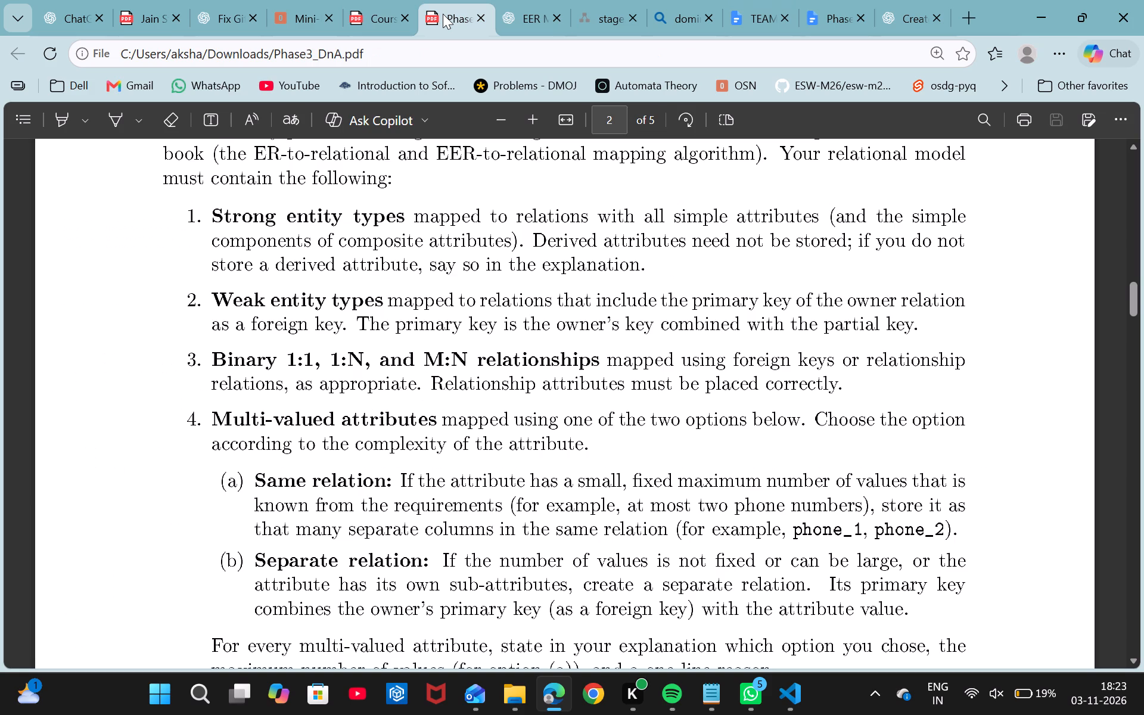
# Recheck TEAM_NUMBER's Stage A notes against the Jain Street.pdf EER diagram and read the remaining Stage A requirements through union types.
pyautogui.click(398, 0)
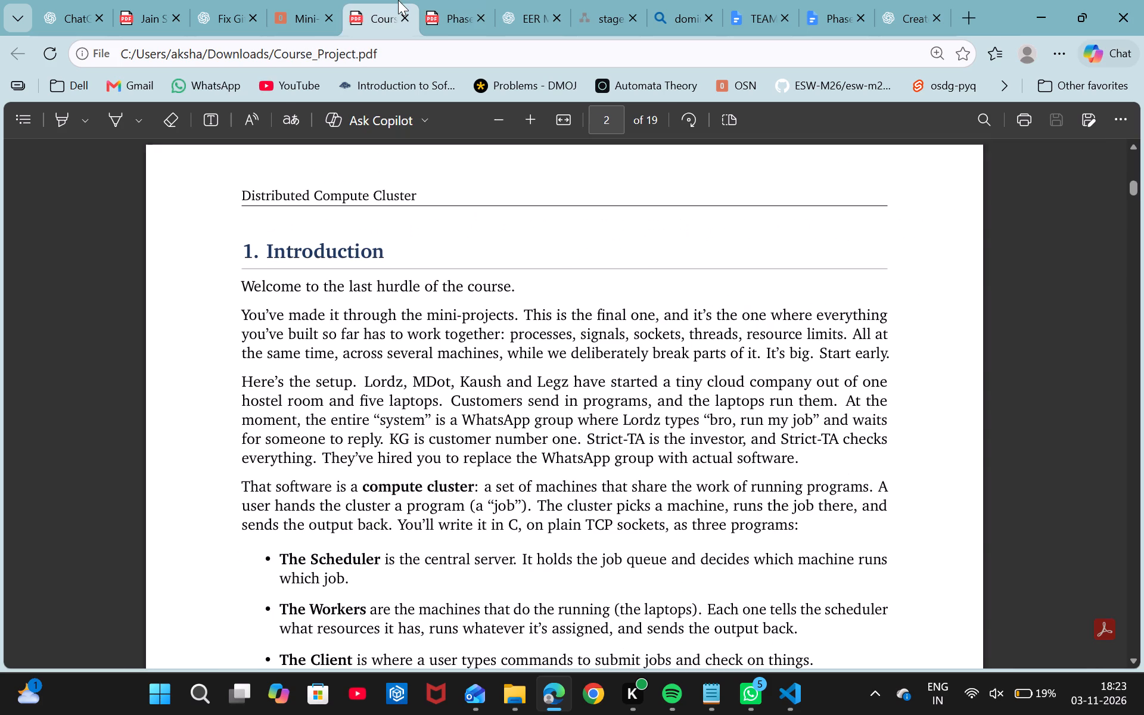
pyautogui.click(142, 0)
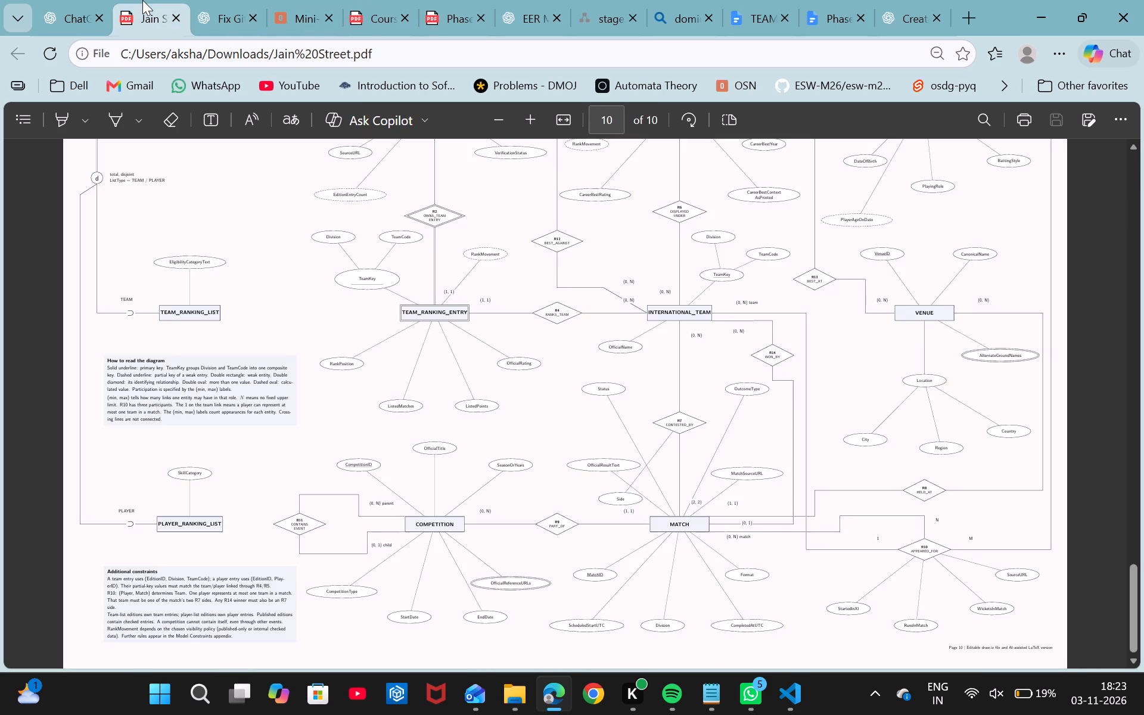
pyautogui.click(748, 23)
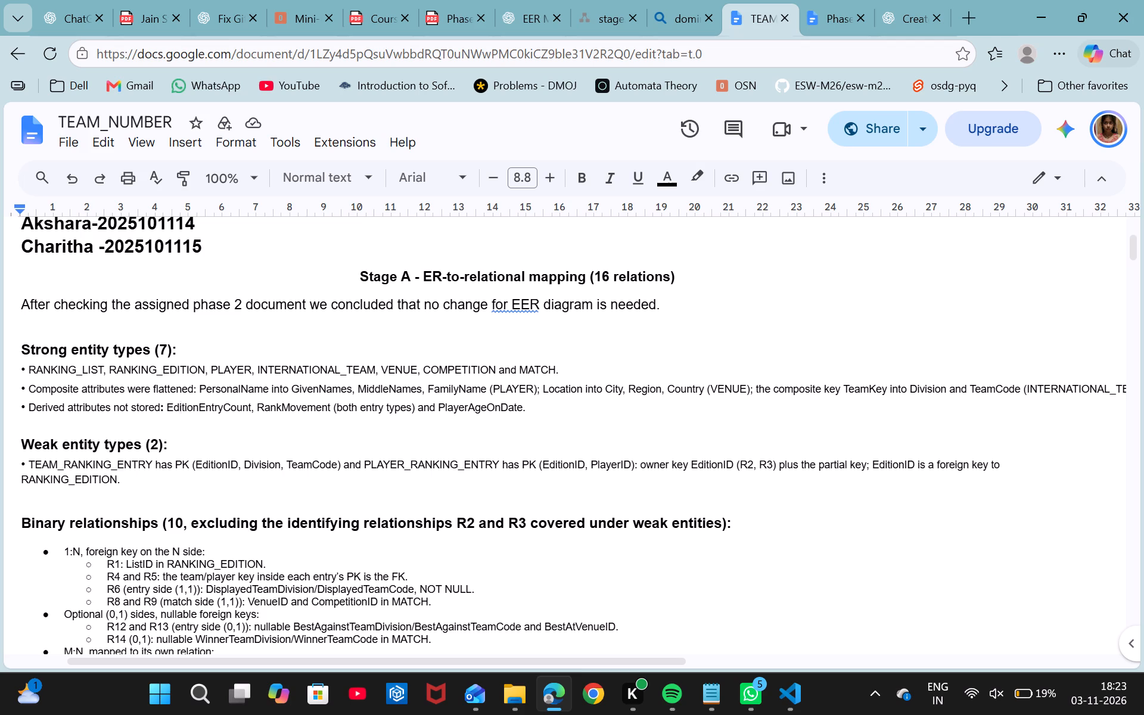
pyautogui.click(451, 21)
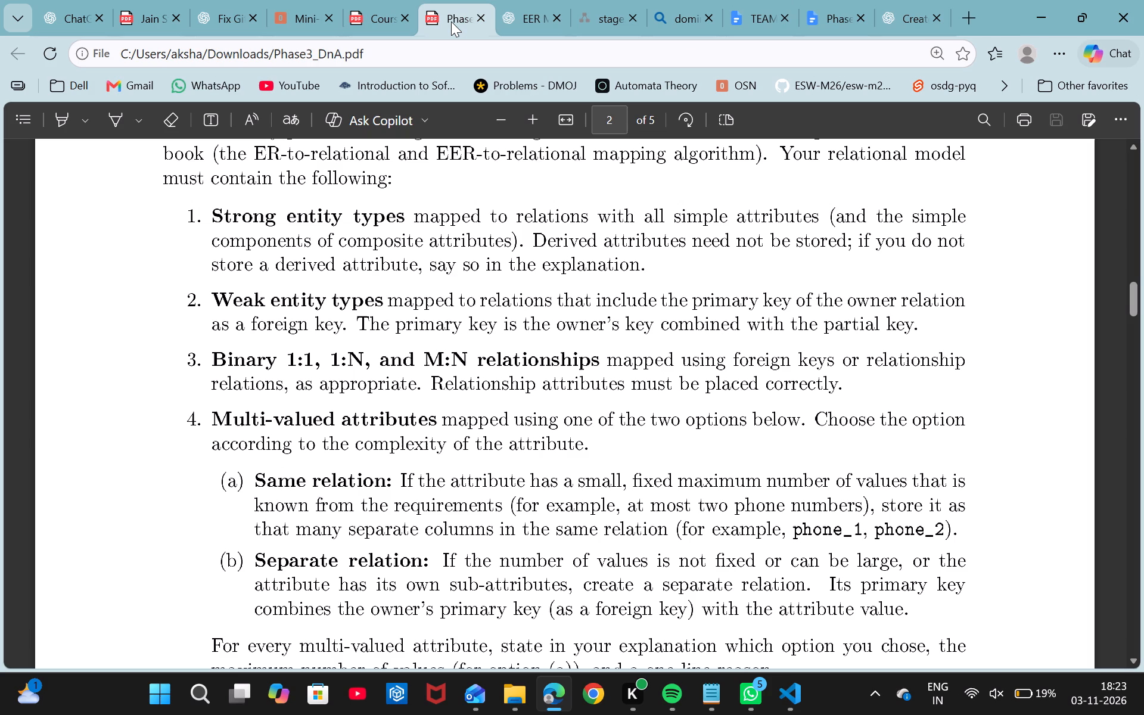
pyautogui.scroll(-5, 531, 392)
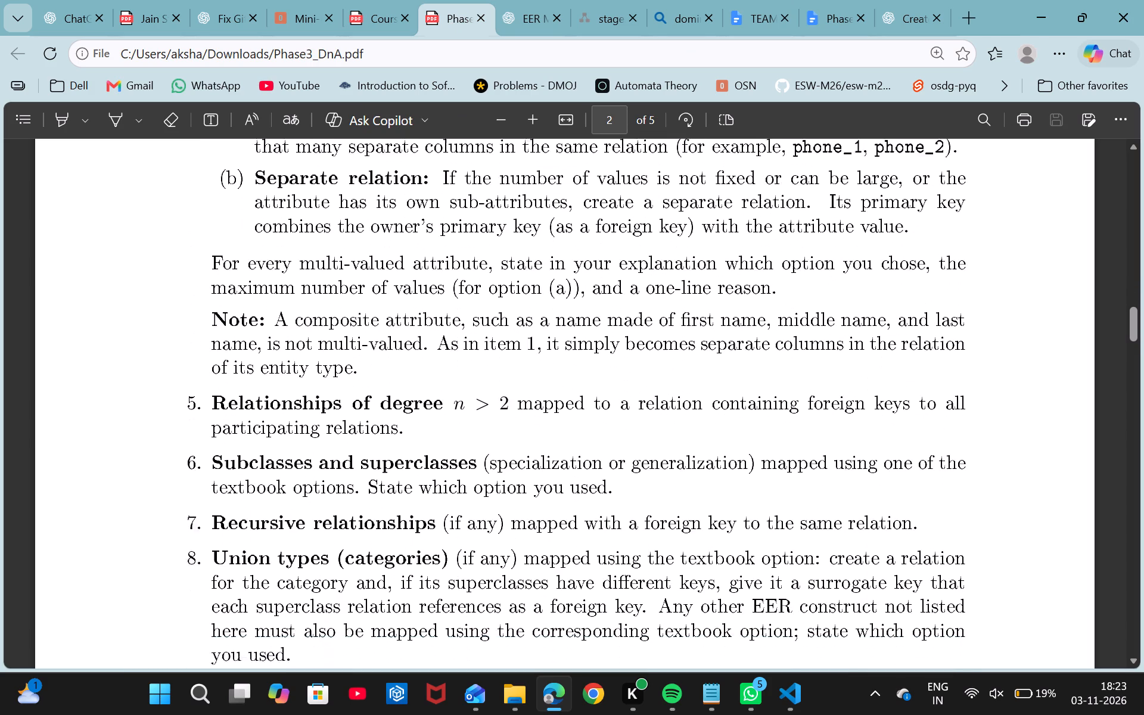
pyautogui.scroll(-7, 531, 392)
pyautogui.scroll(1, 531, 392)
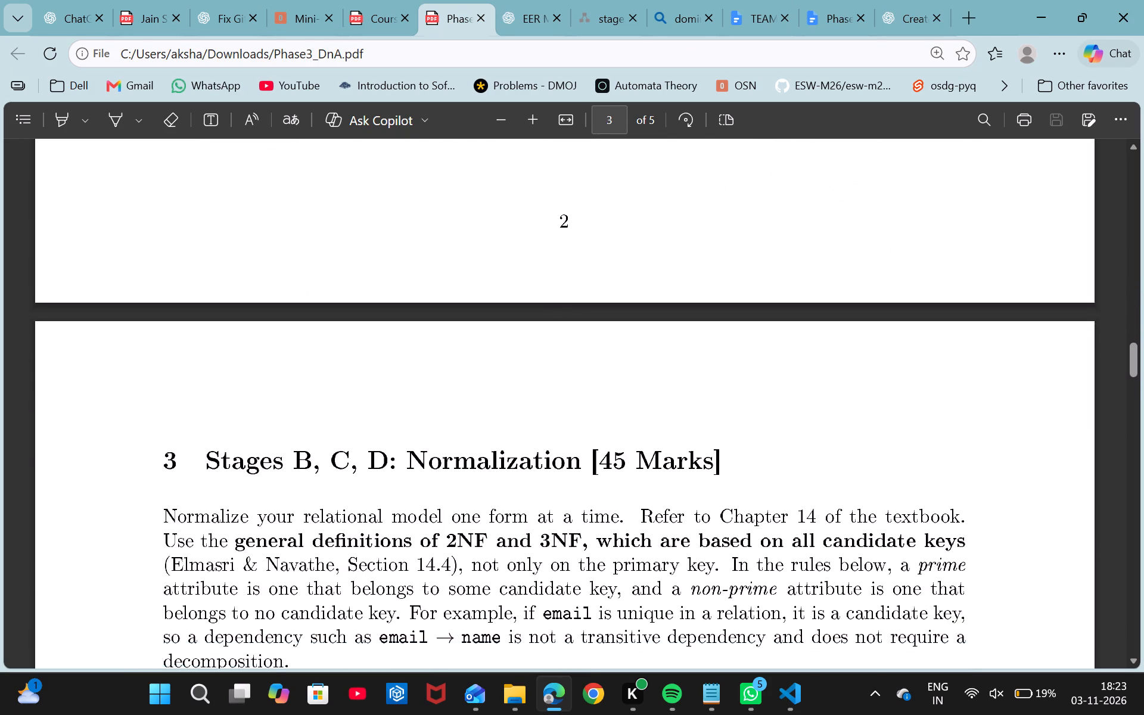
pyautogui.scroll(4, 531, 392)
# Copy TEAM_NUMBER's three strong entity type bullets into the Phase -3 document as non-bold text under the Strong entity types heading.
pyautogui.click(746, 21)
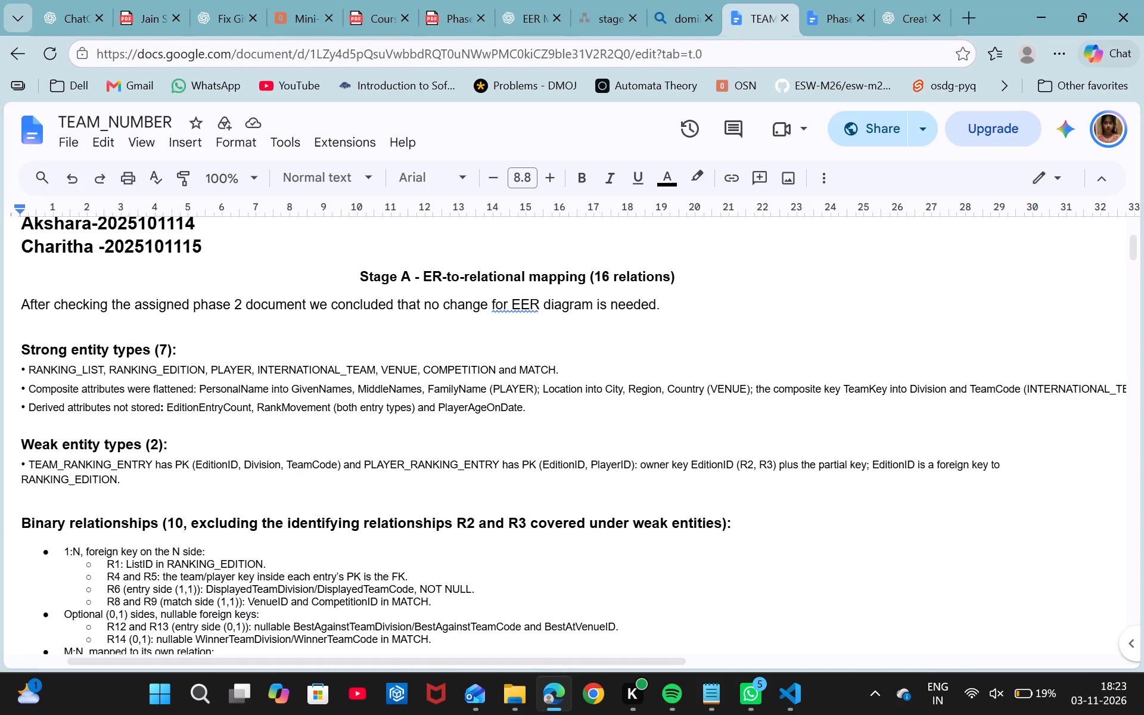
pyautogui.moveTo(19, 368); pyautogui.dragTo(530, 415)
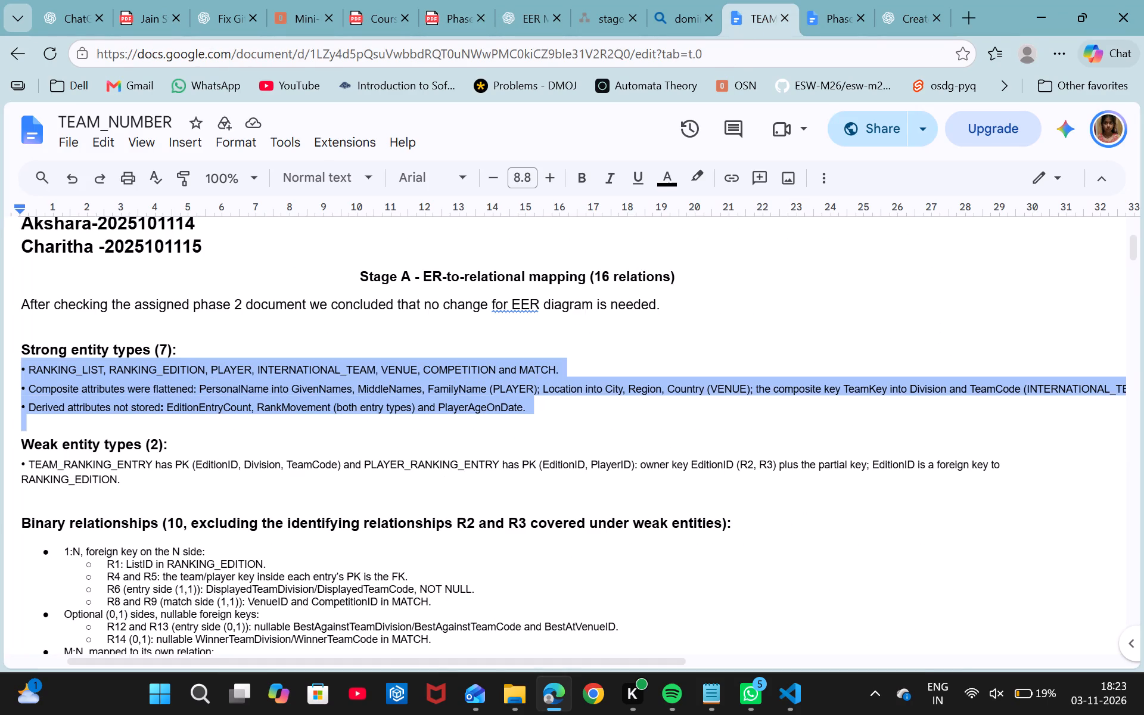
pyautogui.moveTo(530, 415); pyautogui.dragTo(531, 414)
pyautogui.hotkey('ctrl', 'c')
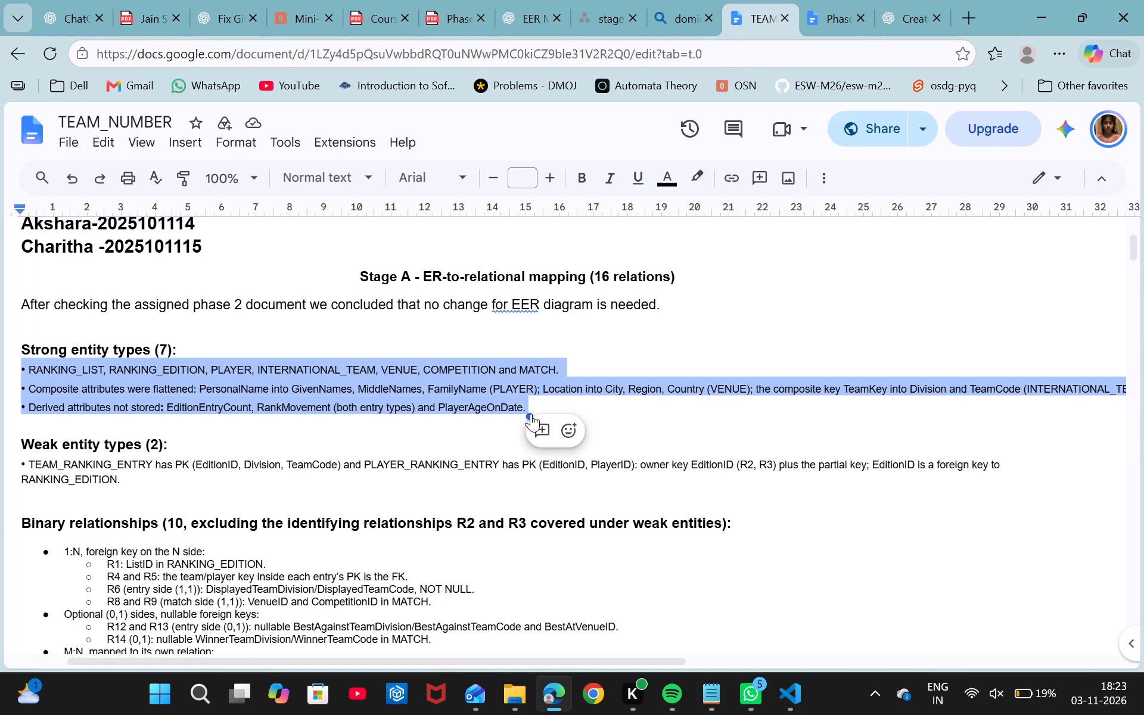
pyautogui.click(819, 18)
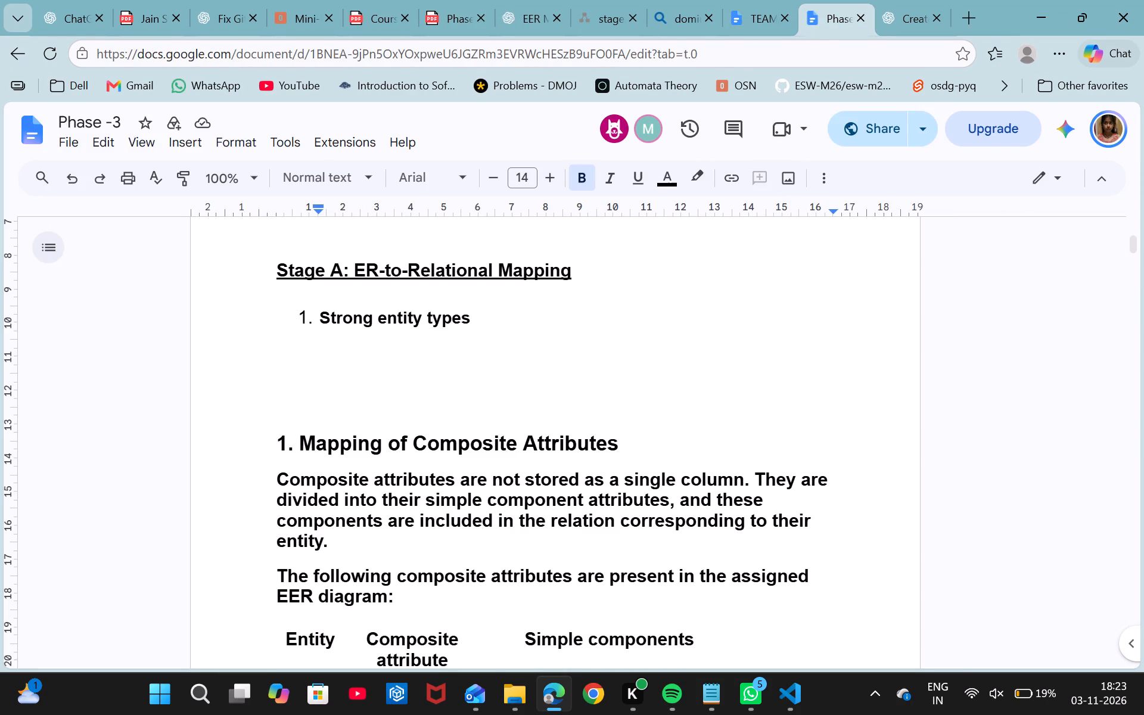
pyautogui.click(583, 182)
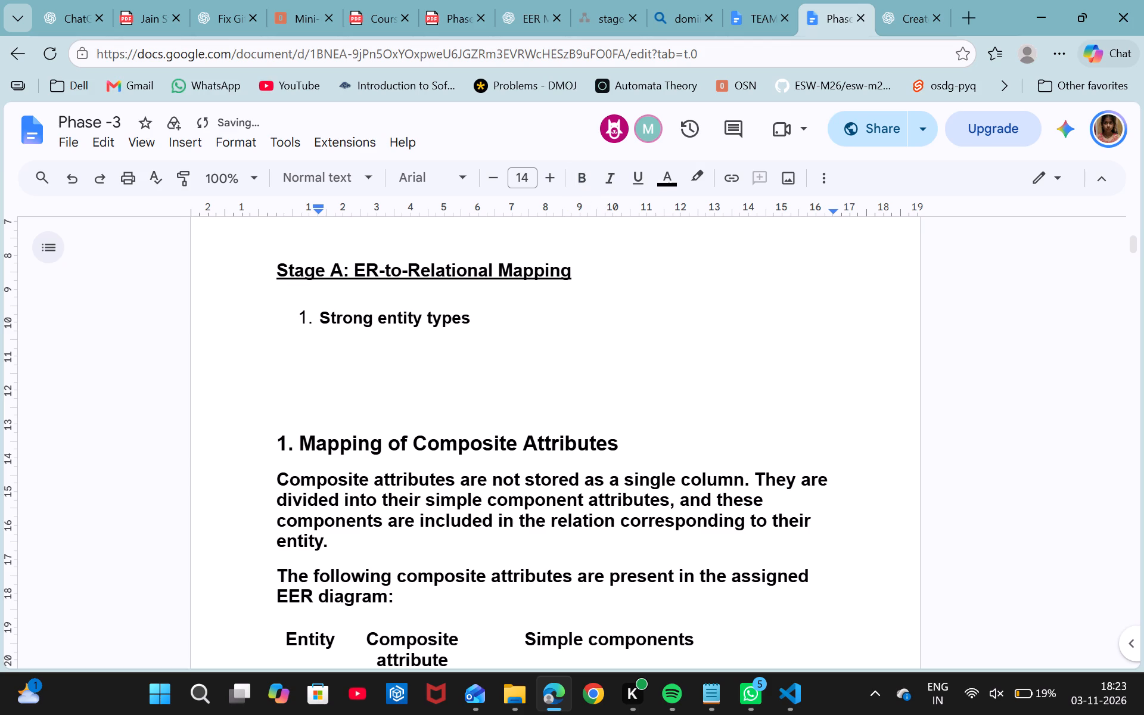
pyautogui.hotkey('ctrl', 'v')
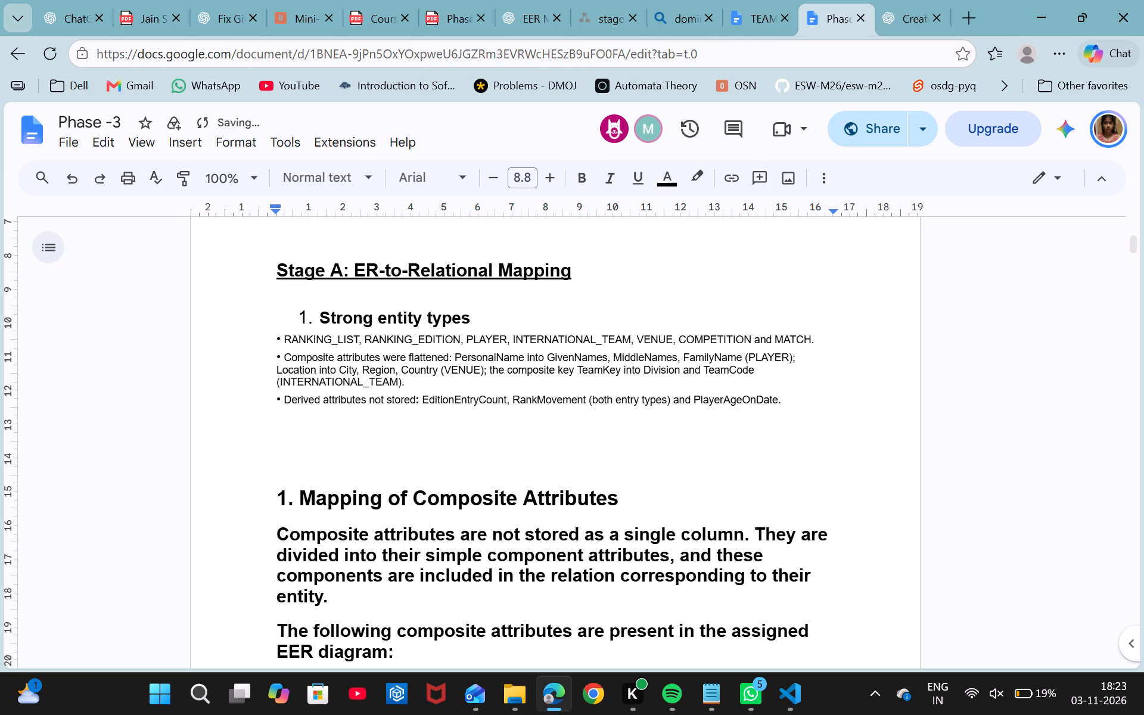
# Set the font size of the three pasted strong entity bullets to 12.
pyautogui.moveTo(275, 343); pyautogui.dragTo(792, 403)
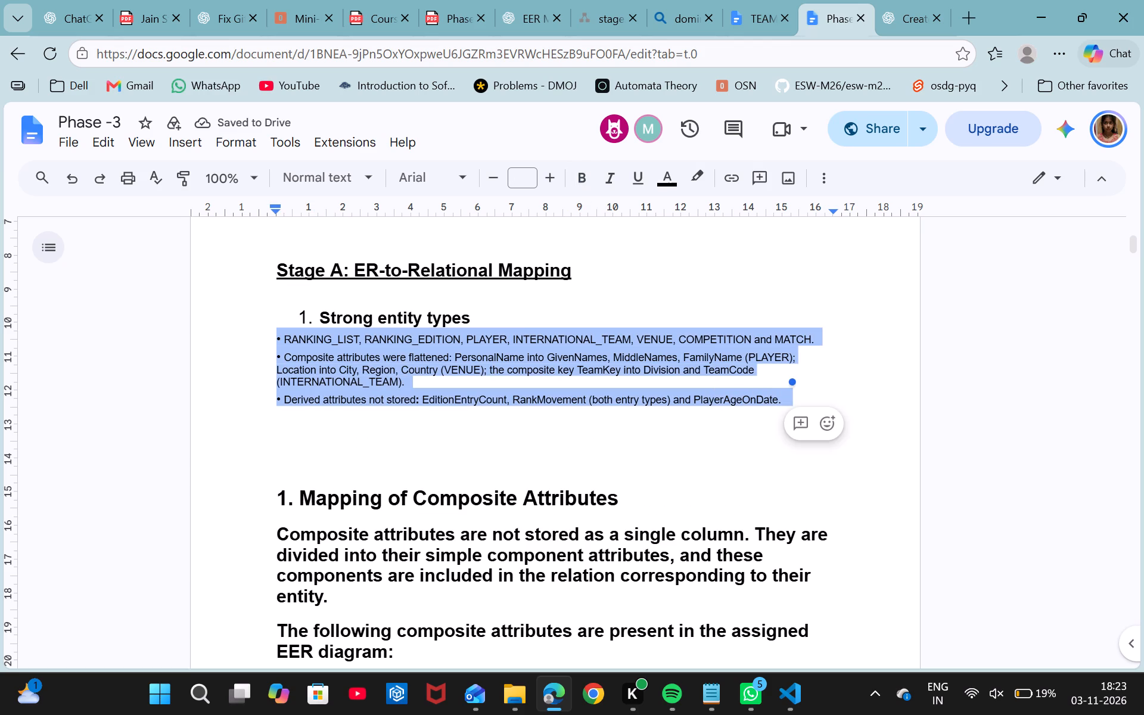
pyautogui.click(527, 175)
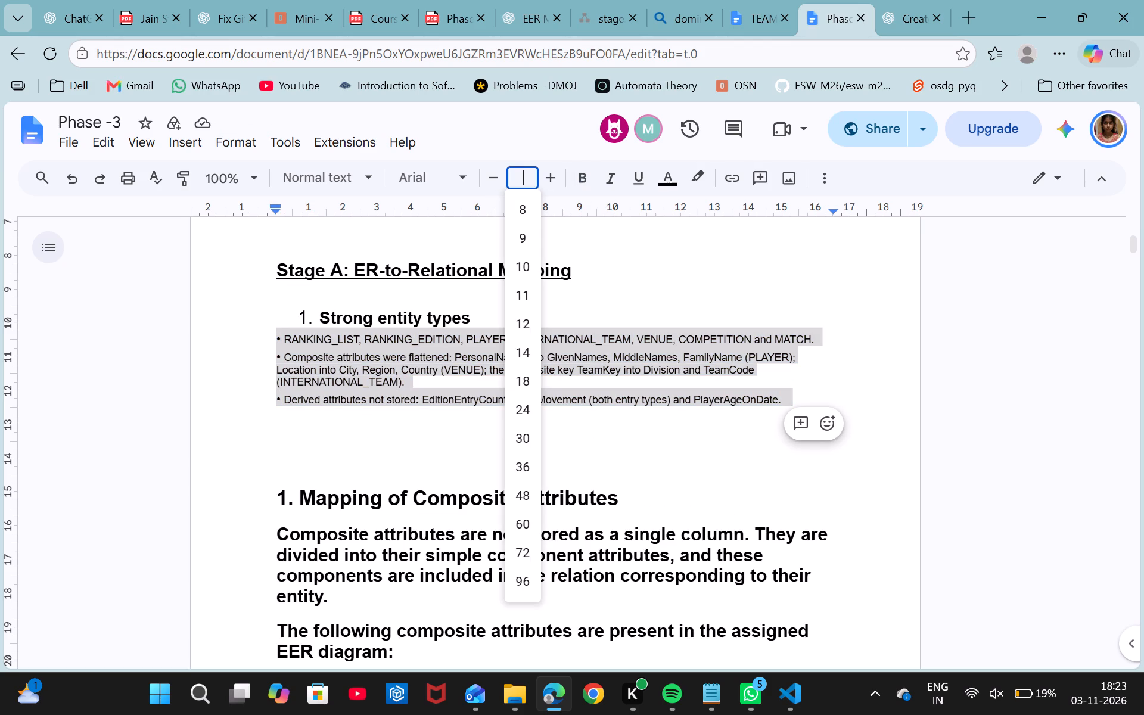
pyautogui.write('10')
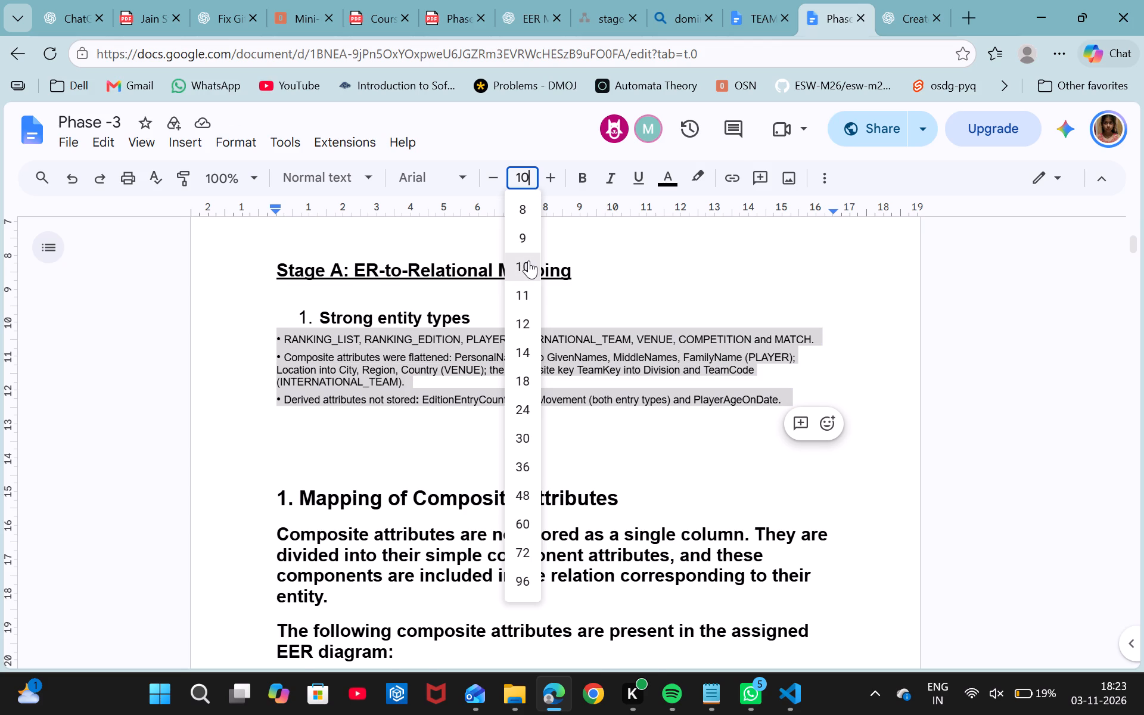
pyautogui.click(529, 260)
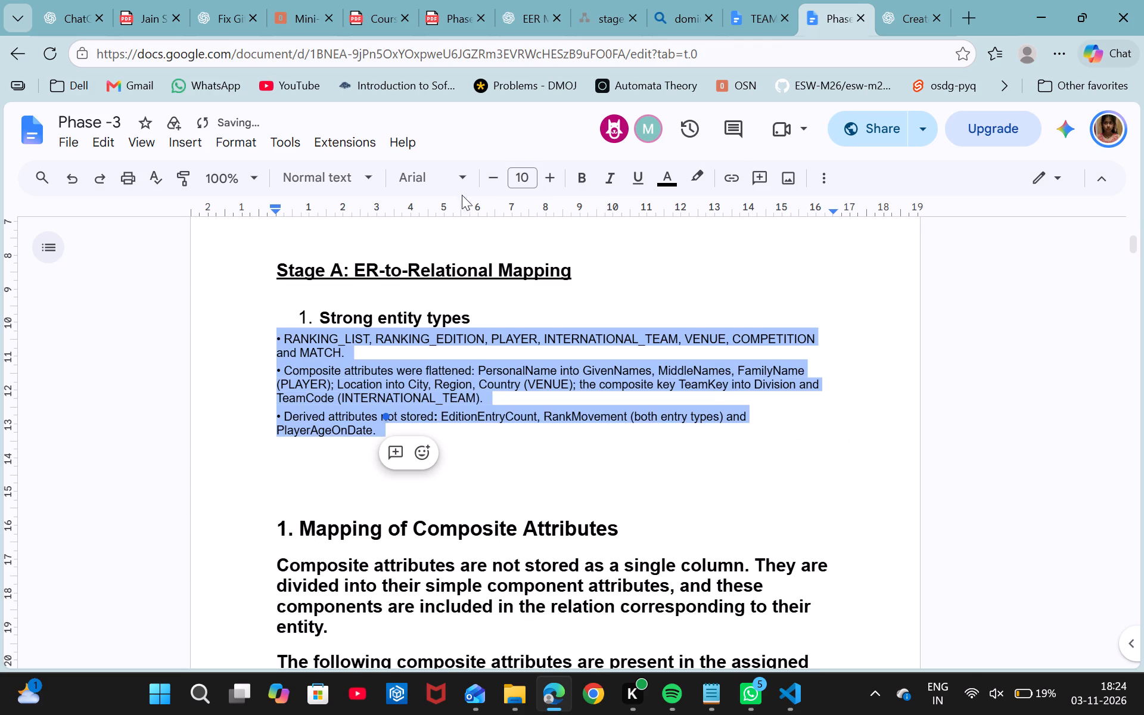
pyautogui.click(367, 170)
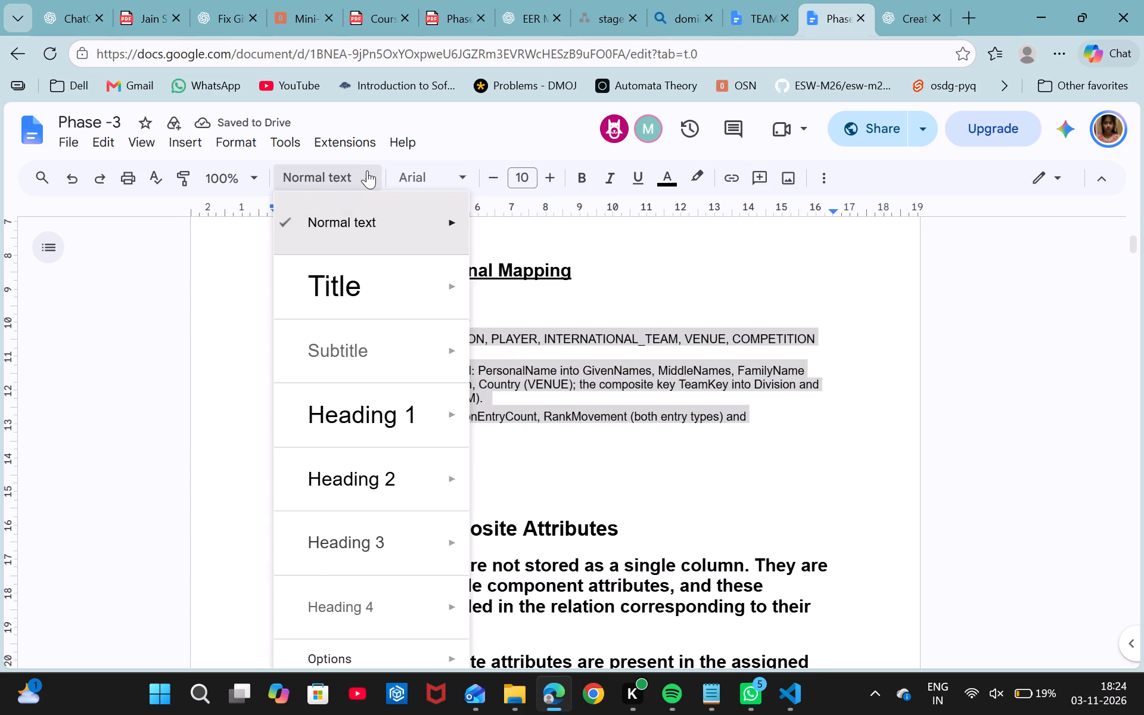
pyautogui.click(367, 170)
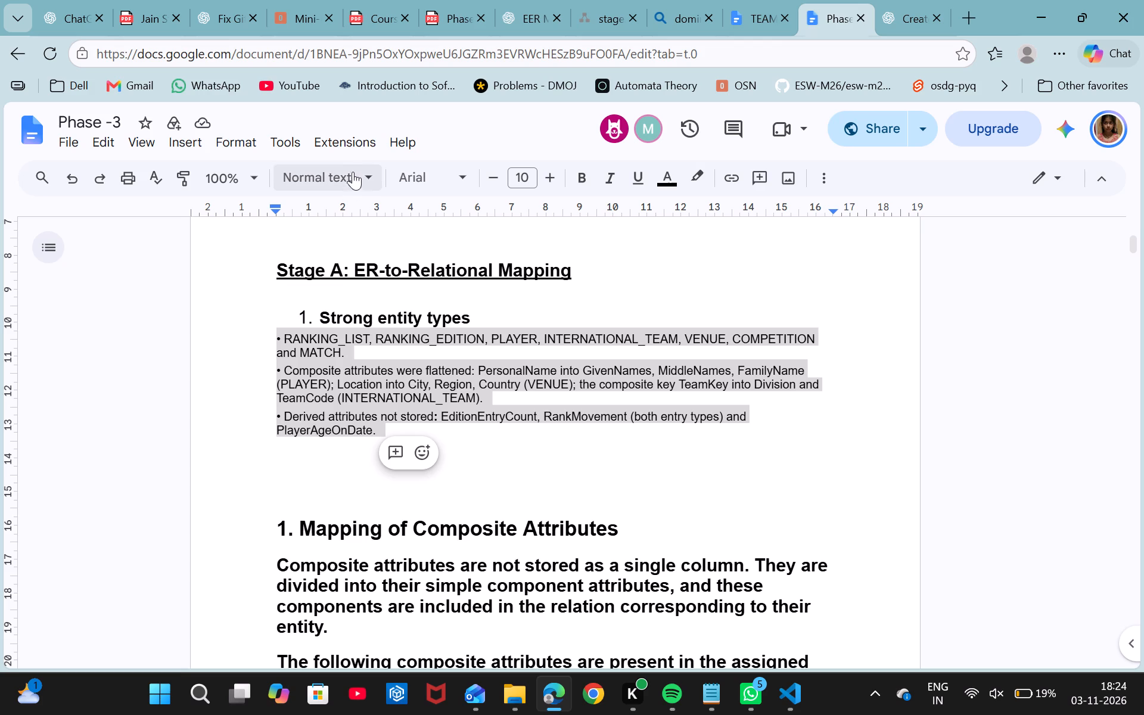
pyautogui.doubleClick(545, 176)
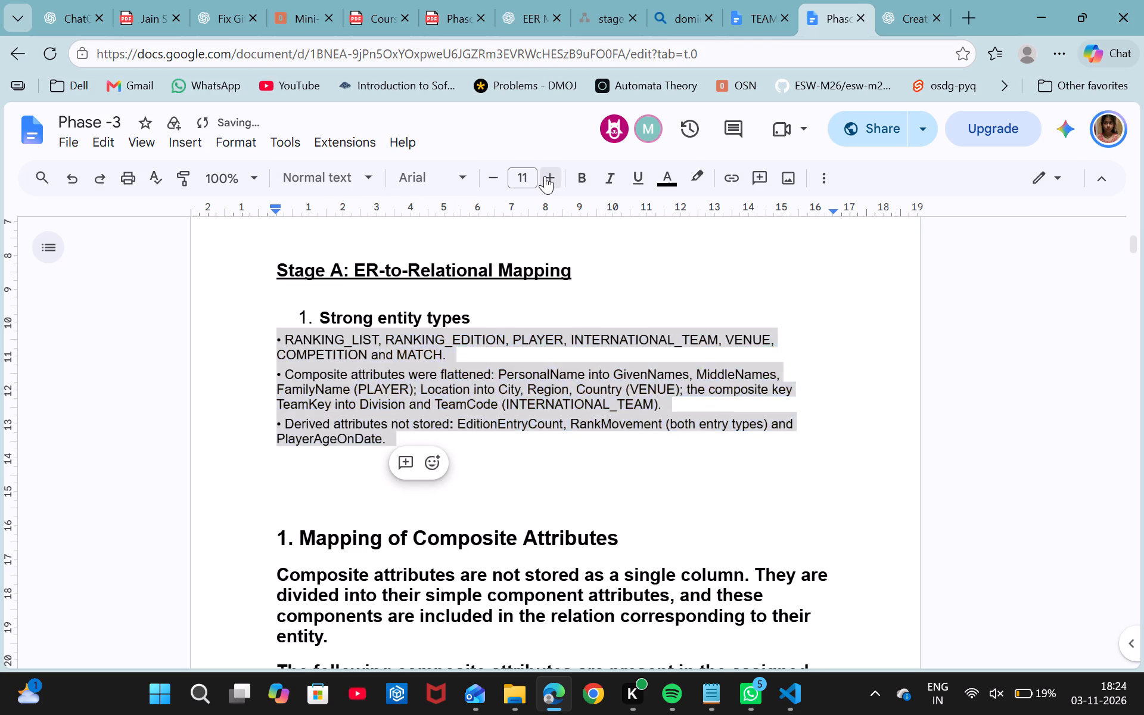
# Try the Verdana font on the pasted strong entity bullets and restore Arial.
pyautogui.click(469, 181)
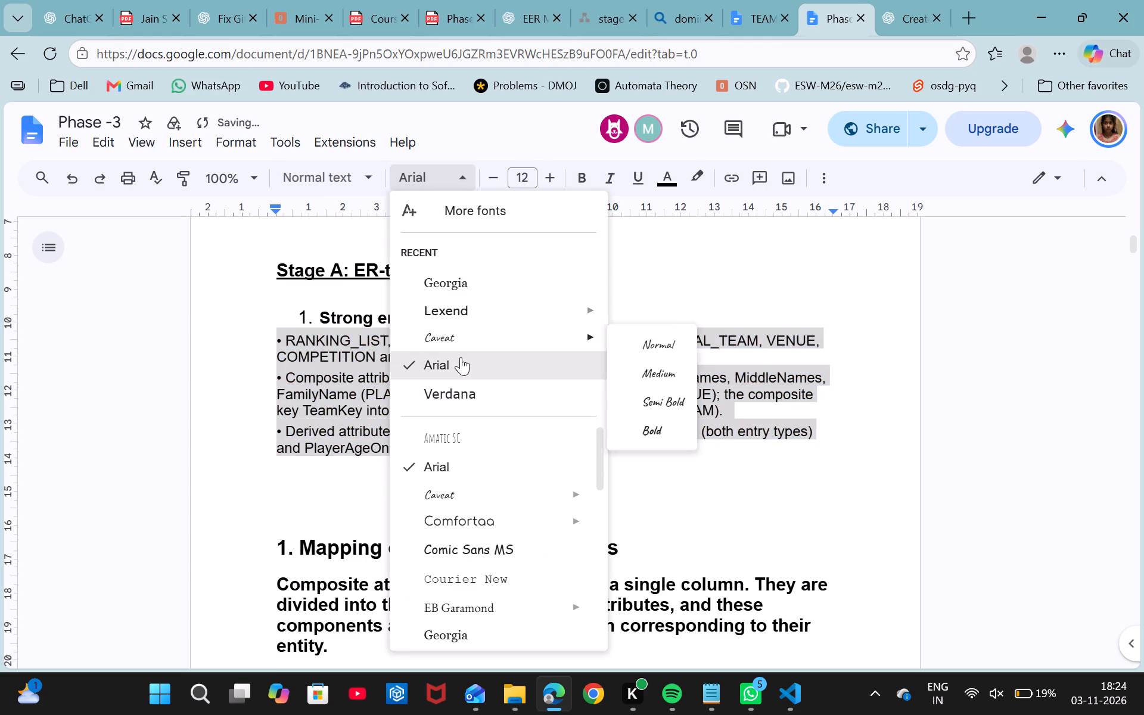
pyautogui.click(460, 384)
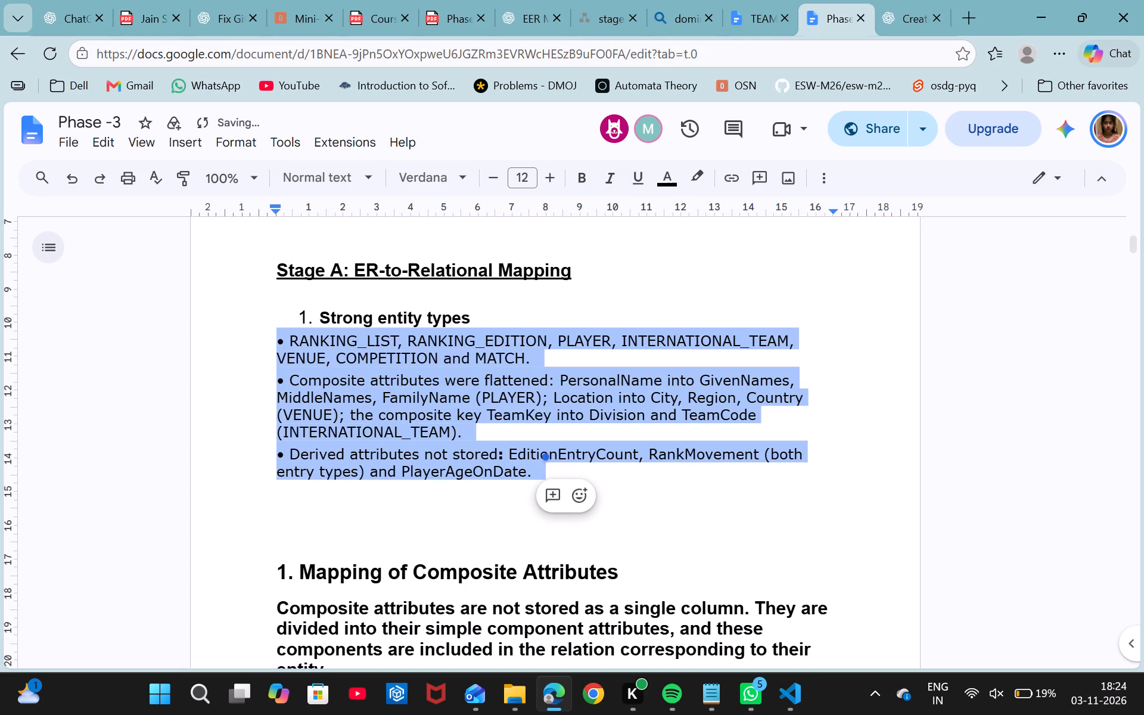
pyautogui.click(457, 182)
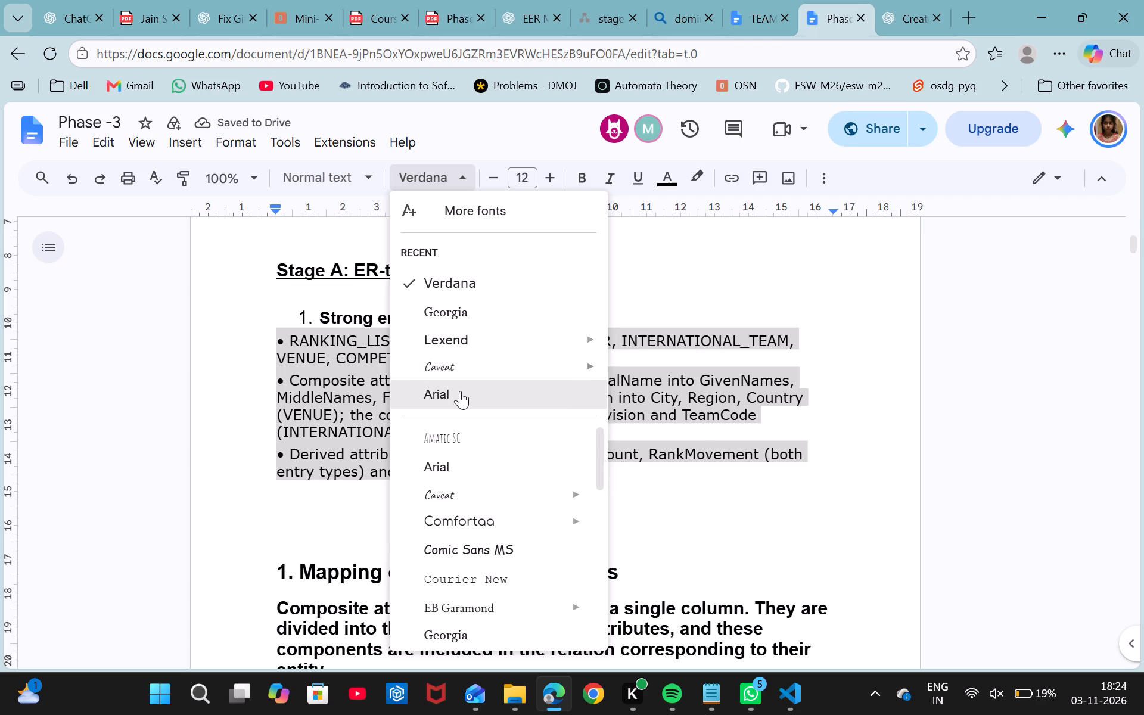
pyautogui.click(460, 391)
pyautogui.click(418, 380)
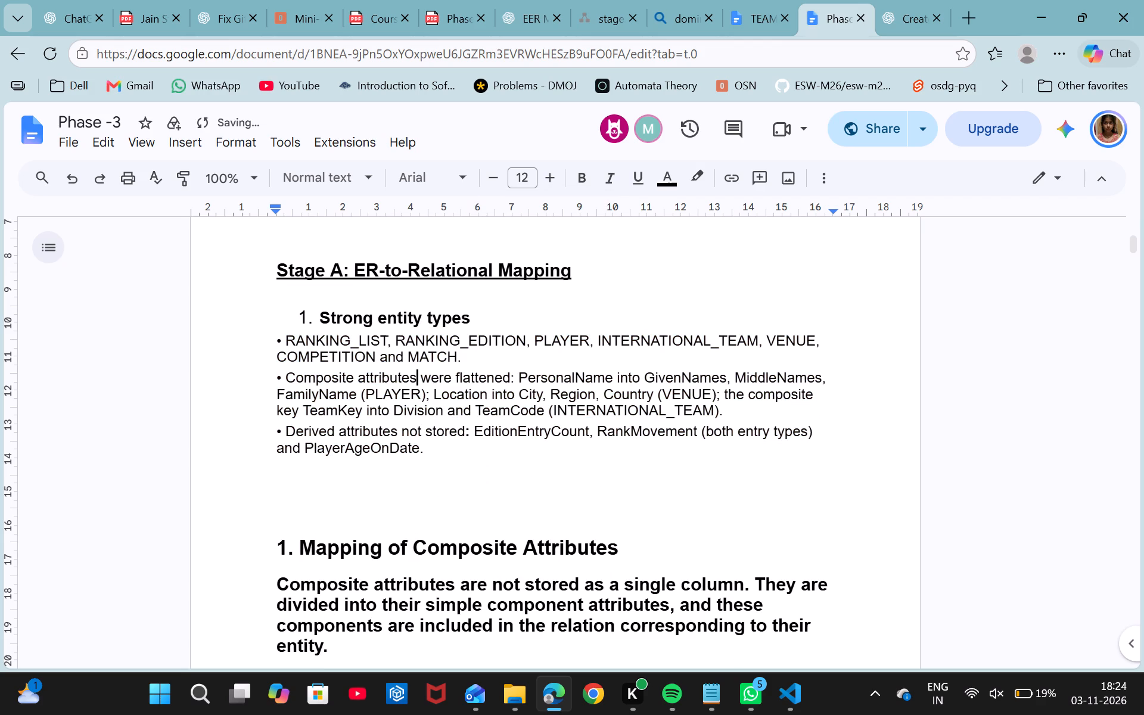
# Add a blank line below the Strong entity types heading and append "(7)" to the heading.
pyautogui.click(472, 319)
pyautogui.press('Return')
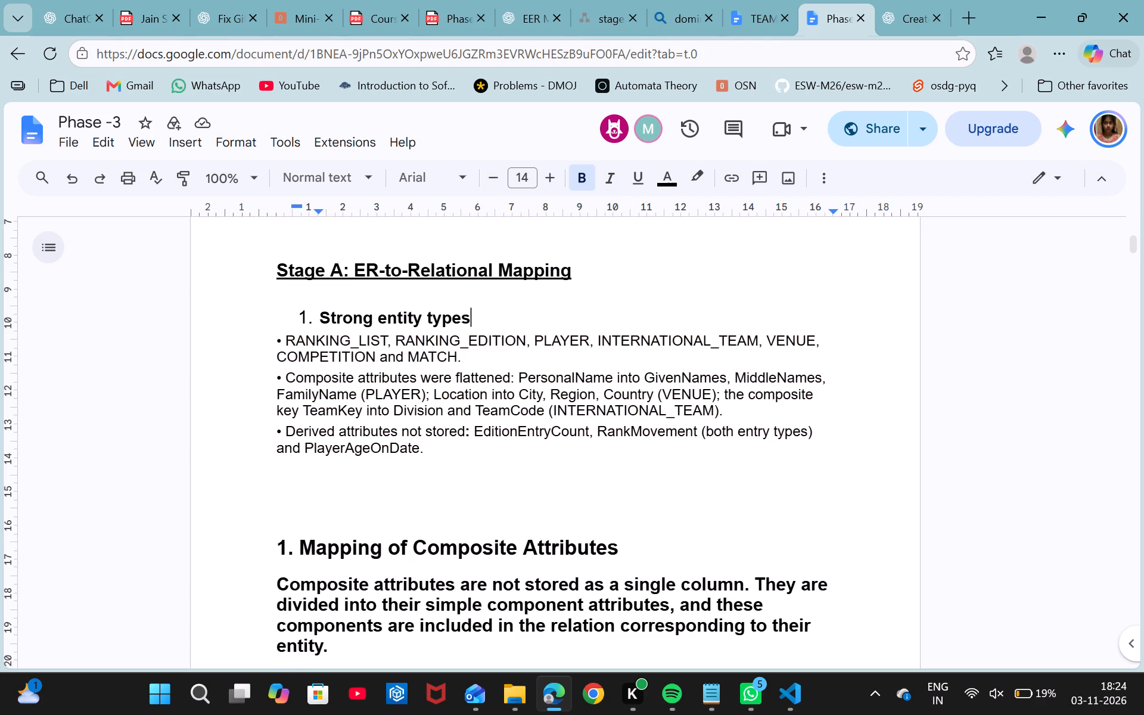
pyautogui.press('BackSpace')
pyautogui.press('BackSpace')
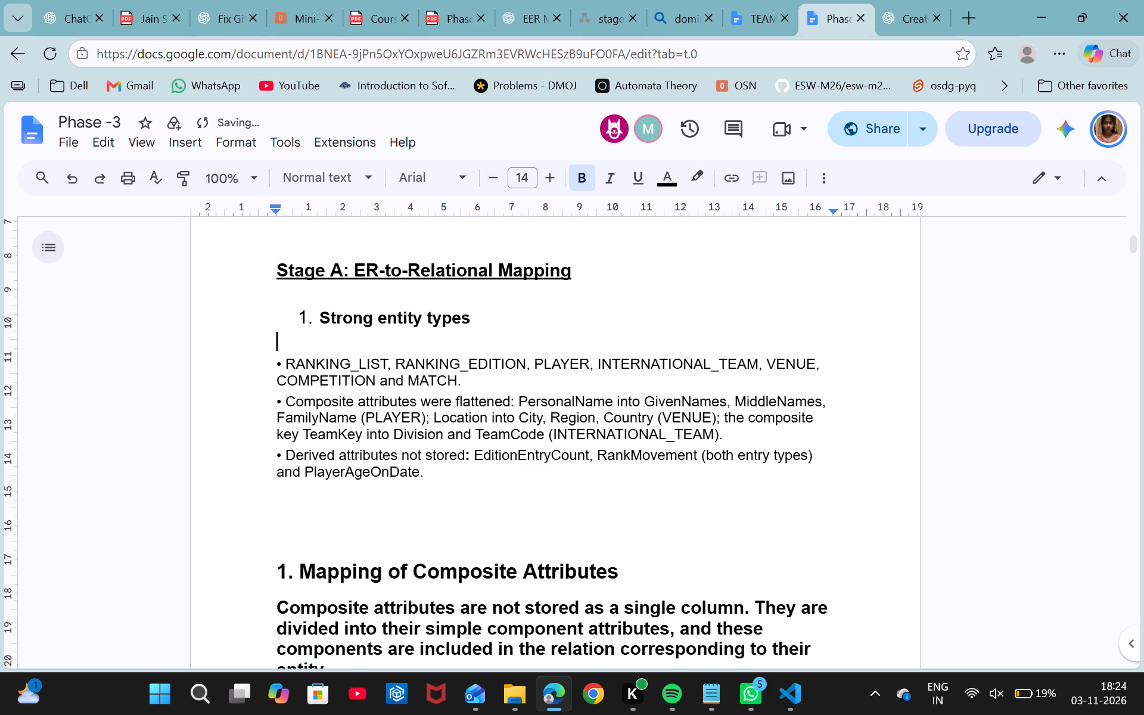
pyautogui.click(490, 322)
pyautogui.press('space')
pyautogui.write('(7)')
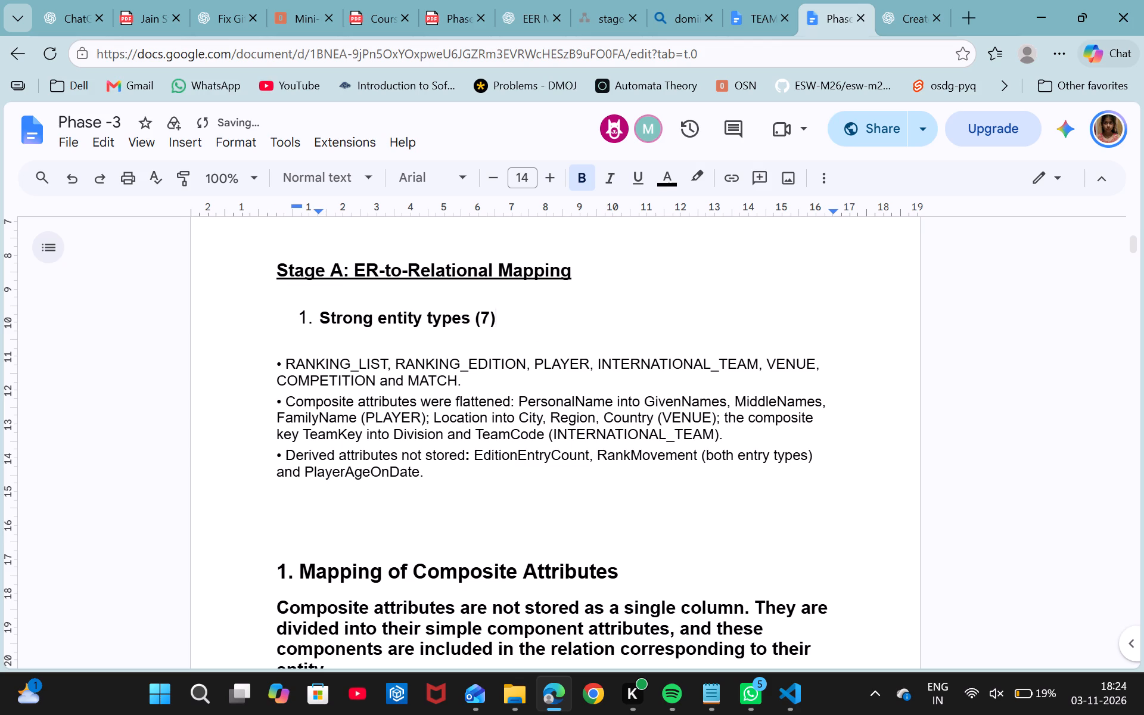
pyautogui.click(476, 380)
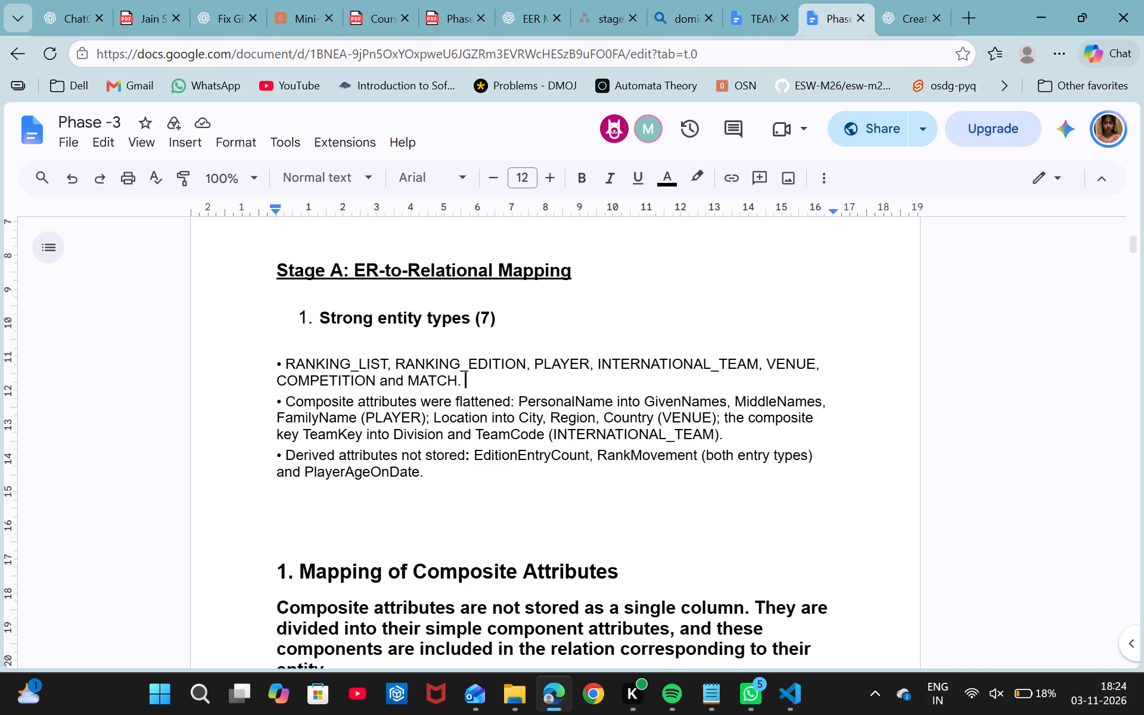
# Break the flattened composite attributes bullet into indented lines for PersonalName, Location and the TeamKey composite key, removing the semicolon after (PLAYER).
pyautogui.click(518, 402)
pyautogui.press('Return')
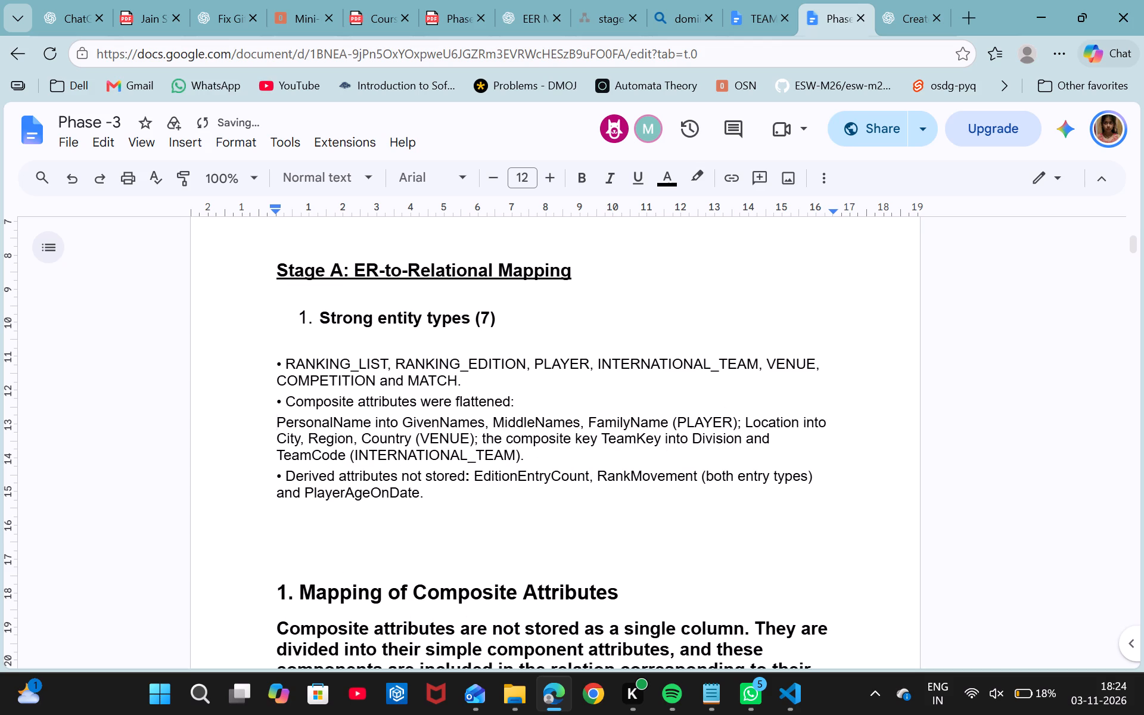
pyautogui.press('Tab')
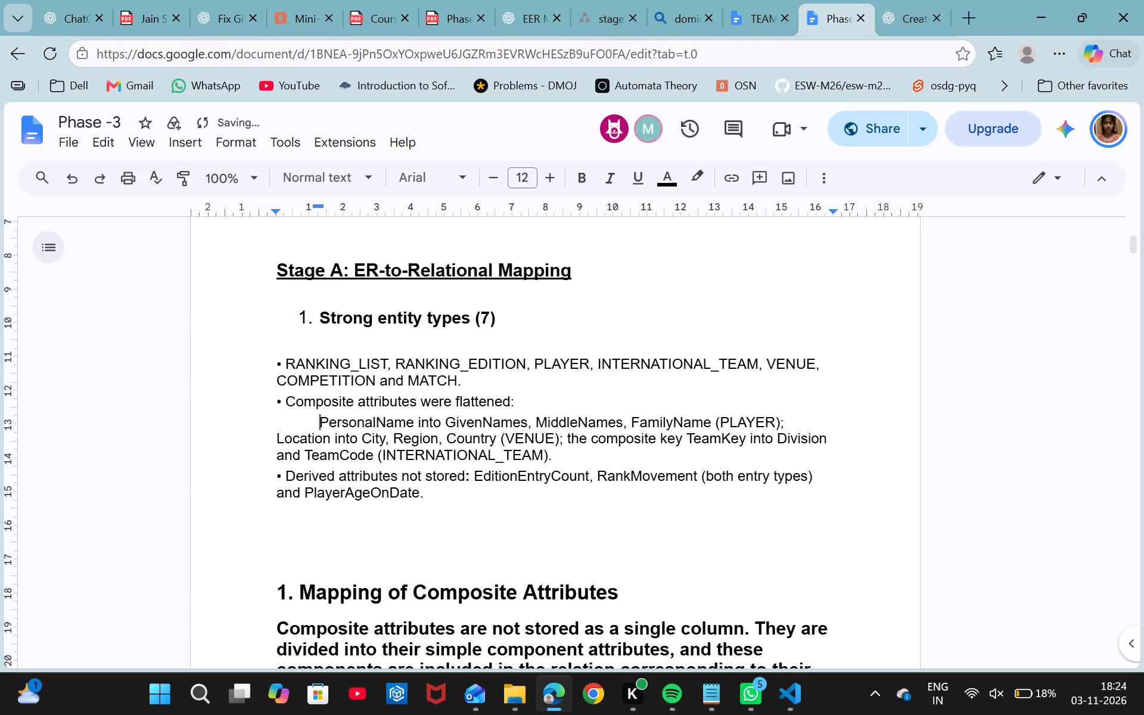
pyautogui.click(785, 425)
pyautogui.press('BackSpace')
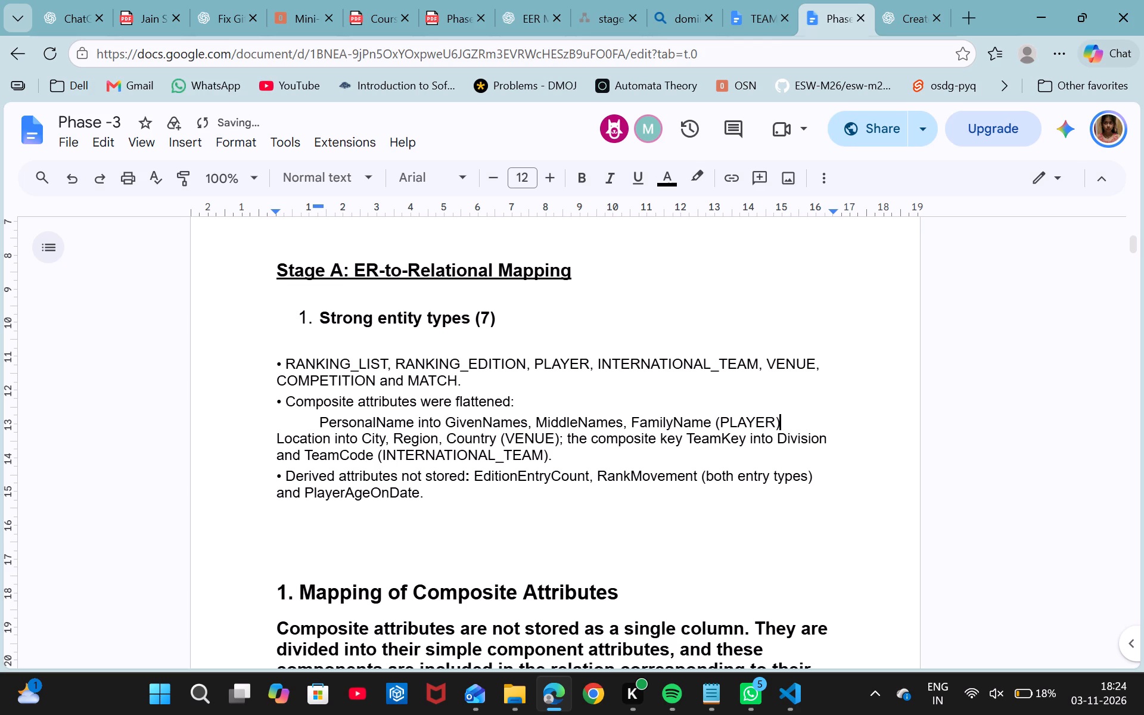
pyautogui.click(275, 439)
pyautogui.press('Tab')
pyautogui.press('BackSpace')
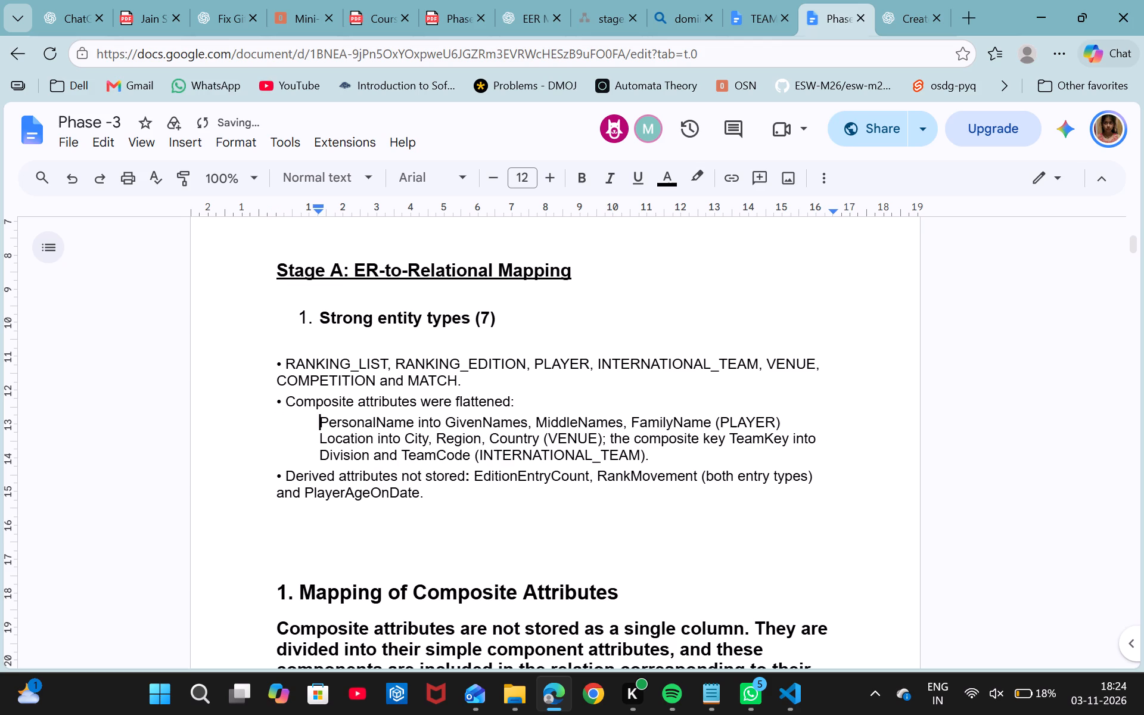
pyautogui.click(610, 441)
pyautogui.press('Return')
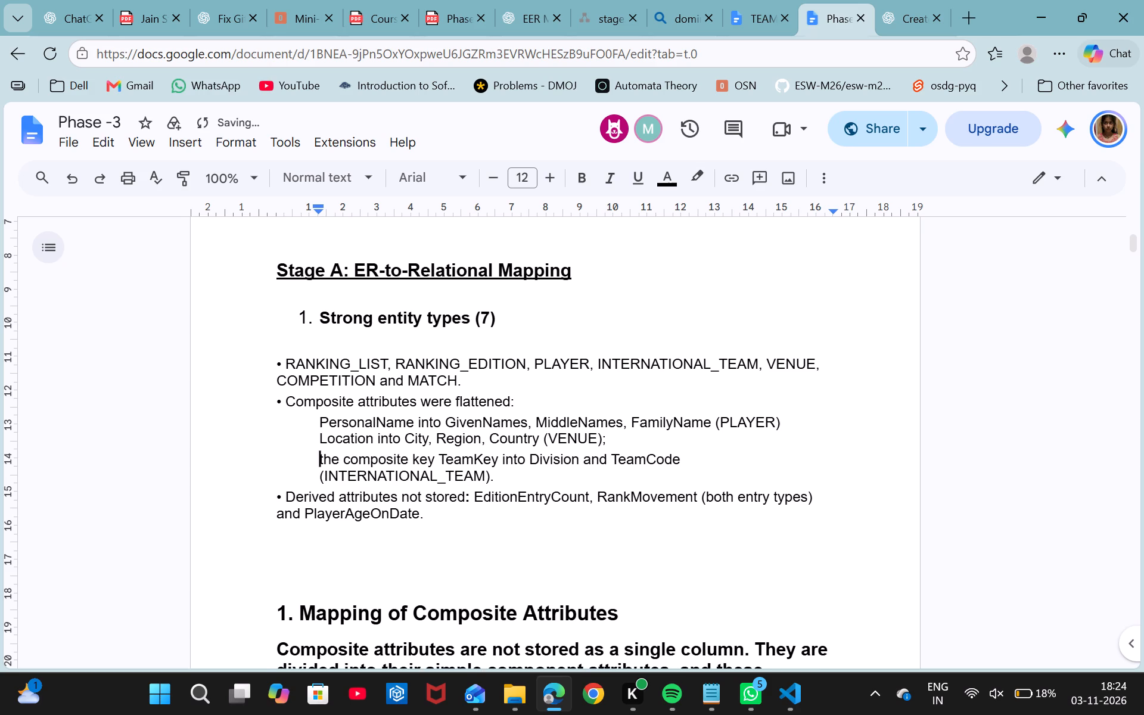
pyautogui.click(322, 479)
pyautogui.press('Left')
pyautogui.press('BackSpace')
pyautogui.press('space')
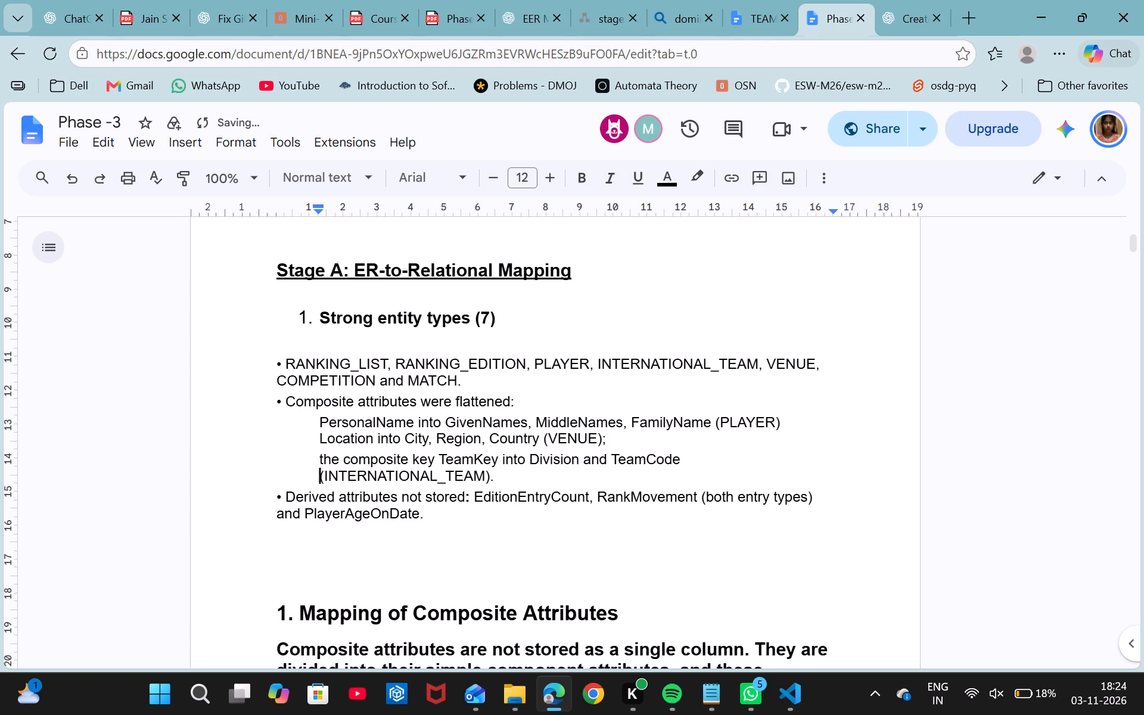
# Prefix the indented PersonalName, Location and composite key lines with "->" and capitalise "The" in the composite key line.
pyautogui.click(319, 420)
pyautogui.press('BackSpace')
pyautogui.press('Tab')
pyautogui.write('->')
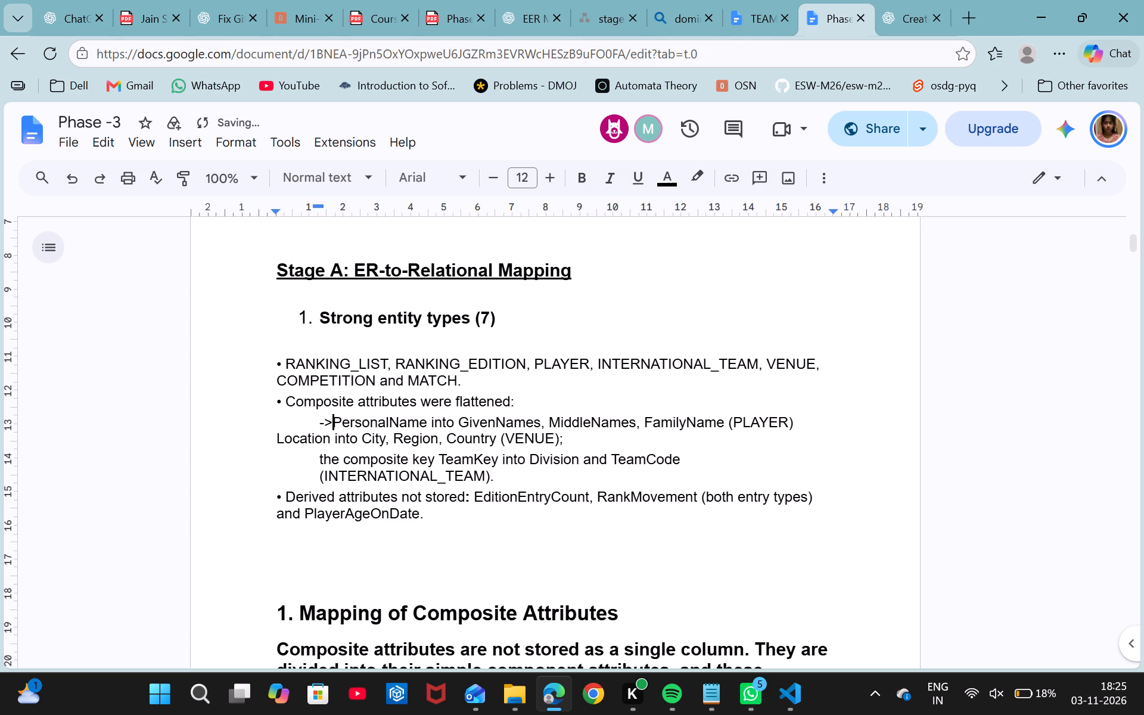
pyautogui.click(275, 444)
pyautogui.press('Tab')
pyautogui.press('BackSpace')
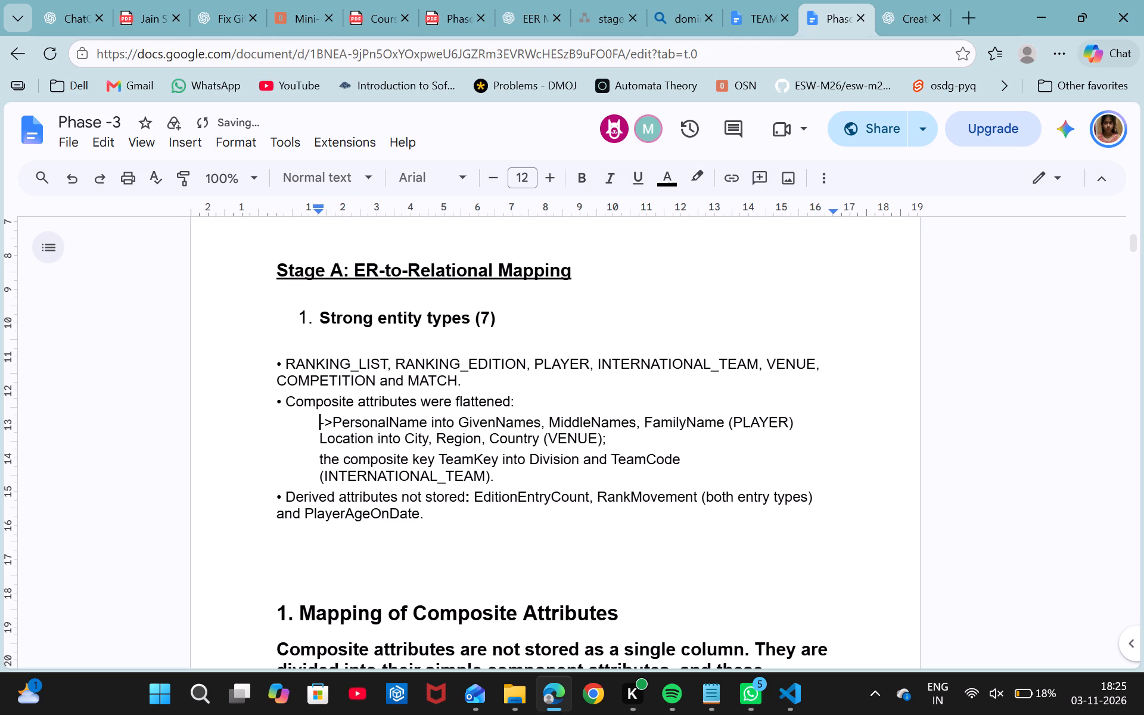
pyautogui.click(319, 442)
pyautogui.write('->')
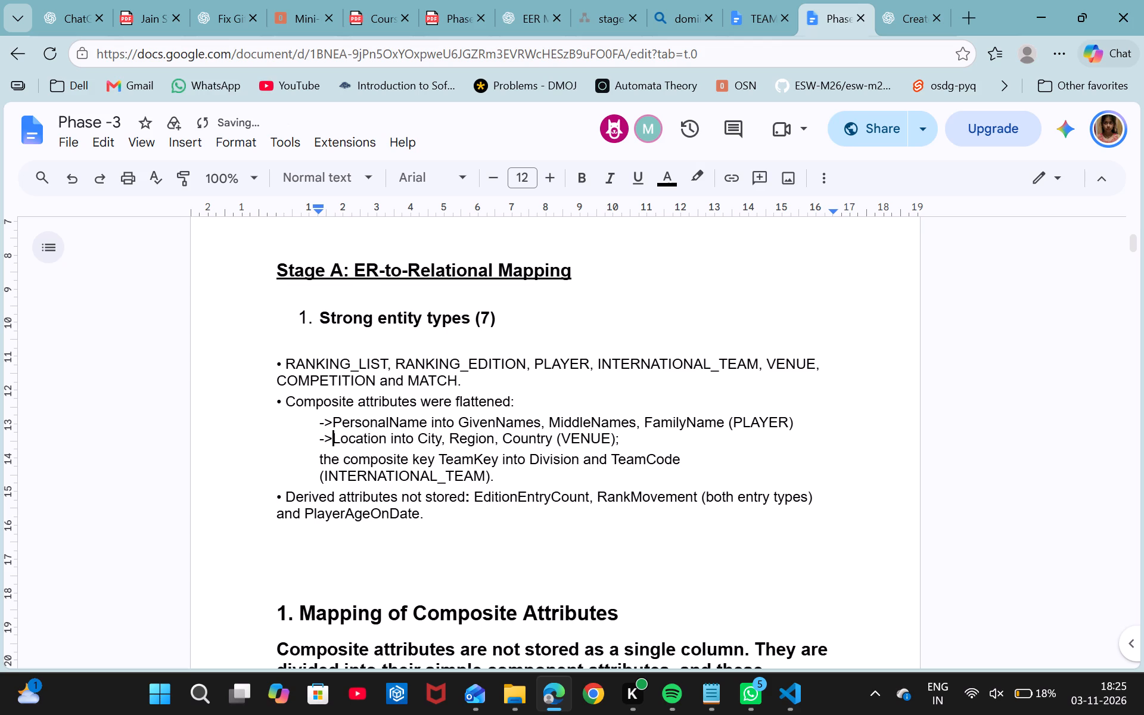
pyautogui.click(320, 457)
pyautogui.write('->')
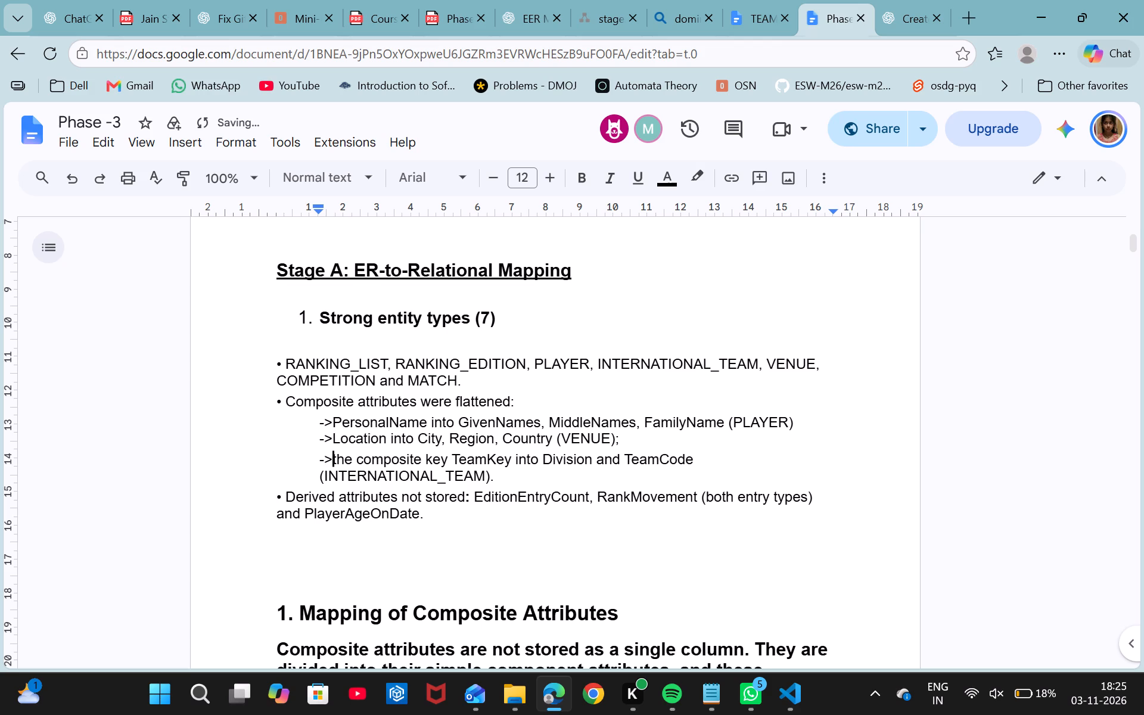
pyautogui.press('Right')
pyautogui.press('BackSpace')
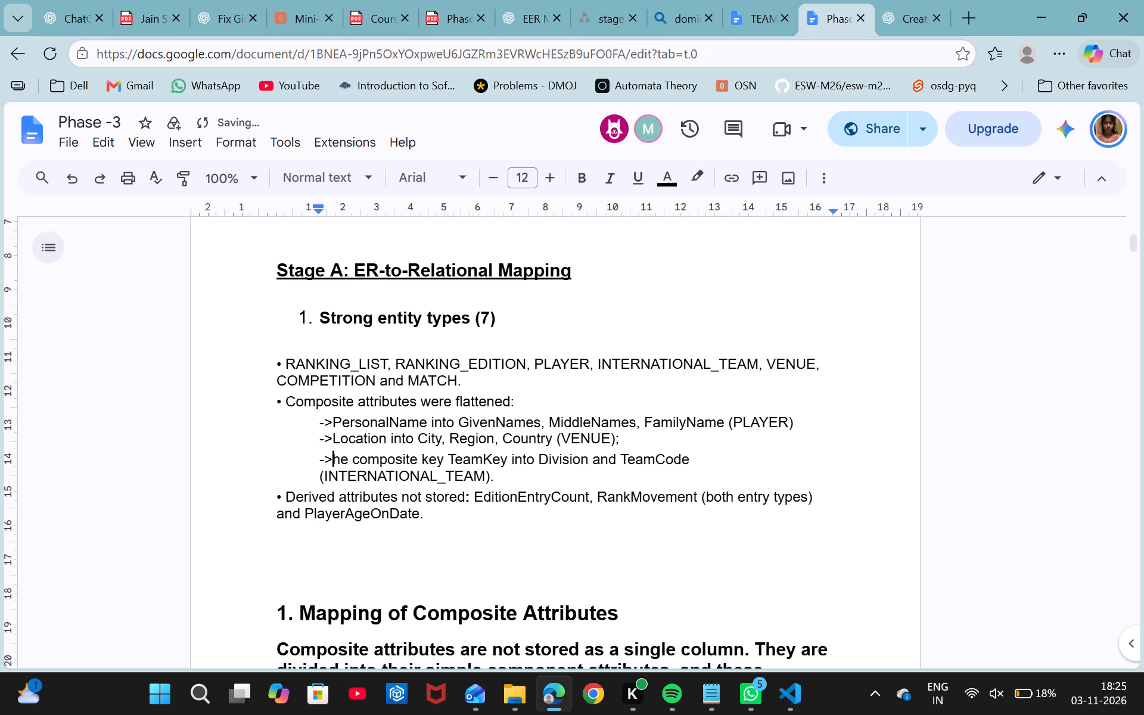
pyautogui.hotkey('shift', 't')
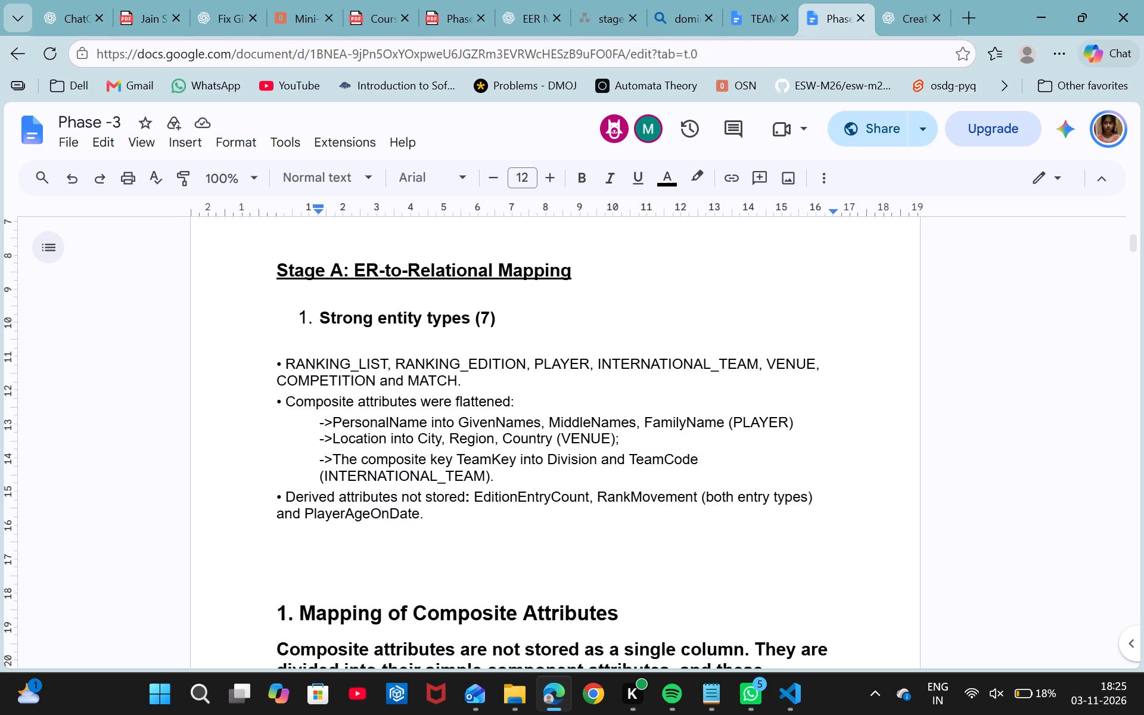
pyautogui.click(147, 11)
pyautogui.scroll(2, 523, 347)
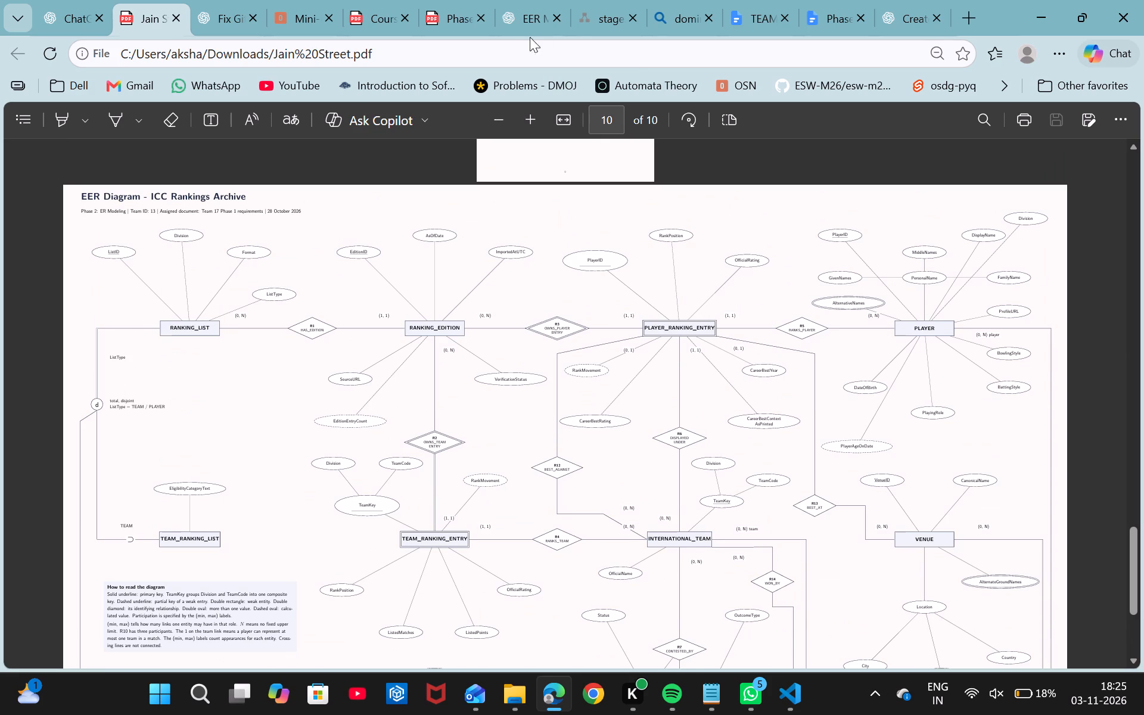
pyautogui.click(825, 1)
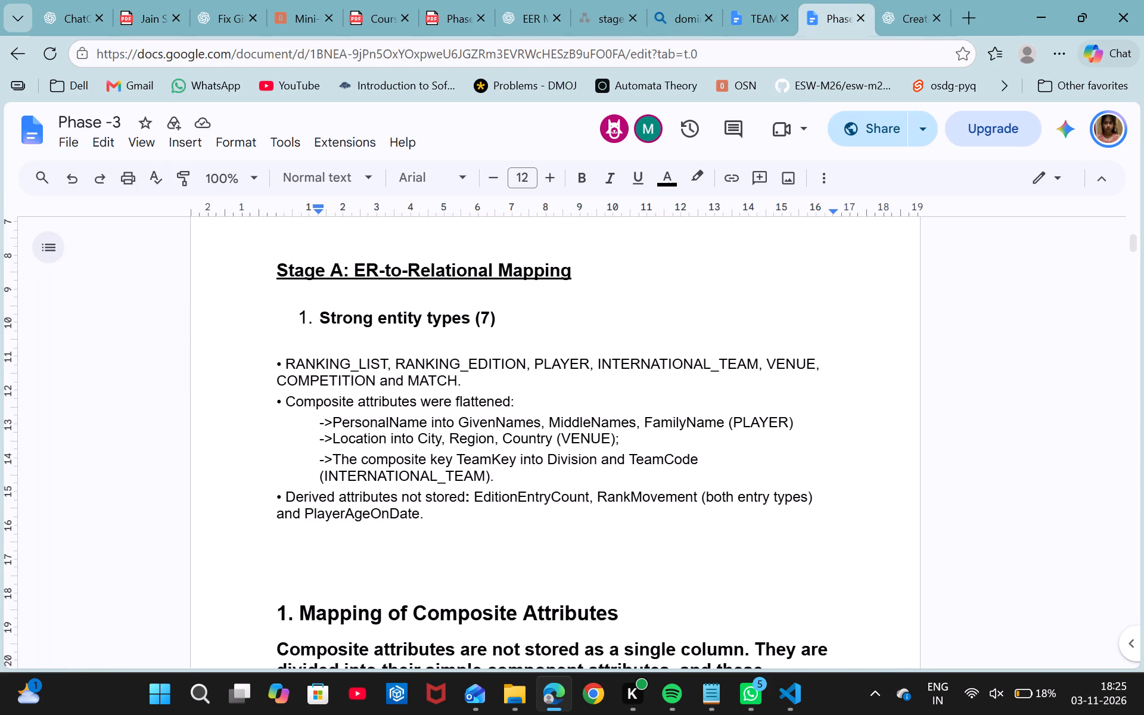
pyautogui.click(121, 0)
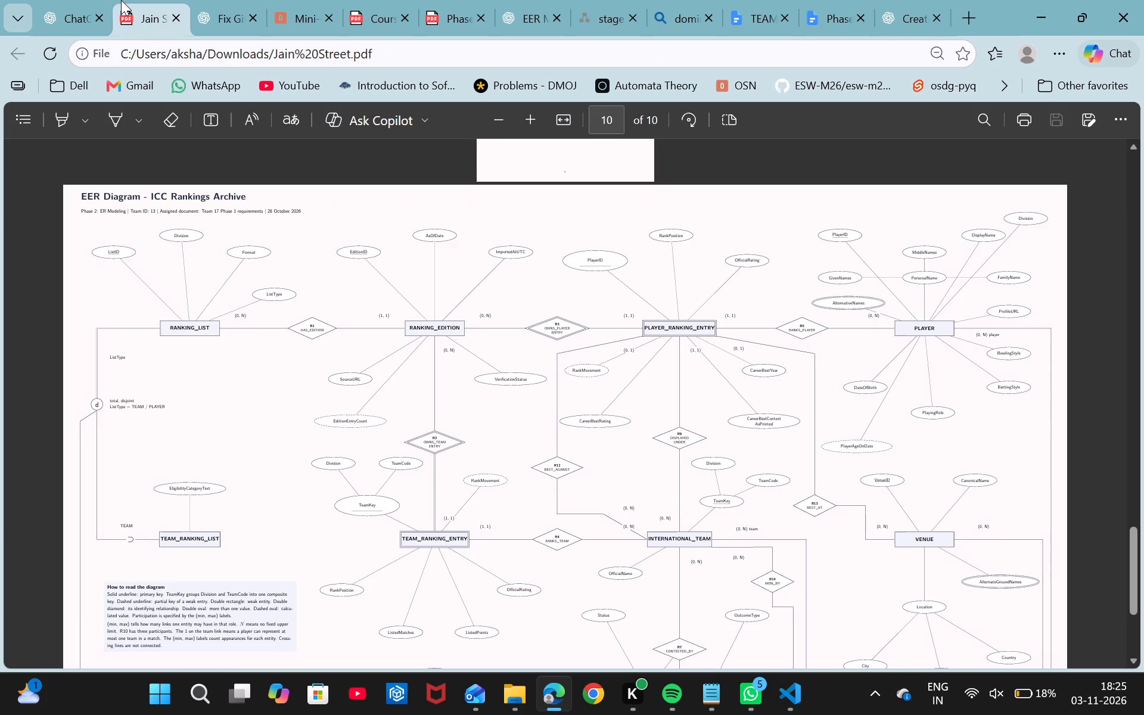
pyautogui.click(813, 7)
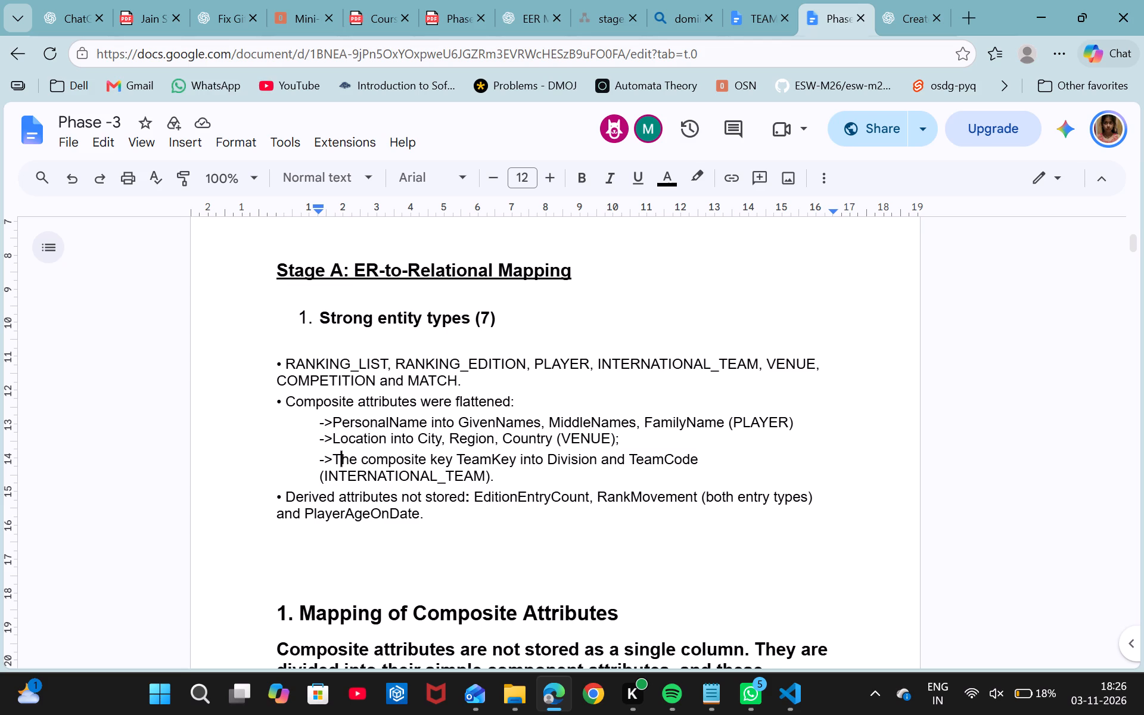
pyautogui.click(457, 442)
pyautogui.click(145, 15)
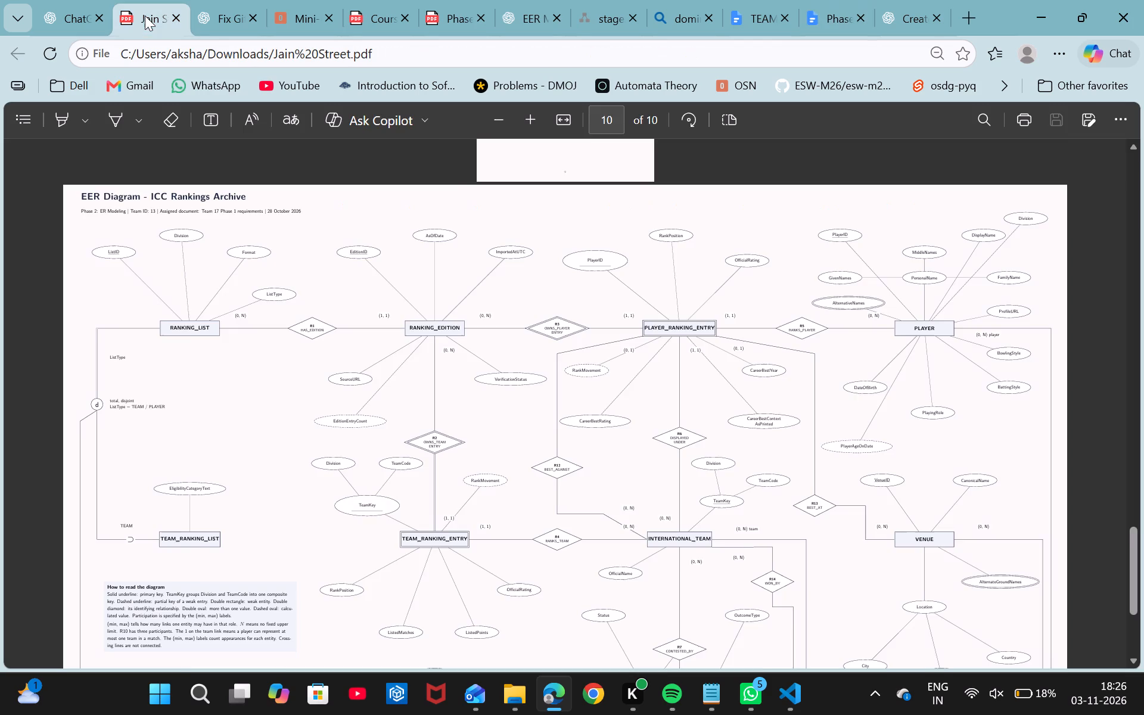
pyautogui.scroll(-1, 781, 414)
pyautogui.scroll(-1, 913, 508)
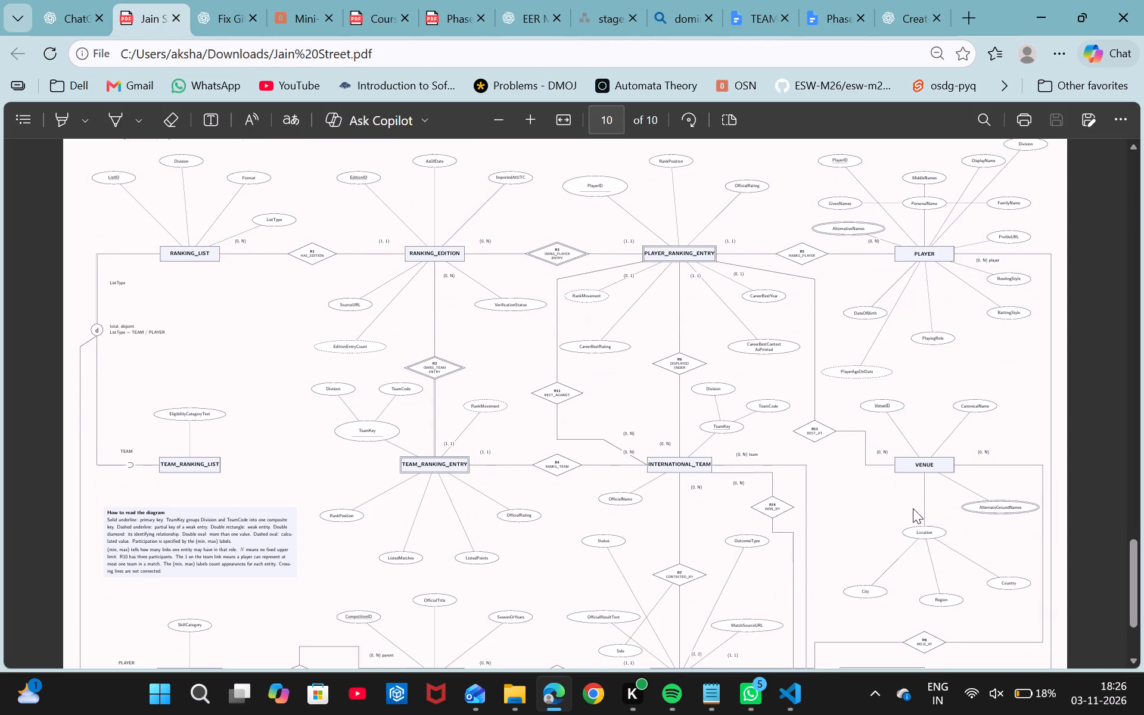
pyautogui.scroll(-1, 913, 508)
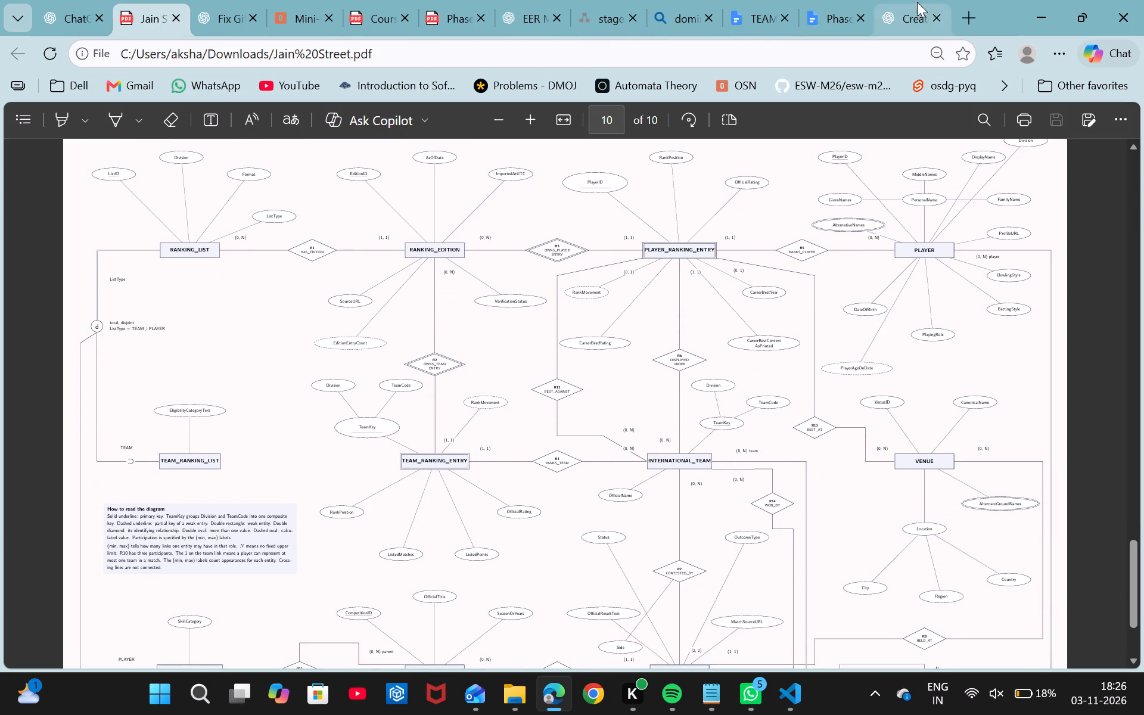
pyautogui.click(831, 0)
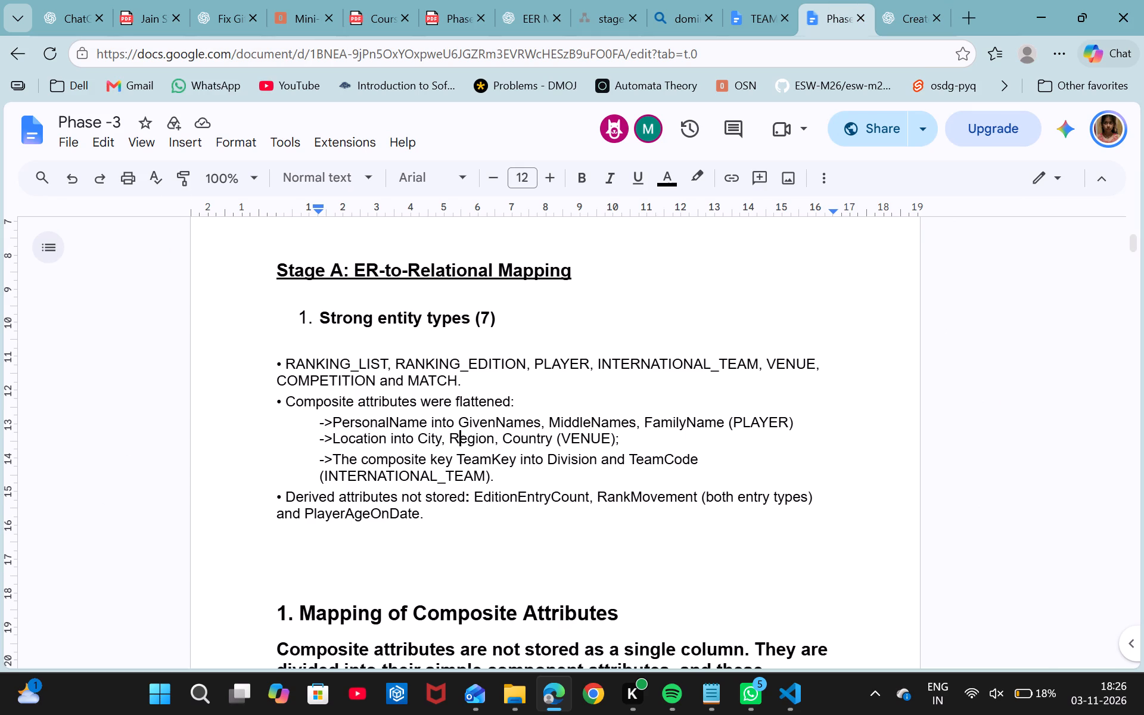
pyautogui.click(125, 17)
pyautogui.scroll(-2, 398, 491)
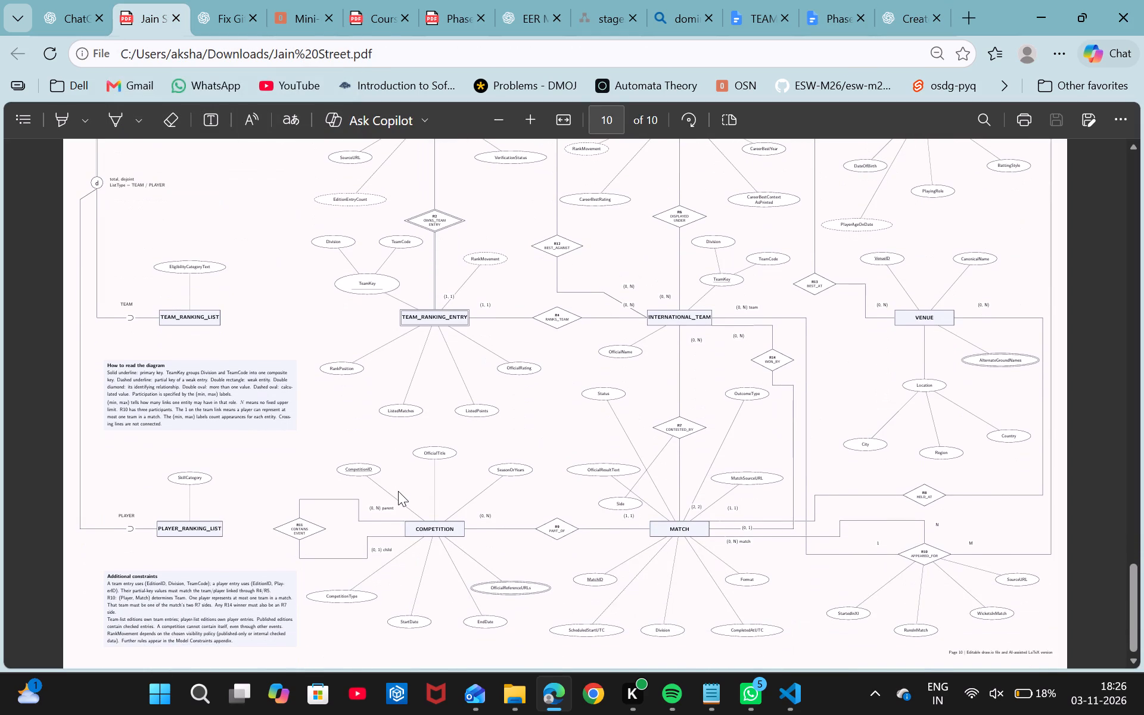
pyautogui.scroll(2, 398, 491)
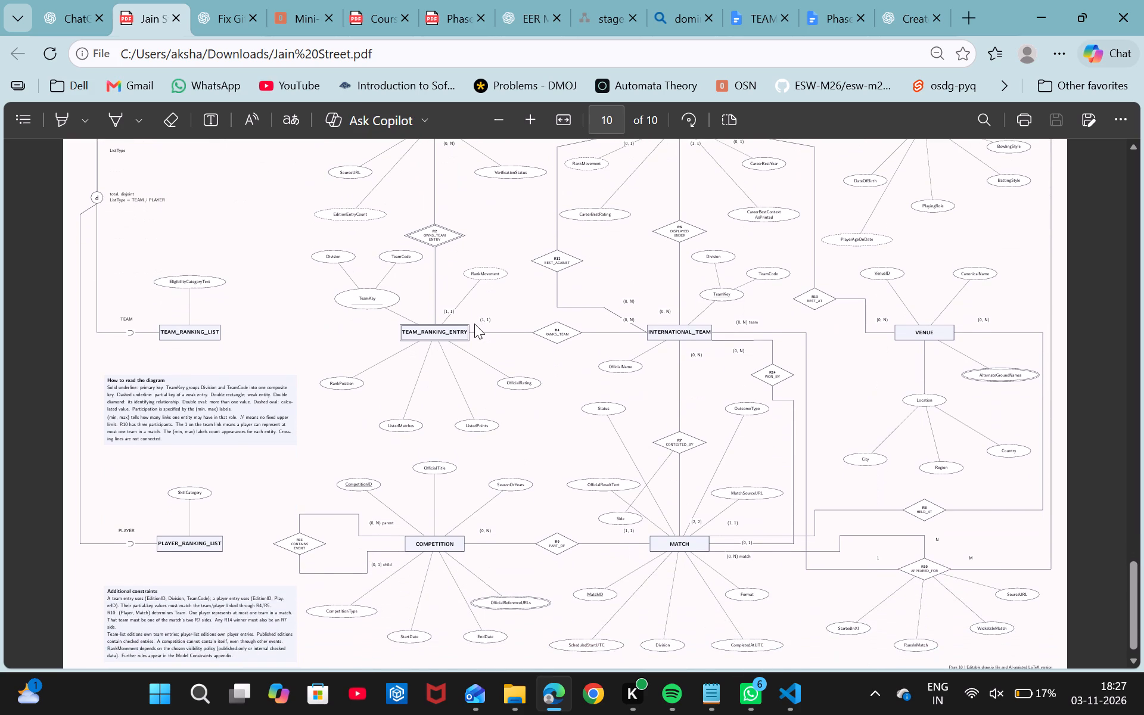
pyautogui.hscroll(3, 474, 324)
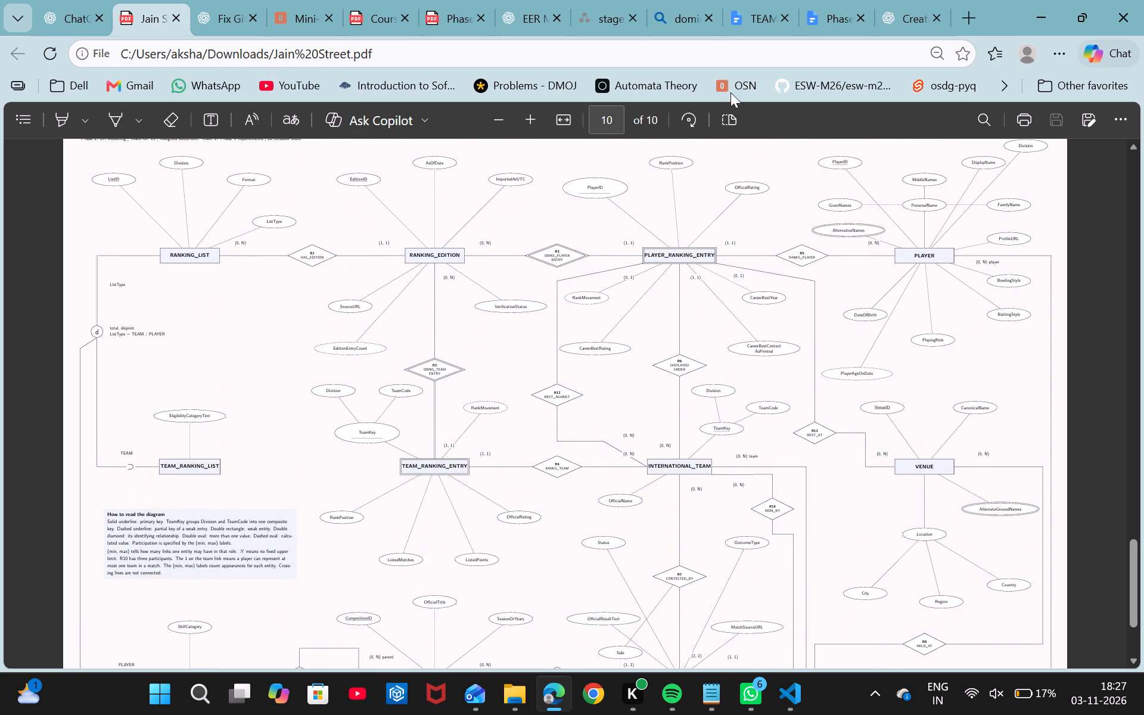
# In Phase -3, add a blank line below the derived attributes bullet and start a numbered item "2." at 14 pt.
pyautogui.click(826, 7)
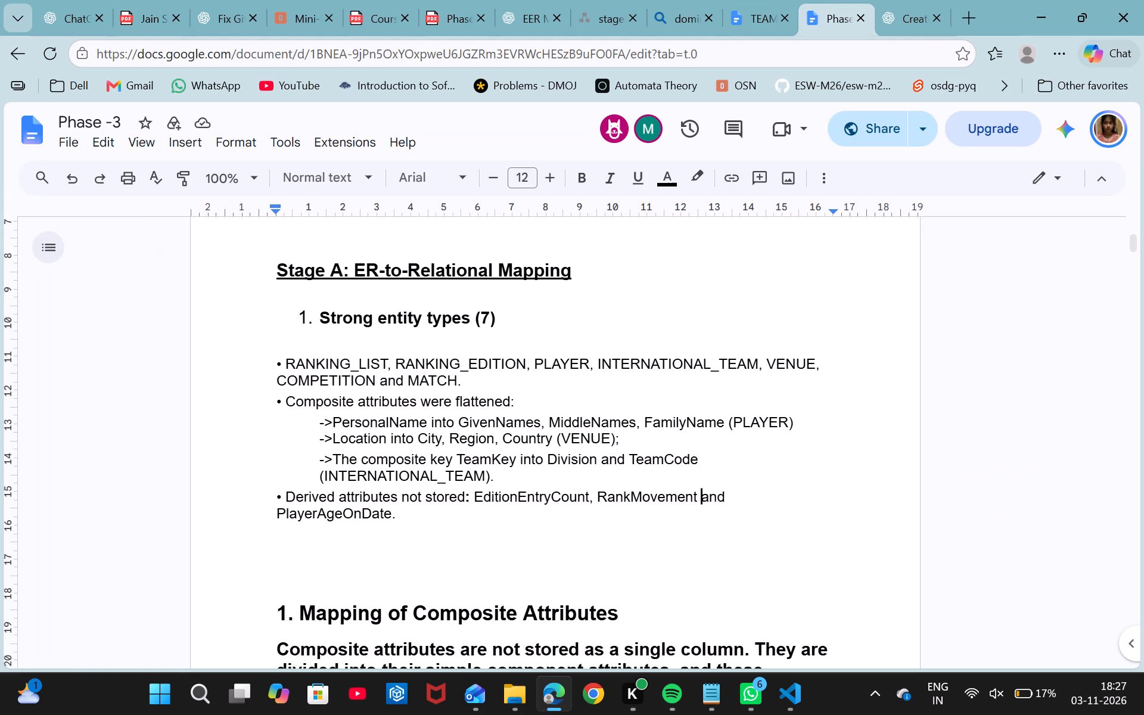
pyautogui.click(601, 508)
pyautogui.press('Return')
pyautogui.press('Return')
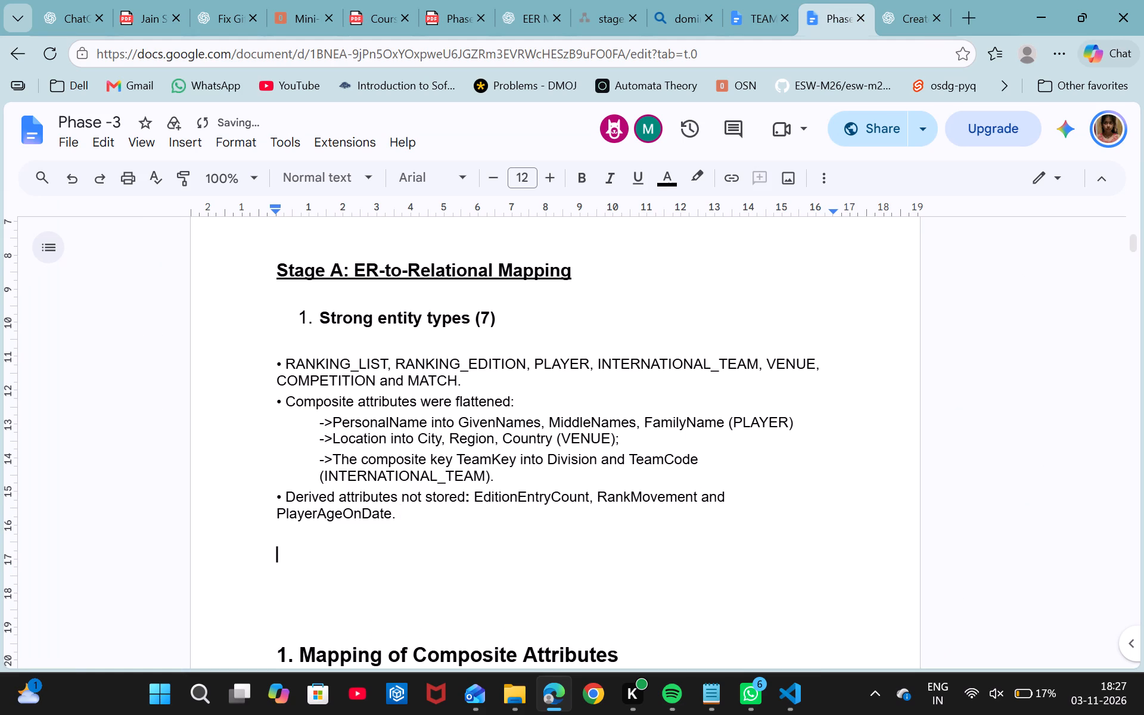
pyautogui.moveTo(506, 307); pyautogui.dragTo(281, 315)
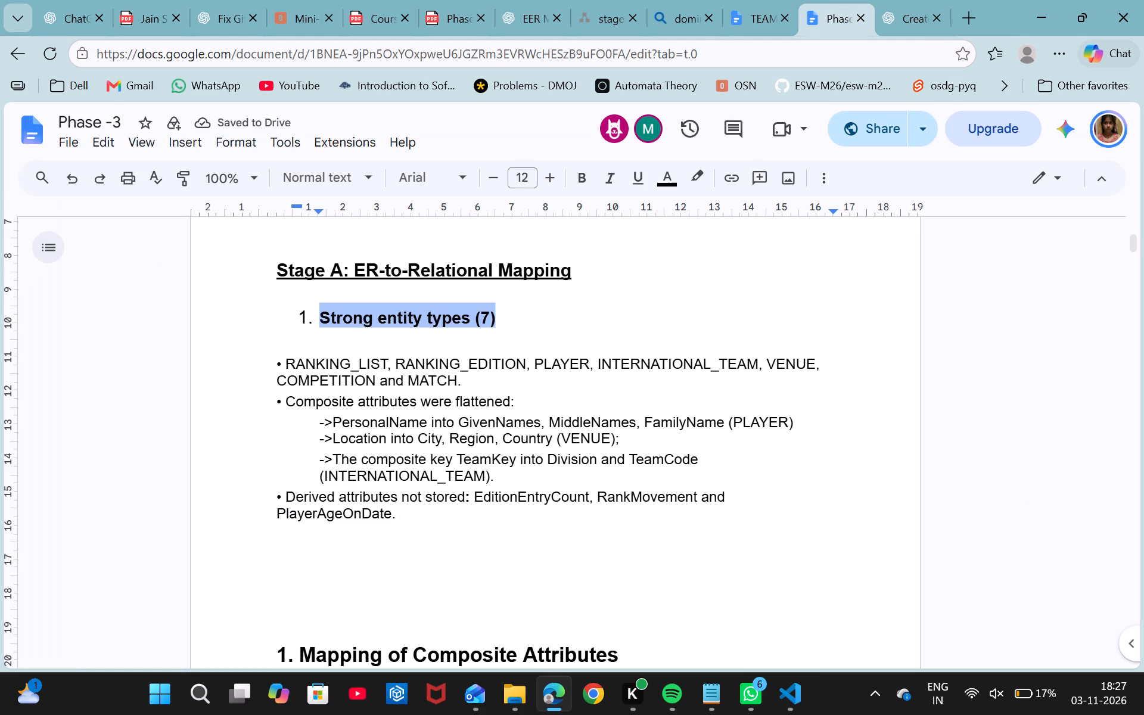
pyautogui.moveTo(281, 315); pyautogui.dragTo(251, 316)
pyautogui.click(353, 549)
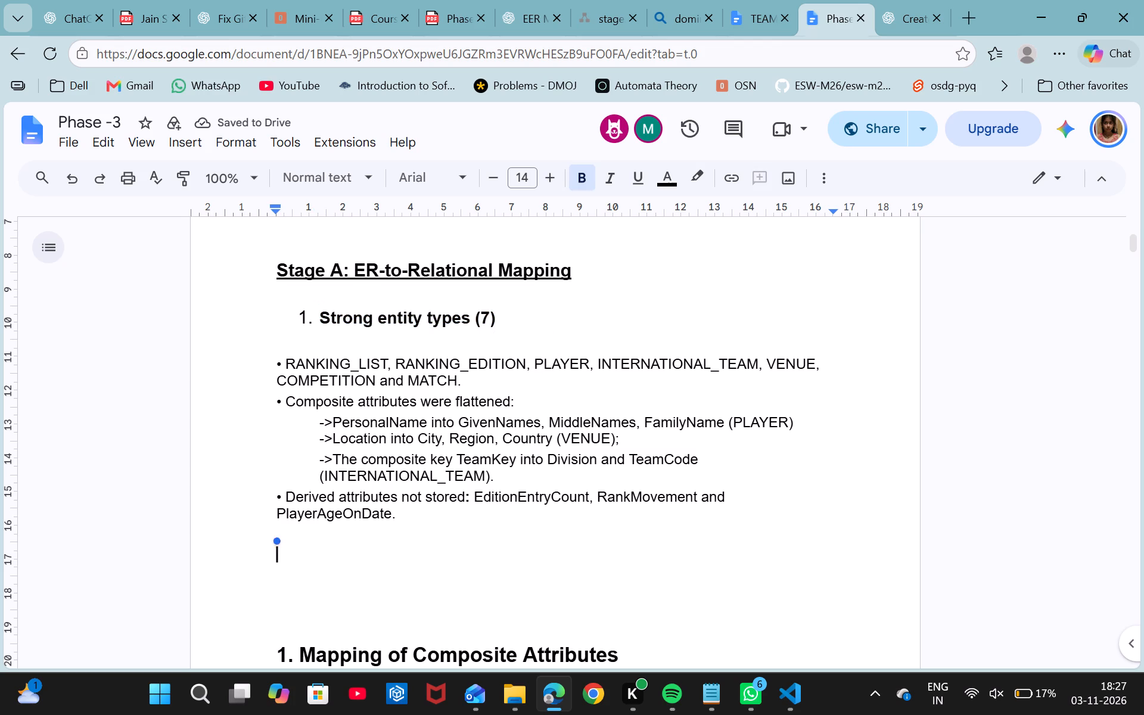
pyautogui.write('2.')
pyautogui.press('space')
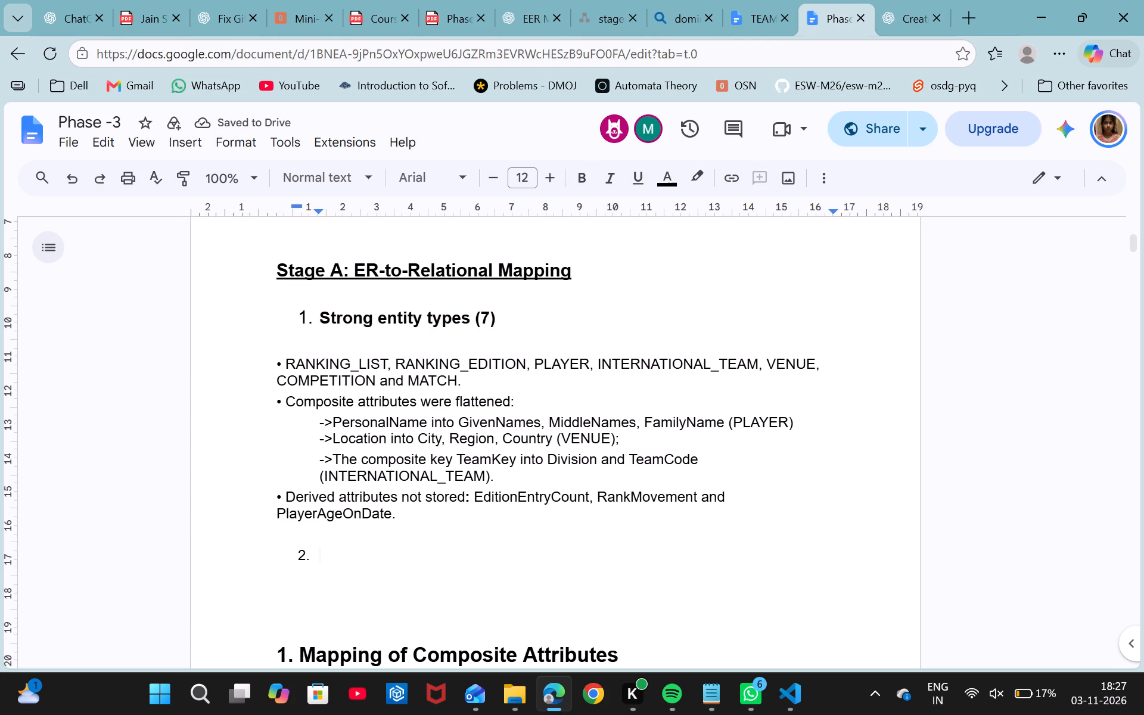
pyautogui.moveTo(296, 318); pyautogui.dragTo(506, 324)
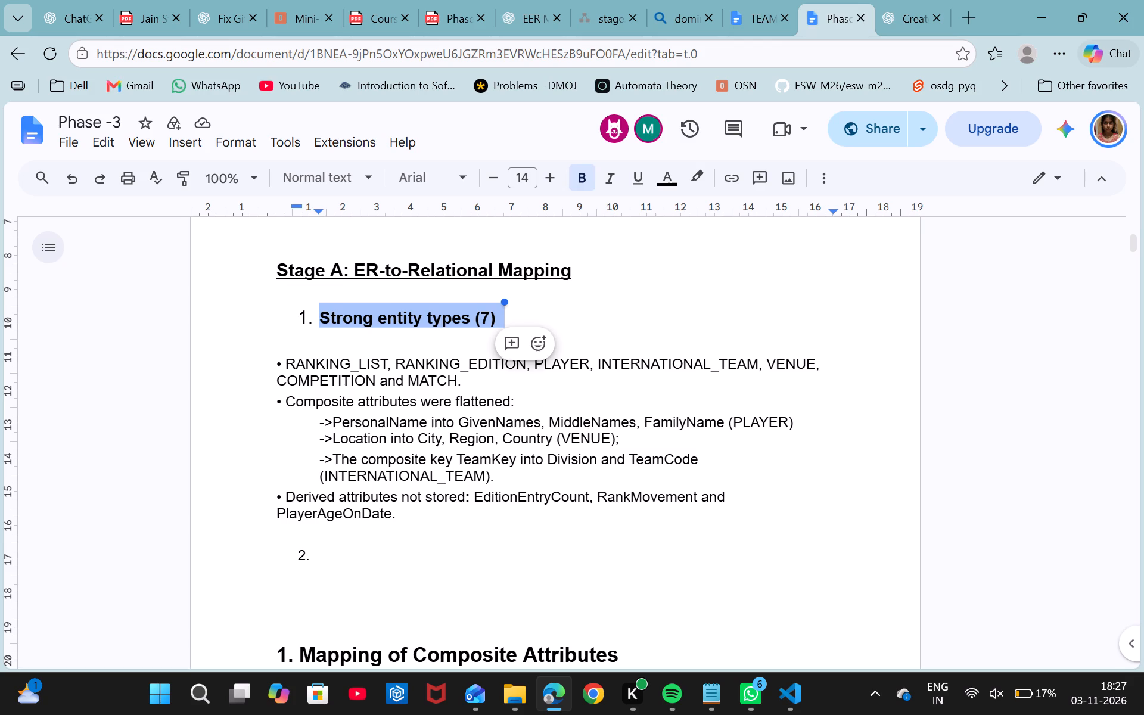
pyautogui.doubleClick(312, 558)
pyautogui.press('BackSpace')
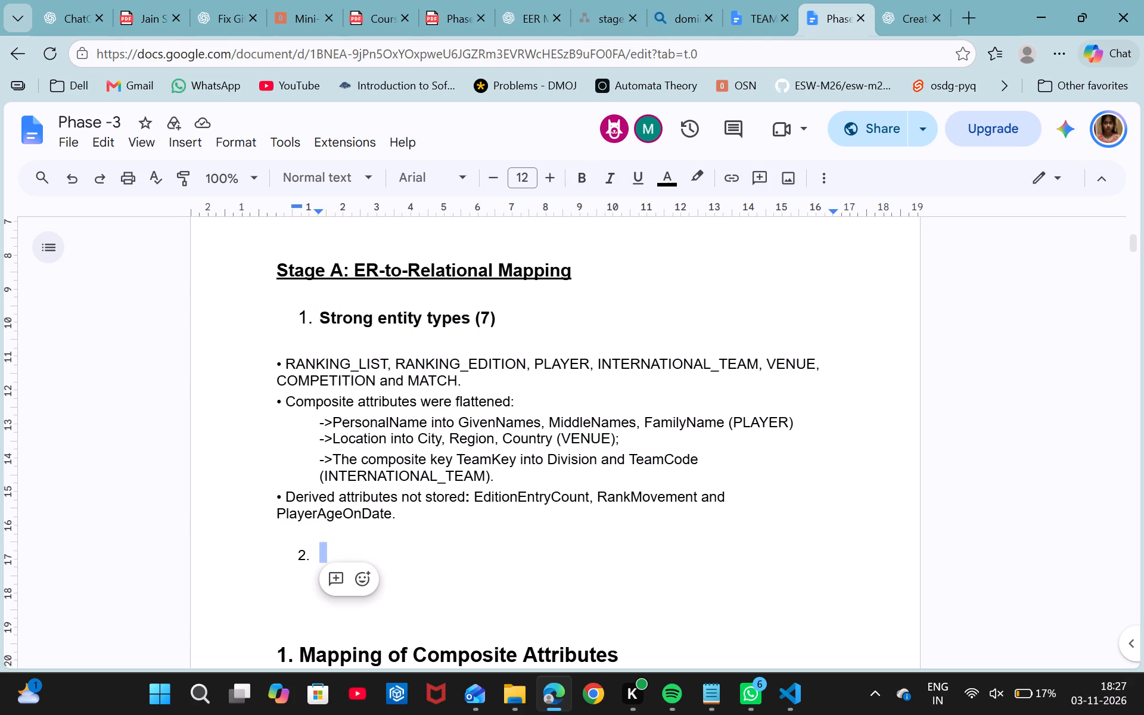
pyautogui.doubleClick(546, 182)
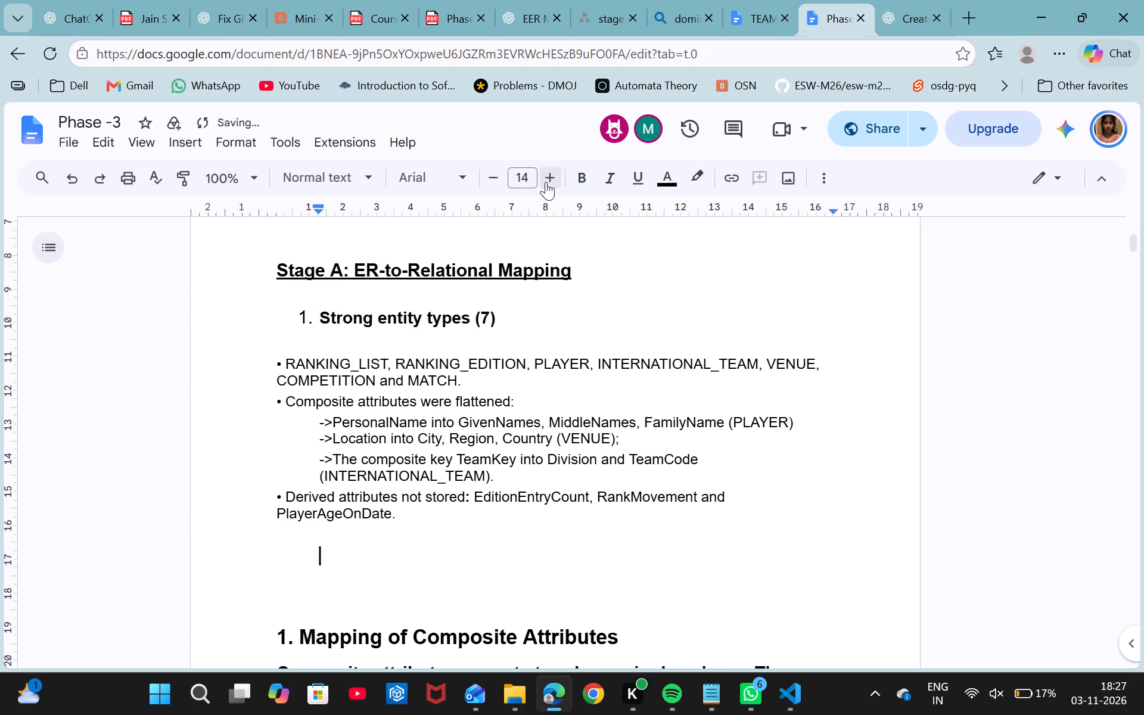
pyautogui.write('2.')
pyautogui.press('space')
# Fill item 2 with a copy of the "Strong entity types (7)" heading text, replacing "Strong" with "Weak".
pyautogui.hotkey('shift', 'w')
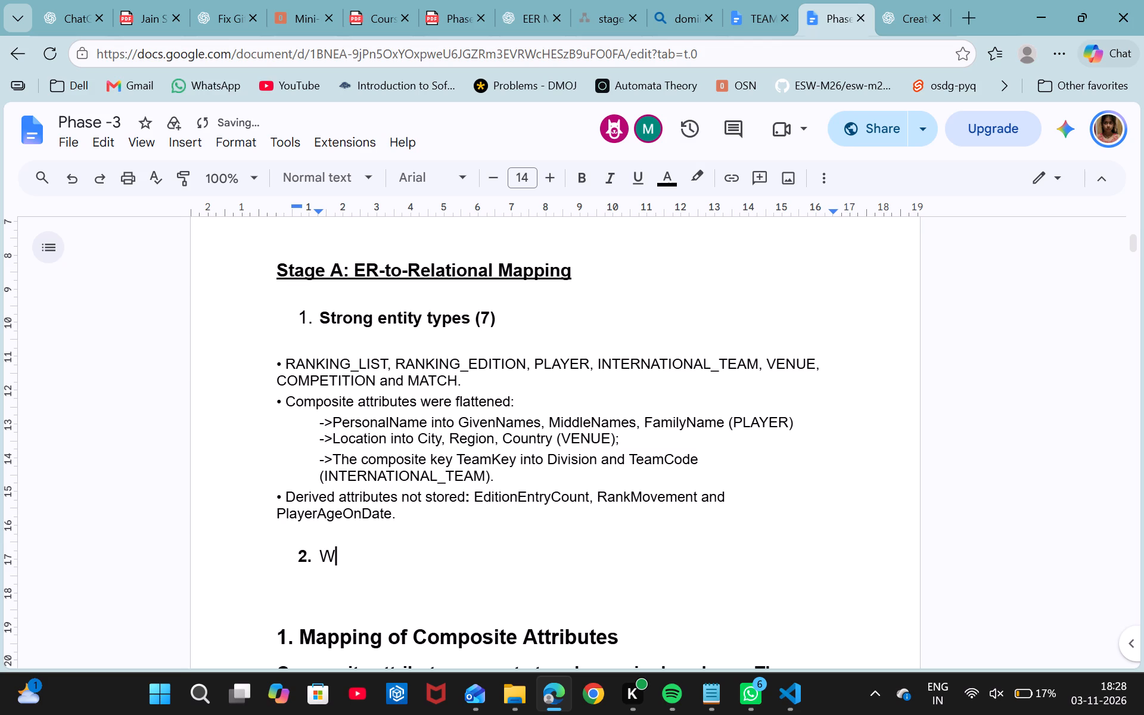
pyautogui.press('BackSpace')
pyautogui.moveTo(319, 322); pyautogui.dragTo(498, 322)
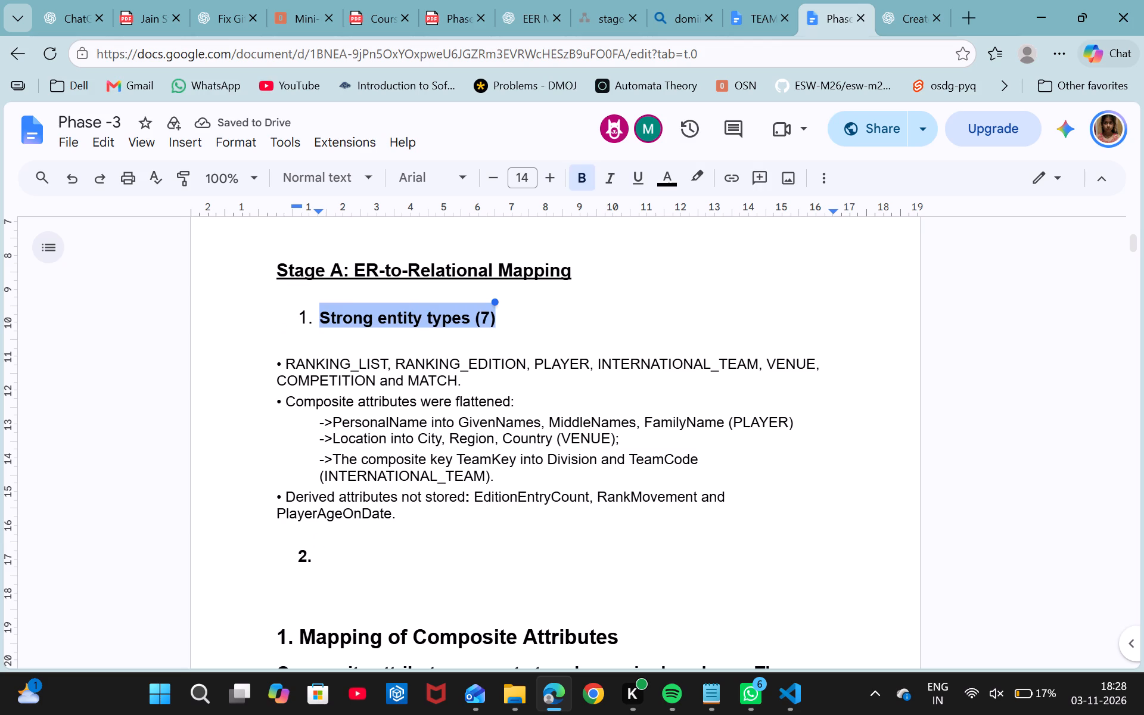
pyautogui.hotkey('ctrl', 'c')
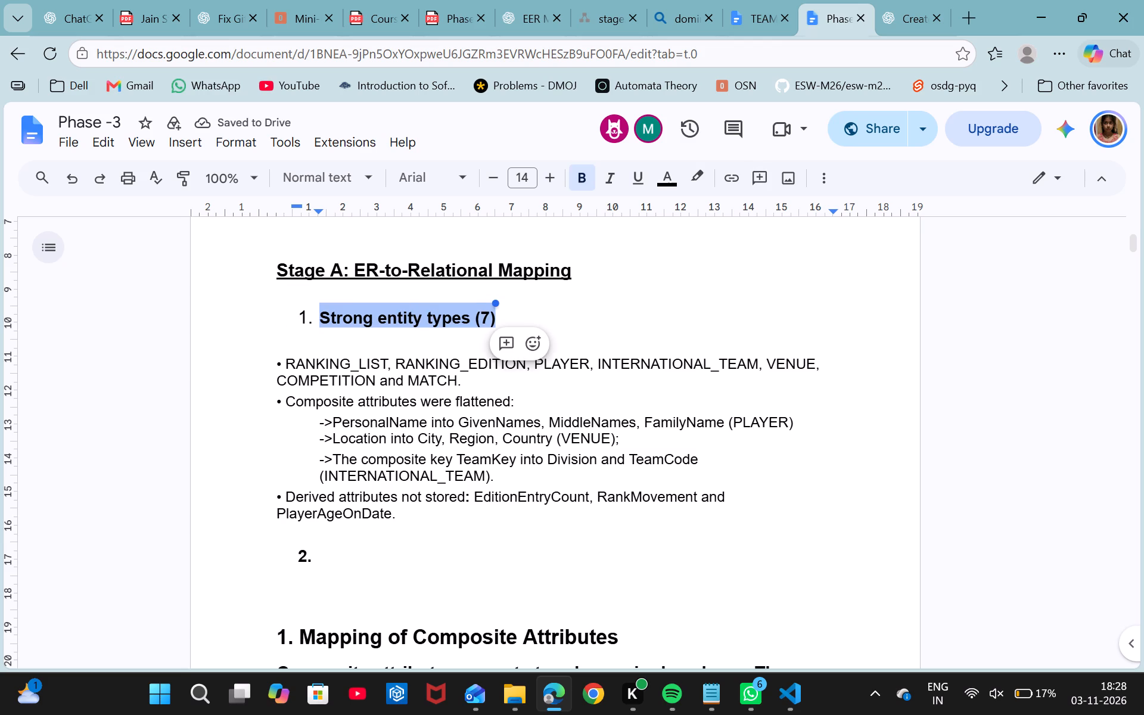
pyautogui.click(327, 553)
pyautogui.hotkey('ctrl', 'v')
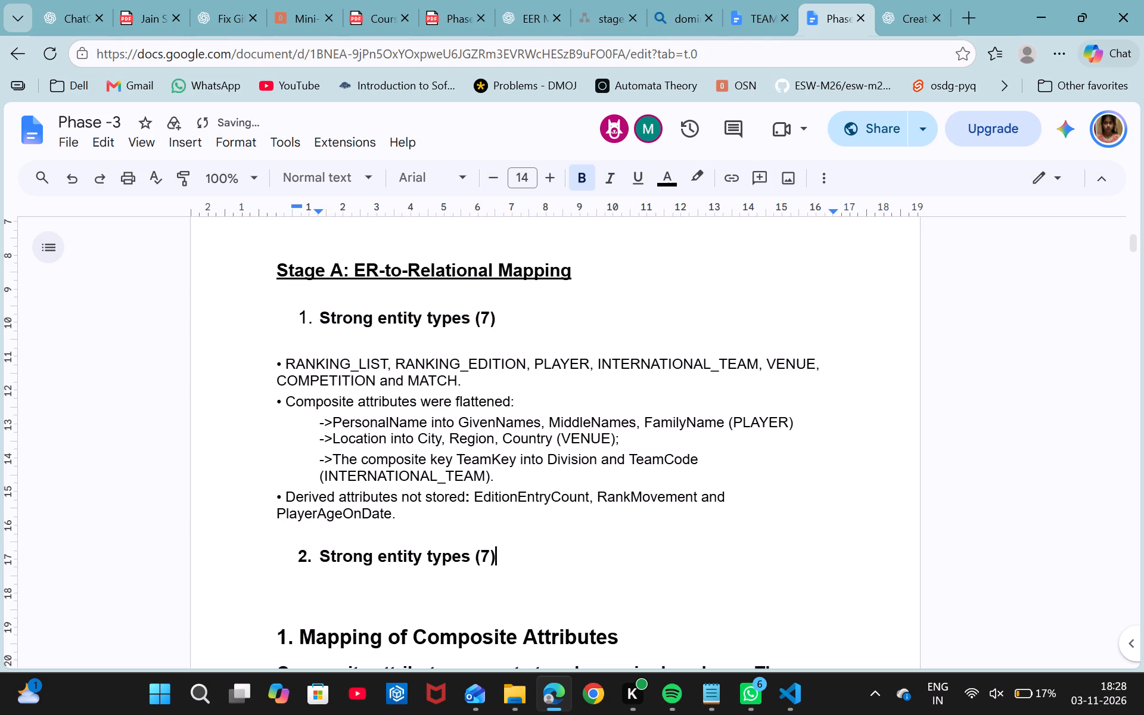
pyautogui.click(374, 559)
pyautogui.press('BackSpace')
pyautogui.press('BackSpace')
pyautogui.press('BackSpace')
pyautogui.press('BackSpace')
pyautogui.press('BackSpace')
pyautogui.press('BackSpace')
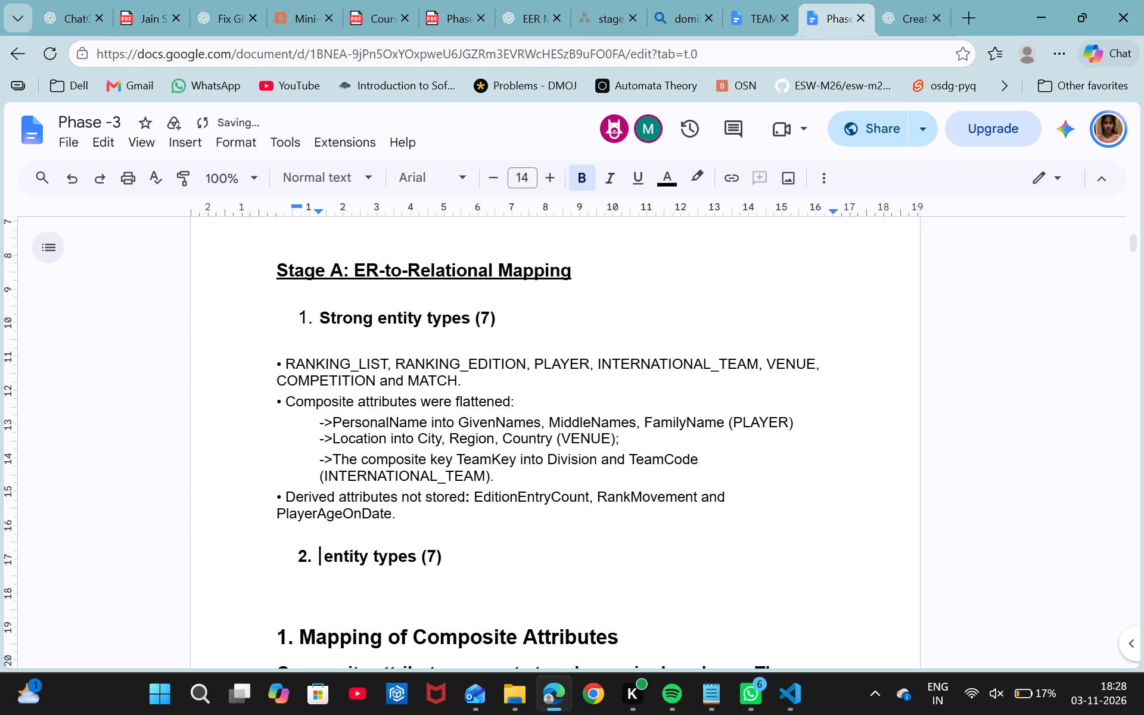
pyautogui.write('Weak')
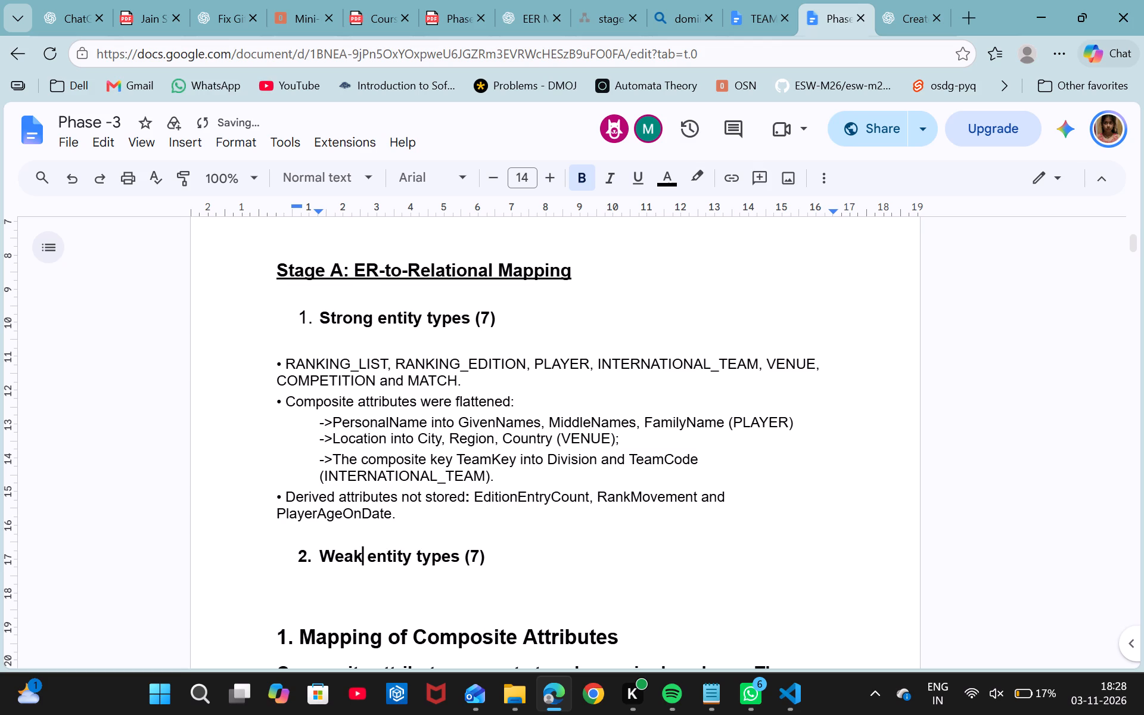
# Change the count in the "Weak entity types" heading of Phase -3 to (2).
pyautogui.click(502, 565)
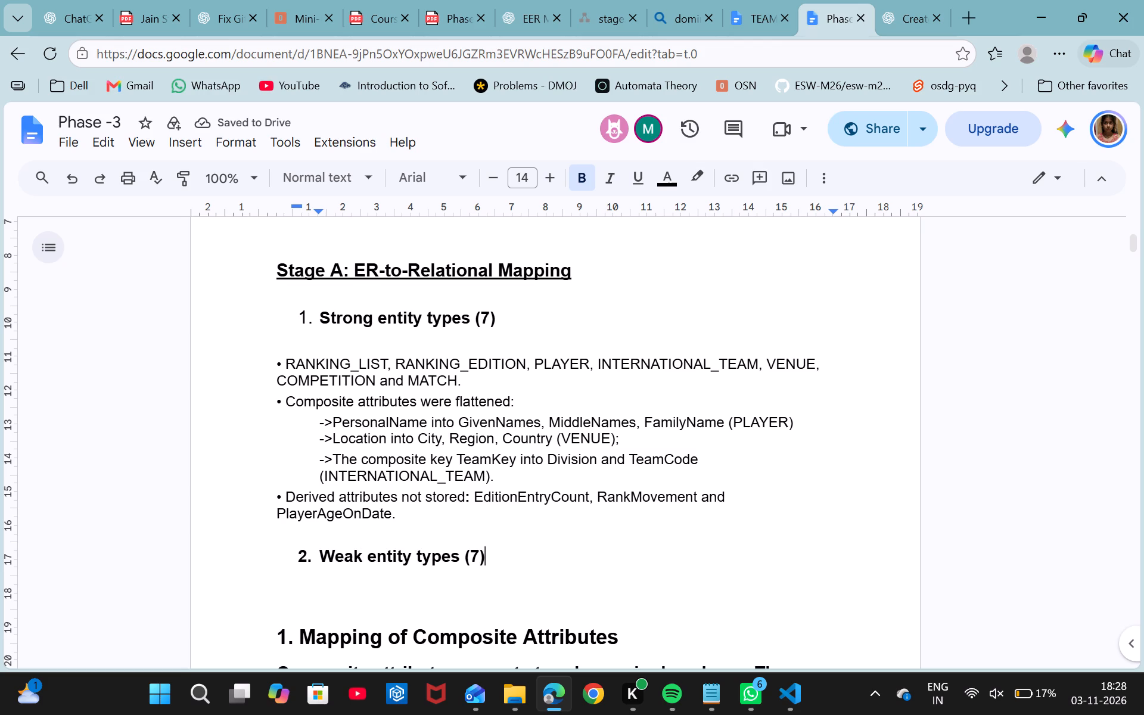
pyautogui.press('Left')
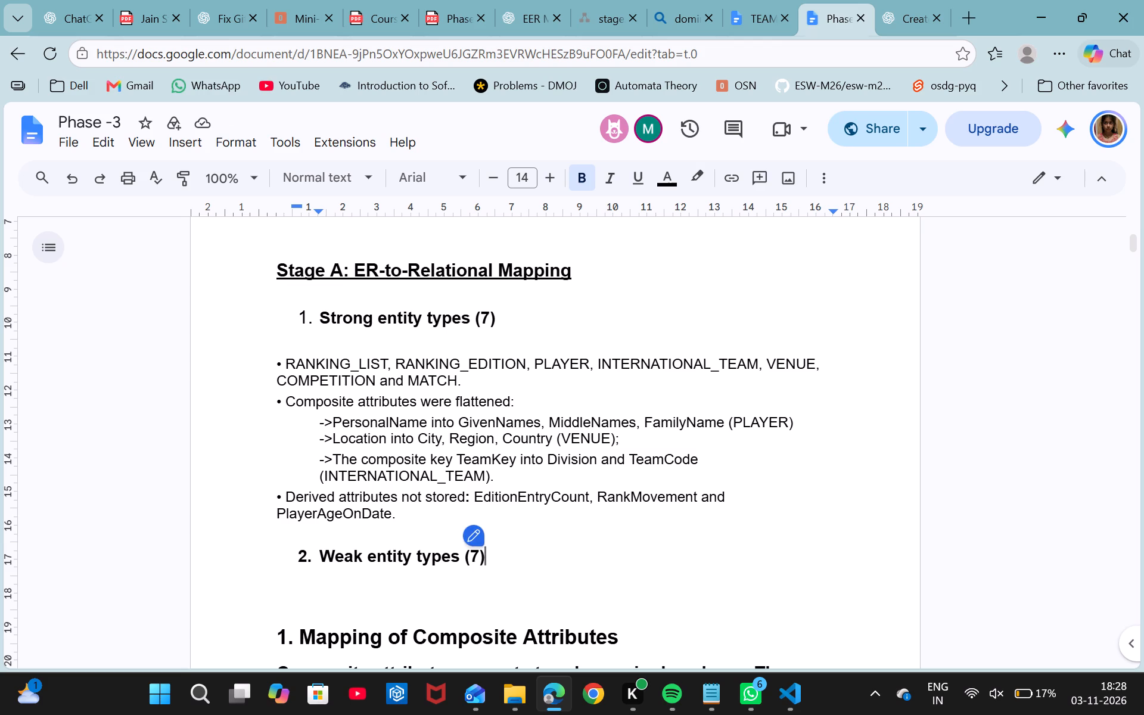
pyautogui.press('BackSpace')
pyautogui.press('2')
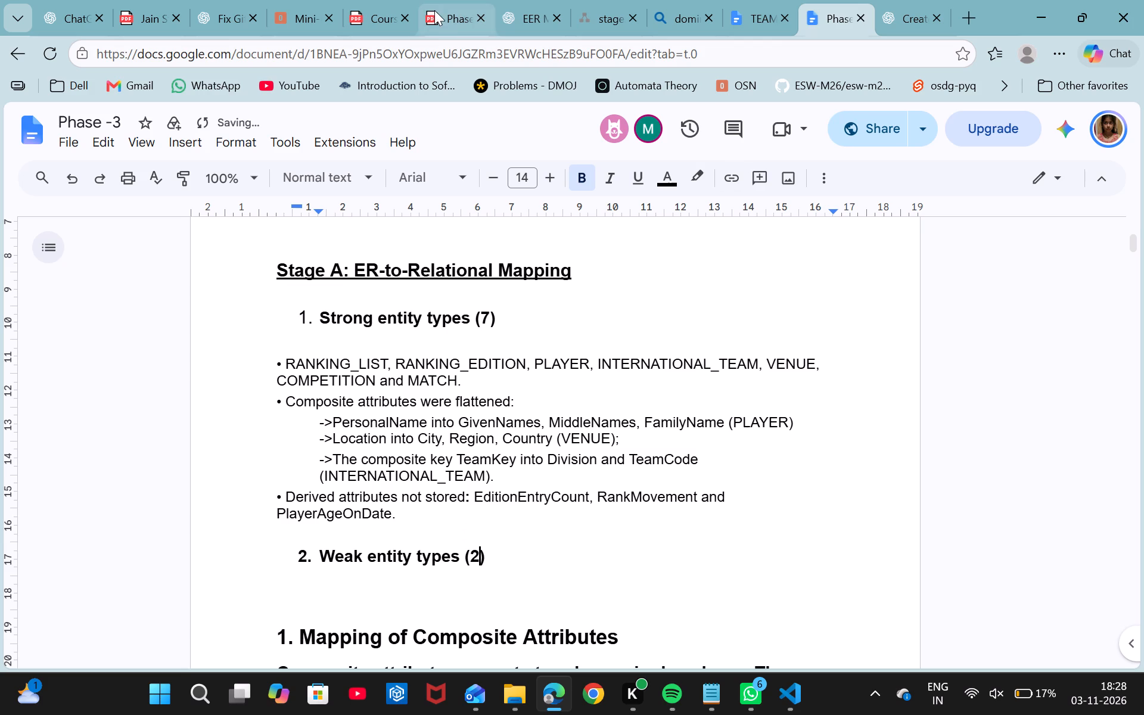
pyautogui.click(756, 0)
pyautogui.click(310, 454)
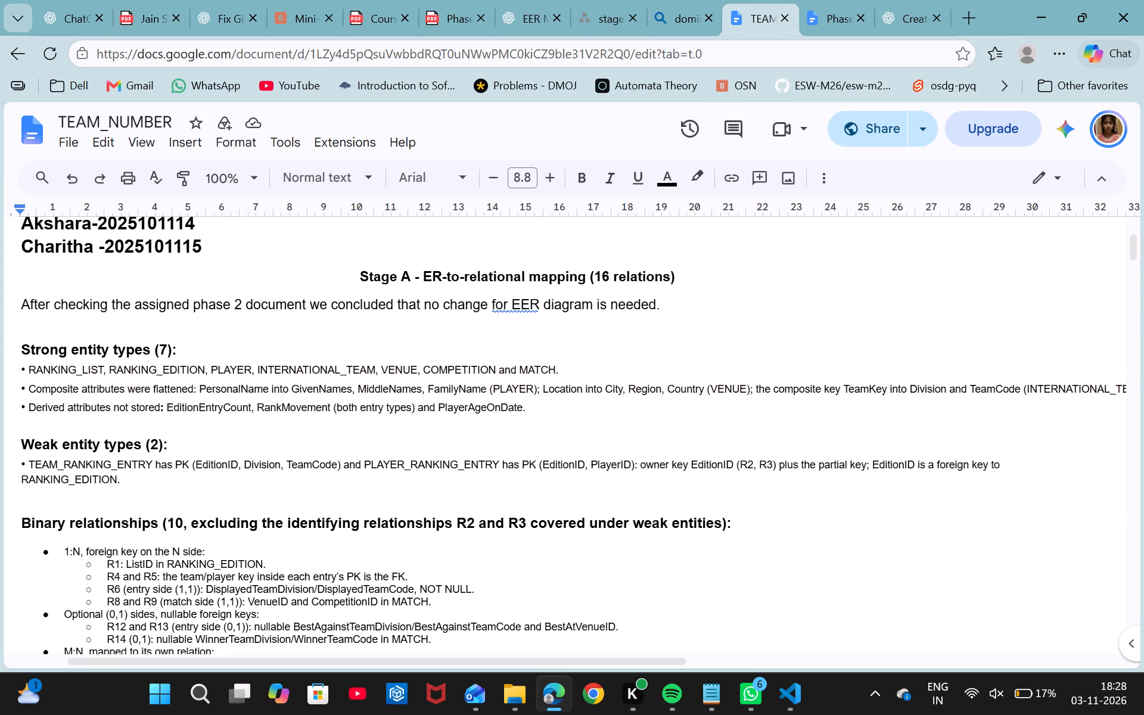
pyautogui.click(362, 500)
pyautogui.click(259, 490)
pyautogui.moveTo(86, 498); pyautogui.dragTo(17, 464)
pyautogui.hotkey('ctrl', 'c')
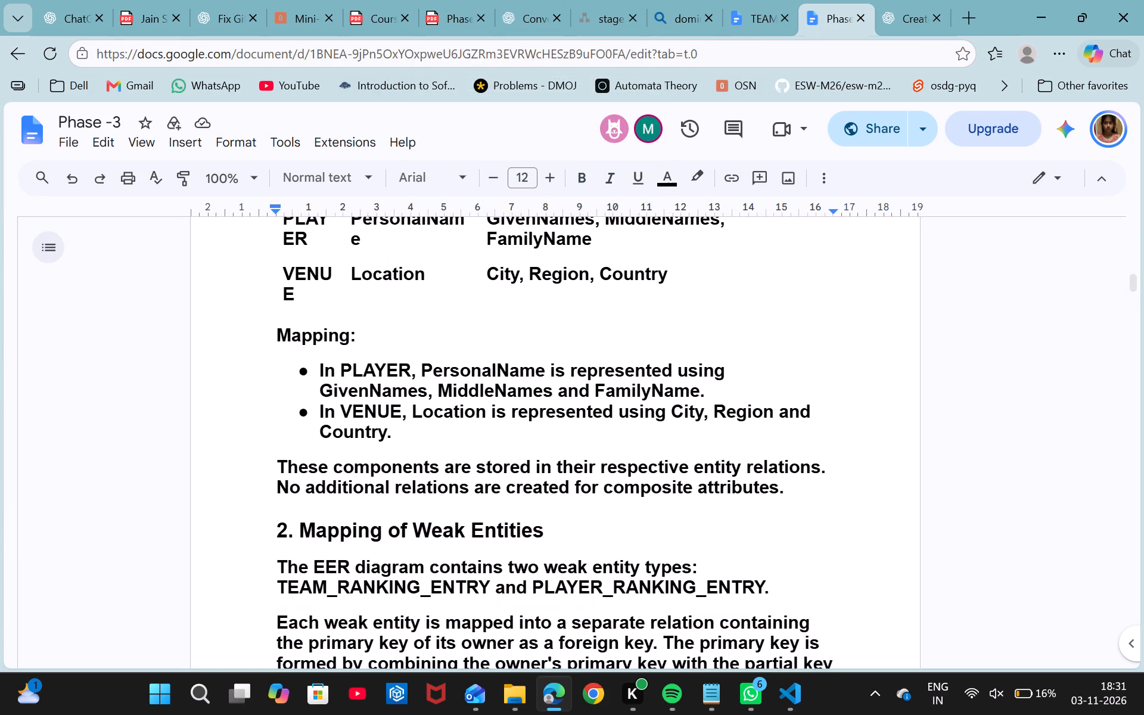
pyautogui.scroll(-1, 505, 573)
pyautogui.scroll(-3, 621, 597)
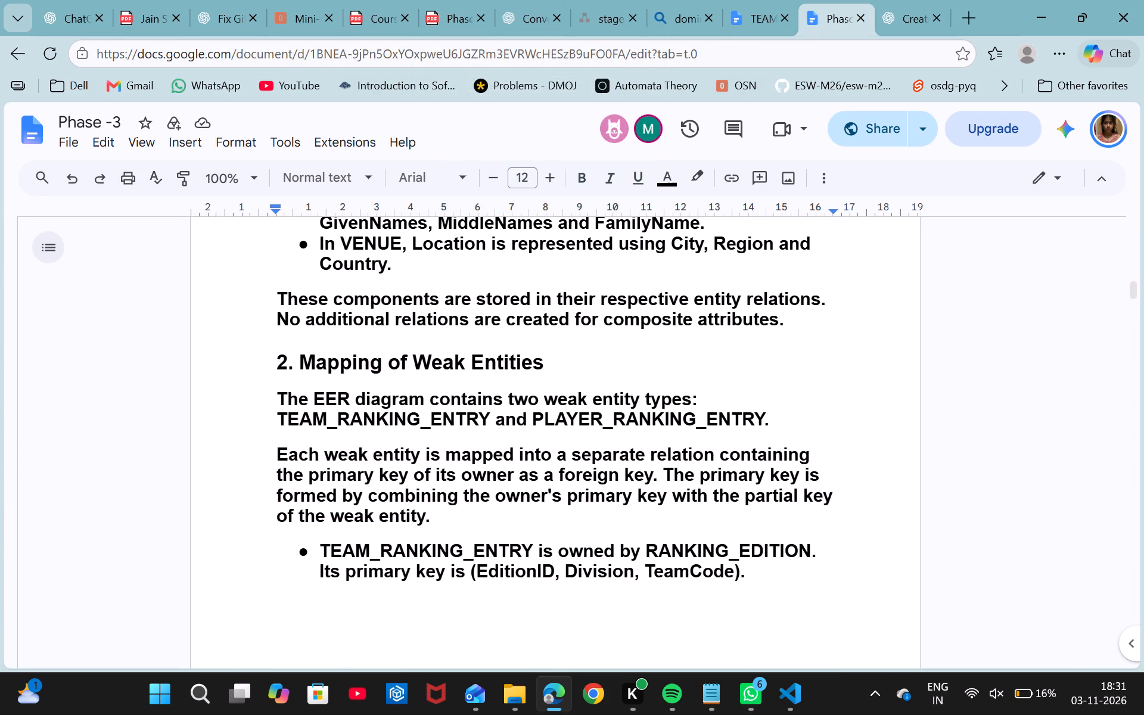
pyautogui.scroll(-3, 621, 597)
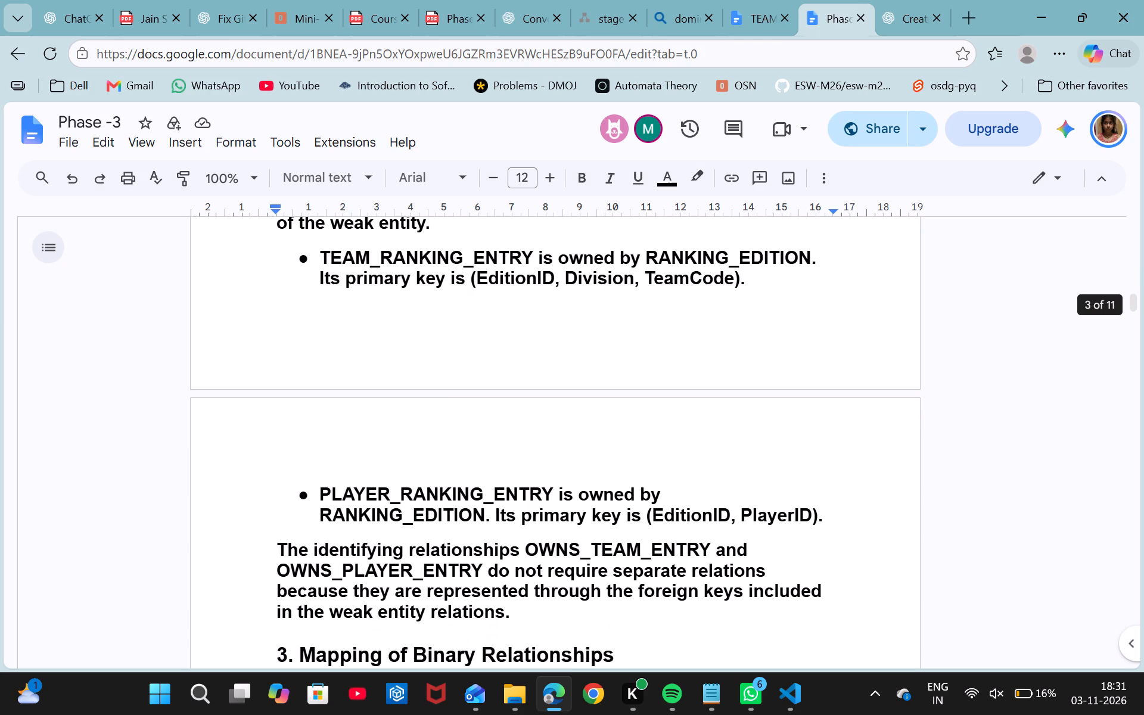
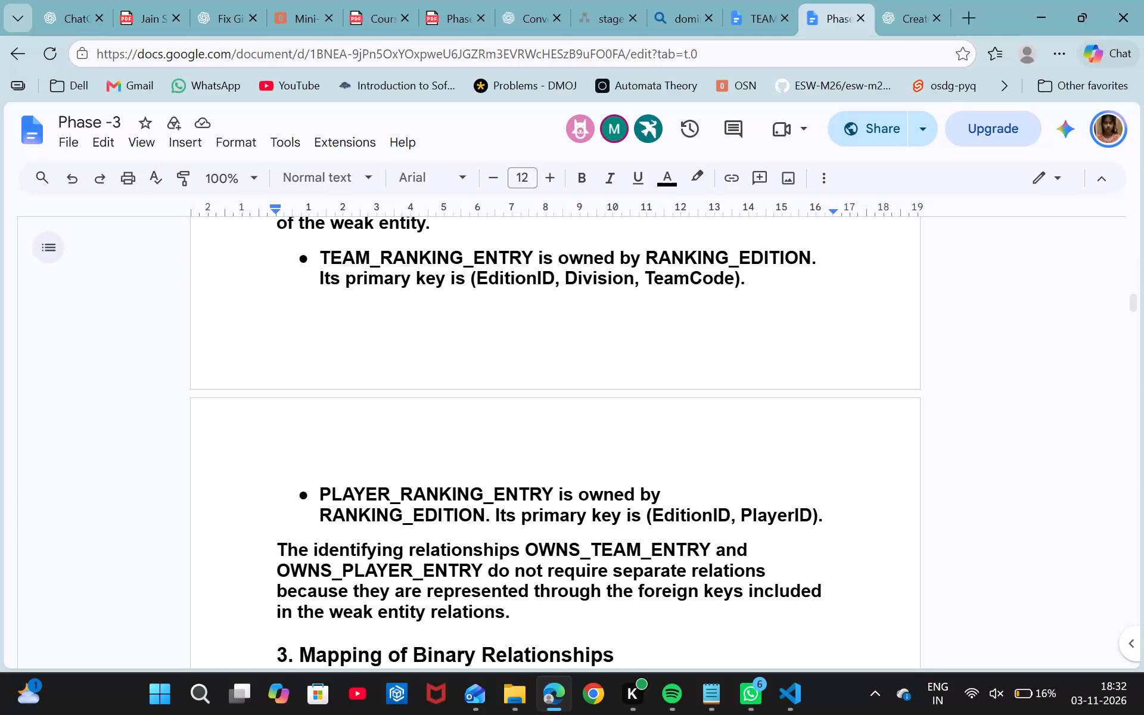
# Reread the Mapping of Weak Entities section and the composite attribute mapping just before it in the Phase -3 document.
pyautogui.scroll(4, 626, 472)
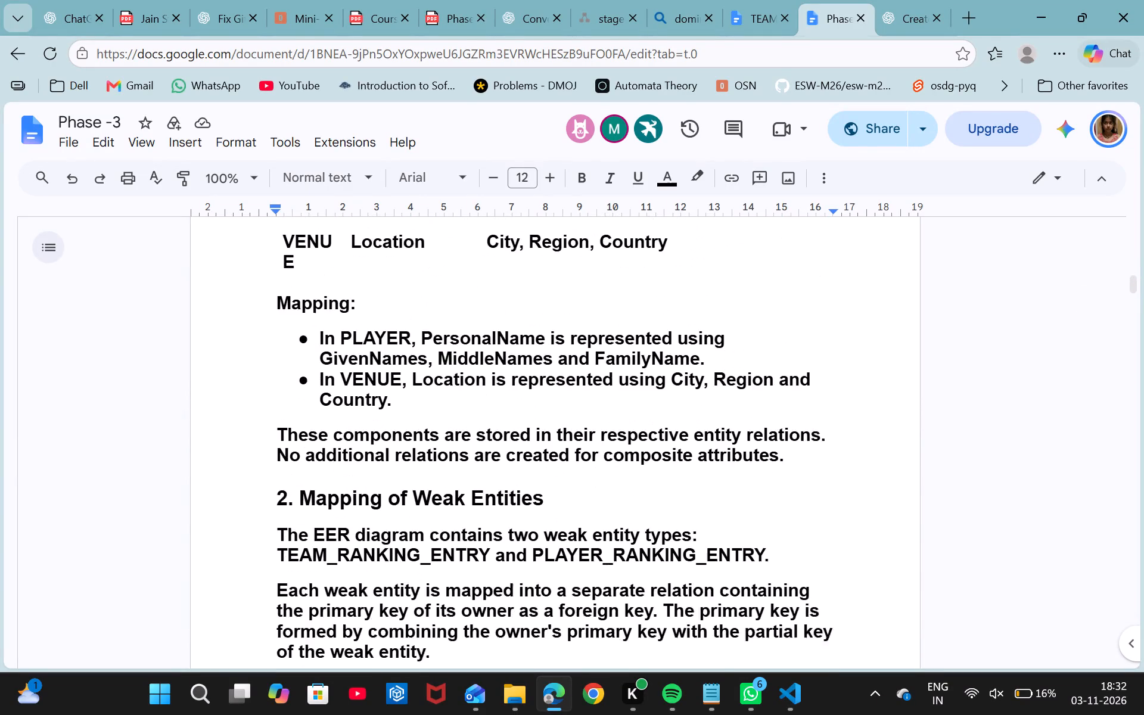
pyautogui.scroll(2, 626, 472)
pyautogui.scroll(-3, 626, 472)
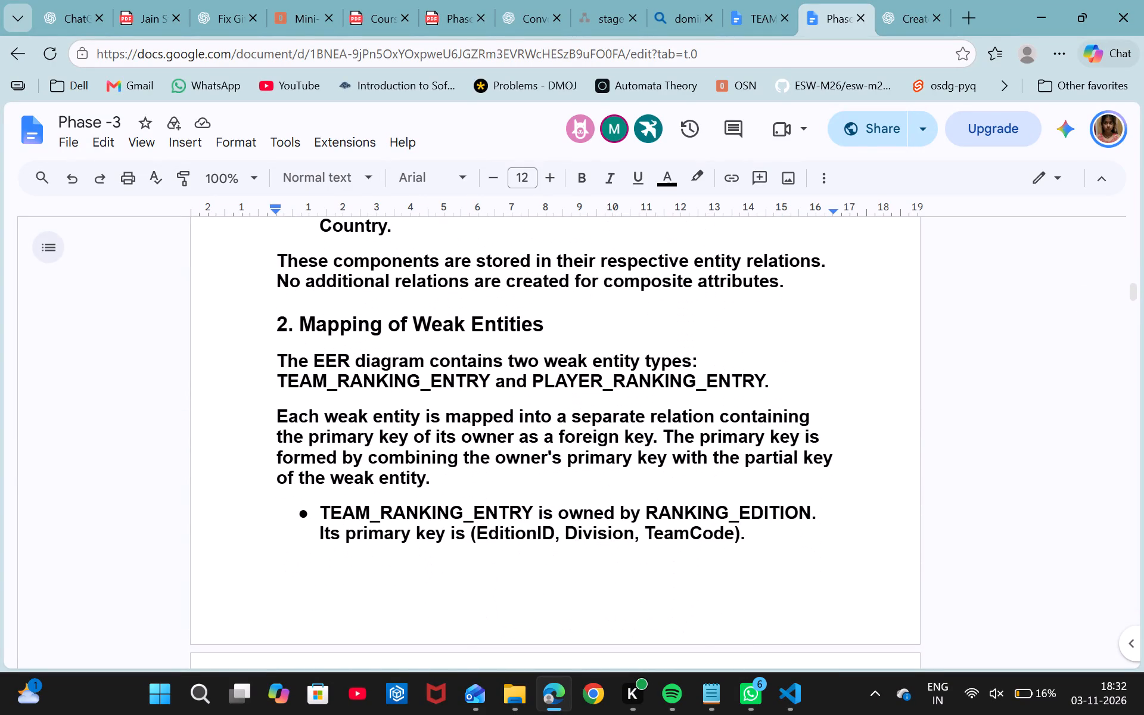
pyautogui.scroll(-2, 626, 472)
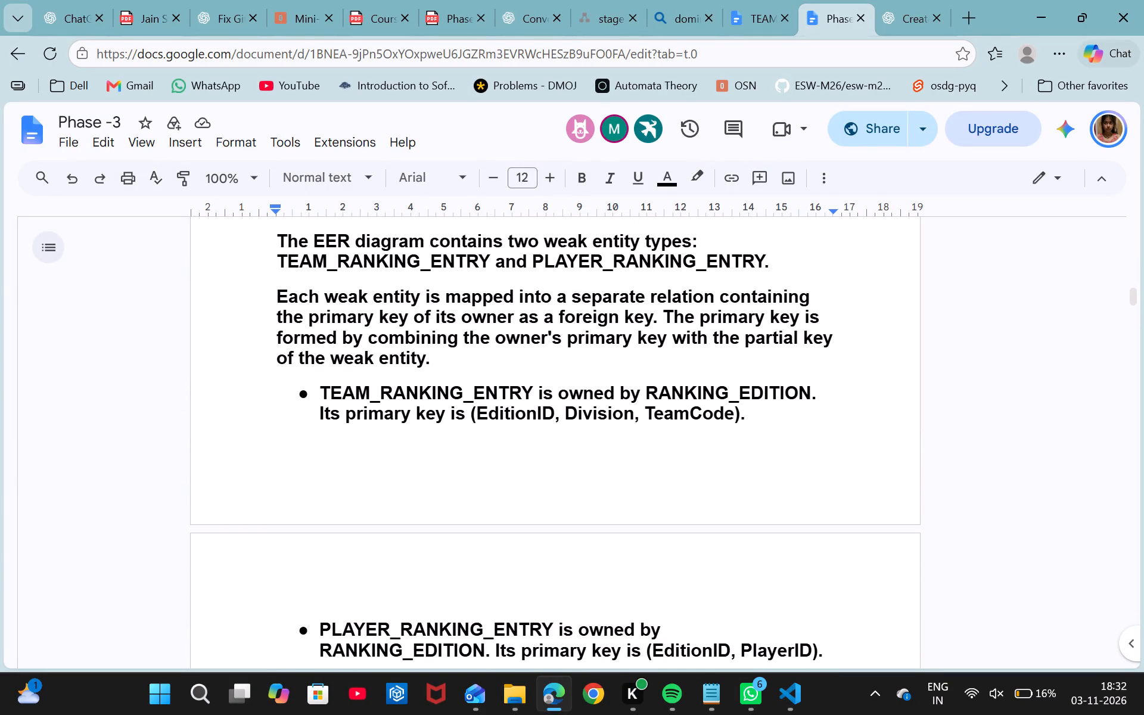
pyautogui.scroll(-1, 626, 472)
pyautogui.scroll(2, 626, 472)
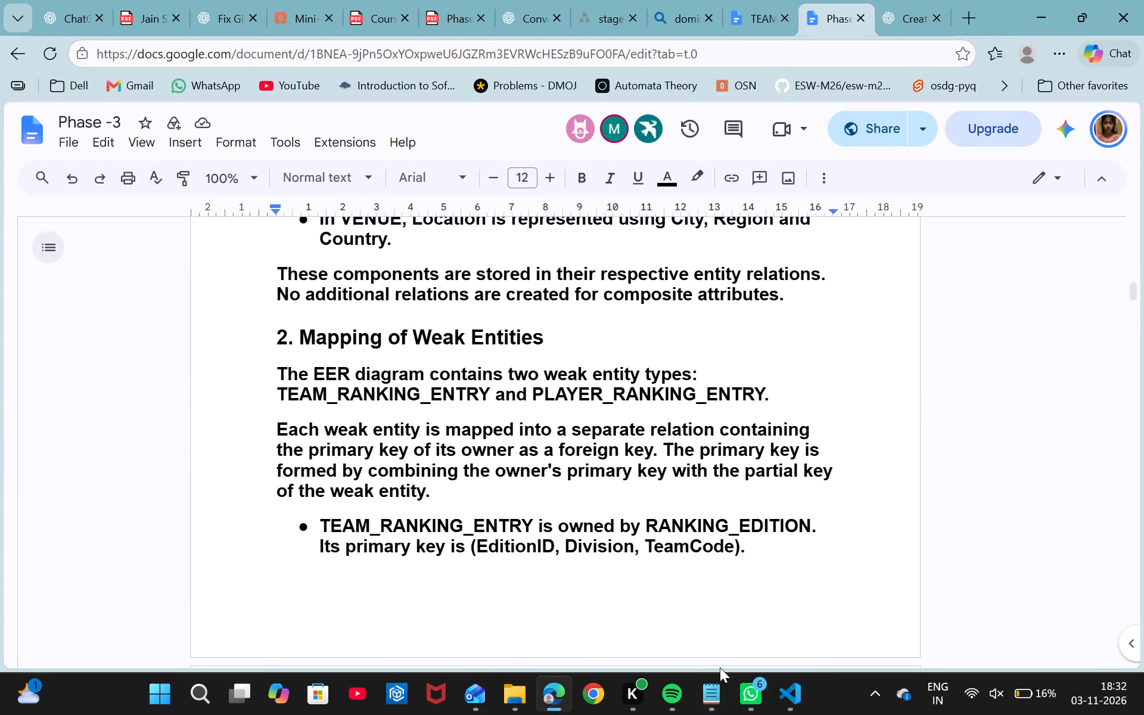
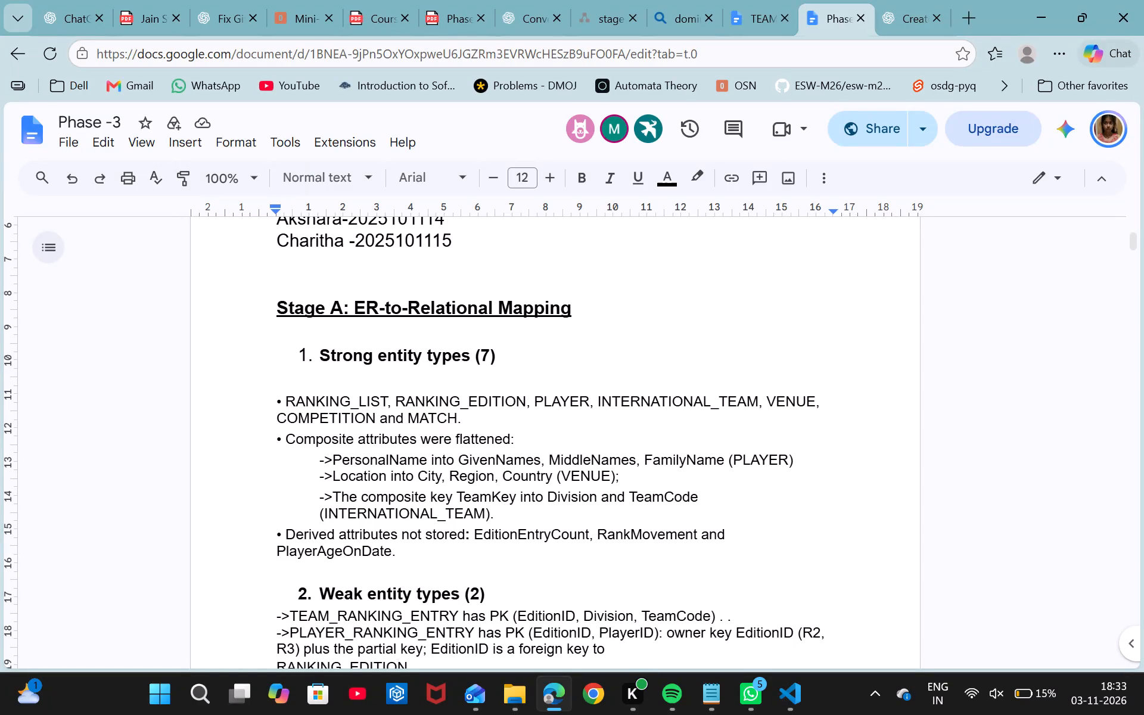
# Replace the derived-attributes lead-in under Strong entity types with the copied wording "Derived attributes are not stored as separate columns. They are calculated whenever required:".
pyautogui.moveTo(471, 536); pyautogui.dragTo(291, 537)
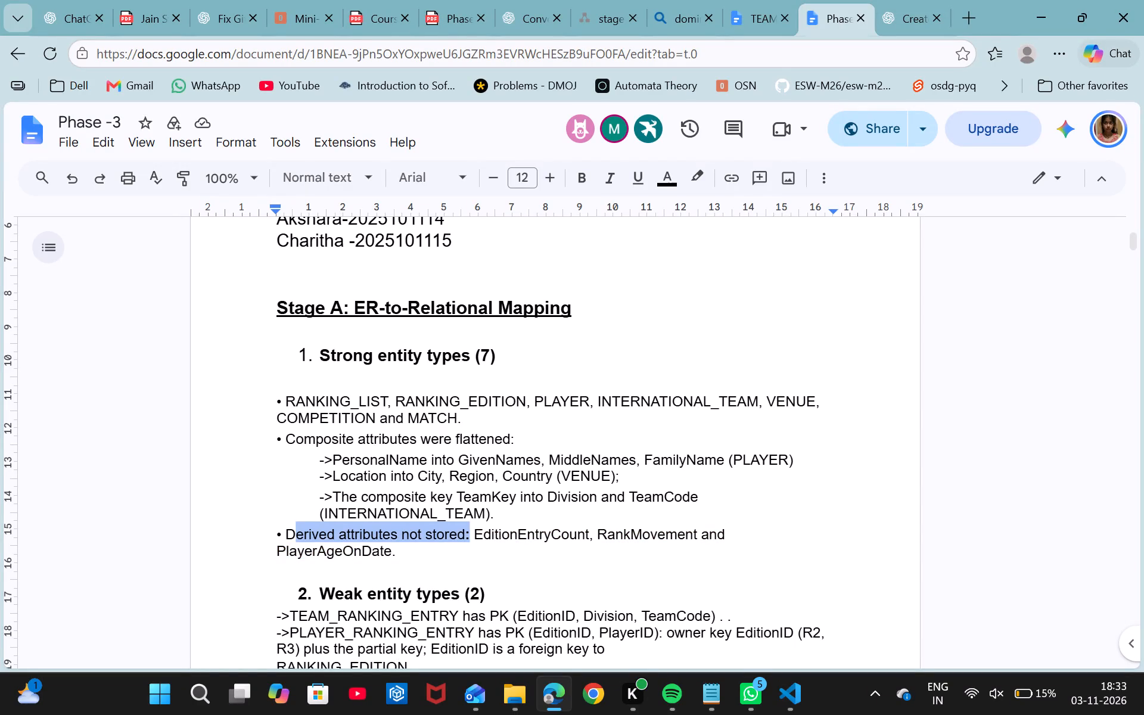
pyautogui.moveTo(291, 537); pyautogui.dragTo(286, 536)
pyautogui.hotkey('ctrl', 'v')
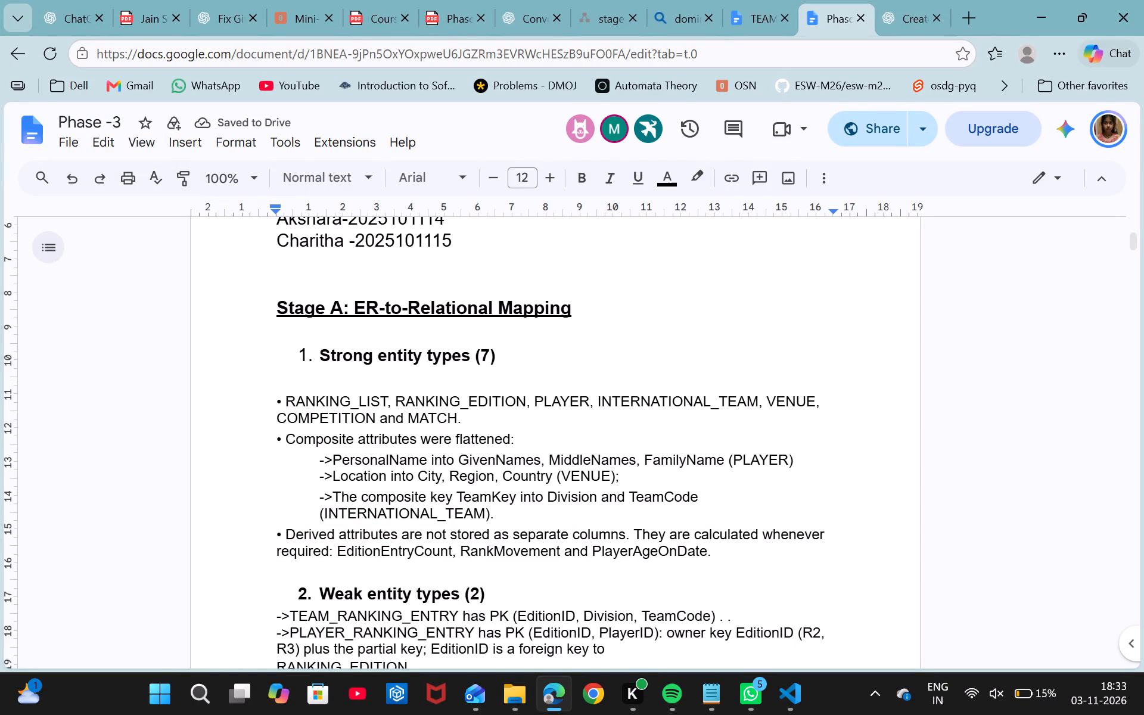
pyautogui.press('space')
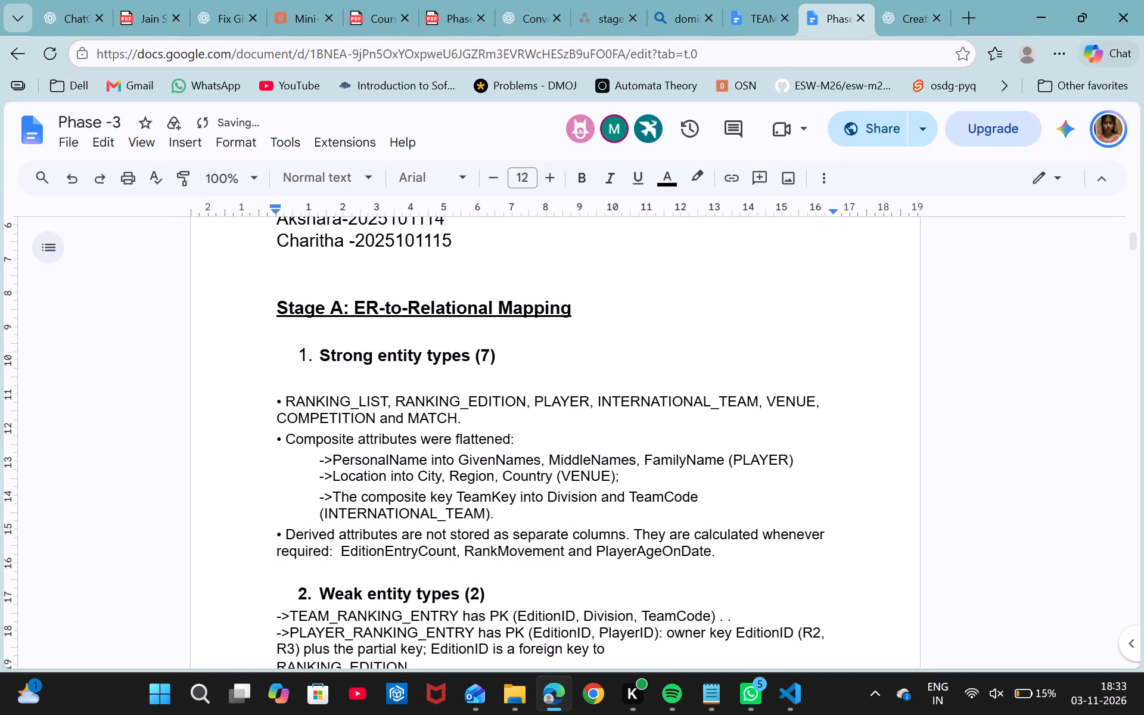
pyautogui.press('BackSpace')
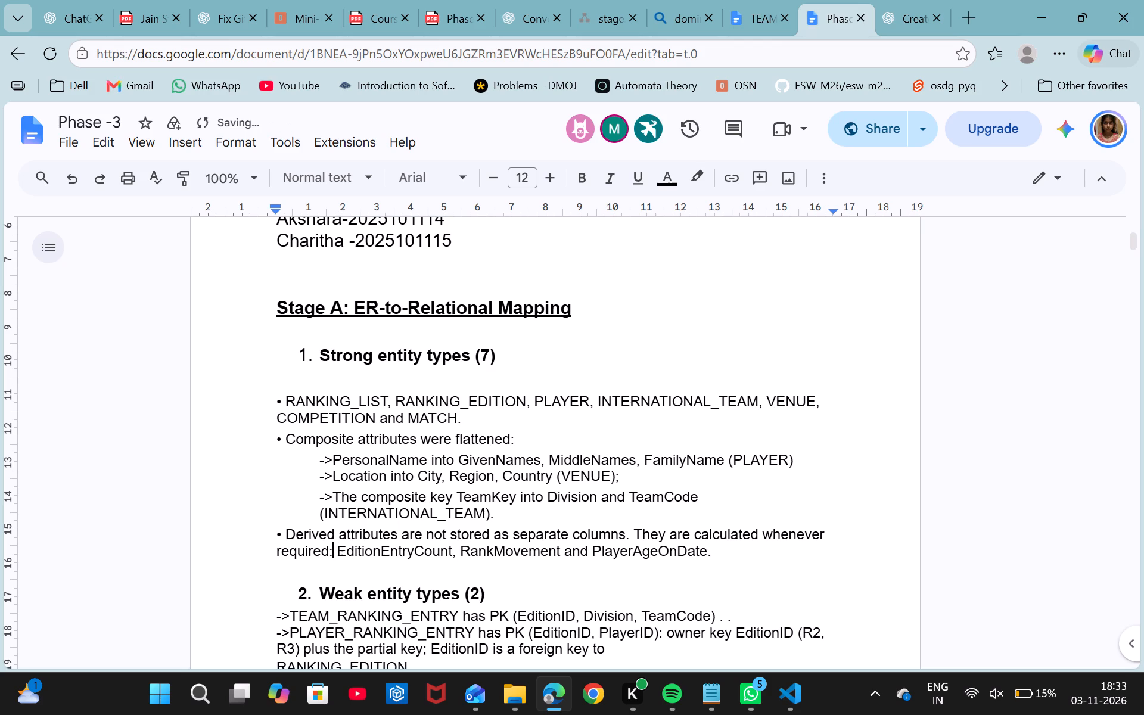
pyautogui.scroll(-2, 526, 573)
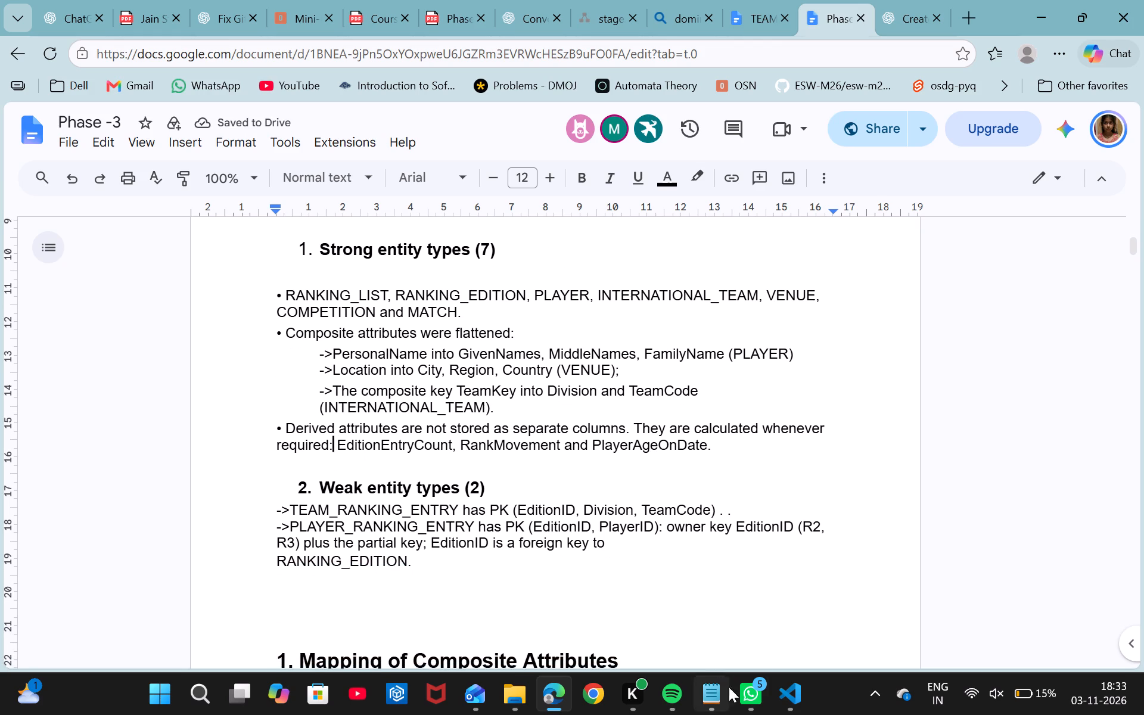
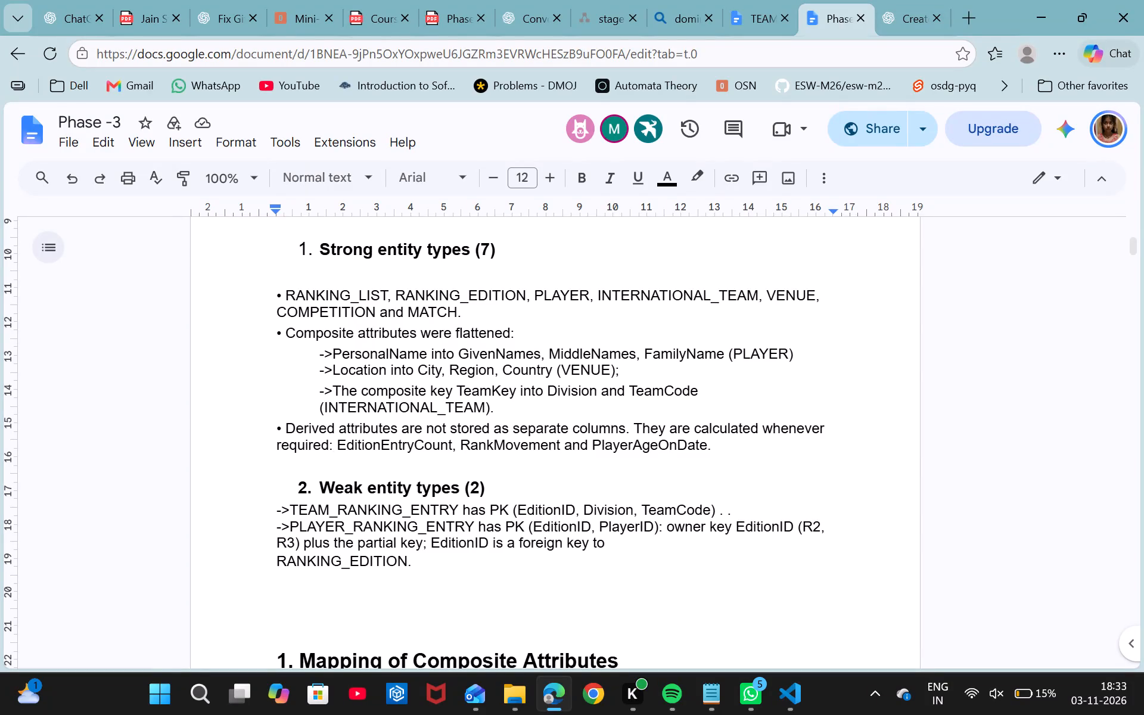
# Replace the two ranking-entry key notes under Weak entity types with the copied general explanation of how weak entities are mapped into separate relations.
pyautogui.moveTo(276, 512); pyautogui.dragTo(410, 561)
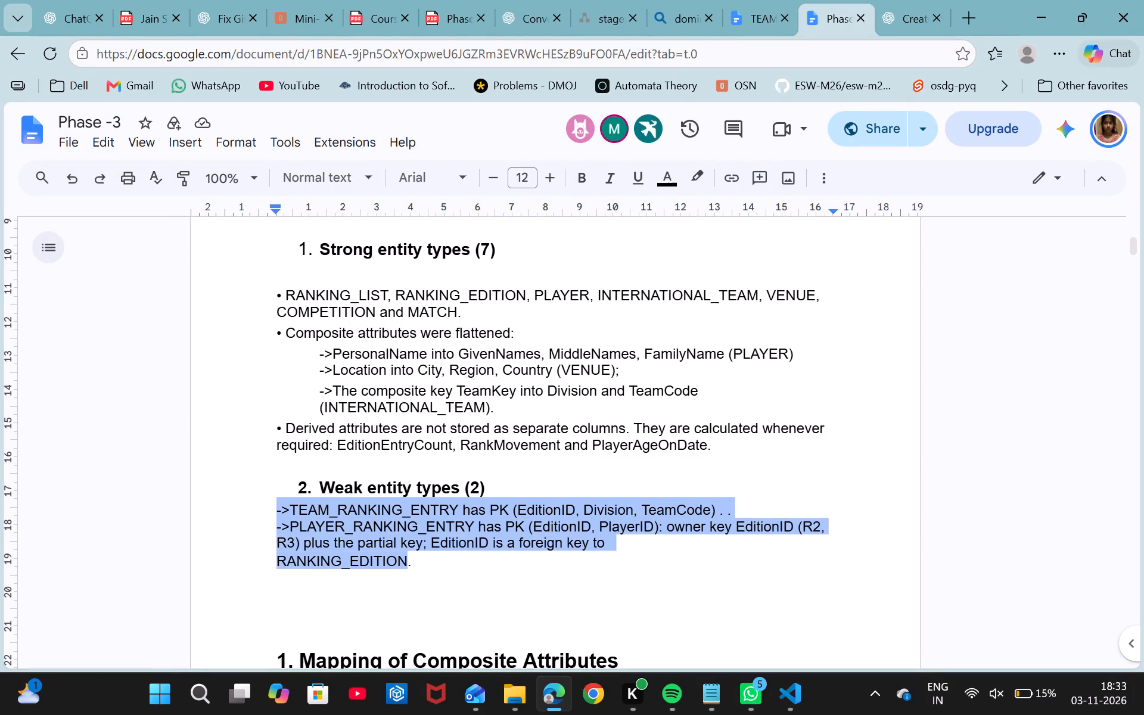
pyautogui.moveTo(410, 561); pyautogui.dragTo(411, 561)
pyautogui.hotkey('ctrl', 'v')
pyautogui.scroll(1, 411, 561)
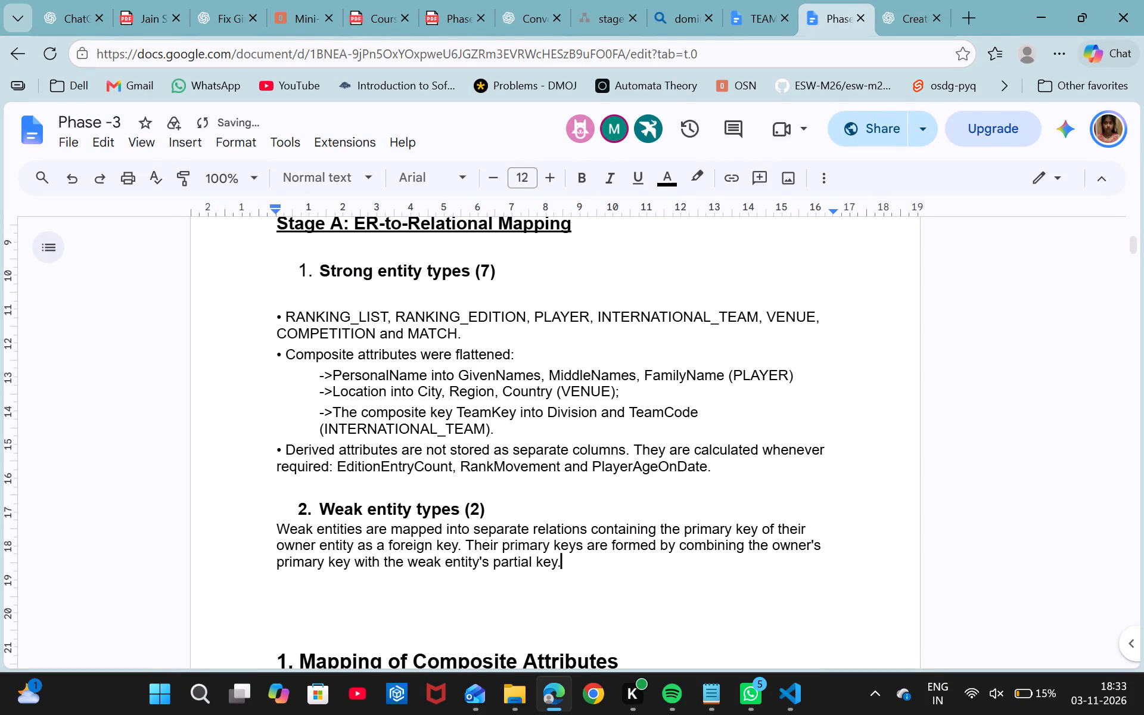
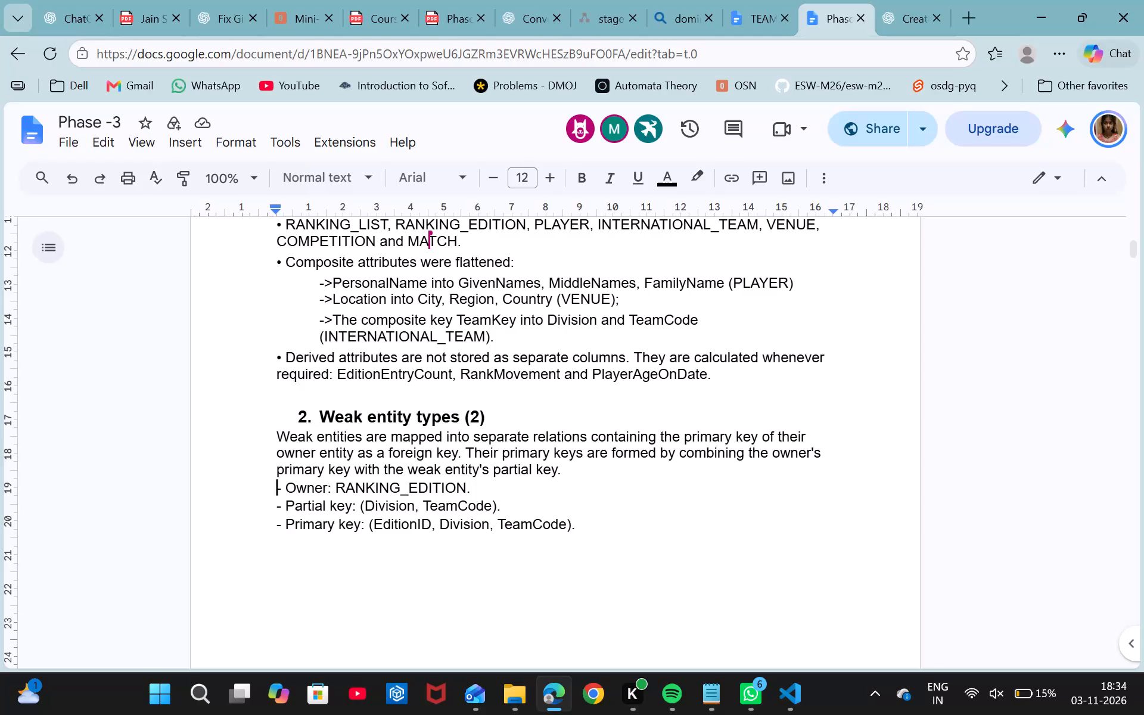
# Insert the copied name TEAM_RANKING_ENTRY on its own line above the Owner line, prefixed with "-> ".
pyautogui.hotkey('ctrl', 'v')
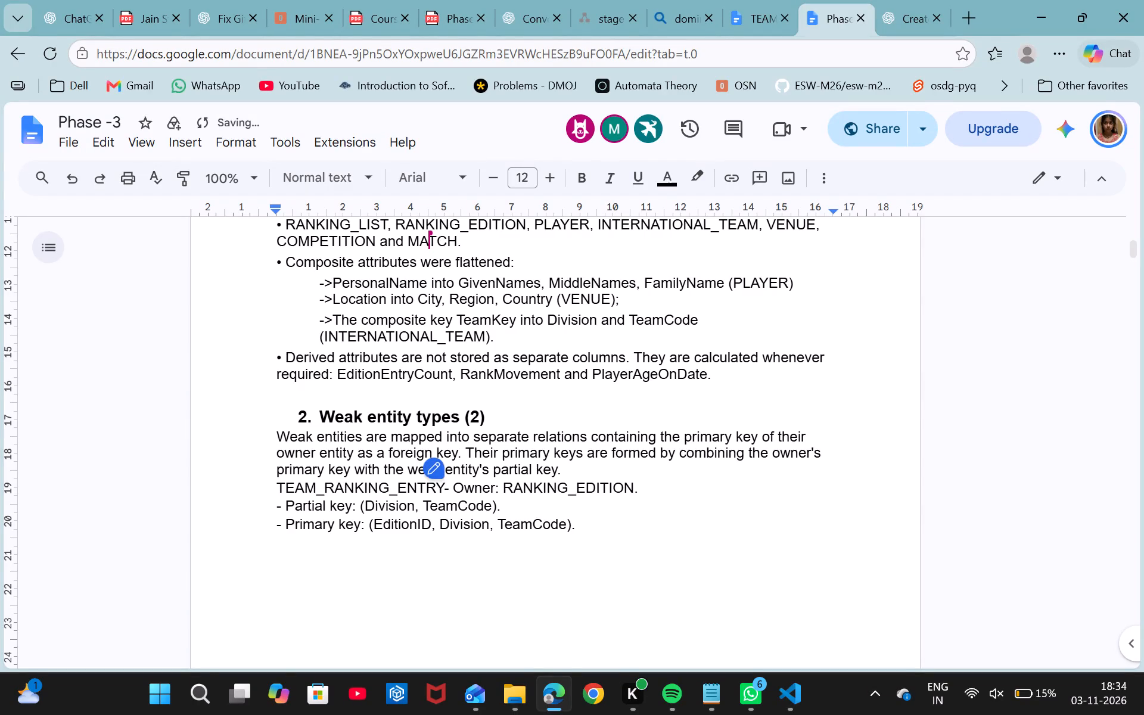
pyautogui.press('Return')
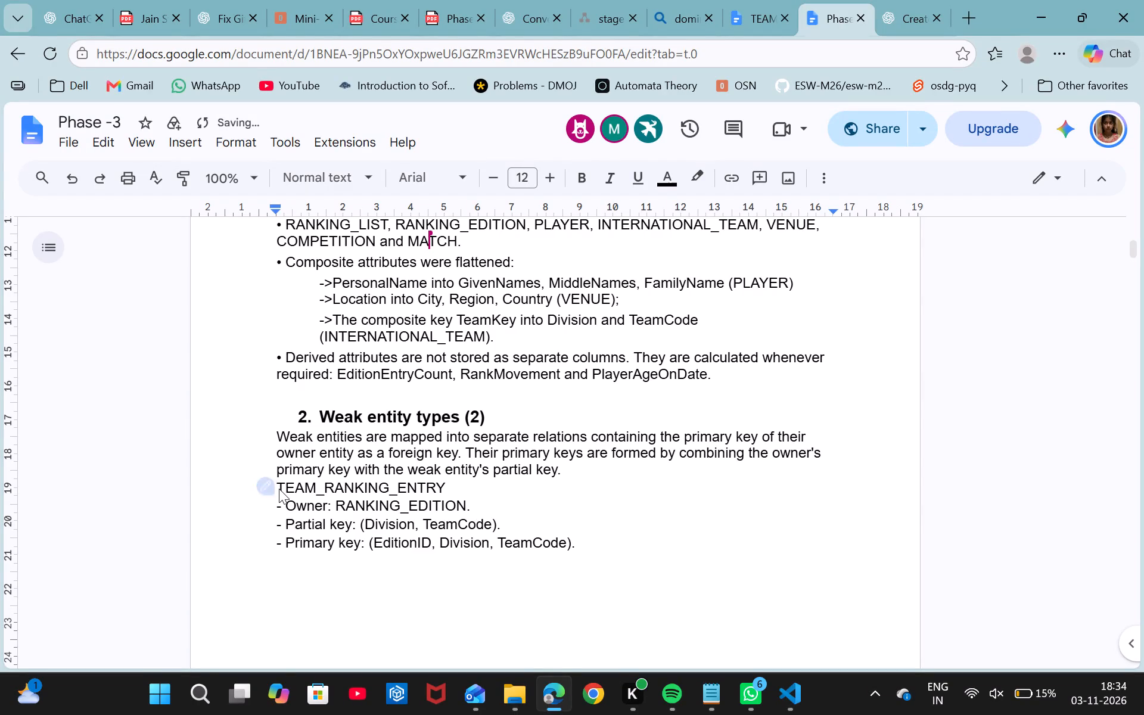
pyautogui.click(281, 490)
pyautogui.press('Left')
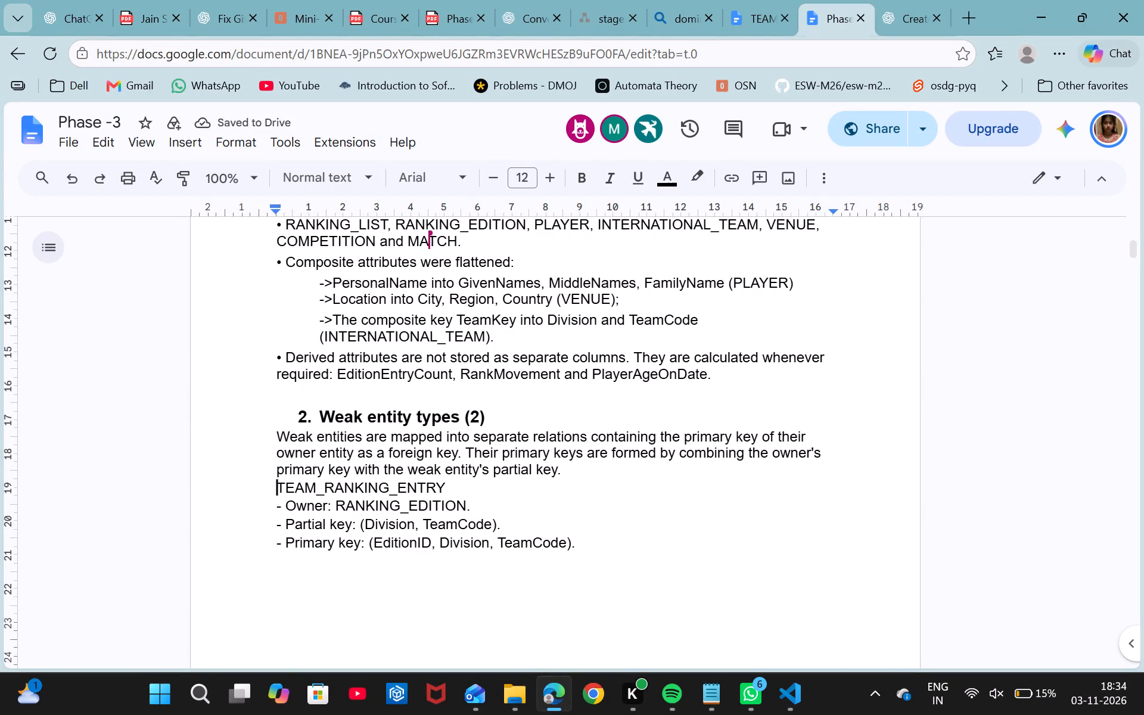
pyautogui.write('->')
pyautogui.press('space')
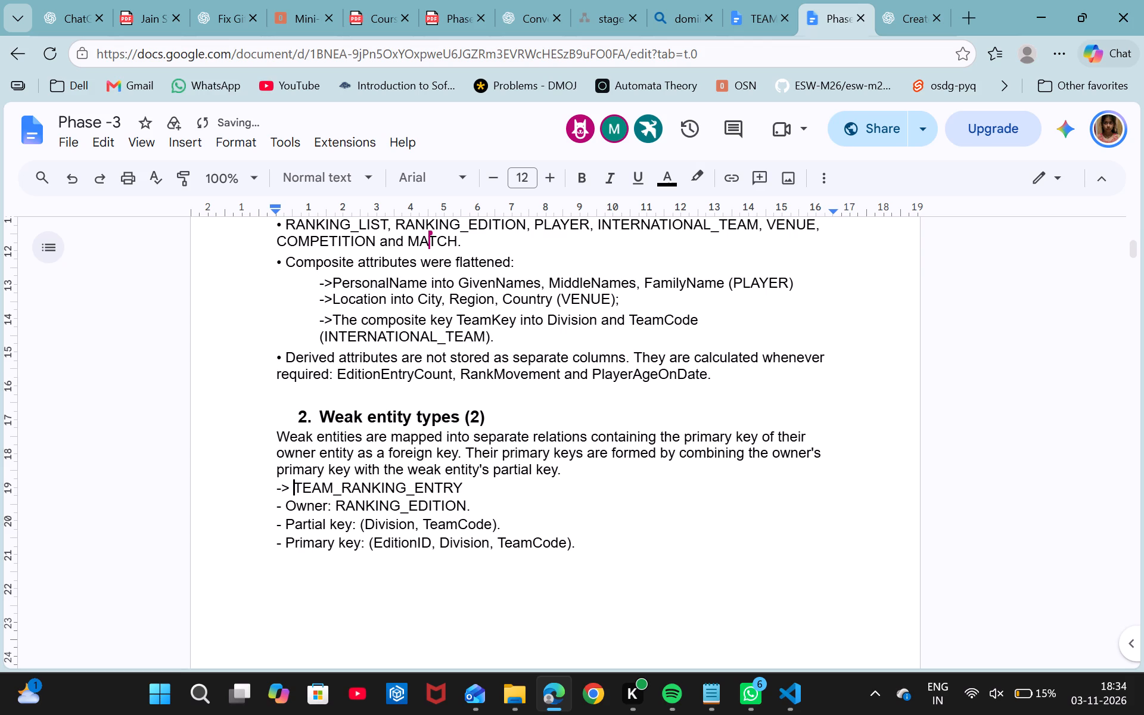
# Indent the Owner, Partial key and Primary key lines one level beneath TEAM_RANKING_ENTRY.
pyautogui.moveTo(273, 505); pyautogui.dragTo(581, 545)
pyautogui.press('Tab')
pyautogui.click(548, 570)
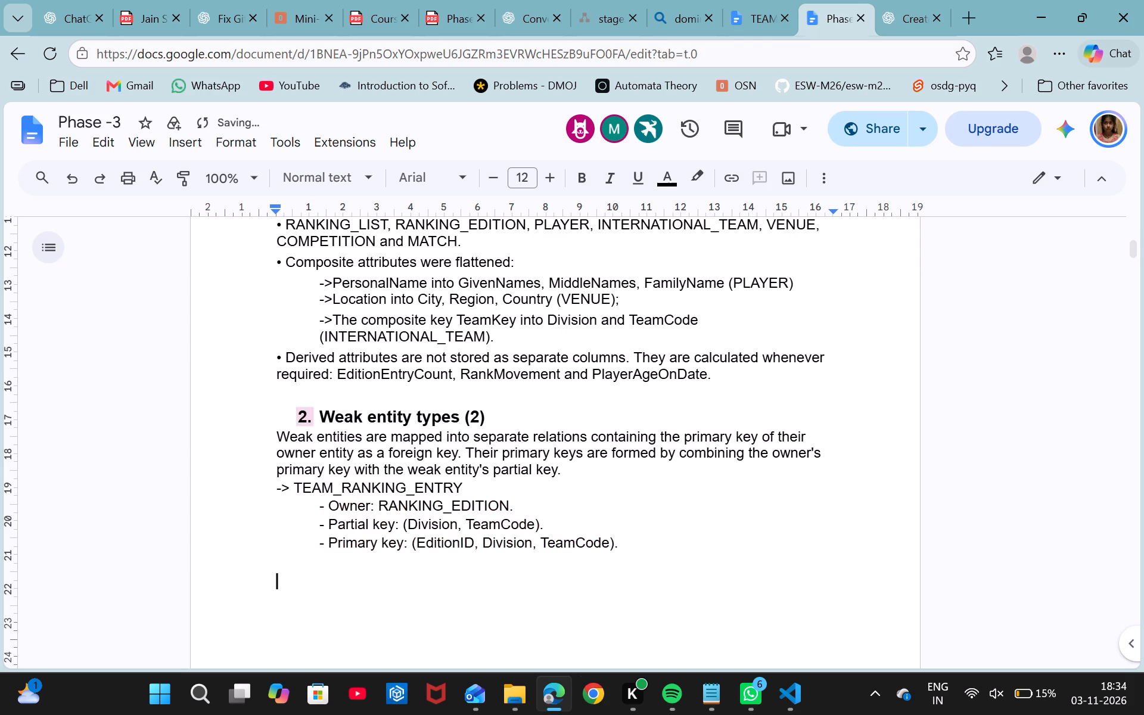
# Start an unindented "->" line below the TEAM_RANKING_ENTRY primary key line for another weak entity.
pyautogui.click(627, 546)
pyautogui.press('Return')
pyautogui.press('-')
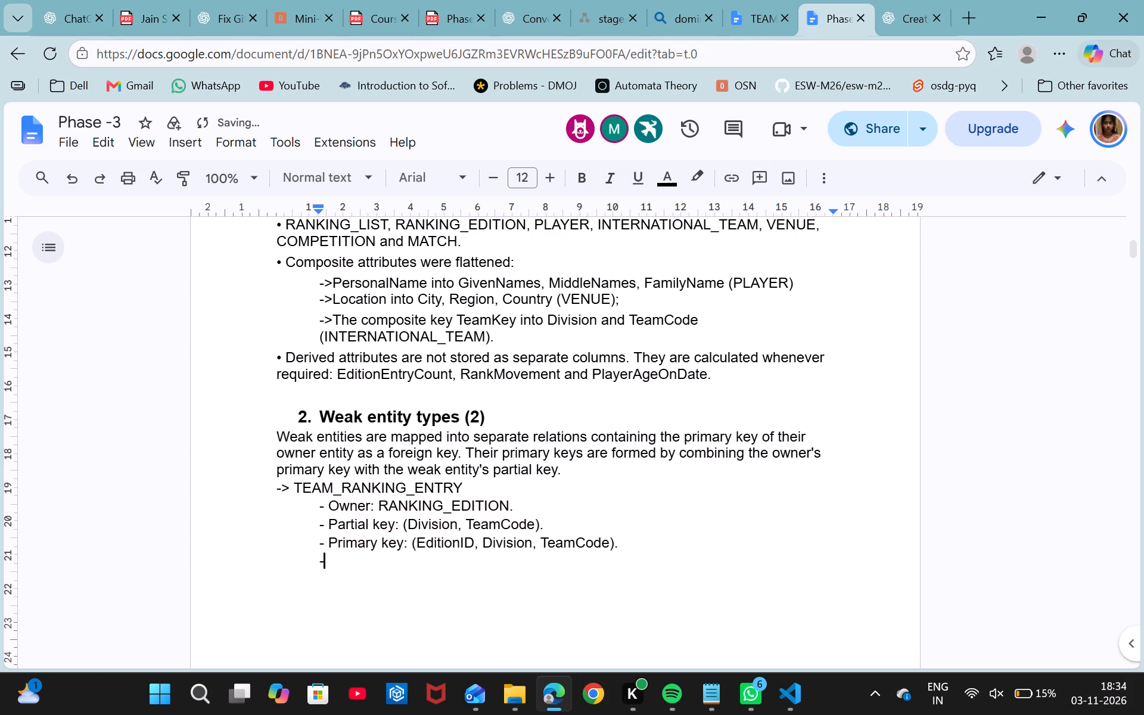
pyautogui.press('BackSpace')
pyautogui.press('BackSpace')
pyautogui.write('->')
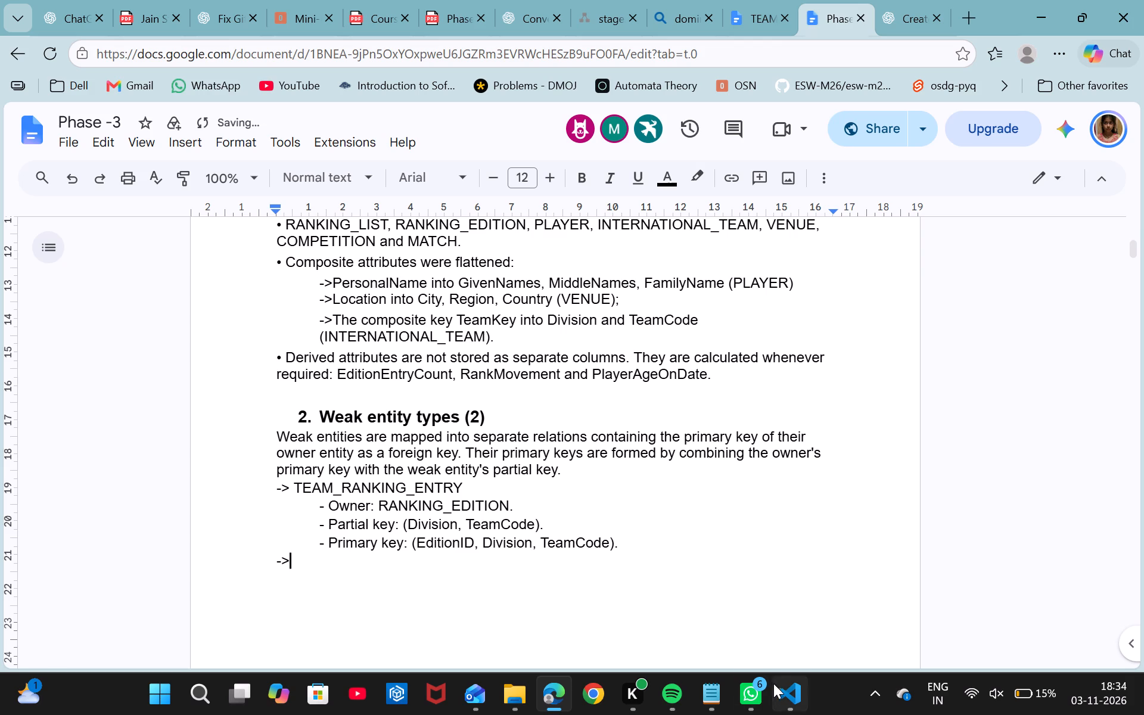
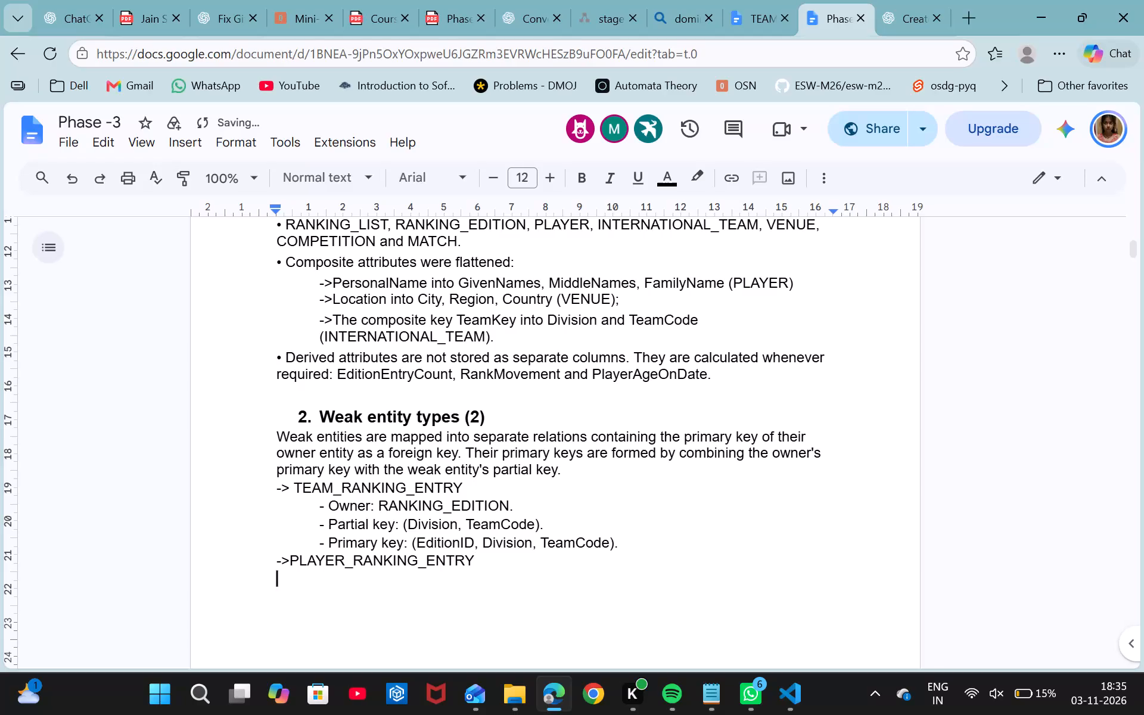
# Indent the empty line below PLAYER_RANKING_ENTRY one level to start that weak entity's detail lines.
pyautogui.press('Tab')
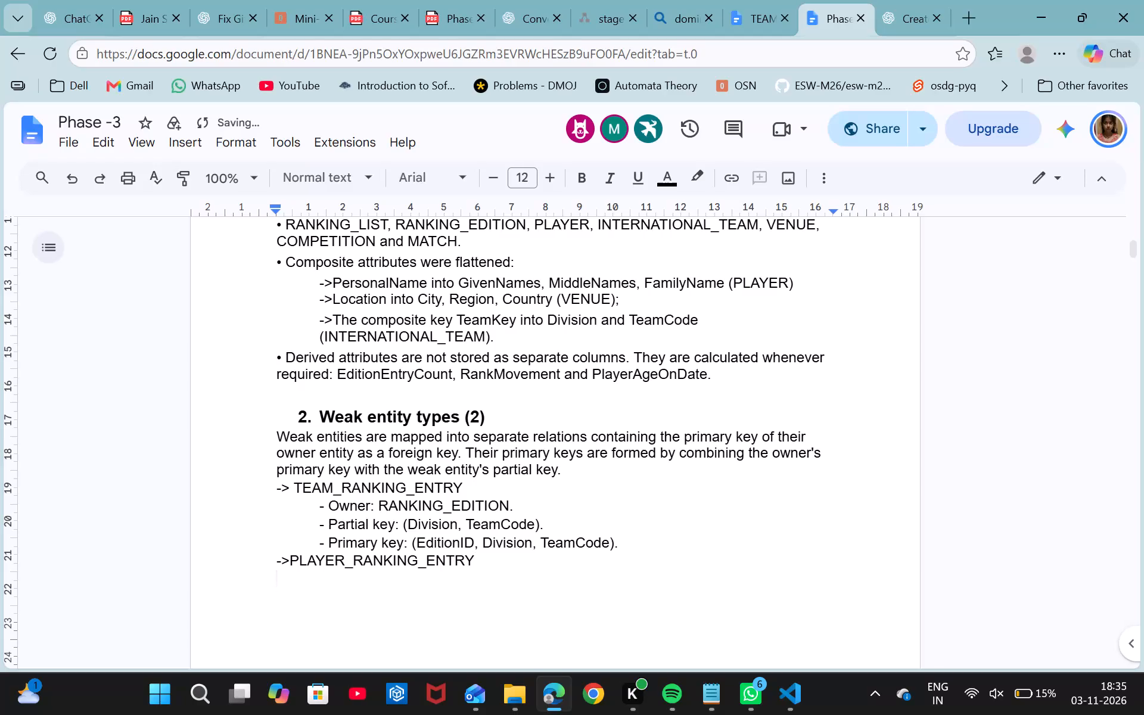
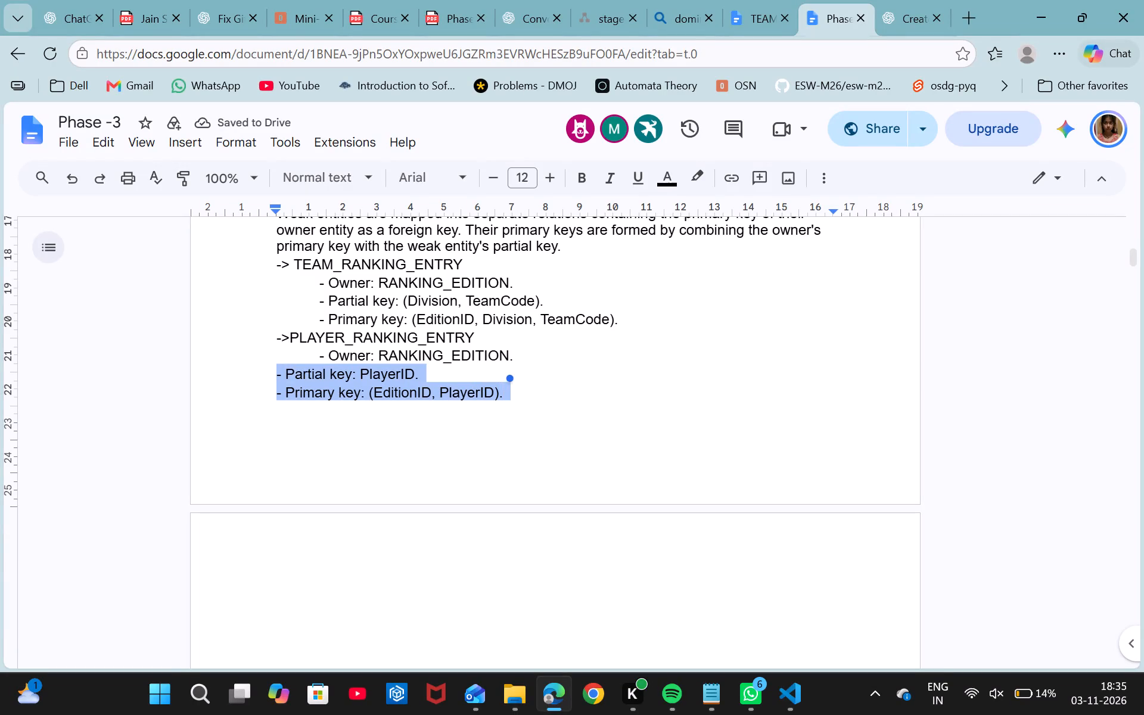
# Indent the Partial key and Primary key lines under PLAYER_RANKING_ENTRY by one level.
pyautogui.press('Tab')
pyautogui.click(604, 347)
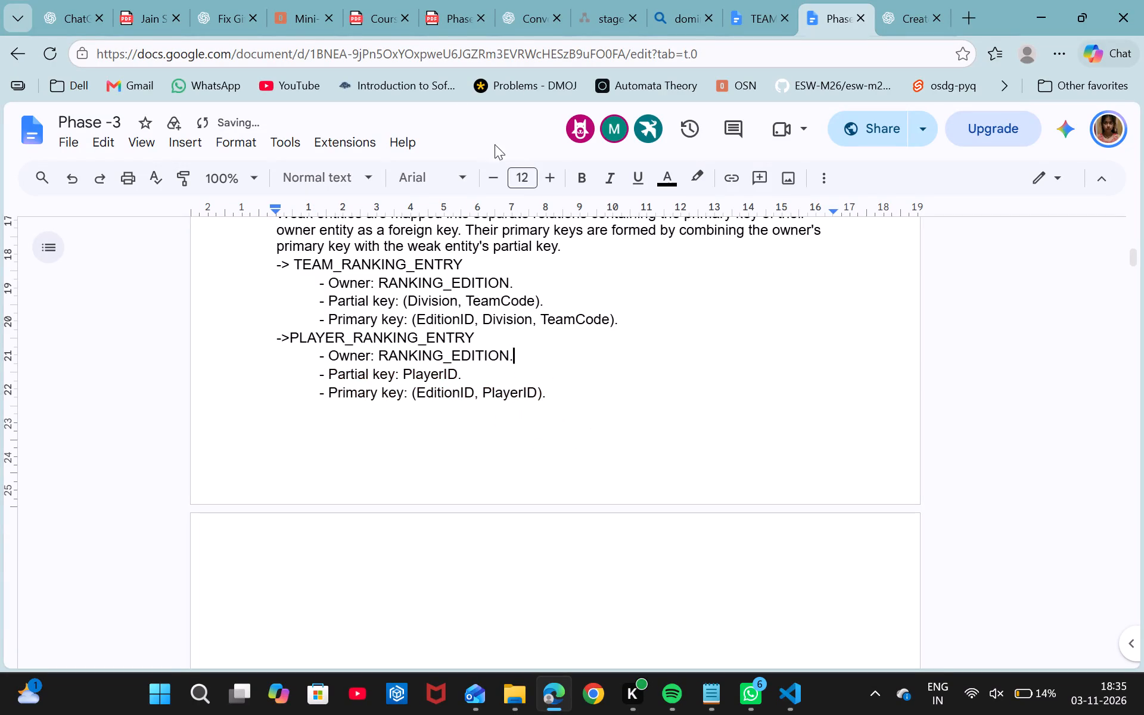
# Compare the Phase3_DnA.pdf requirements for strong entities, weak entities and binary relationships with the rewritten Stage A sections in Phase -3.
pyautogui.click(456, 10)
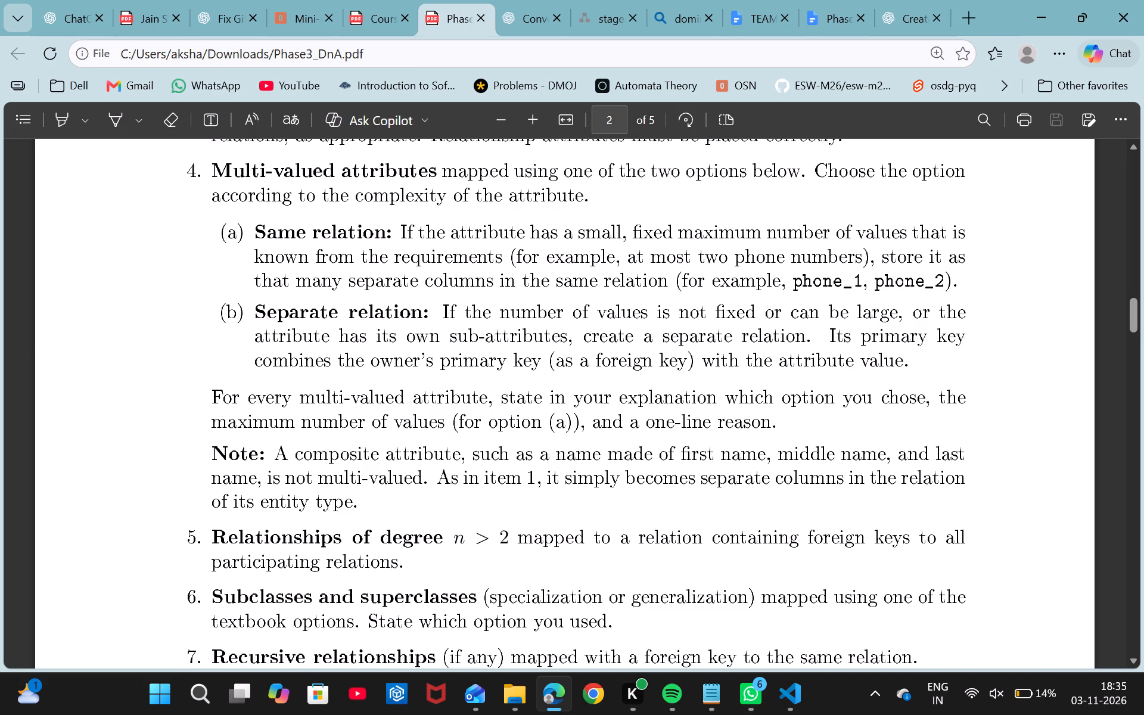
pyautogui.scroll(3, 514, 366)
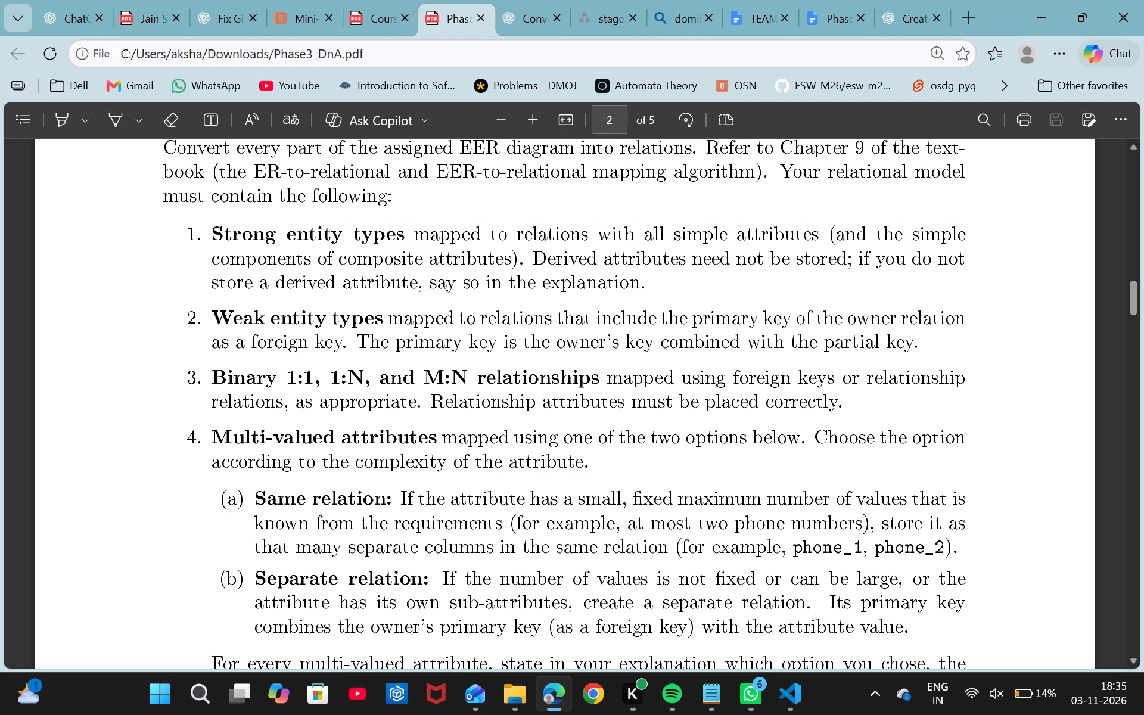
pyautogui.click(817, 13)
pyautogui.scroll(3, 652, 360)
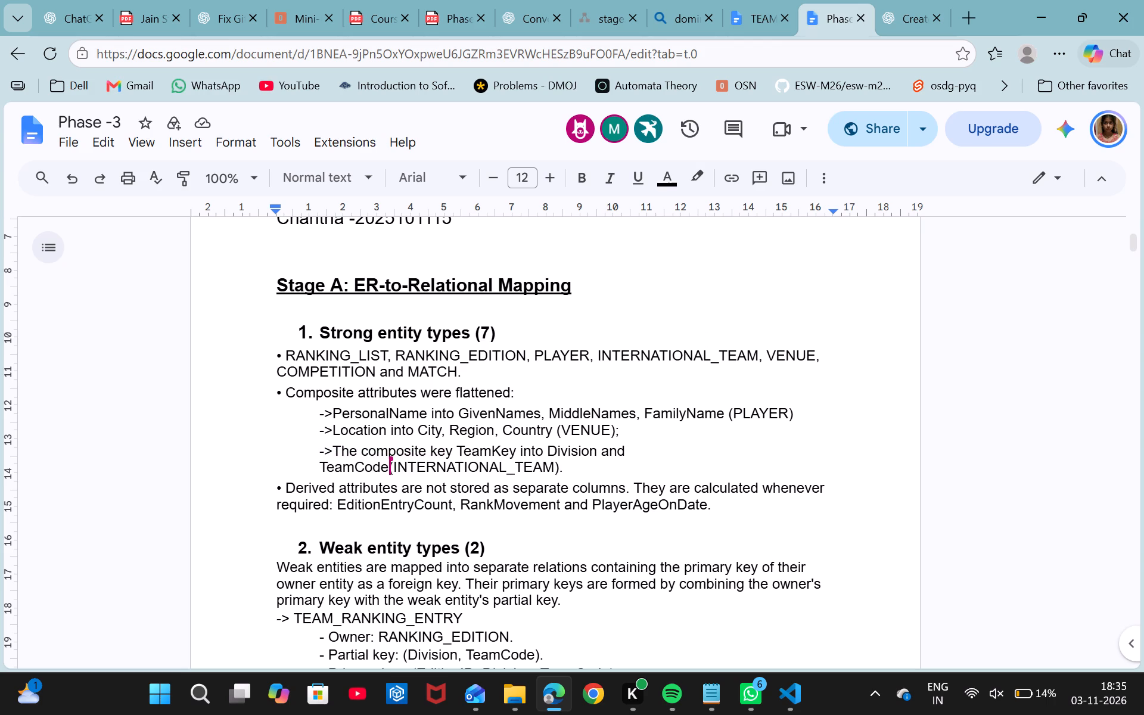
pyautogui.scroll(-1, 626, 449)
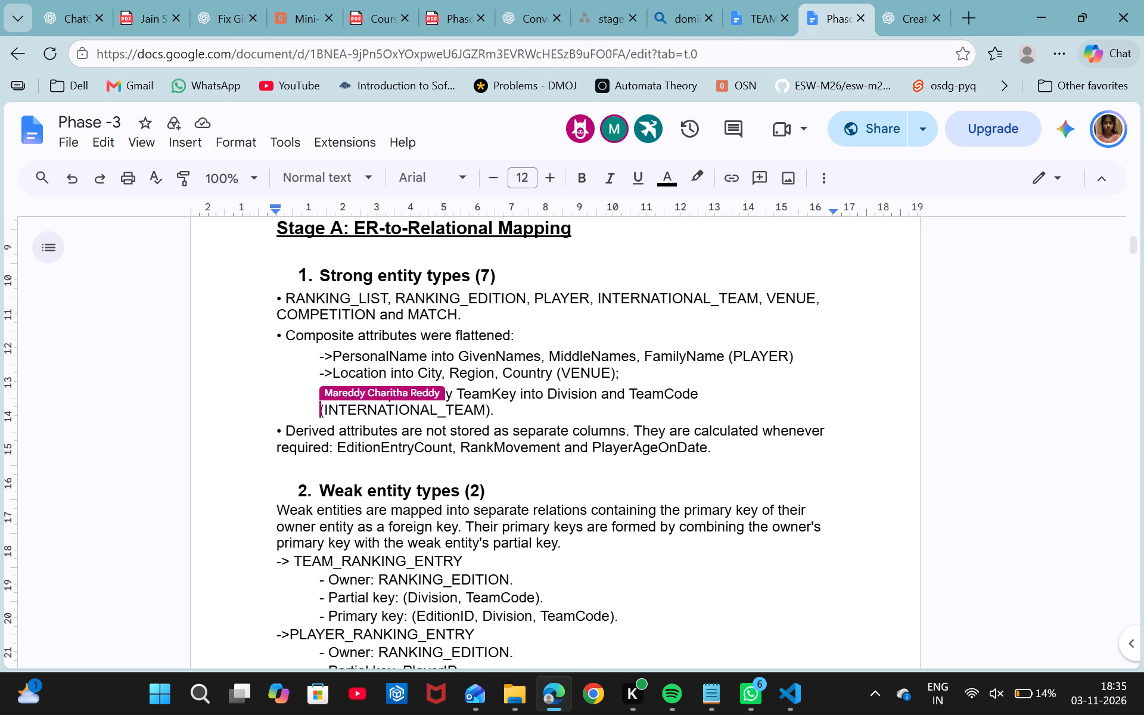
pyautogui.scroll(-1, 626, 449)
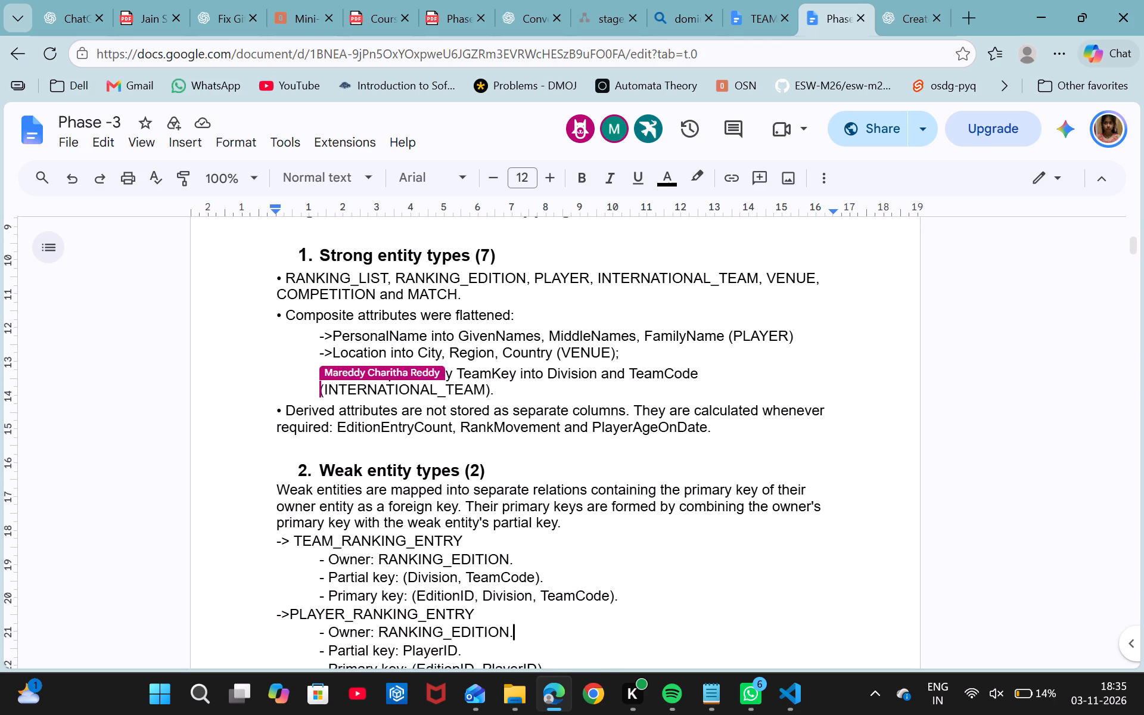
pyautogui.scroll(-2, 626, 449)
pyautogui.scroll(3, 626, 449)
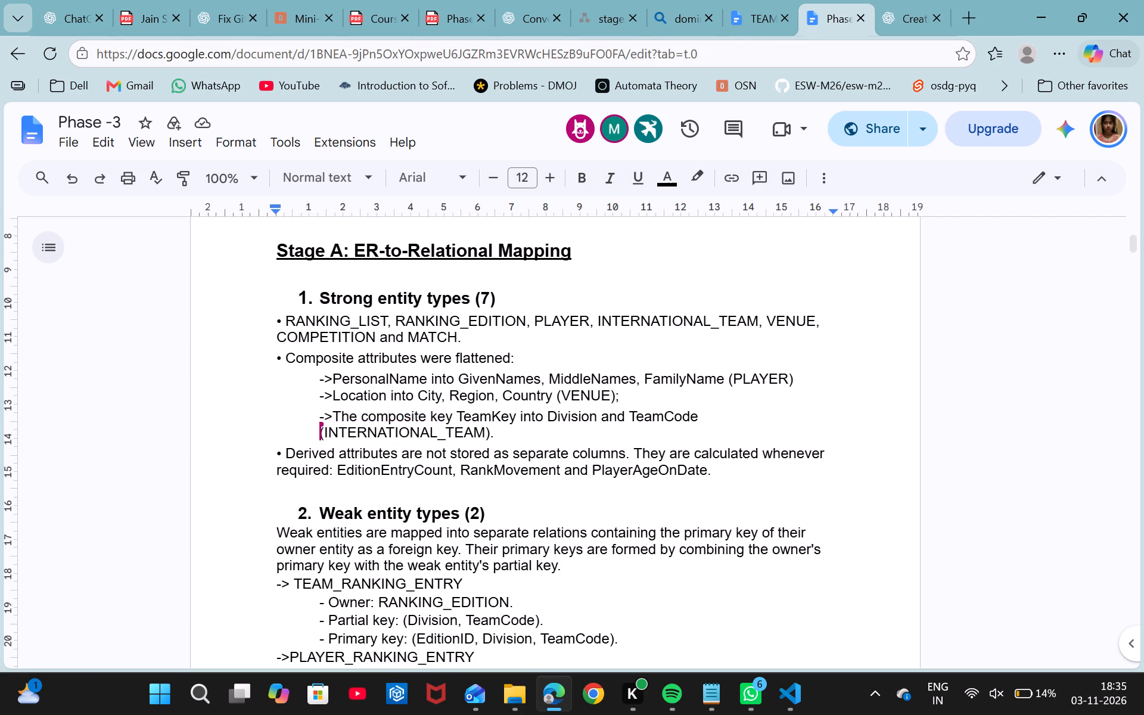
pyautogui.scroll(-4, 626, 449)
pyautogui.scroll(2, 626, 449)
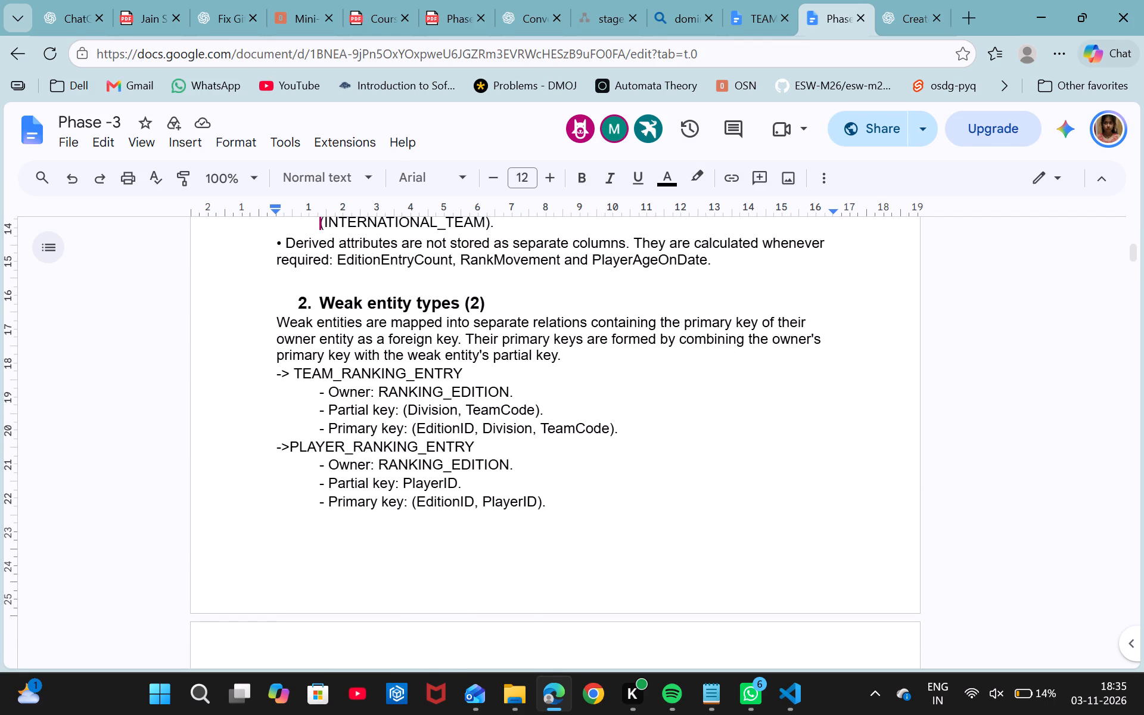
pyautogui.click(461, 8)
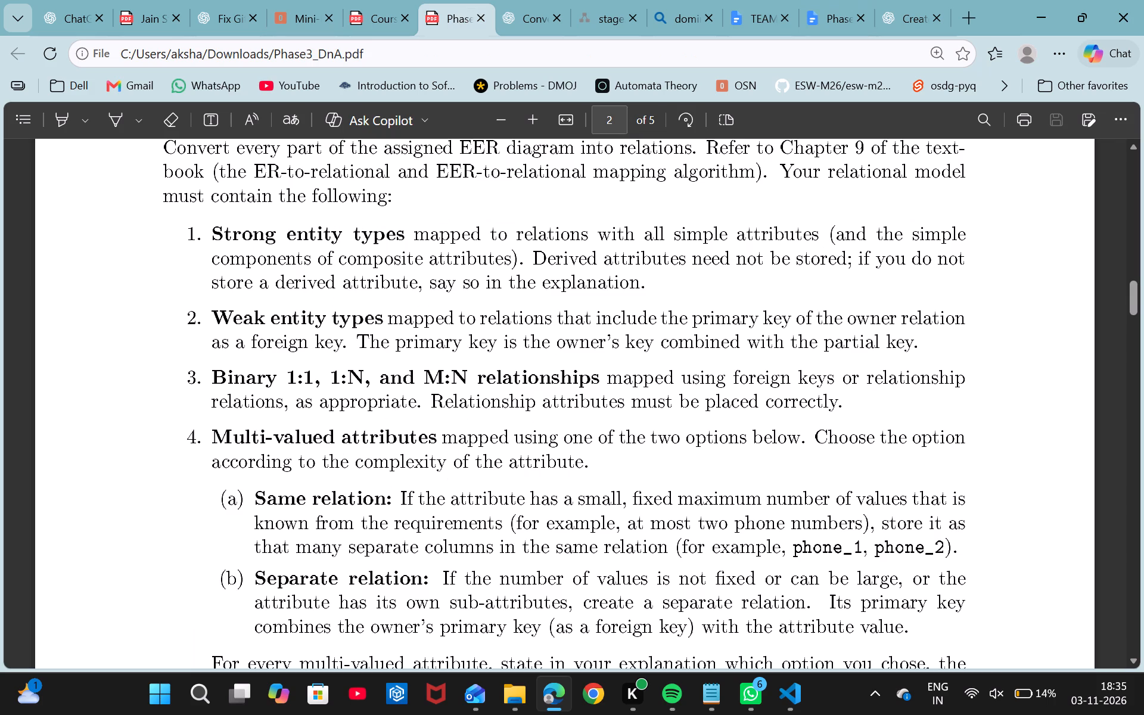
# Review the older mapping sections in Phase -3, from composite attributes through the weak entity mapping.
pyautogui.click(820, 15)
pyautogui.scroll(-6, 595, 485)
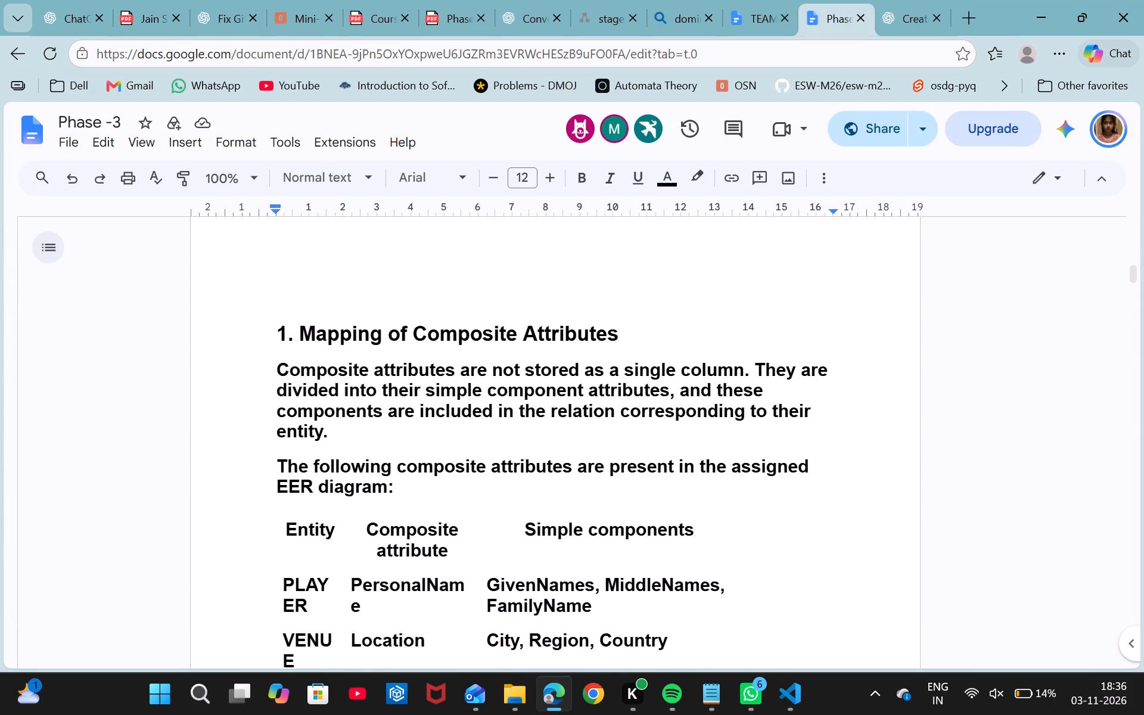
pyautogui.scroll(-3, 595, 485)
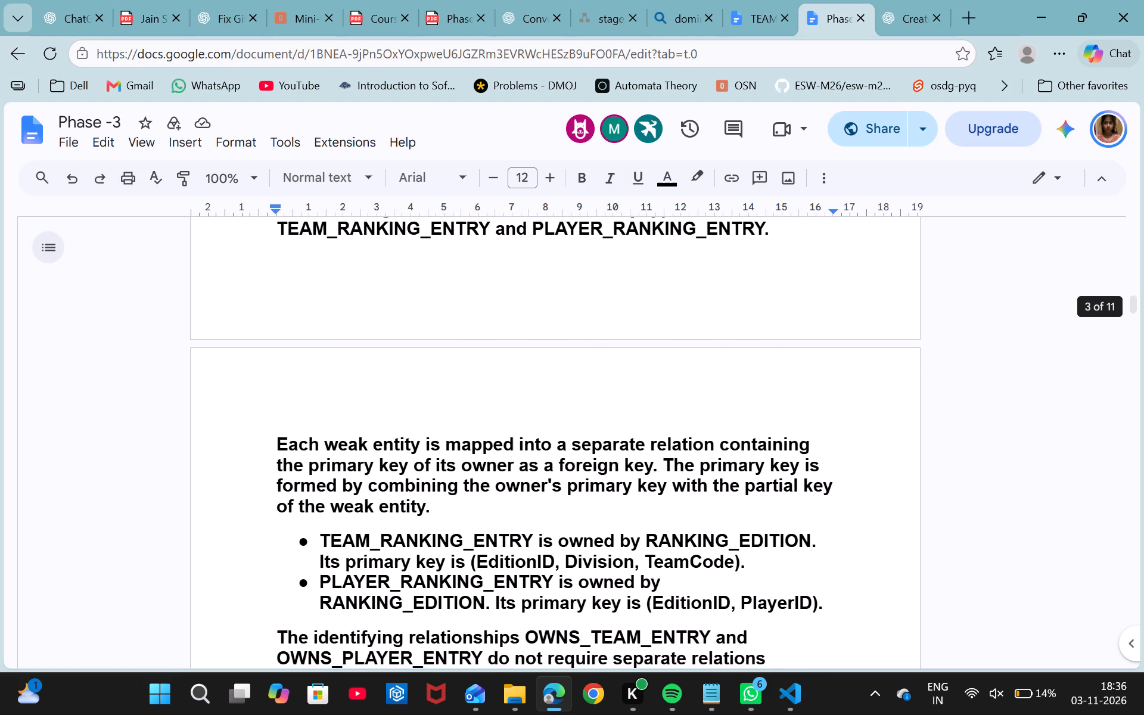
pyautogui.scroll(-1, 595, 485)
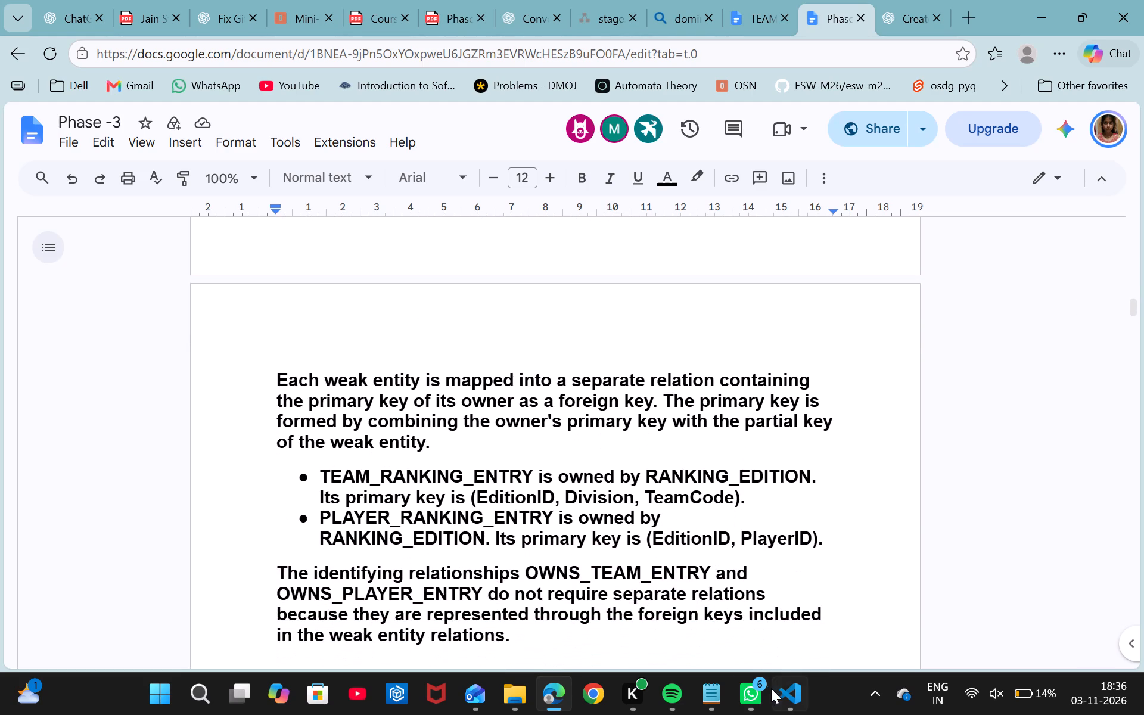
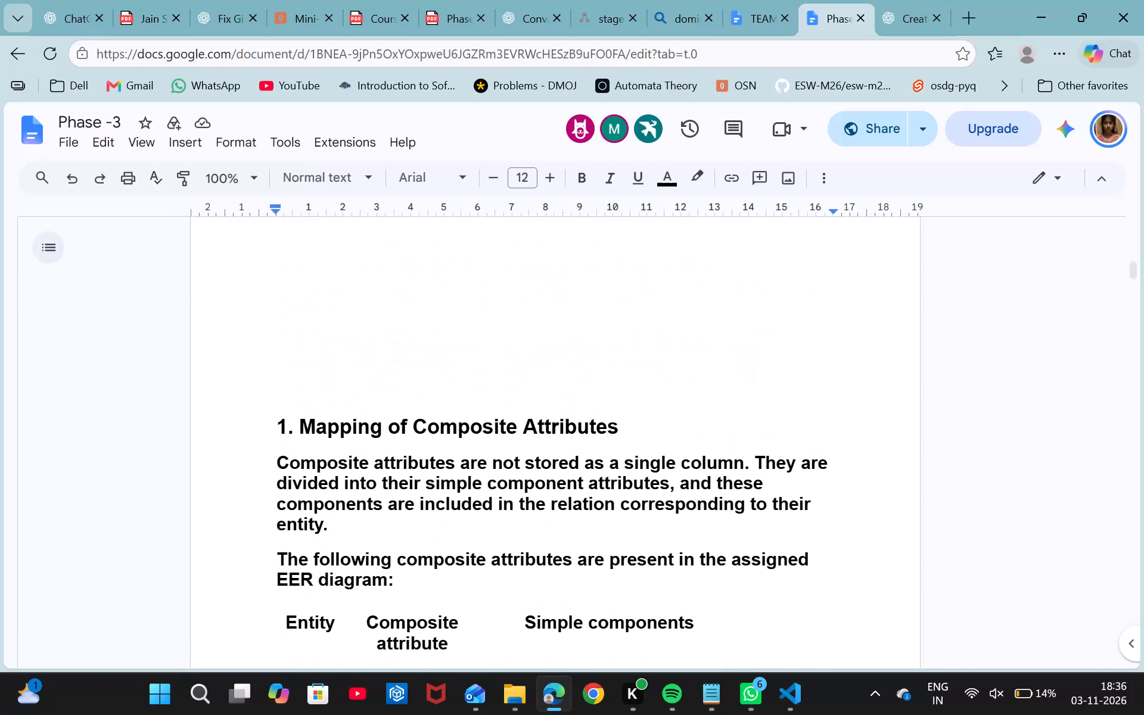
# Place the text cursor after the Primary key line under PLAYER_RANKING_ENTRY, at the end of the rewritten weak entity section.
pyautogui.scroll(3, 516, 368)
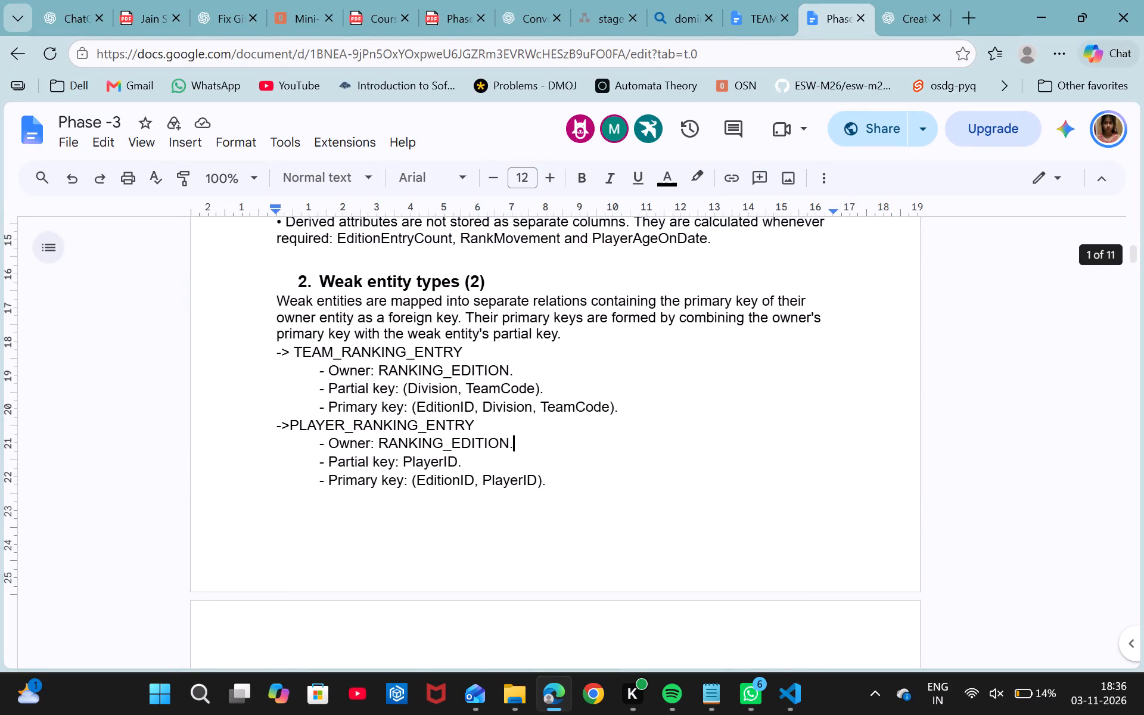
pyautogui.scroll(2, 516, 368)
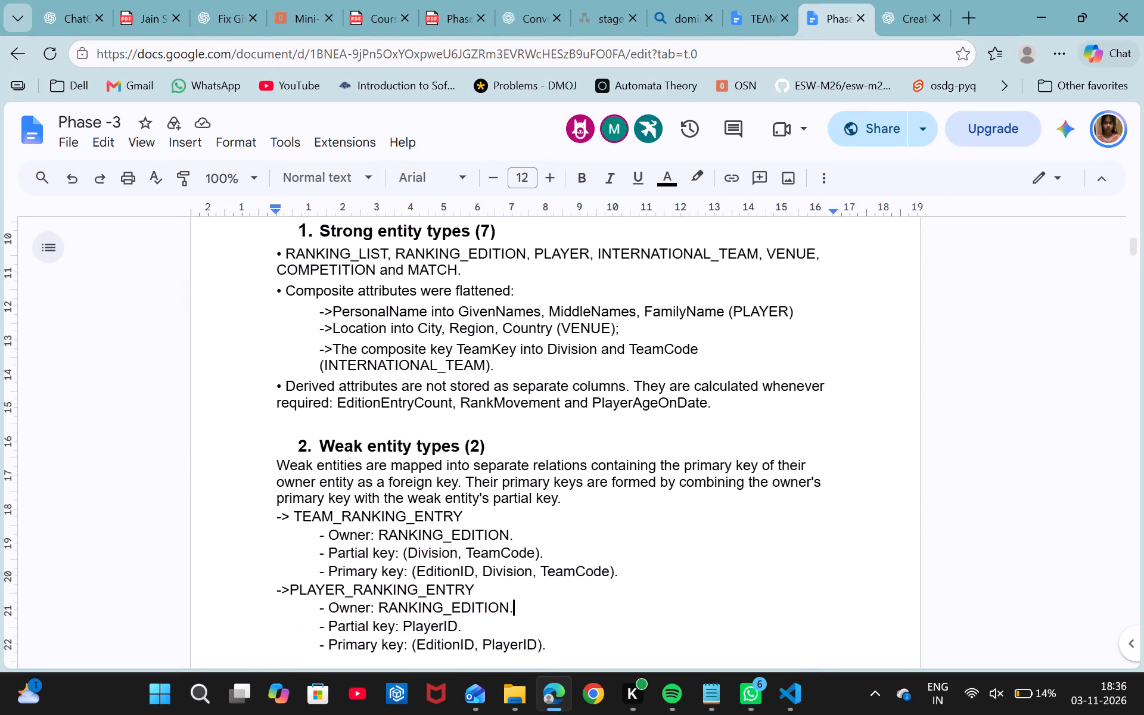
pyautogui.scroll(-4, 516, 368)
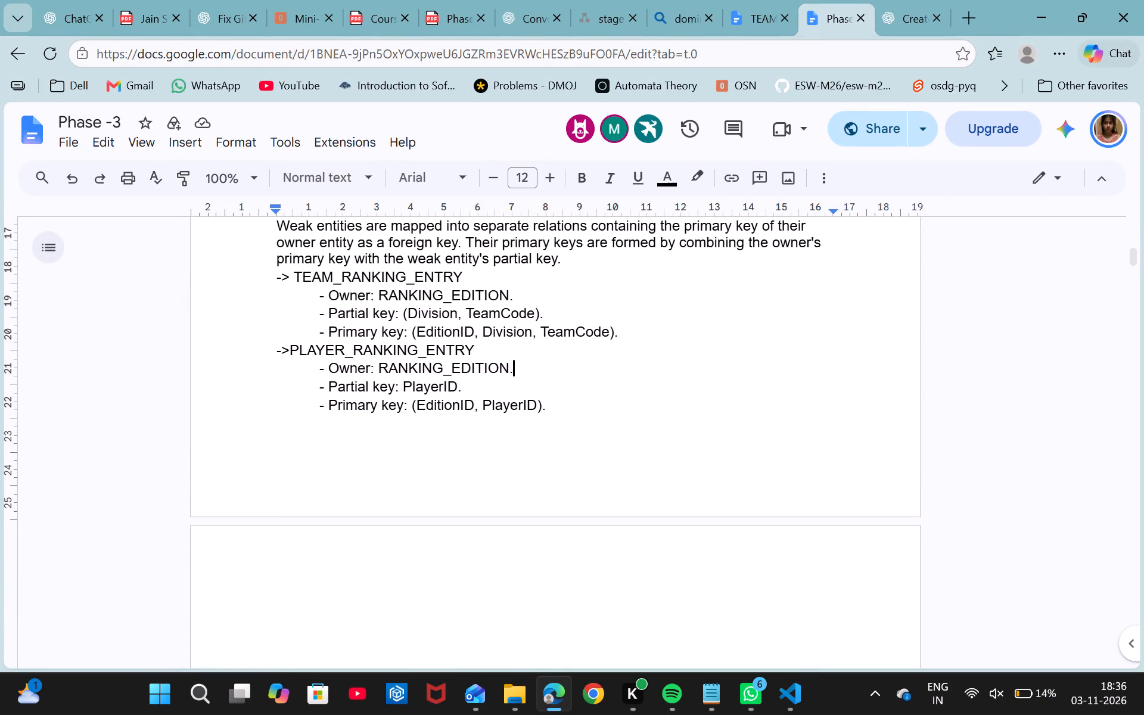
pyautogui.click(553, 407)
pyautogui.scroll(-4, 553, 407)
pyautogui.scroll(1, 553, 407)
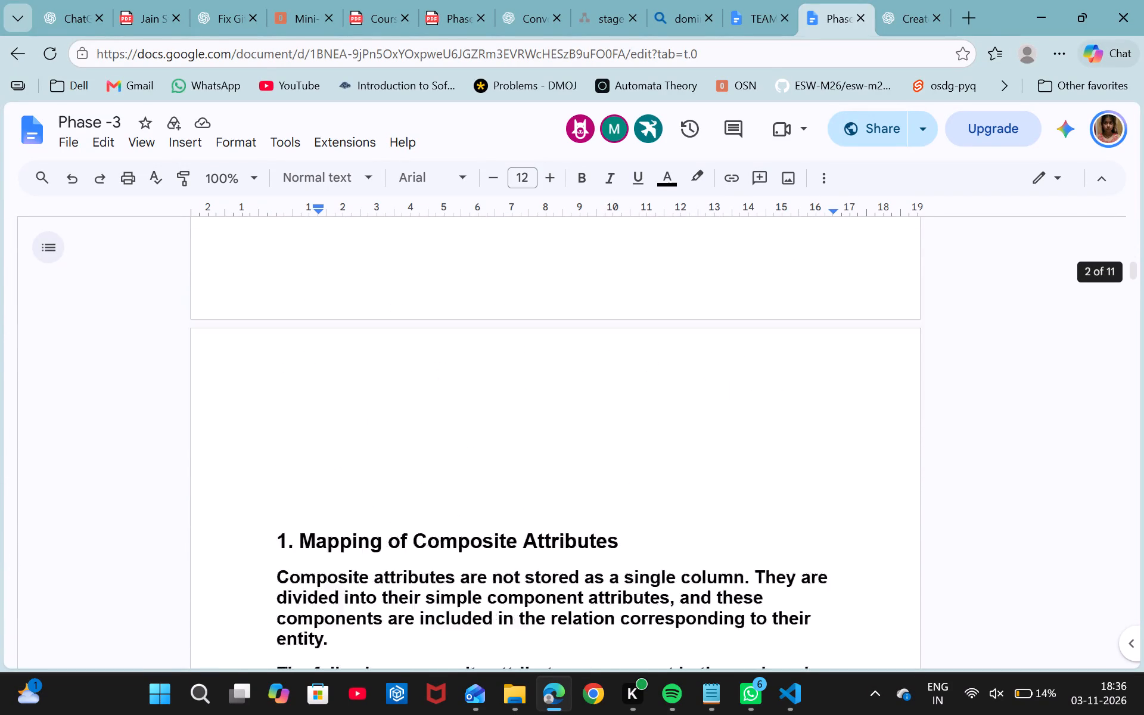
# Add the copied heading "3. Mapping of Binary Relationships" in bold 14 pt on a new line after the PLAYER_RANKING_ENTRY primary key.
pyautogui.scroll(1, 553, 407)
pyautogui.press('Return')
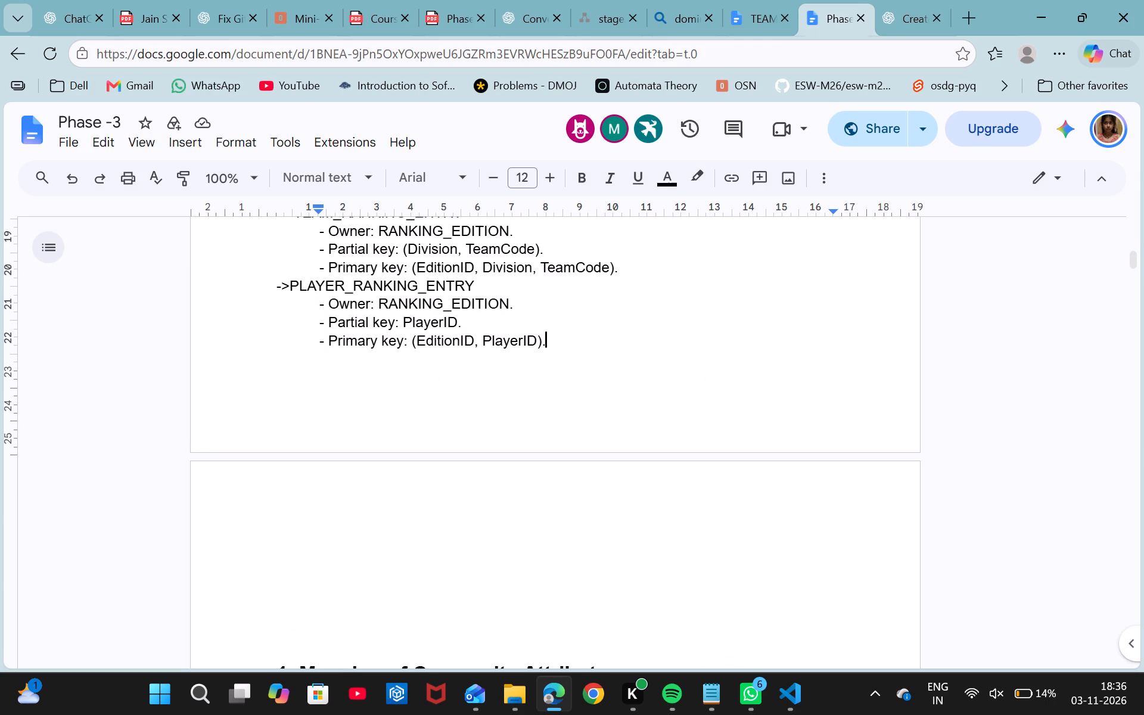
pyautogui.click(551, 171)
pyautogui.click(551, 171)
pyautogui.click(579, 179)
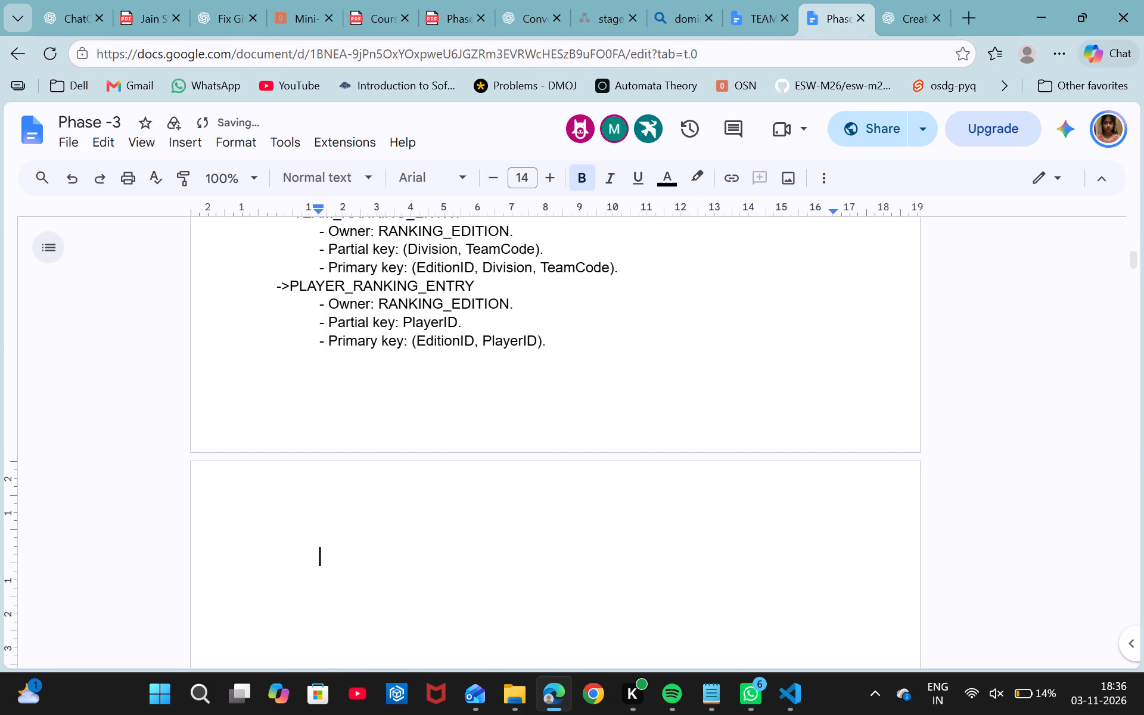
pyautogui.hotkey('ctrl', 'v')
# Start a new line under the "3. Mapping of Binary Relationships" heading and reduce its font size to 12.
pyautogui.scroll(3, 406, 543)
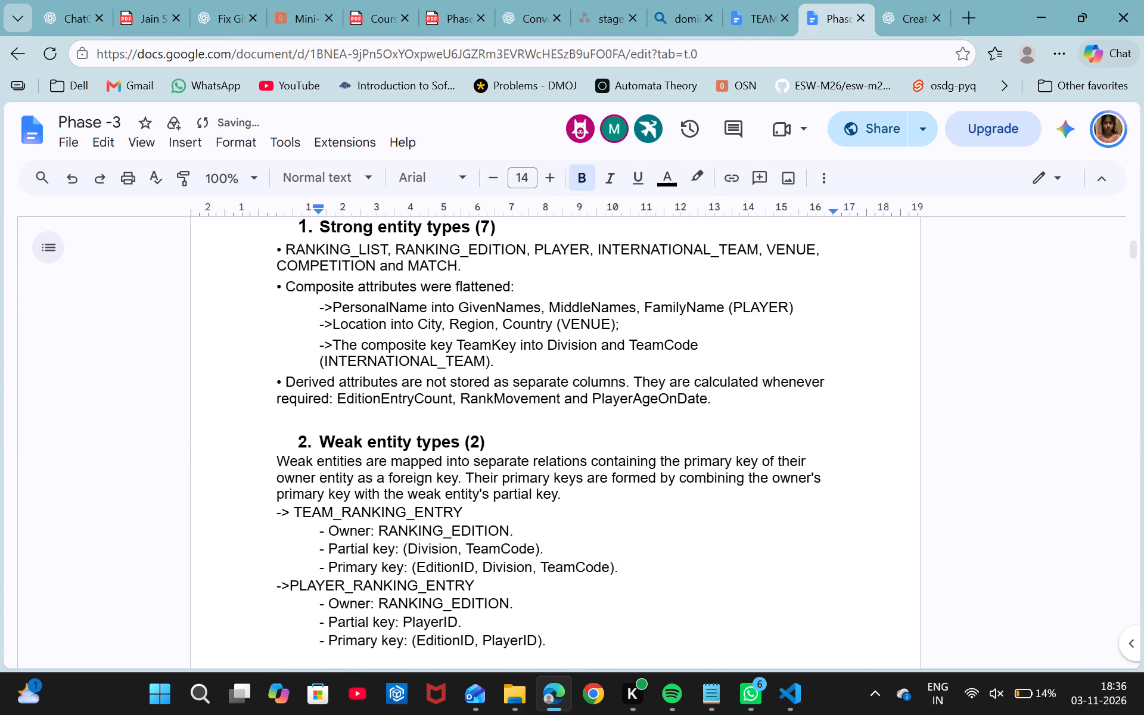
pyautogui.scroll(-3, 406, 543)
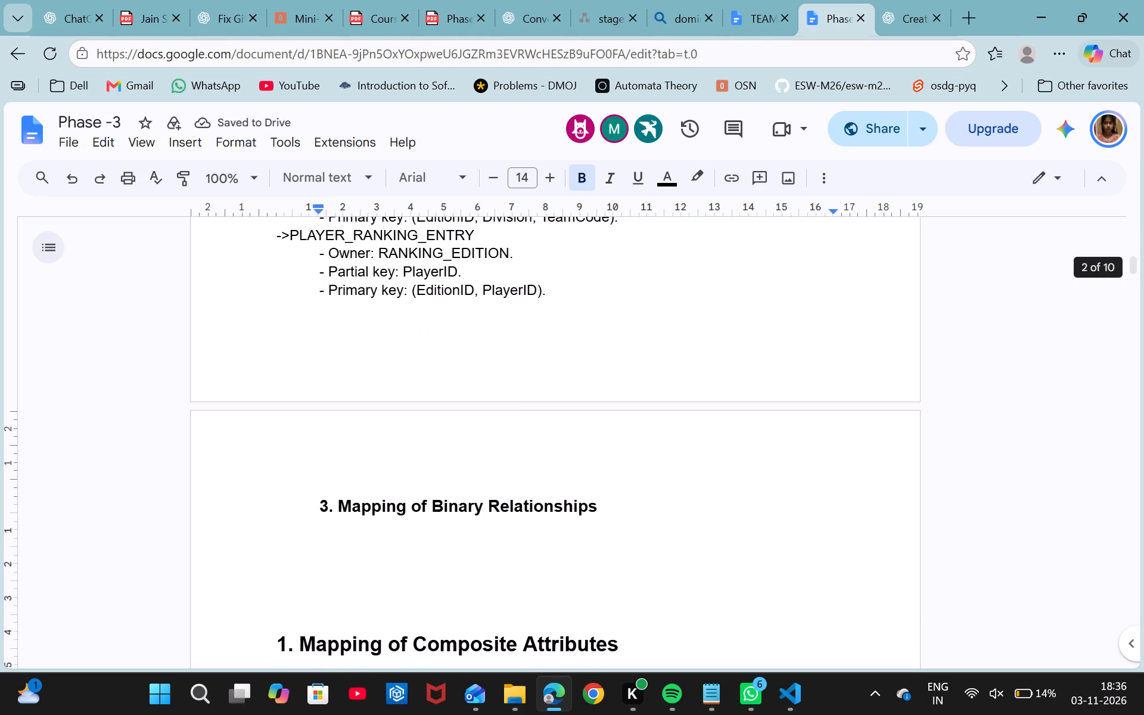
pyautogui.press('Return')
pyautogui.doubleClick(495, 178)
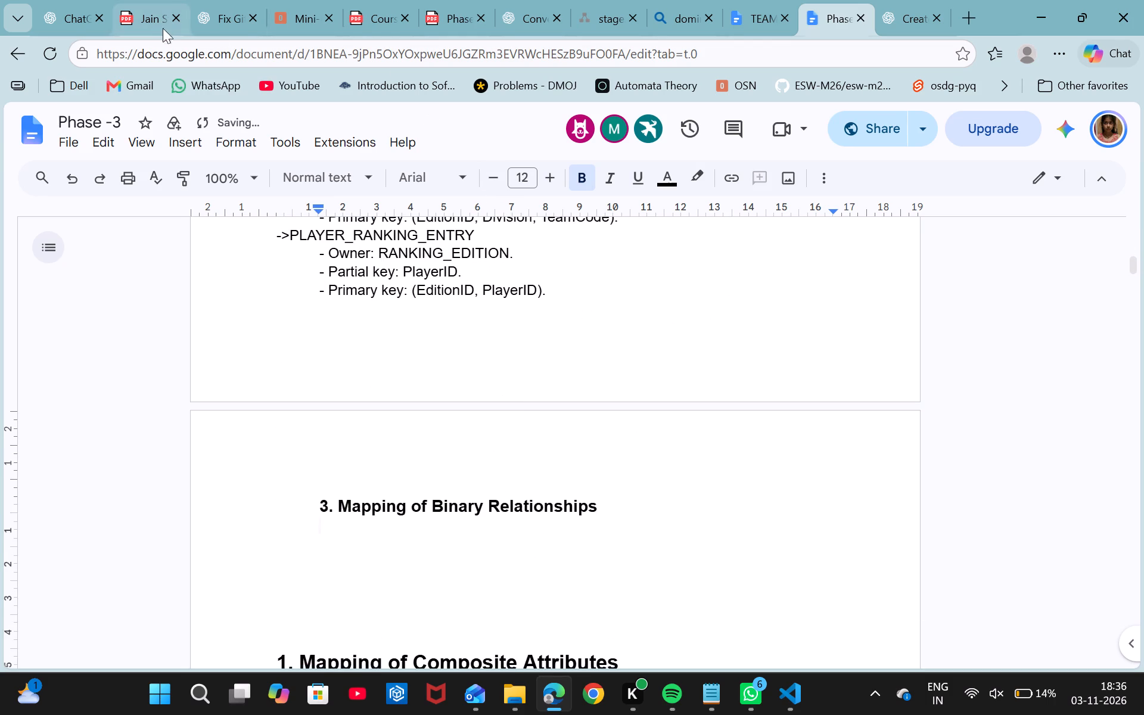
# Consult Phase3_DnA.pdf for the requirements on mapping binary relationships and multi-valued attributes.
pyautogui.click(461, 8)
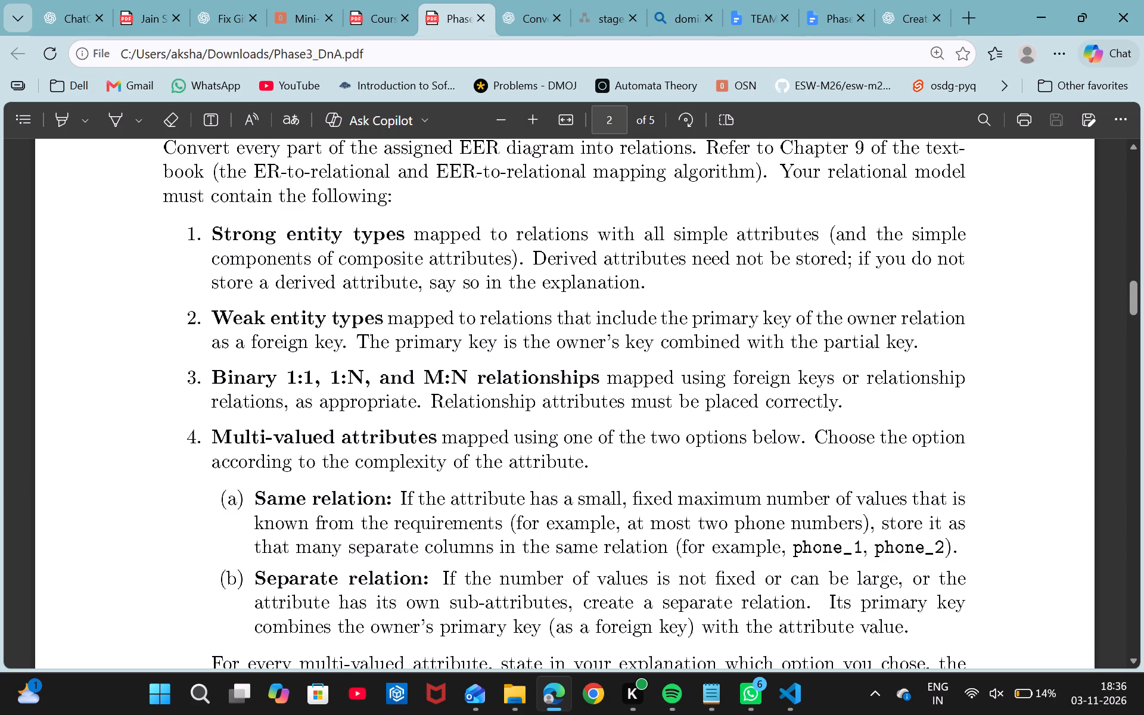
pyautogui.scroll(-1, 453, 362)
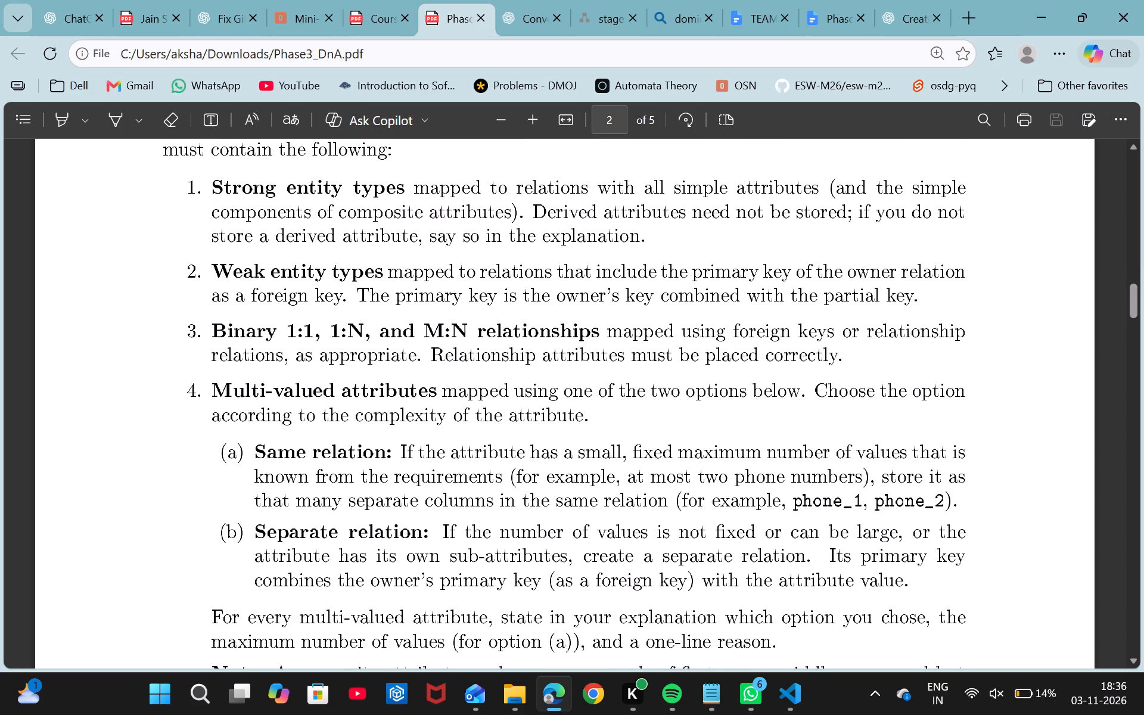
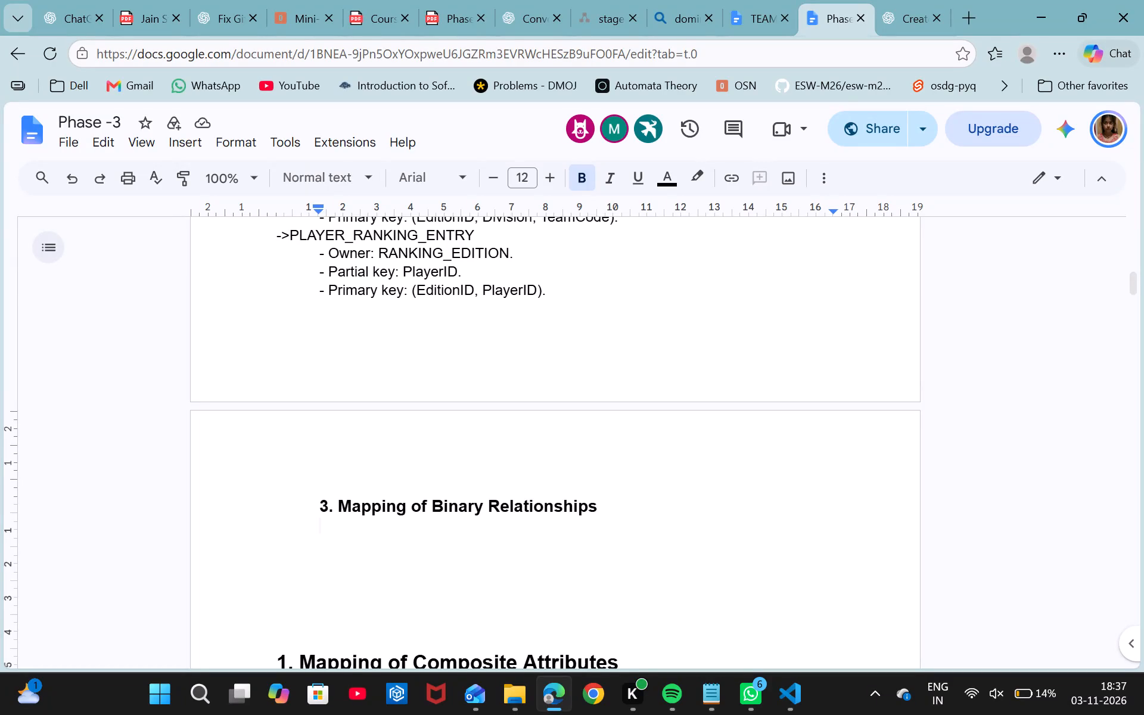
# Paste the copied Binary 1:1 Relationships text under the "3. Mapping of Binary Relationships" heading and remove its bold formatting.
pyautogui.hotkey('ctrl', 'v')
pyautogui.moveTo(316, 523); pyautogui.dragTo(843, 574)
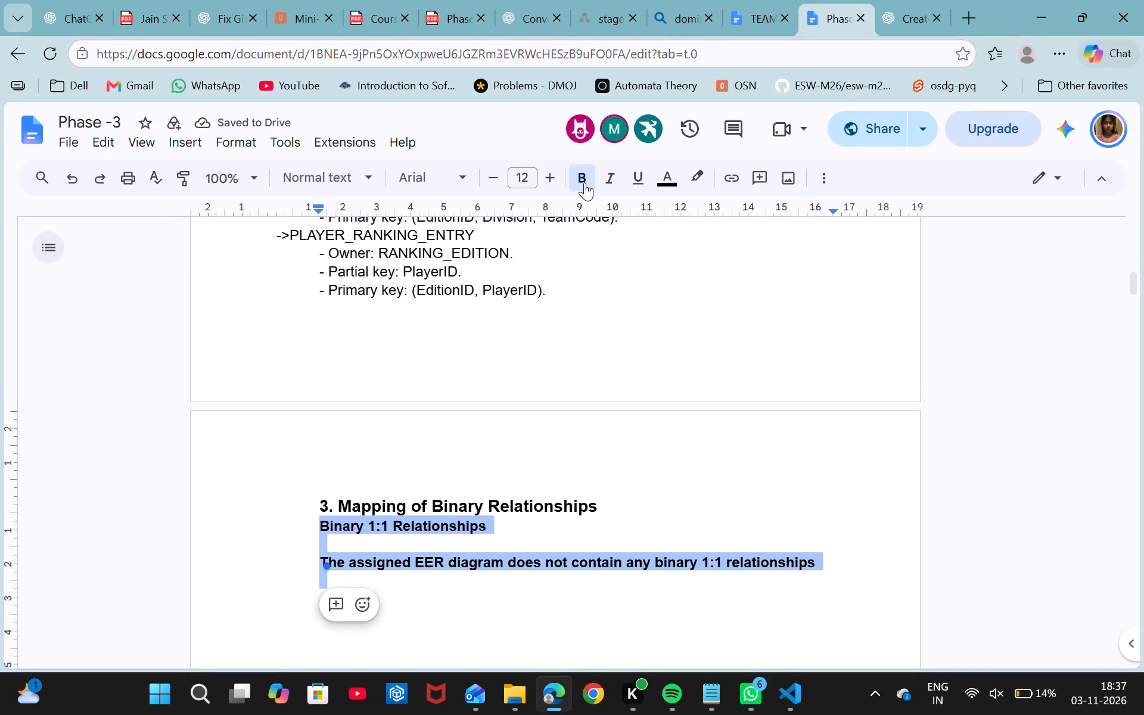
pyautogui.click(585, 182)
# Place the text cursor at the start of the "Binary 1:1 Relationships" line.
pyautogui.click(331, 546)
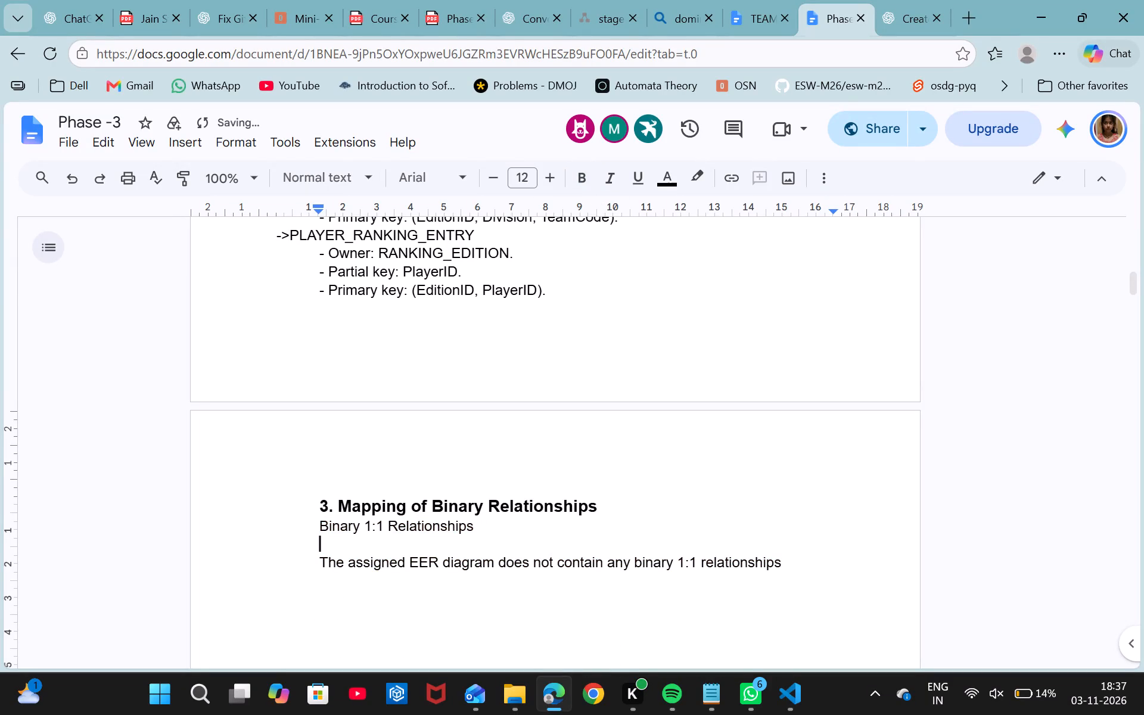
pyautogui.click(324, 529)
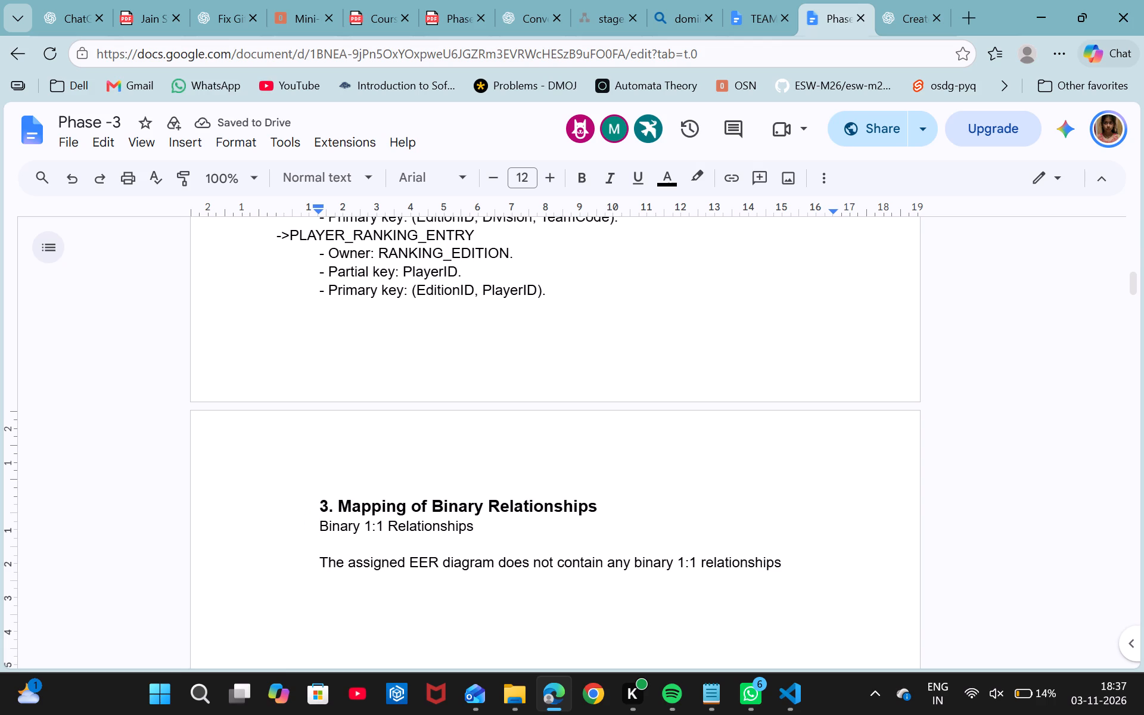
# Format the "Binary 1:1 Relationships" line as a bulleted item, with its bullet outdented from the section heading.
pyautogui.click(836, 174)
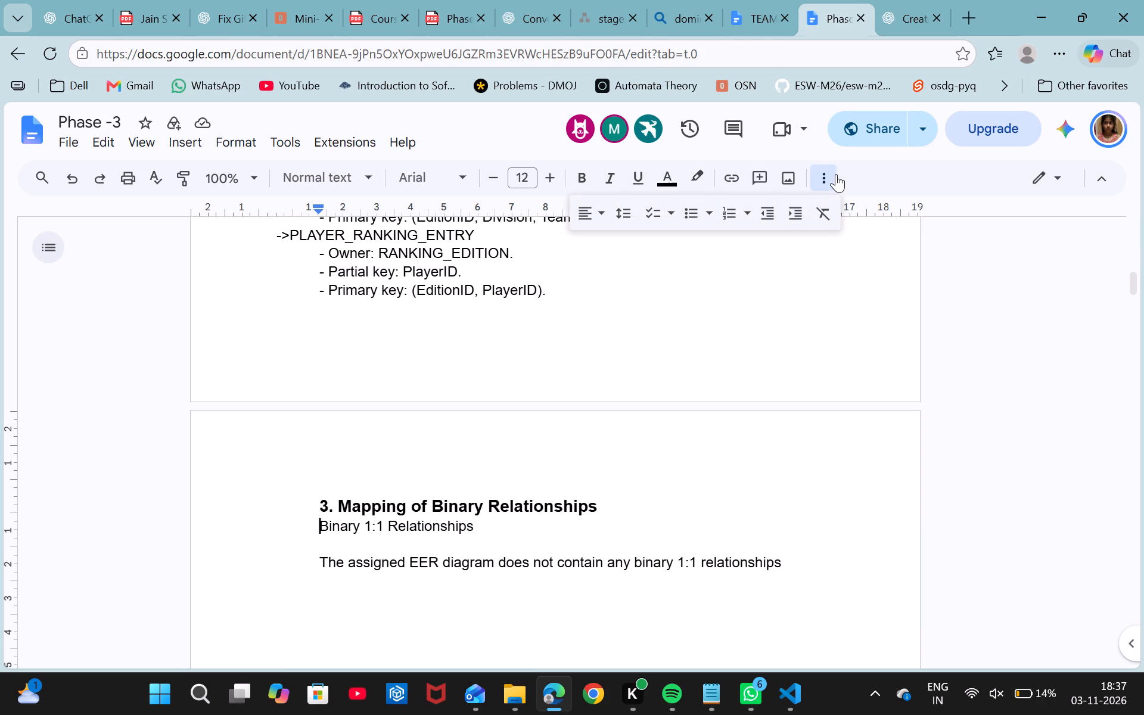
pyautogui.click(691, 218)
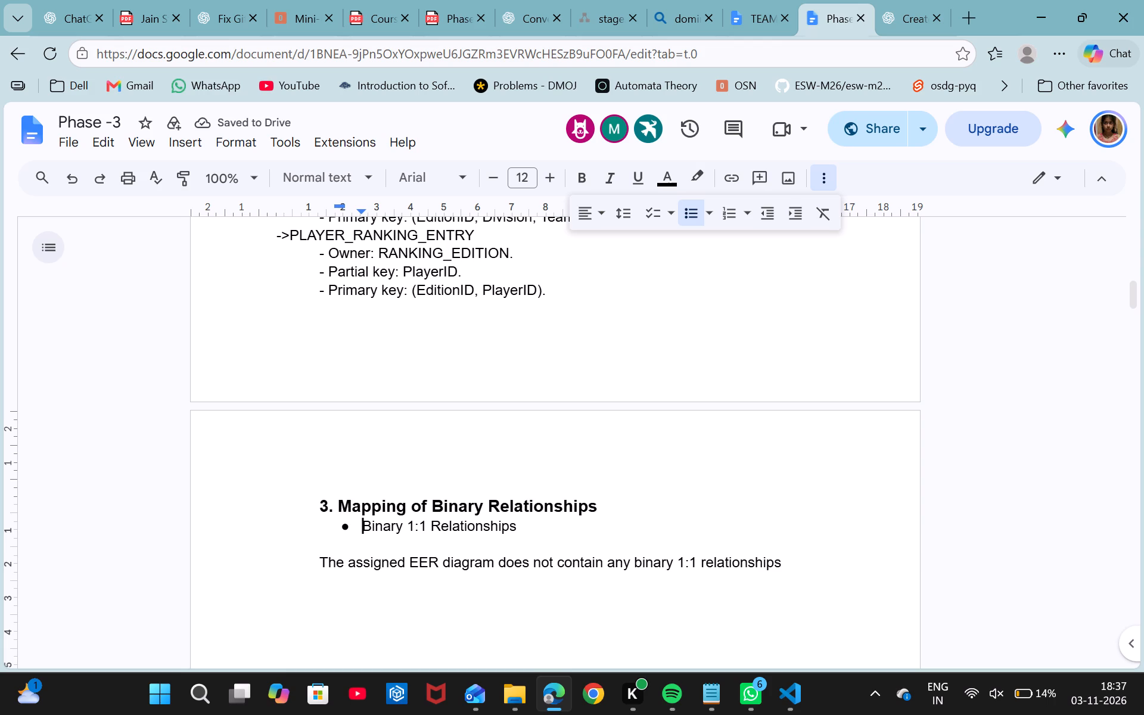
pyautogui.scroll(-1, 387, 549)
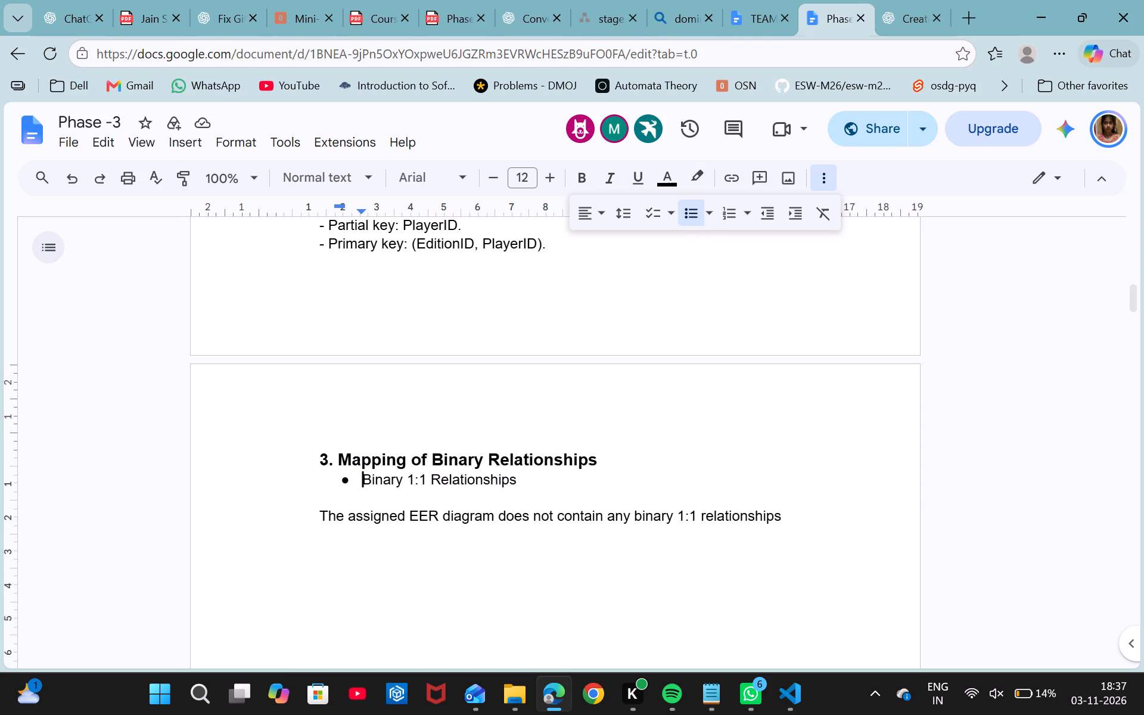
pyautogui.press('BackSpace')
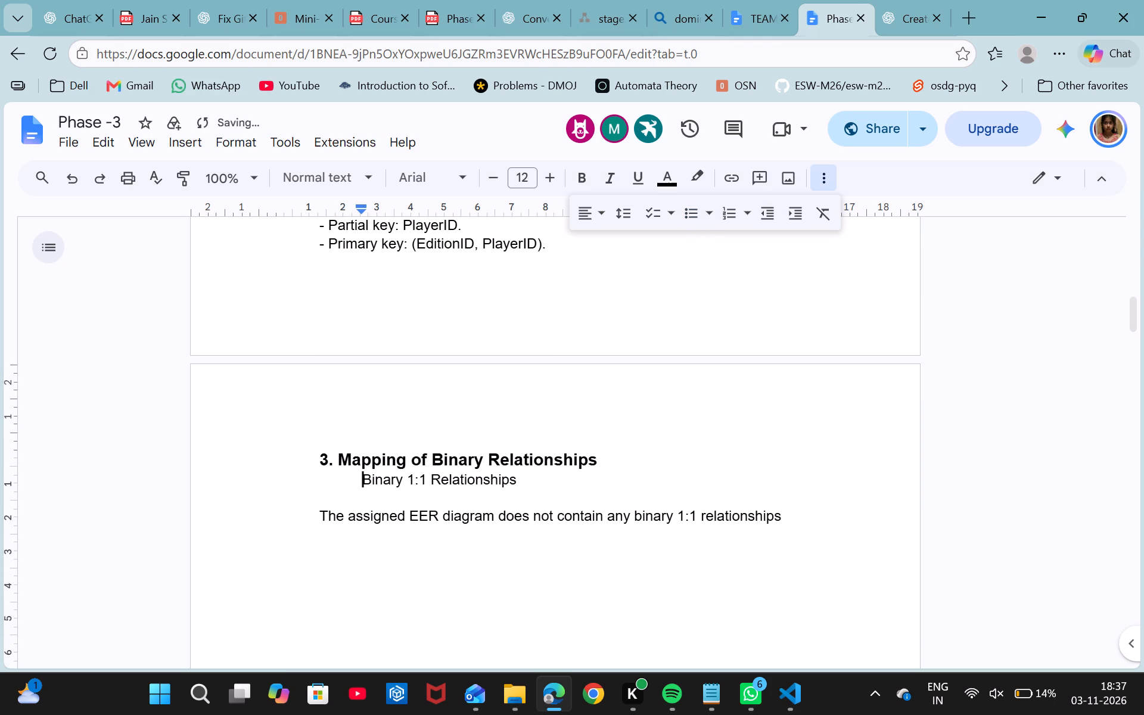
pyautogui.click(684, 220)
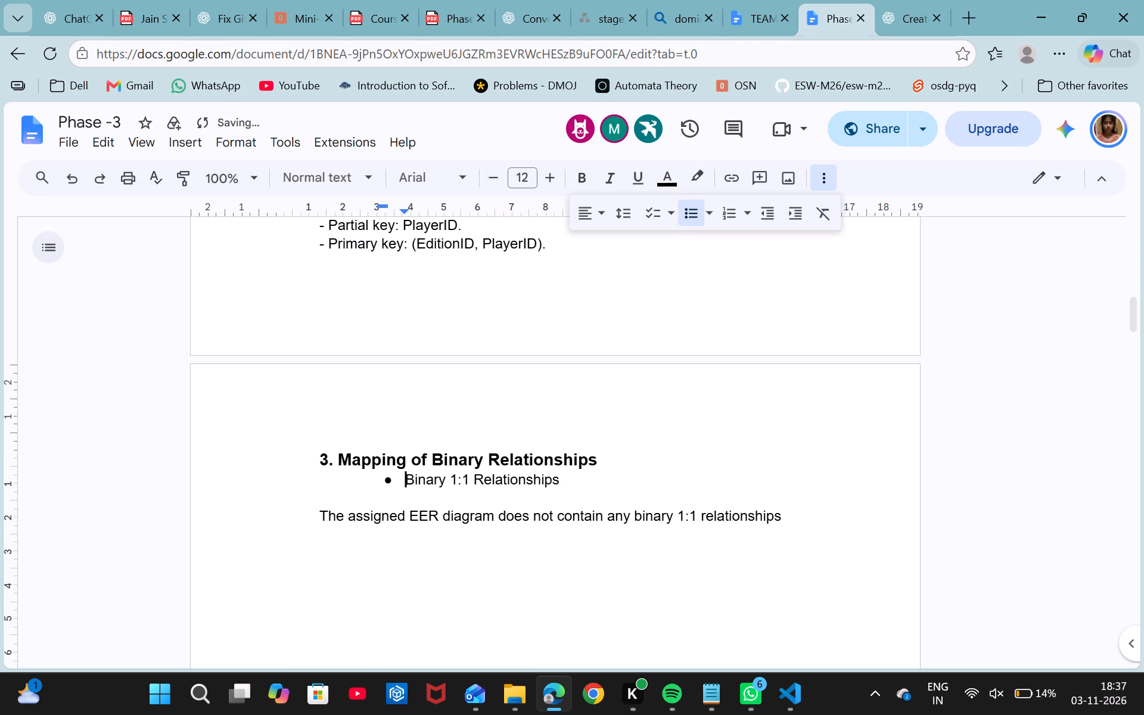
pyautogui.click(378, 481)
pyautogui.press('BackSpace')
pyautogui.press('BackSpace')
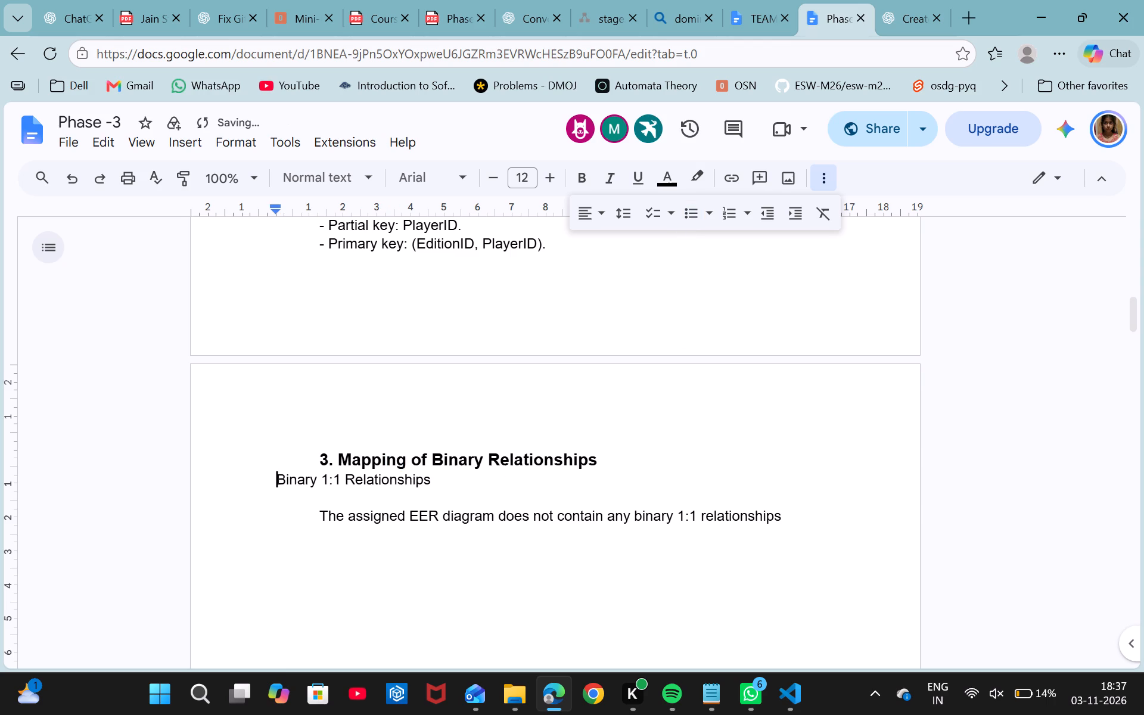
pyautogui.click(685, 222)
# Insert a blank line between the "3. Mapping of Binary Relationships" heading and the Binary 1:1 bullet.
pyautogui.click(602, 461)
pyautogui.press('Return')
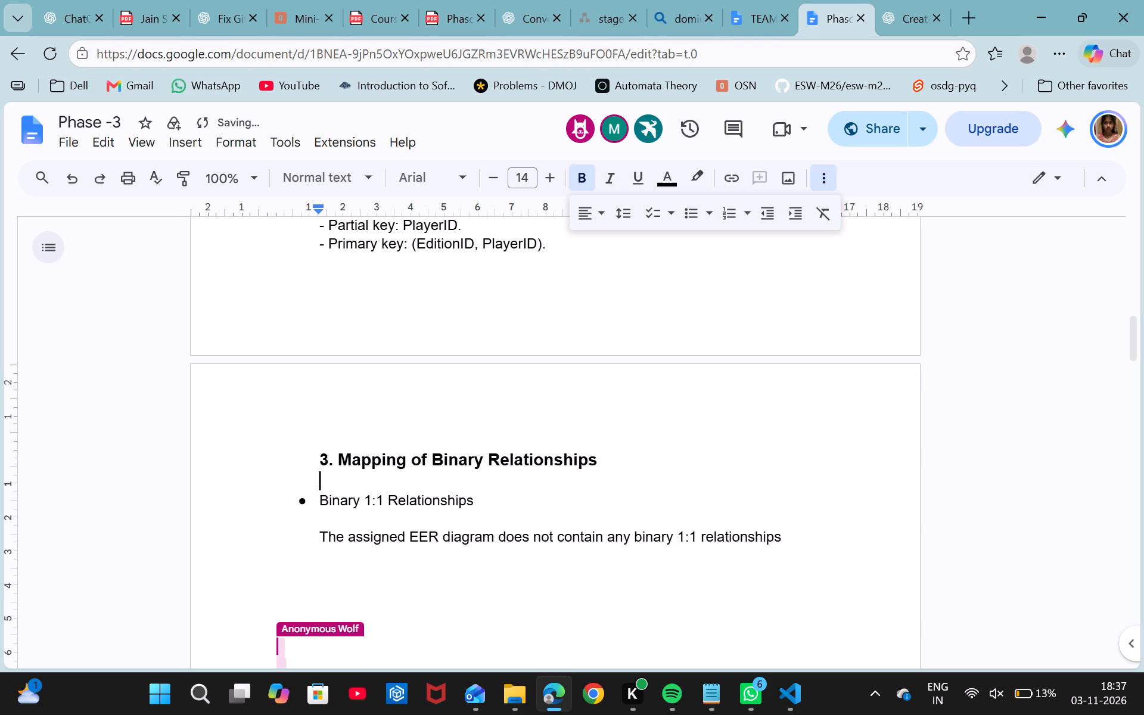
# Underline the bulleted text "Binary 1:1 Relationships".
pyautogui.click(359, 520)
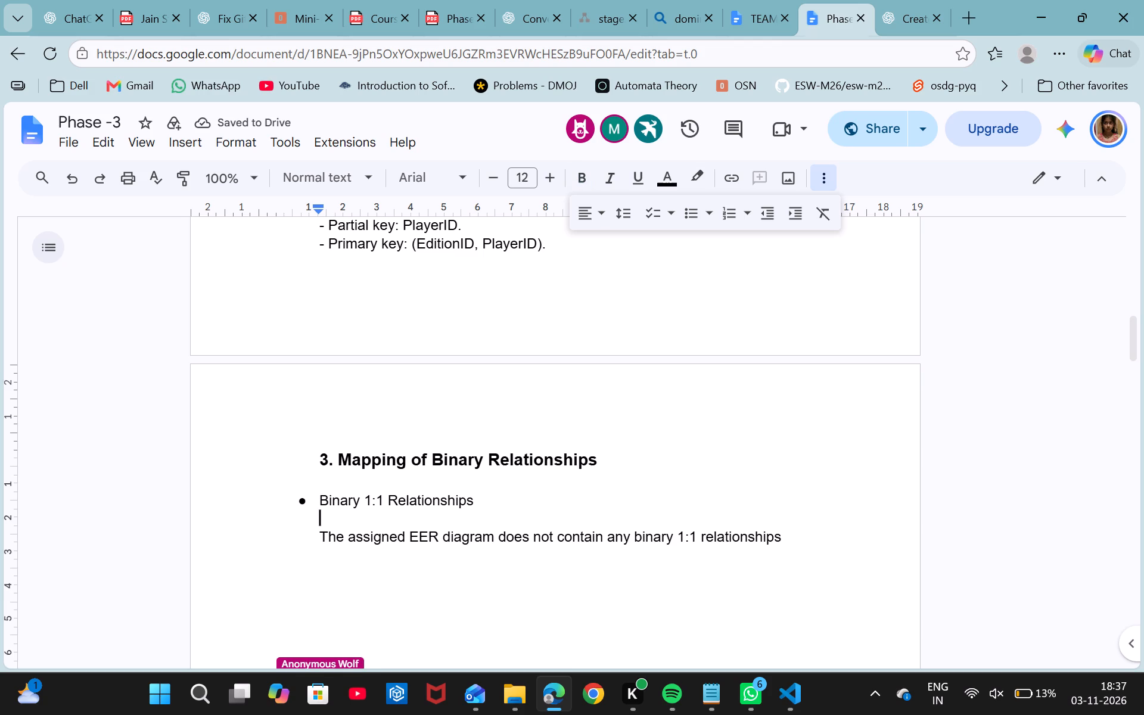
pyautogui.click(322, 503)
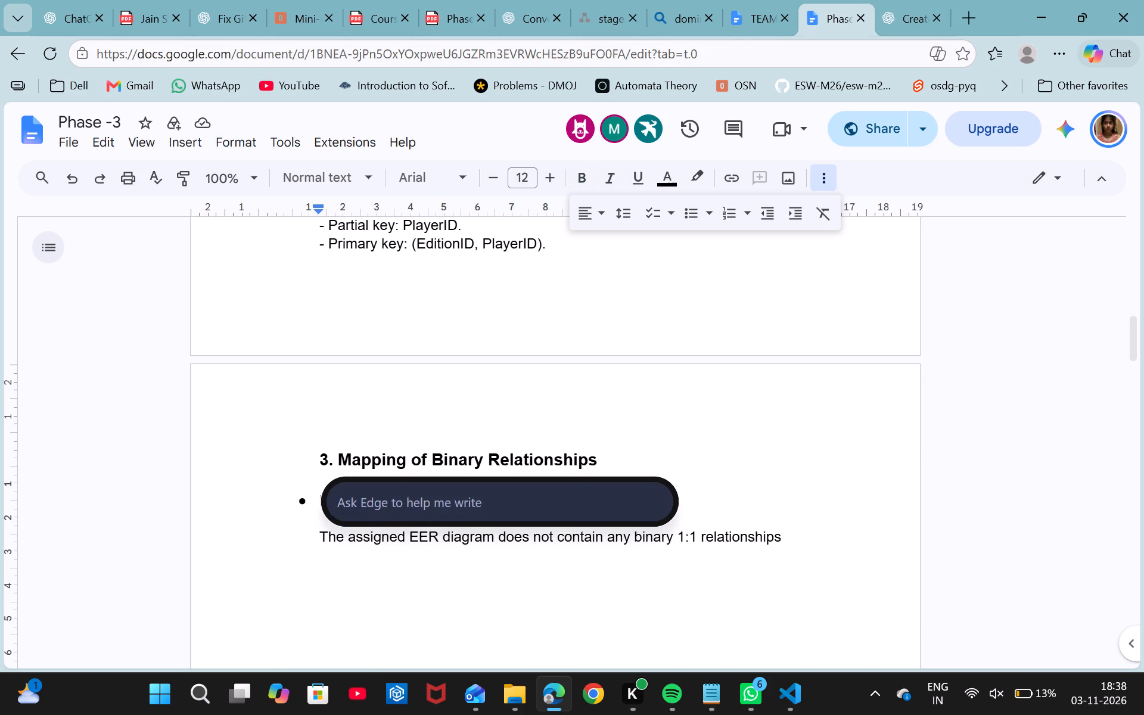
pyautogui.click(381, 558)
pyautogui.moveTo(480, 502); pyautogui.dragTo(332, 499)
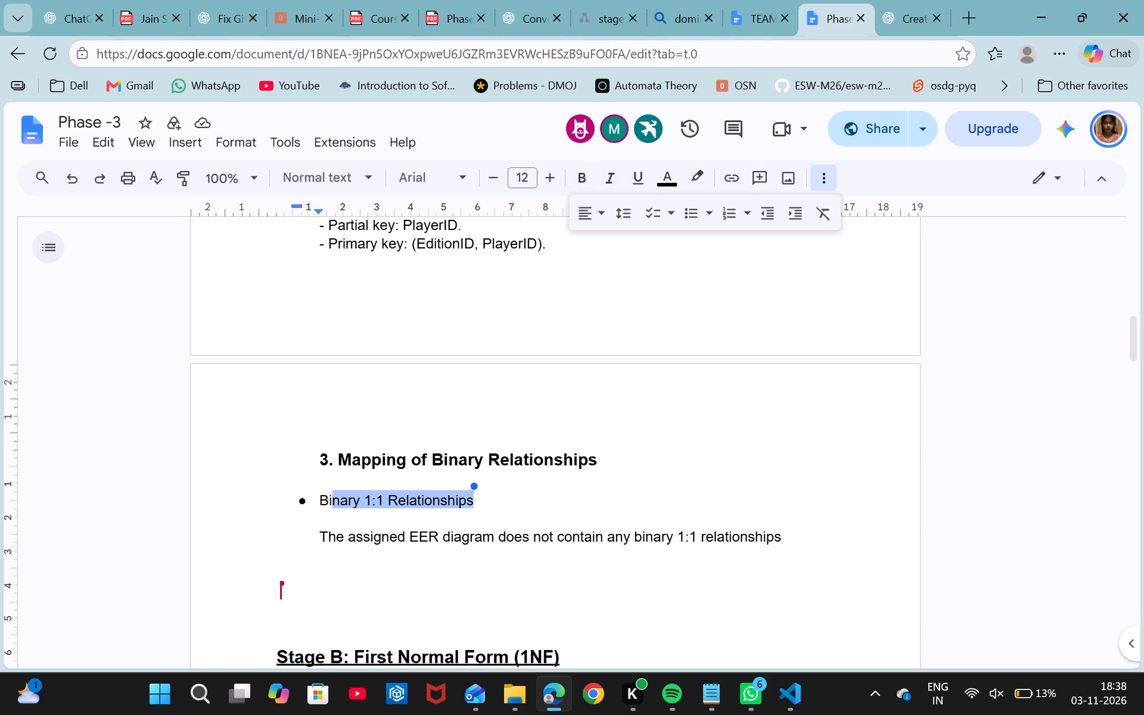
pyautogui.moveTo(332, 499); pyautogui.dragTo(315, 499)
pyautogui.click(634, 177)
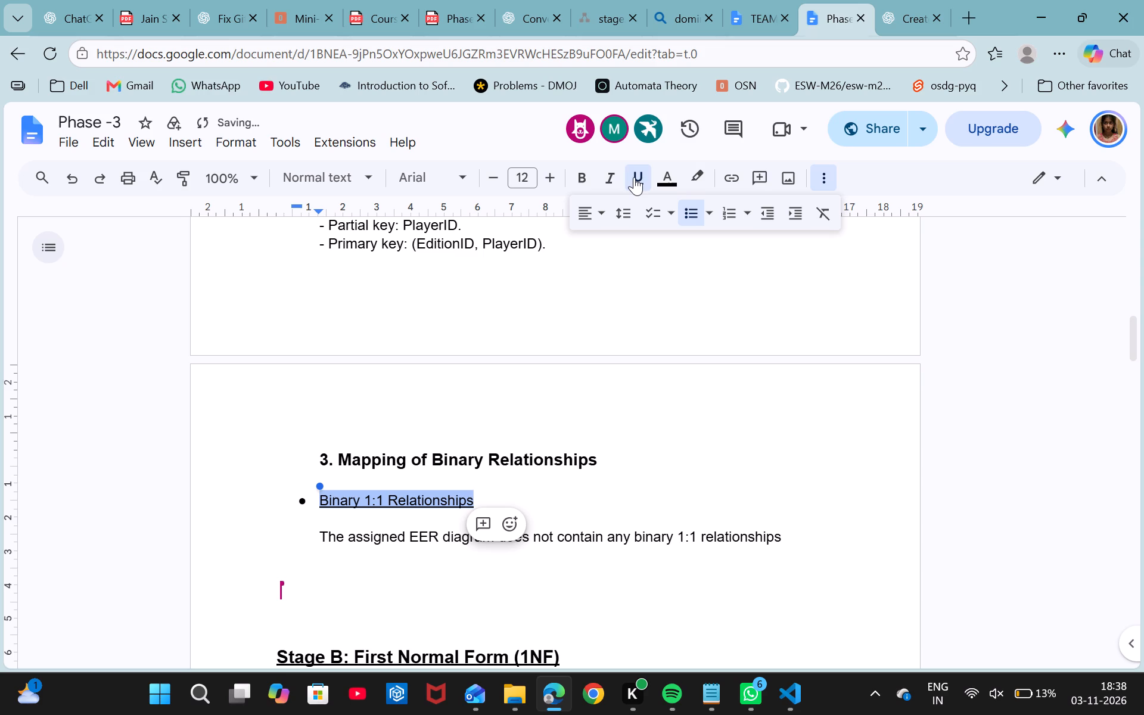
# Set the font size of the "Binary 1:1 Relationships" subheading to 14.
pyautogui.moveTo(477, 502); pyautogui.dragTo(315, 502)
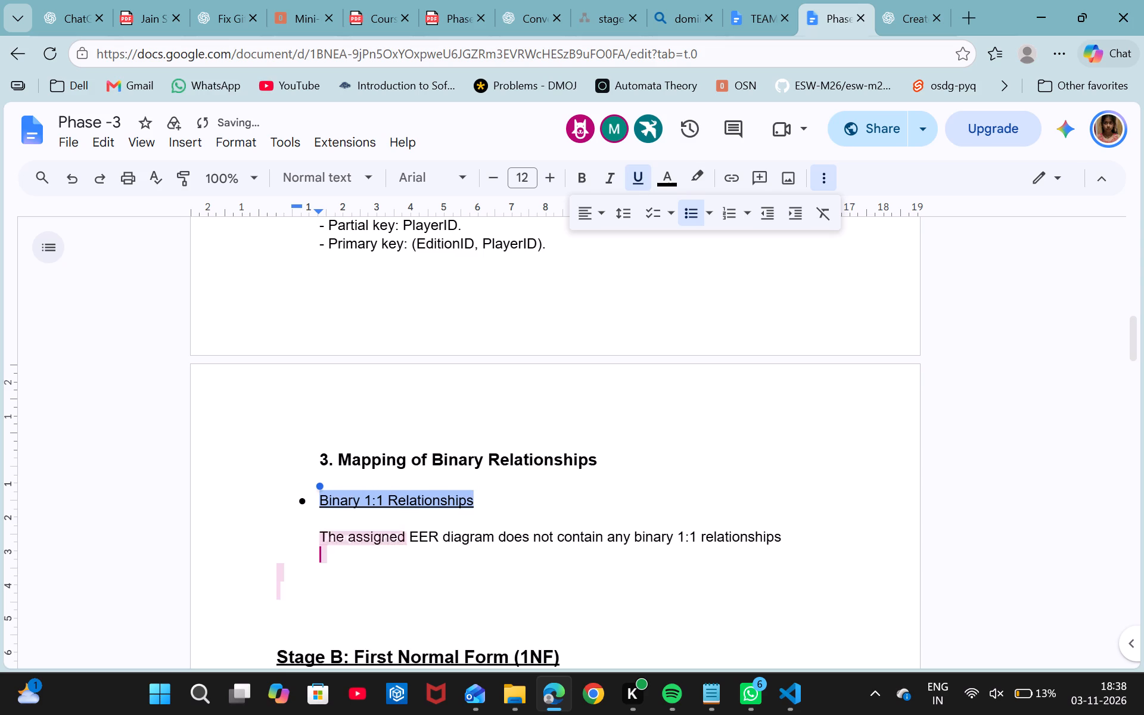
pyautogui.click(546, 174)
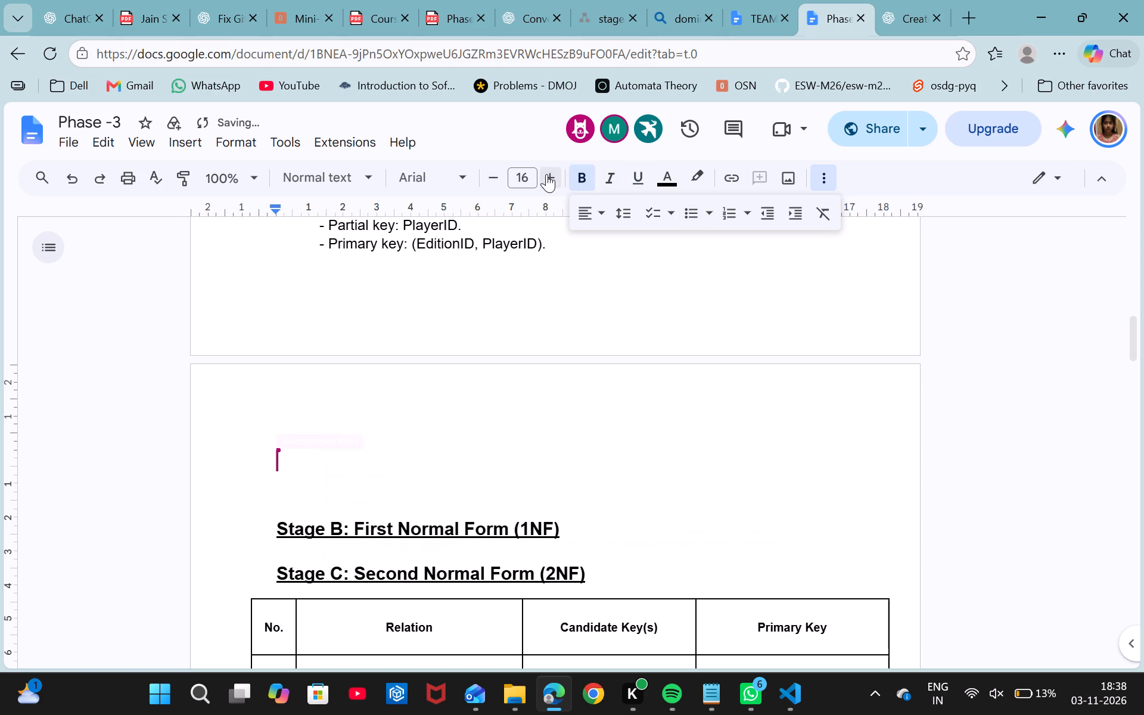
pyautogui.scroll(3, 511, 357)
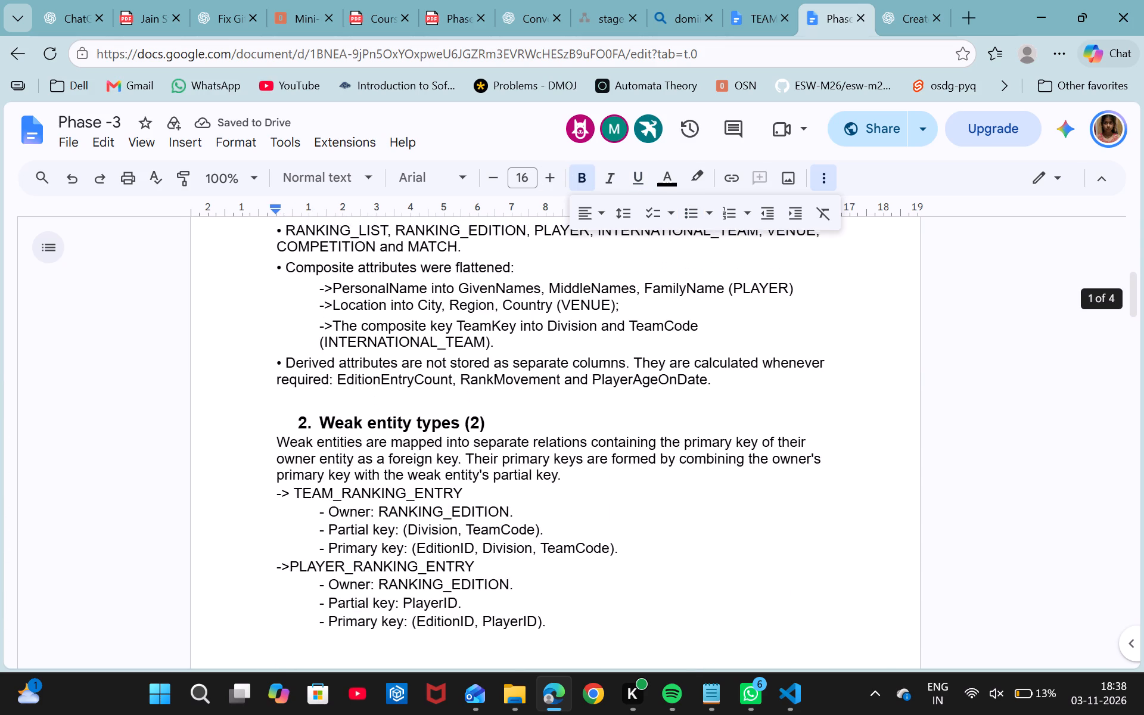
pyautogui.scroll(-3, 511, 357)
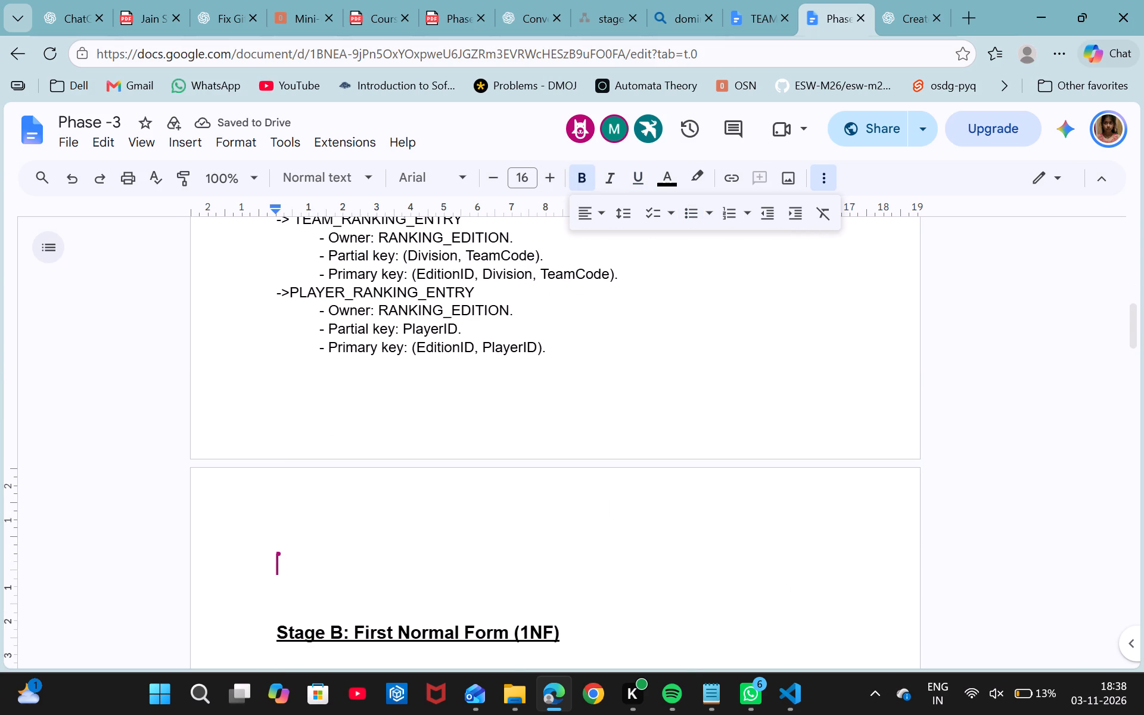
pyautogui.scroll(-1, 511, 357)
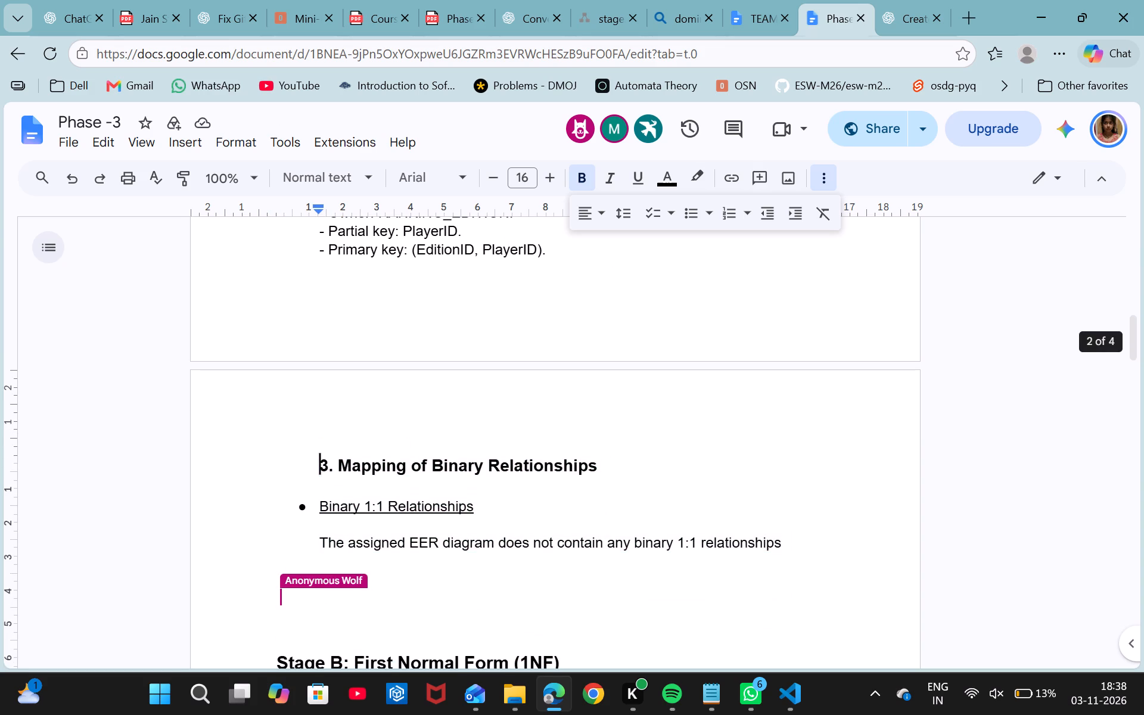
pyautogui.click(495, 503)
pyautogui.moveTo(495, 503); pyautogui.dragTo(318, 512)
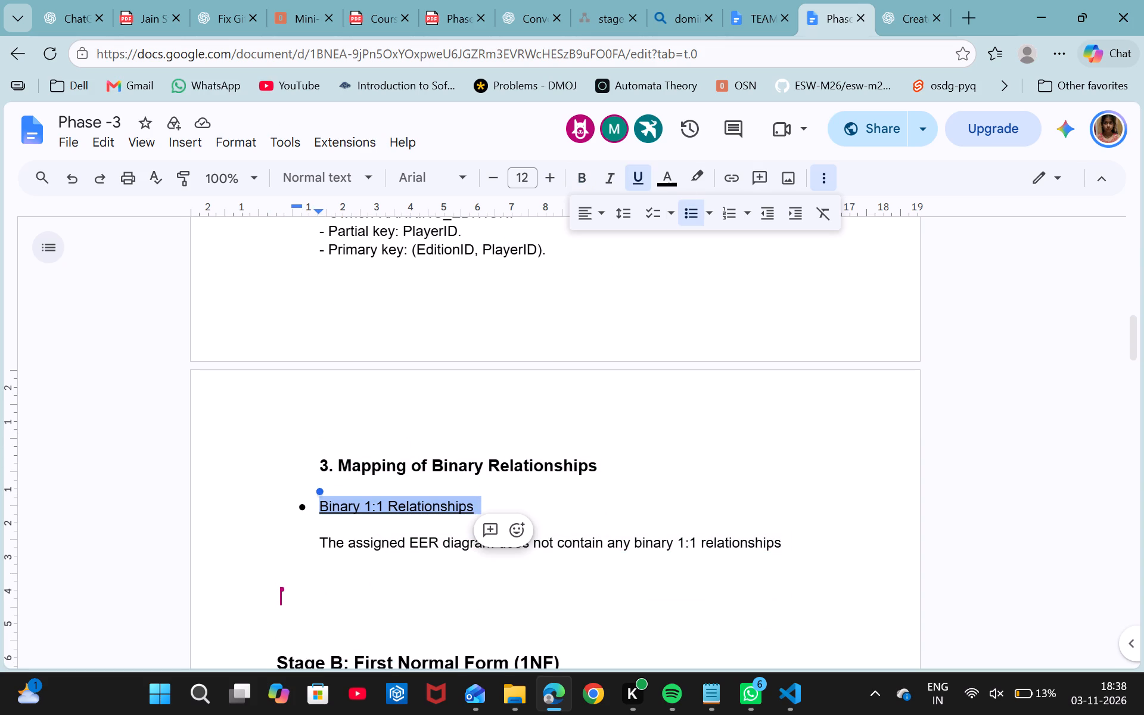
pyautogui.click(552, 179)
pyautogui.click(552, 179)
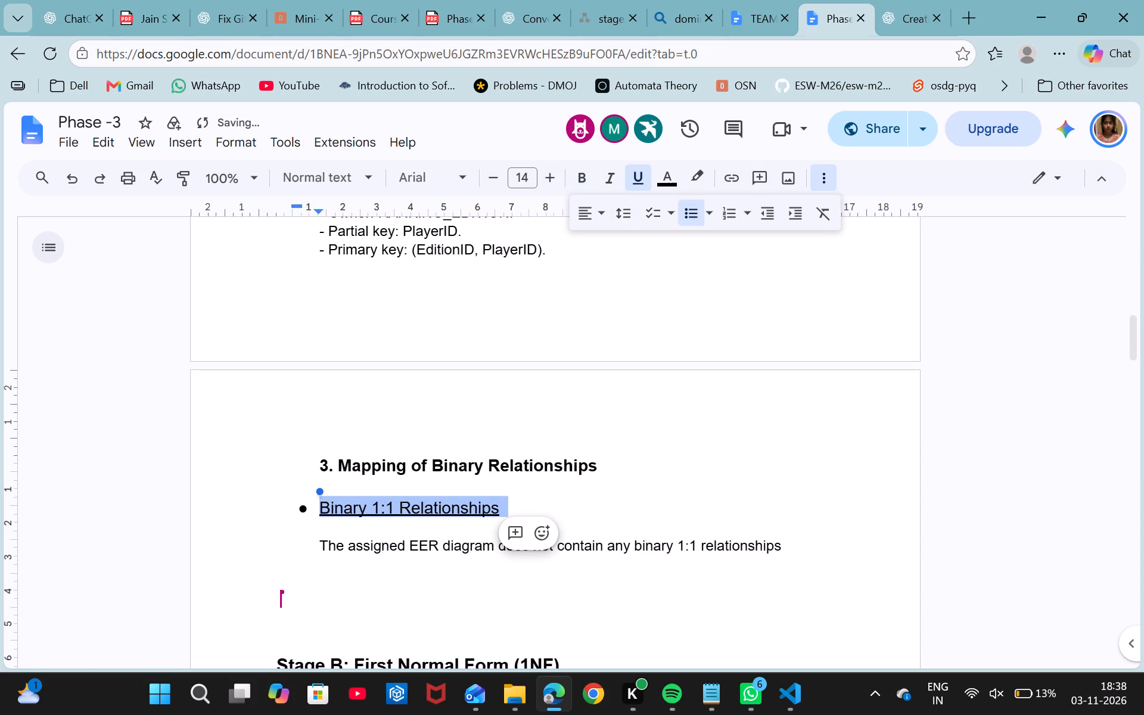
# Replace the blank line below the "Binary 1:1 Relationships" subheading with a new unbulleted blank line without indentation.
pyautogui.click(378, 543)
pyautogui.click(350, 533)
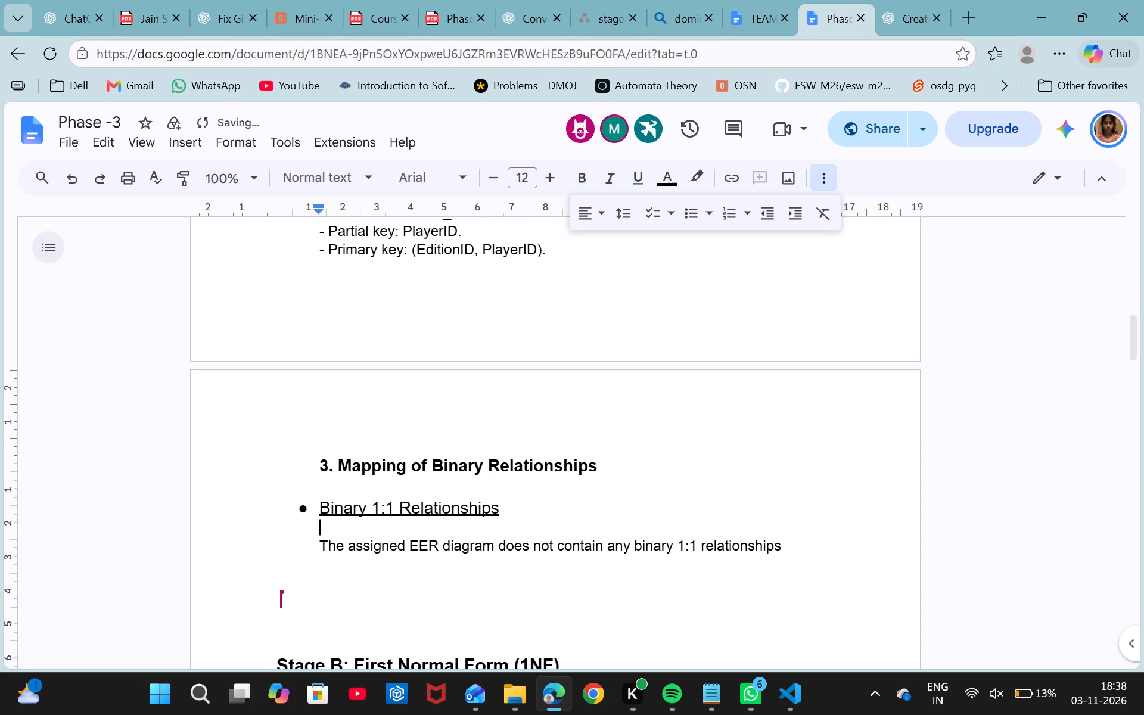
pyautogui.press('BackSpace')
pyautogui.press('BackSpace')
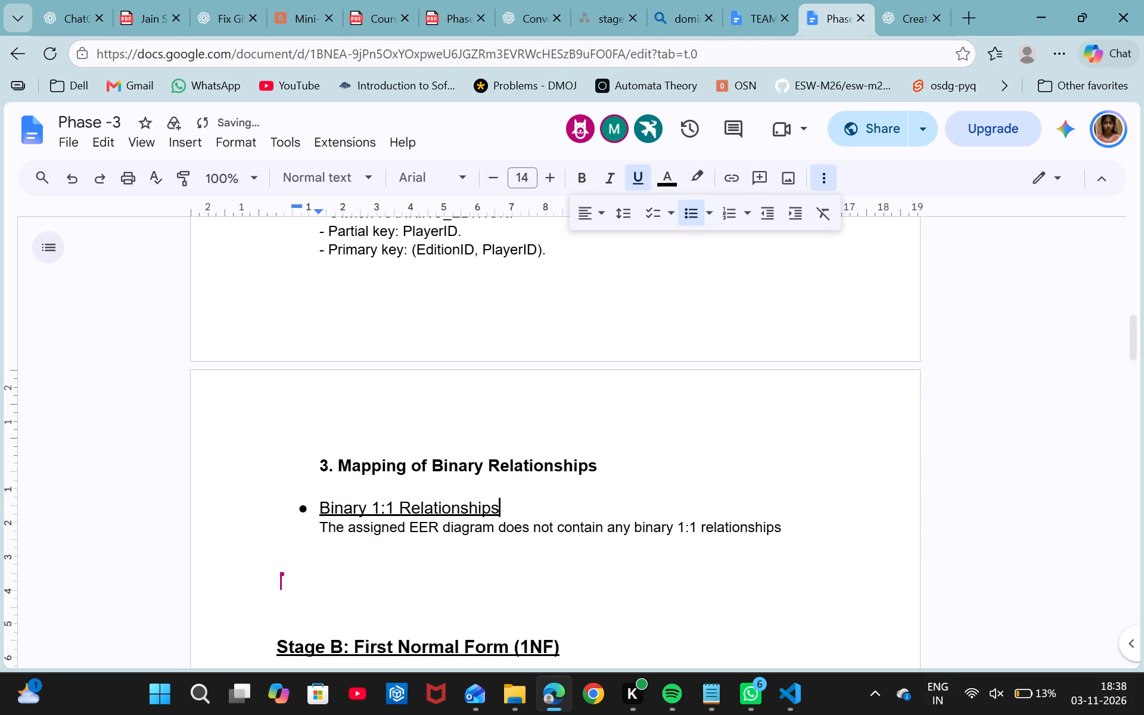
pyautogui.press('Return')
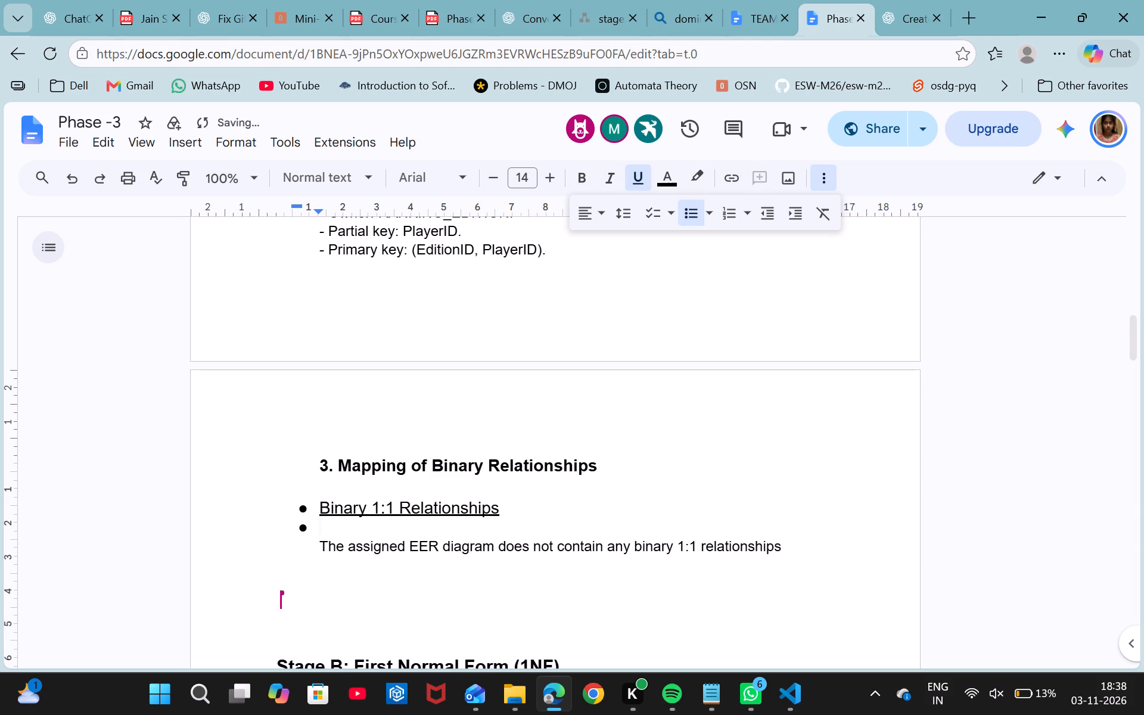
pyautogui.press('BackSpace')
pyautogui.press('BackSpace')
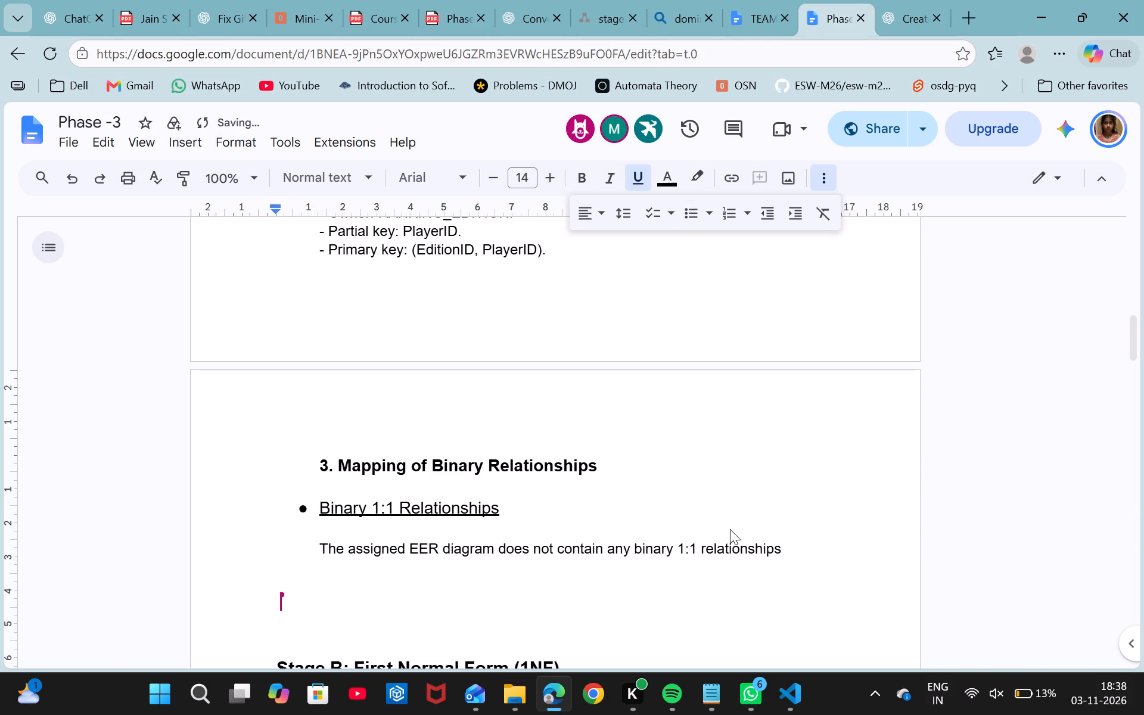
# Add an empty size 14 bullet below the 1:1 statement, separated by a blank line and aligned with the Binary 1:1 bullet.
pyautogui.click(792, 548)
pyautogui.press('Return')
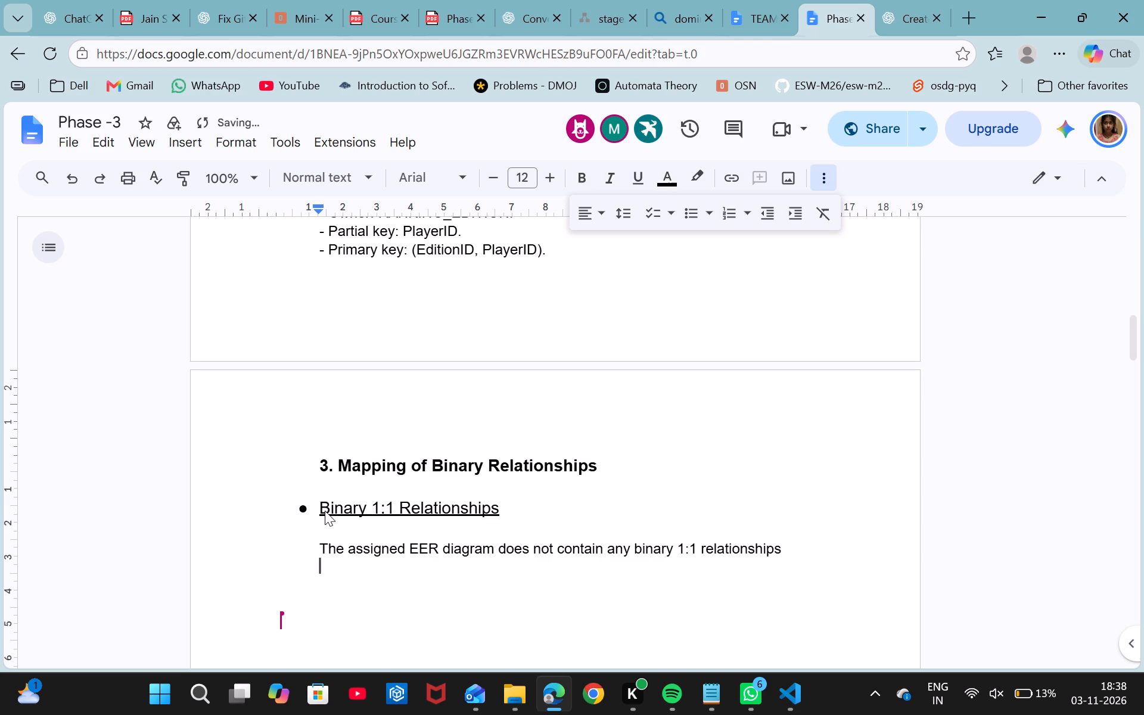
pyautogui.moveTo(294, 511); pyautogui.dragTo(309, 515)
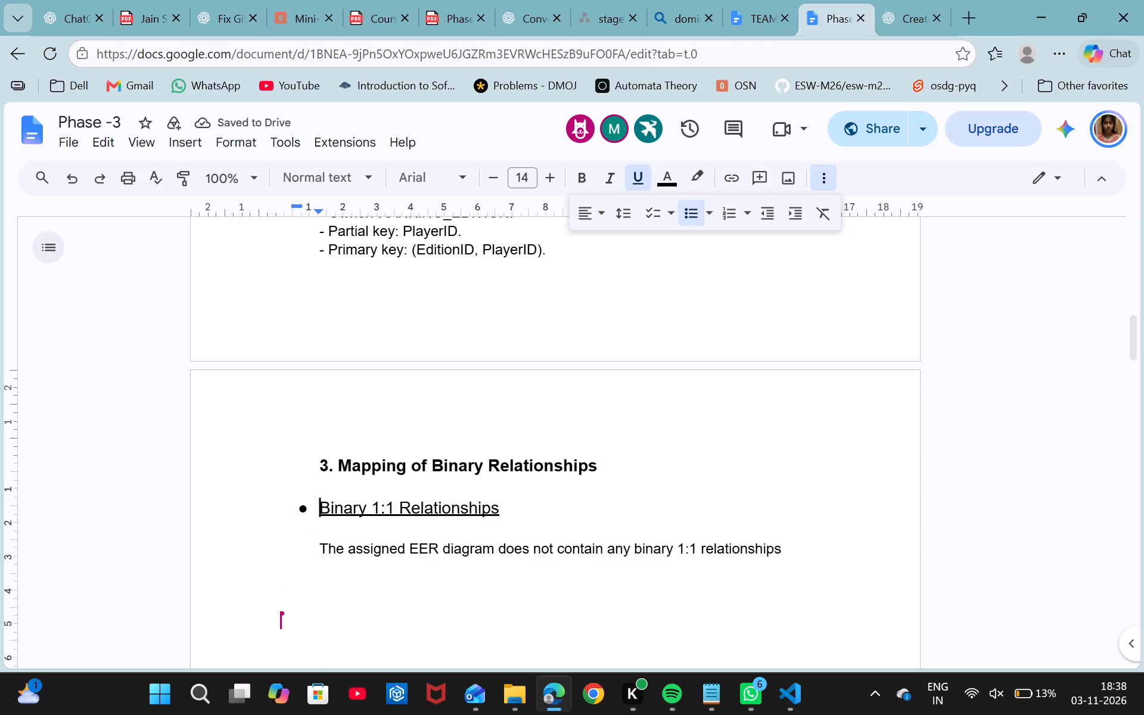
pyautogui.click(351, 584)
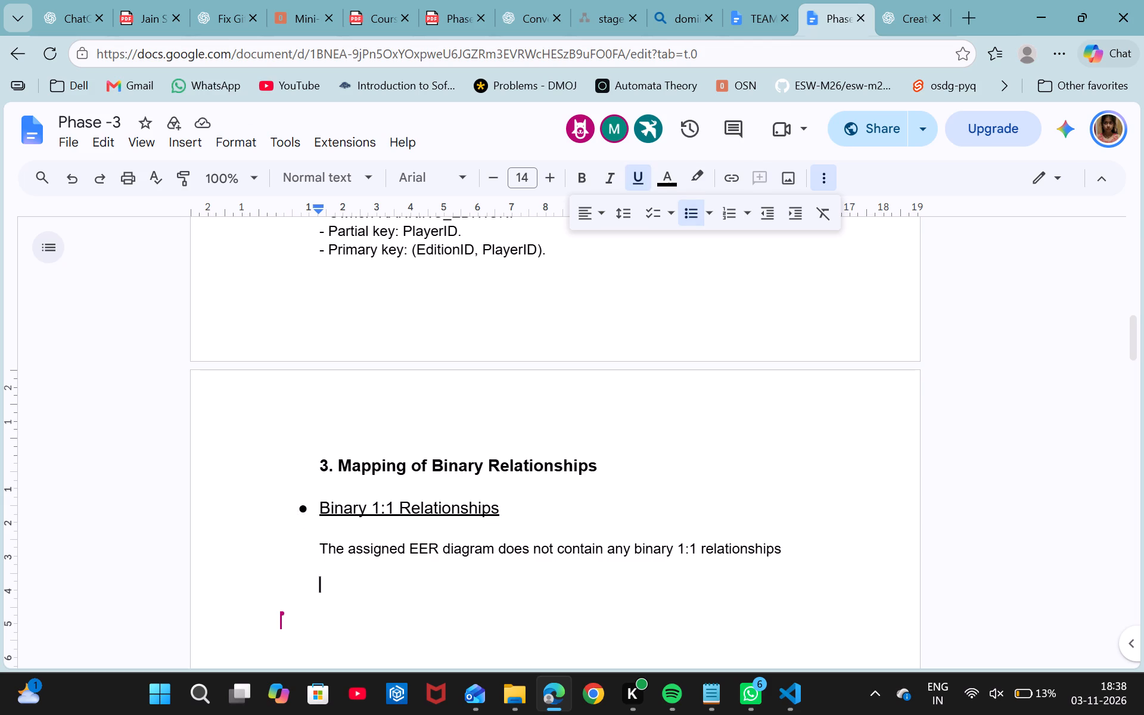
pyautogui.press('BackSpace')
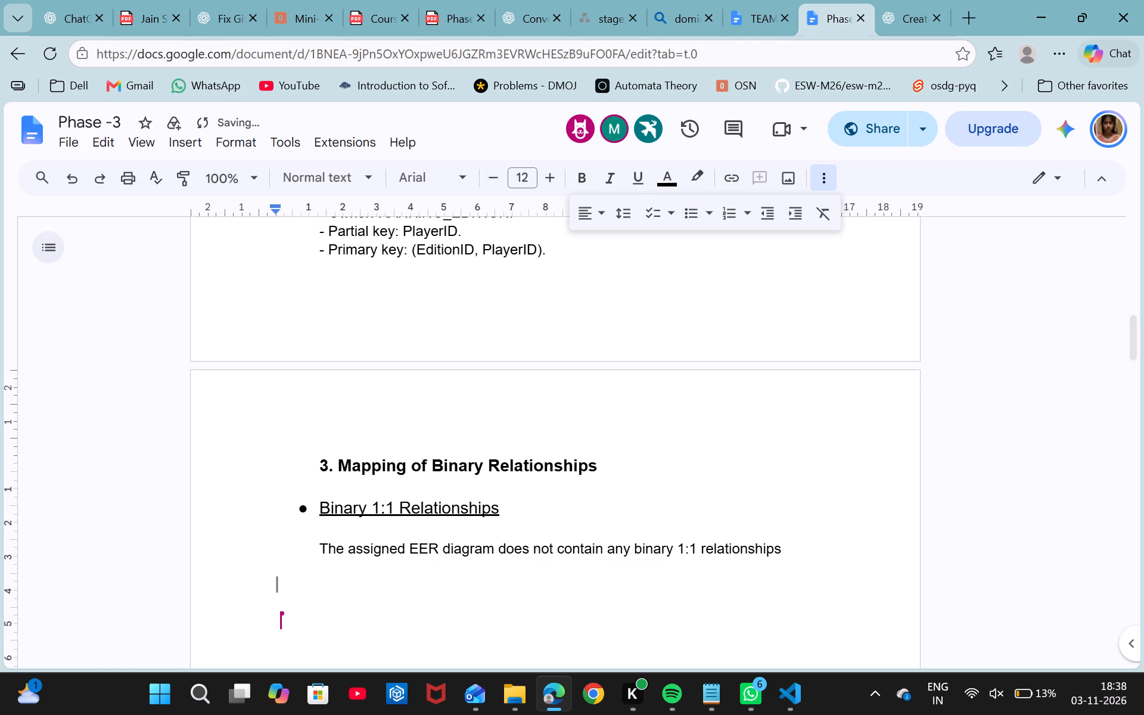
pyautogui.click(690, 219)
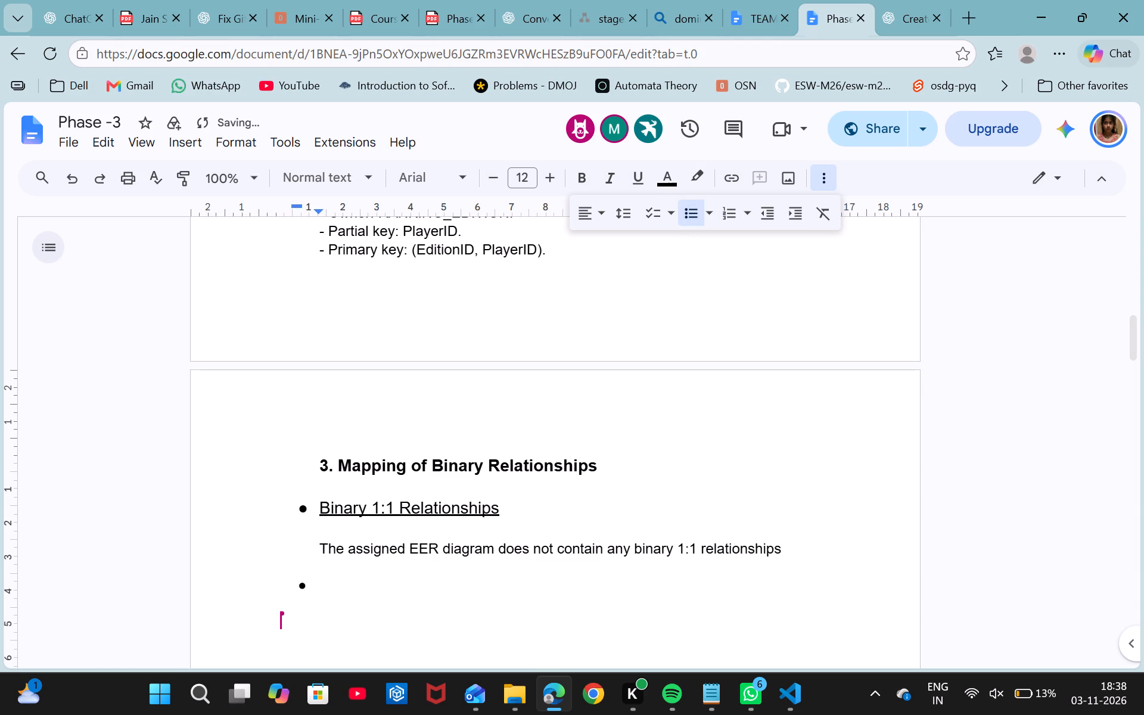
pyautogui.click(546, 183)
pyautogui.click(546, 183)
pyautogui.press('BackSpace')
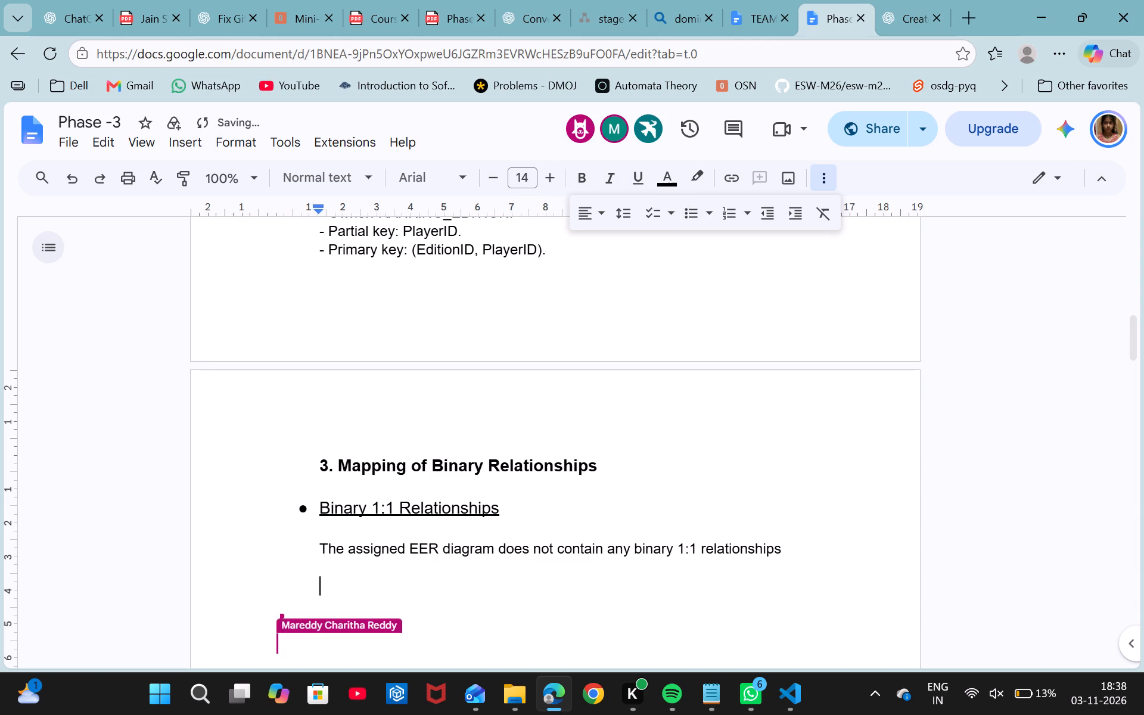
pyautogui.click(688, 216)
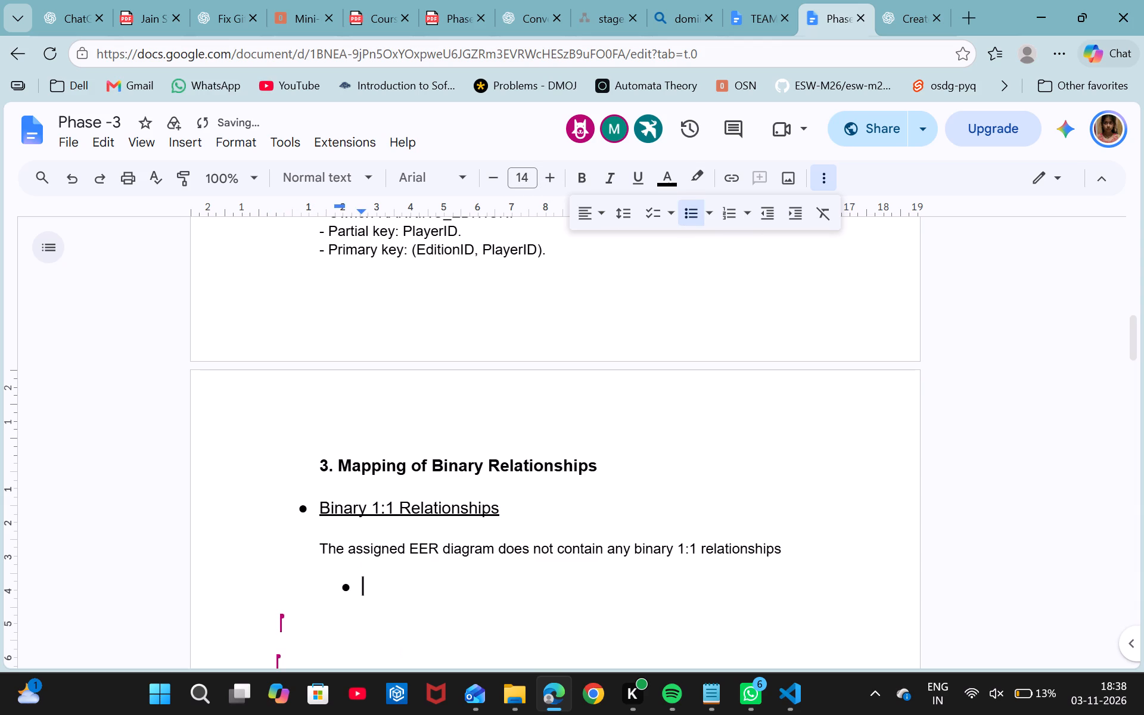
pyautogui.press('BackSpace')
pyautogui.press('BackSpace')
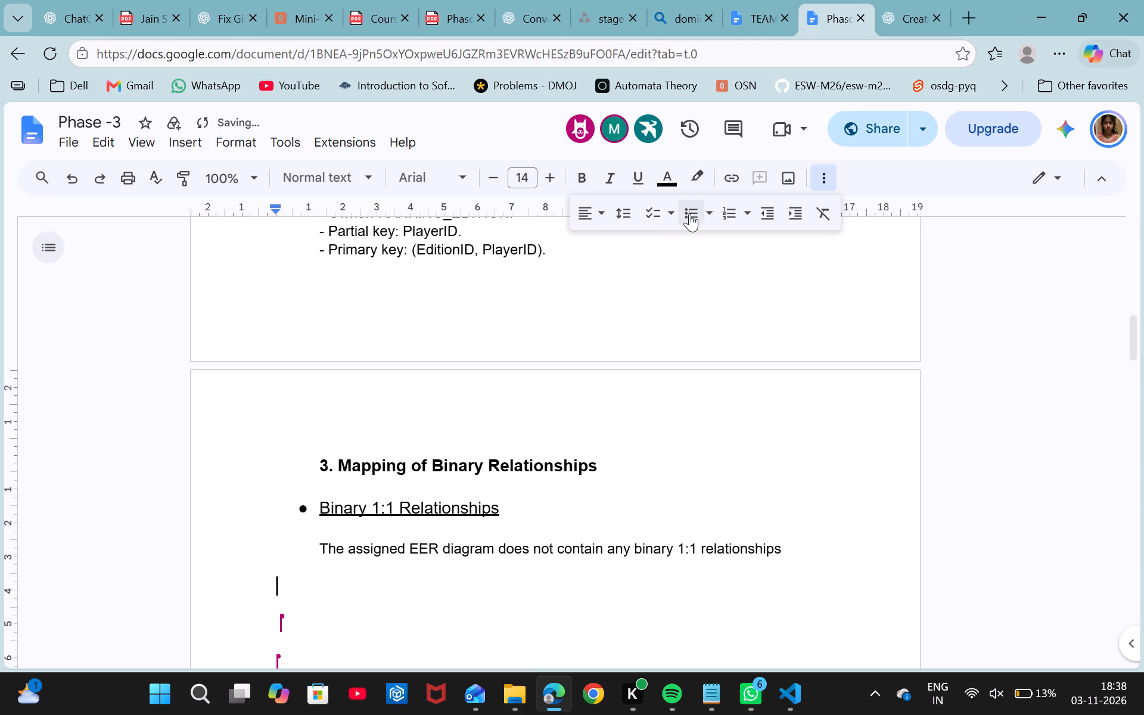
pyautogui.click(694, 213)
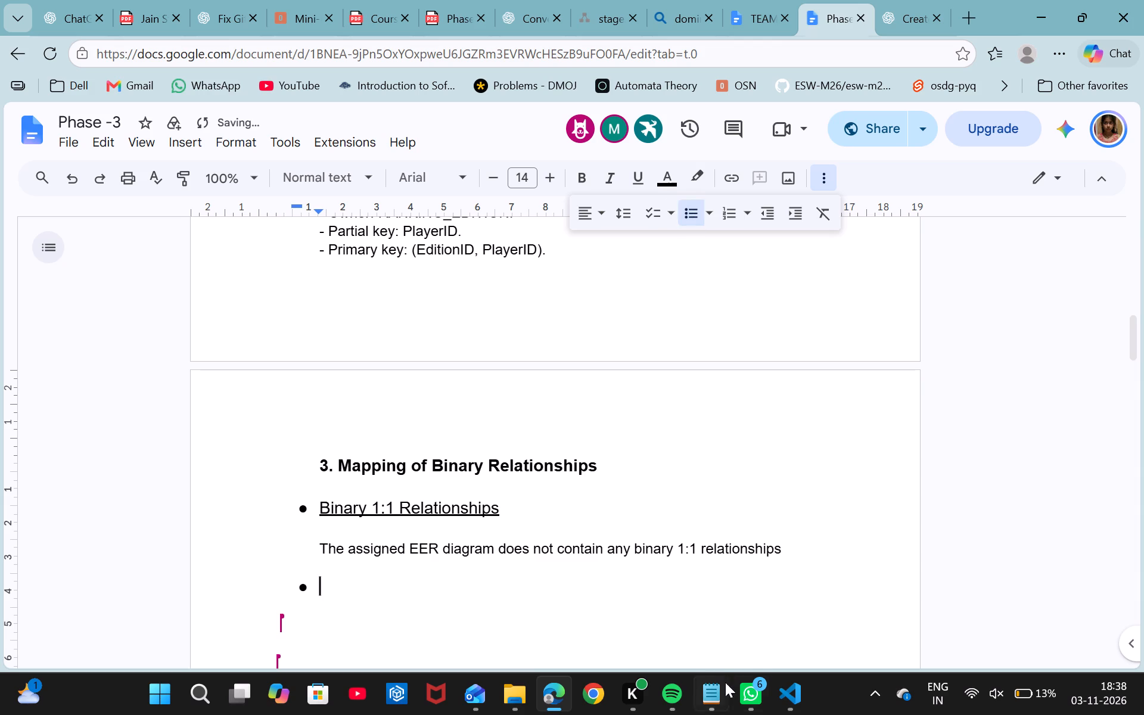
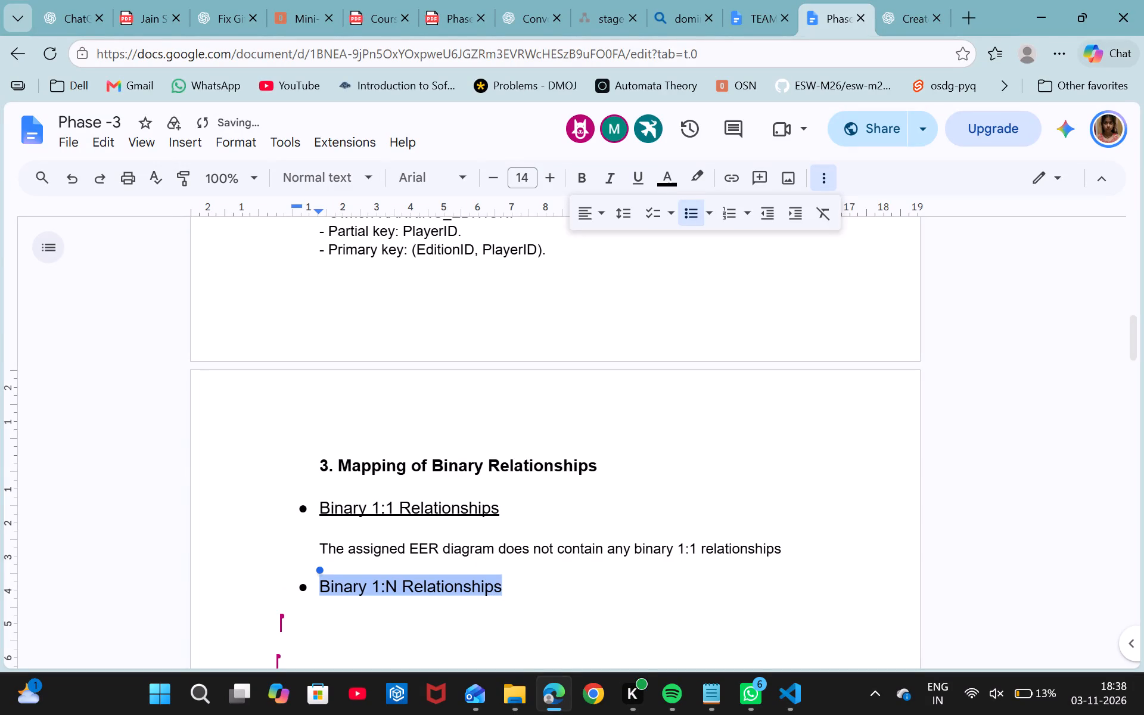
# Underline the bulleted subheading "Binary 1:N Relationships".
pyautogui.click(646, 179)
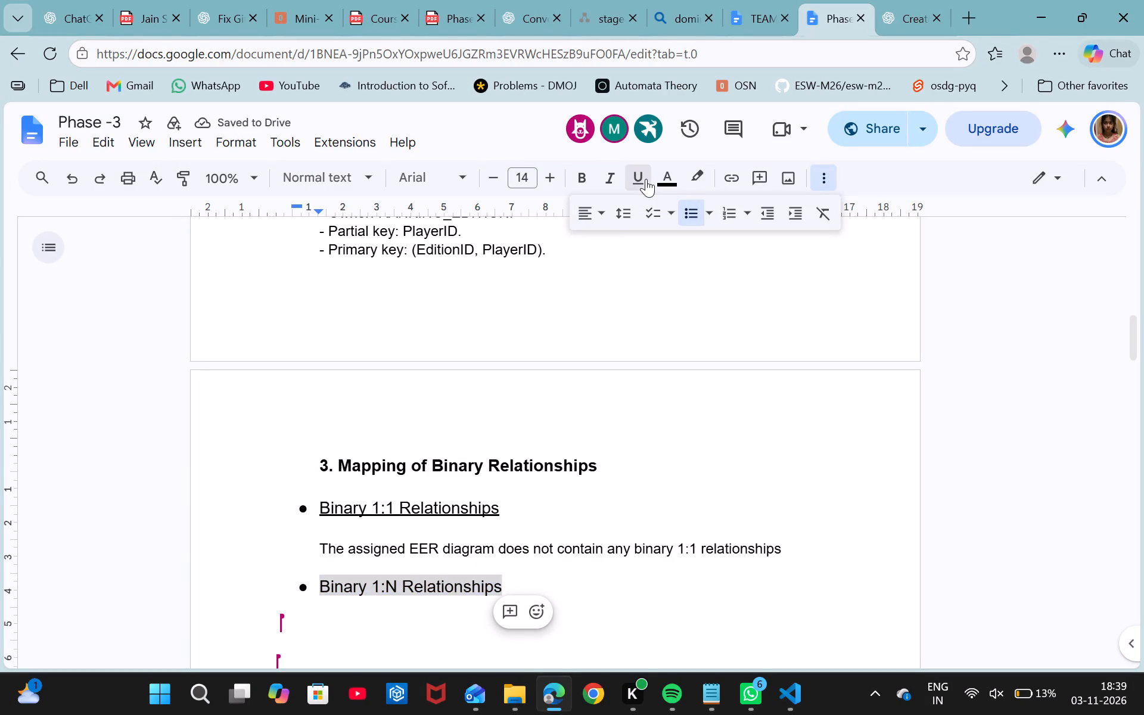
# Add an unbulleted line below the "Binary 1:N Relationships" subheading, separated by a blank line and aligned with the subheading text.
pyautogui.click(538, 586)
pyautogui.scroll(-1, 538, 586)
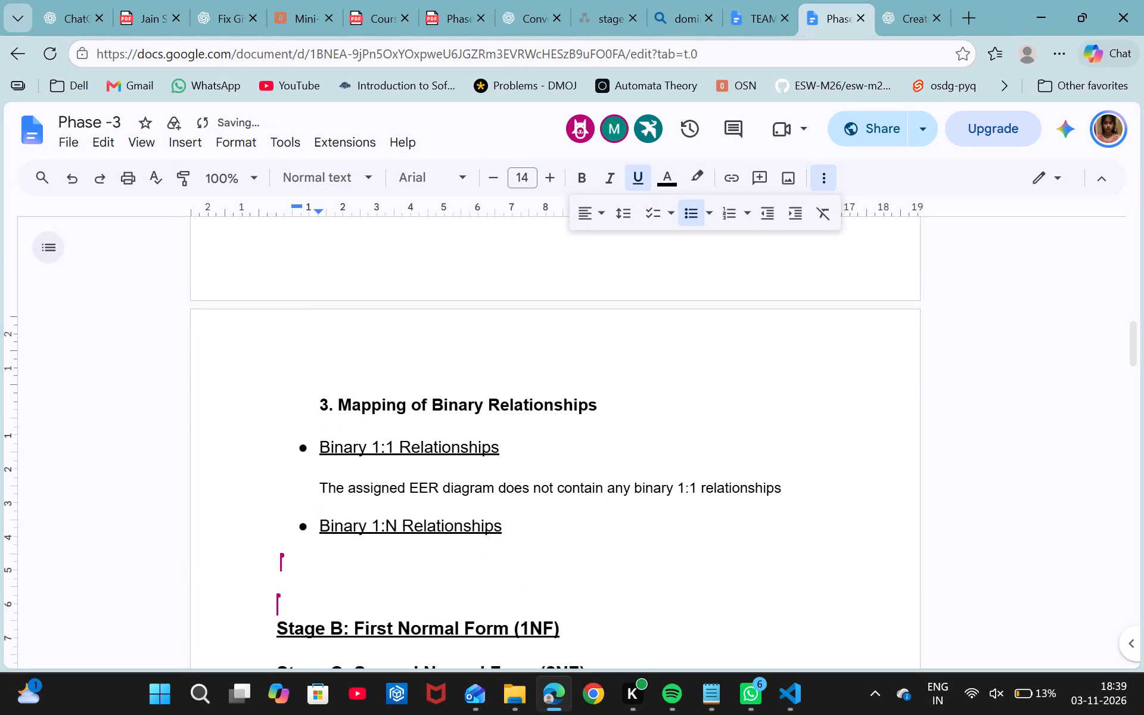
pyautogui.press('Return')
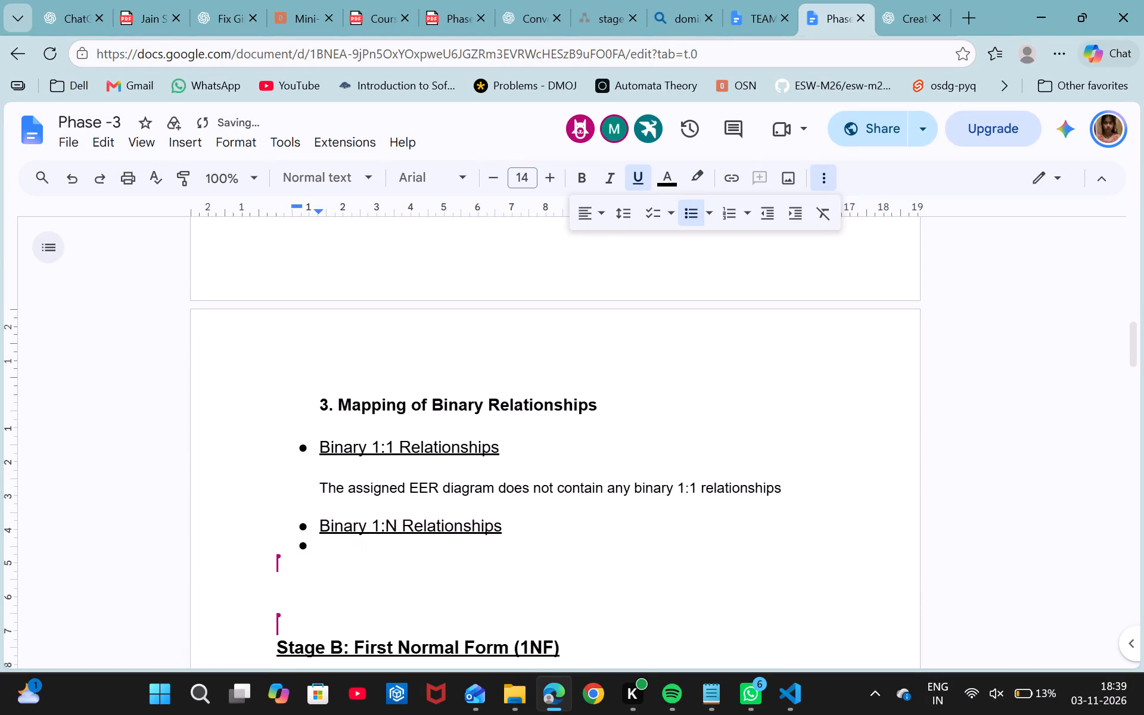
pyautogui.press('BackSpace')
pyautogui.press('Return')
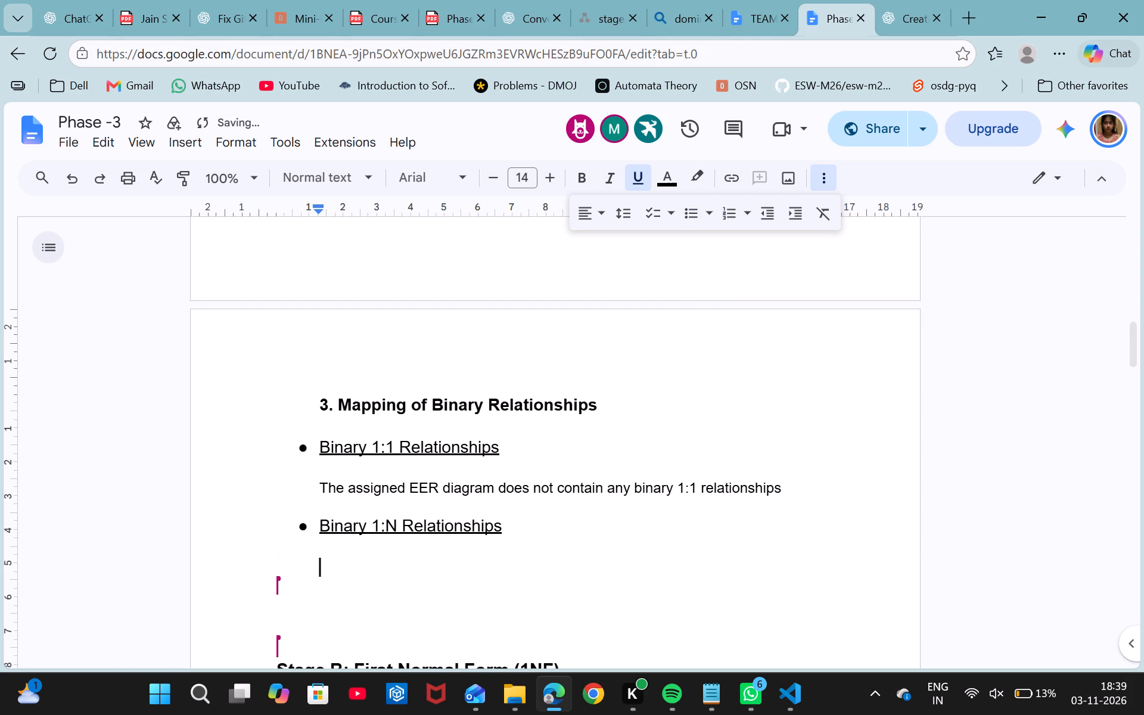
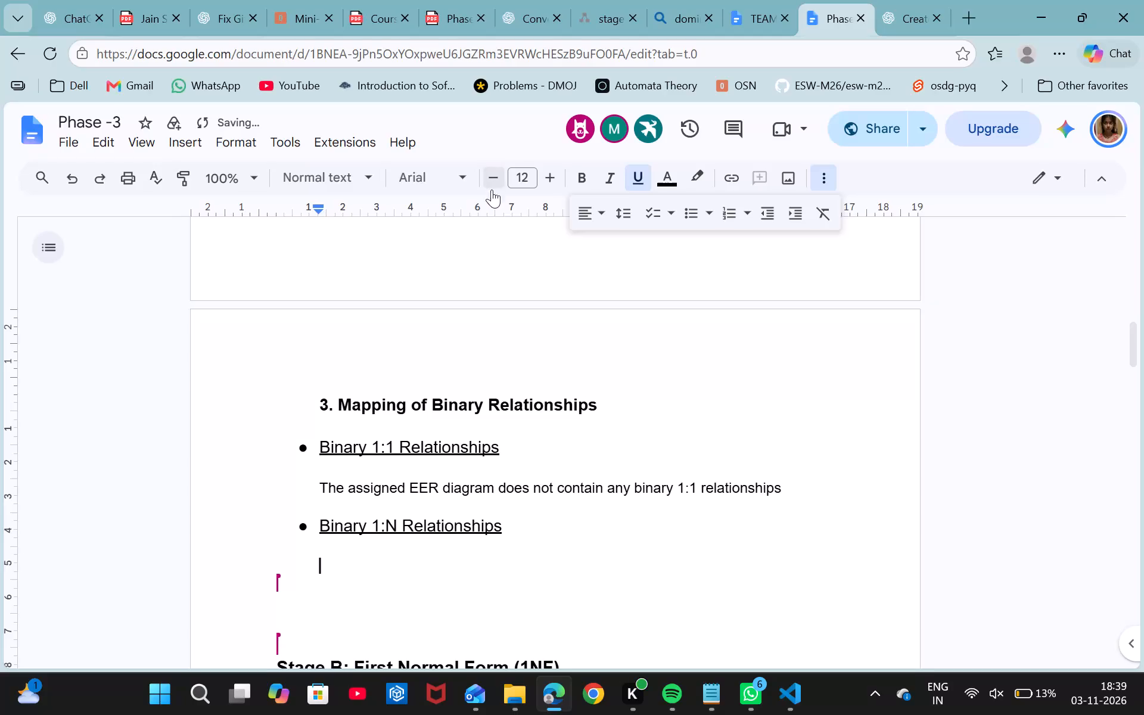
# Insert the copied sentence explaining the binary 1:N foreign-key rule as non-underlined text below "Binary 1:N Relationships", followed by a new line.
pyautogui.hotkey('ctrl', 'v')
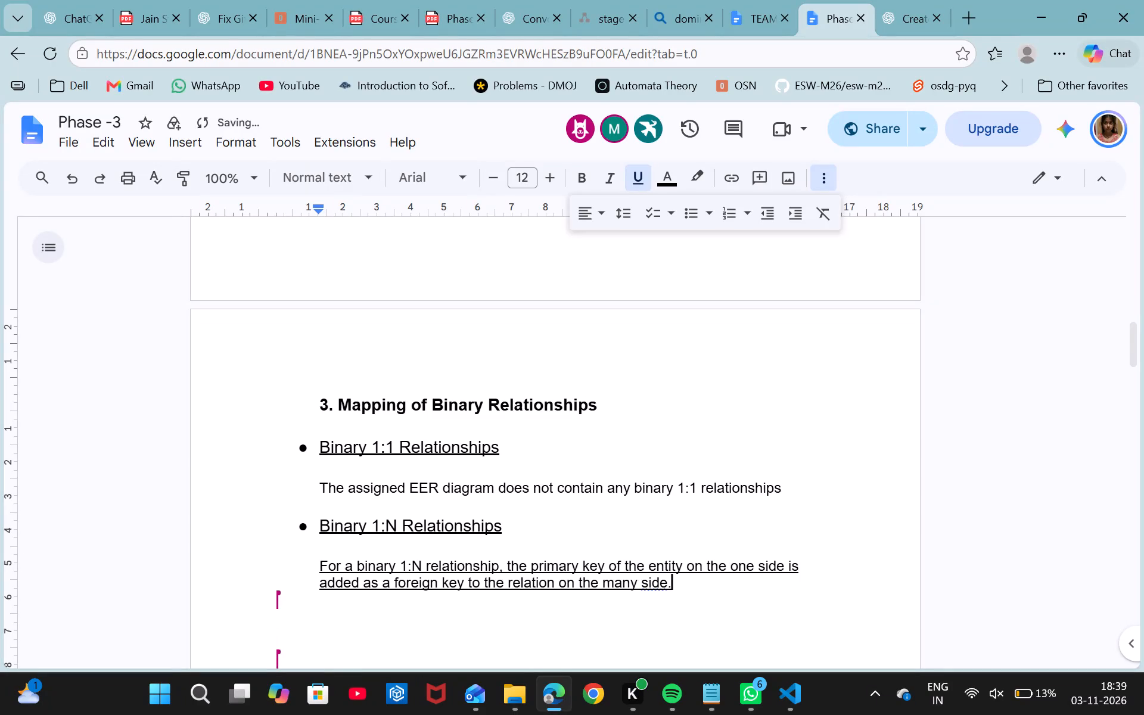
pyautogui.moveTo(682, 585); pyautogui.dragTo(314, 568)
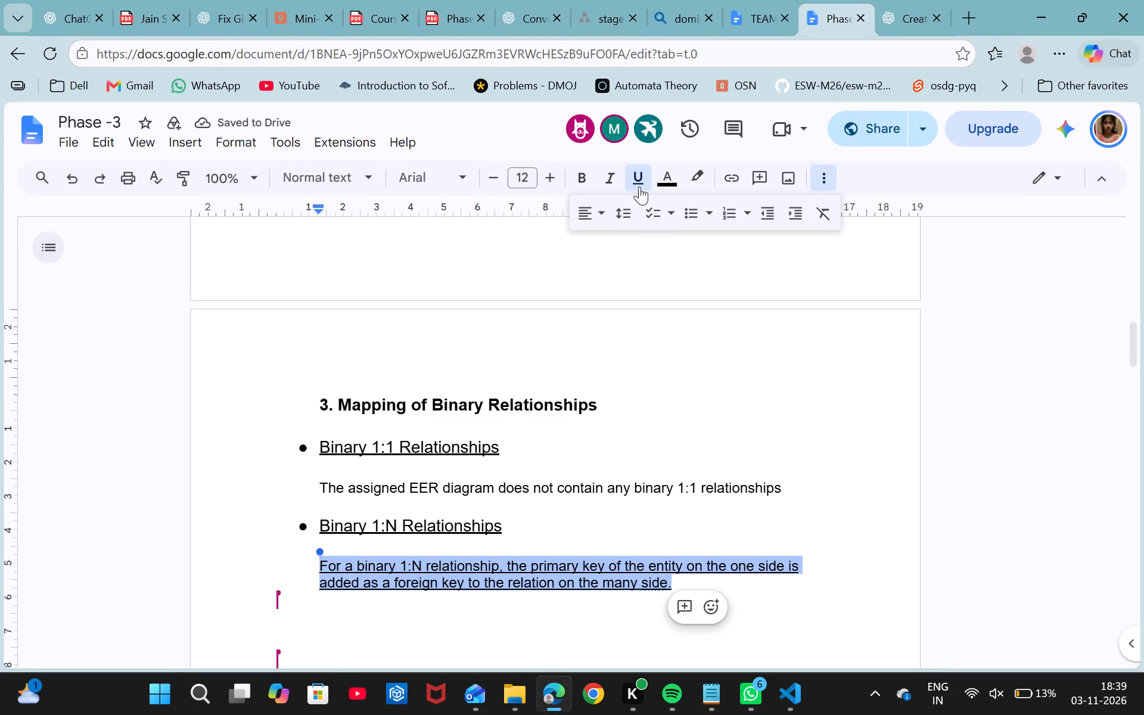
pyautogui.click(638, 184)
pyautogui.click(680, 580)
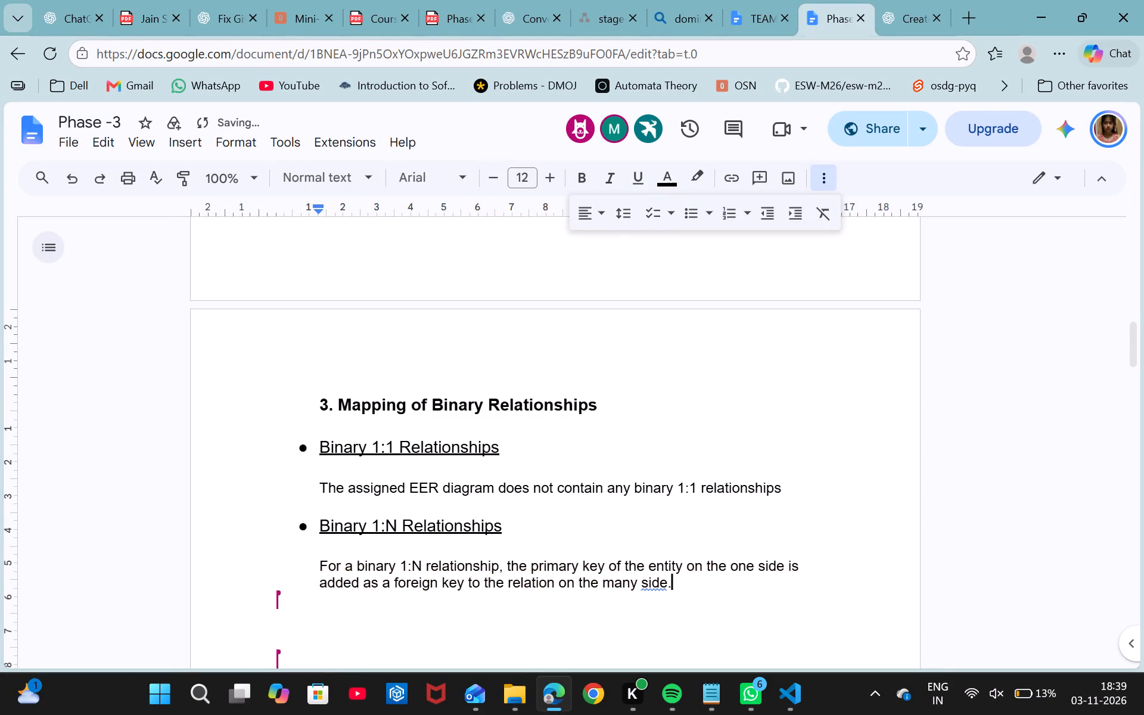
pyautogui.press('Return')
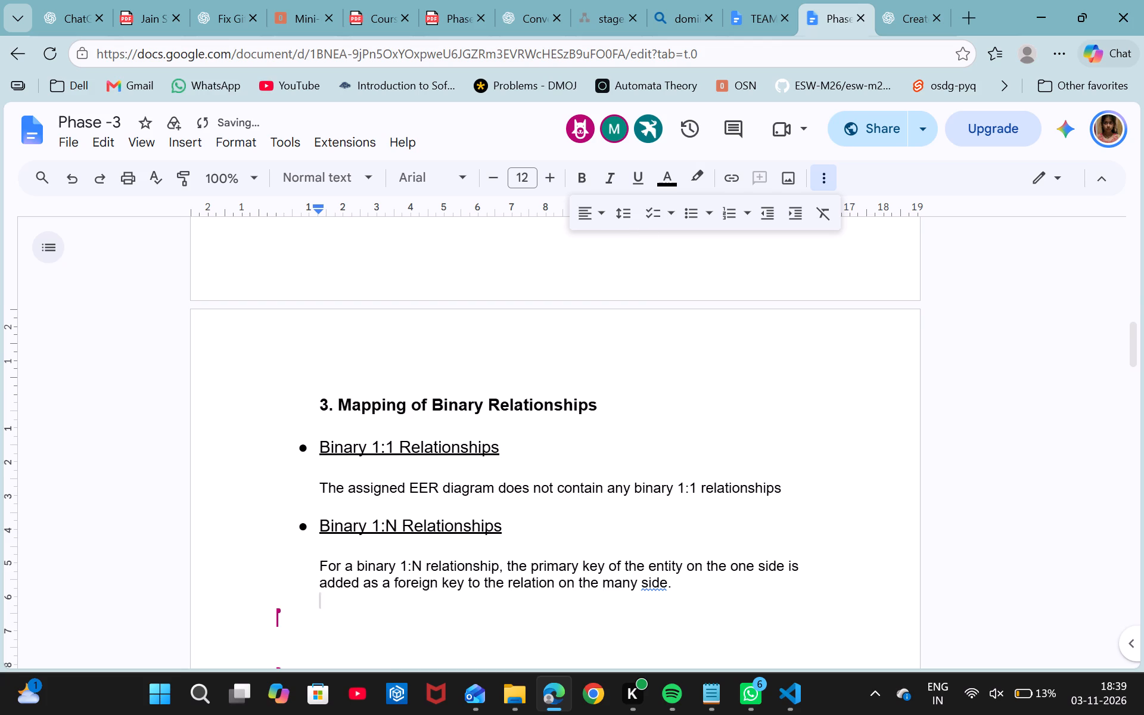
# Consult the relationships and their participation labels in the ICC Rankings Archive EER diagram PDF, and return to the Phase -3 document.
pyautogui.scroll(-1, 766, 536)
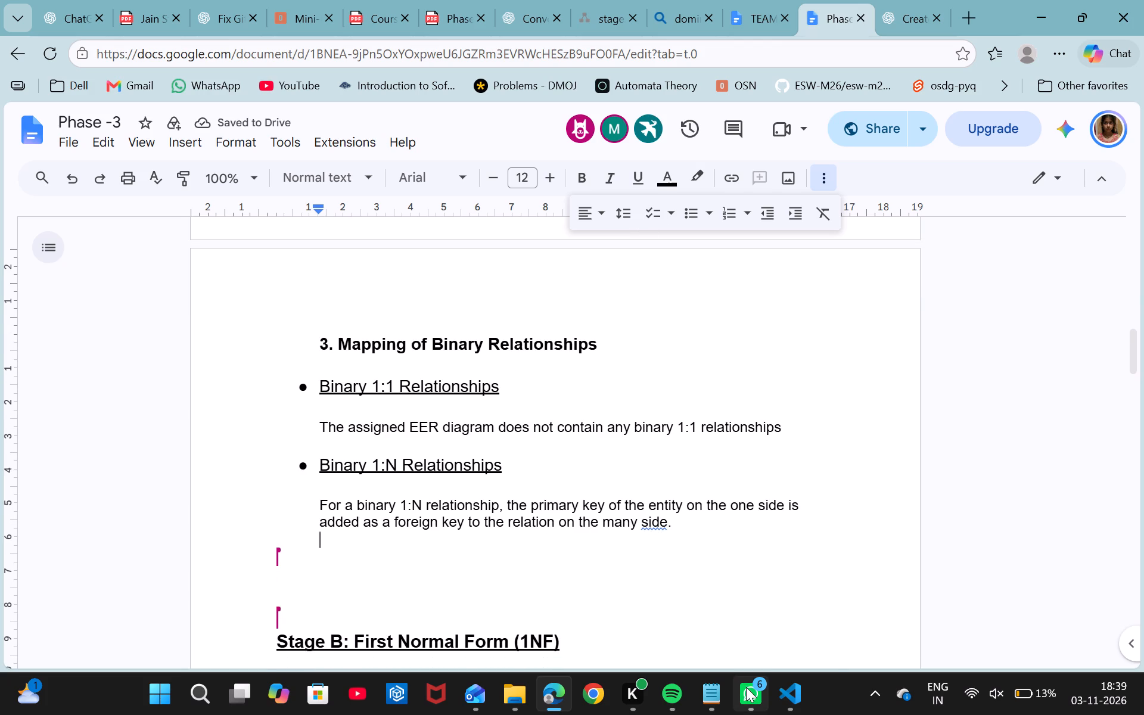
pyautogui.click(133, 18)
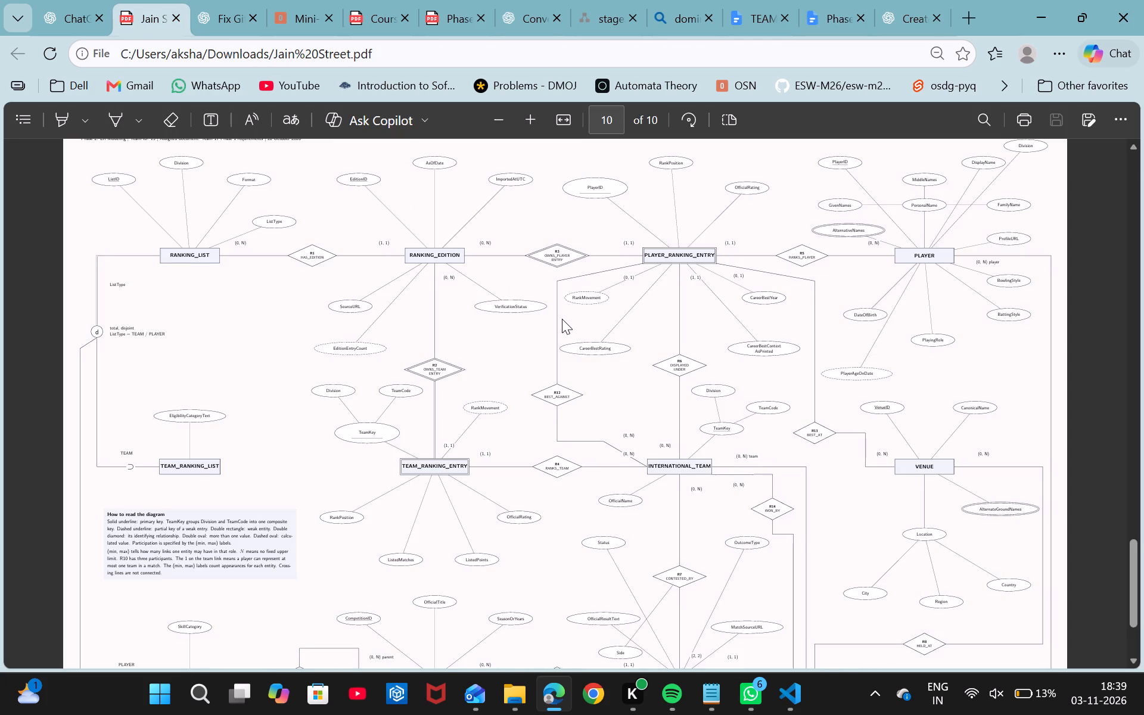
pyautogui.scroll(1, 562, 319)
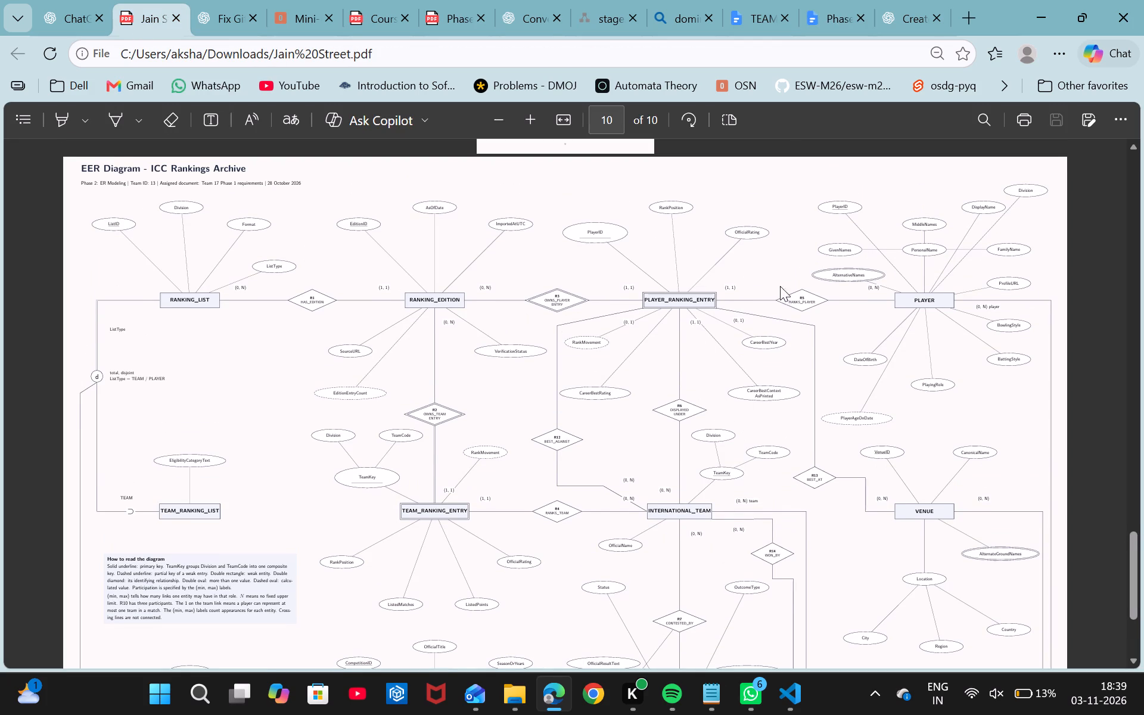
pyautogui.click(815, 18)
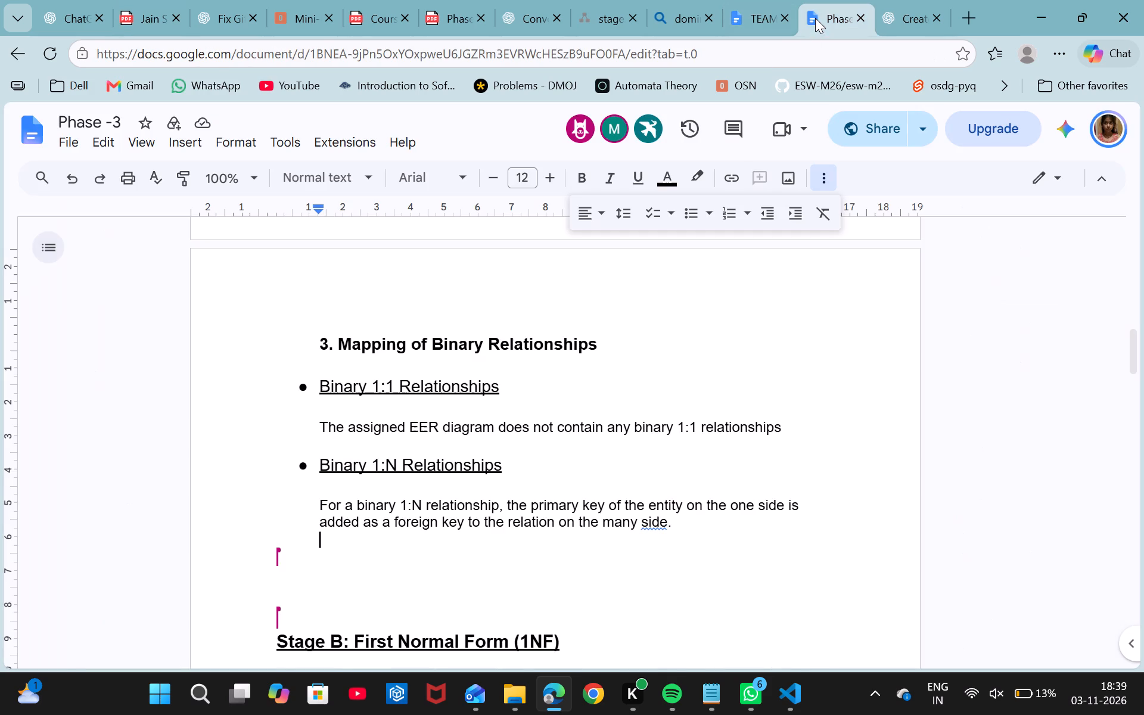
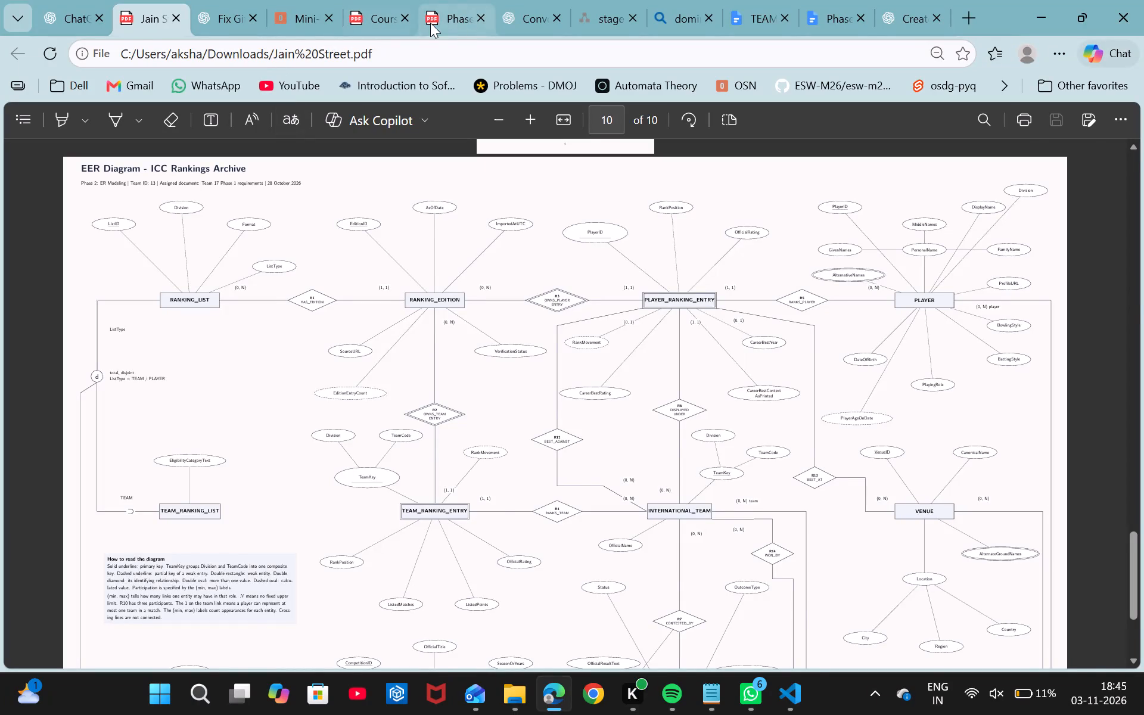
# Read the Phase 3 requirements PDF's numbered mapping items, from strong entity types through subclasses and recursive relationships.
pyautogui.click(430, 23)
pyautogui.scroll(-1, 502, 360)
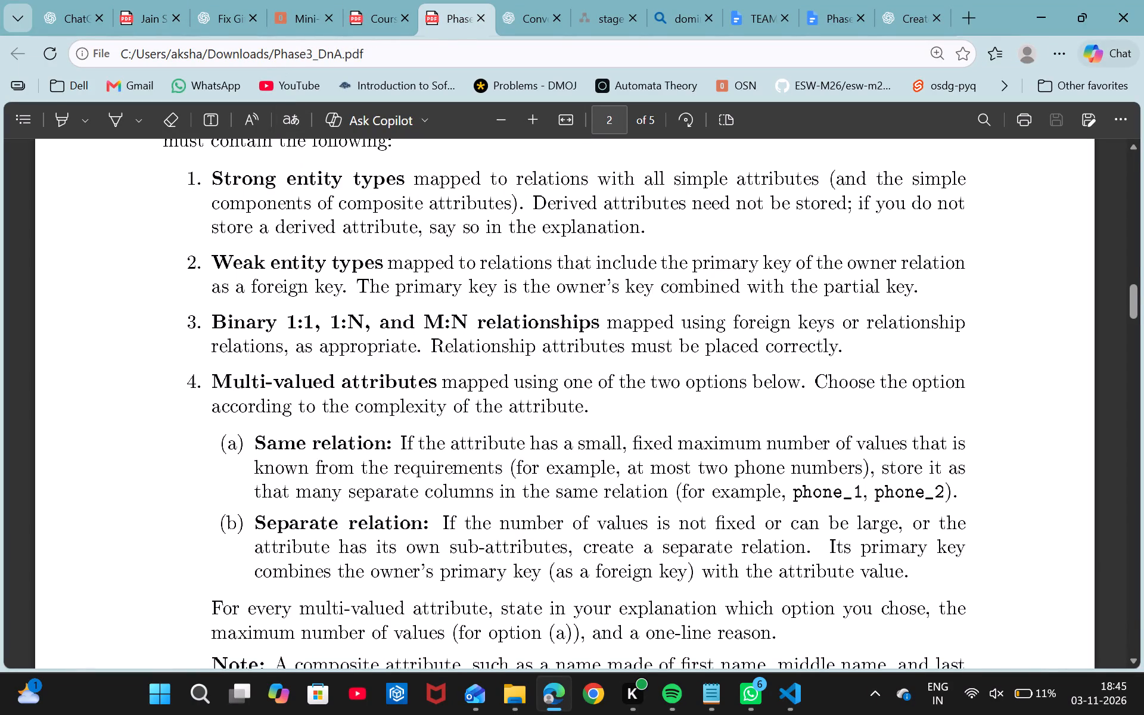
pyautogui.scroll(-1, 502, 360)
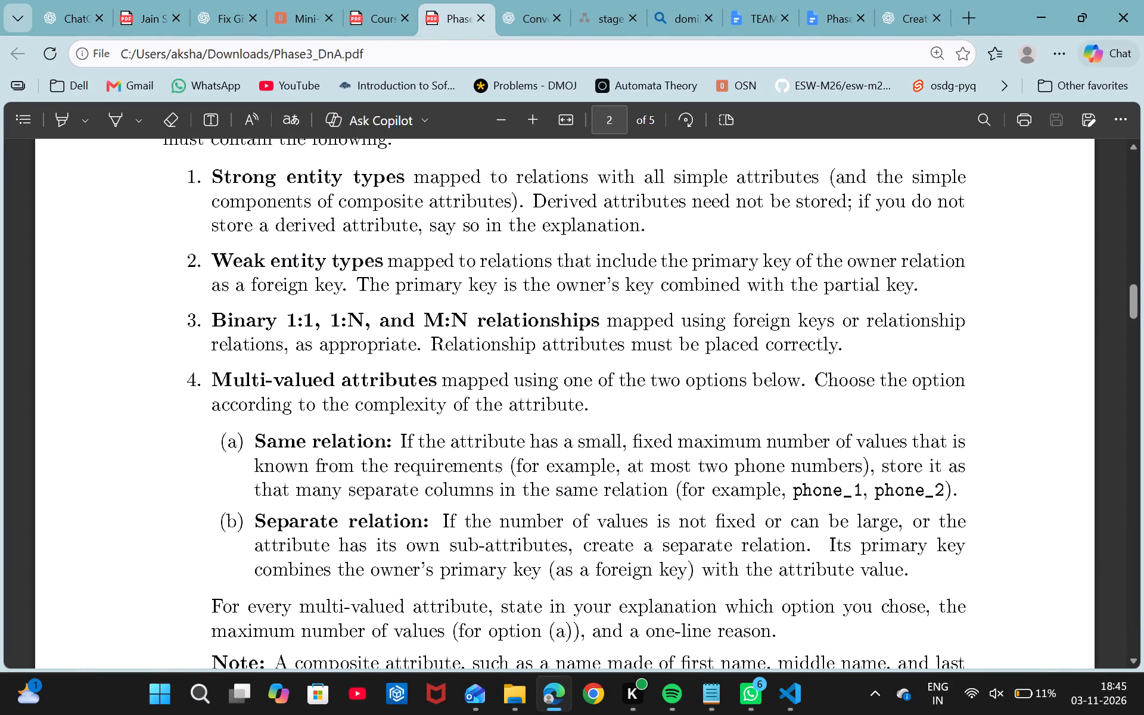
pyautogui.scroll(-1, 502, 360)
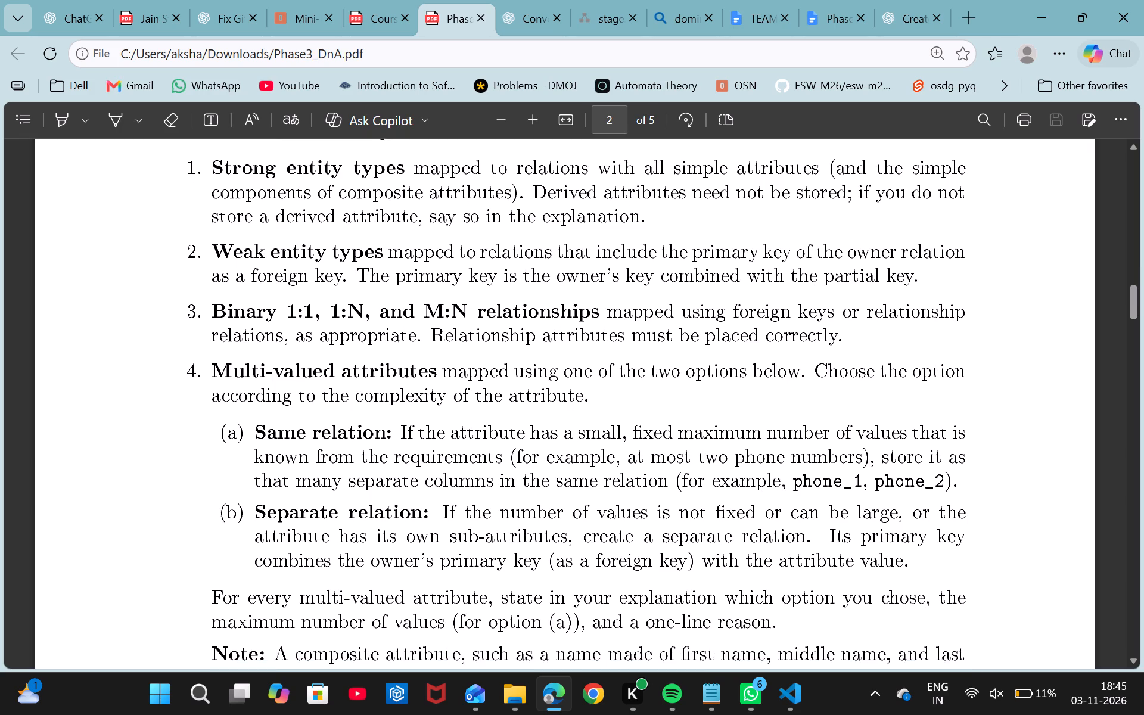
pyautogui.scroll(-1, 502, 360)
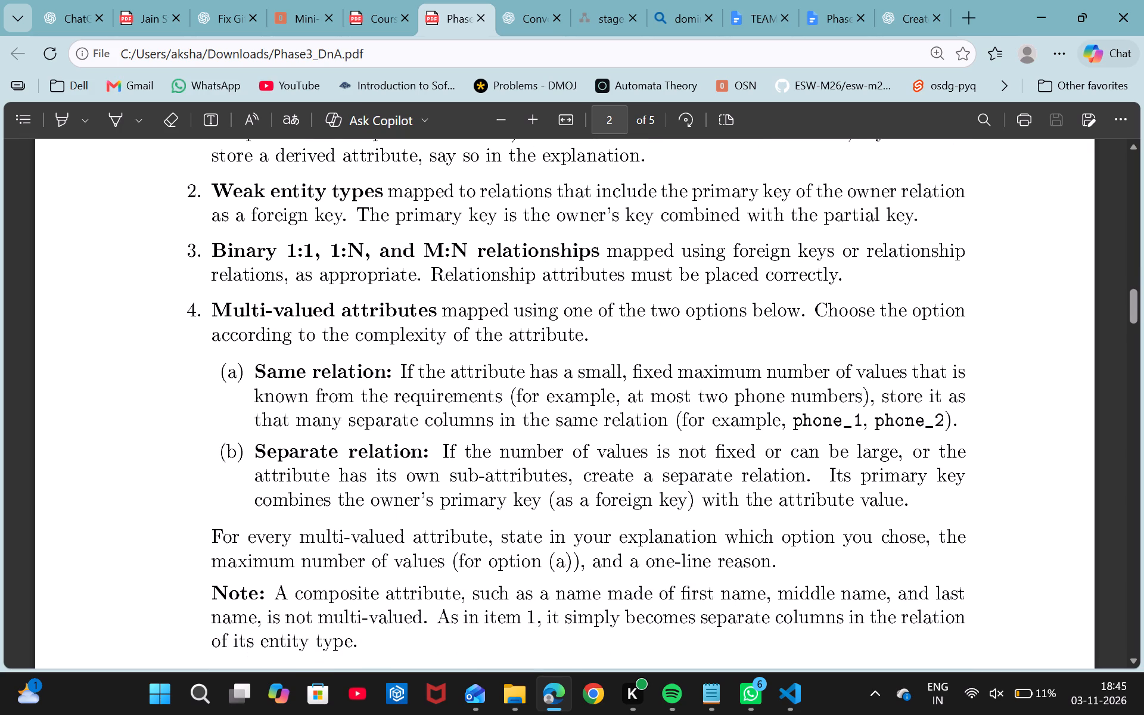
pyautogui.scroll(-1, 502, 360)
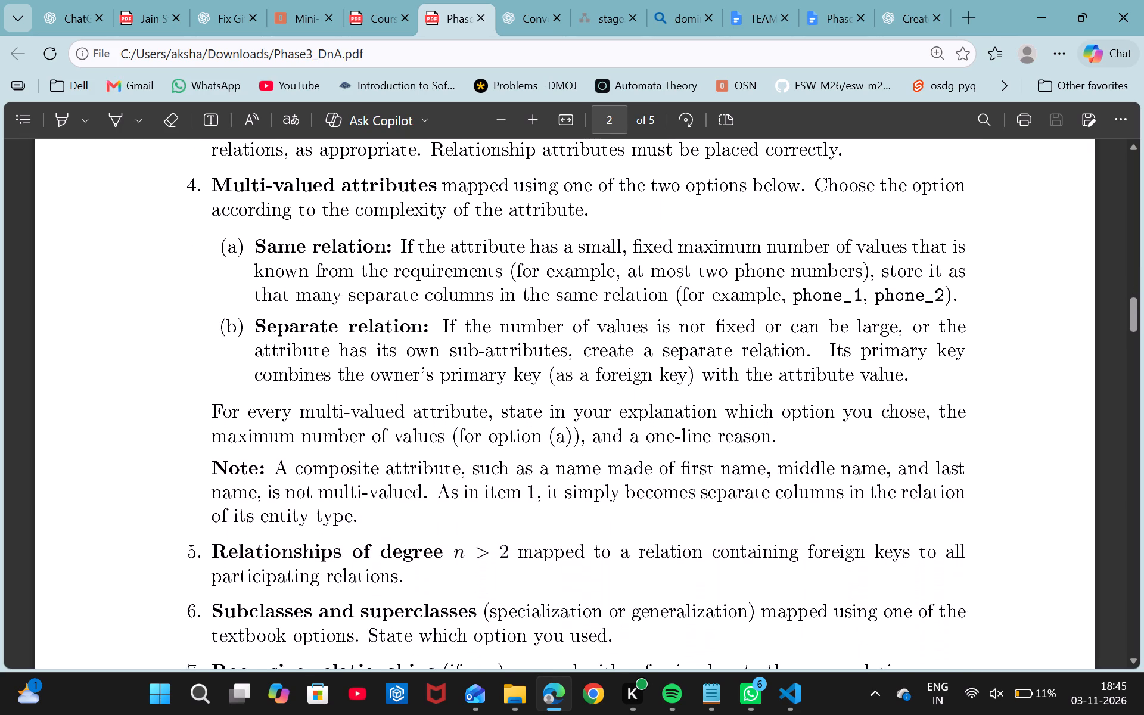
pyautogui.scroll(-1, 502, 360)
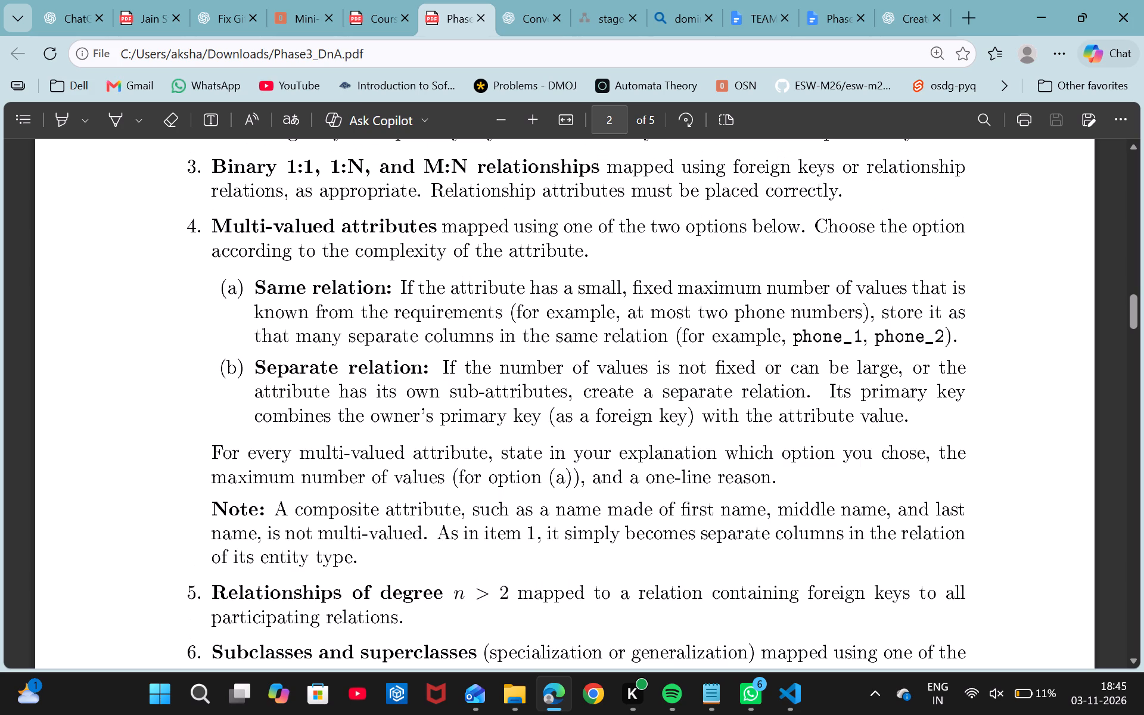
pyautogui.scroll(-2, 507, 426)
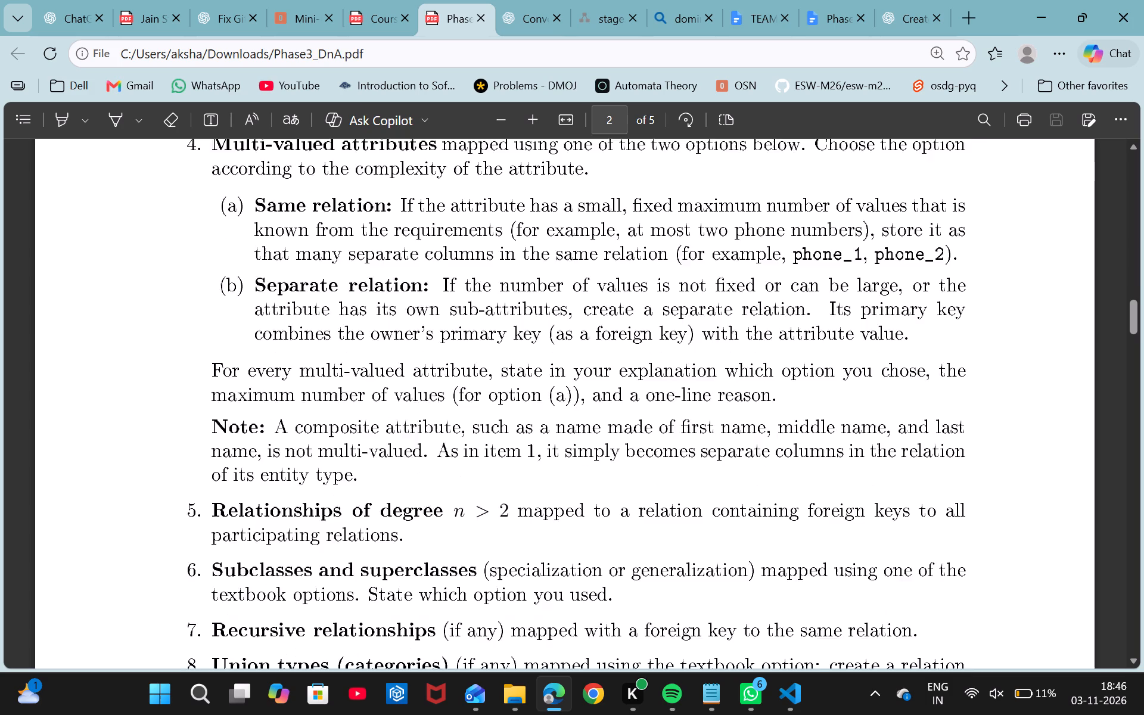
pyautogui.scroll(-1, 507, 426)
pyautogui.scroll(1, 507, 426)
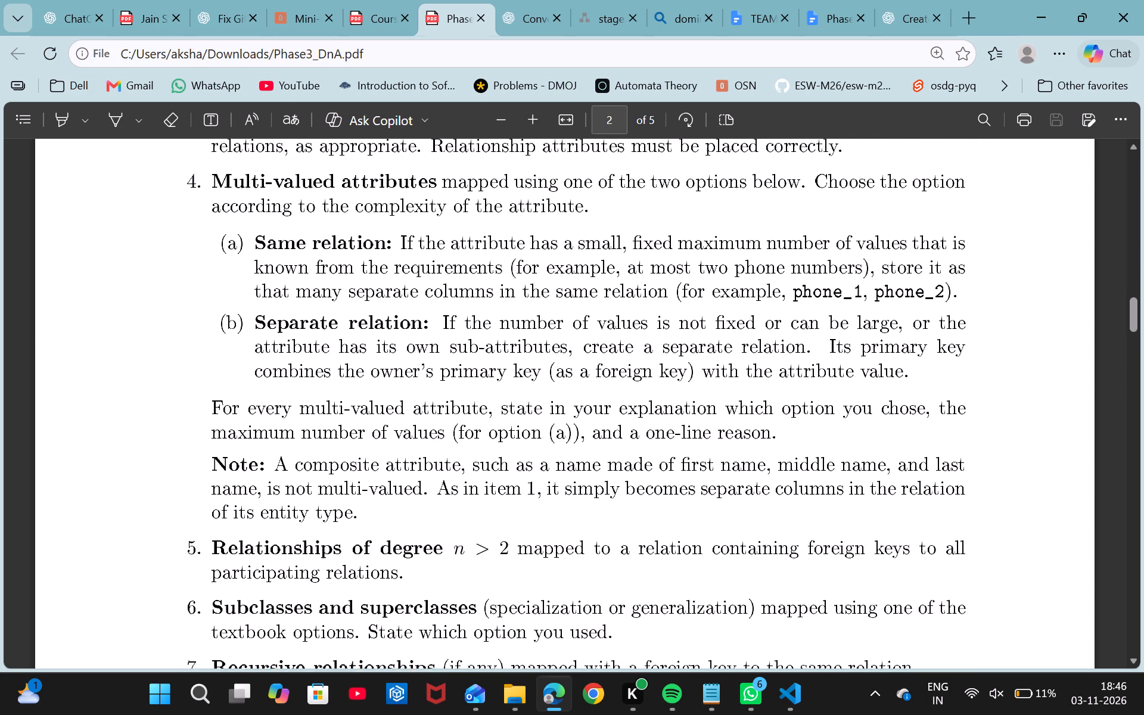
pyautogui.scroll(2, 507, 426)
pyautogui.scroll(-1, 507, 426)
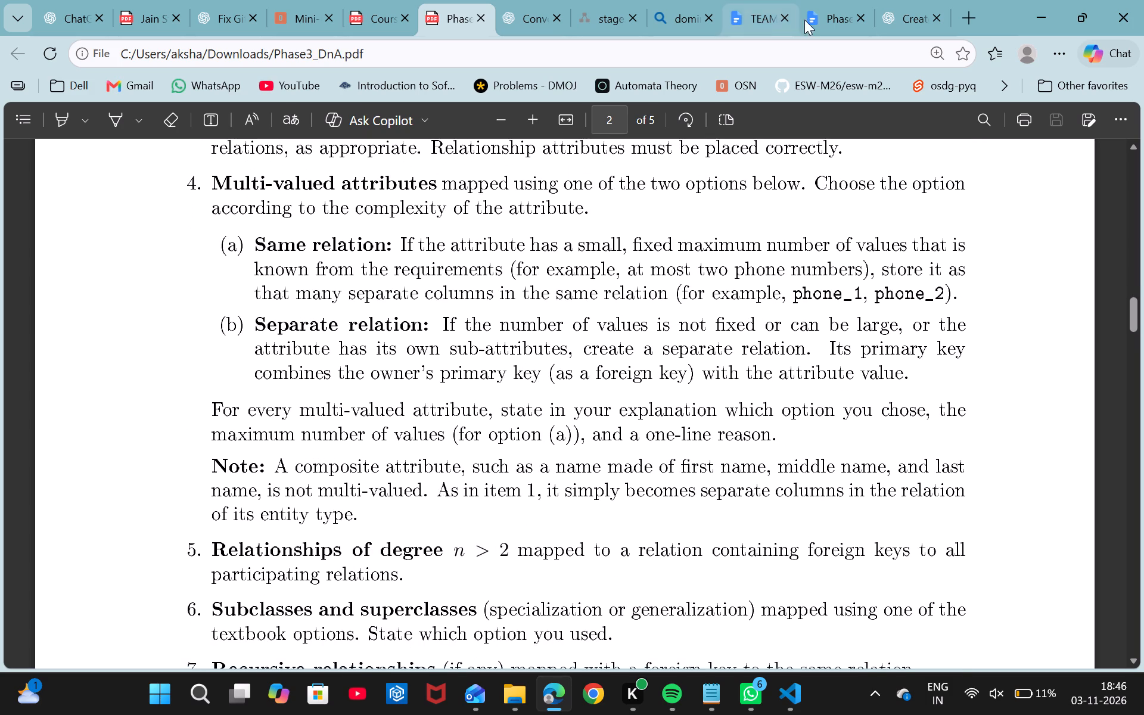
# Return to the Phase -3 document and review its layout from Stage A through the Stage D and Functional Dependencies headings.
pyautogui.click(825, 10)
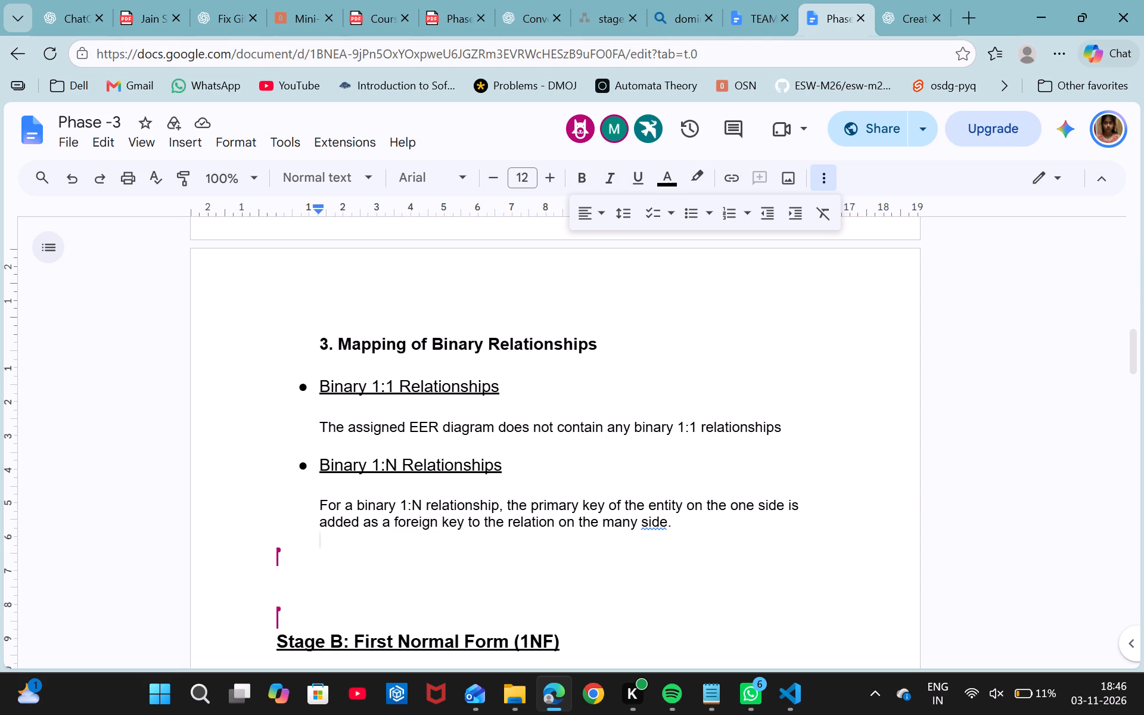
pyautogui.scroll(-1, 587, 367)
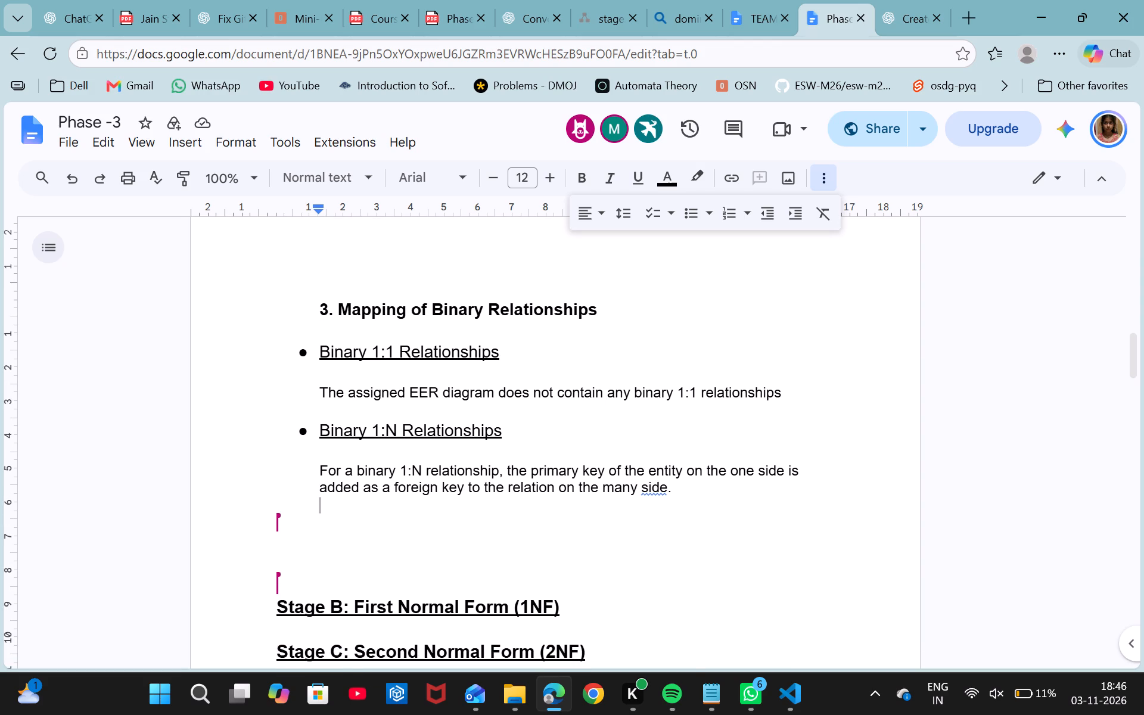
pyautogui.scroll(-8, 587, 367)
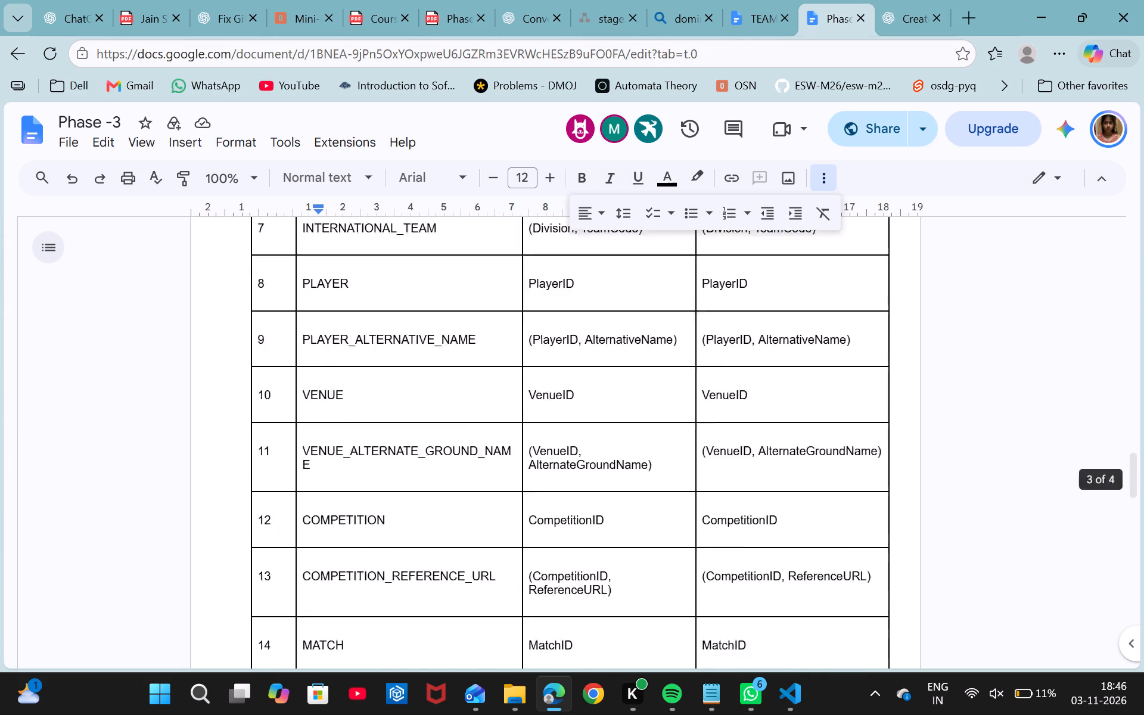
pyautogui.scroll(-3, 587, 367)
pyautogui.scroll(1, 587, 367)
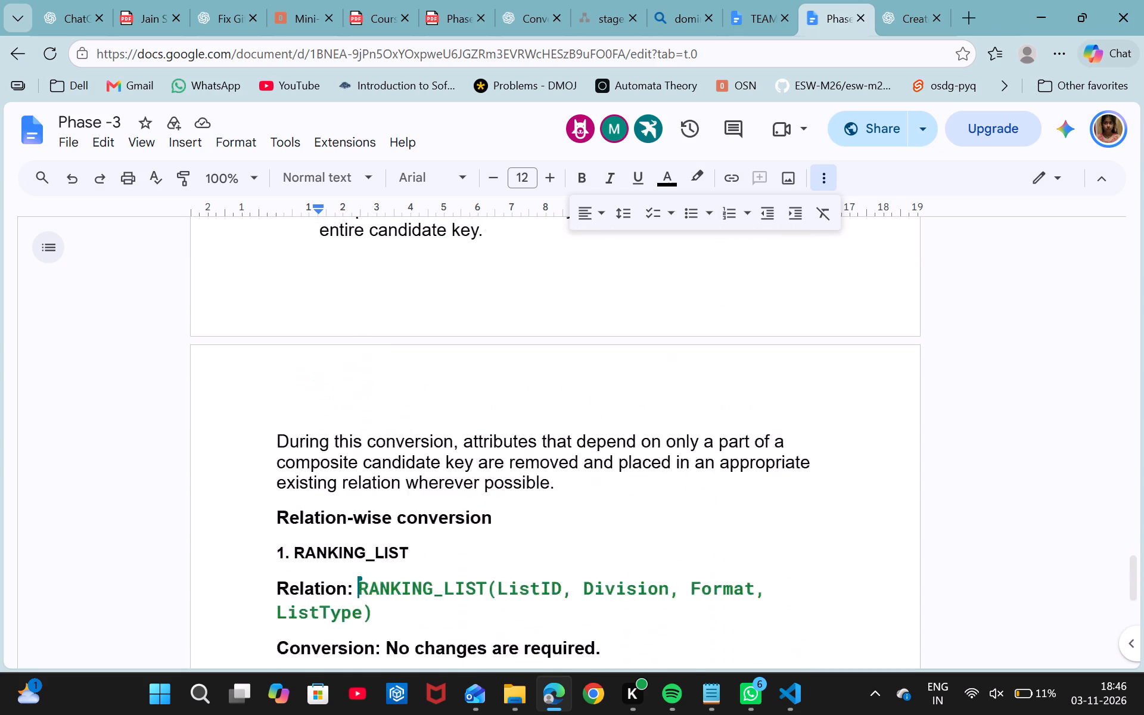
pyautogui.scroll(1, 587, 367)
pyautogui.scroll(-4, 587, 367)
pyautogui.scroll(1, 587, 367)
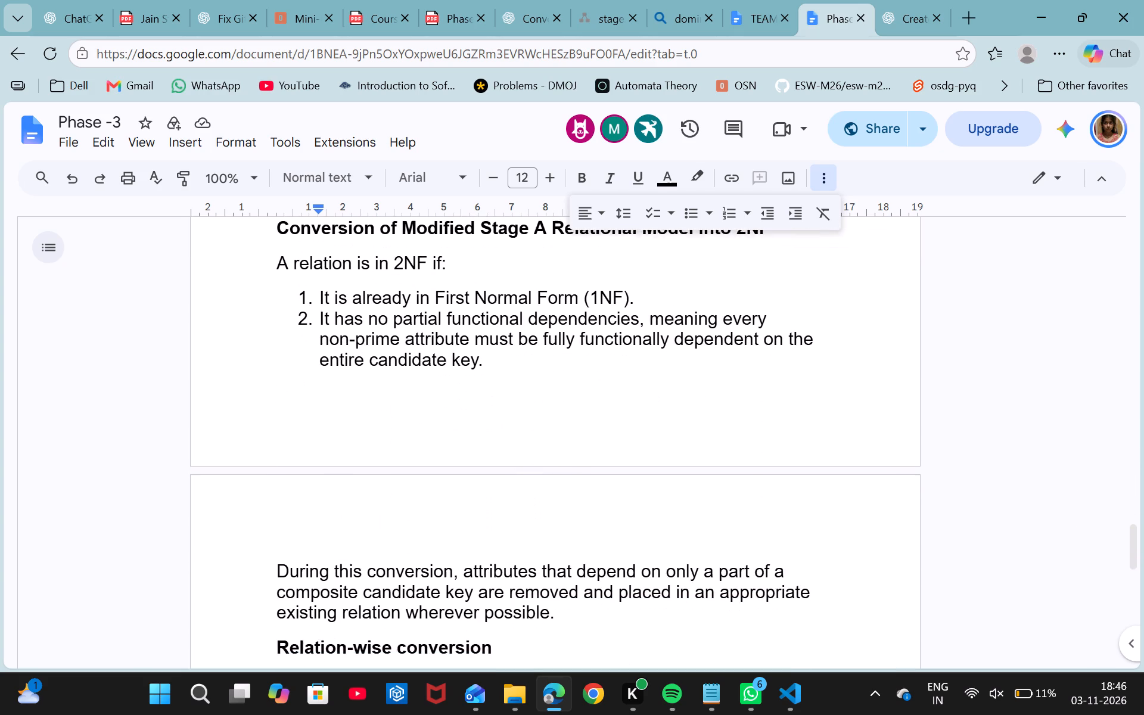
pyautogui.scroll(2, 587, 367)
pyautogui.scroll(-3, 587, 367)
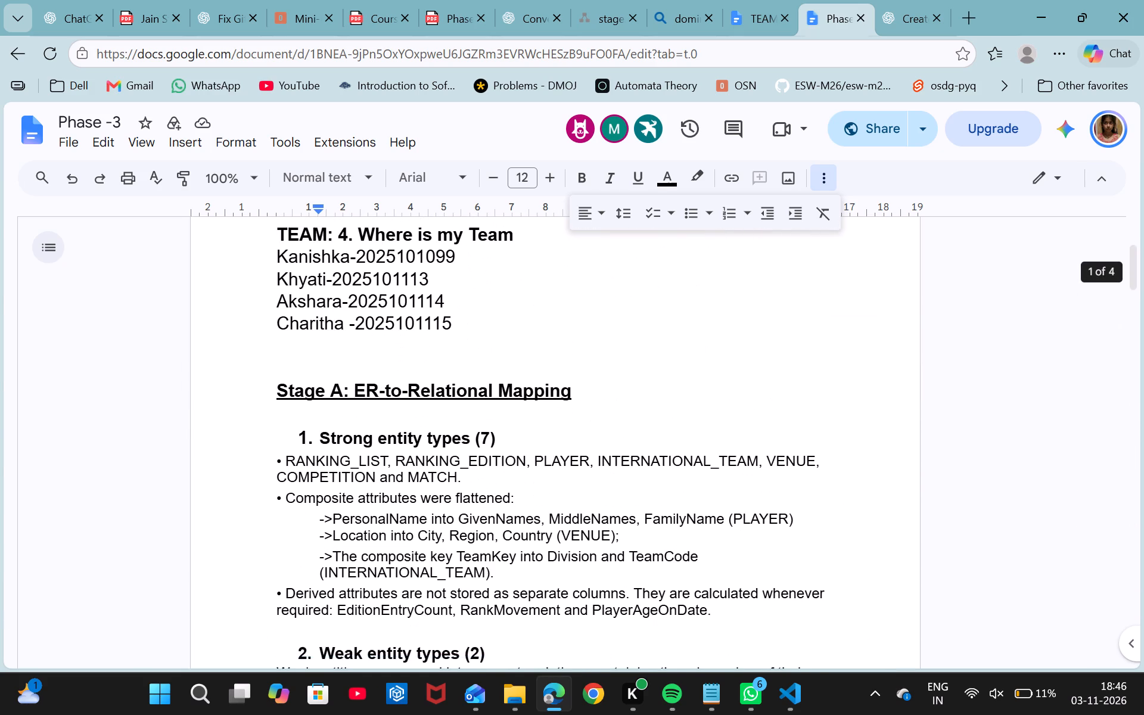
pyautogui.scroll(-6, 587, 367)
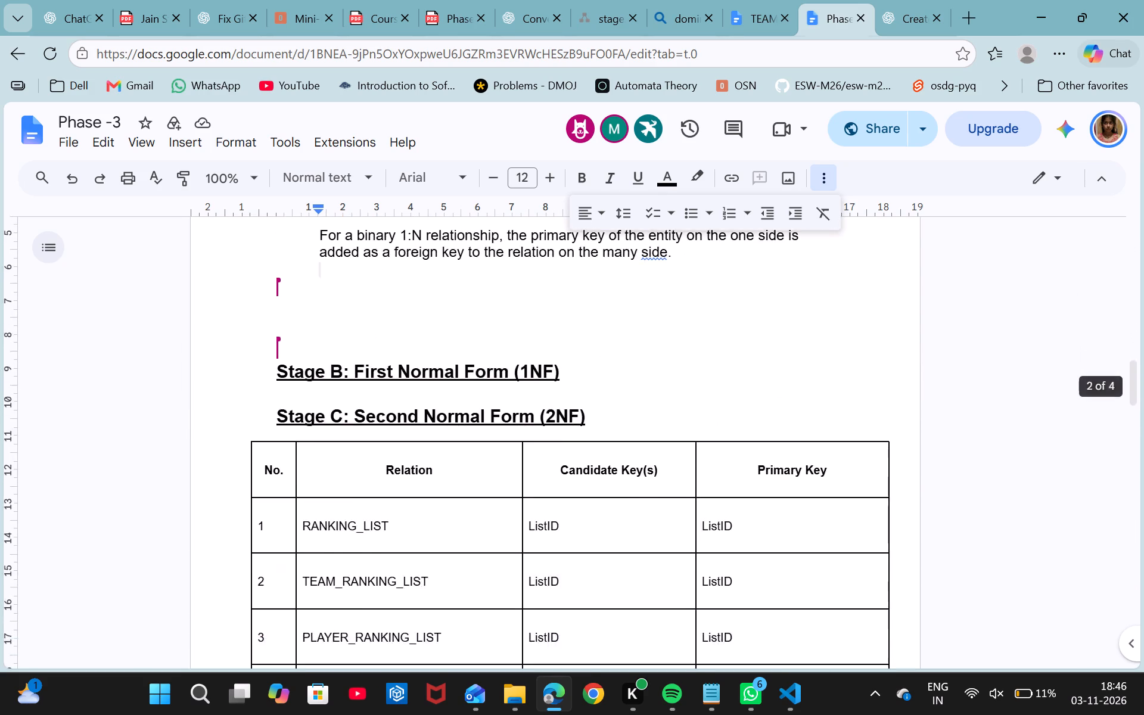
pyautogui.scroll(-4, 587, 367)
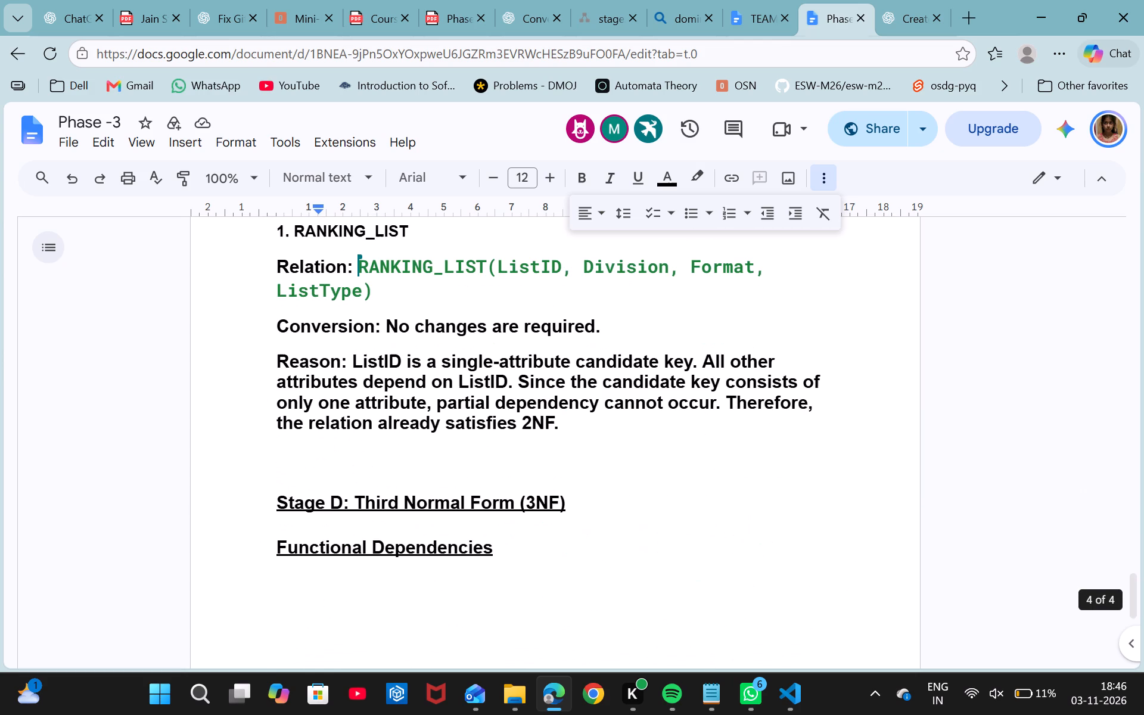
pyautogui.scroll(-1, 587, 367)
pyautogui.scroll(3, 587, 367)
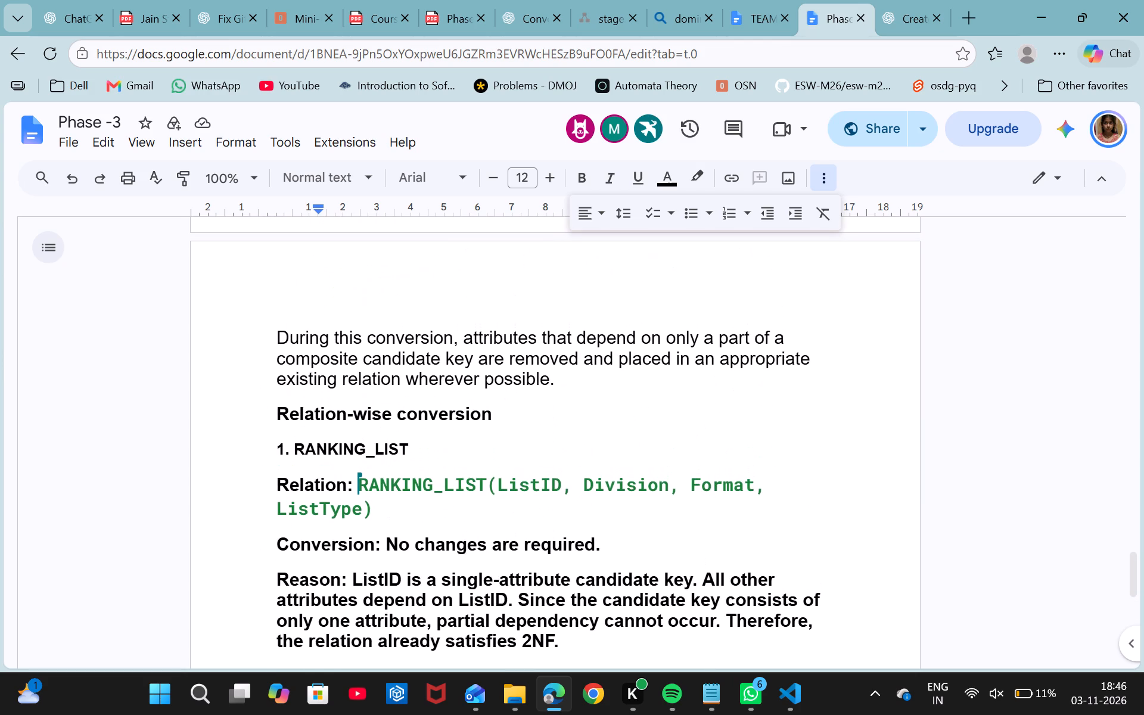
pyautogui.scroll(-1, 587, 367)
pyautogui.scroll(2, 587, 367)
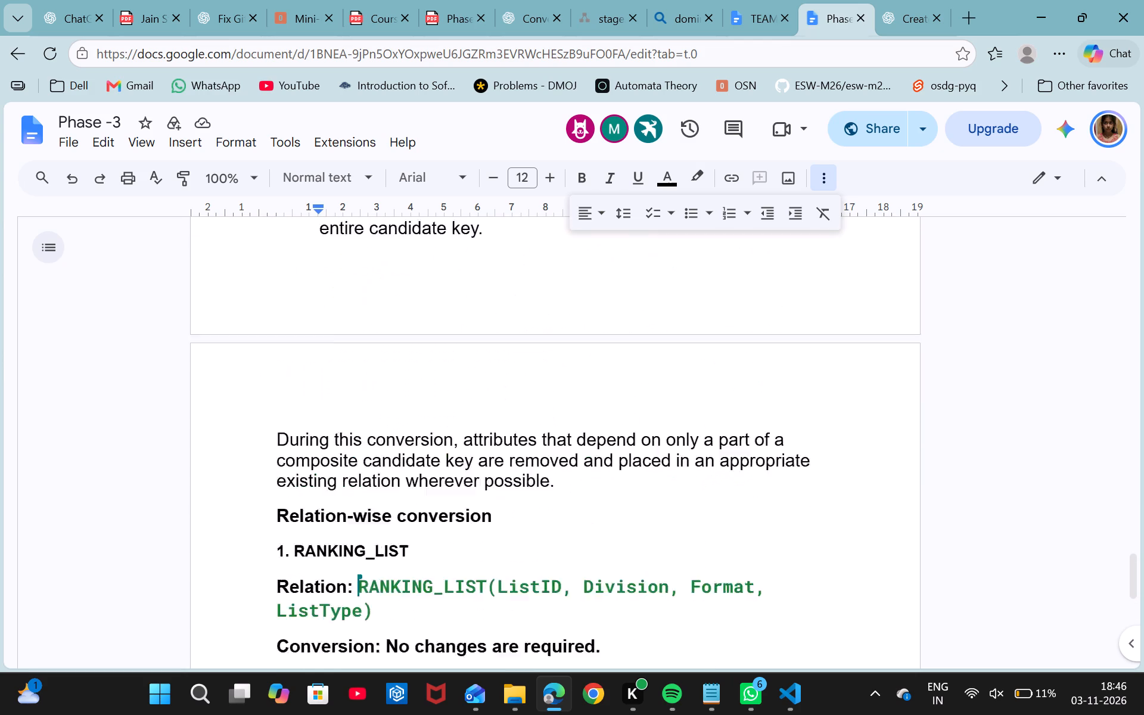
pyautogui.scroll(11, 587, 367)
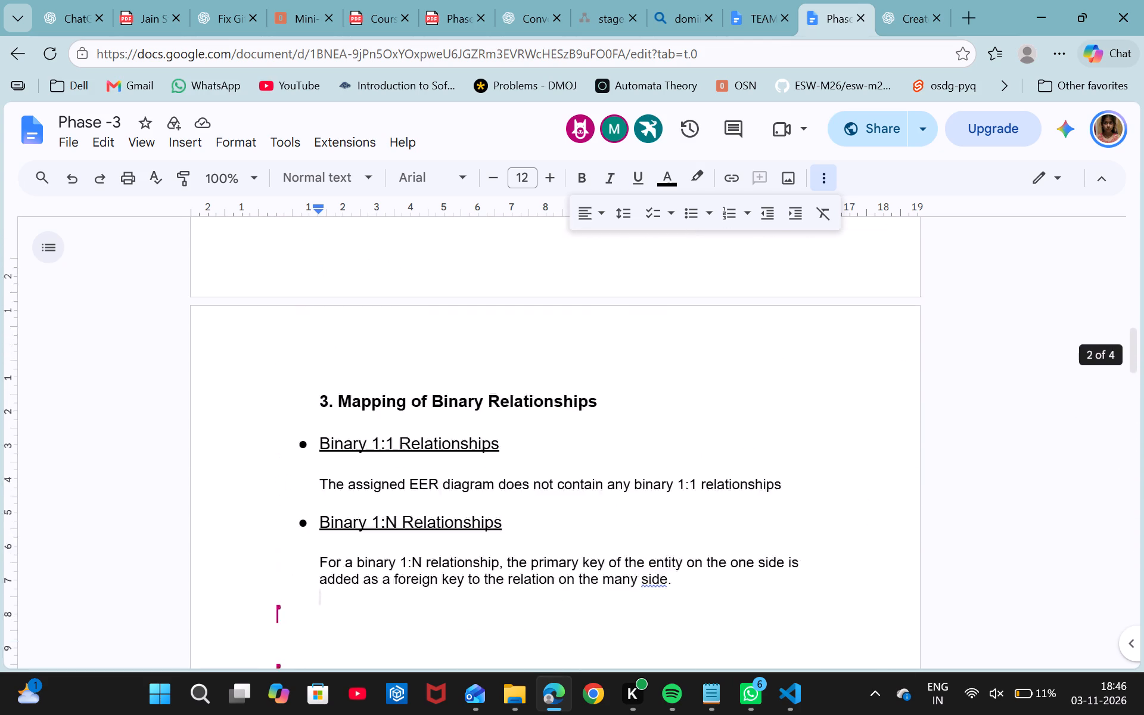
pyautogui.scroll(1, 587, 367)
pyautogui.scroll(-2, 587, 367)
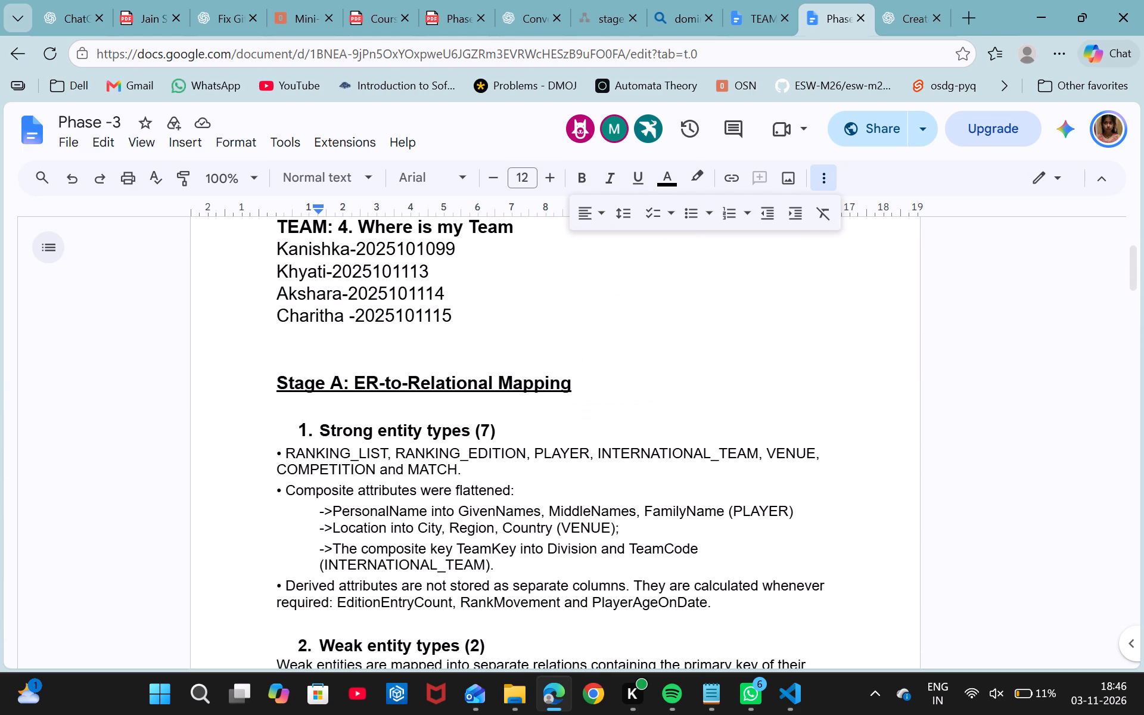
pyautogui.scroll(-2, 587, 367)
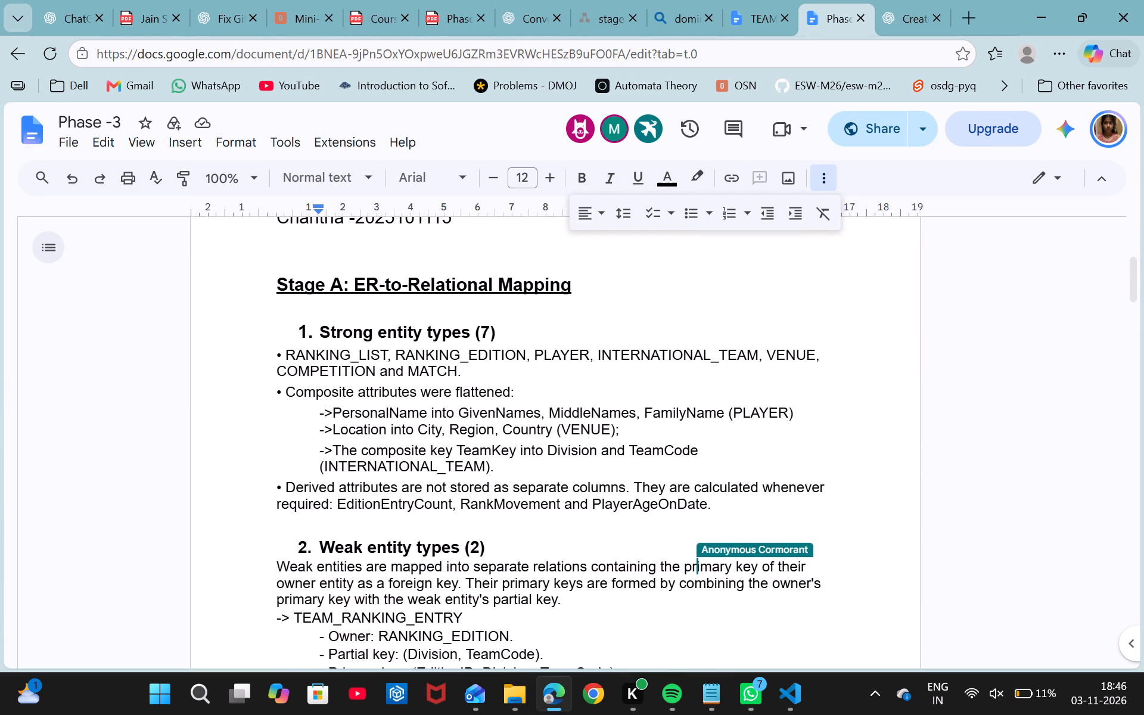
pyautogui.scroll(-1, 587, 367)
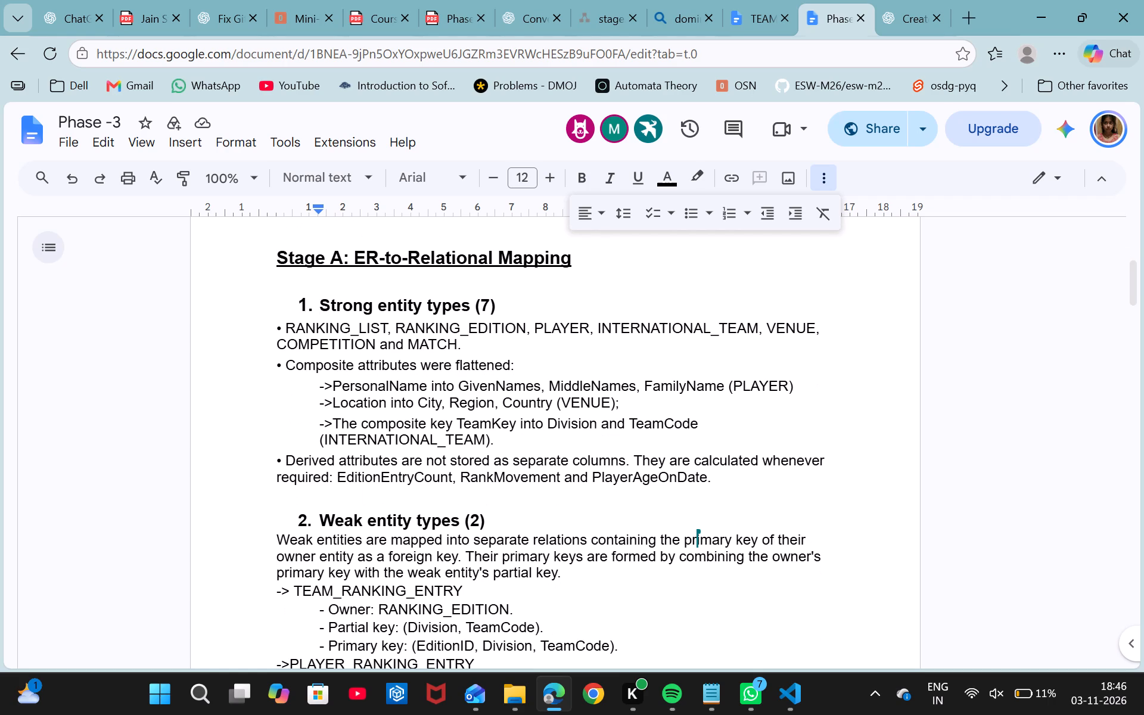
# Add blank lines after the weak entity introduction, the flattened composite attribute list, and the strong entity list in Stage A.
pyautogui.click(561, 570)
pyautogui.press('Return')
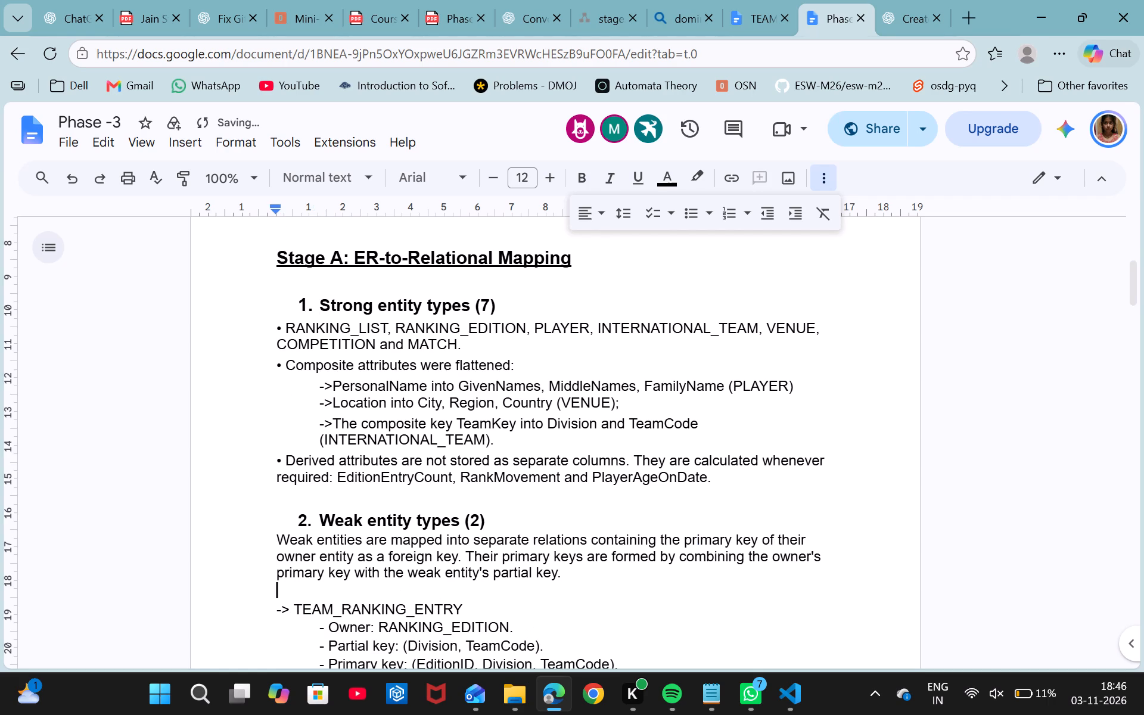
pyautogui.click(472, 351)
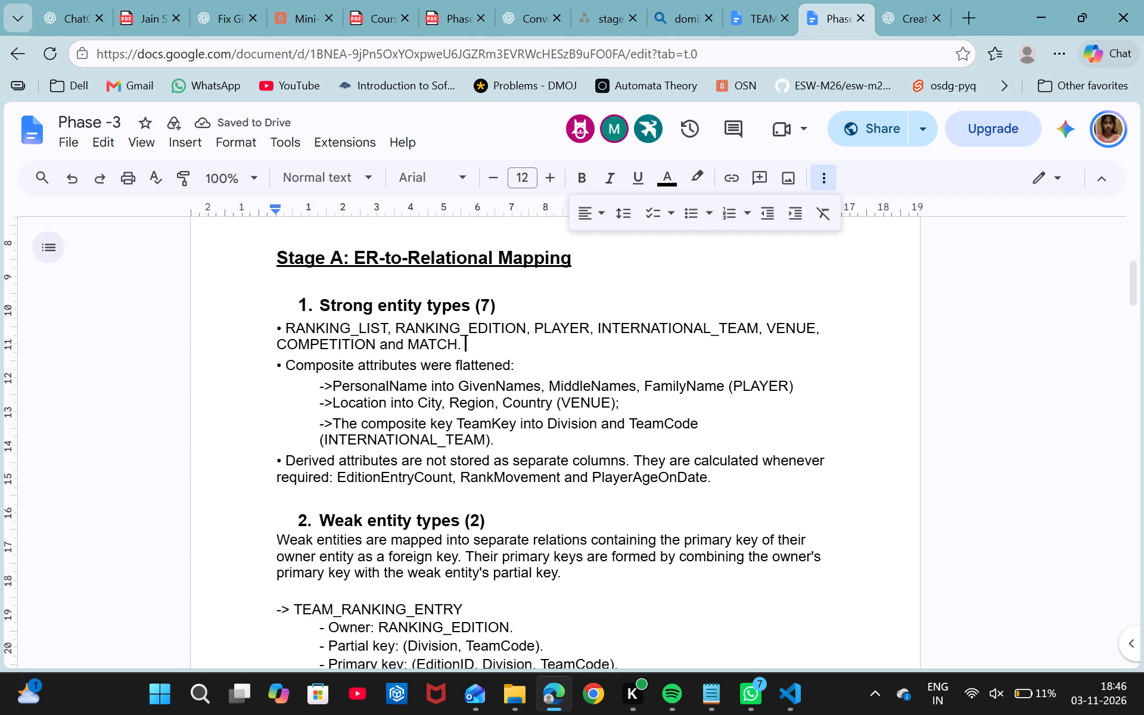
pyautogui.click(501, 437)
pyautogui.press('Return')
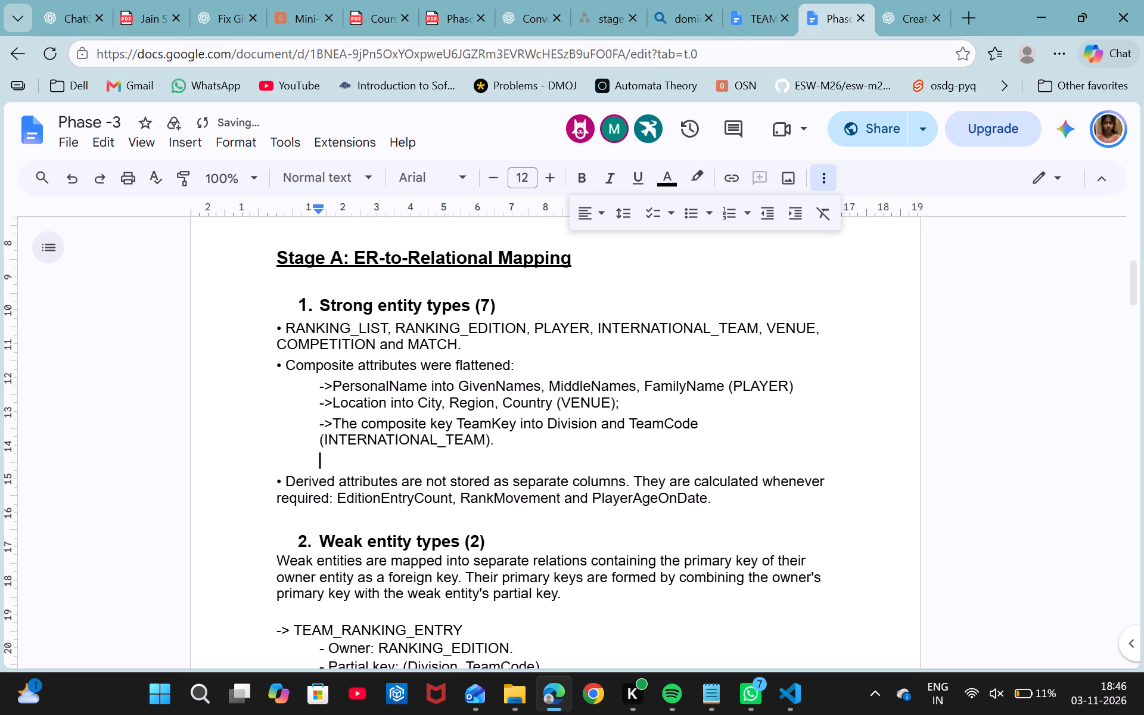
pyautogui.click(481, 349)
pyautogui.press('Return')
# Insert a blank line between PLAYER_RANKING_ENTRY's primary key line and the "3. Mapping of Binary Relationships" heading.
pyautogui.scroll(-3, 481, 349)
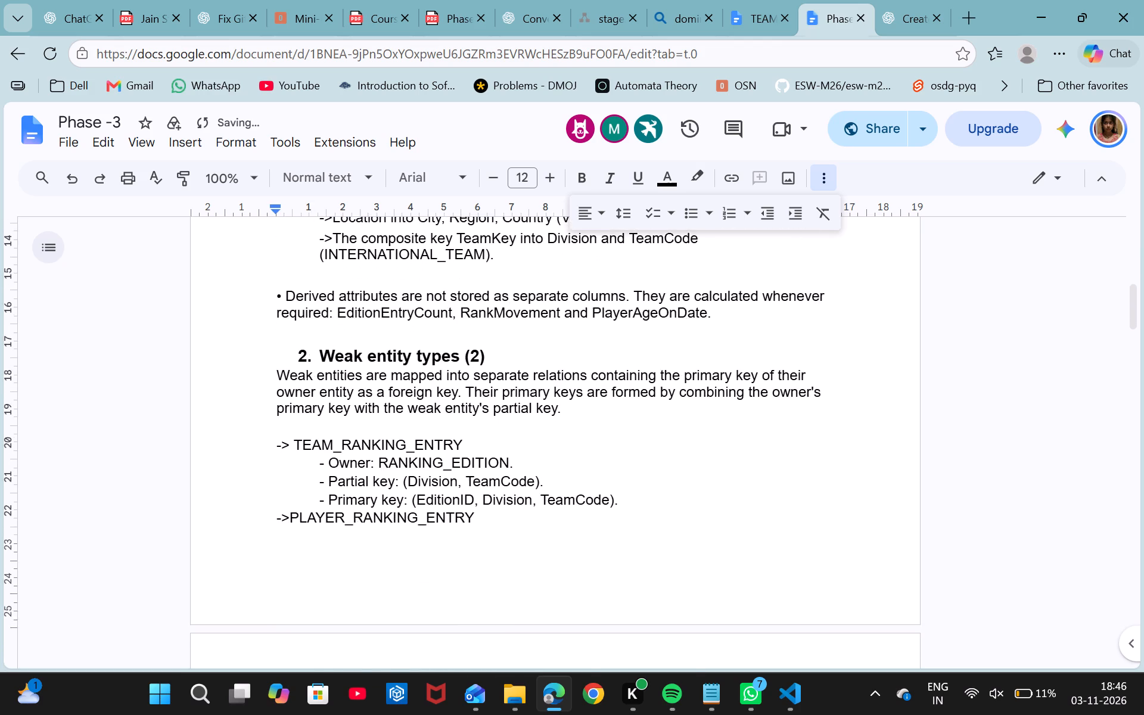
pyautogui.scroll(-1, 481, 349)
pyautogui.scroll(1, 481, 349)
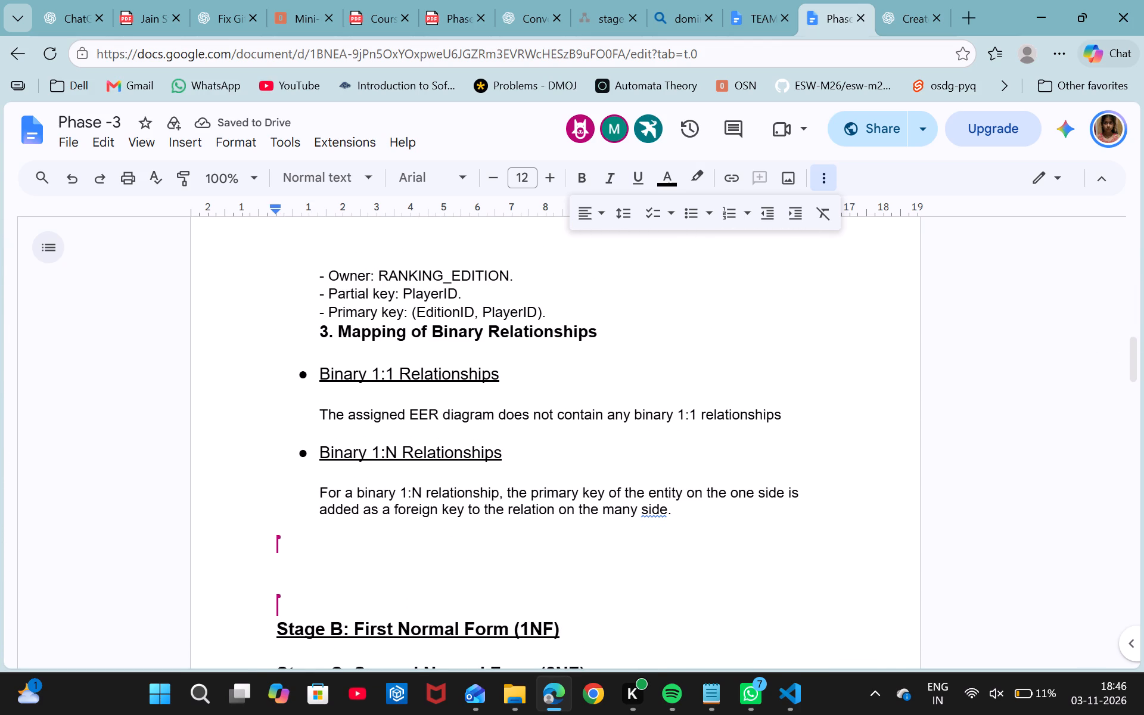
pyautogui.click(545, 316)
pyautogui.press('Return')
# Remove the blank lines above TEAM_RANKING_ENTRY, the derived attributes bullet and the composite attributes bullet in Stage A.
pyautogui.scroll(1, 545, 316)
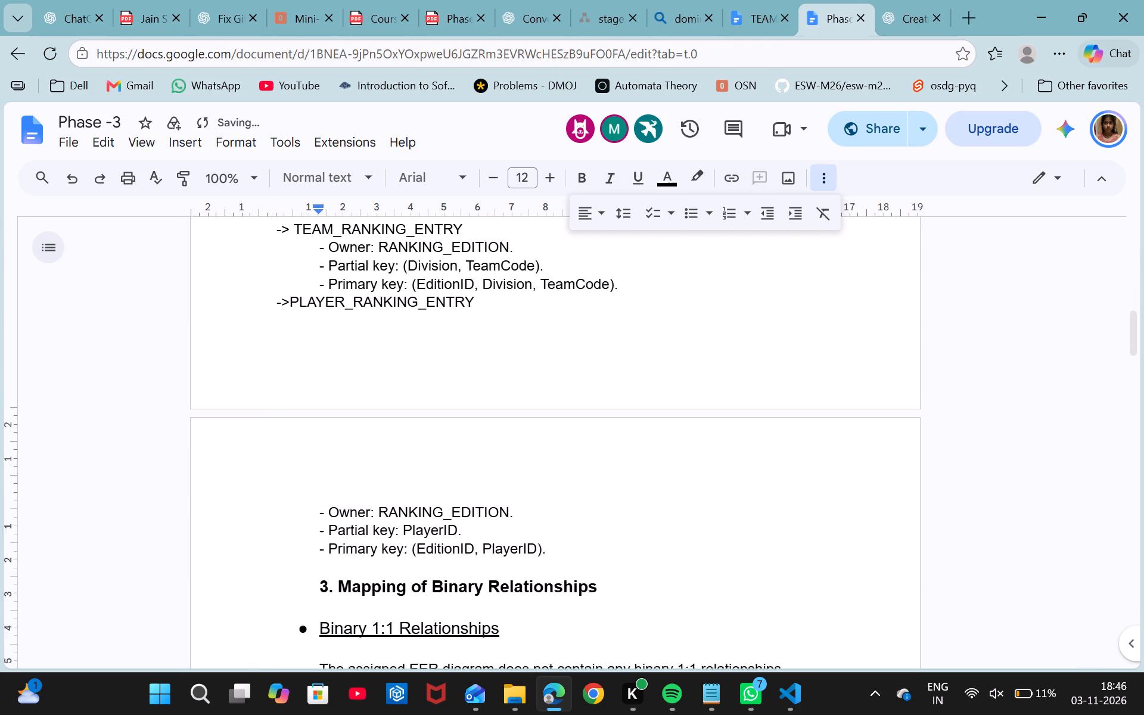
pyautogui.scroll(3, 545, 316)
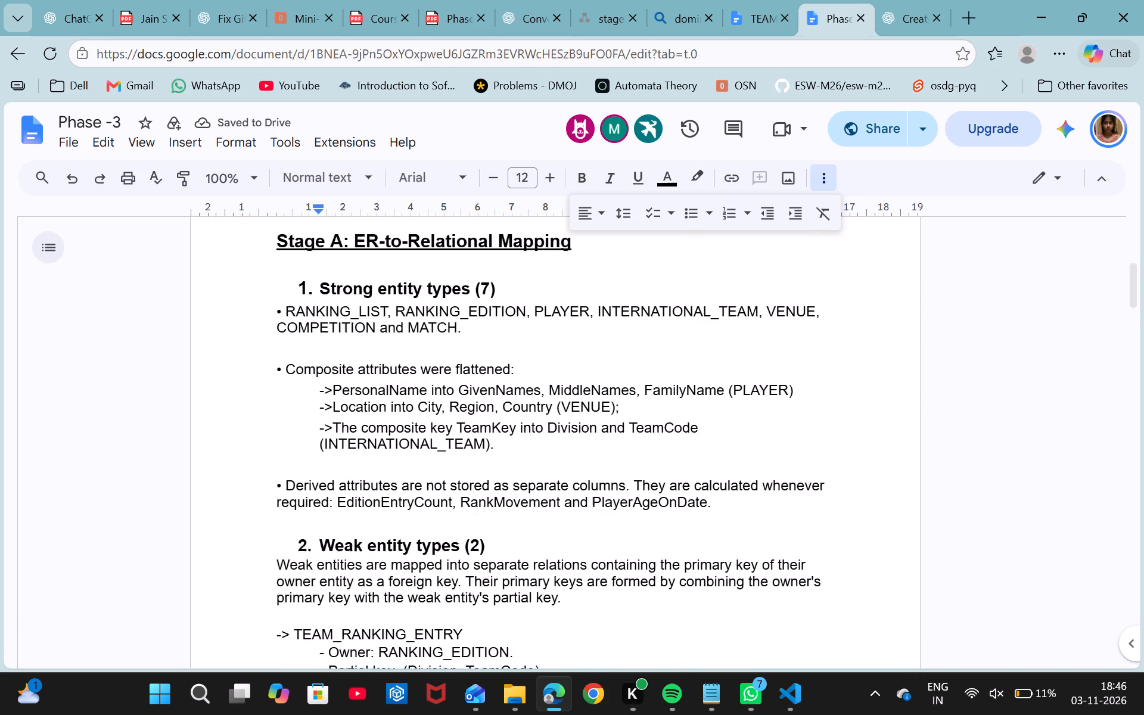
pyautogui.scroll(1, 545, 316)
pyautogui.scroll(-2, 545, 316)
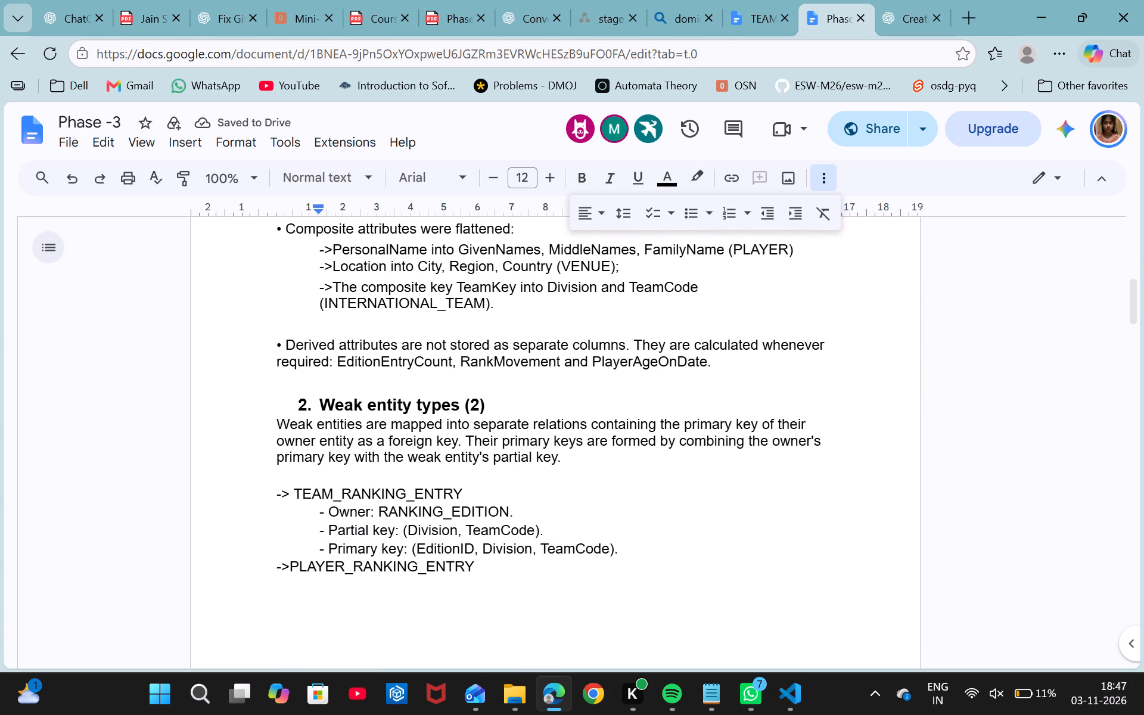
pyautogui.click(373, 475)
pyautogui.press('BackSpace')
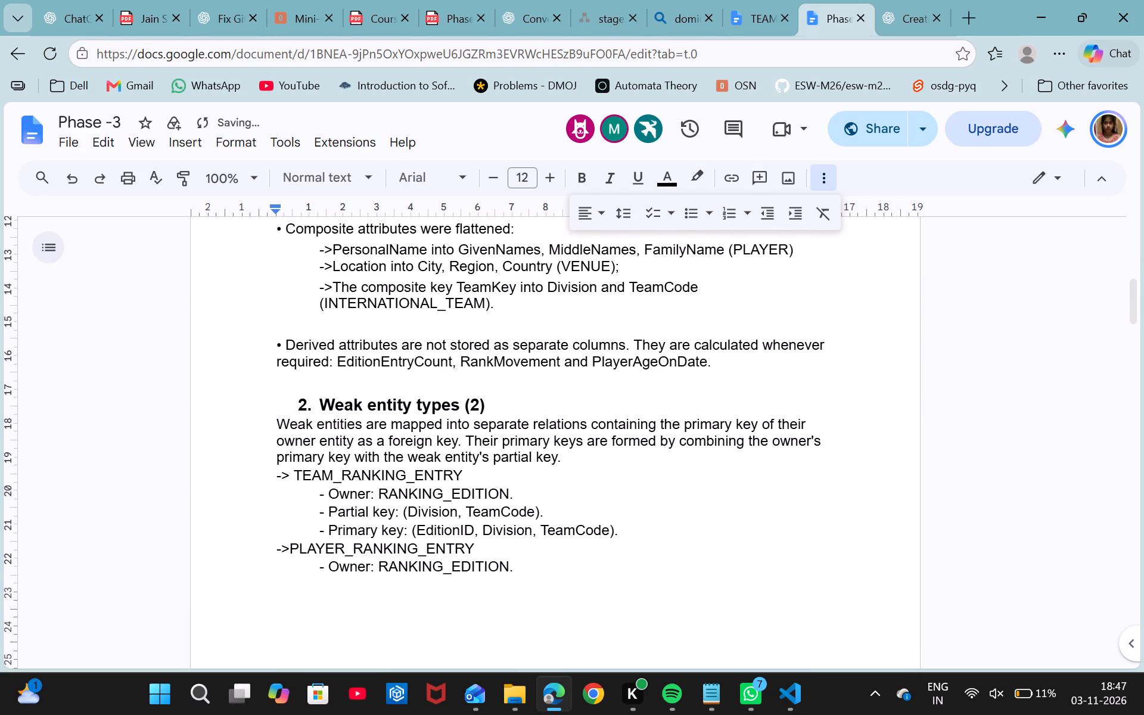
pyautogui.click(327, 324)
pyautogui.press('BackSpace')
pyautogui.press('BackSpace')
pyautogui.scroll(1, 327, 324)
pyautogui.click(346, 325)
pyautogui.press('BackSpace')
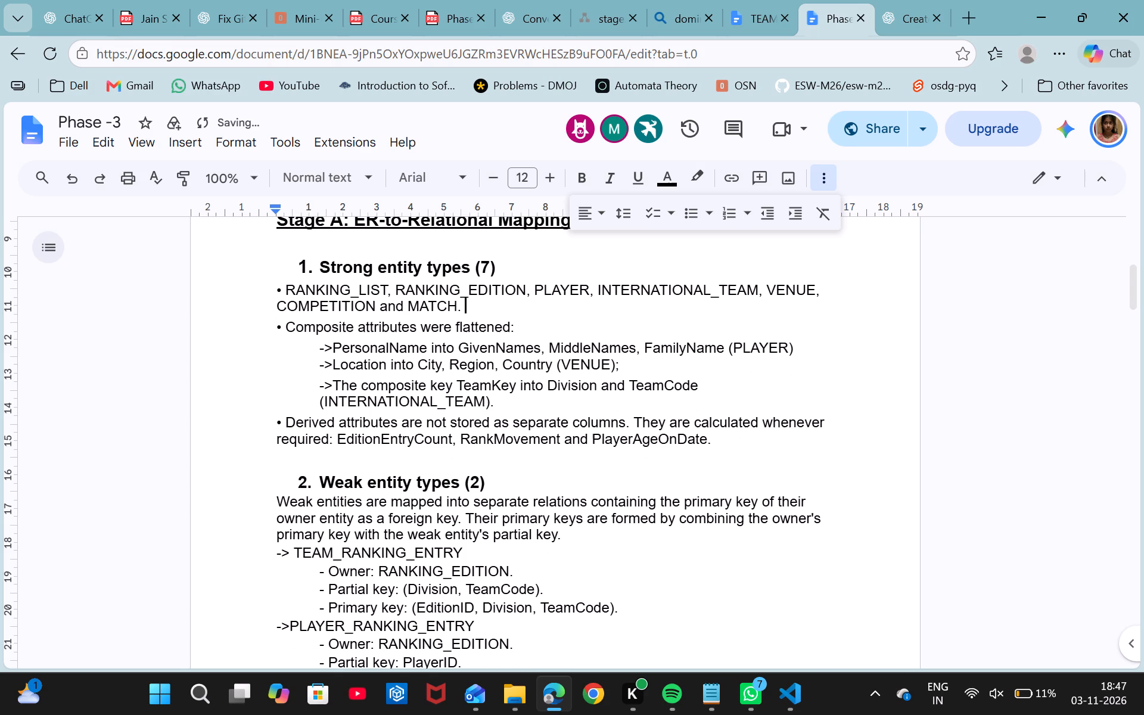
# Insert a blank line between the strong entity list and the "Composite attributes were flattened" bullet.
pyautogui.scroll(-4, 346, 325)
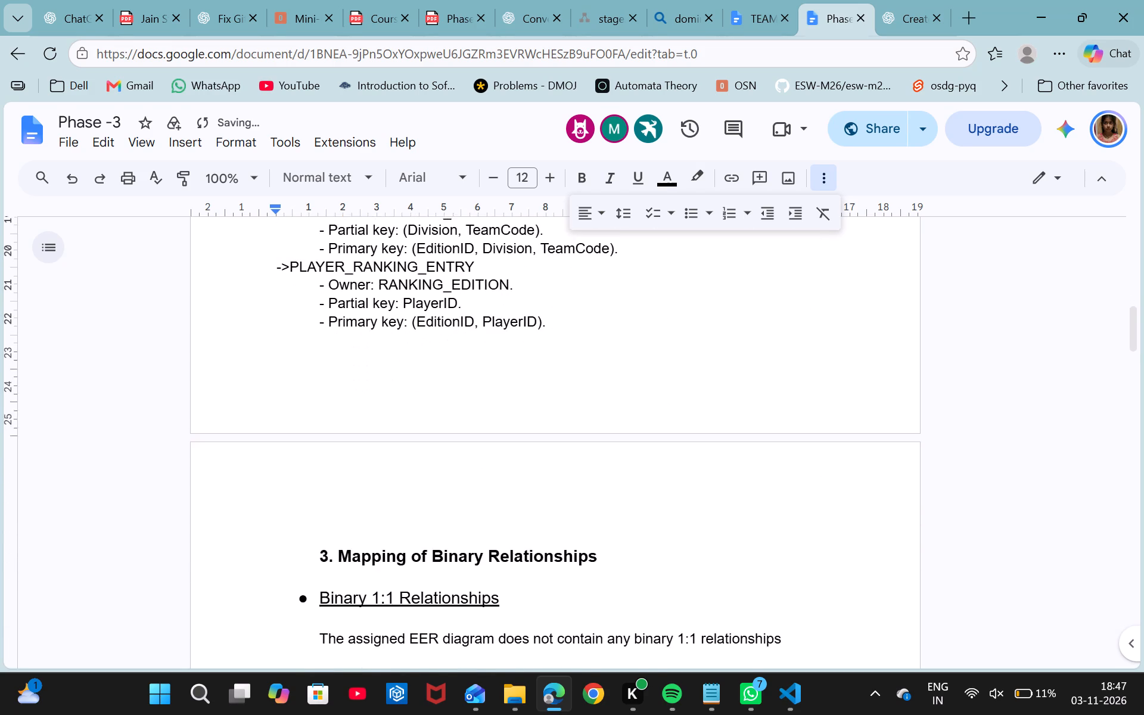
pyautogui.scroll(2, 346, 325)
pyautogui.press('Return')
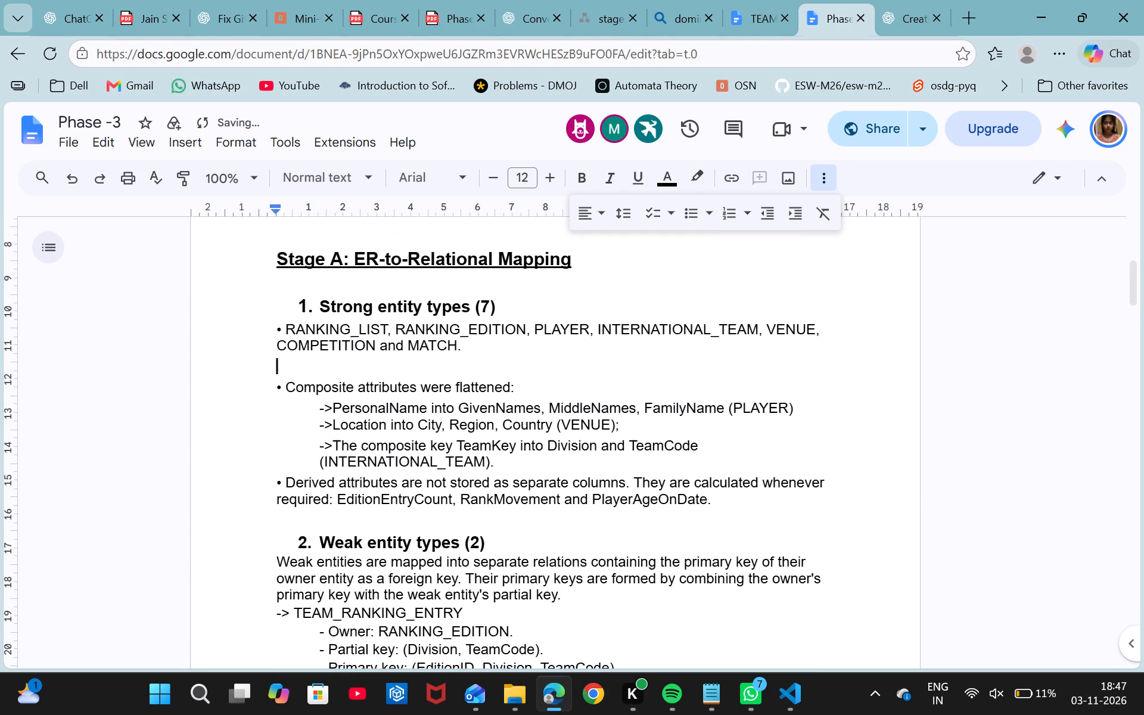
# Remove the blank line between the strong entity list and the "Composite attributes were flattened" bullet in Stage A.
pyautogui.scroll(-5, 346, 325)
pyautogui.scroll(1, 346, 325)
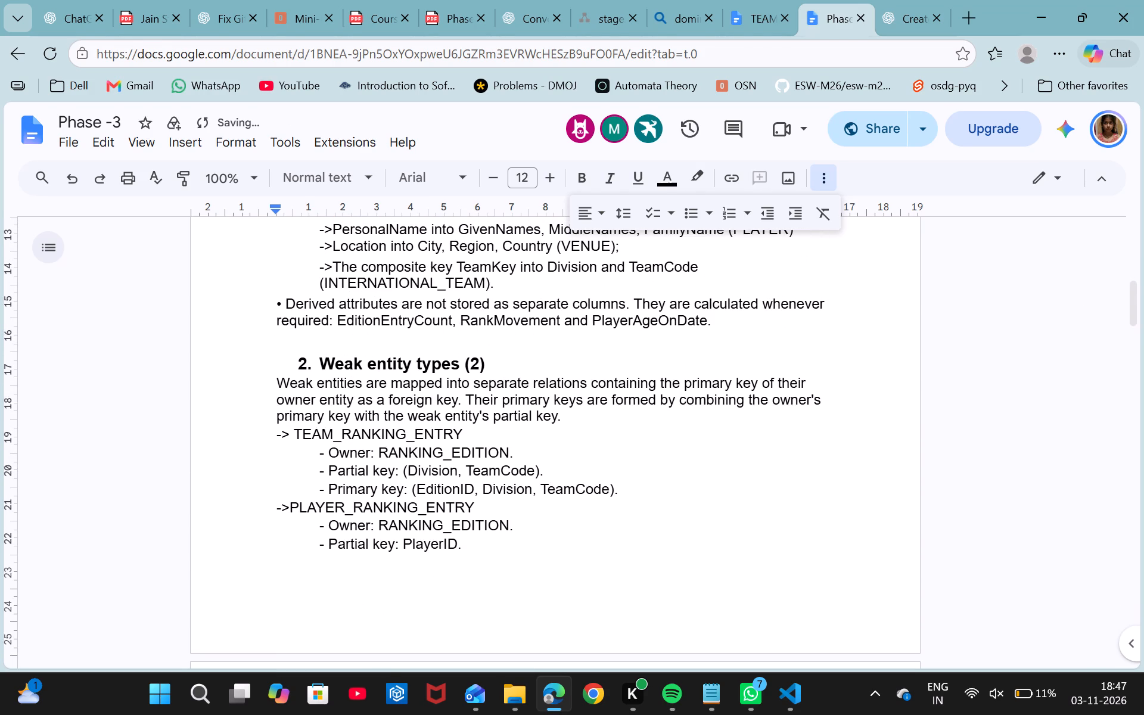
pyautogui.press('BackSpace')
# Review the layout and spacing of Stage A from the strong entity types through the binary relationship mapping up to Stage B.
pyautogui.scroll(3, 466, 440)
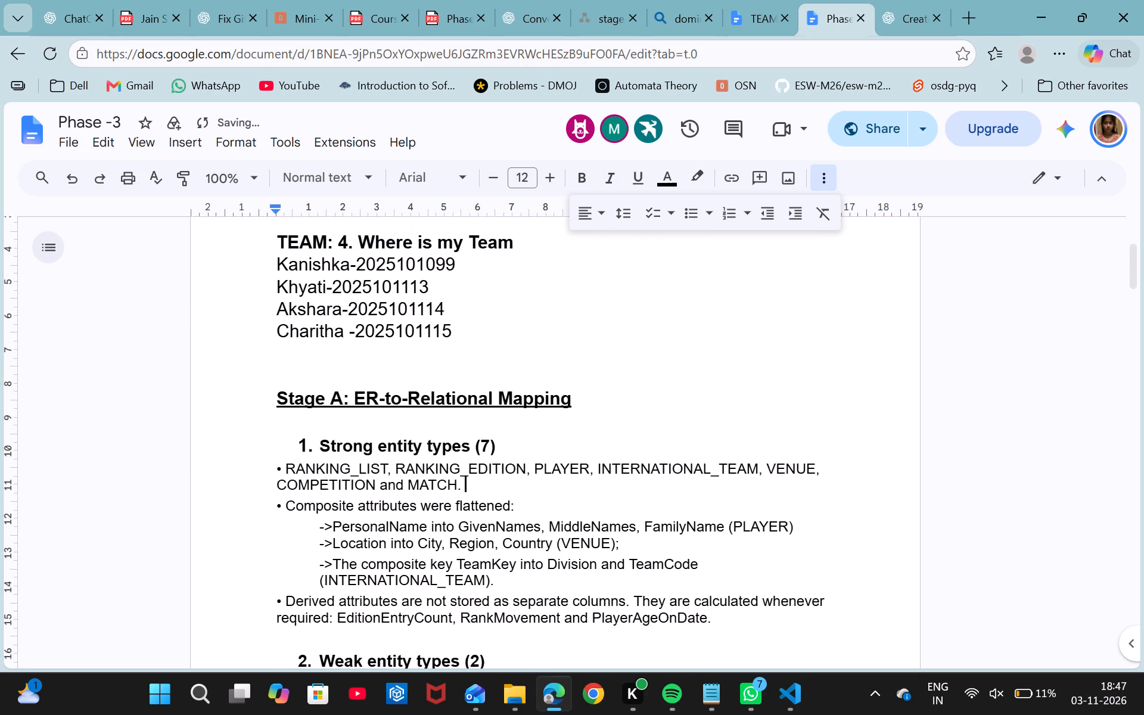
pyautogui.scroll(1, 466, 440)
pyautogui.scroll(-3, 466, 440)
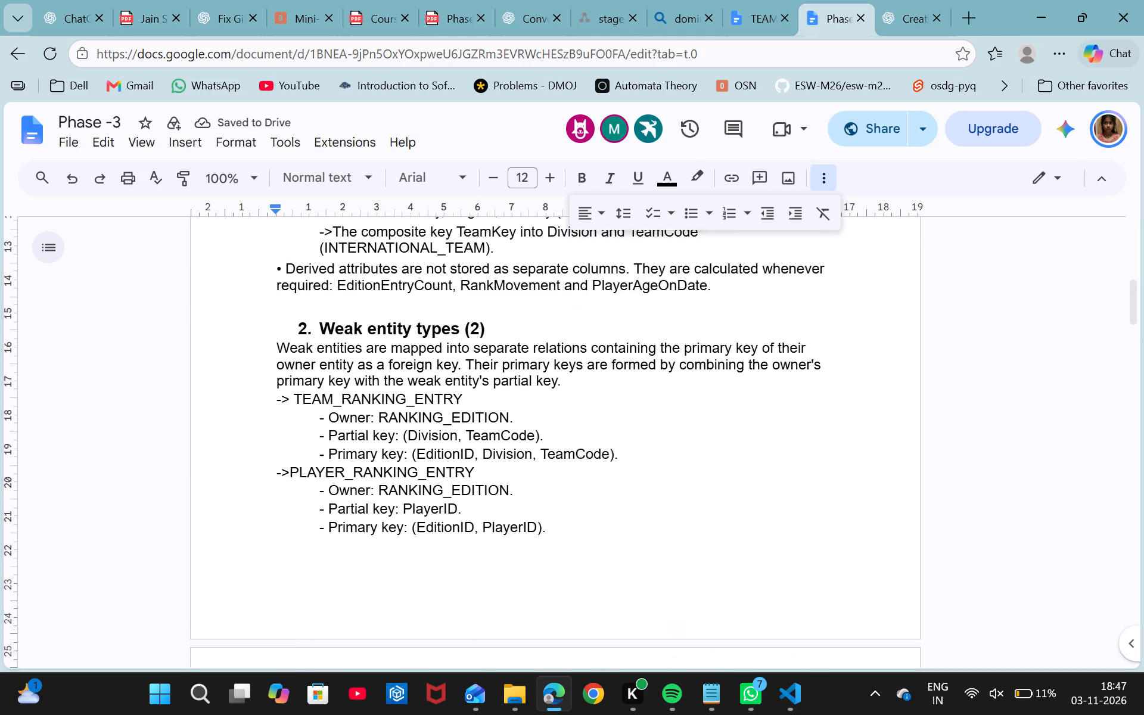
pyautogui.scroll(-2, 466, 440)
pyautogui.scroll(3, 466, 440)
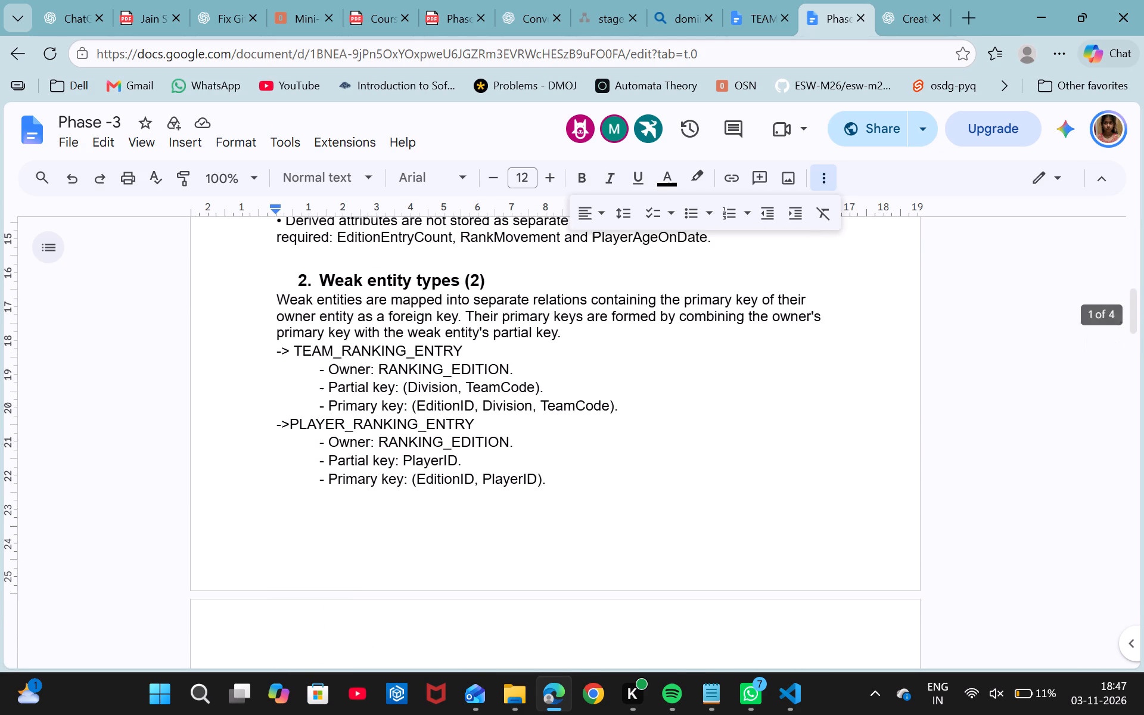
pyautogui.scroll(-4, 466, 440)
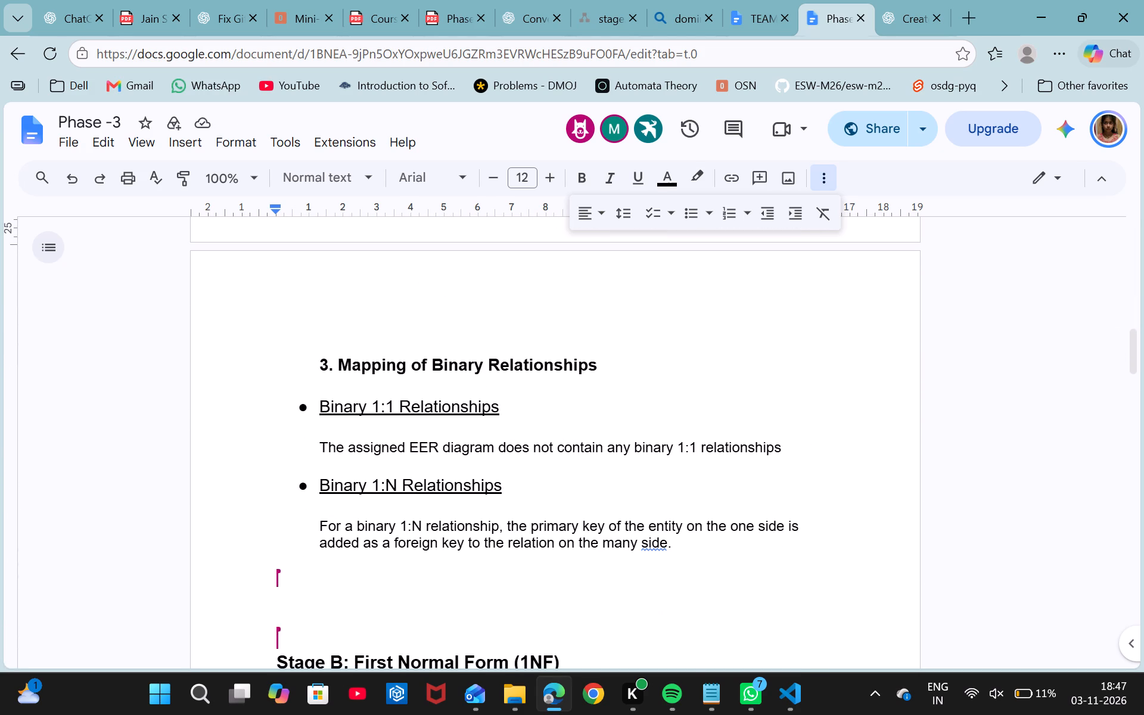
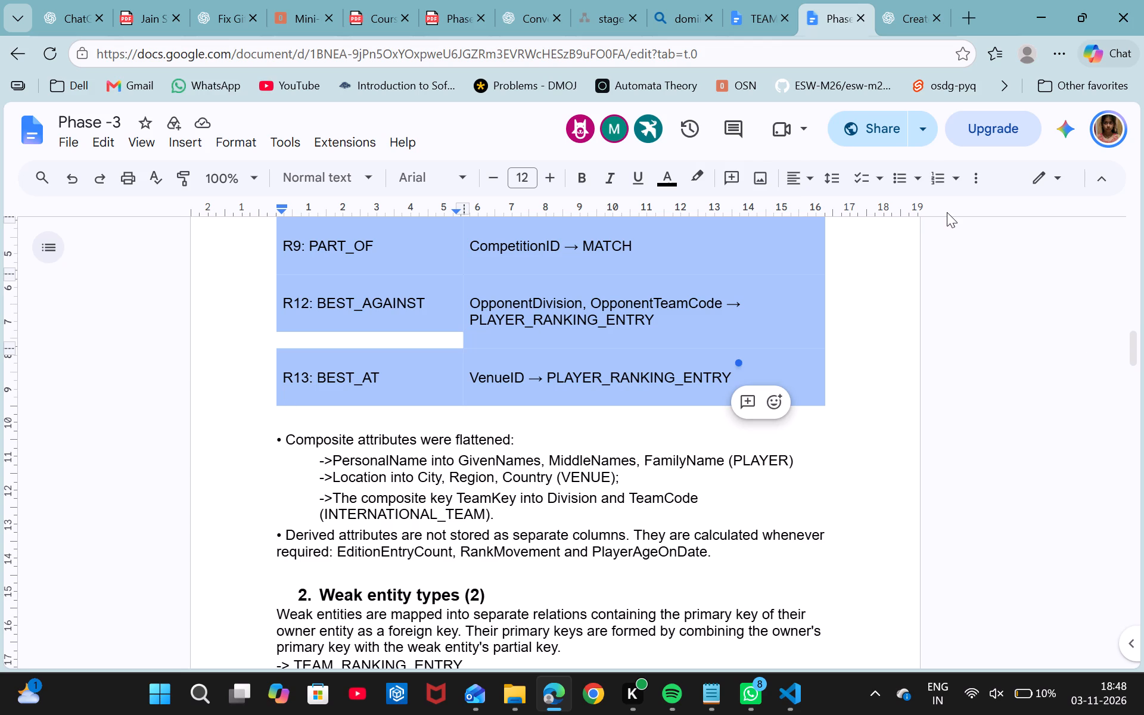
pyautogui.click(968, 186)
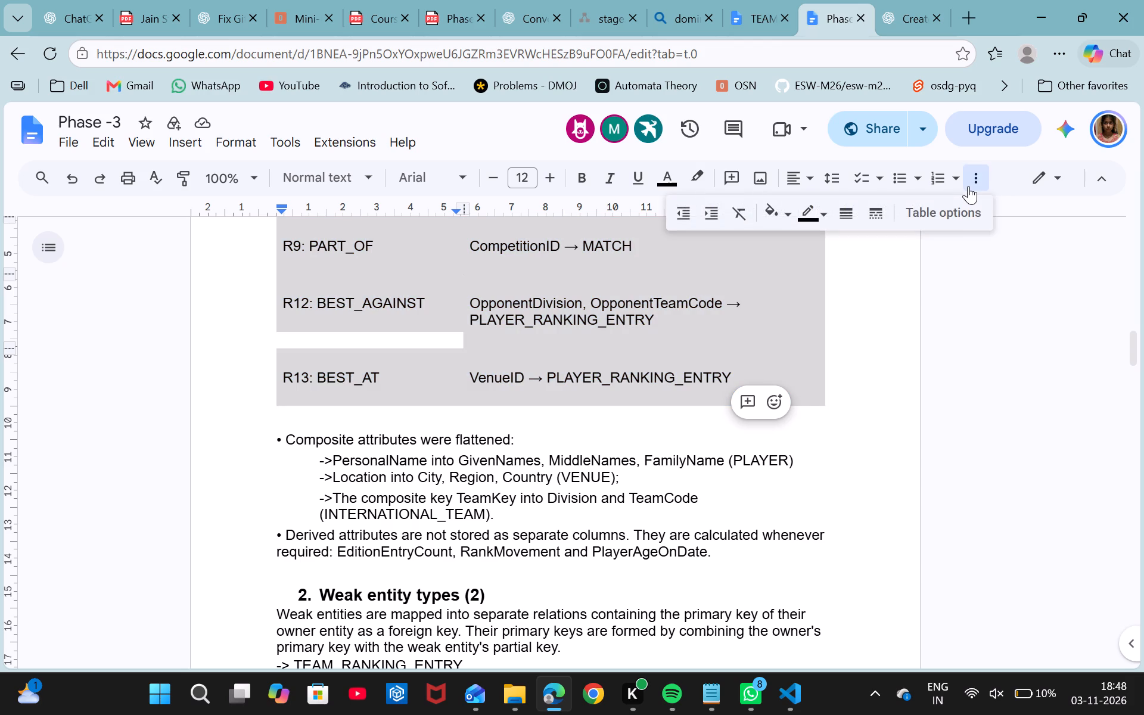
pyautogui.click(954, 209)
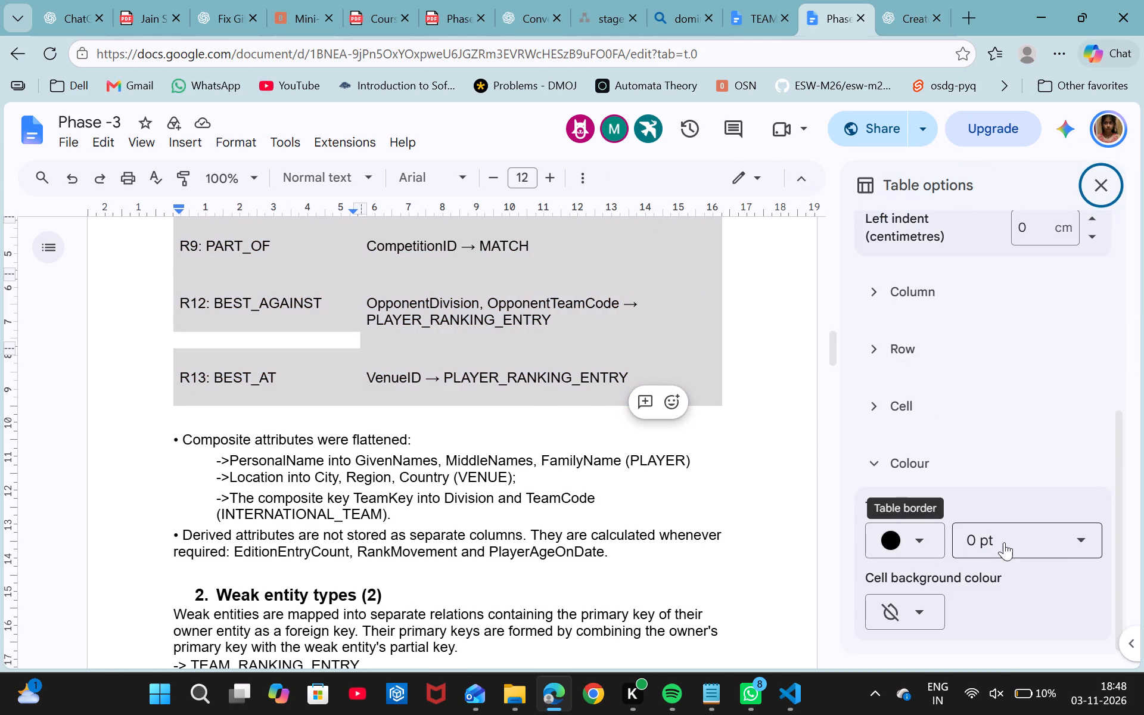
pyautogui.click(1063, 538)
pyautogui.click(988, 299)
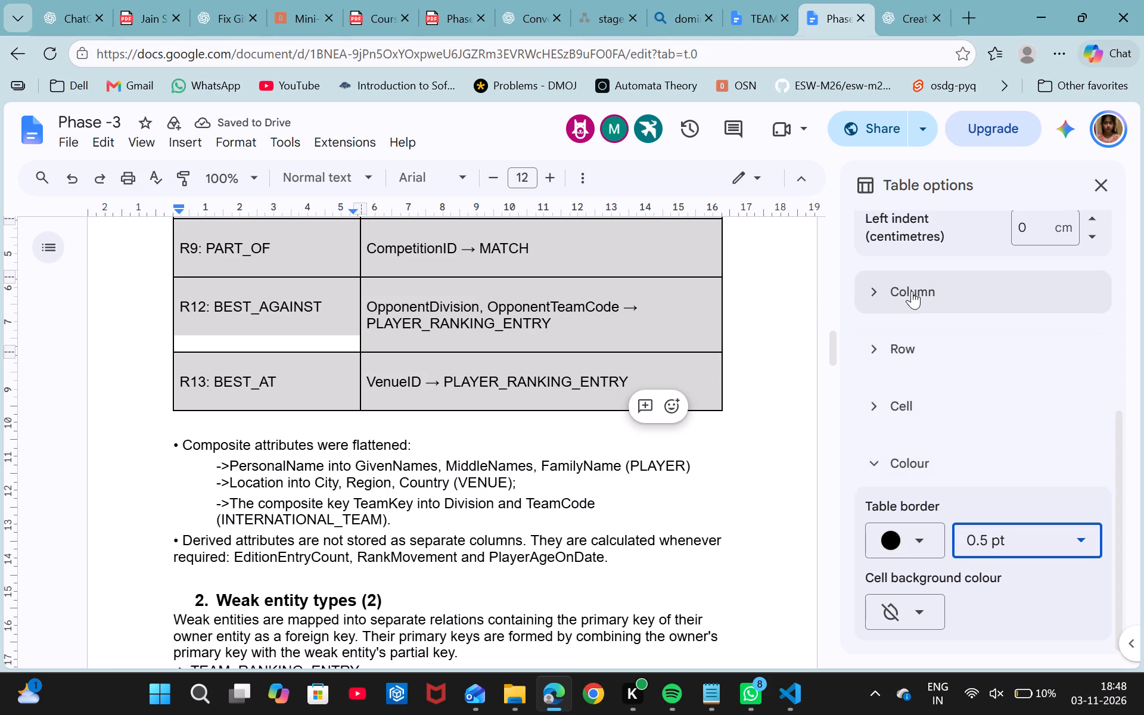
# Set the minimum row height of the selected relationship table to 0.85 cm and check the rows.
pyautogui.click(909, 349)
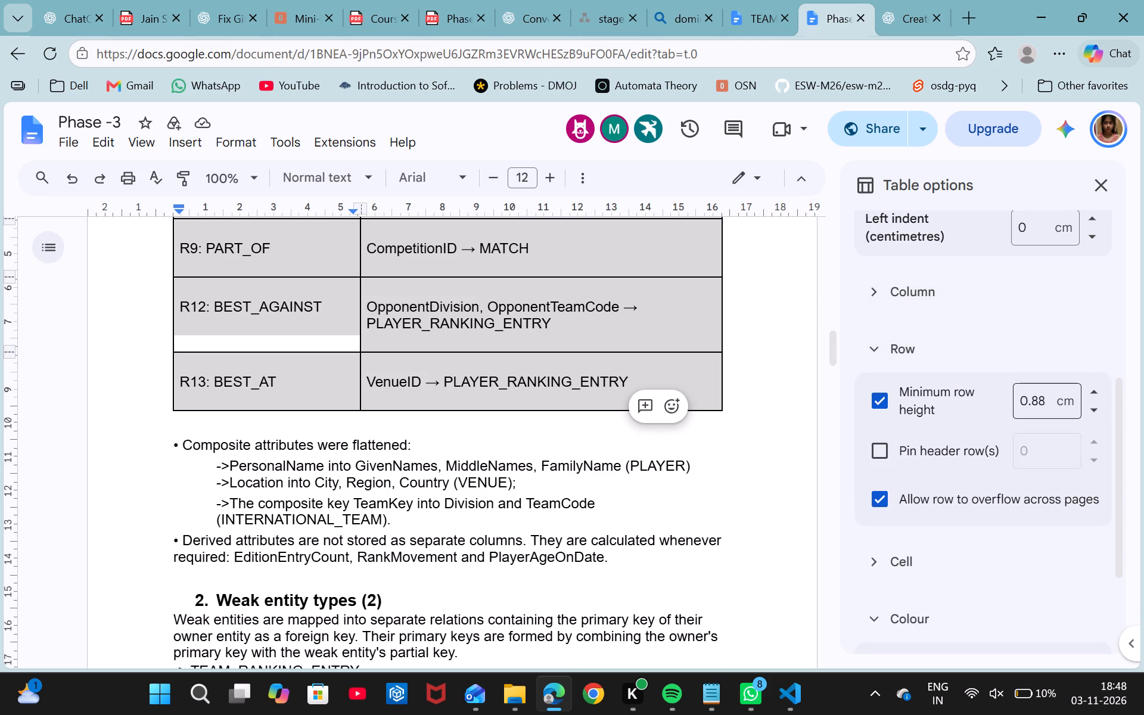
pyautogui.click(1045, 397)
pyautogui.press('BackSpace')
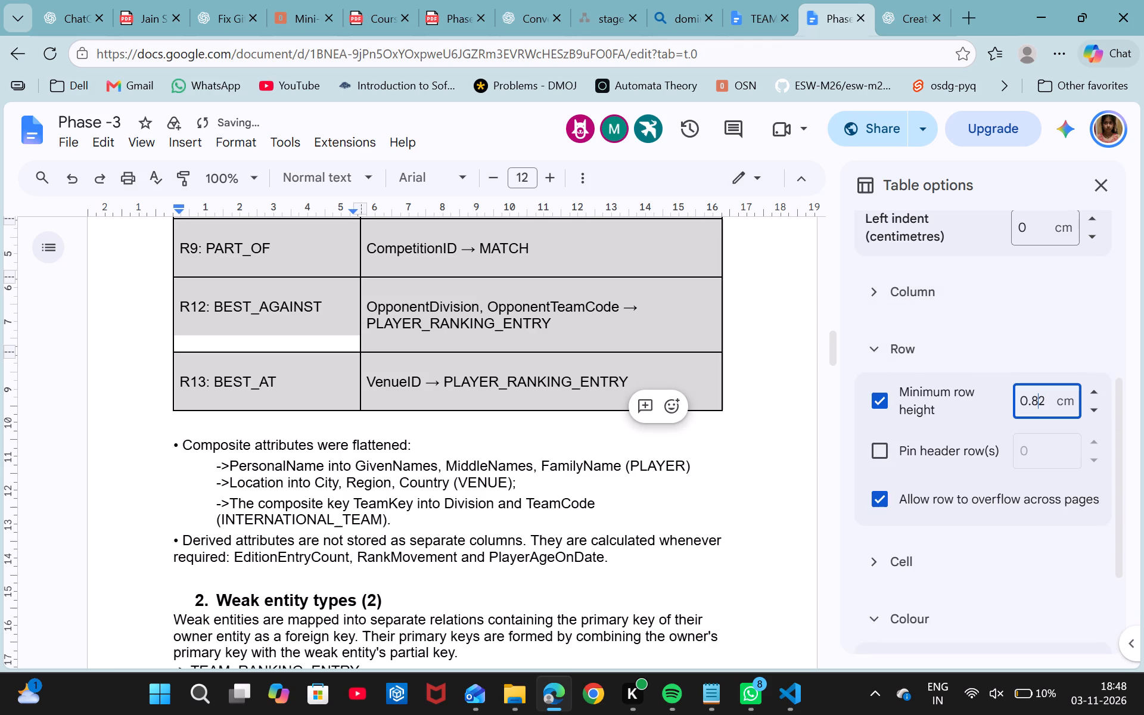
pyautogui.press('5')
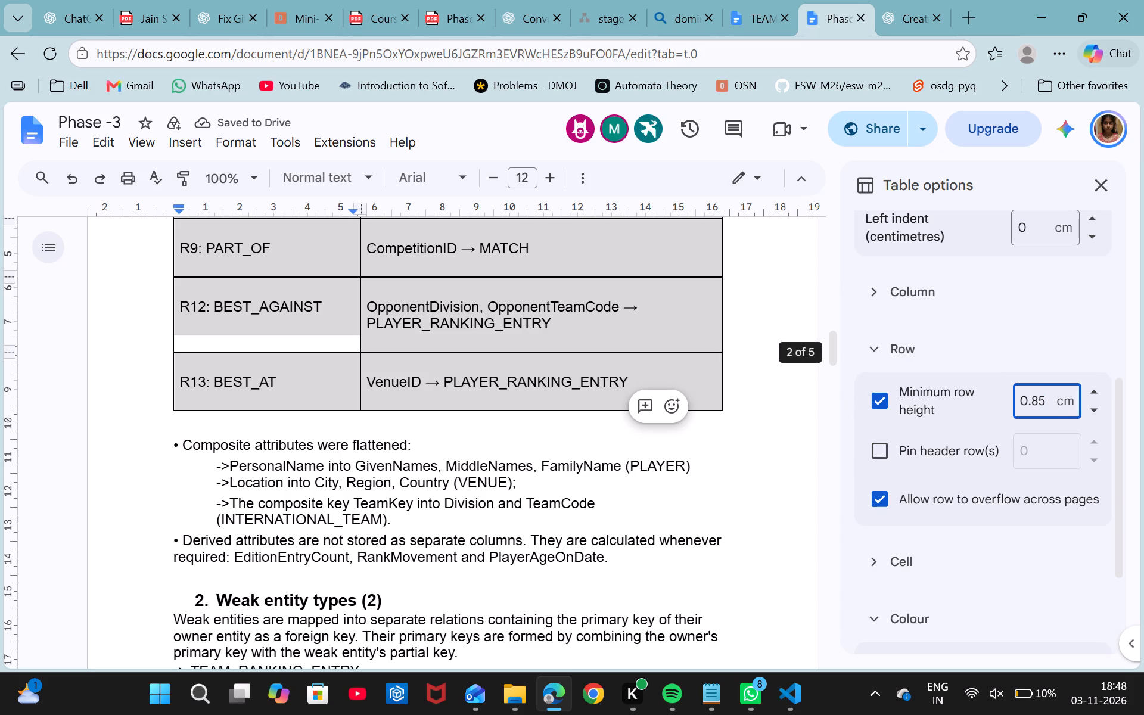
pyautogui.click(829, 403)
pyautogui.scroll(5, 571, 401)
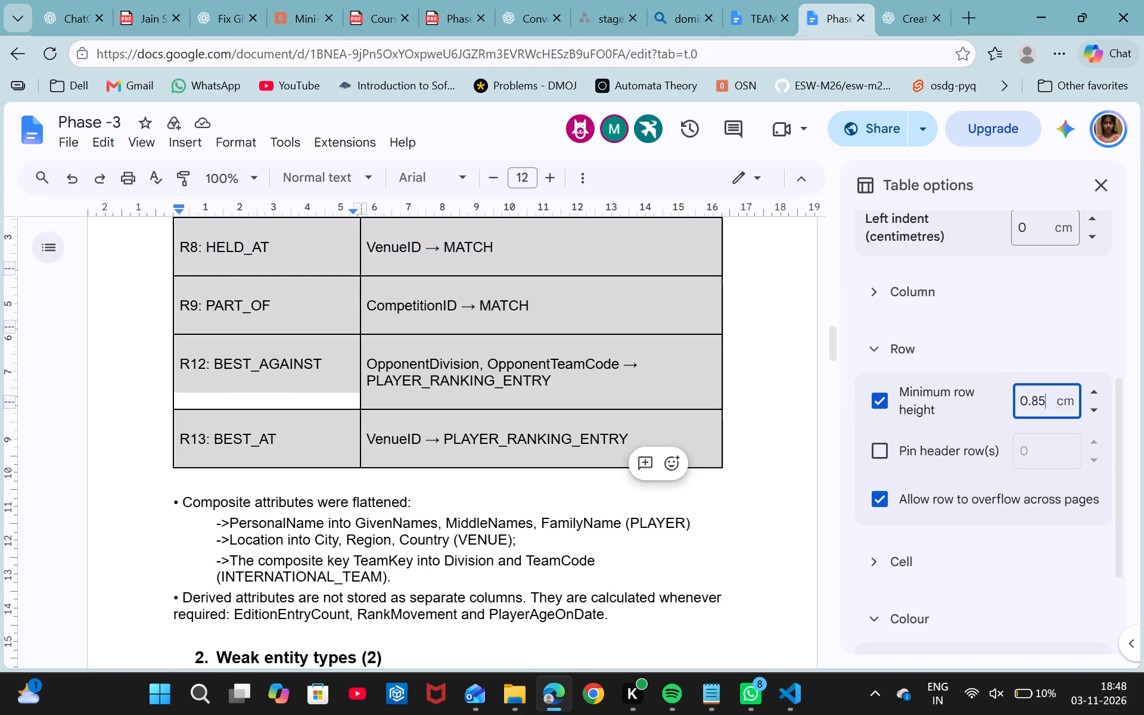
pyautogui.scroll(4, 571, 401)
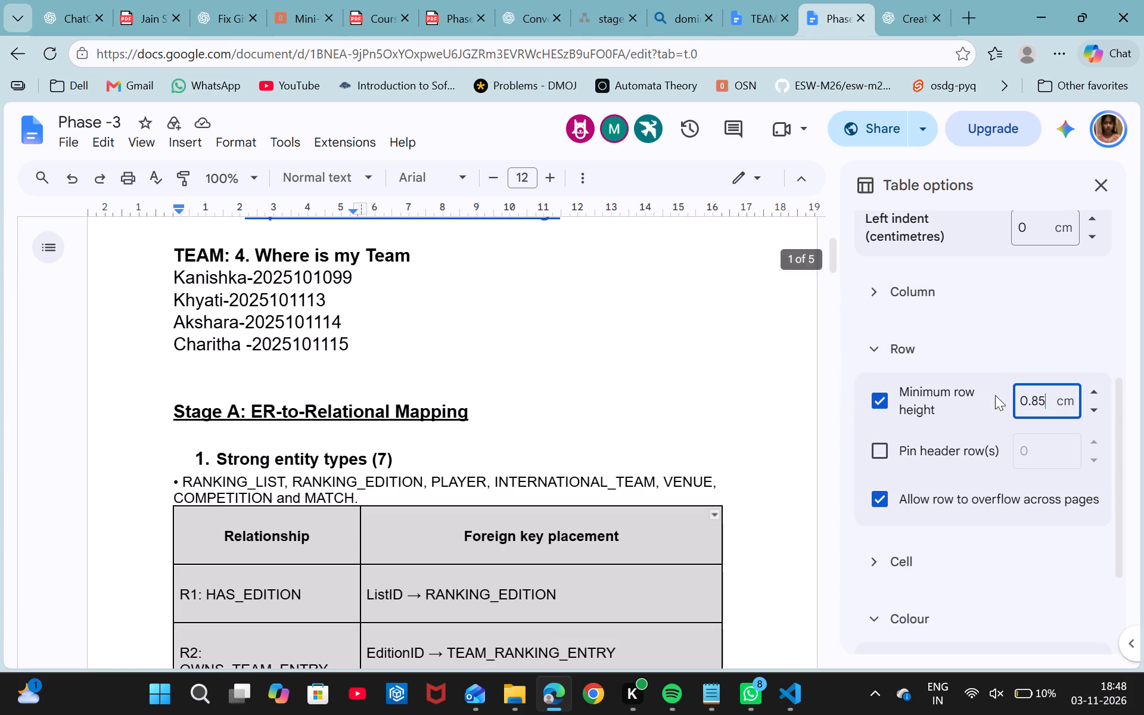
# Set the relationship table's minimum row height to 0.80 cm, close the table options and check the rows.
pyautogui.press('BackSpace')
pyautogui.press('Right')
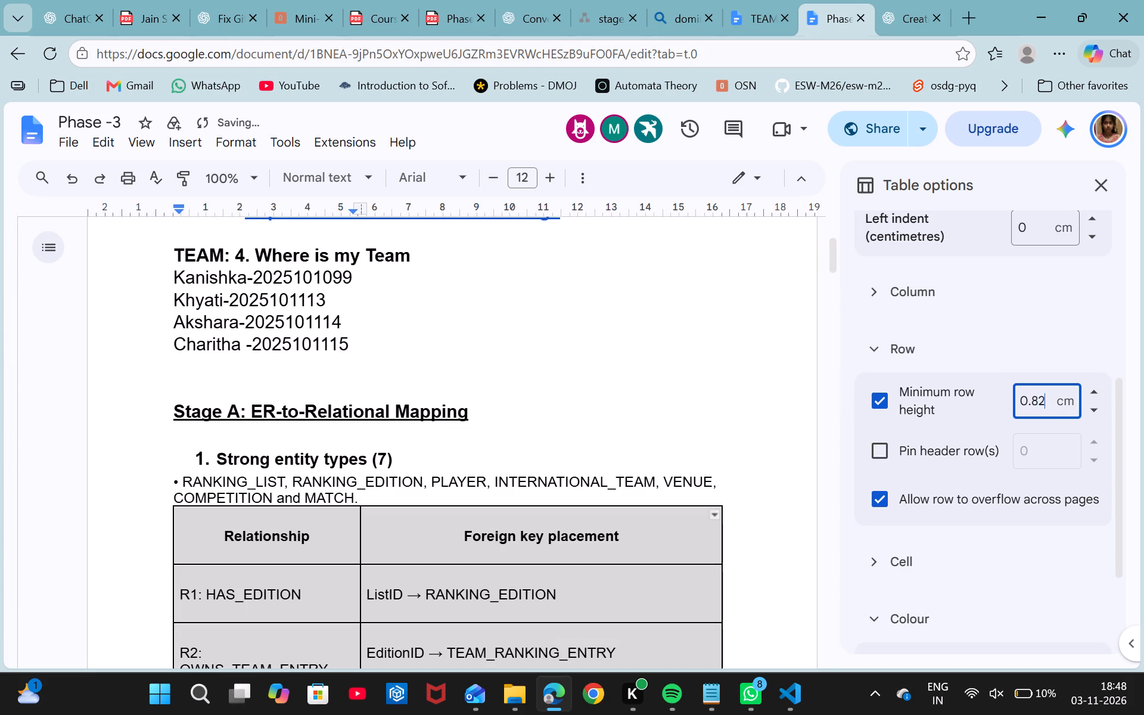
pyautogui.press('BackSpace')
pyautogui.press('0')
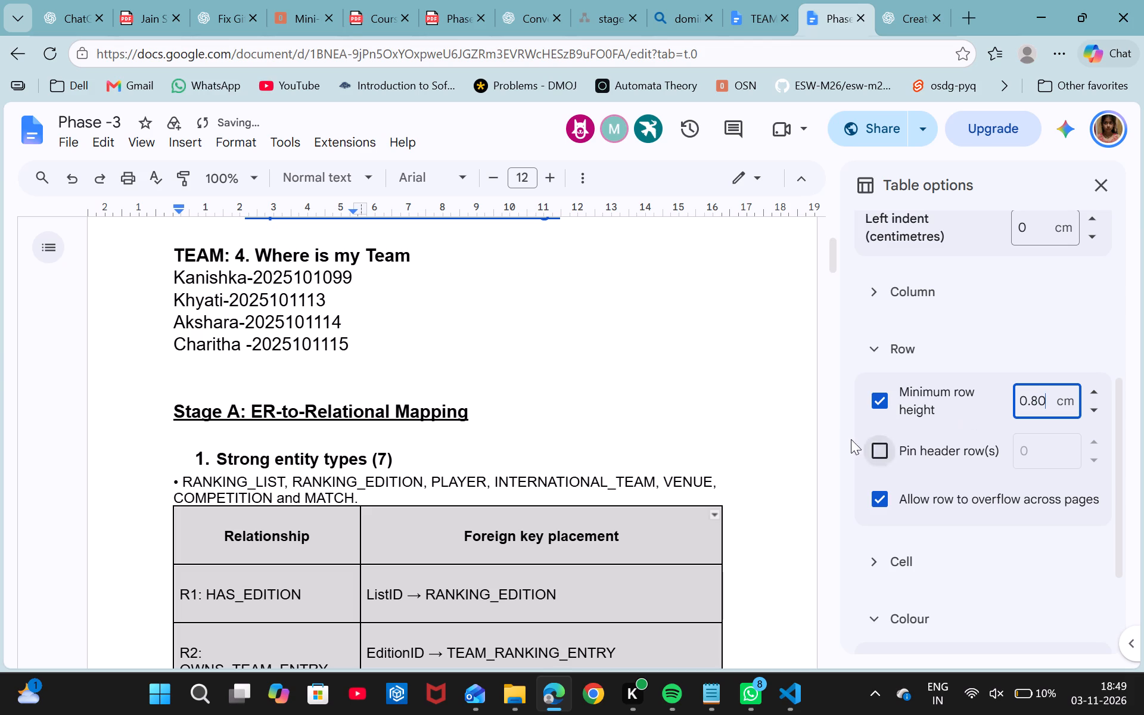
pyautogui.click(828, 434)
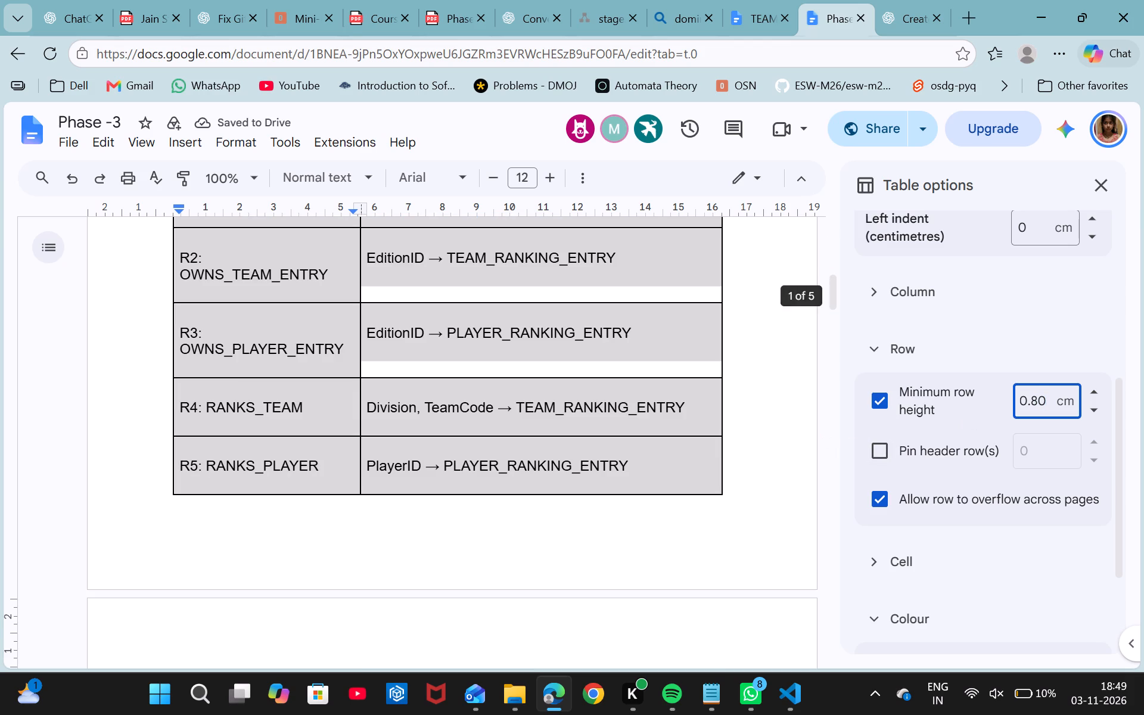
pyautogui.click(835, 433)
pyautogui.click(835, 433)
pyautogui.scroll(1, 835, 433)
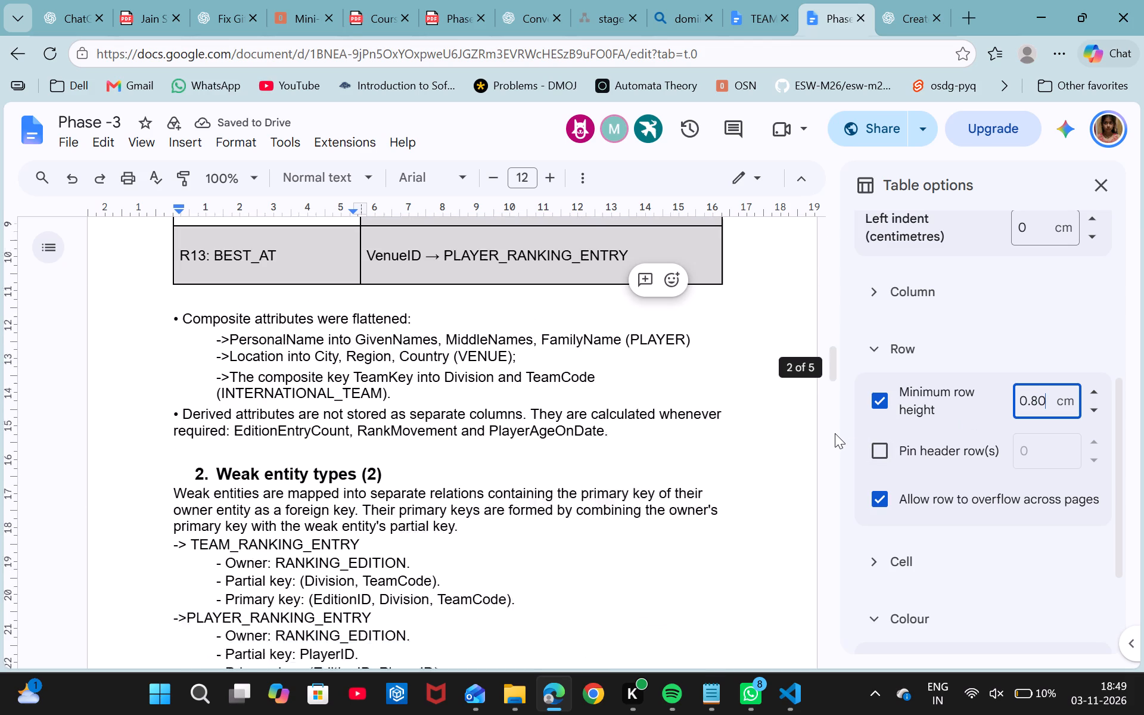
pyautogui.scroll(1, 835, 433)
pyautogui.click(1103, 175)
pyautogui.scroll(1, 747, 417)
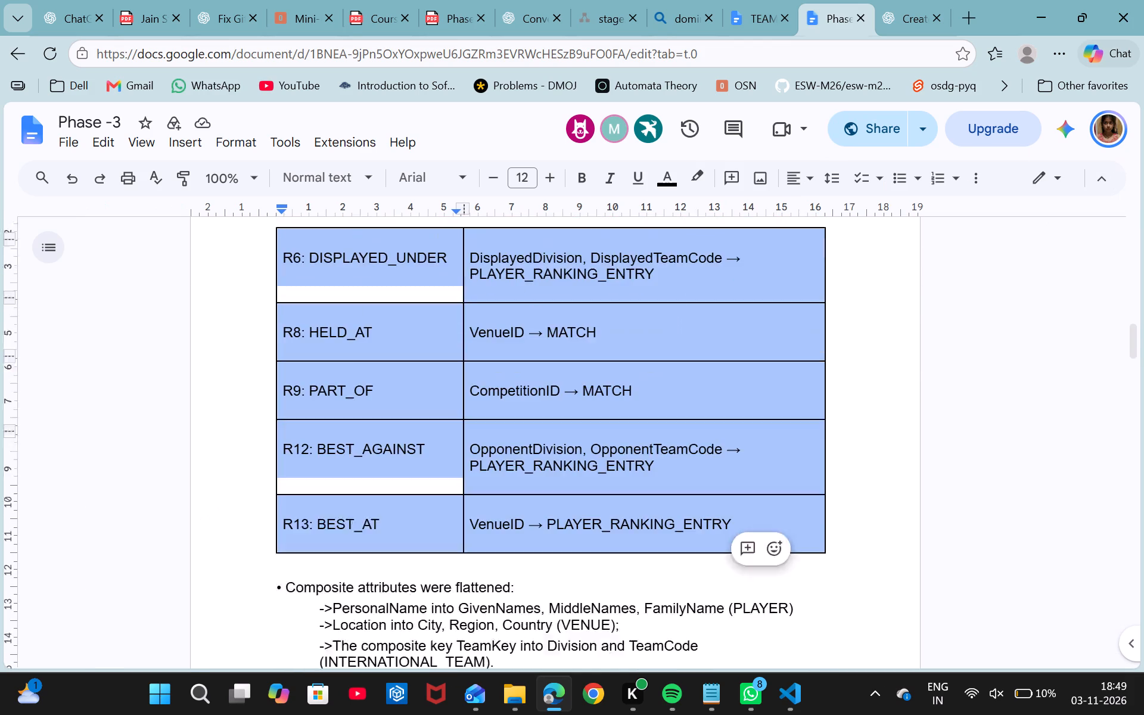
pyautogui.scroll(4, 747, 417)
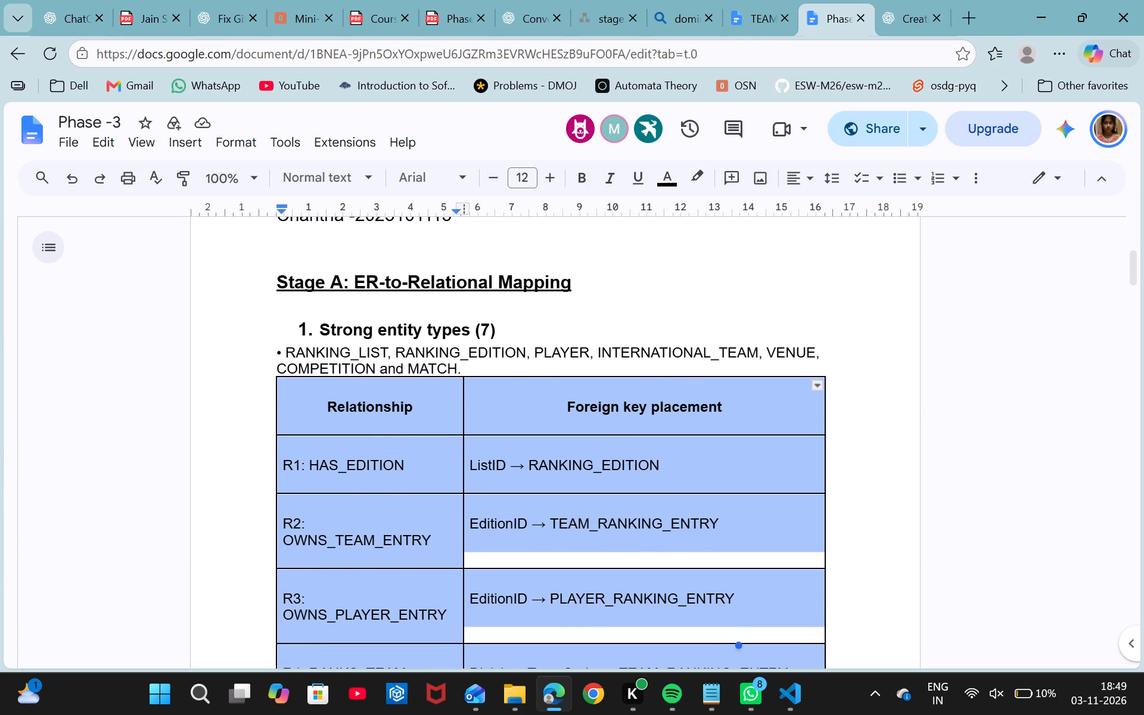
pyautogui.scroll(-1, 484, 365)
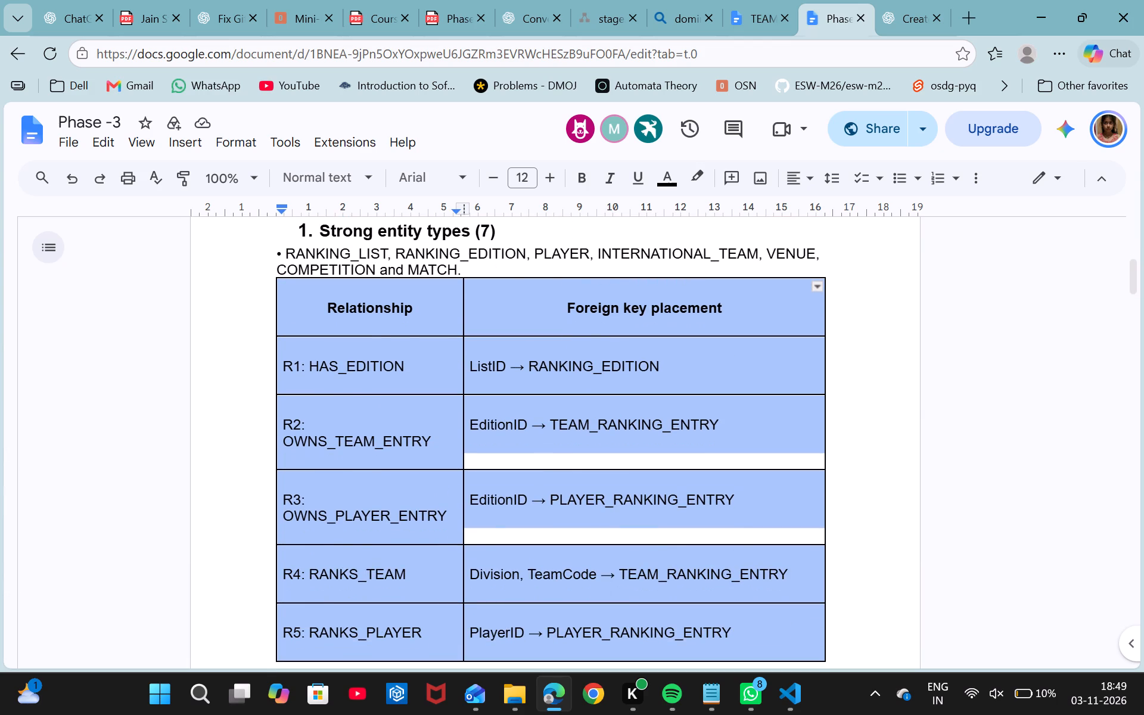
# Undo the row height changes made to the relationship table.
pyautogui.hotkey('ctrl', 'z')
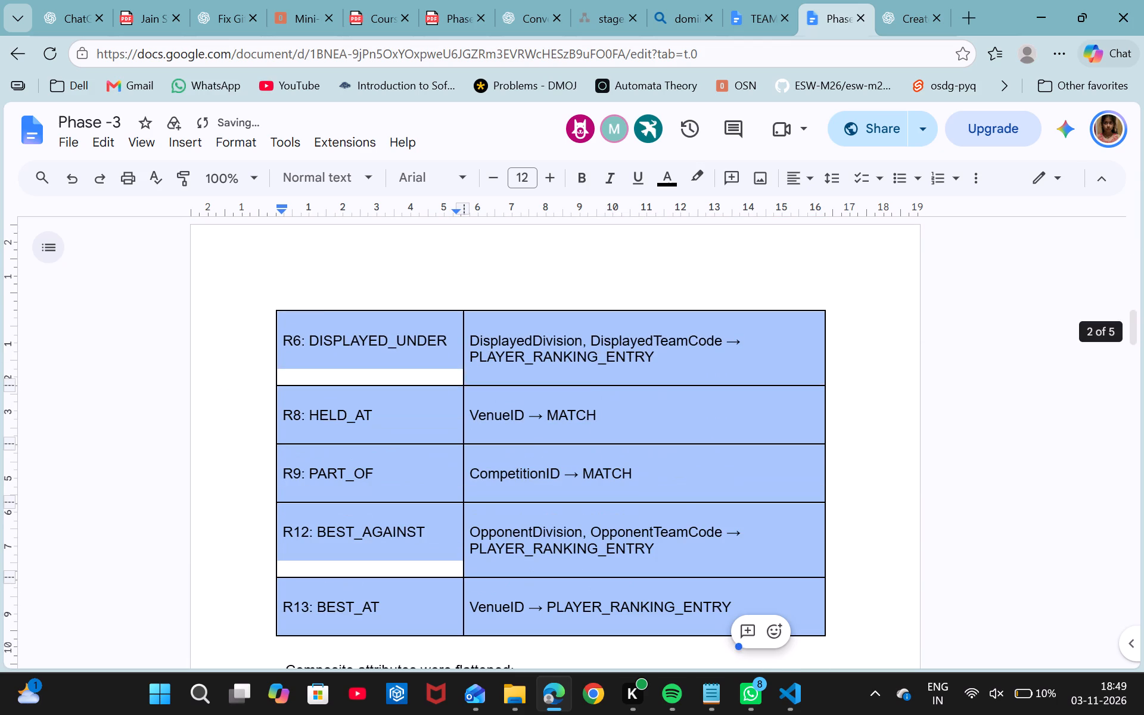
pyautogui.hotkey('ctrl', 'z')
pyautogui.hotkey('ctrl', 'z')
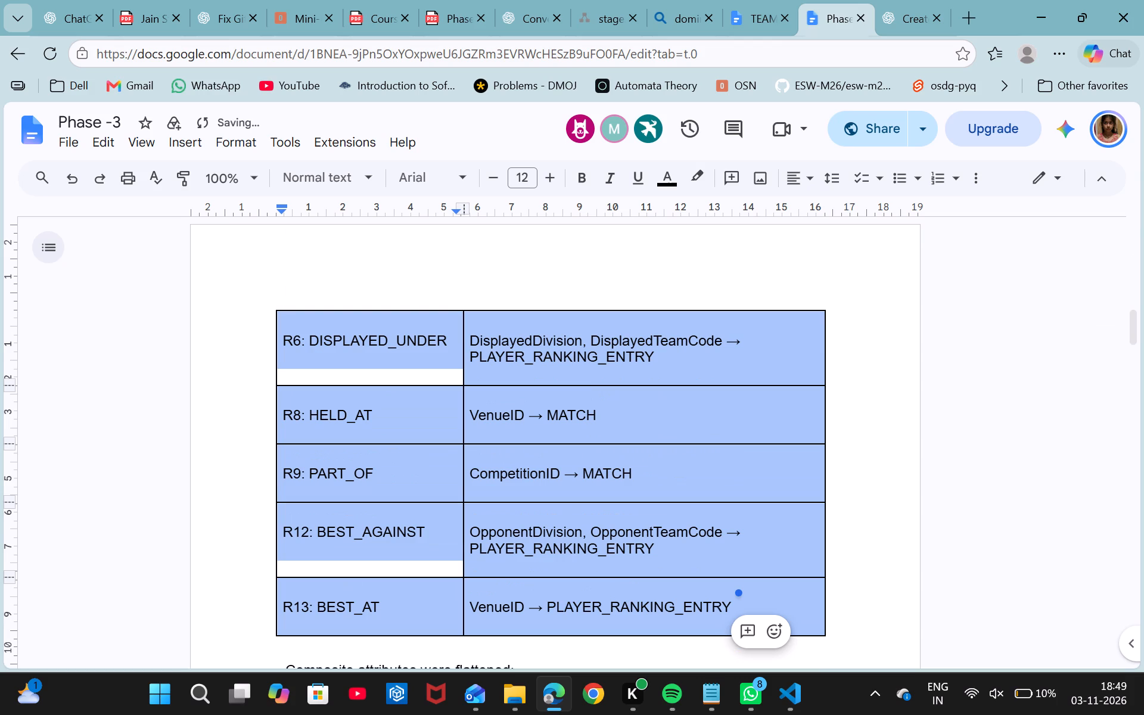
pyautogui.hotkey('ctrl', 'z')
# Move the relationship table from Strong entity types to the blank line below the Binary 1:N Relationships paragraph.
pyautogui.scroll(5, 484, 365)
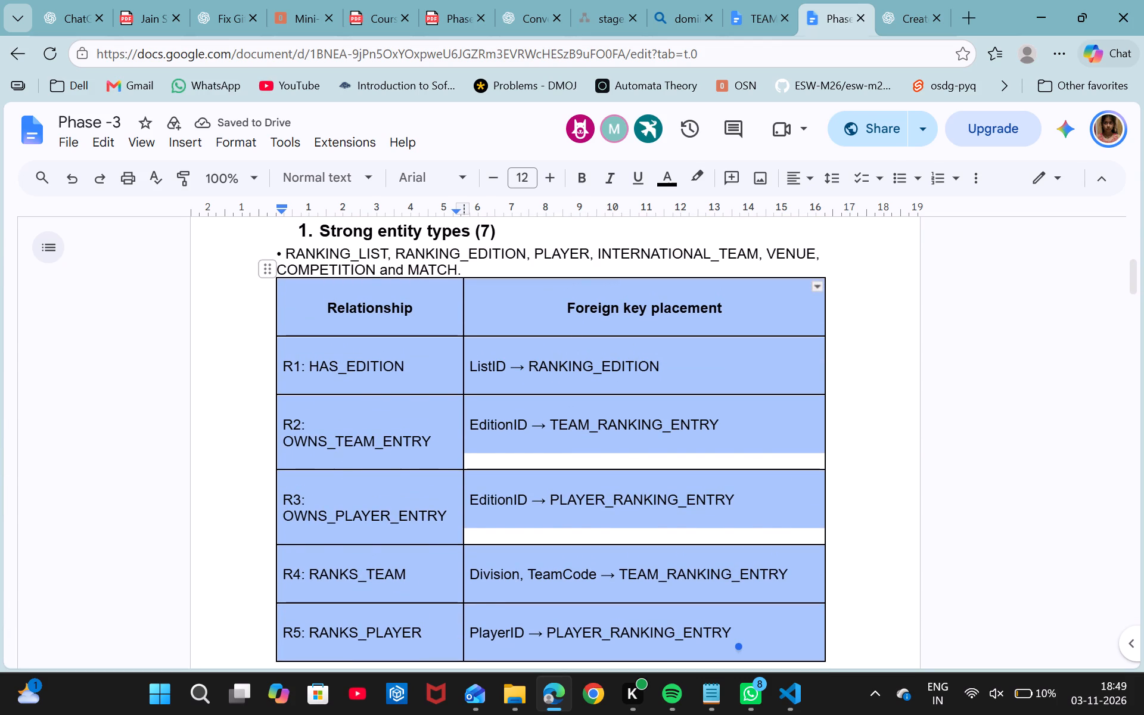
pyautogui.hotkey('ctrl', 'x')
pyautogui.scroll(-2, 418, 379)
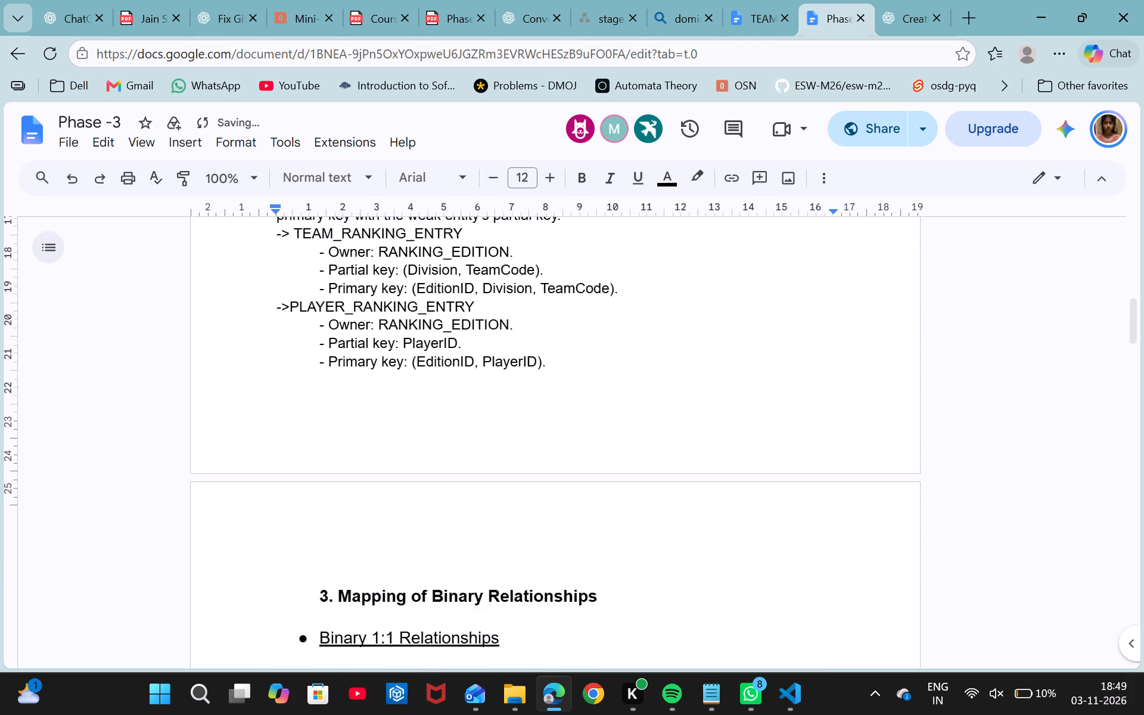
pyautogui.scroll(-3, 418, 379)
pyautogui.click(328, 533)
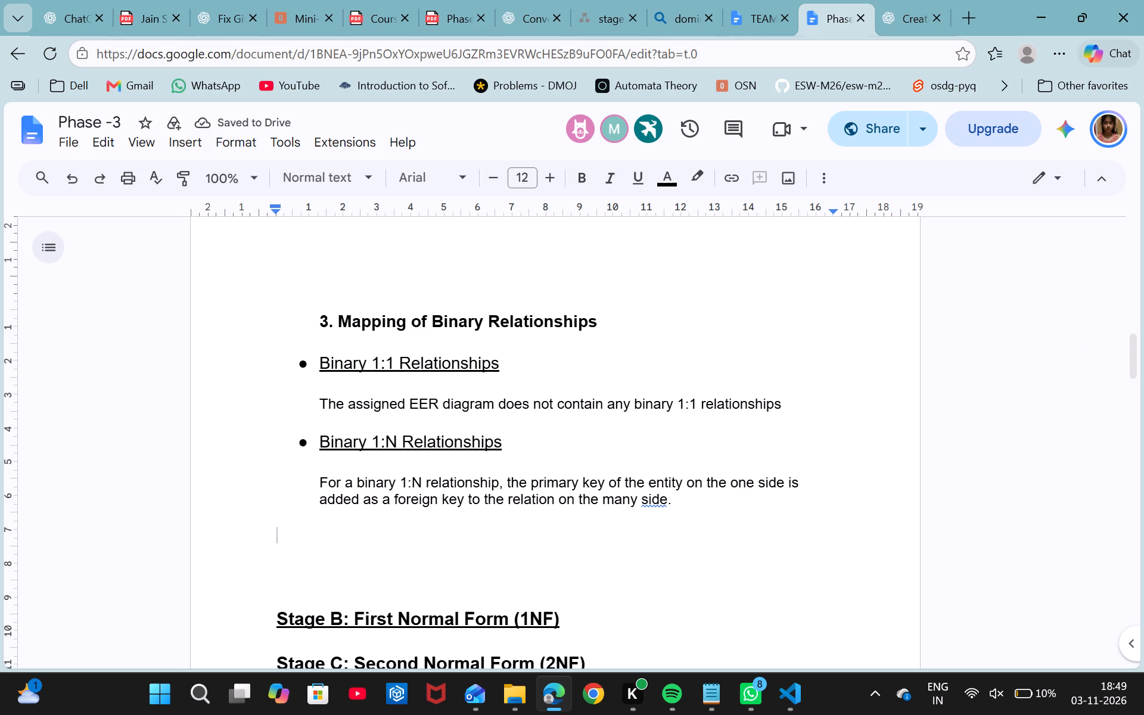
pyautogui.hotkey('ctrl', 'v')
# Select the moved relationship table through its R13 row, together with the blank lines between it and the Binary 1:N paragraph.
pyautogui.scroll(5, 328, 533)
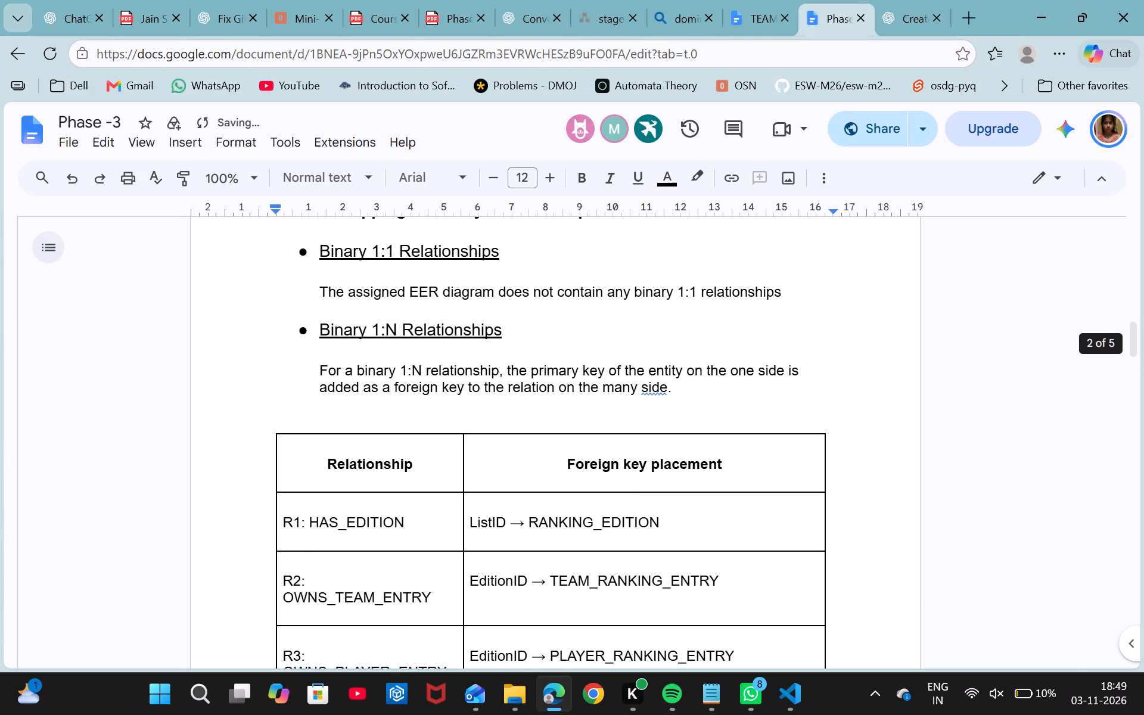
pyautogui.moveTo(249, 413); pyautogui.dragTo(260, 419)
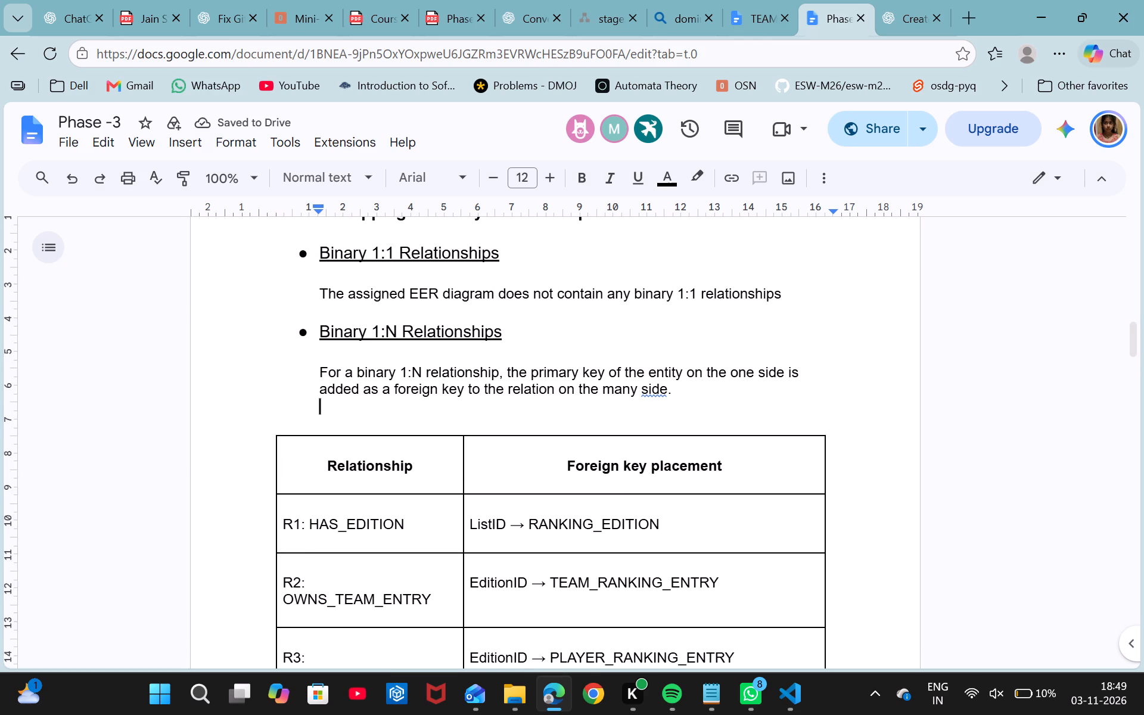
pyautogui.moveTo(260, 419); pyautogui.dragTo(527, 631)
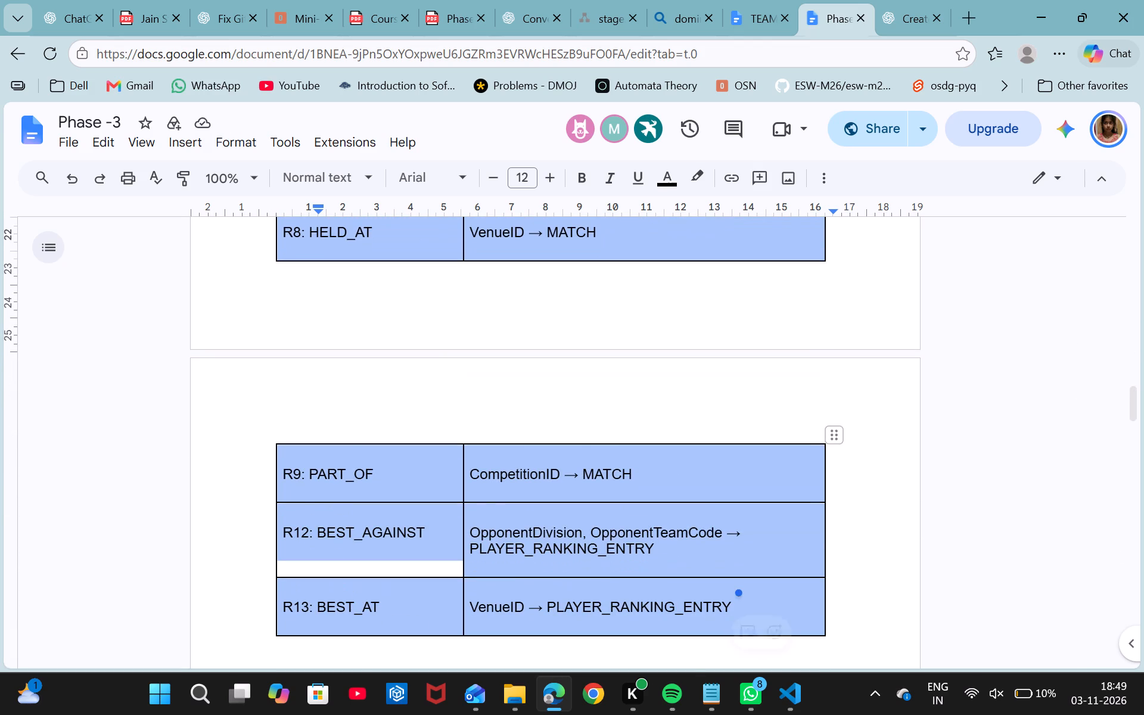
pyautogui.scroll(-3, 527, 631)
pyautogui.scroll(7, 527, 631)
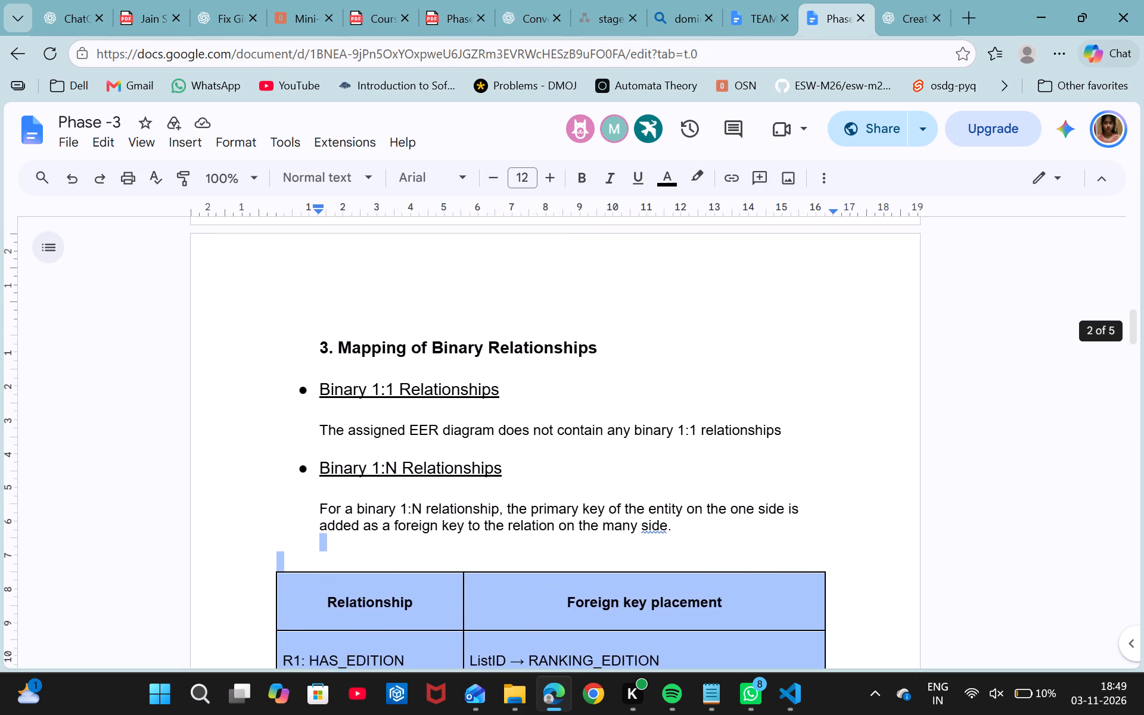
pyautogui.scroll(-1, 527, 631)
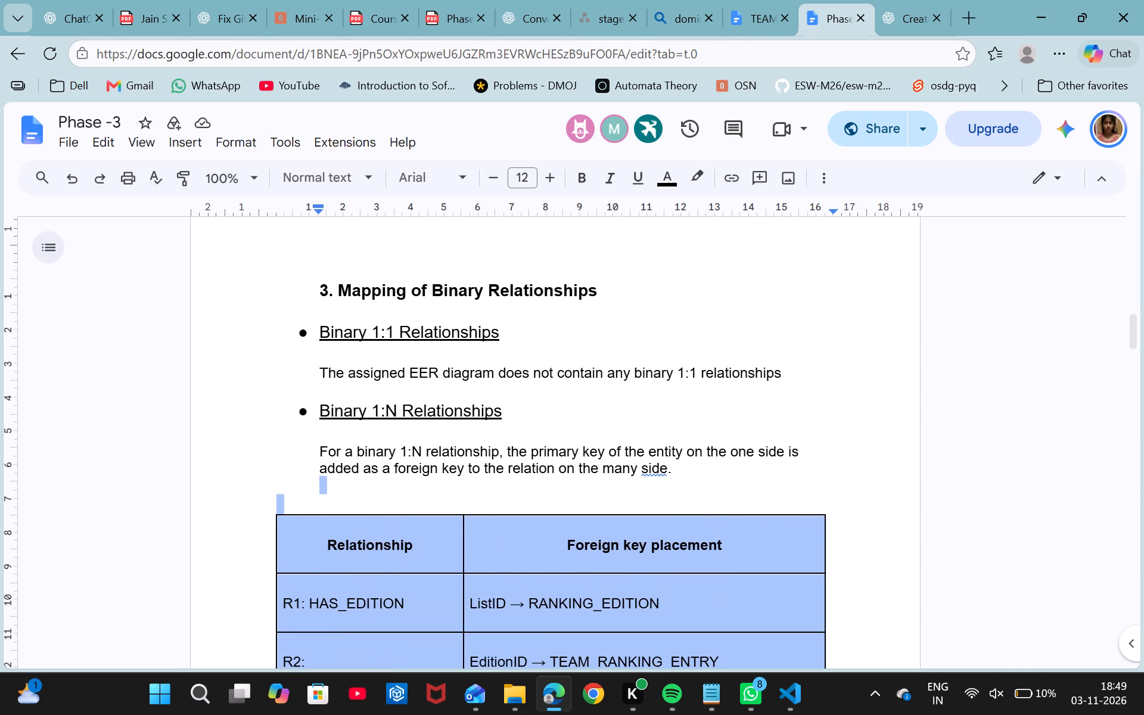
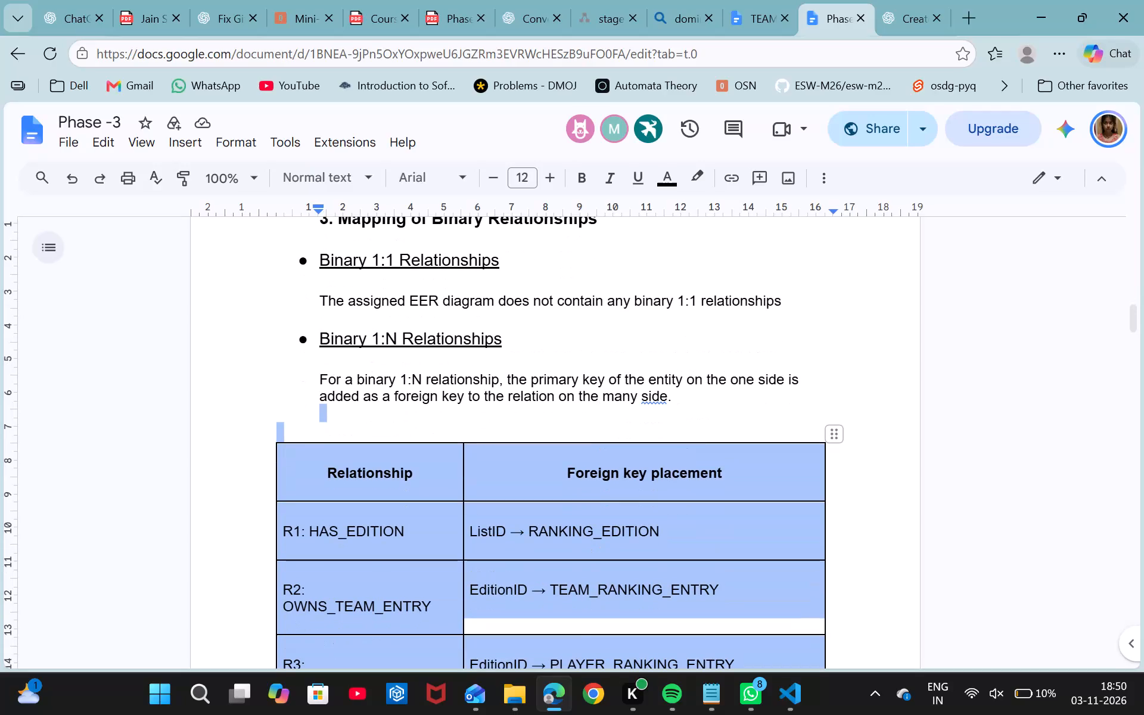
# Widen the relationship table beyond the text margins by about 1.5 cm on the Relationship side and 1.3 cm on the Foreign key placement side.
pyautogui.scroll(-1, 542, 566)
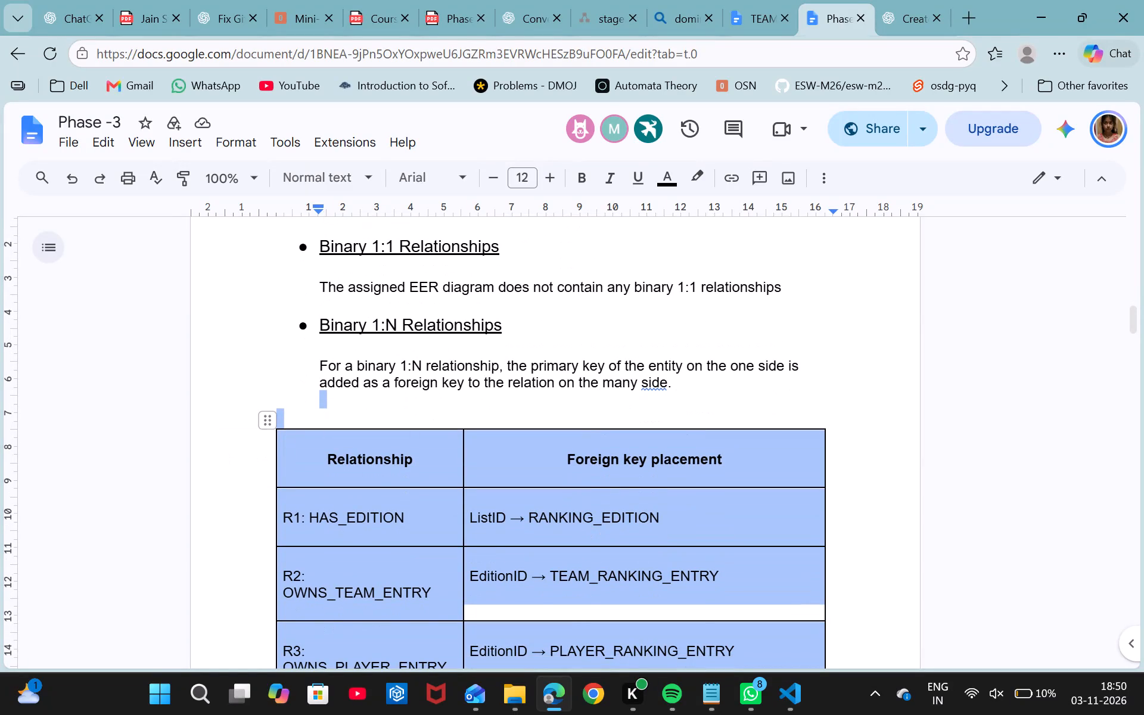
pyautogui.click(241, 413)
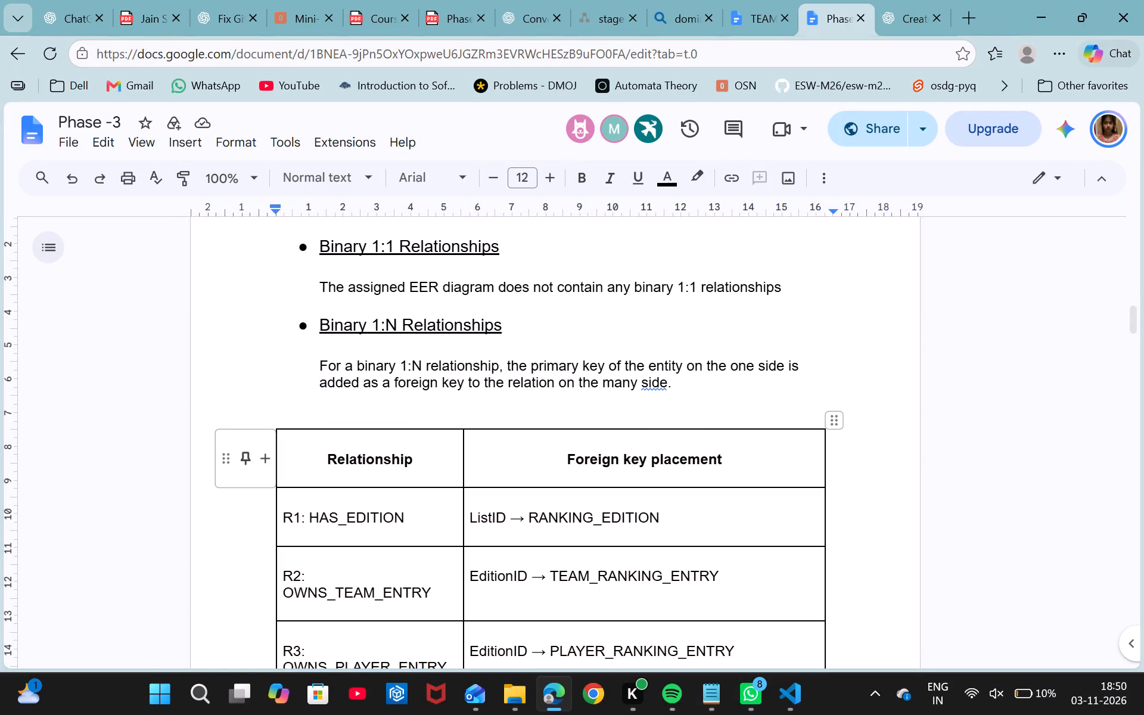
pyautogui.moveTo(275, 477); pyautogui.dragTo(259, 477)
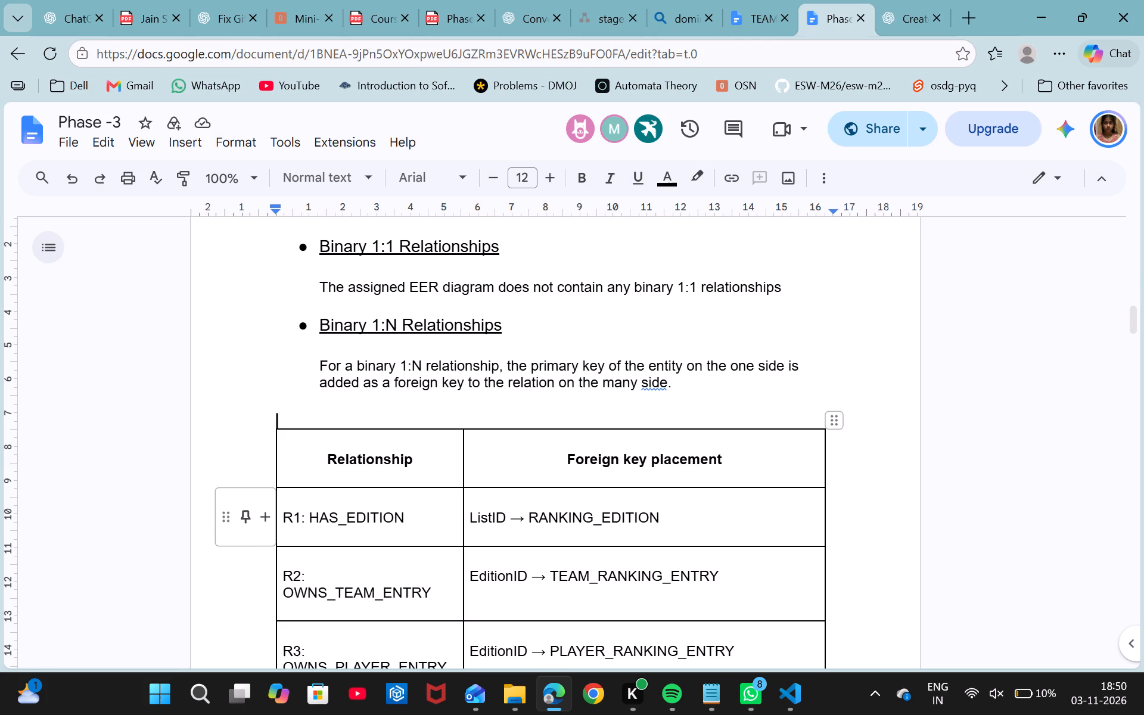
pyautogui.moveTo(276, 543); pyautogui.dragTo(239, 544)
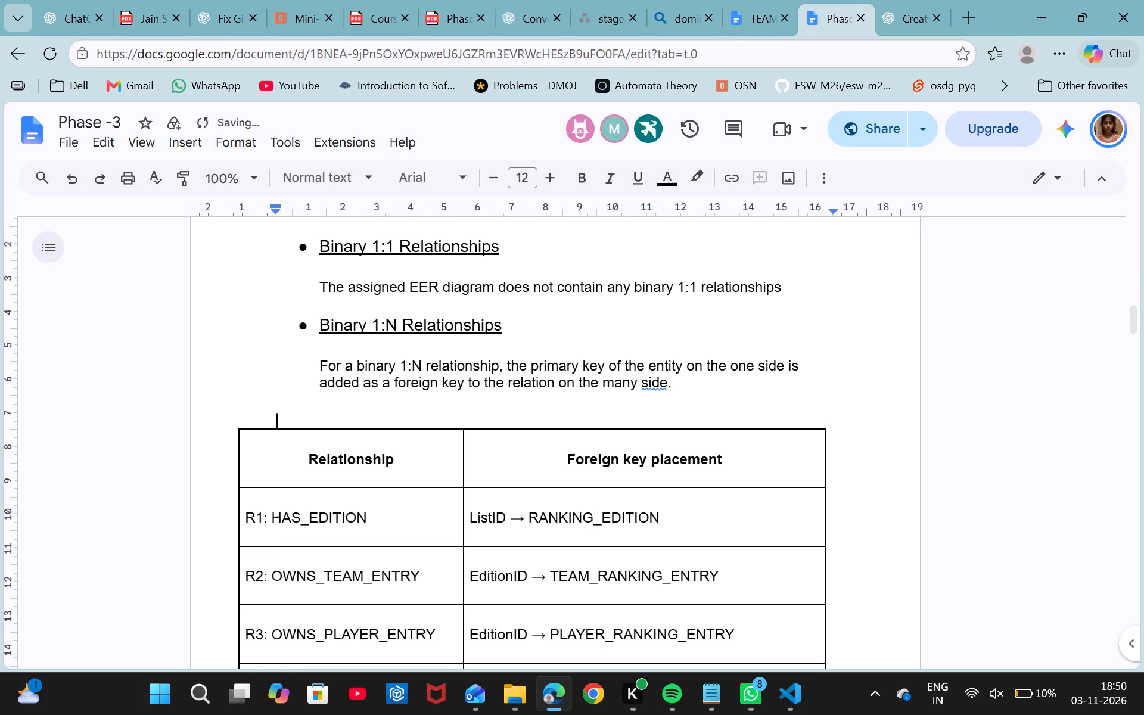
pyautogui.moveTo(825, 520); pyautogui.dragTo(862, 520)
pyautogui.moveTo(862, 520); pyautogui.dragTo(863, 519)
pyautogui.moveTo(863, 521); pyautogui.dragTo(878, 521)
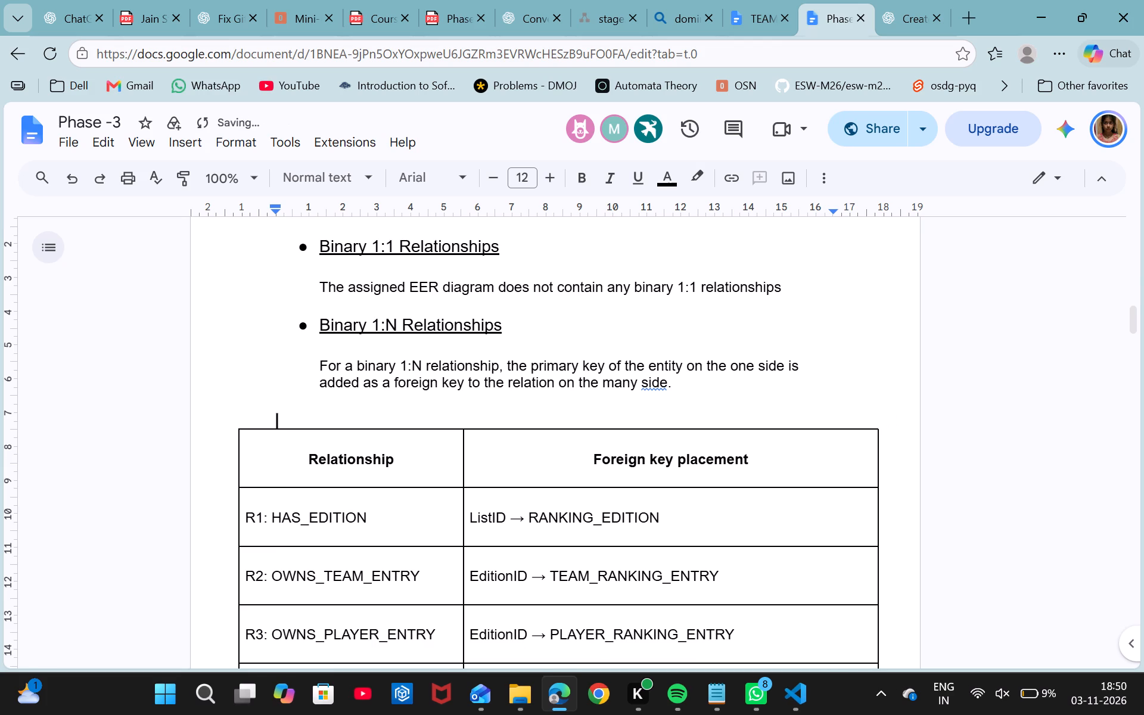
pyautogui.moveTo(876, 521); pyautogui.dragTo(888, 521)
pyautogui.click(888, 521)
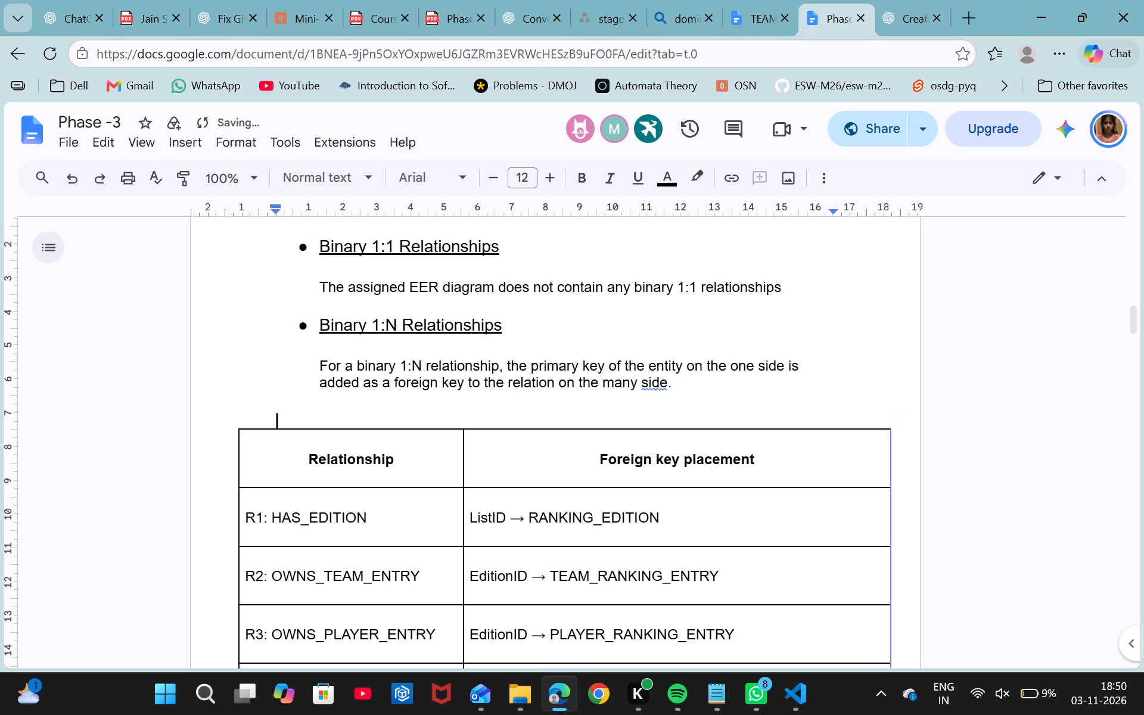
pyautogui.moveTo(888, 521); pyautogui.dragTo(866, 521)
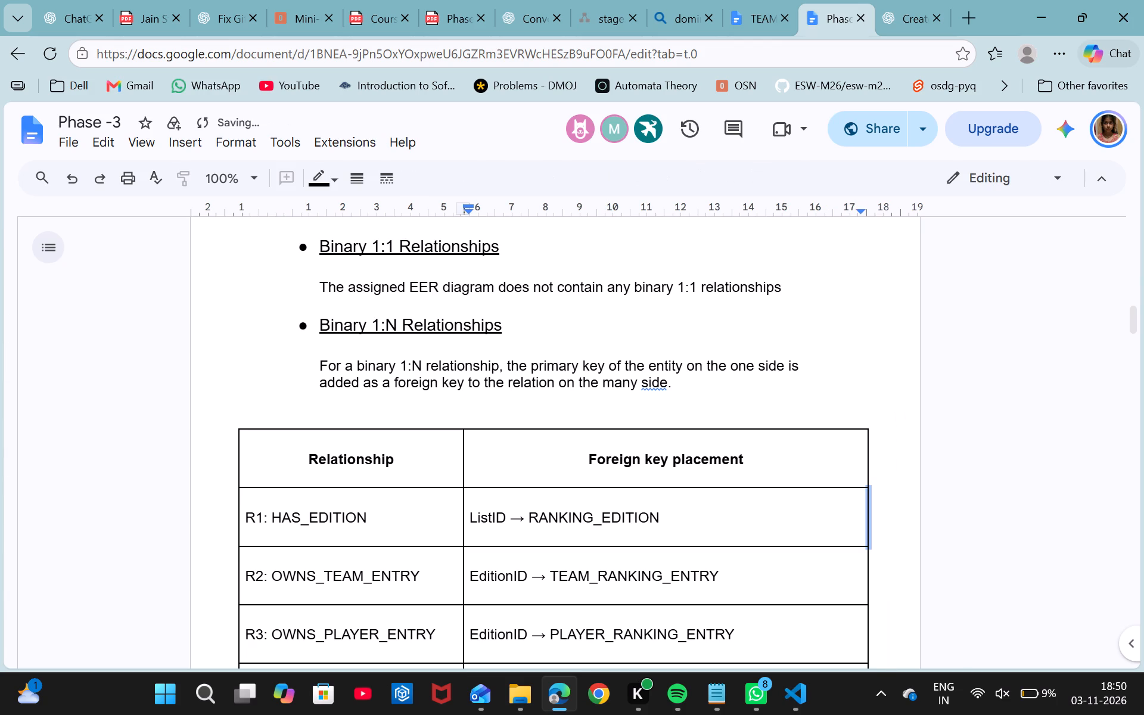
pyautogui.moveTo(239, 465); pyautogui.dragTo(227, 465)
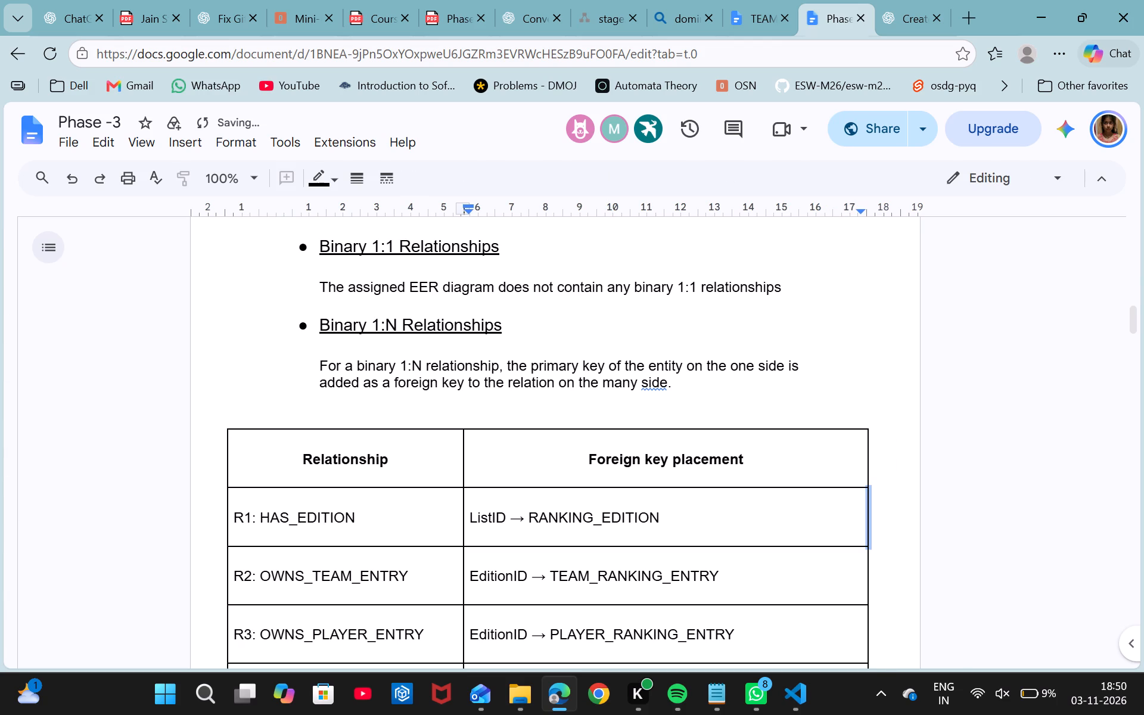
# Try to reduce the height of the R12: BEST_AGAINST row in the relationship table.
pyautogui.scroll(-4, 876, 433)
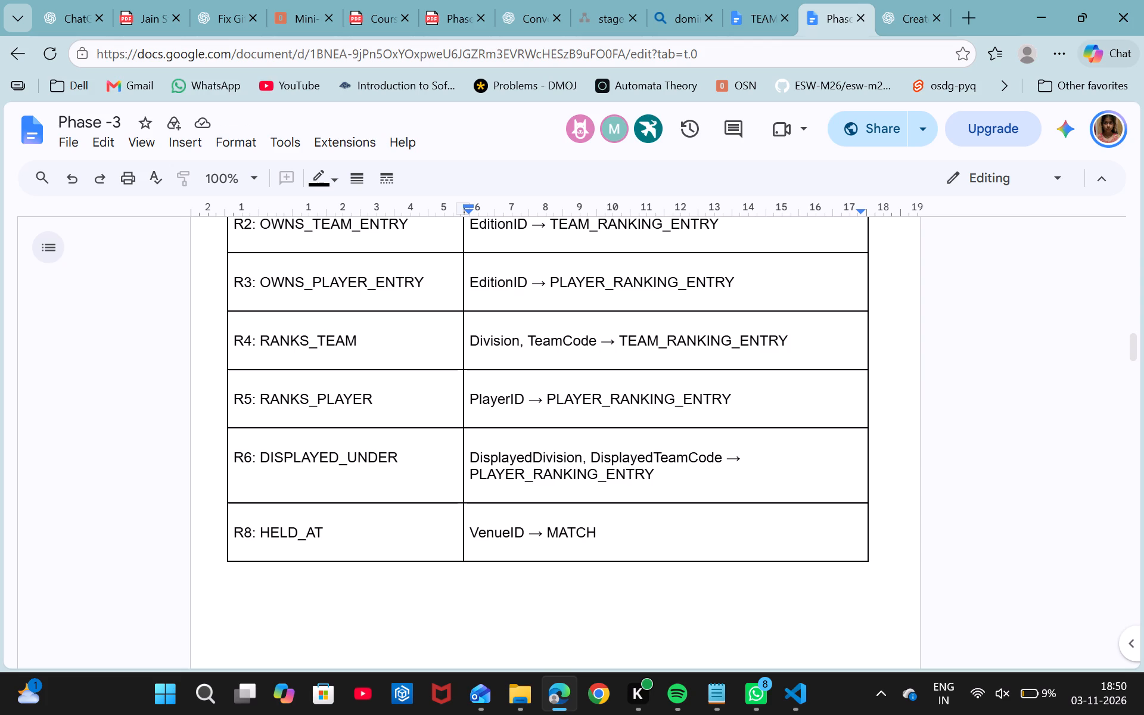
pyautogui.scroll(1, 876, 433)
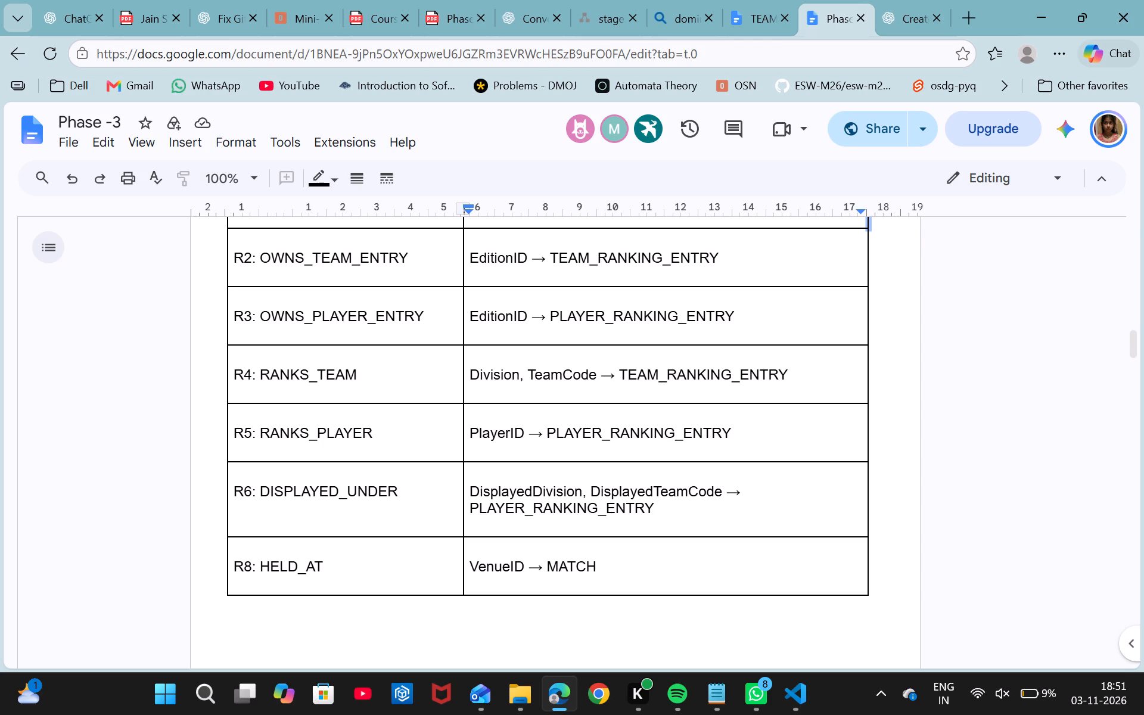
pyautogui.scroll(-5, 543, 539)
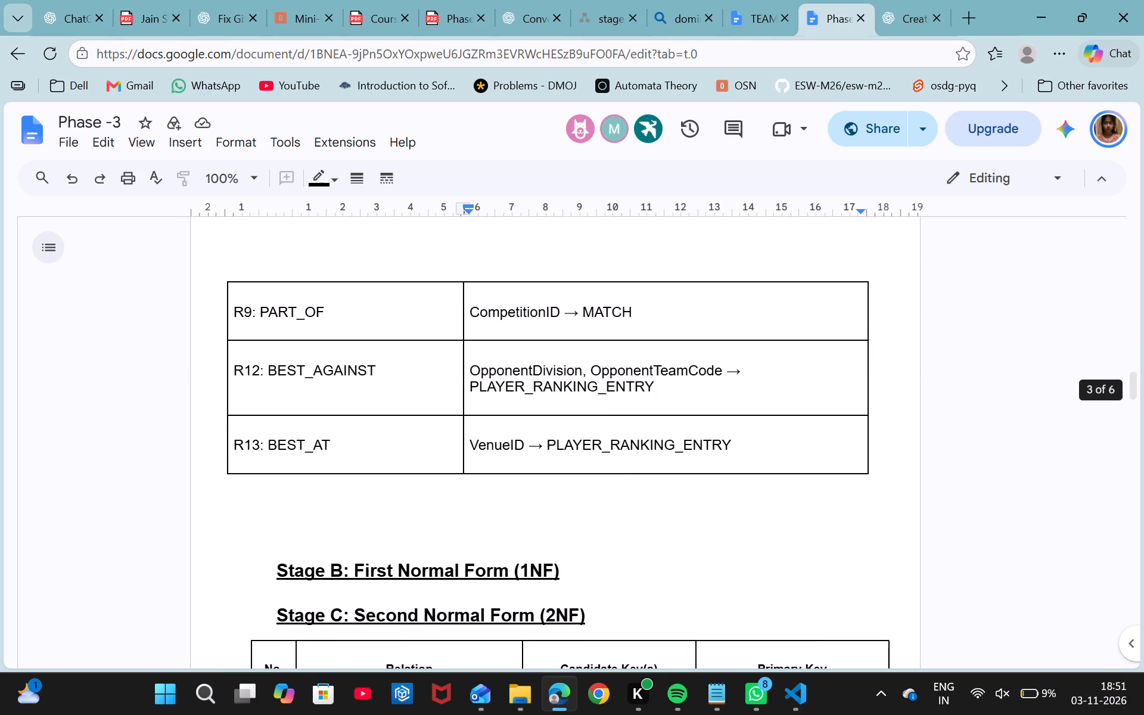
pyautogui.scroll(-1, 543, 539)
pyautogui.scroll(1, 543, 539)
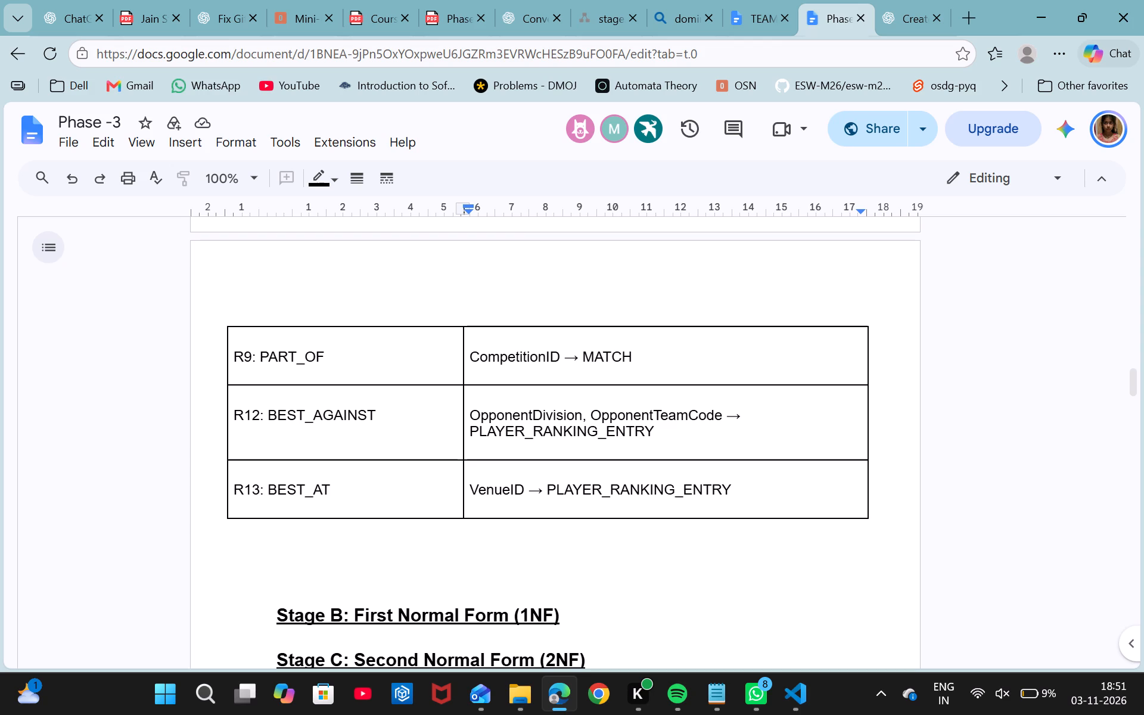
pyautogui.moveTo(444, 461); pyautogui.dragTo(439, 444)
# Review the Binary 1:N Relationships section and its table from the header row through the R13: BEST_AT row.
pyautogui.scroll(7, 439, 416)
pyautogui.click(238, 375)
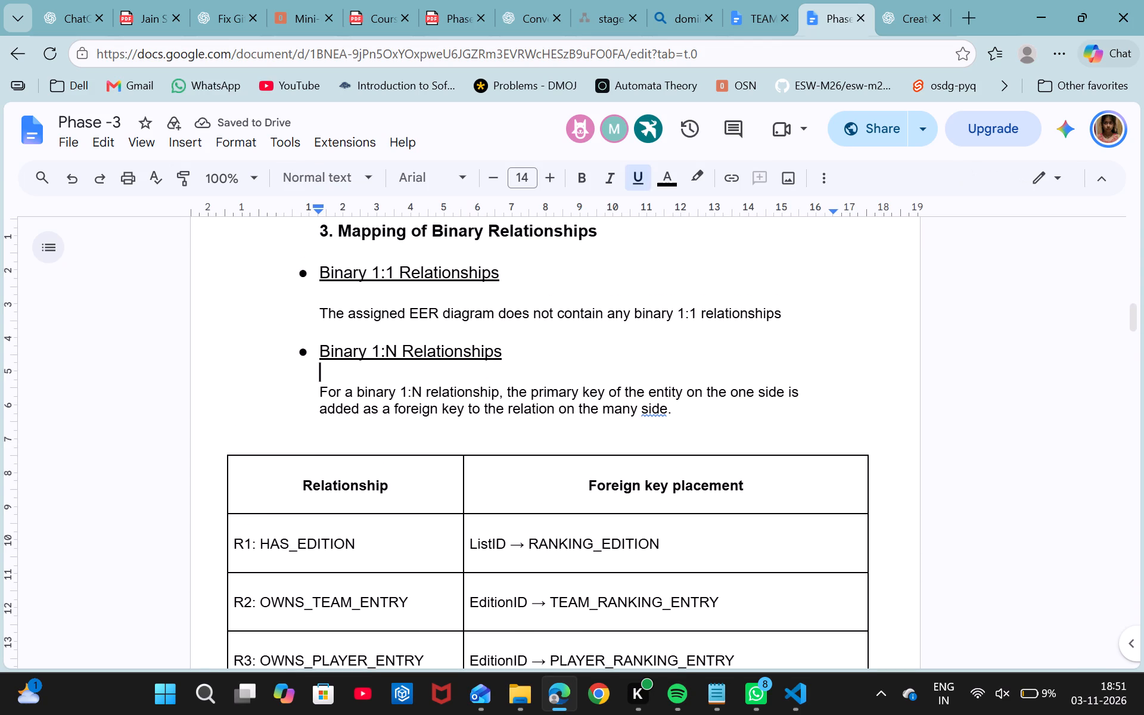
pyautogui.click(117, 393)
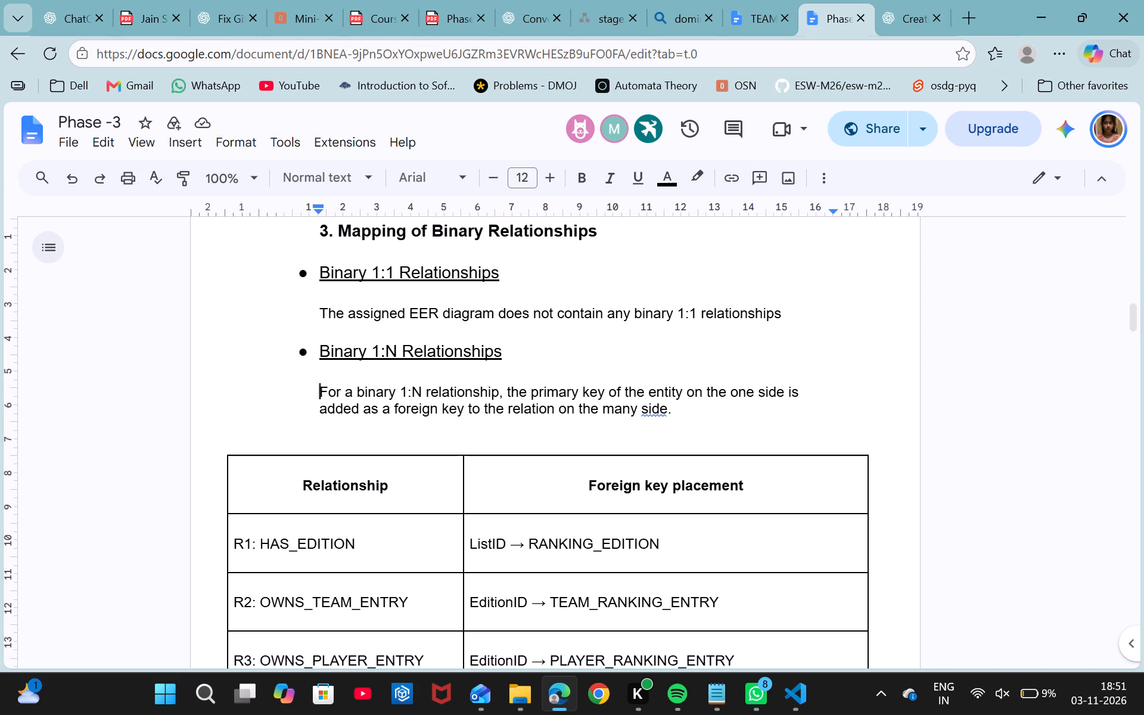
pyautogui.scroll(-8, 580, 442)
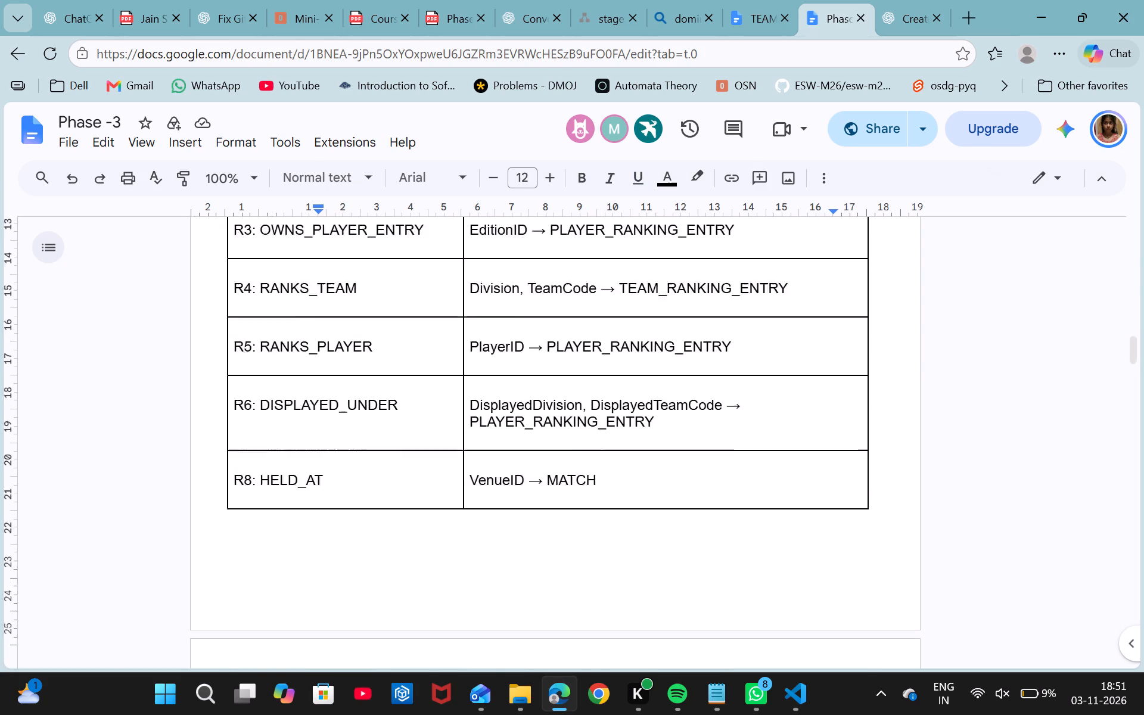
pyautogui.scroll(-1, 580, 442)
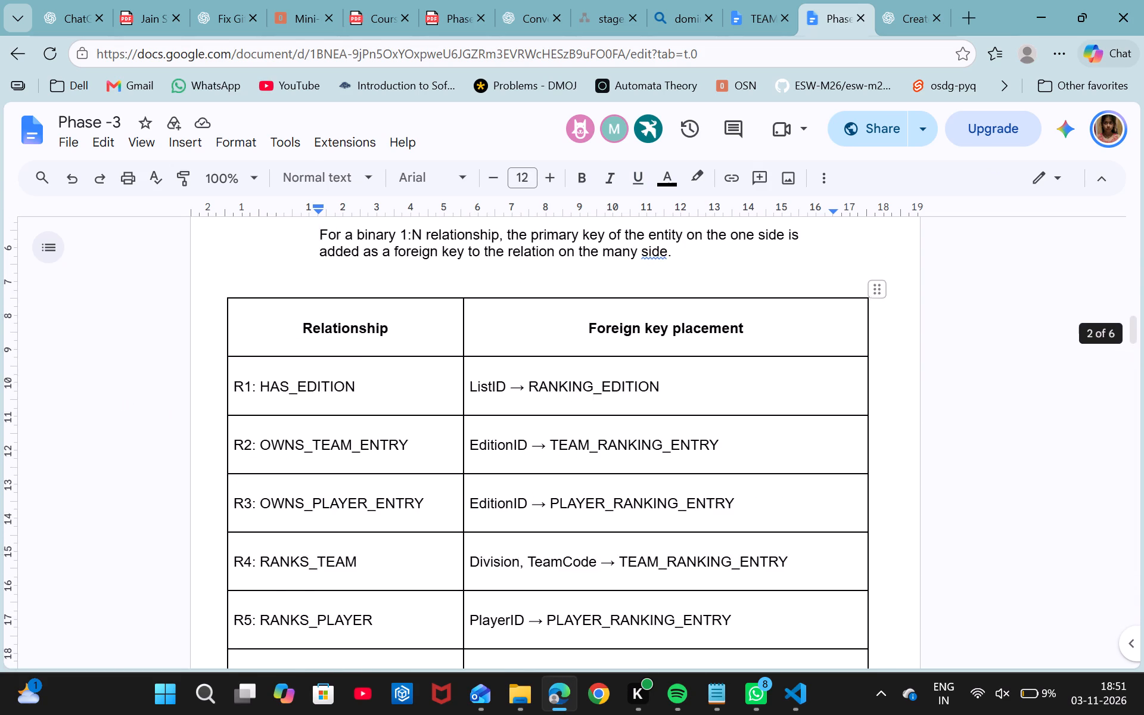
pyautogui.scroll(-1, 580, 442)
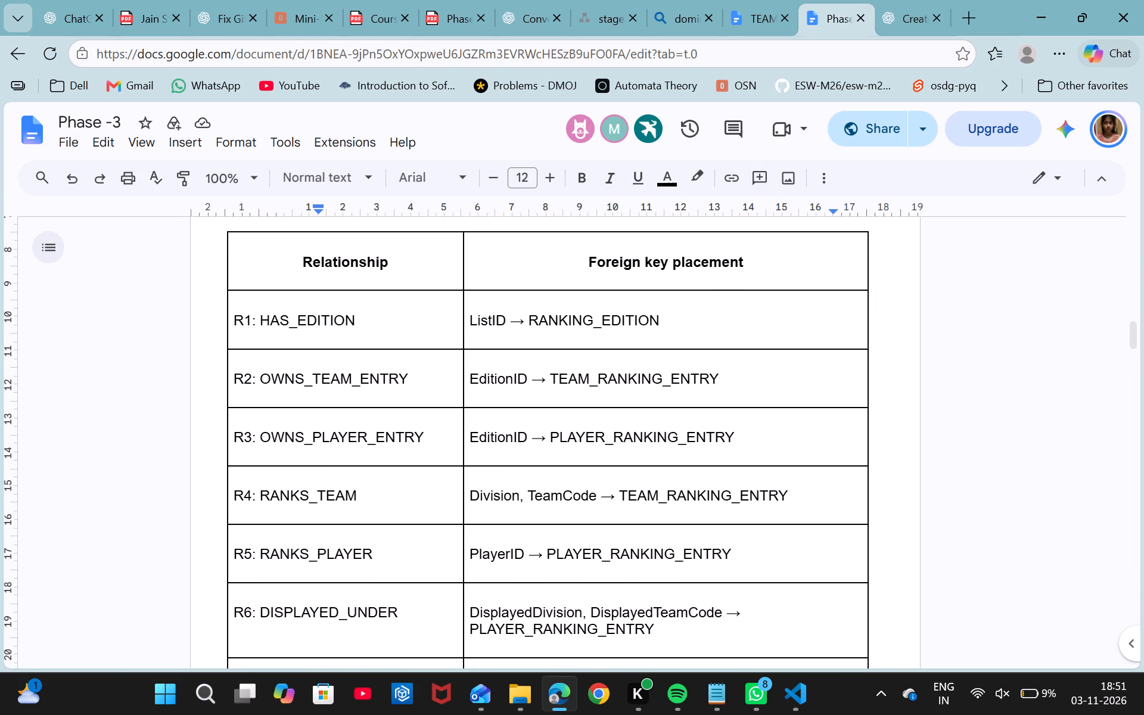
pyautogui.scroll(-3, 580, 442)
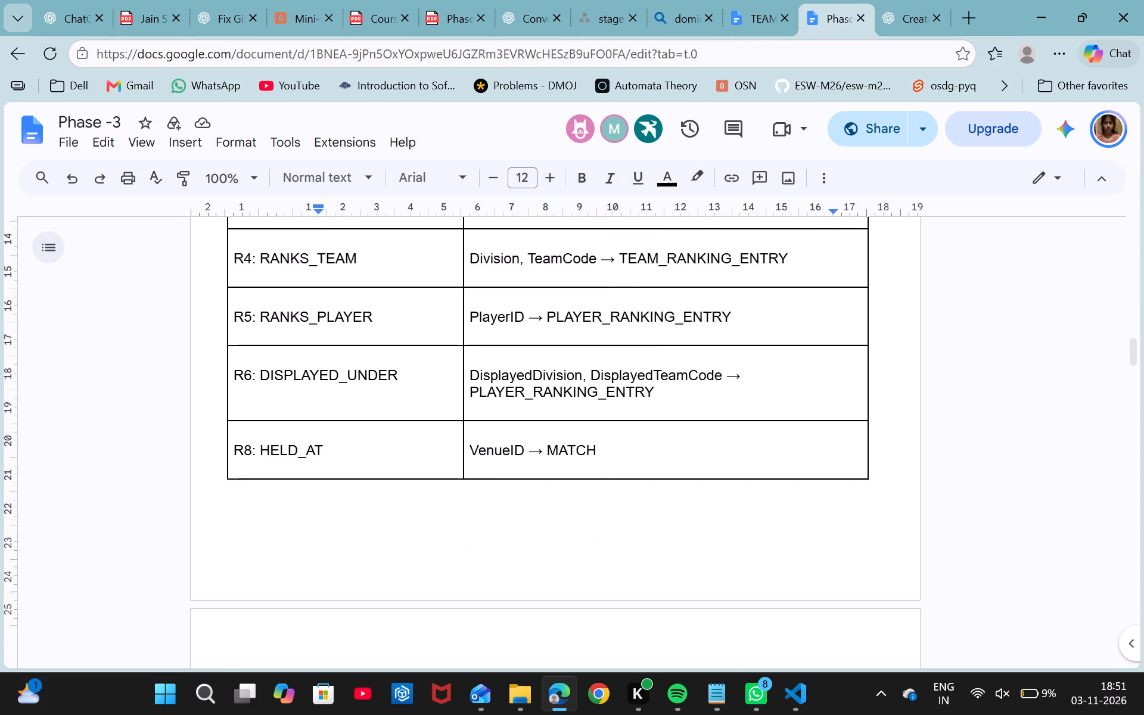
pyautogui.scroll(-2, 580, 442)
pyautogui.scroll(1, 580, 442)
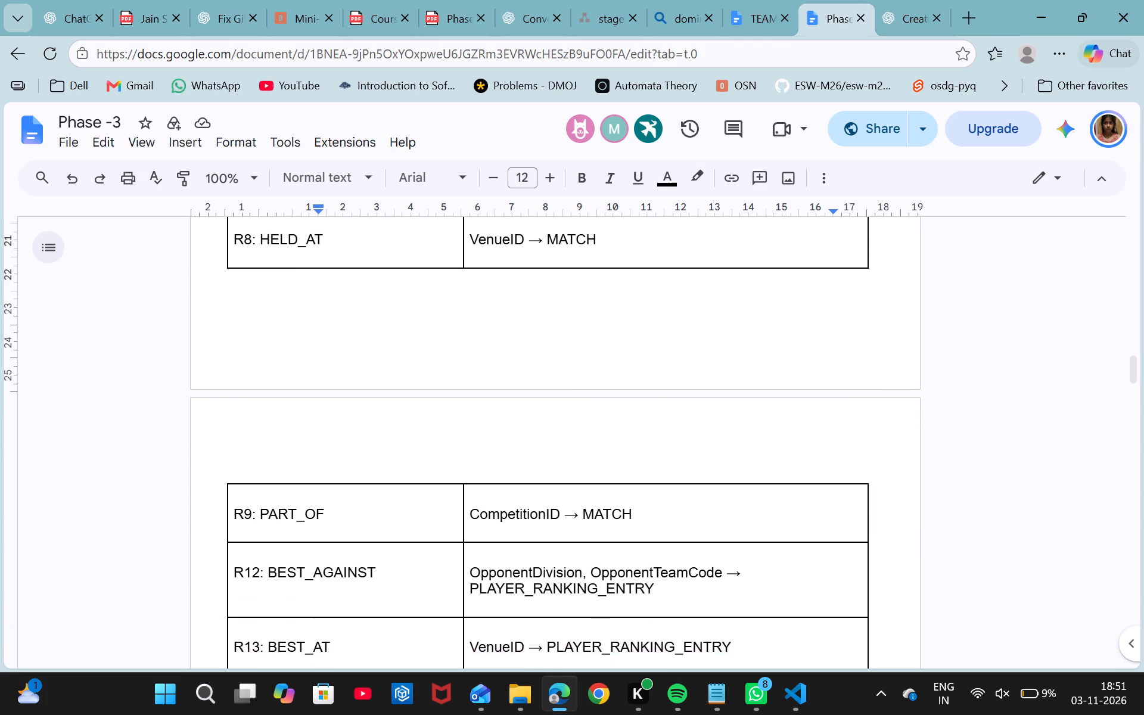
pyautogui.scroll(2, 580, 442)
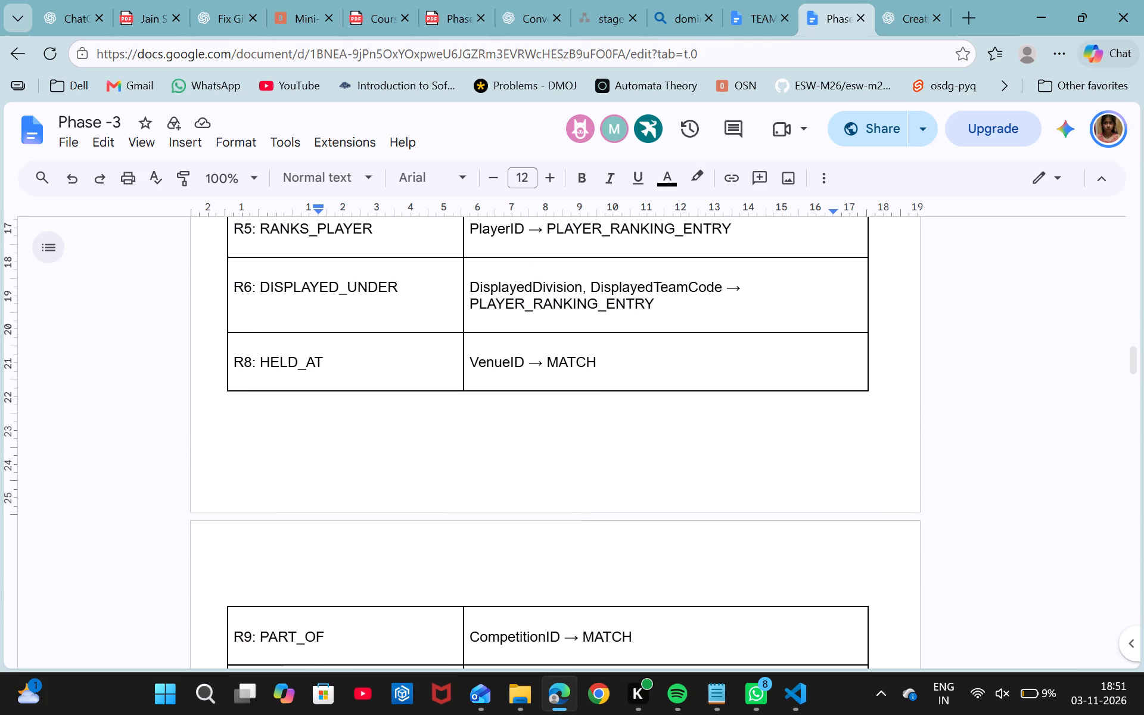
pyautogui.scroll(-2, 580, 442)
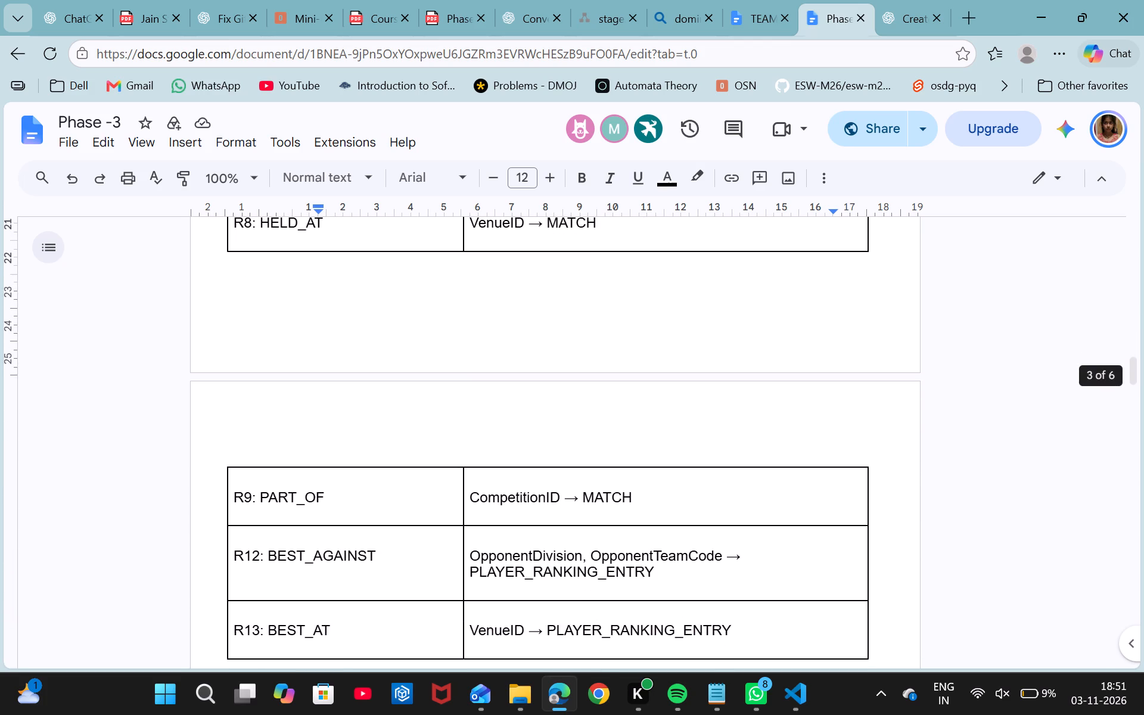
pyautogui.scroll(-1, 580, 442)
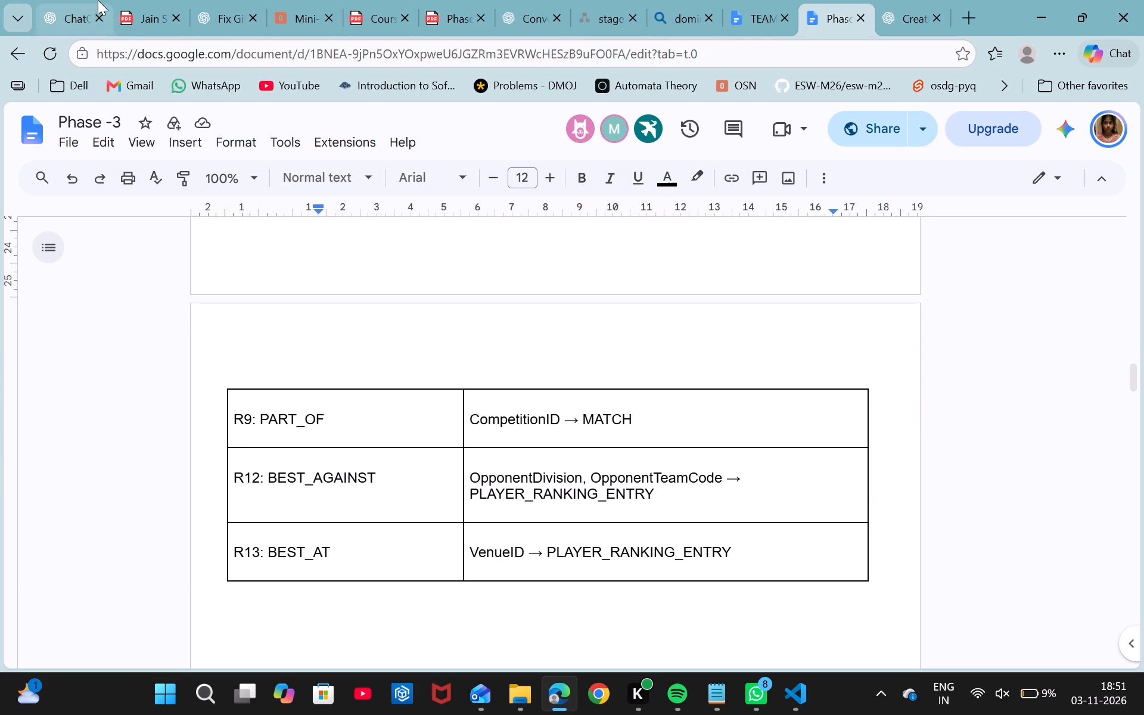
# Switch to the EER diagram in Jain Street.pdf and examine relationships R12, R13, R14 and R7 to R10 around INTERNATIONAL_TEAM, VENUE and MATCH.
pyautogui.click(127, 11)
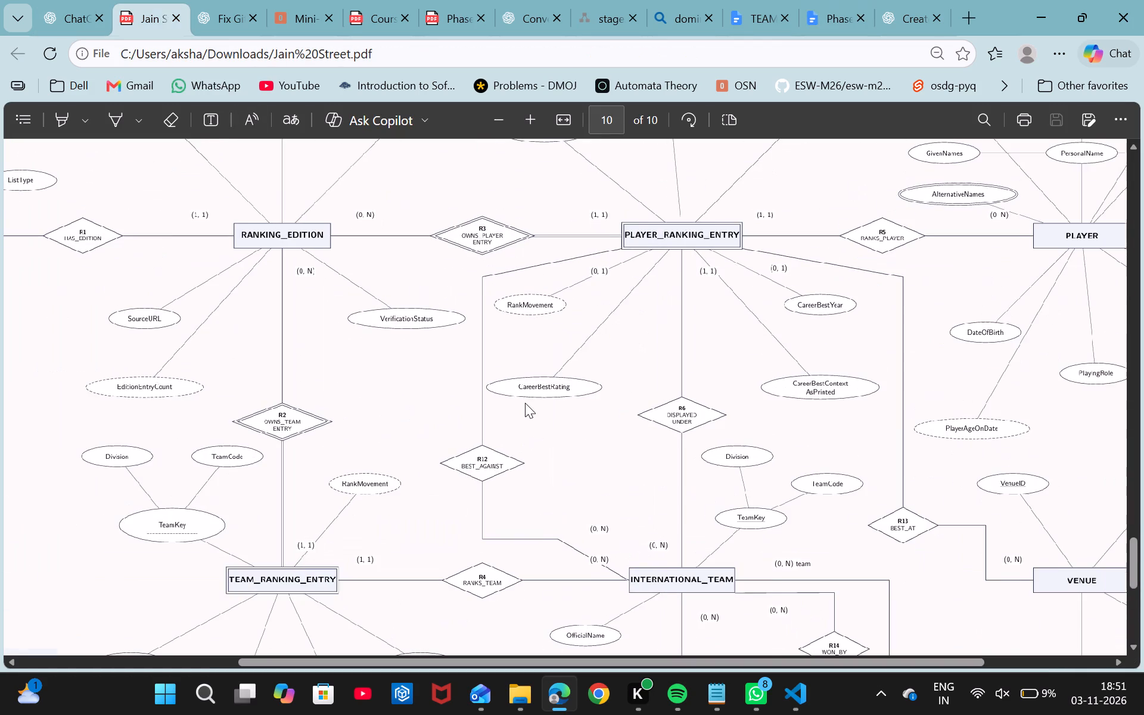
pyautogui.hscroll(-1, 525, 403)
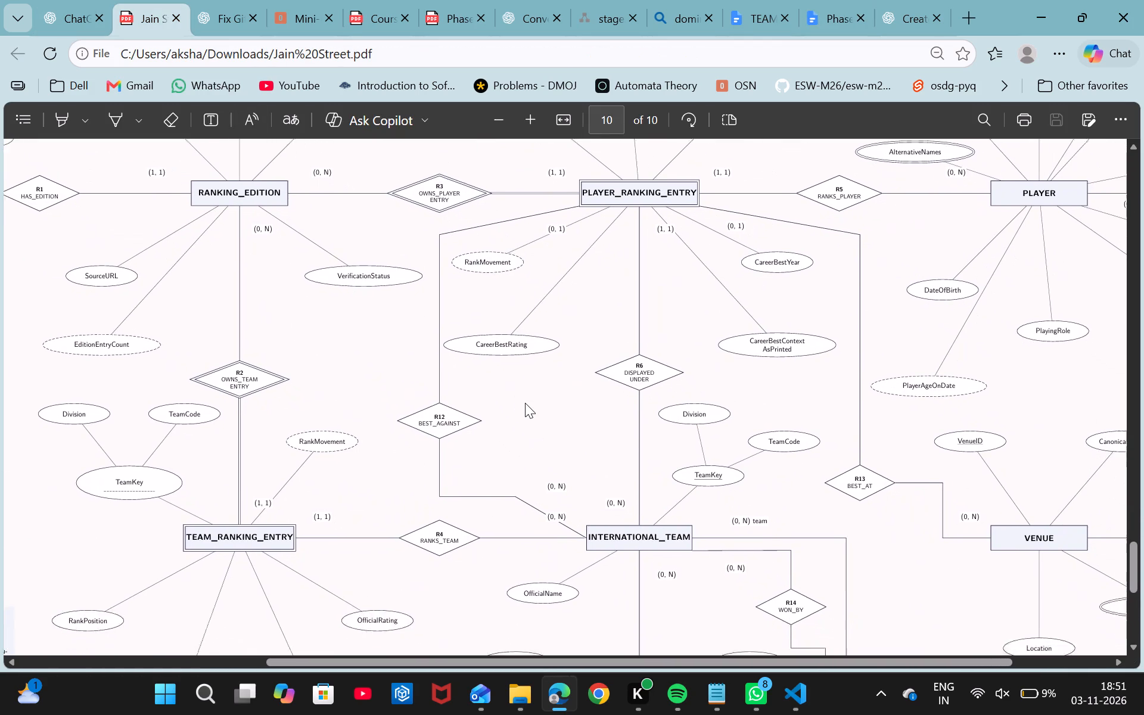
pyautogui.hscroll(-3, 525, 403)
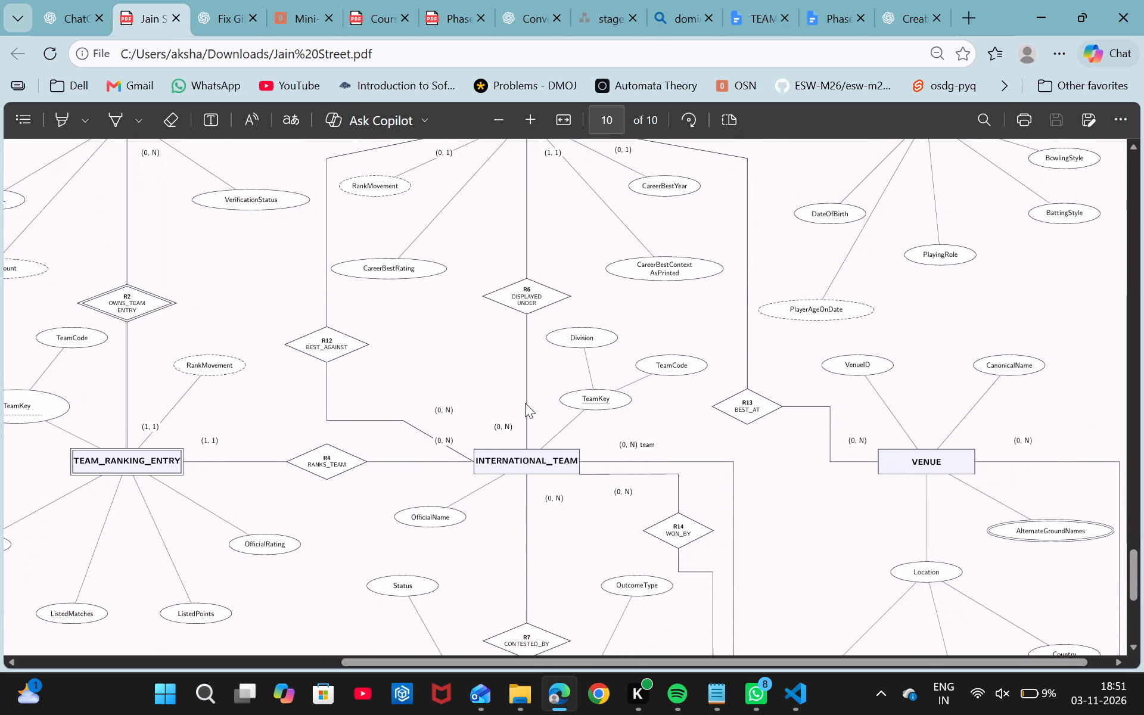
pyautogui.hscroll(-1, 525, 403)
pyautogui.scroll(-2, 525, 403)
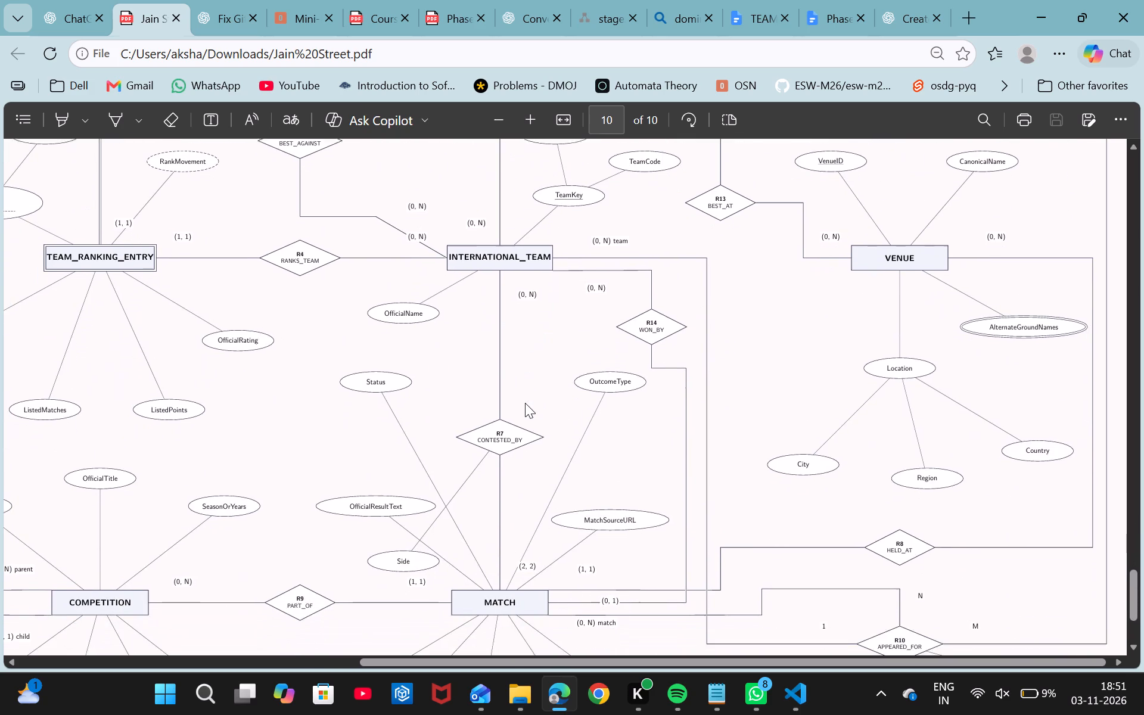
pyautogui.scroll(-3, 525, 403)
pyautogui.hscroll(2, 525, 403)
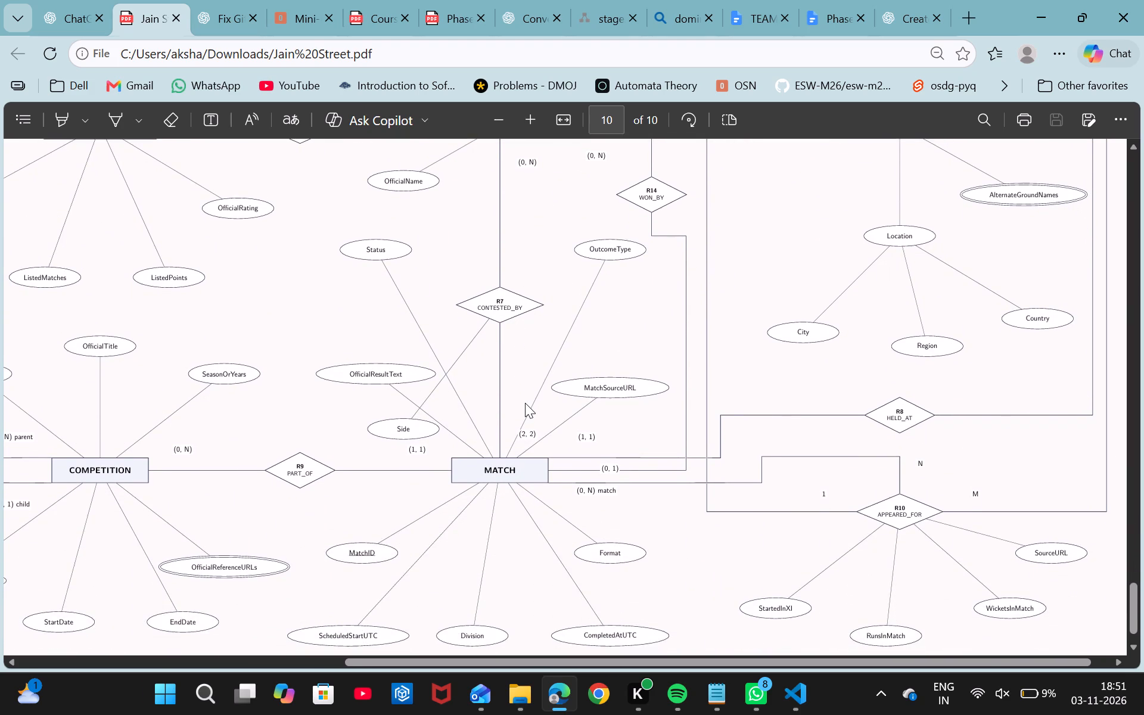
pyautogui.hscroll(5, 525, 403)
# Examine the cardinalities of R1 to R6, R12 and R13 around RANKING_EDITION and the team and player ranking entries.
pyautogui.scroll(3, 525, 403)
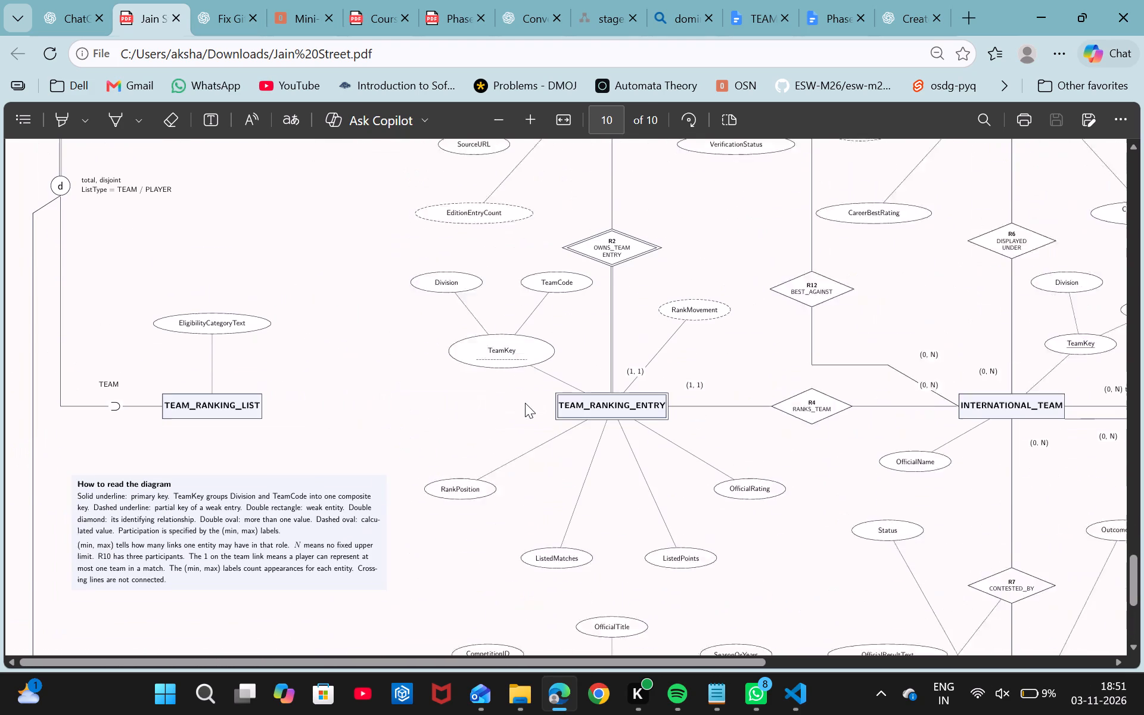
pyautogui.scroll(1, 525, 403)
pyautogui.hscroll(-2, 525, 403)
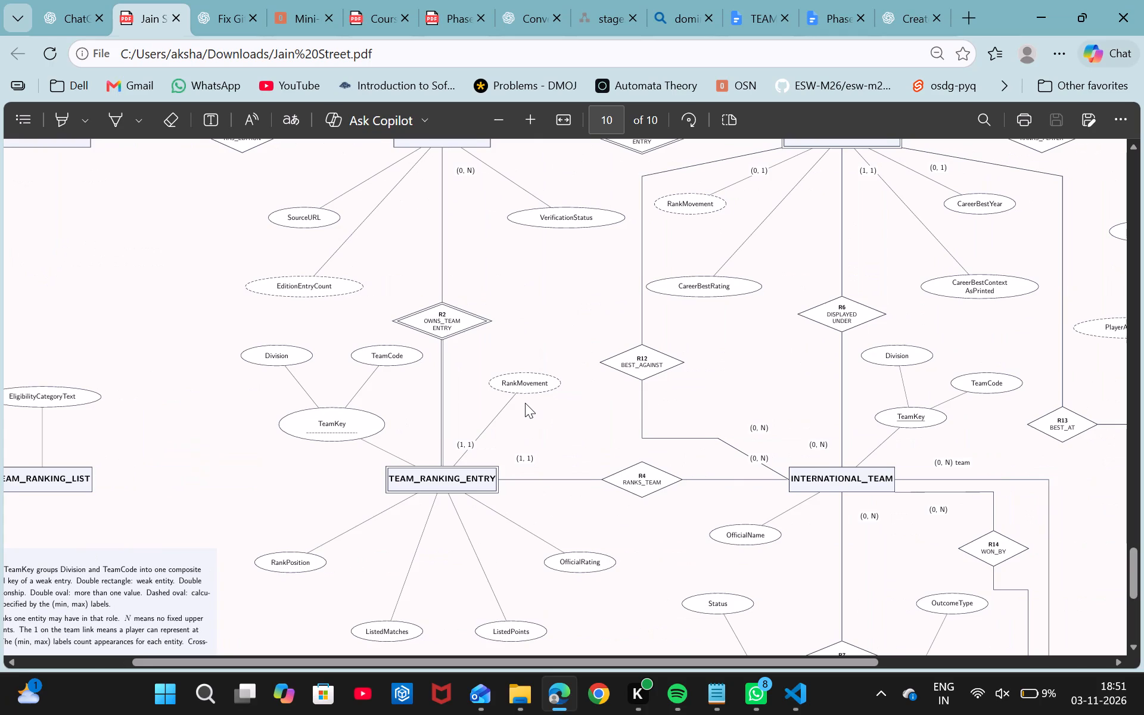
pyautogui.hscroll(-7, 525, 403)
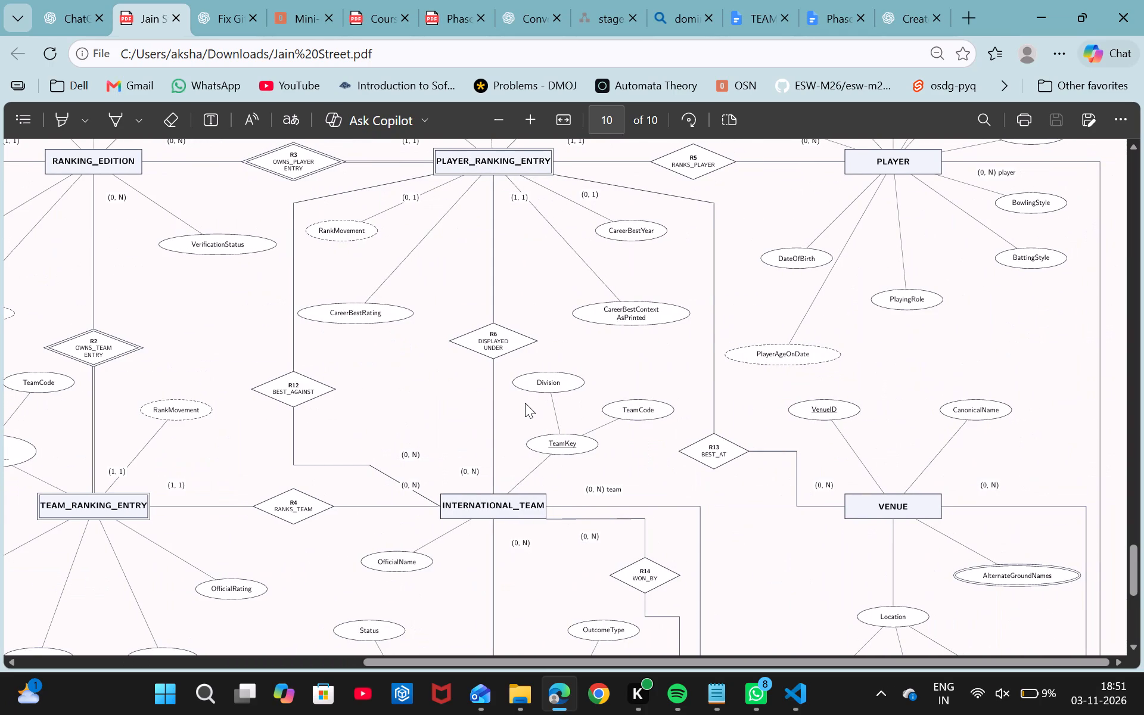
pyautogui.hscroll(3, 525, 403)
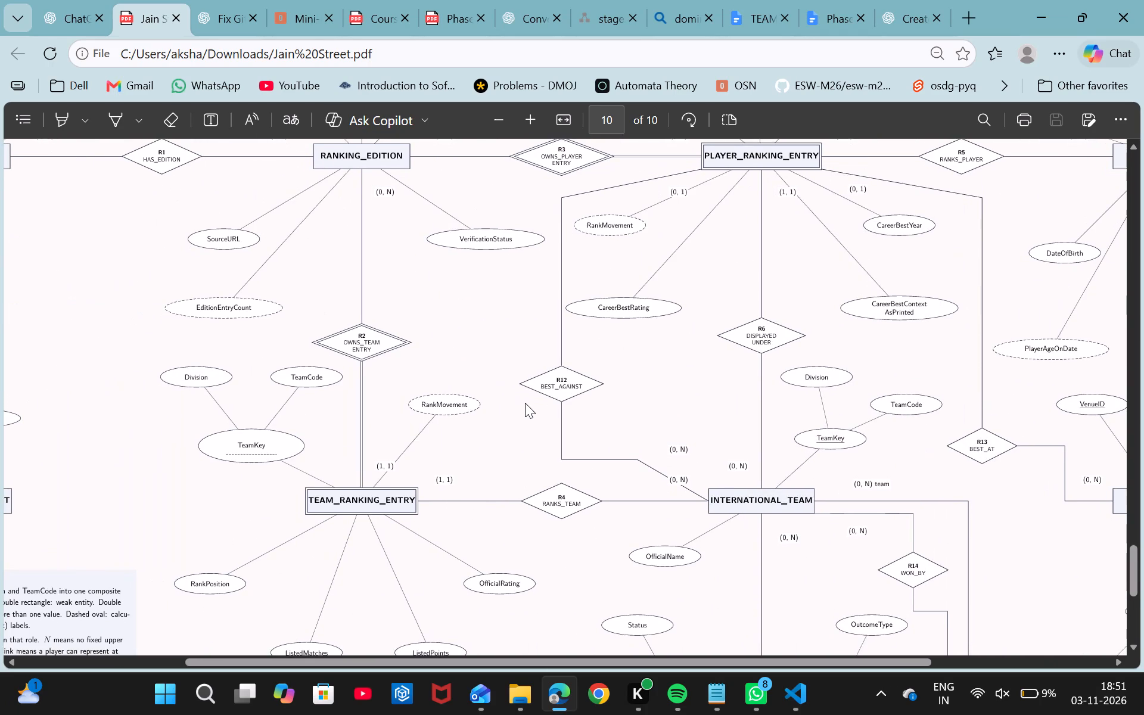
pyautogui.scroll(1, 525, 403)
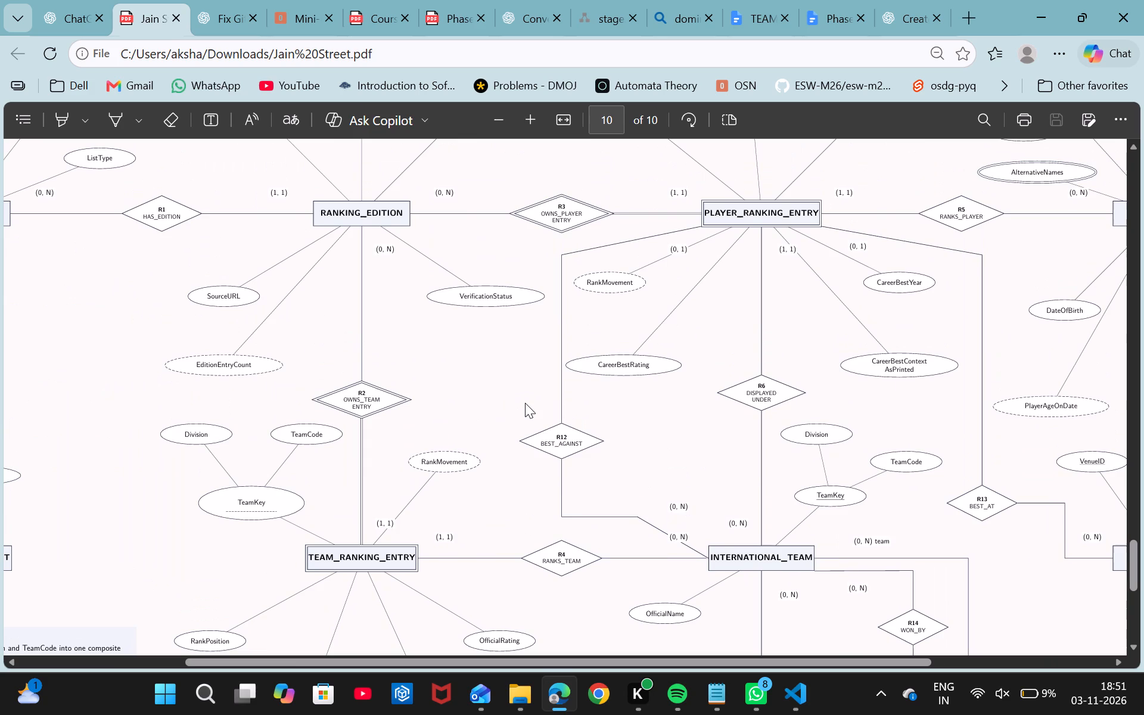
pyautogui.hscroll(1, 525, 403)
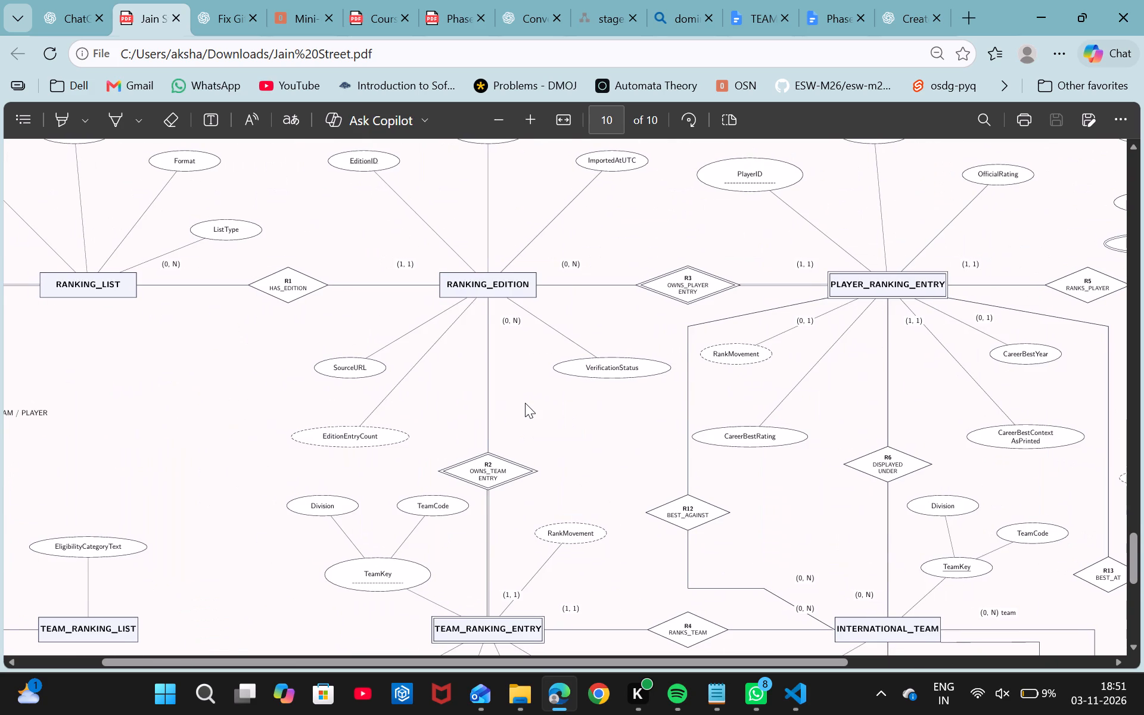
pyautogui.hscroll(1, 525, 403)
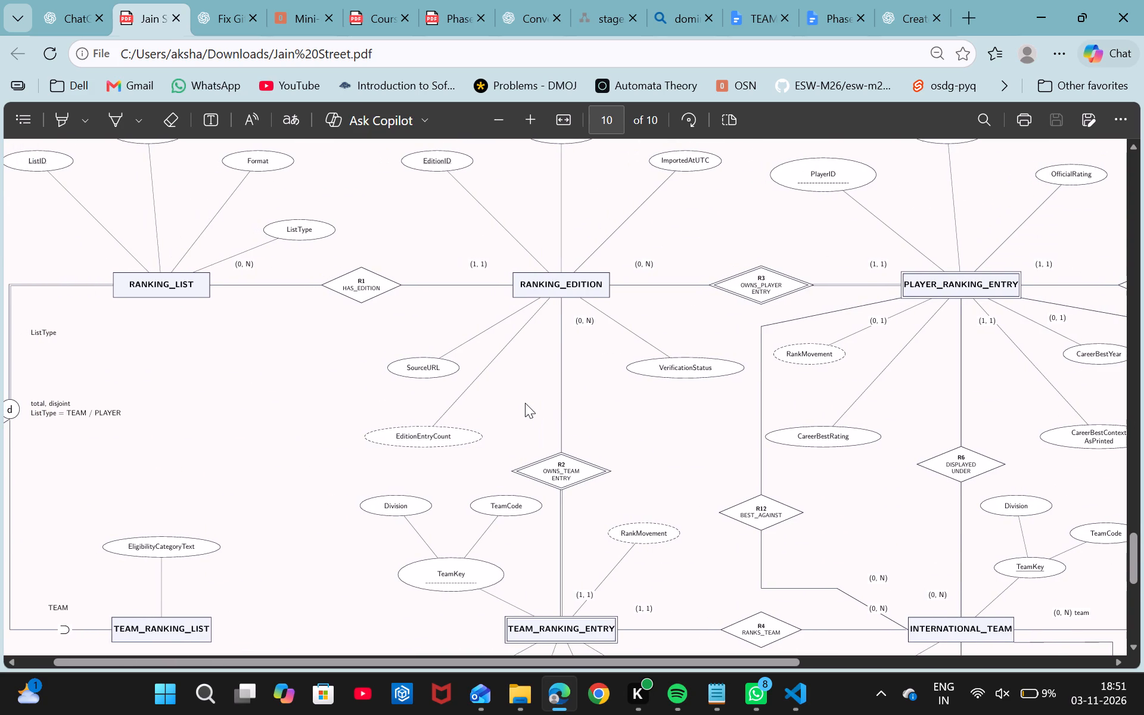
# Examine relationships R7, R8, R9, R10, R11 and R14 around MATCH and COMPETITION in the EER diagram.
pyautogui.hscroll(-7, 525, 403)
pyautogui.scroll(-5, 525, 403)
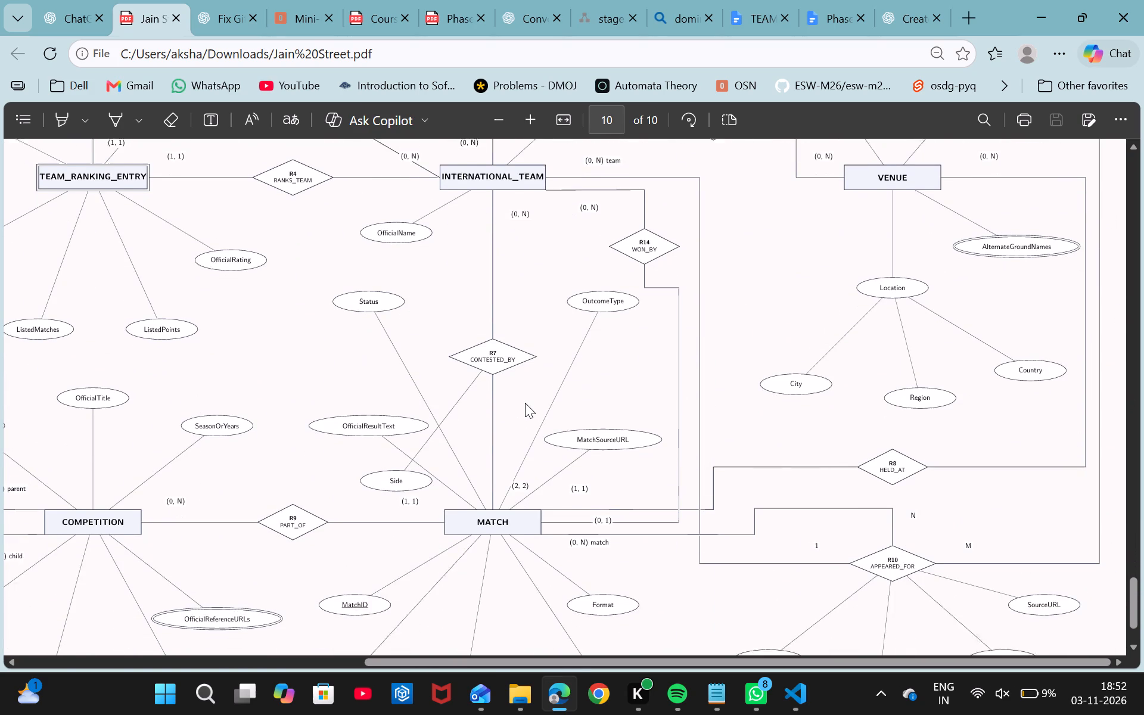
pyautogui.scroll(-1, 525, 403)
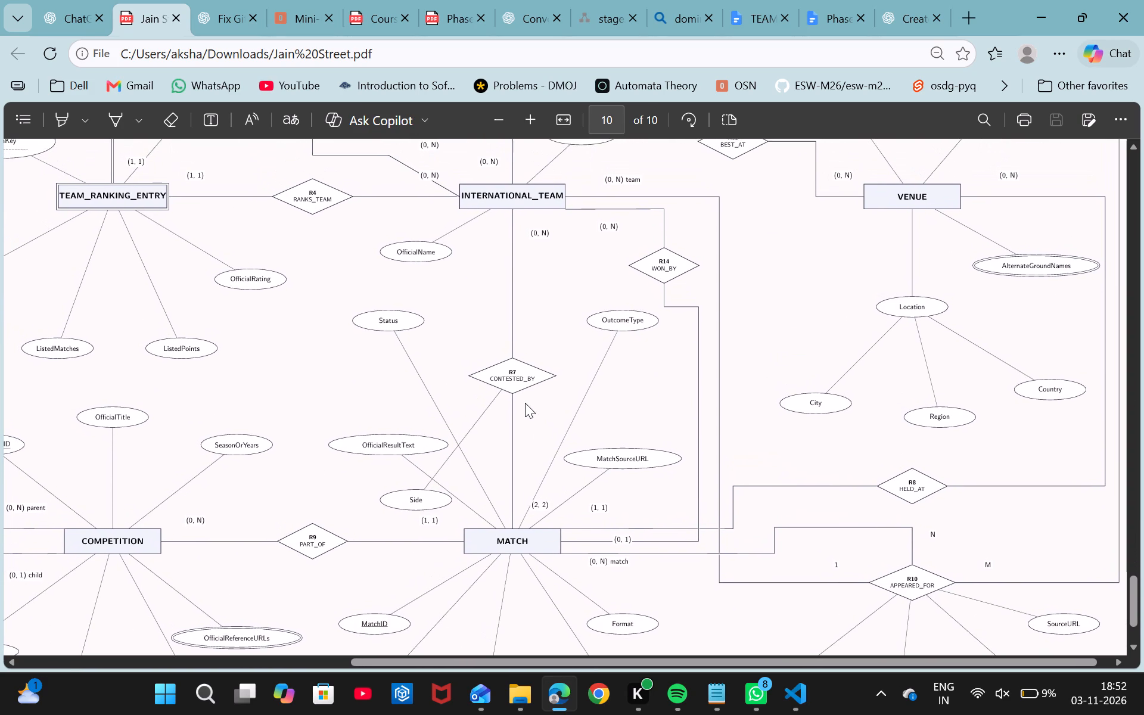
pyautogui.scroll(-3, 525, 403)
pyautogui.hscroll(2, 525, 403)
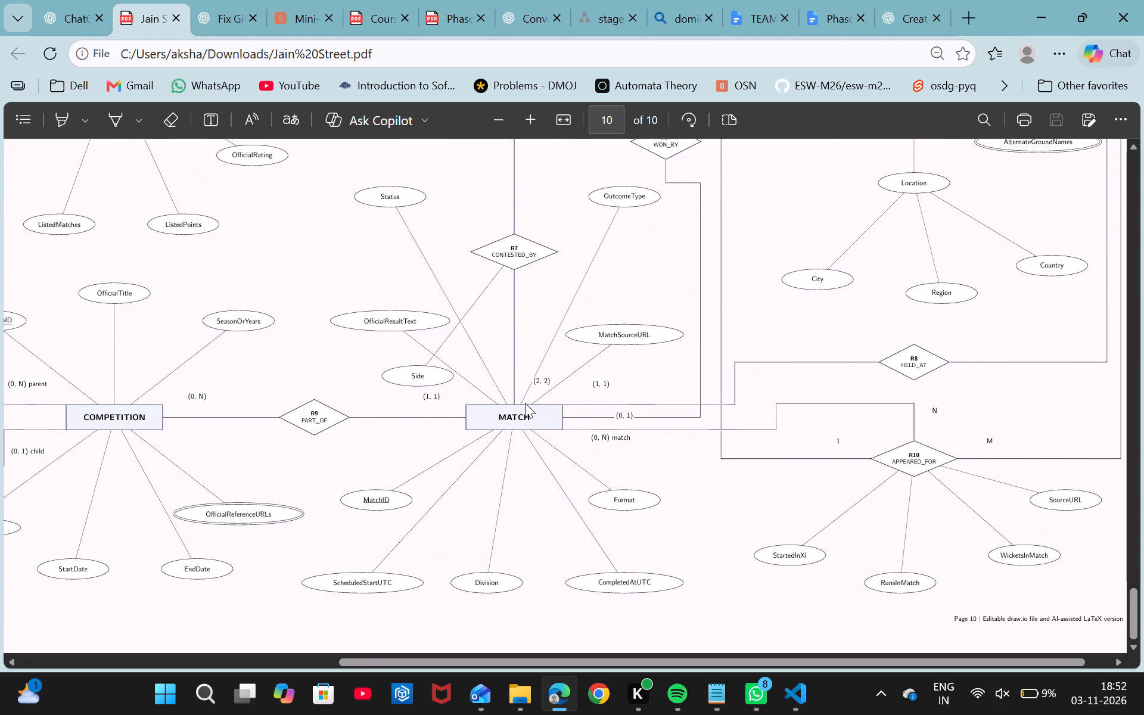
pyautogui.hscroll(7, 525, 403)
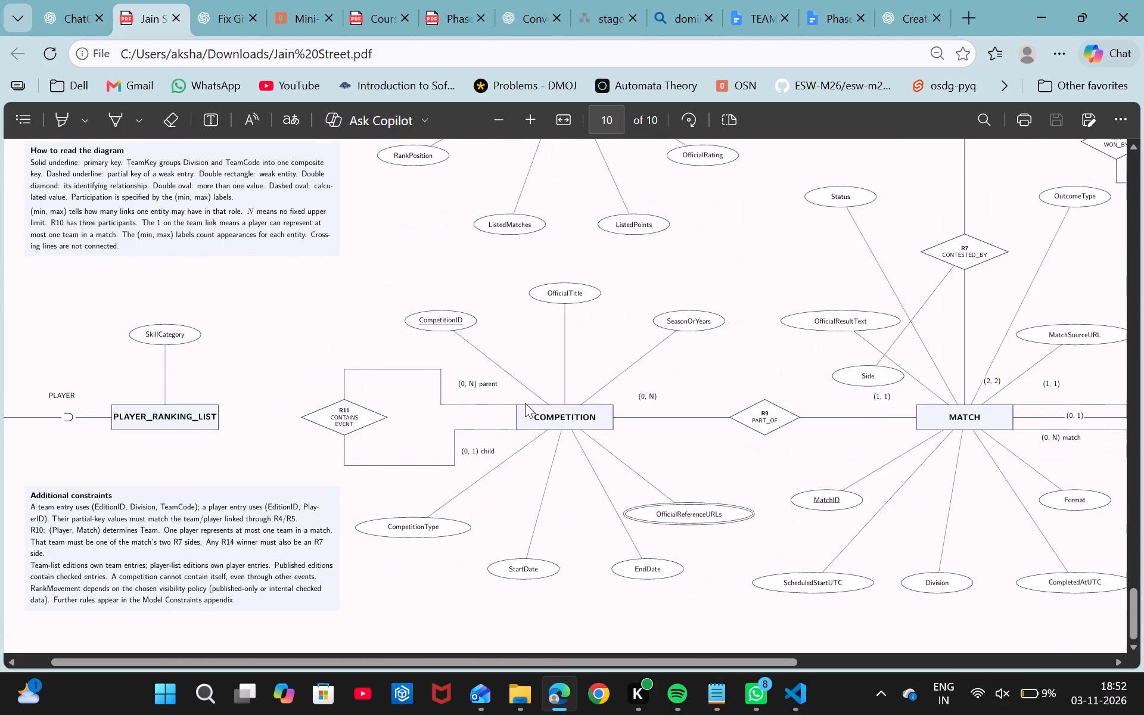
pyautogui.click(812, 15)
pyautogui.scroll(2, 636, 293)
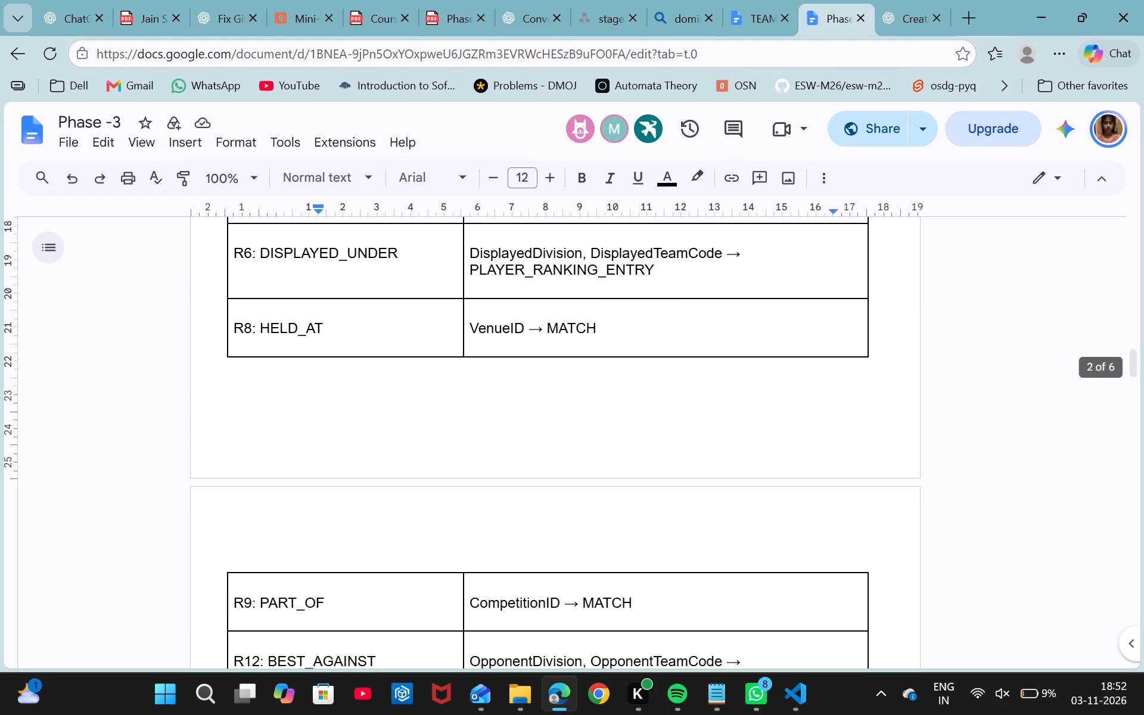
pyautogui.scroll(-1, 636, 293)
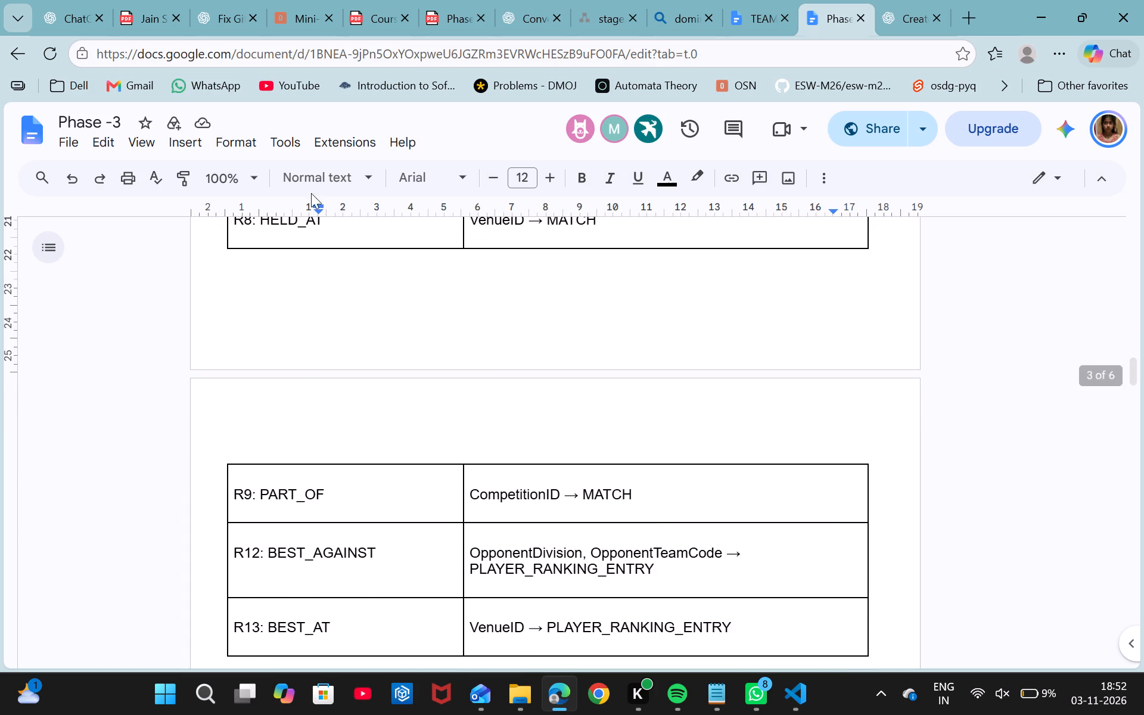
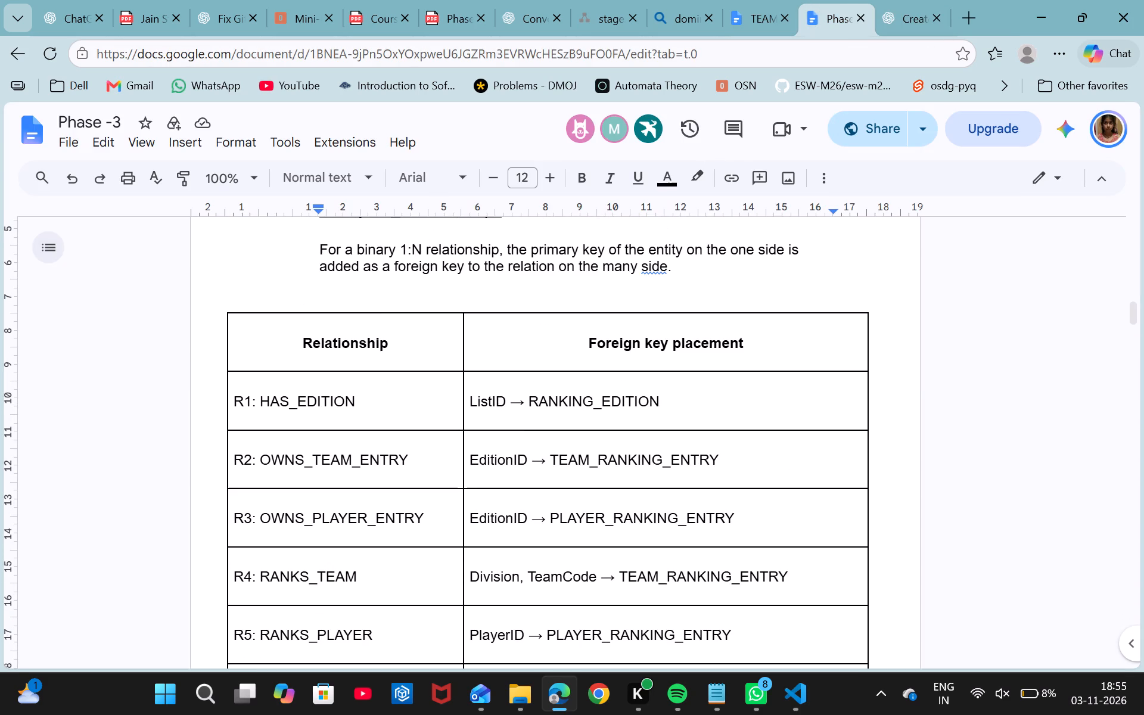
pyautogui.moveTo(201, 315); pyautogui.dragTo(390, 461)
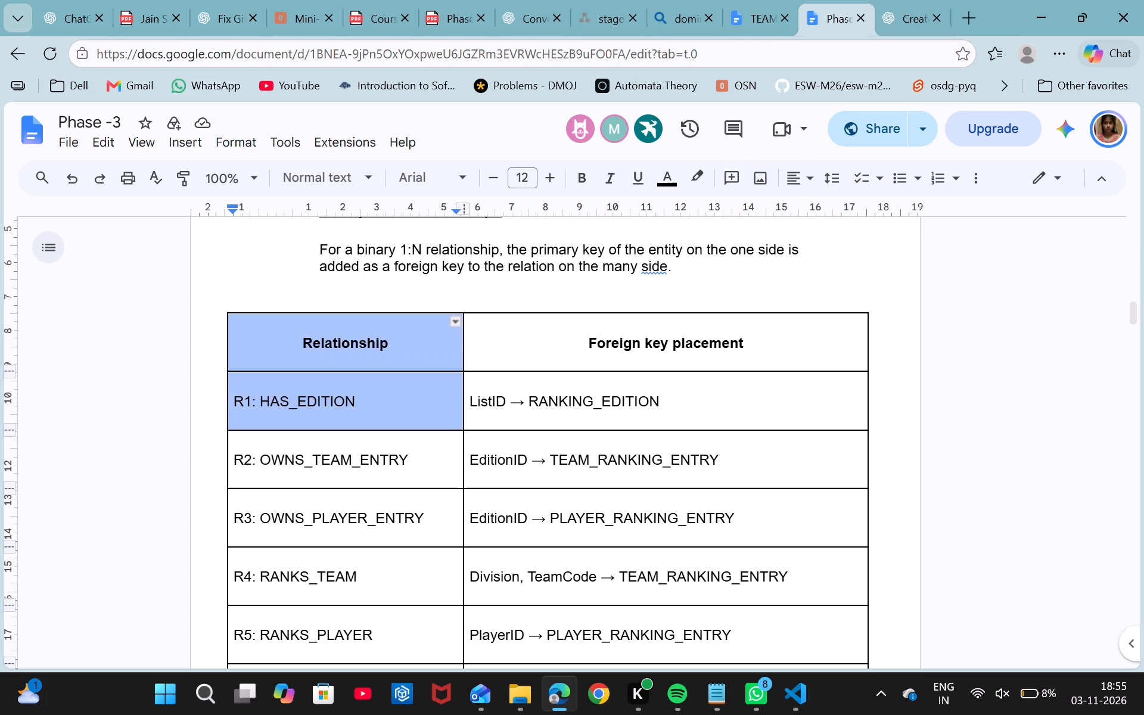
pyautogui.moveTo(390, 461); pyautogui.dragTo(707, 110)
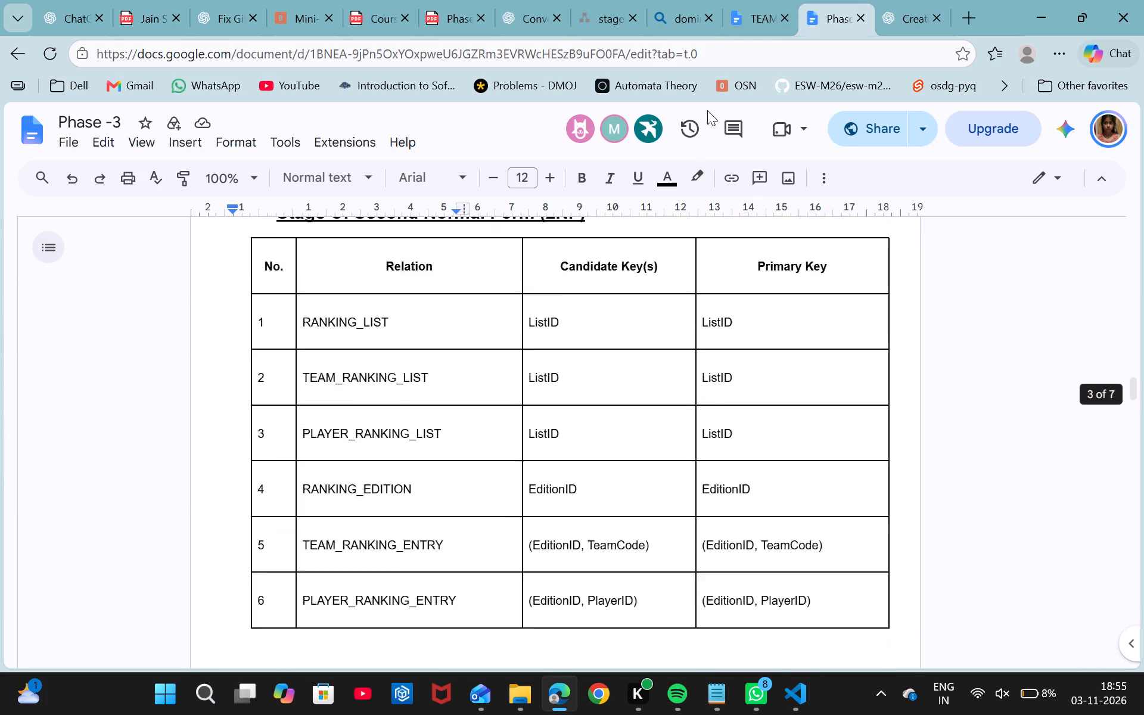
pyautogui.moveTo(707, 110); pyautogui.dragTo(817, 263)
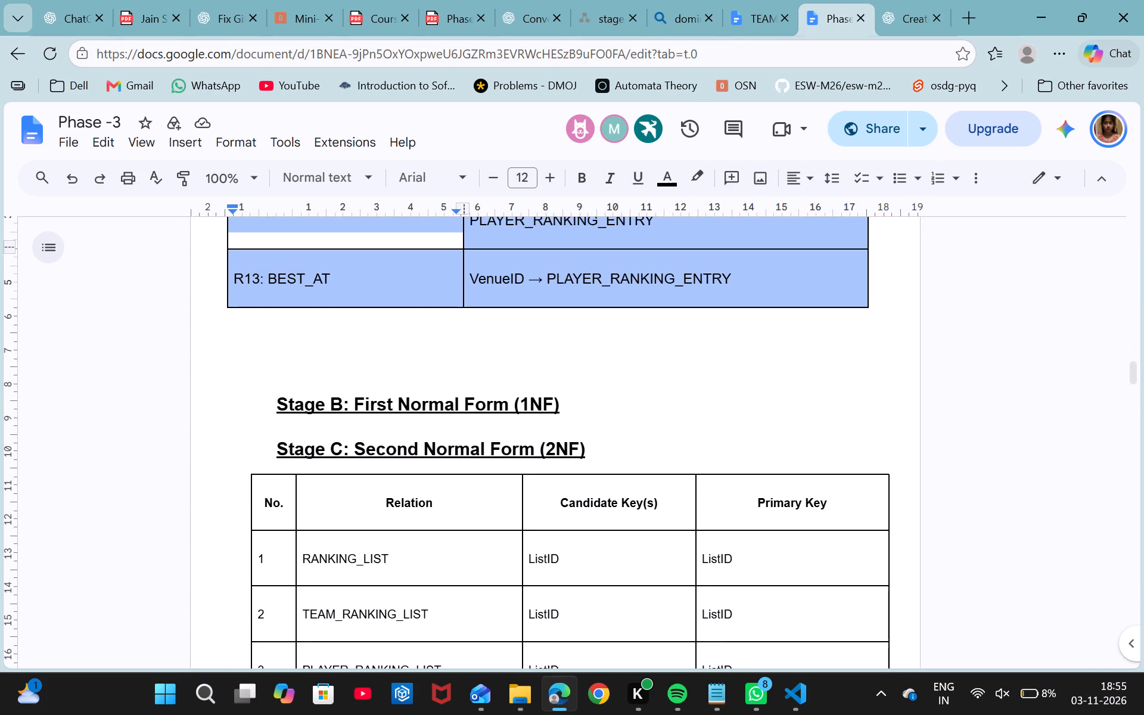
pyautogui.moveTo(817, 263); pyautogui.dragTo(878, 304)
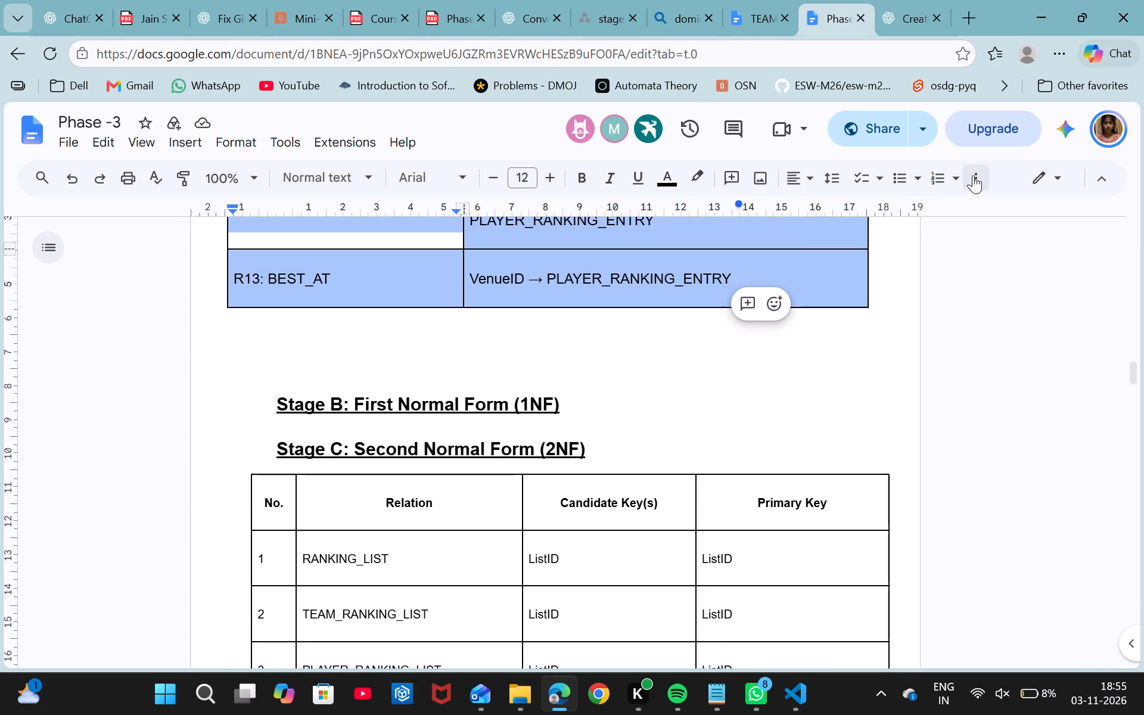
pyautogui.click(975, 180)
pyautogui.click(953, 206)
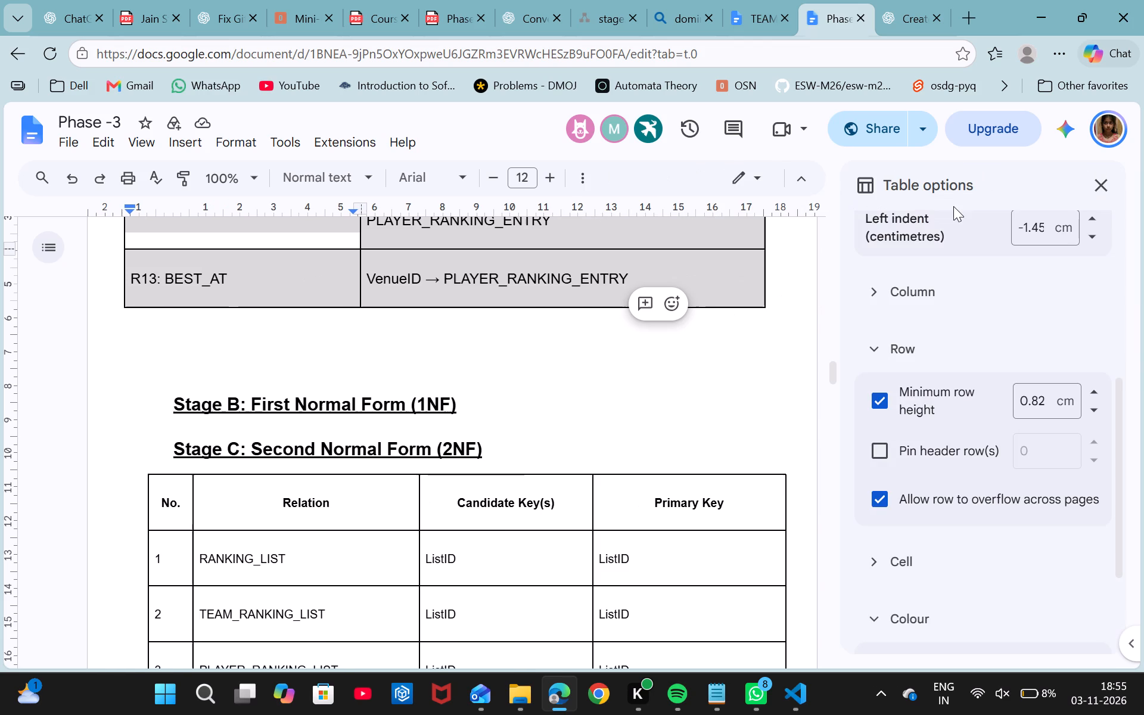
pyautogui.click(1044, 399)
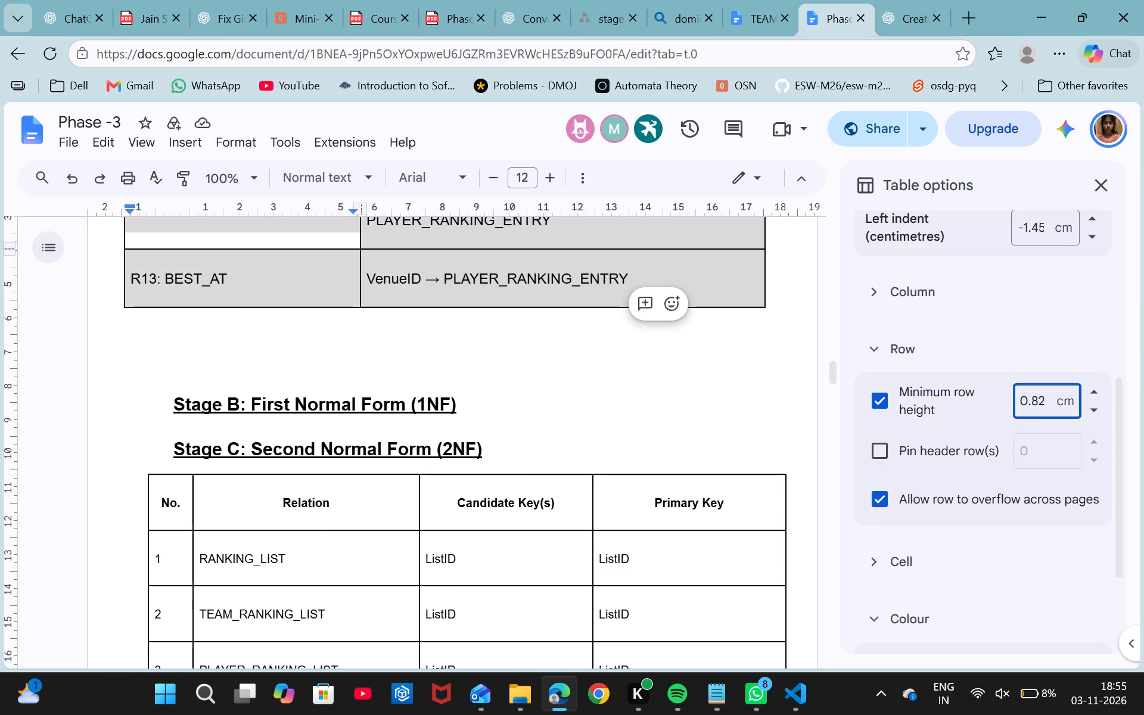
pyautogui.press('BackSpace')
pyautogui.press('BackSpace')
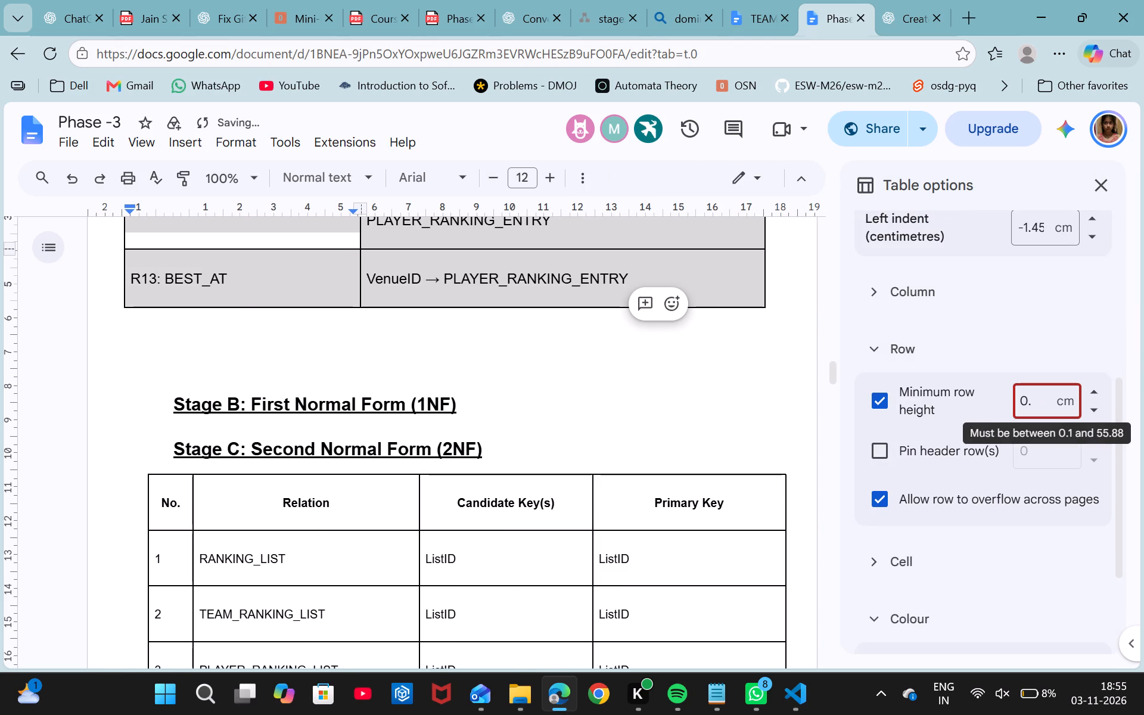
pyautogui.press('7')
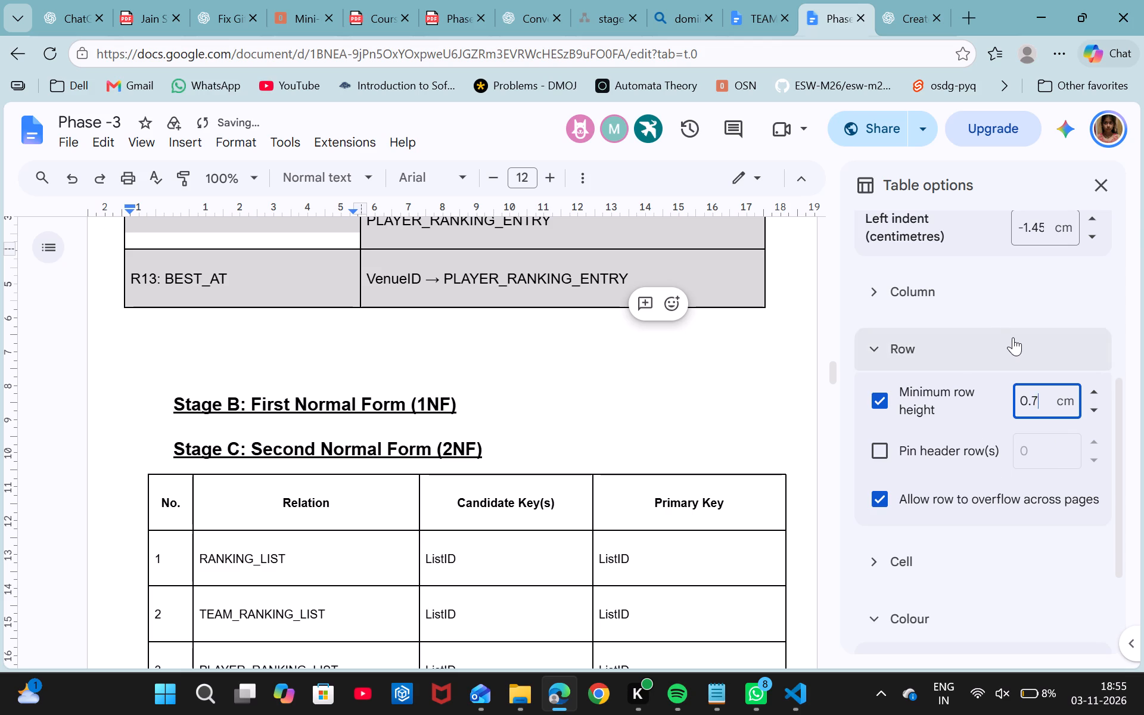
# Review the remaining table options and the table's row spacing from R13 back up to R1, ending with the options closed.
pyautogui.scroll(7, 1013, 337)
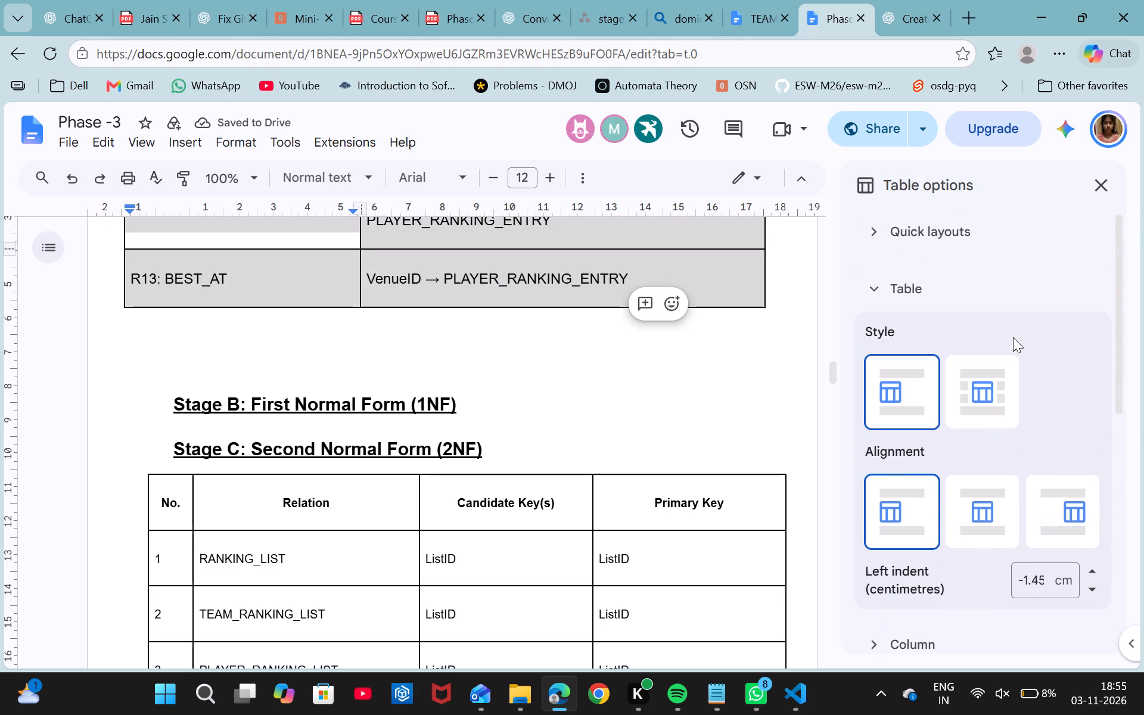
pyautogui.click(834, 326)
pyautogui.scroll(-2, 885, 445)
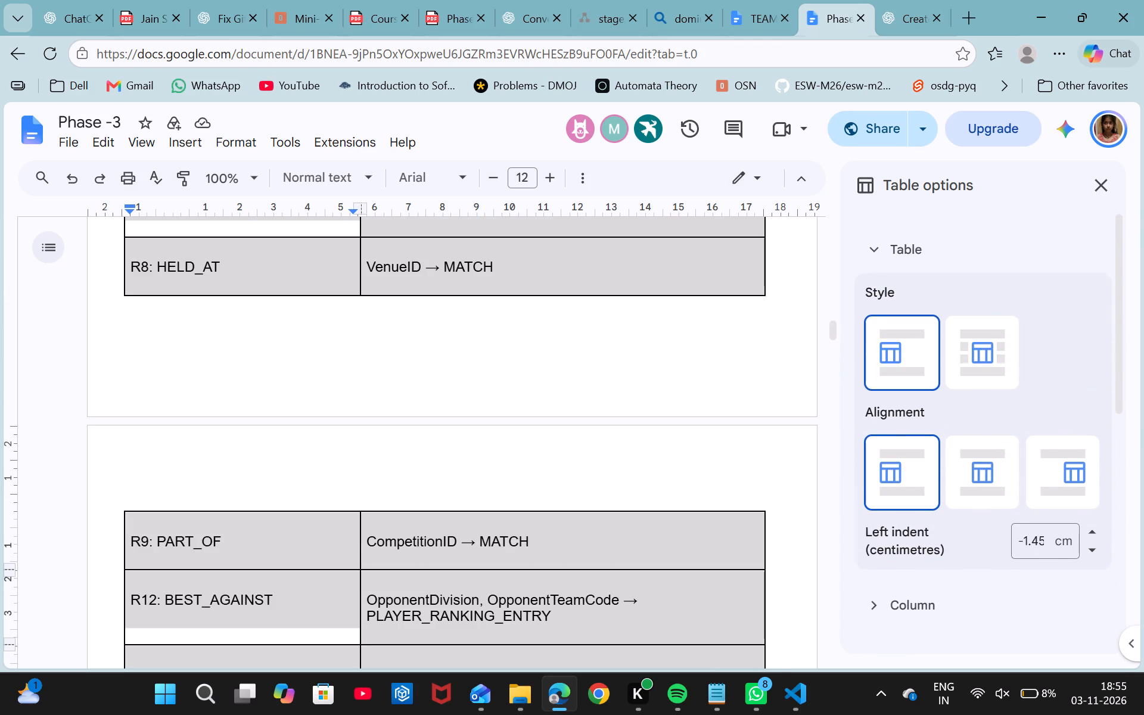
pyautogui.scroll(-3, 885, 445)
pyautogui.scroll(-4, 982, 554)
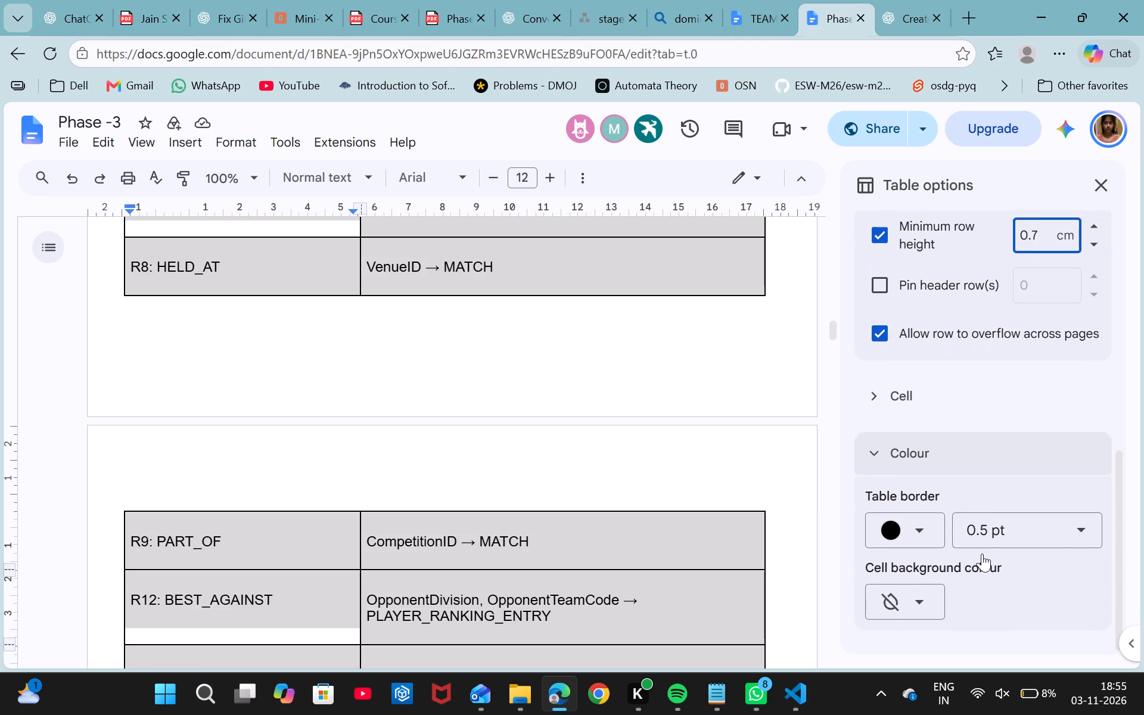
pyautogui.click(827, 521)
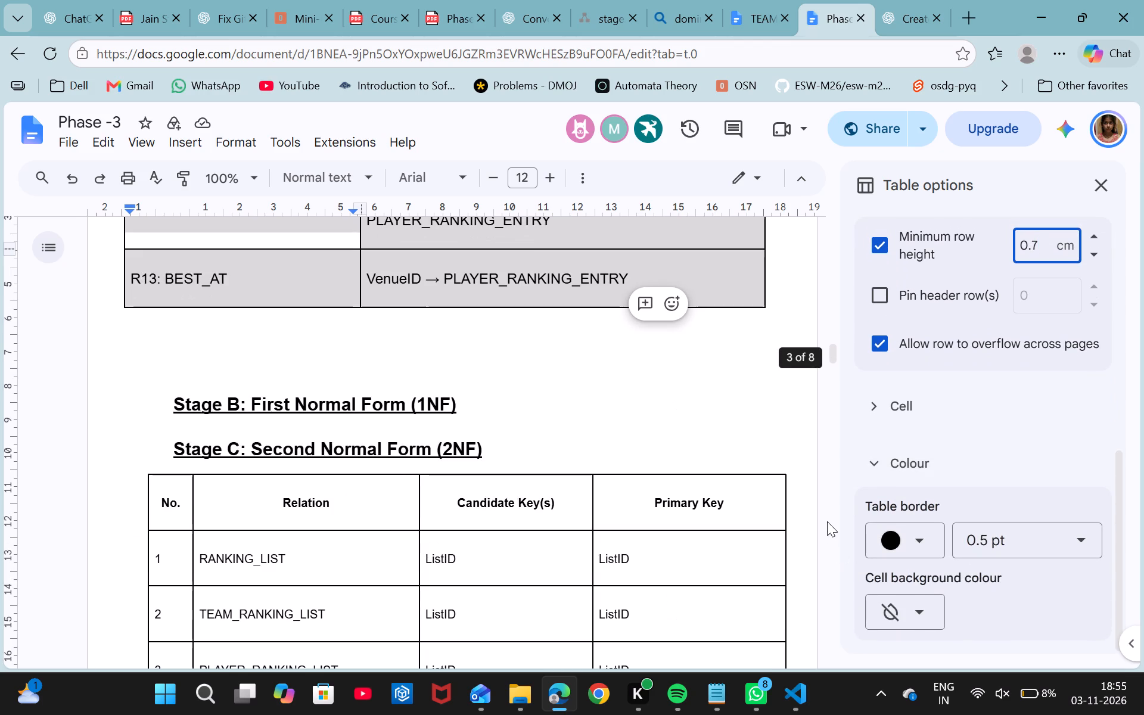
pyautogui.scroll(1, 738, 384)
pyautogui.click(738, 384)
pyautogui.scroll(2, 738, 384)
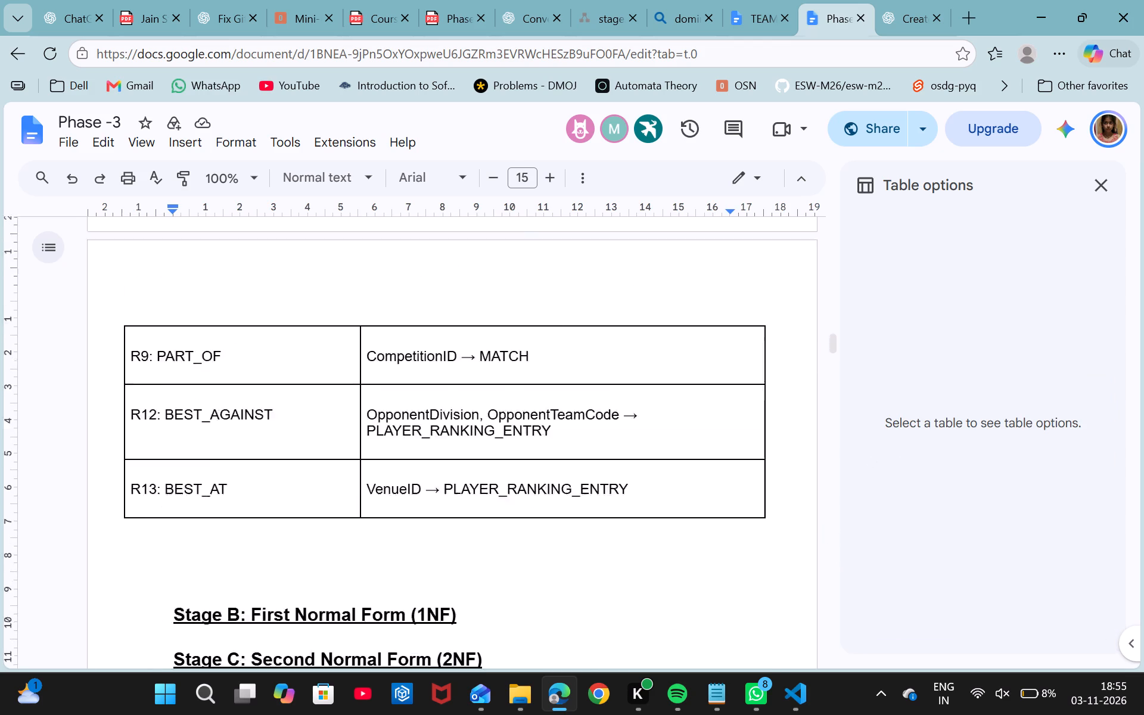
pyautogui.scroll(4, 738, 384)
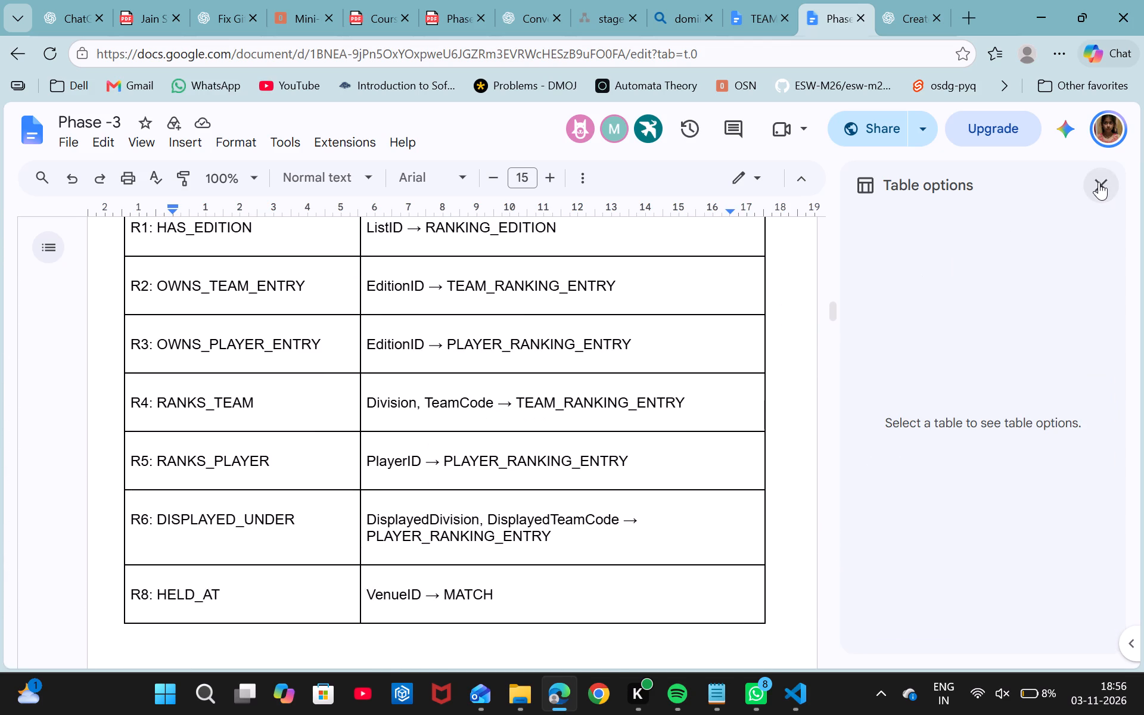
pyautogui.click(1099, 182)
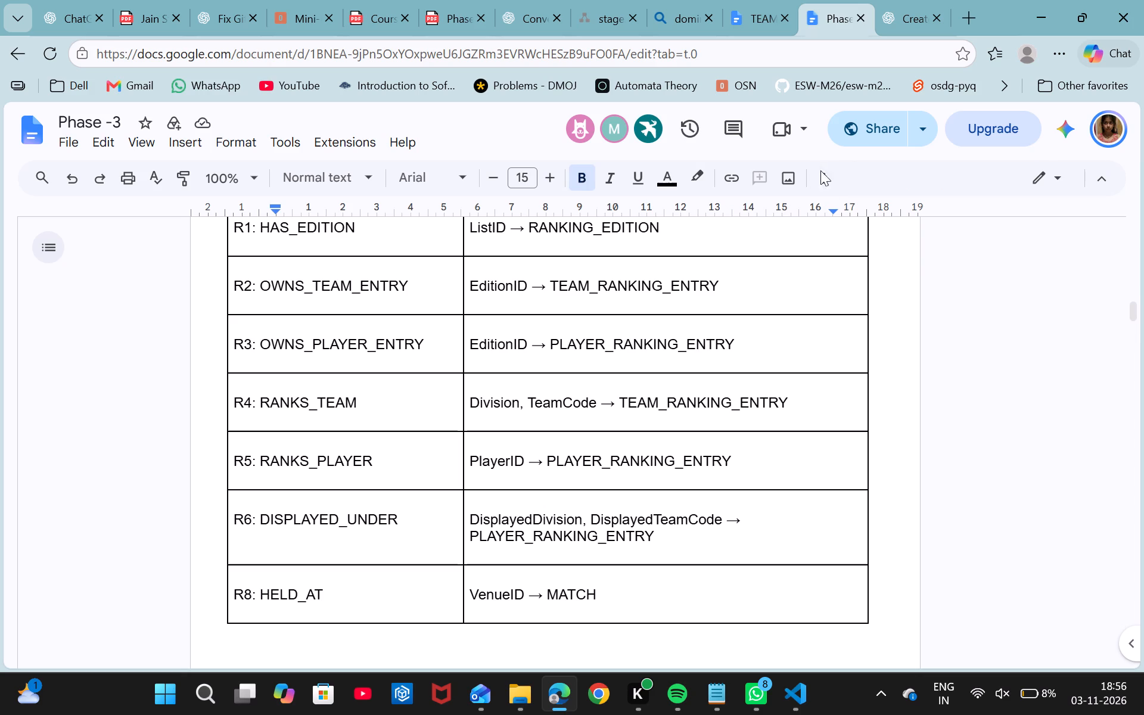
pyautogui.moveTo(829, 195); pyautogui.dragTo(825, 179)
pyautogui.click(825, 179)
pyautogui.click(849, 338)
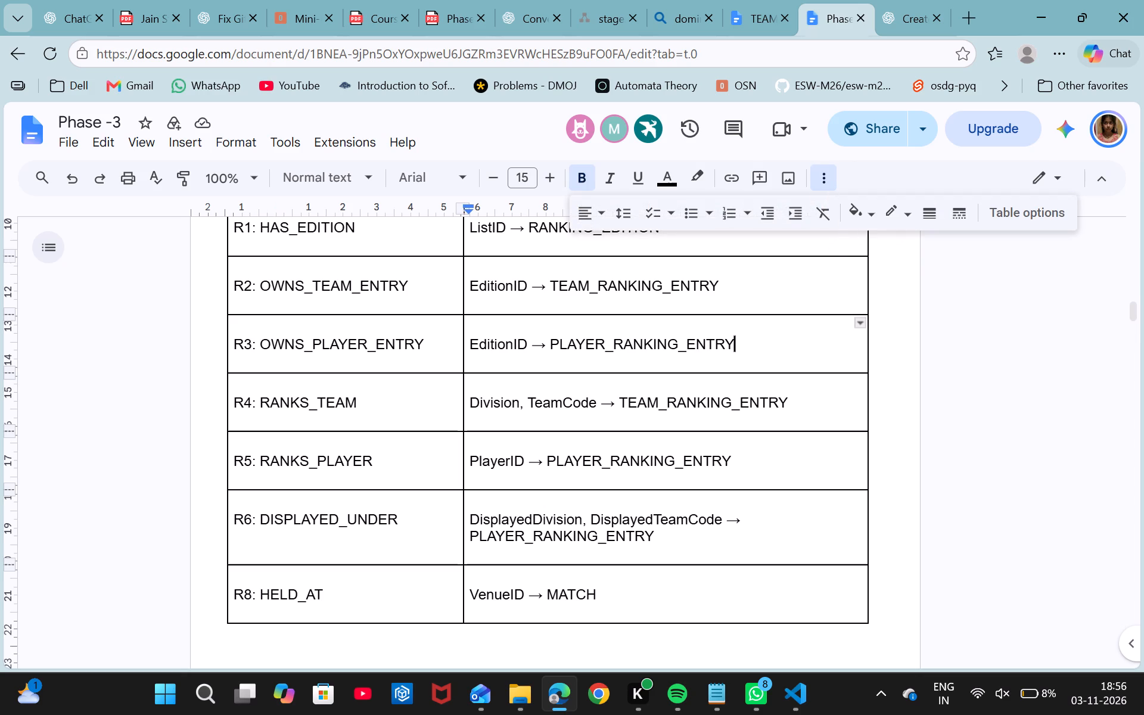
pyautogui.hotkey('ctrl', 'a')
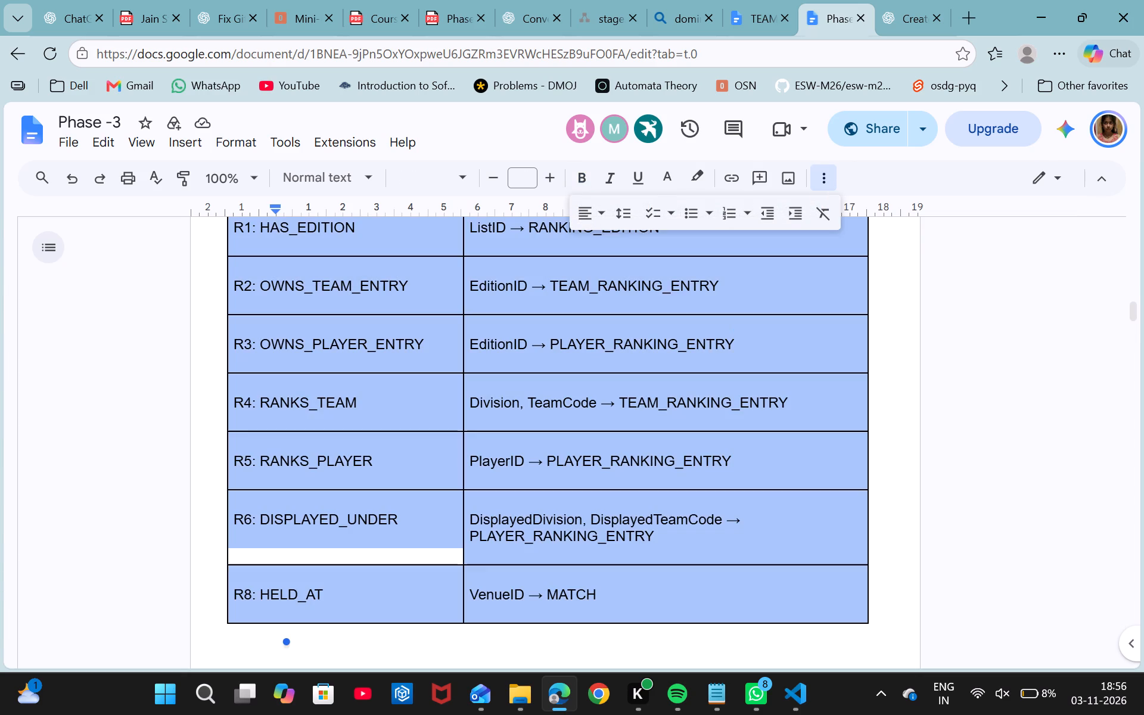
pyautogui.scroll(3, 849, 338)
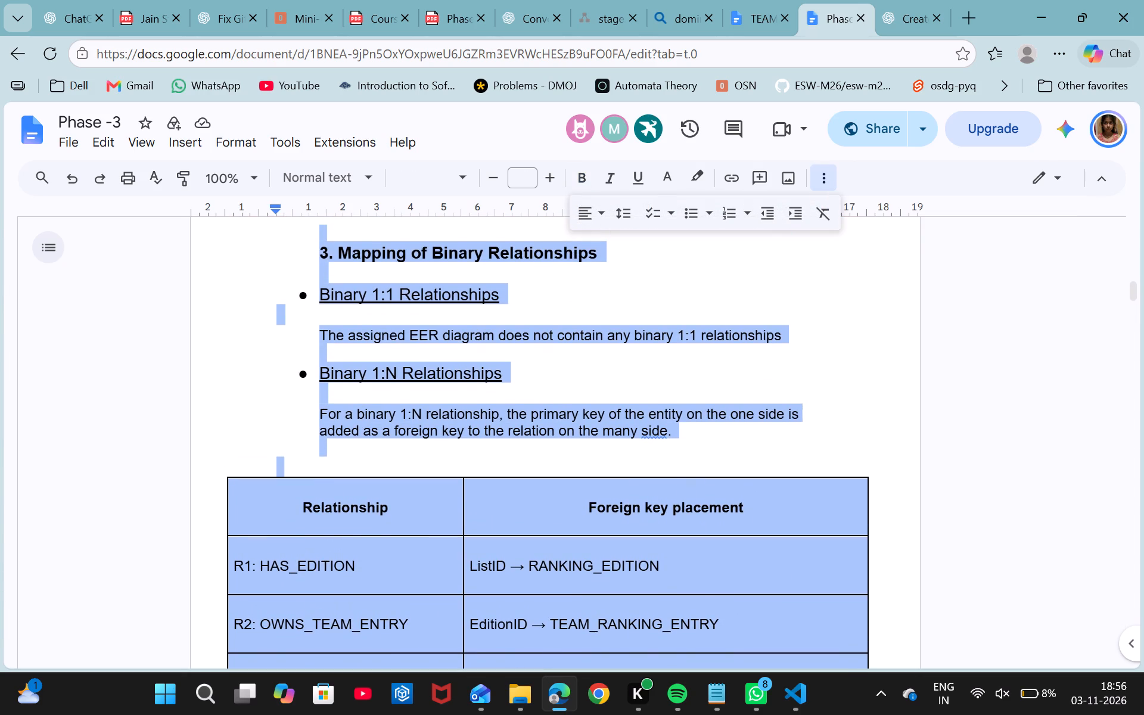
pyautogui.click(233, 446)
# Reopen the table options for the whole 1:N relationships table and check its row settings.
pyautogui.moveTo(207, 495); pyautogui.dragTo(648, 155)
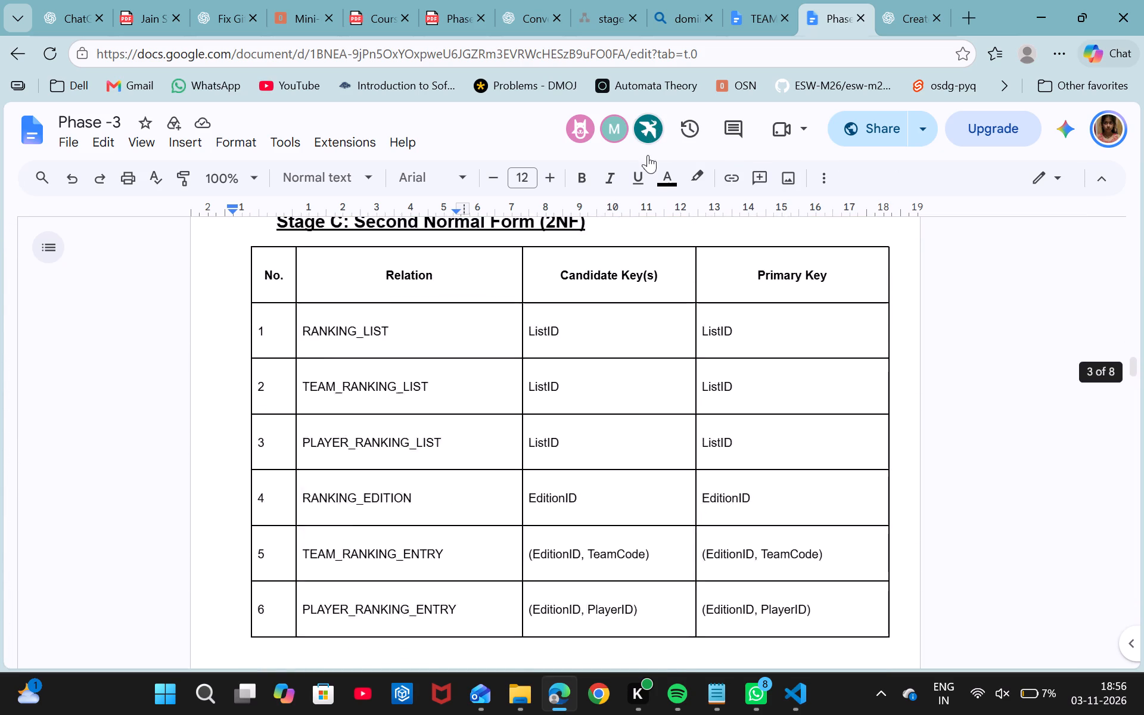
pyautogui.moveTo(648, 155); pyautogui.dragTo(772, 254)
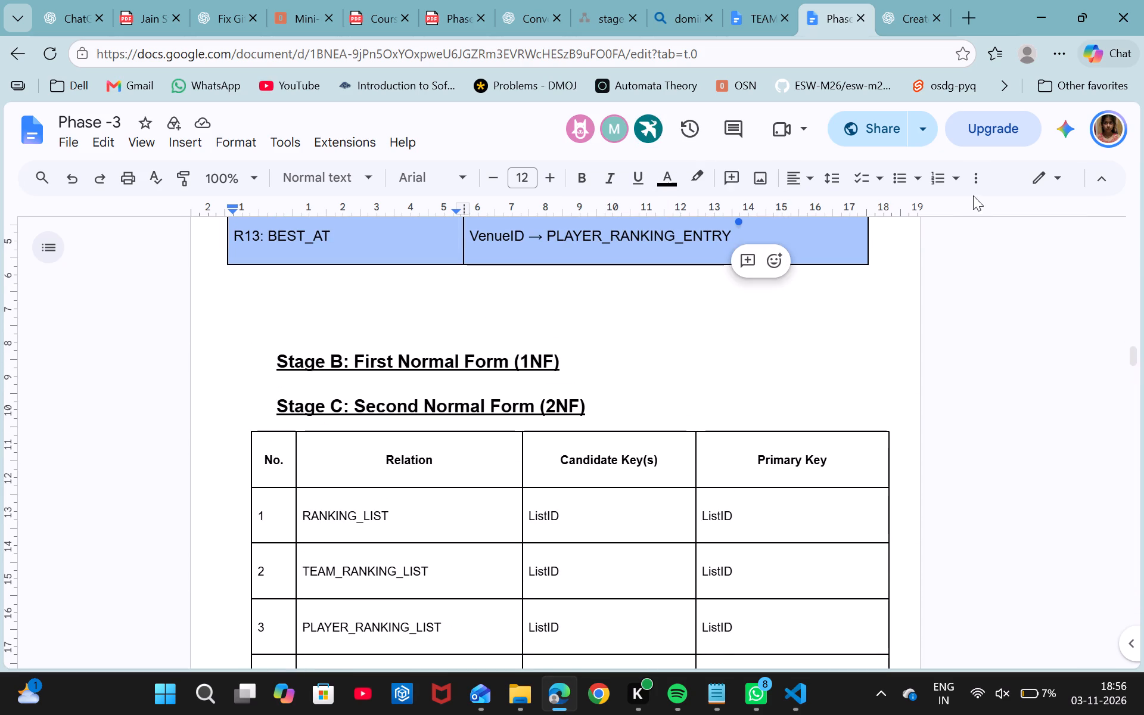
pyautogui.click(972, 179)
pyautogui.click(943, 208)
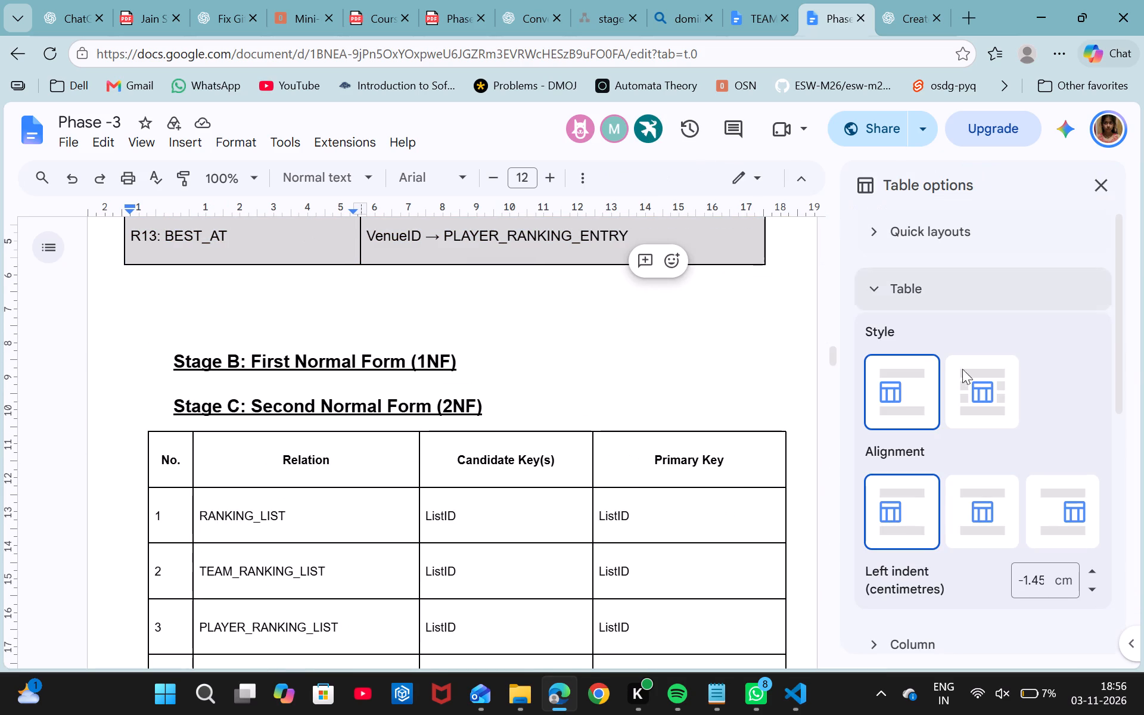
pyautogui.scroll(-5, 1001, 466)
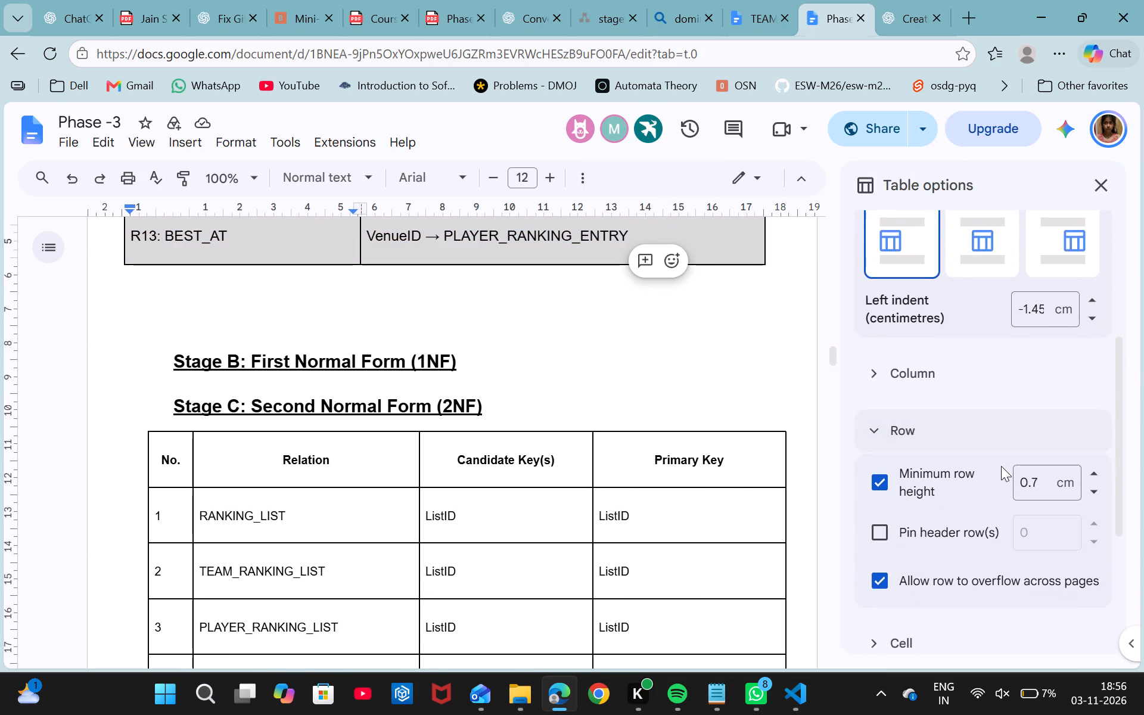
pyautogui.scroll(-1, 1001, 466)
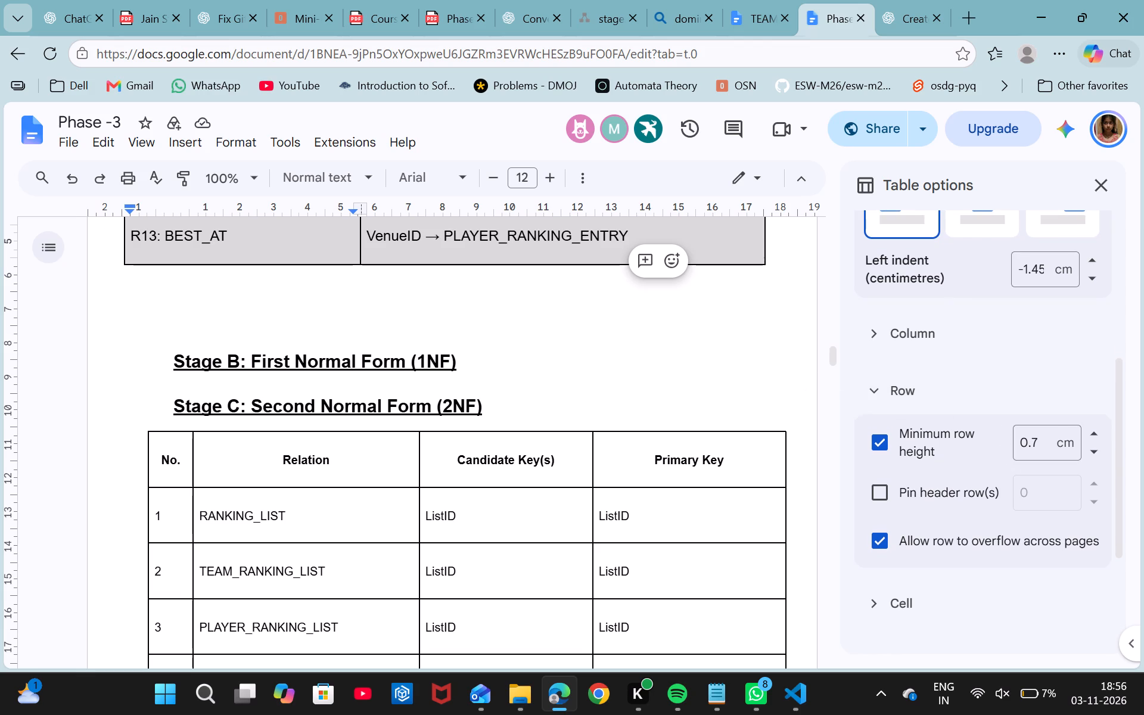
pyautogui.click(786, 372)
# Examine the relationships table's layout across its page break from R1 to R13, and back up to the Weak entity types section.
pyautogui.scroll(5, 786, 372)
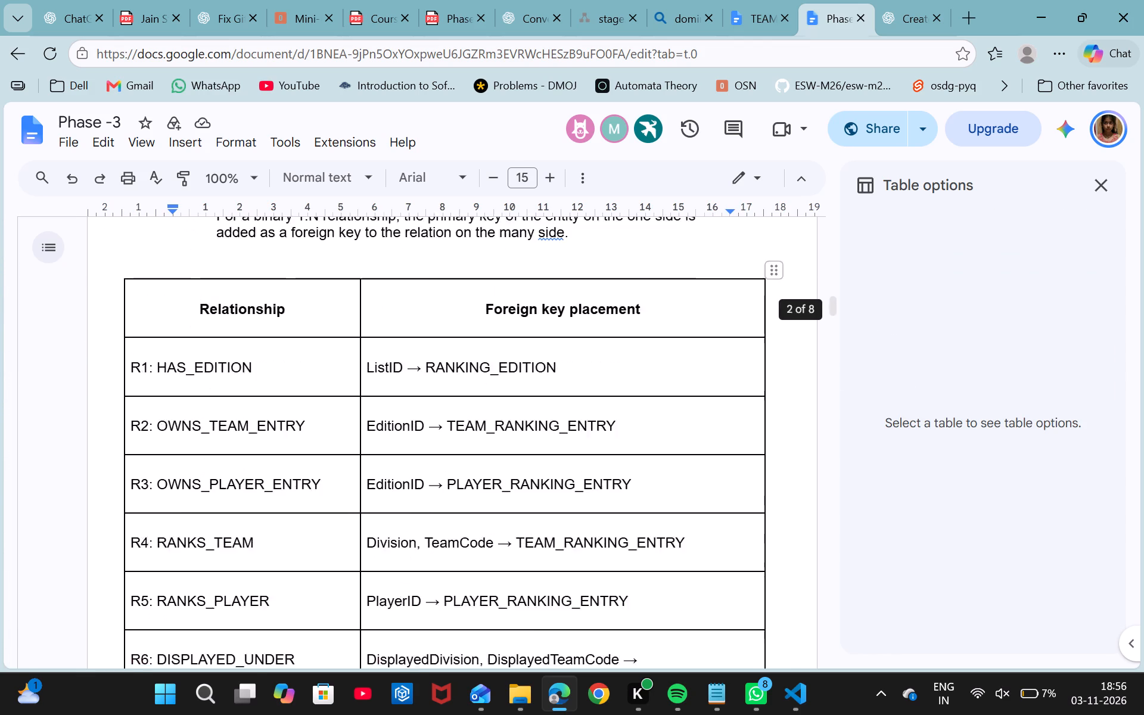
pyautogui.scroll(1, 786, 372)
pyautogui.scroll(-3, 643, 423)
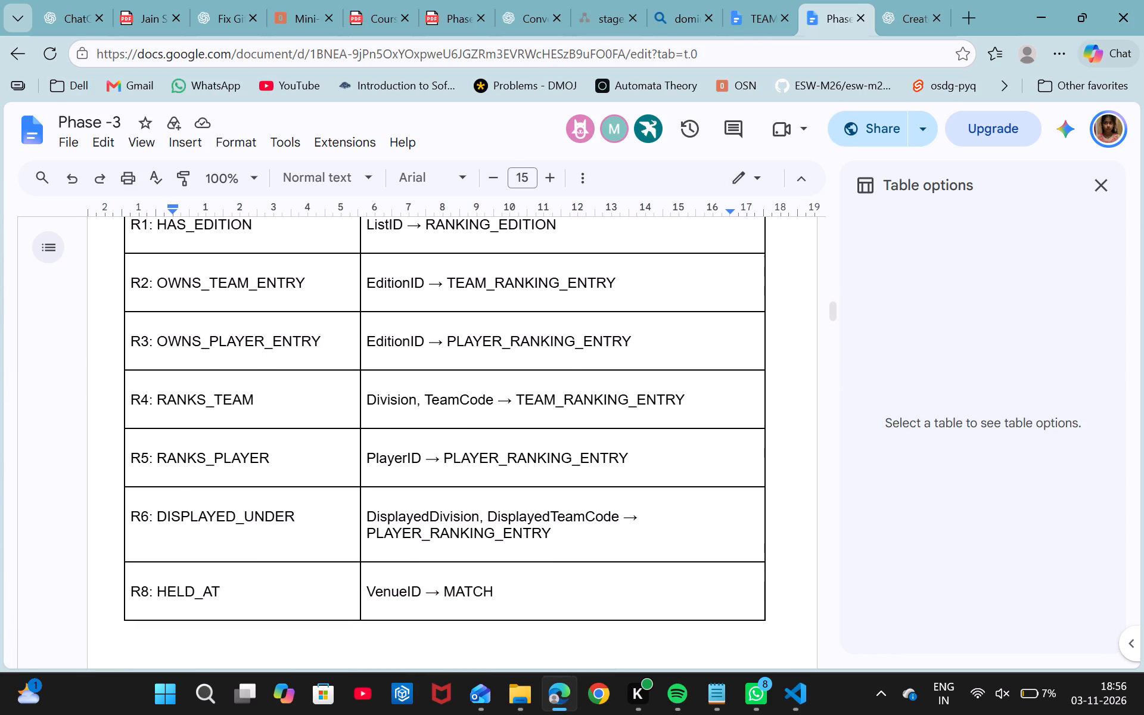
pyautogui.scroll(-2, 643, 423)
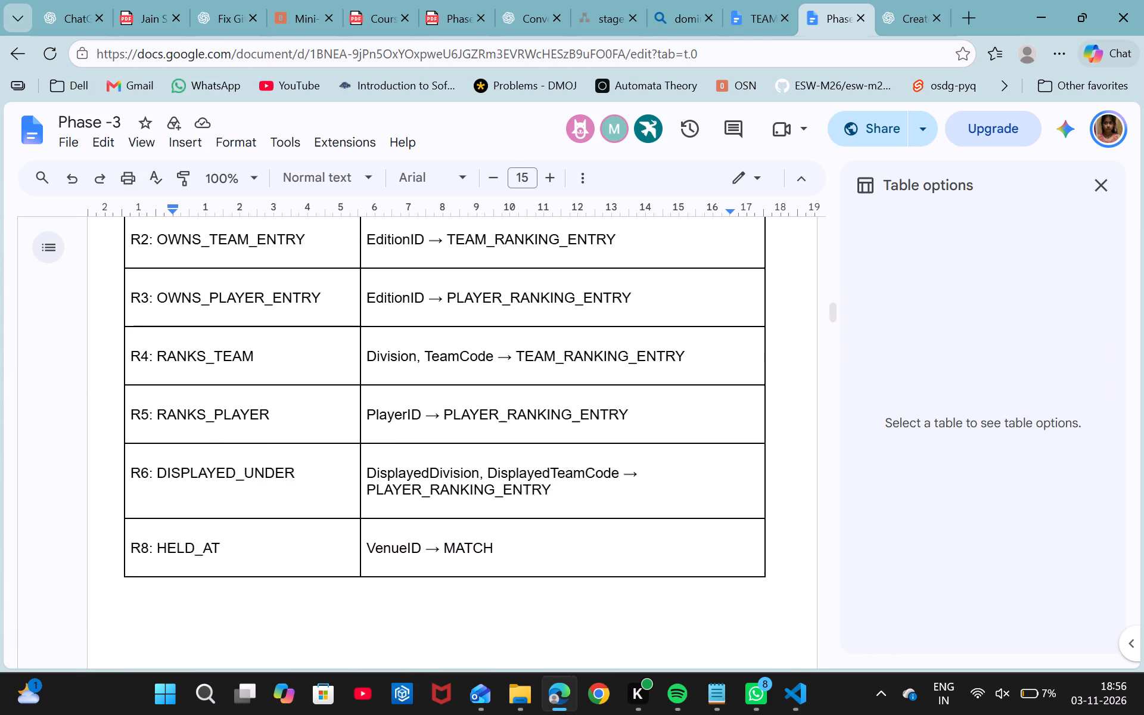
pyautogui.scroll(-5, 643, 423)
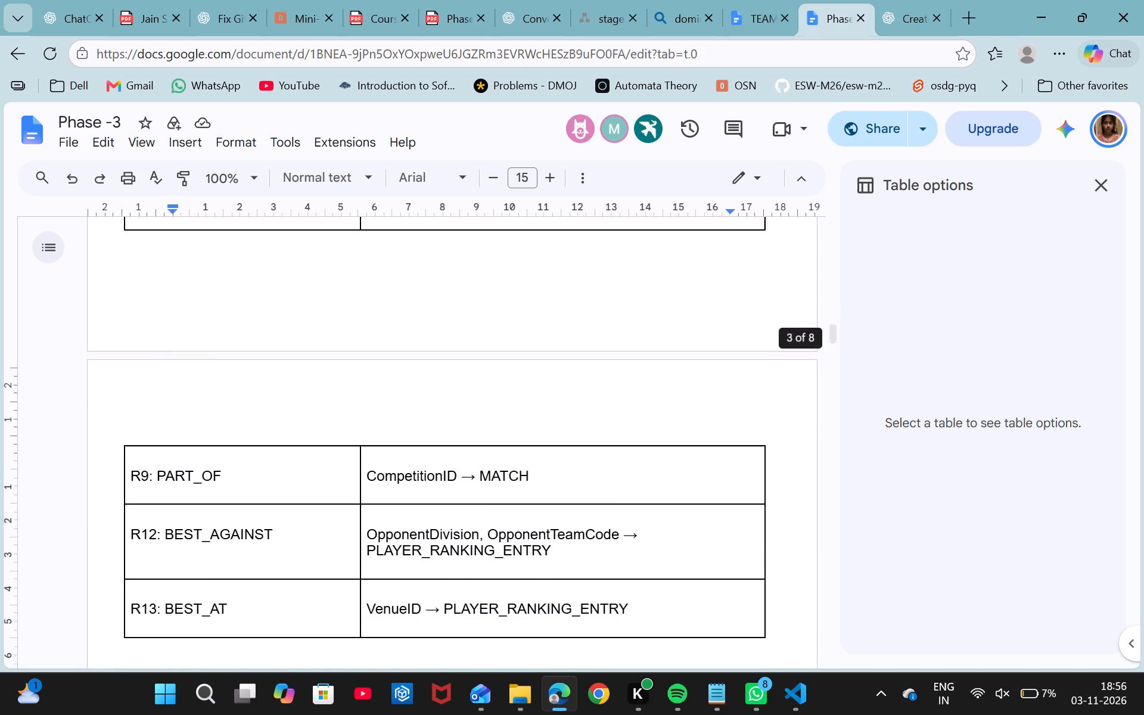
pyautogui.scroll(-2, 643, 423)
pyautogui.scroll(4, 643, 423)
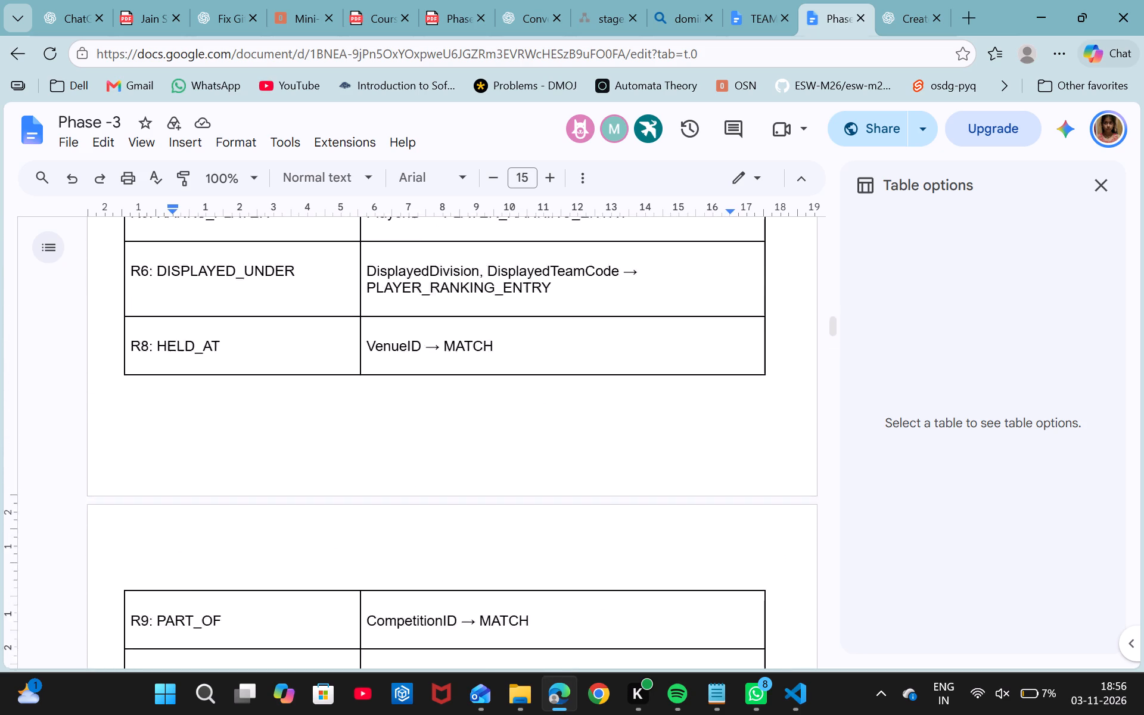
pyautogui.scroll(3, 643, 423)
pyautogui.scroll(-3, 643, 423)
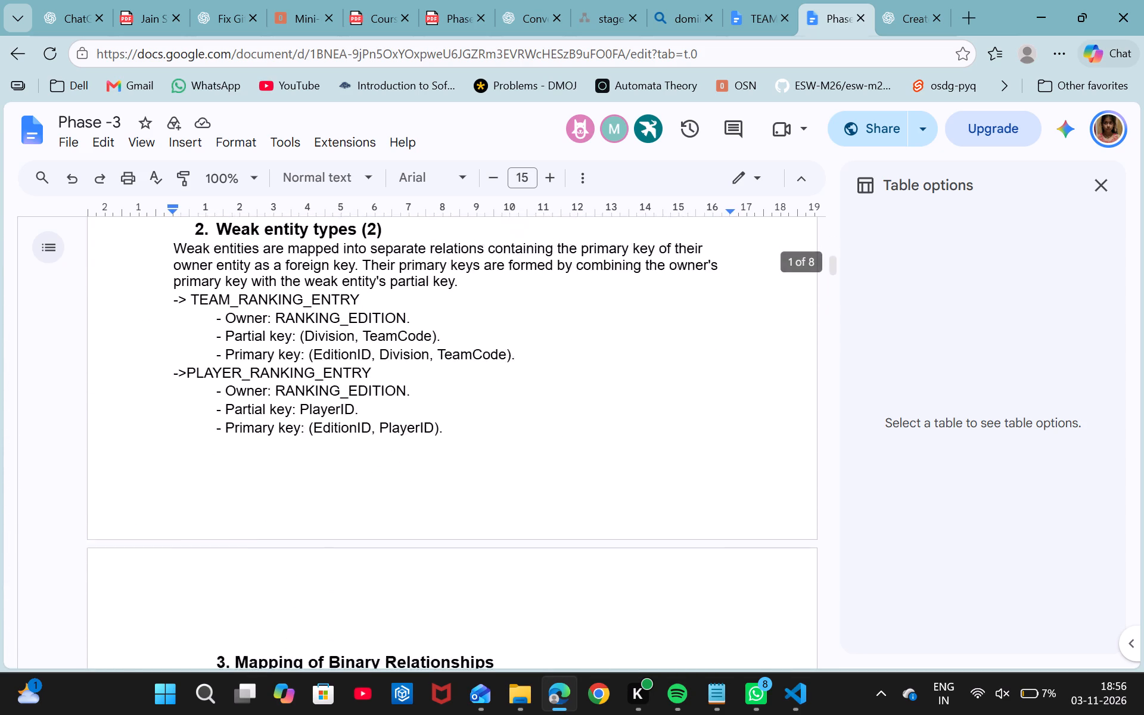
# Copy the bulleted Binary 1:N Relationships heading to the empty line below the relationships table, after R13.
pyautogui.scroll(-3, 643, 423)
pyautogui.moveTo(408, 397); pyautogui.dragTo(188, 397)
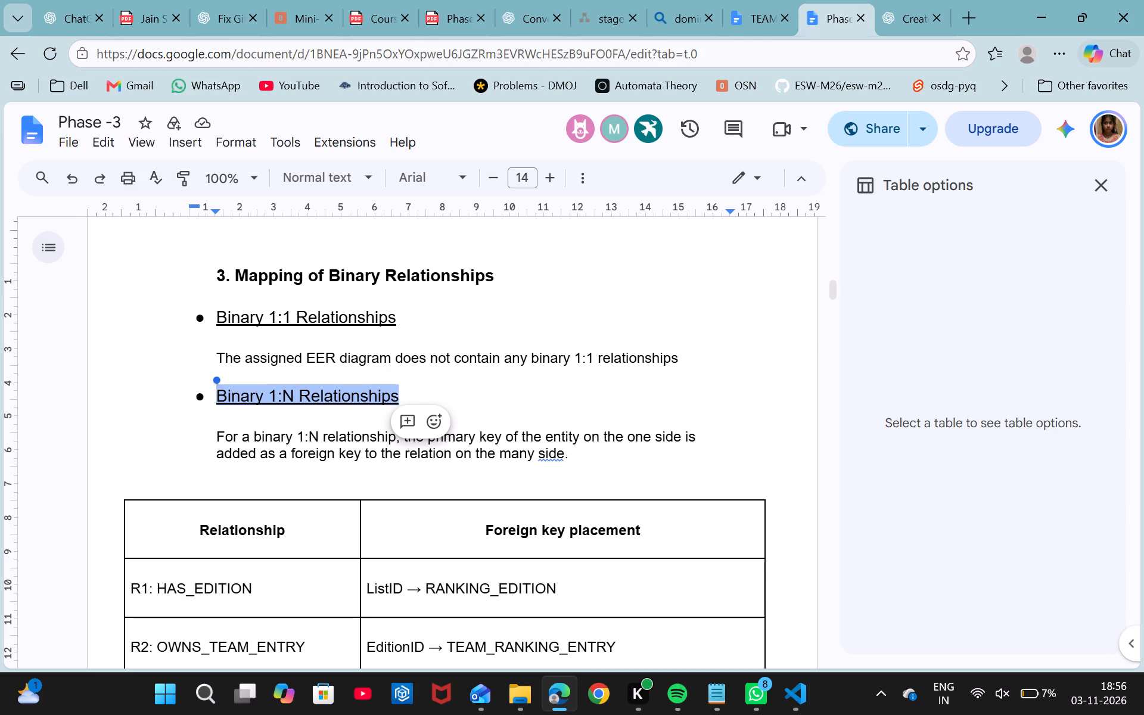
pyautogui.hotkey('ctrl', 'c')
pyautogui.scroll(-3, 297, 457)
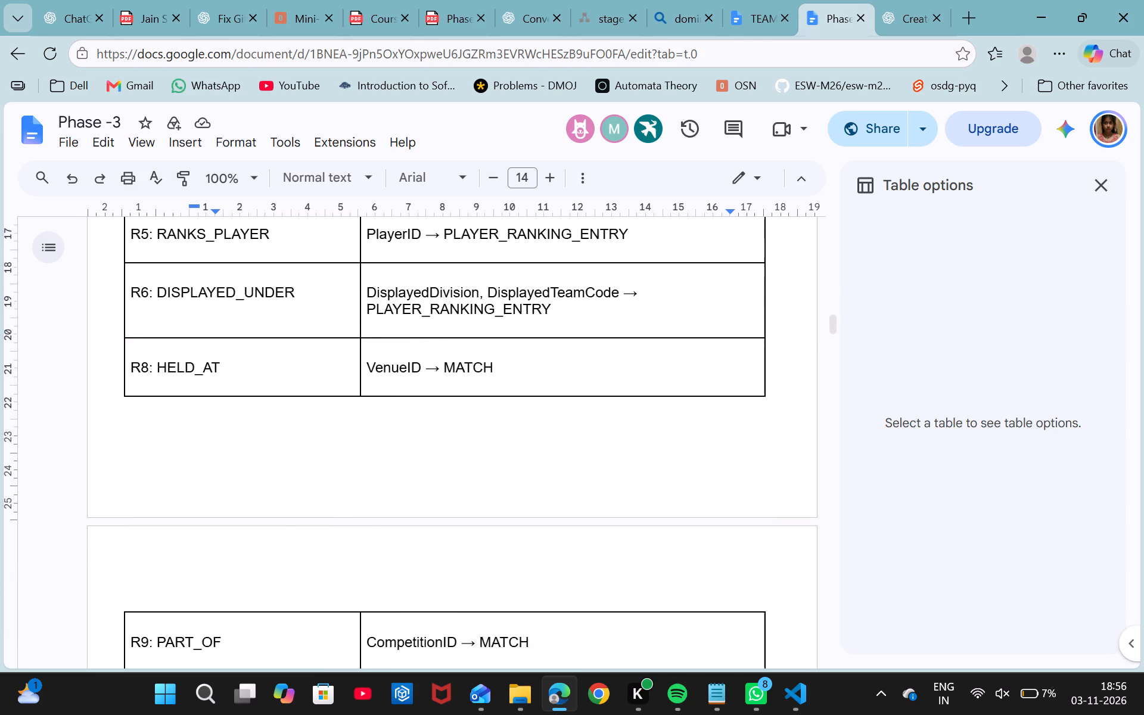
pyautogui.scroll(-5, 297, 457)
pyautogui.click(303, 423)
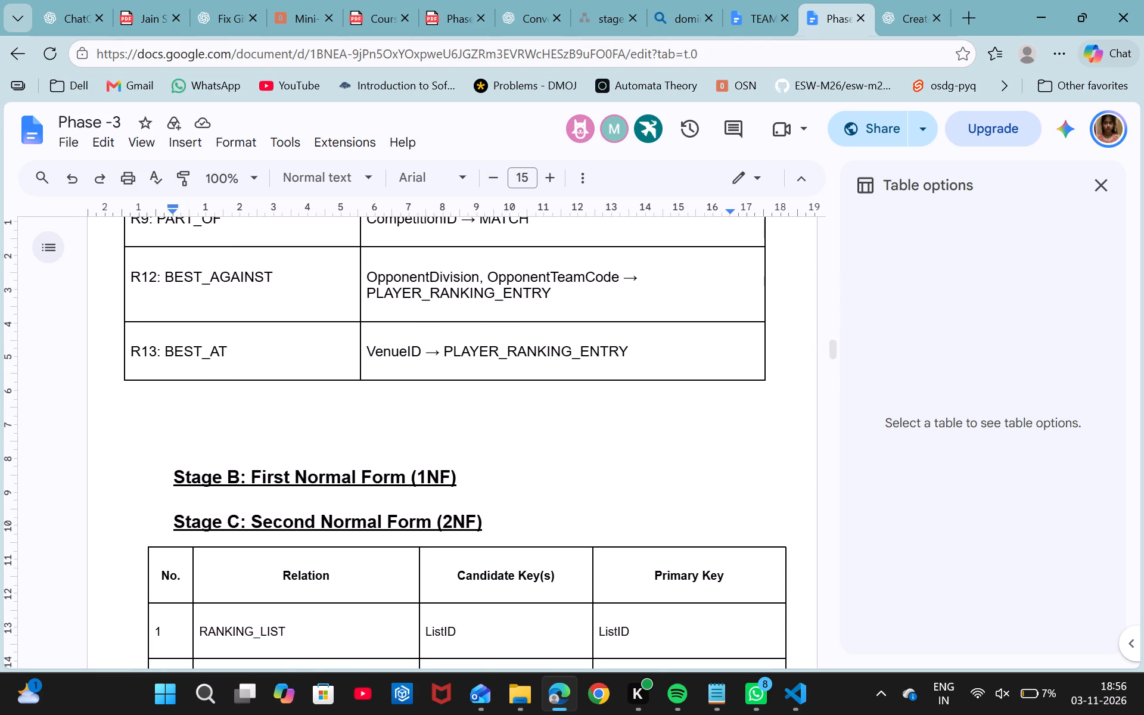
pyautogui.hotkey('ctrl', 'v')
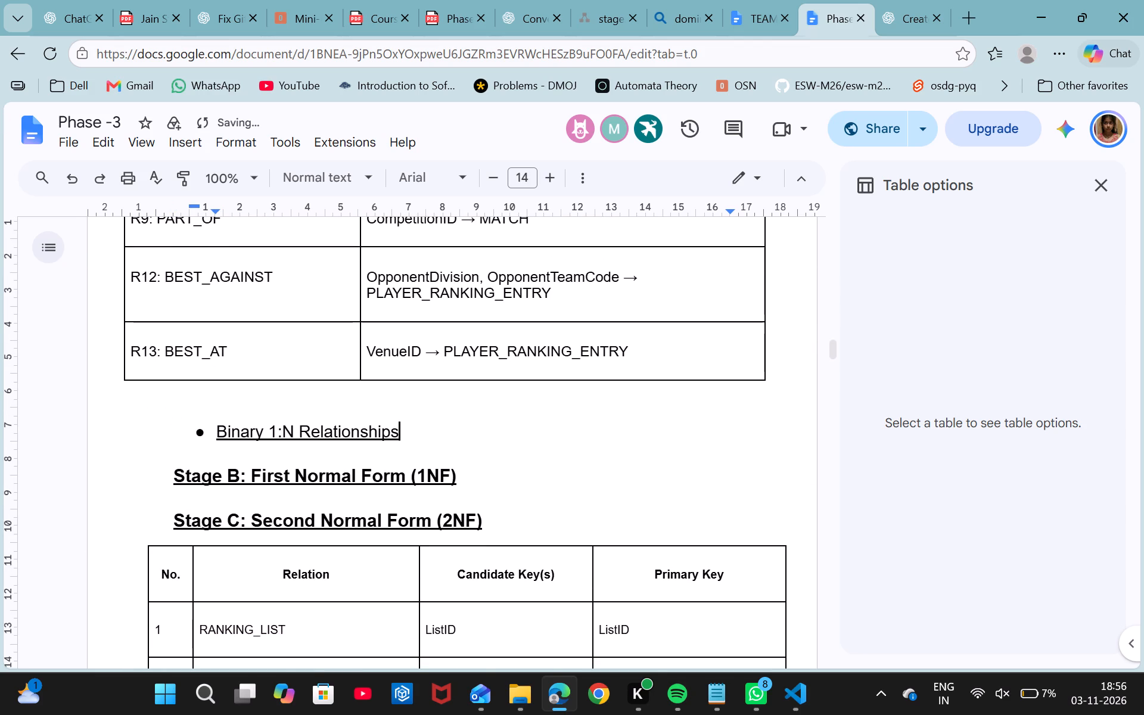
# Change the copied heading below the table to read Binary 2:N Relationship.
pyautogui.click(277, 427)
pyautogui.press('BackSpace')
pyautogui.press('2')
pyautogui.click(396, 433)
pyautogui.press('BackSpace')
# Add an empty, unbulleted and unindented line beneath the Binary 2:N Relationship heading, before Stage B.
pyautogui.click(456, 430)
pyautogui.press('Return')
pyautogui.press('BackSpace')
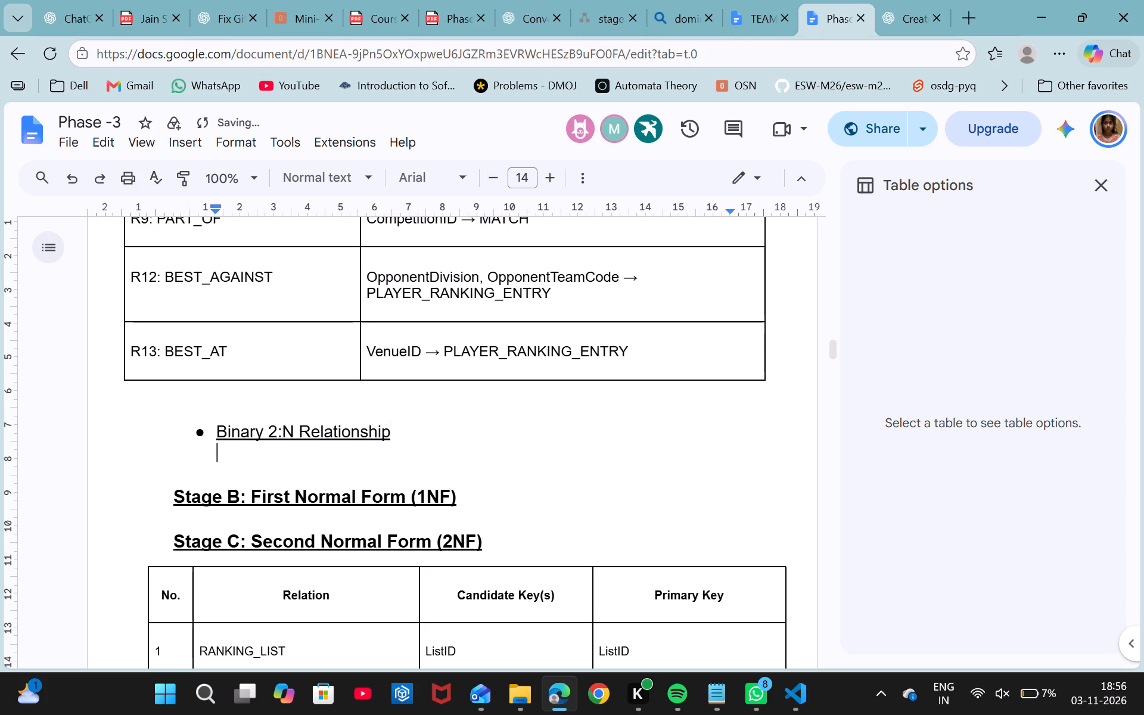
pyautogui.press('BackSpace')
pyautogui.press('BackSpace')
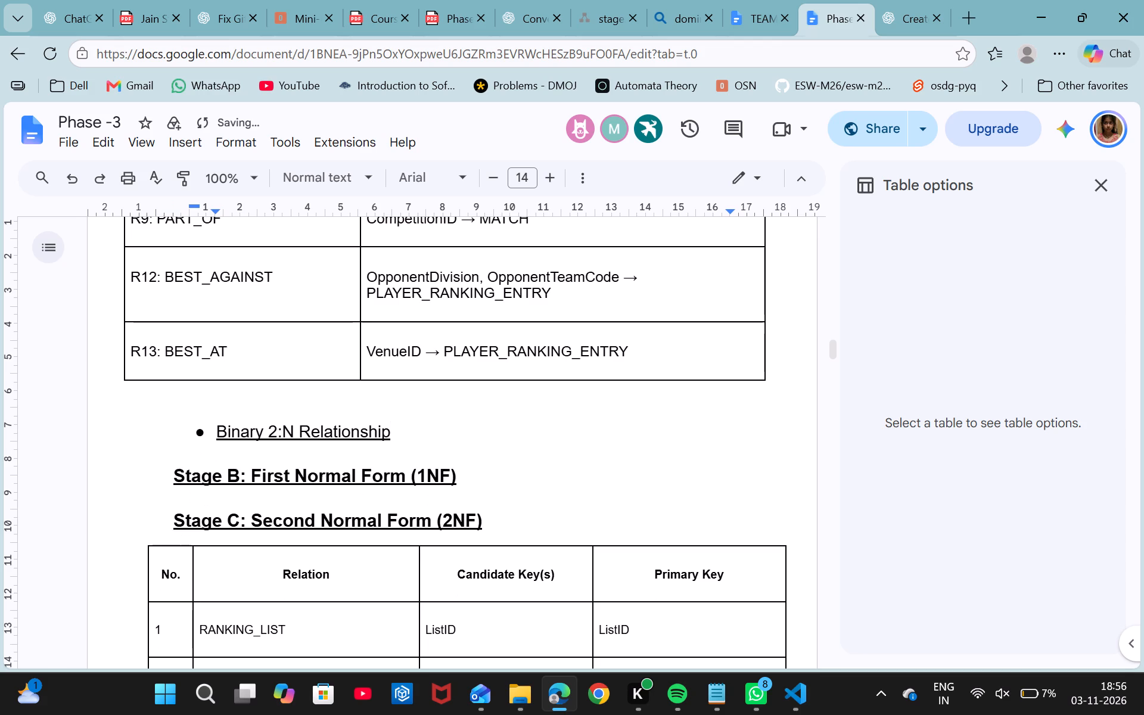
pyautogui.press('Return')
pyautogui.press('Return')
pyautogui.press('Return')
pyautogui.press('BackSpace')
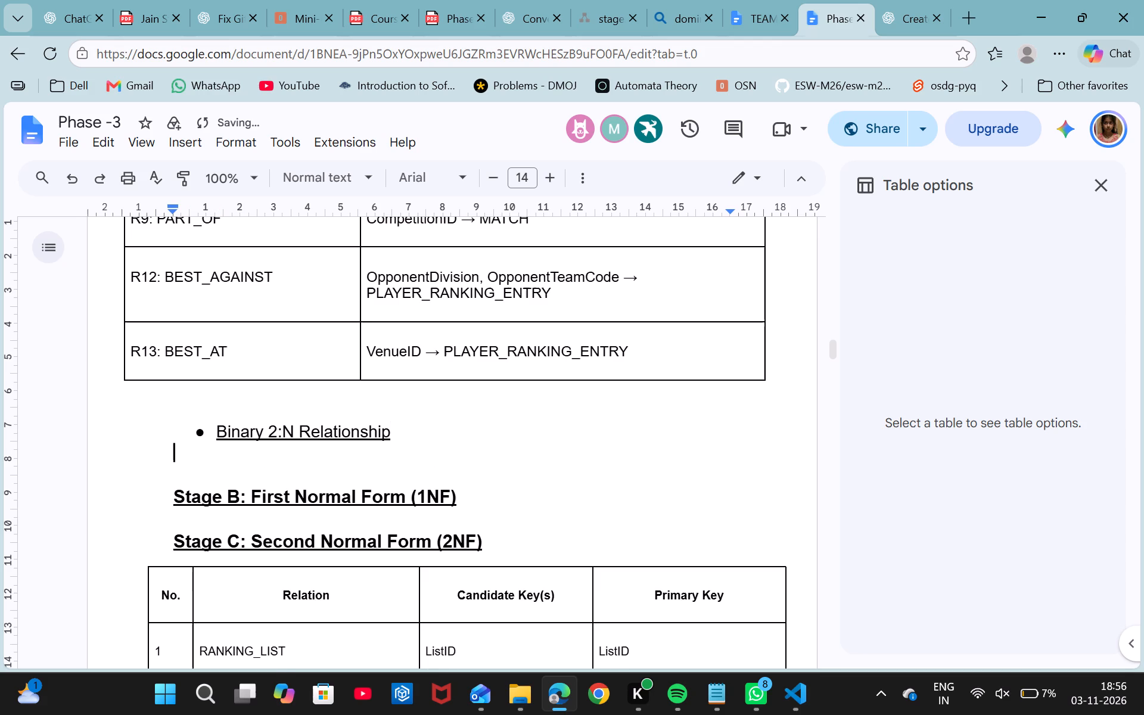
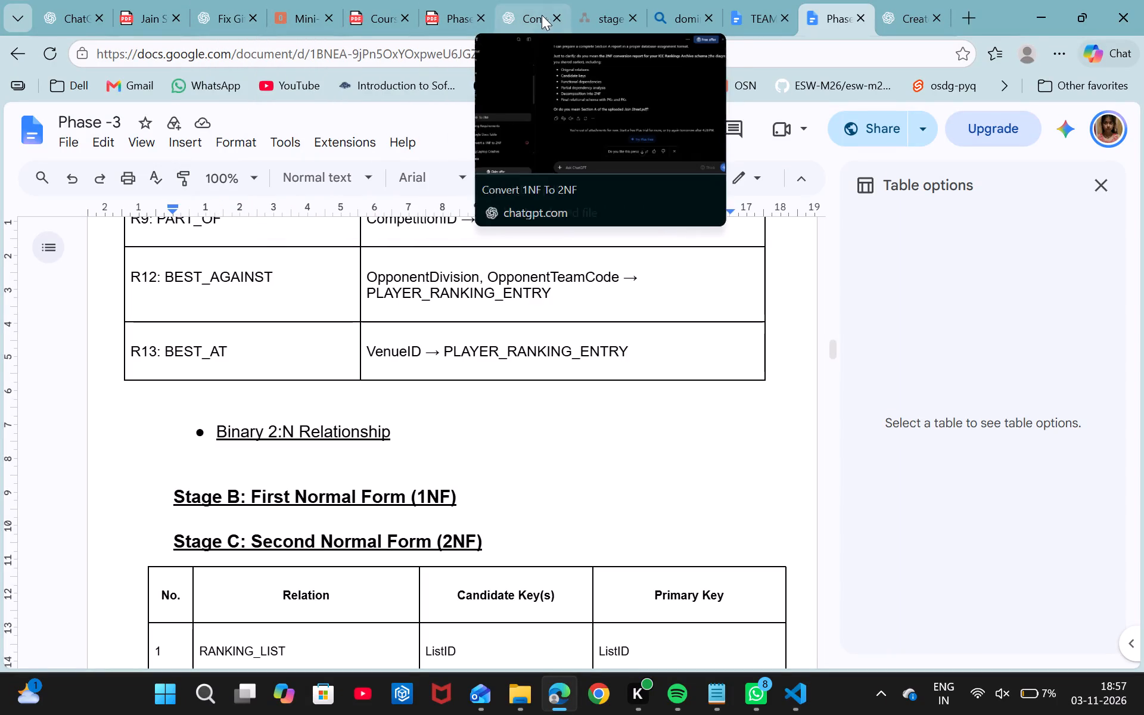
# Switch to the Jain Street PDF to consult the EER diagram's relationships and cardinalities.
pyautogui.click(136, 4)
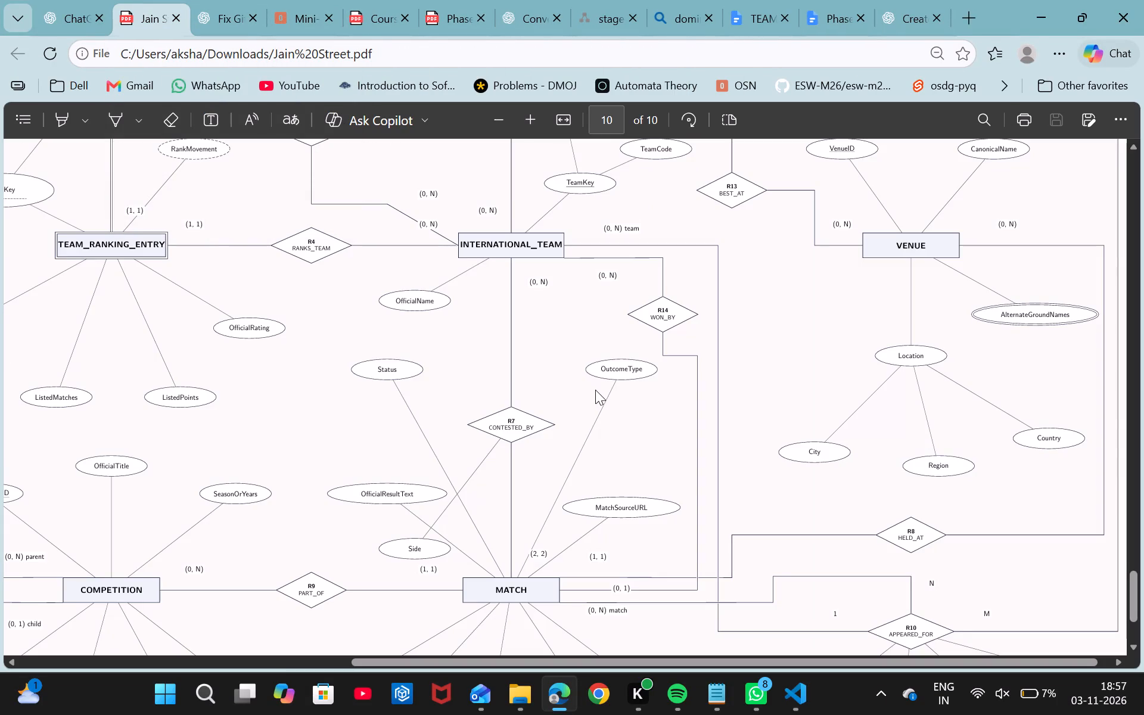
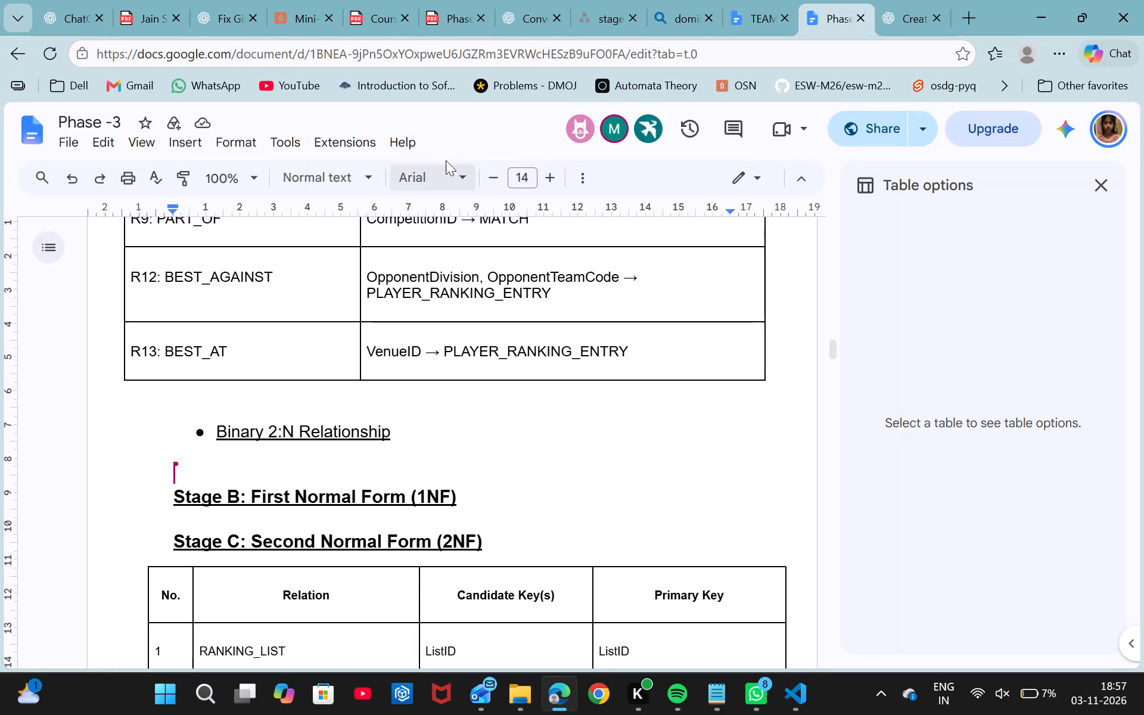
# Insert the copied R7: CONTESTED_BY explanation at 12 pt below the Binary 2:N Relationship bullet.
pyautogui.doubleClick(487, 175)
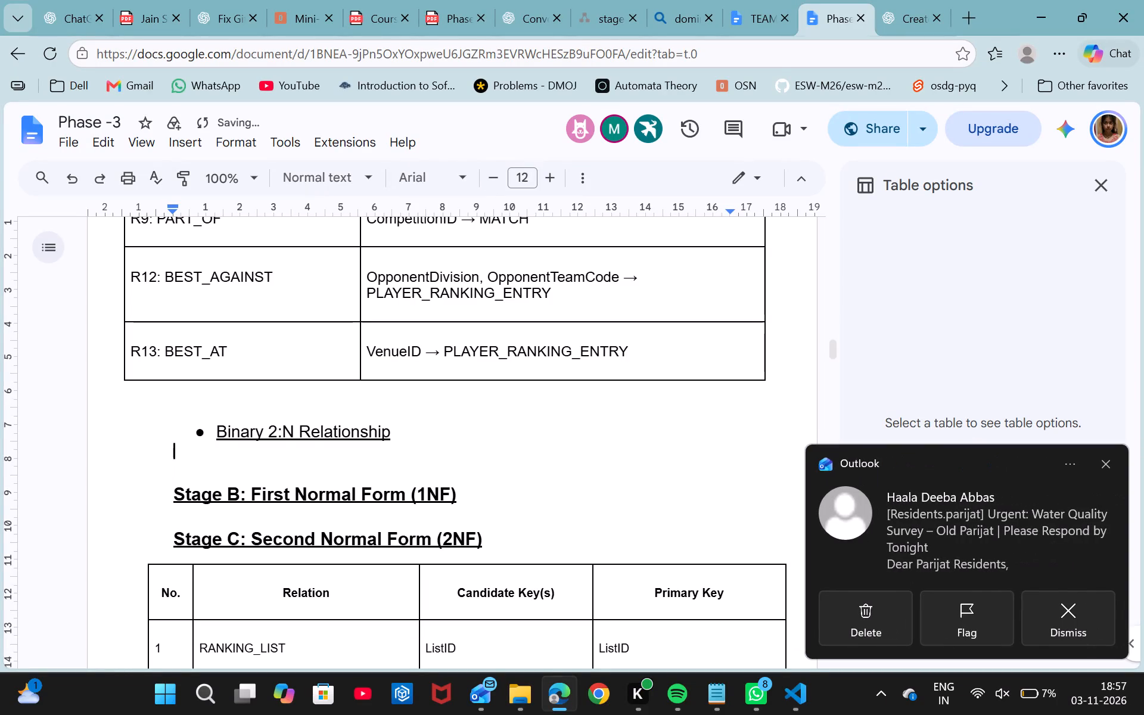
pyautogui.hotkey('ctrl', 'v')
# Select the whole R7: CONTESTED_BY passage, through the sentence on creating a separate relation, for formatting, and close the table options.
pyautogui.moveTo(170, 453); pyautogui.dragTo(382, 558)
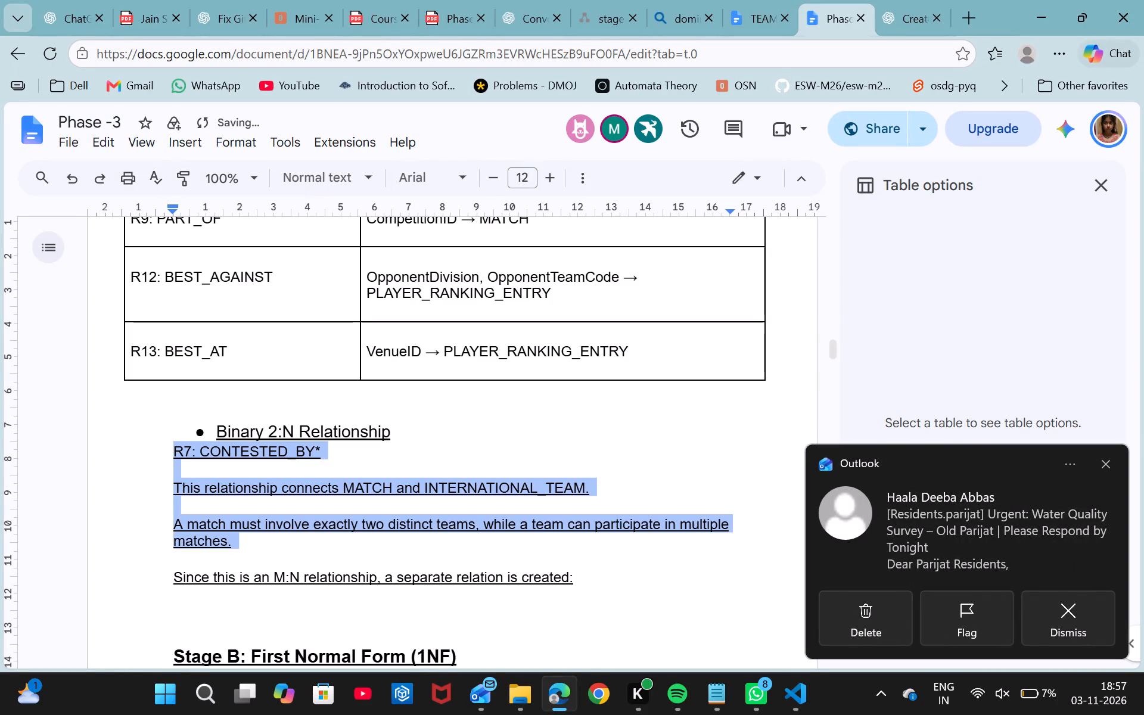
pyautogui.moveTo(382, 558); pyautogui.dragTo(583, 590)
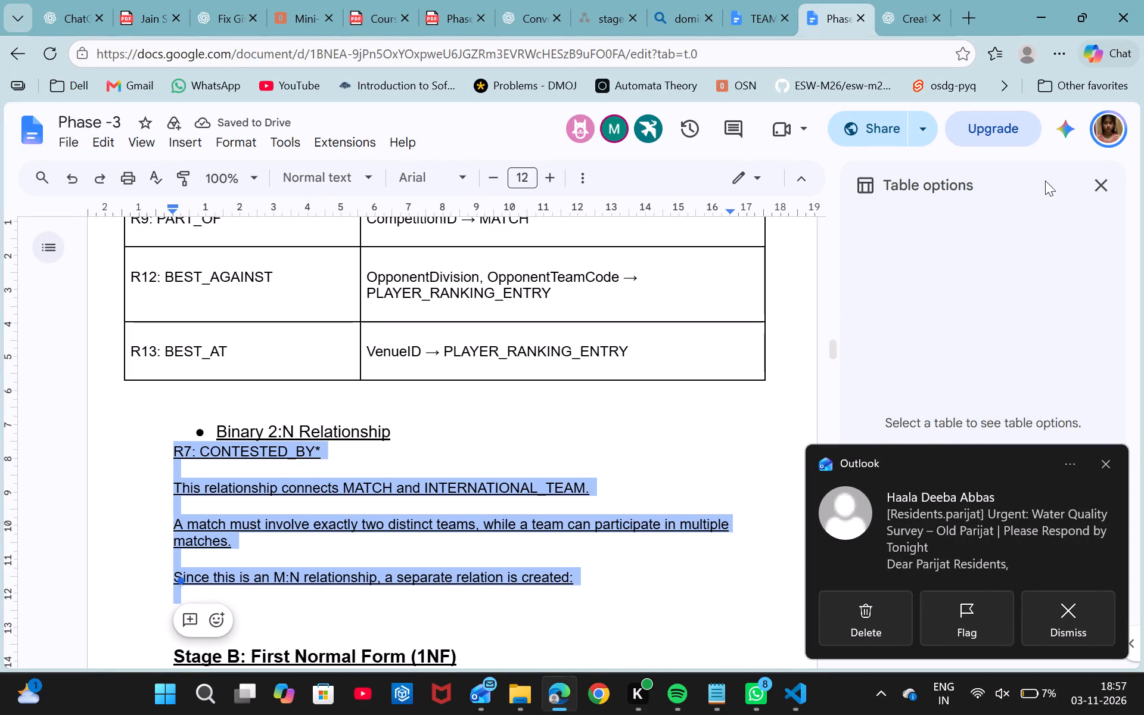
pyautogui.click(1092, 179)
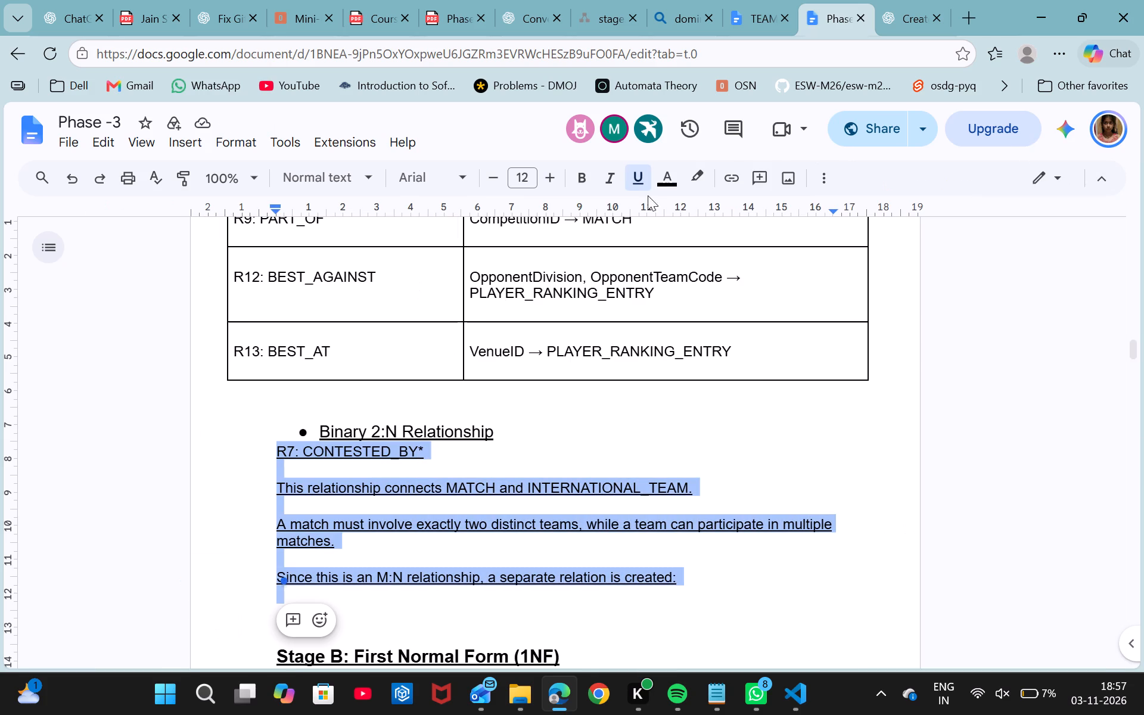
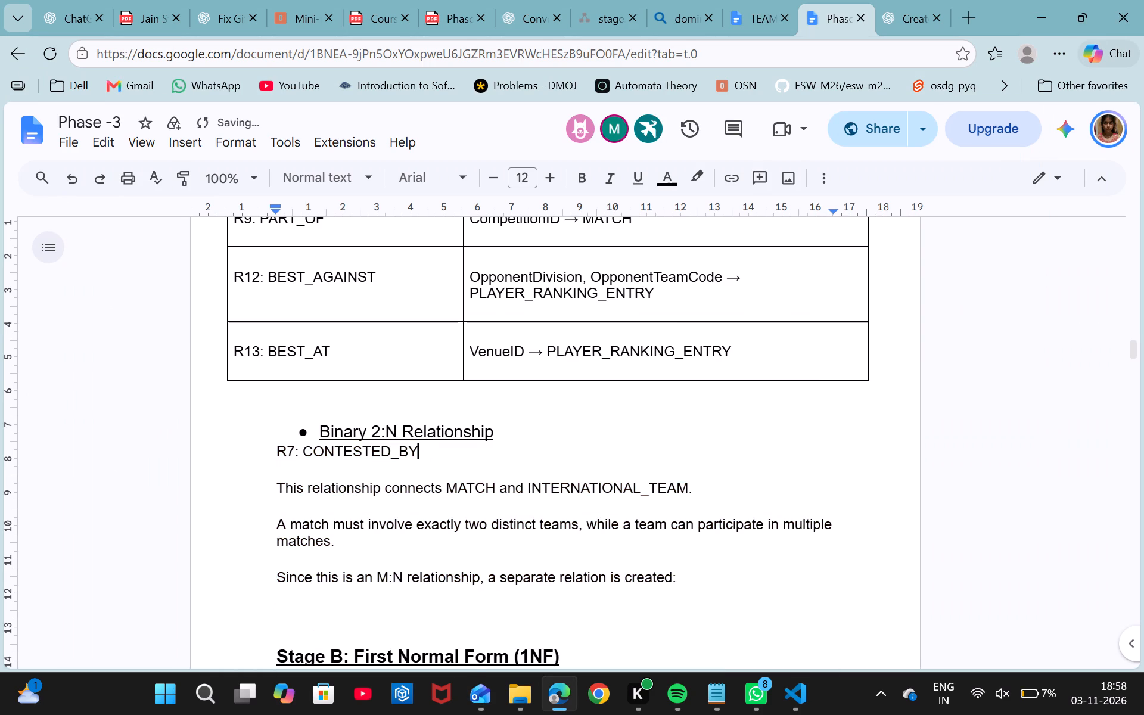
# Insert an unbulleted blank line between the Binary 2:N Relationship heading and R7: CONTESTED_BY.
pyautogui.click(501, 434)
pyautogui.press('Return')
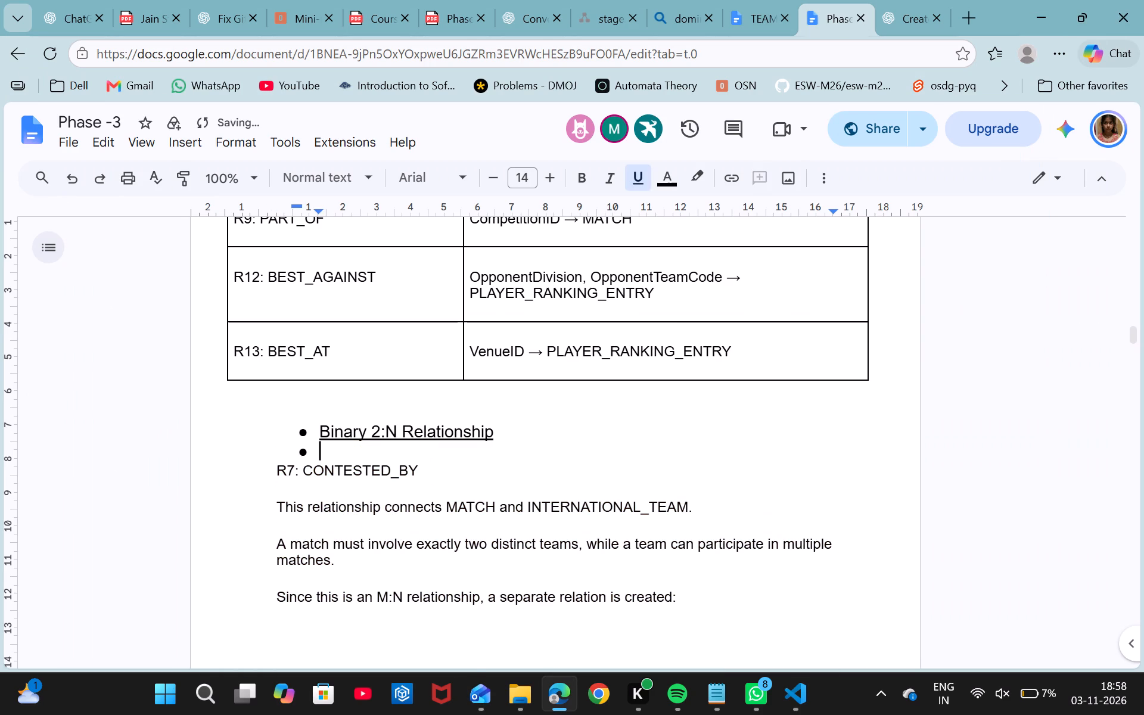
pyautogui.press('BackSpace')
pyautogui.press('BackSpace')
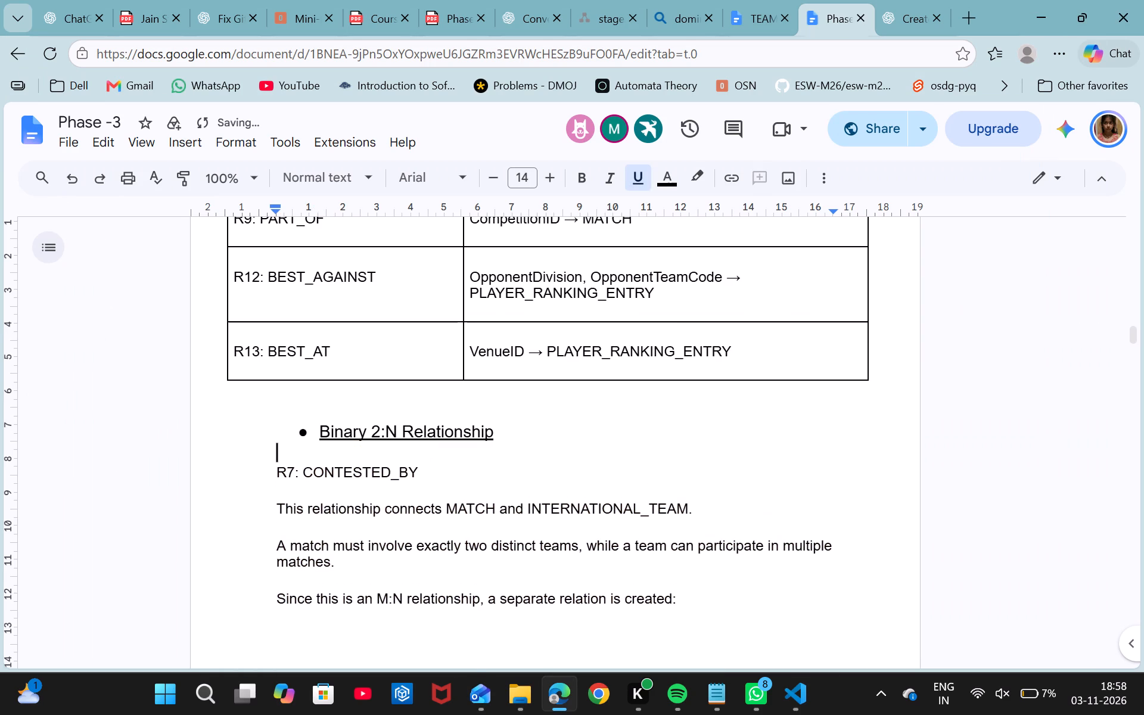
# Remove the blank line between R7: CONTESTED_BY and the sentence about connecting MATCH and INTERNATIONAL_TEAM.
pyautogui.click(368, 486)
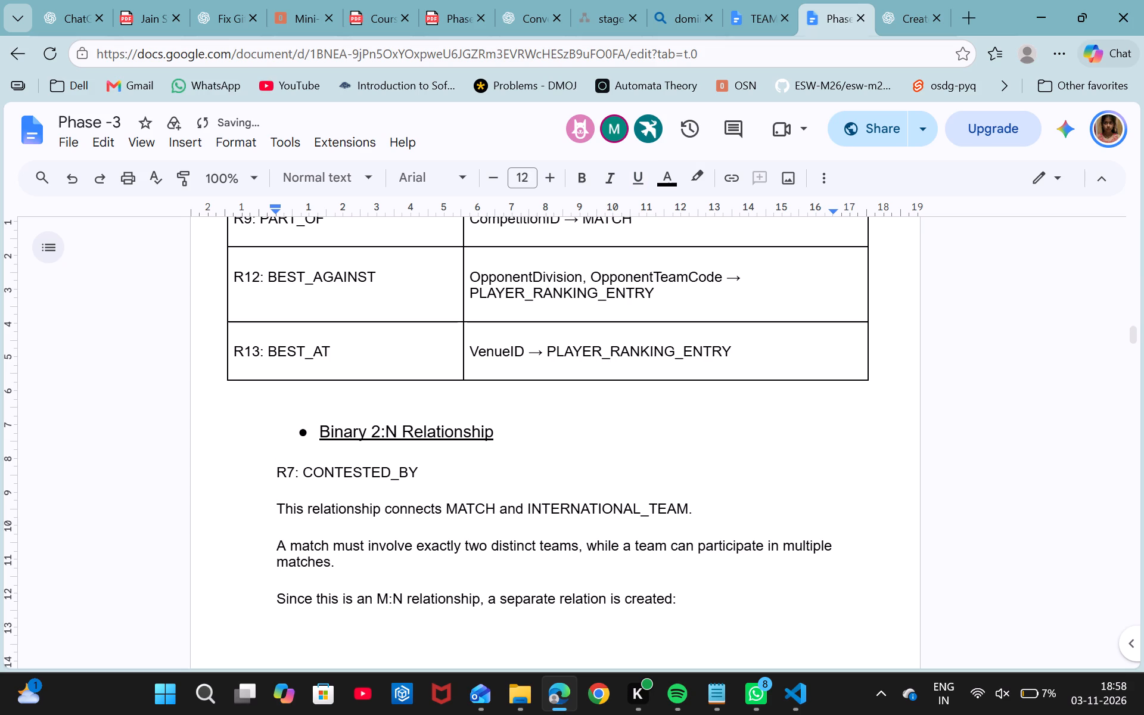
pyautogui.press('BackSpace')
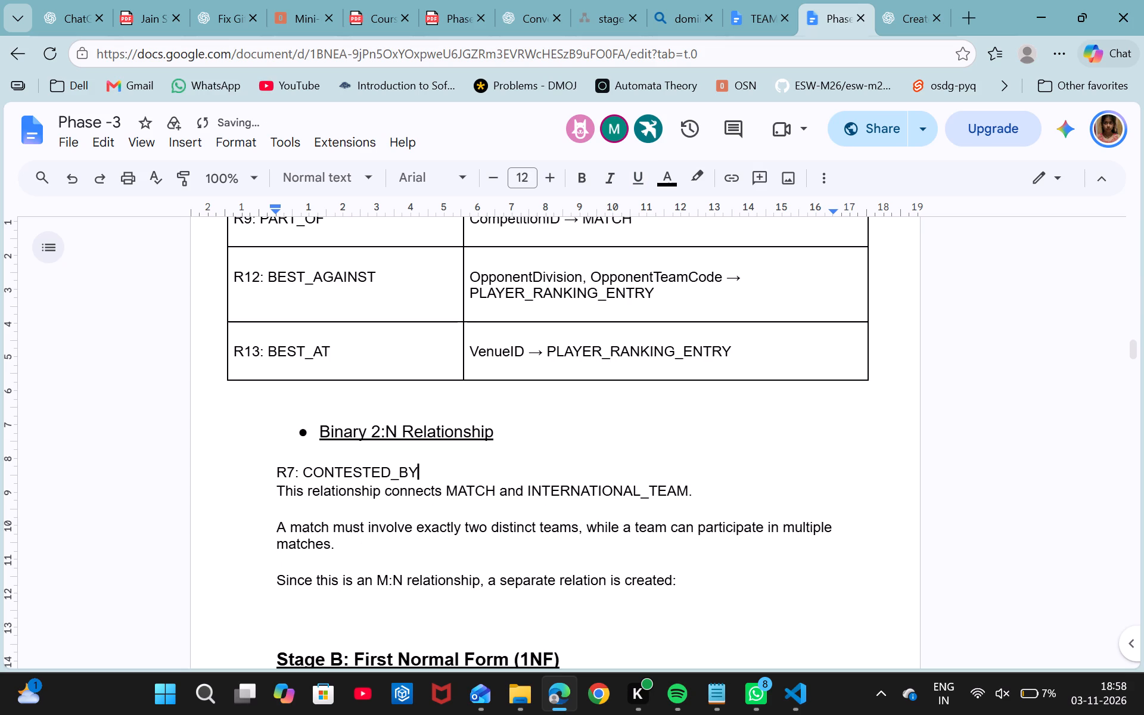
# Remove the blank line between the two sentences describing R7: CONTESTED_BY.
pyautogui.click(355, 510)
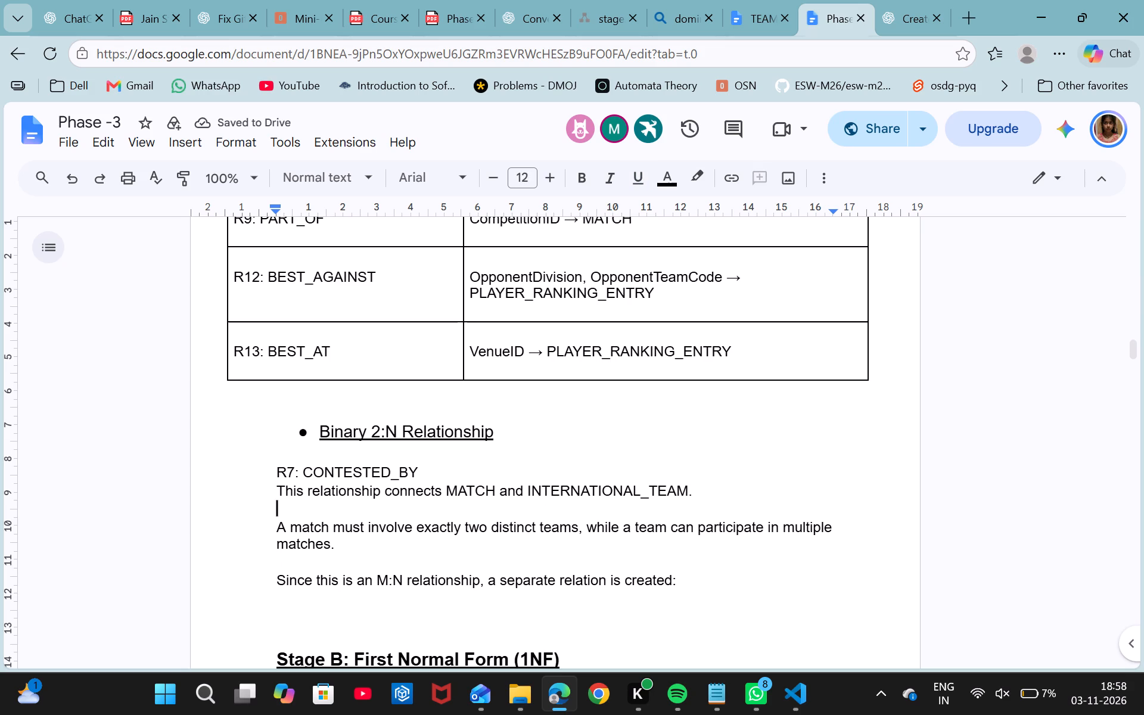
pyautogui.click(355, 510)
pyautogui.press('BackSpace')
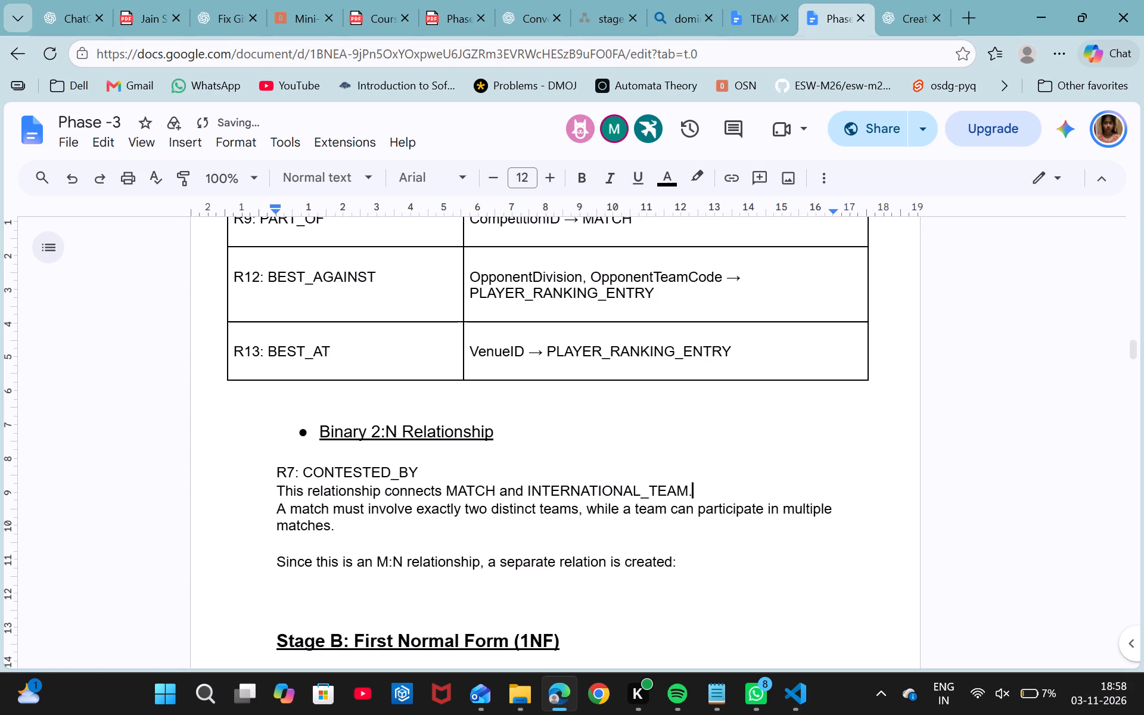
# Change the section heading above R7 to "Binary M:N Relationship".
pyautogui.click(379, 431)
pyautogui.press('BackSpace')
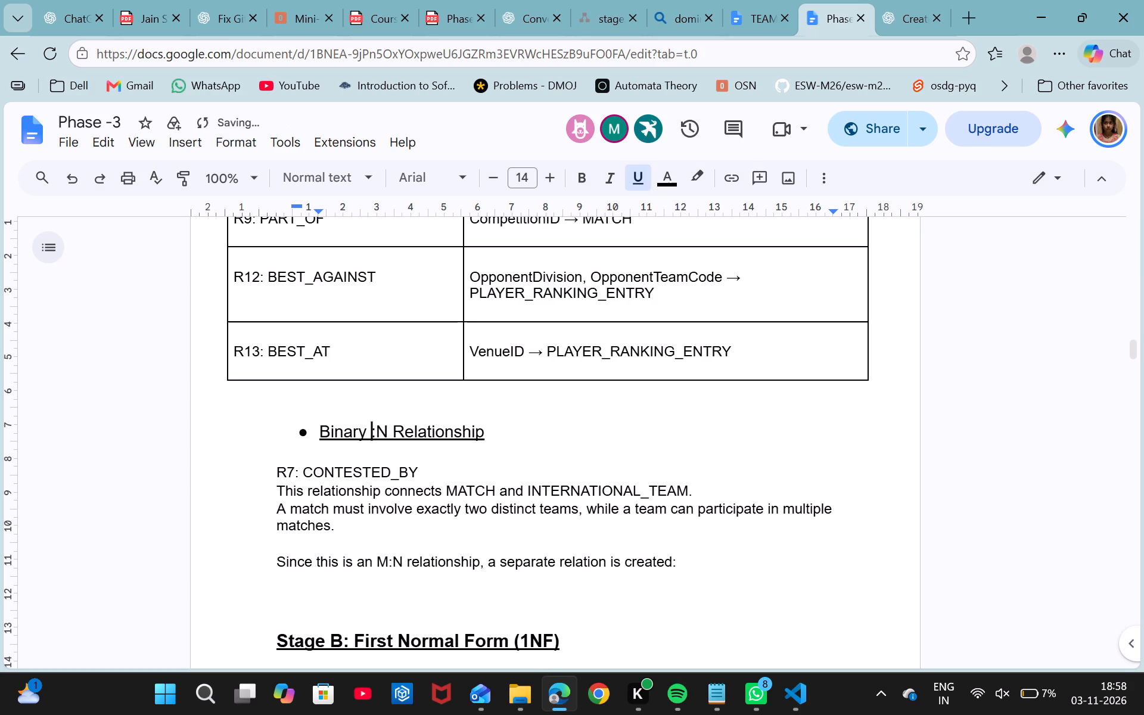
pyautogui.hotkey('shift', 'm')
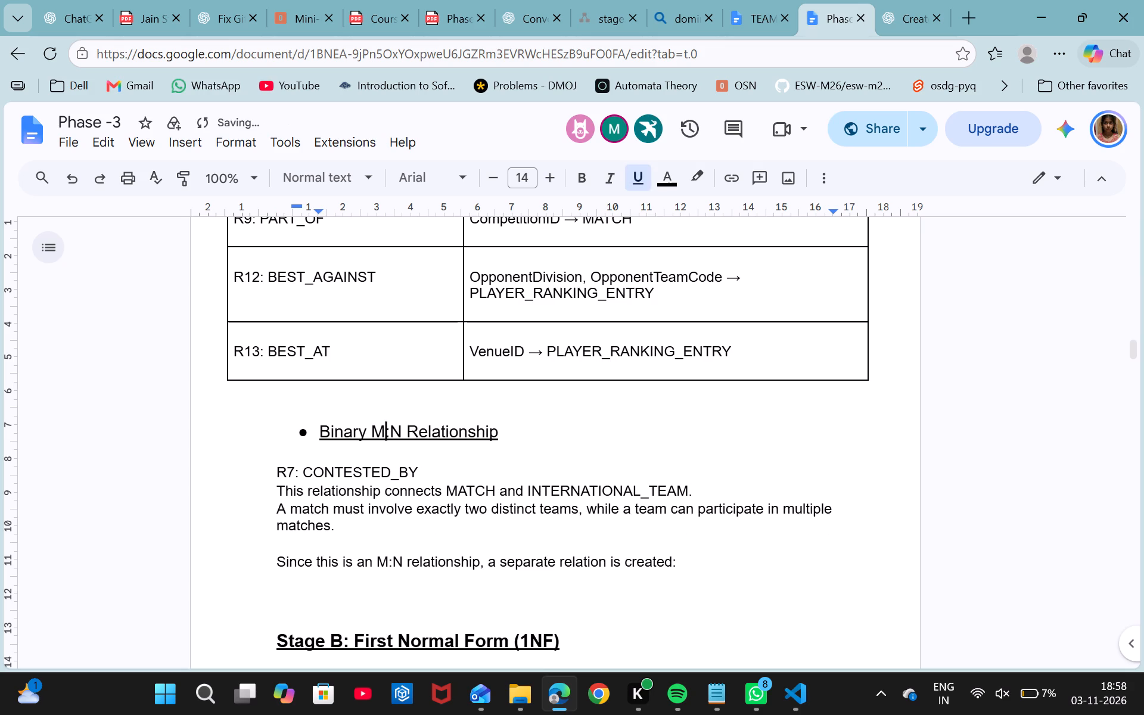
# Append "(2:N relationship)" after R7: CONTESTED_BY, dismissing the low battery alert.
pyautogui.click(433, 473)
pyautogui.press('space')
pyautogui.write('(2')
pyautogui.write(':N')
pyautogui.press('space')
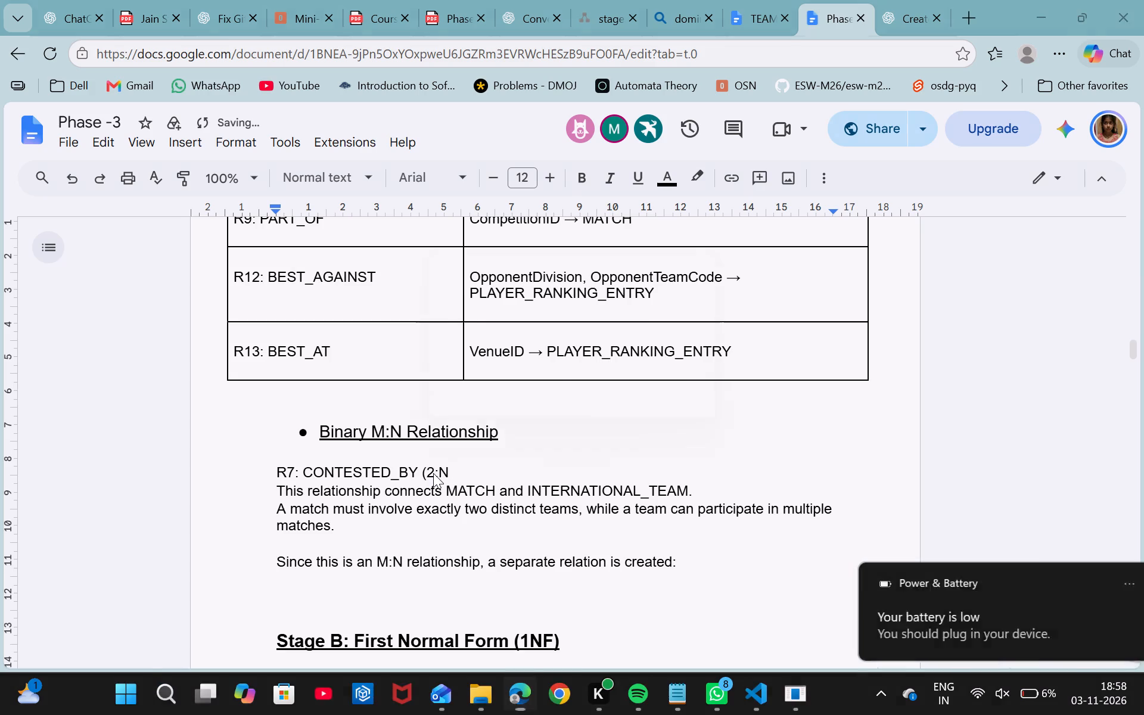
pyautogui.click(602, 386)
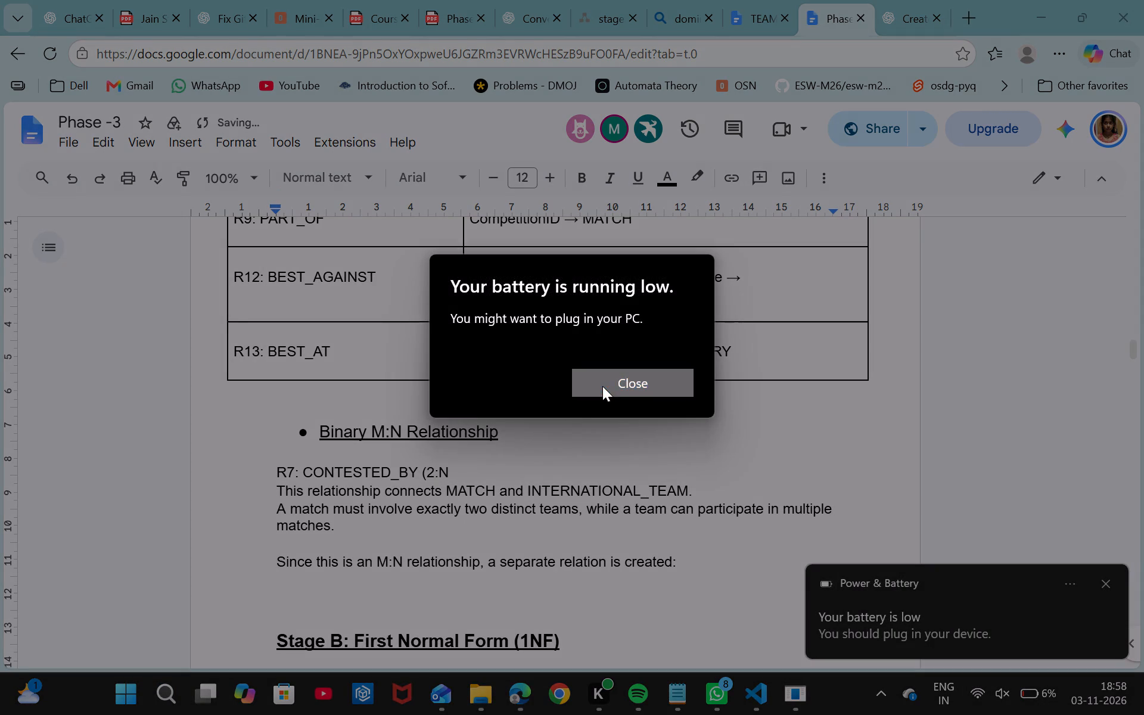
pyautogui.write('relationship)')
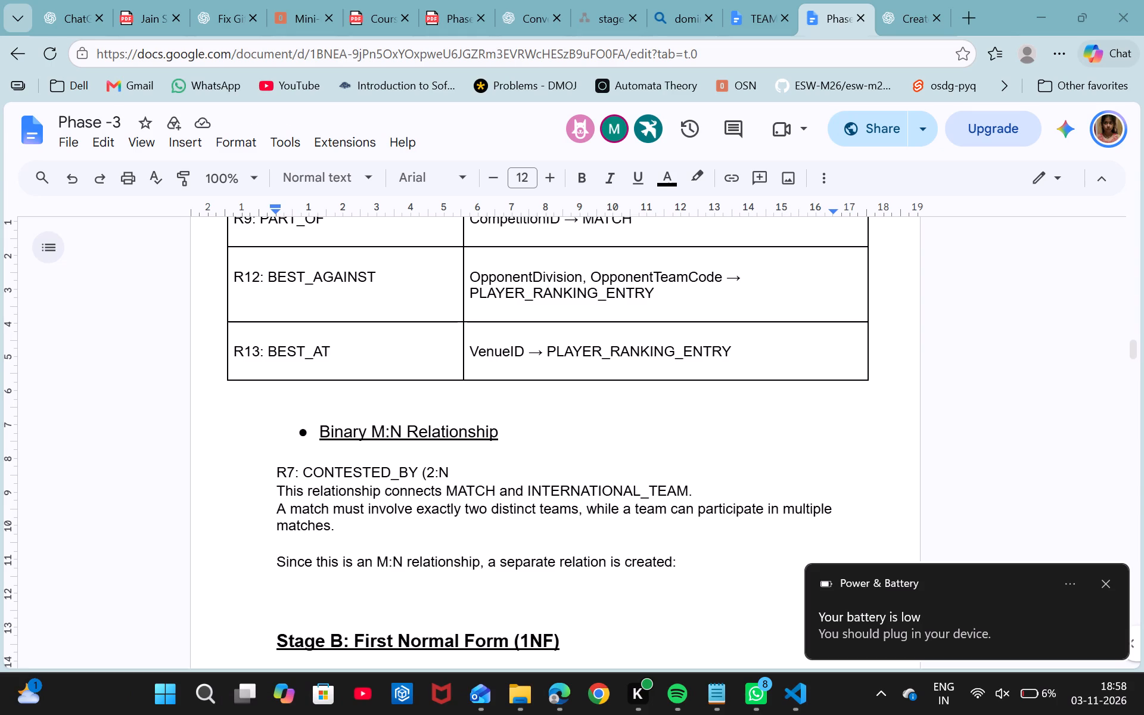
pyautogui.click(464, 464)
pyautogui.write('relationship')
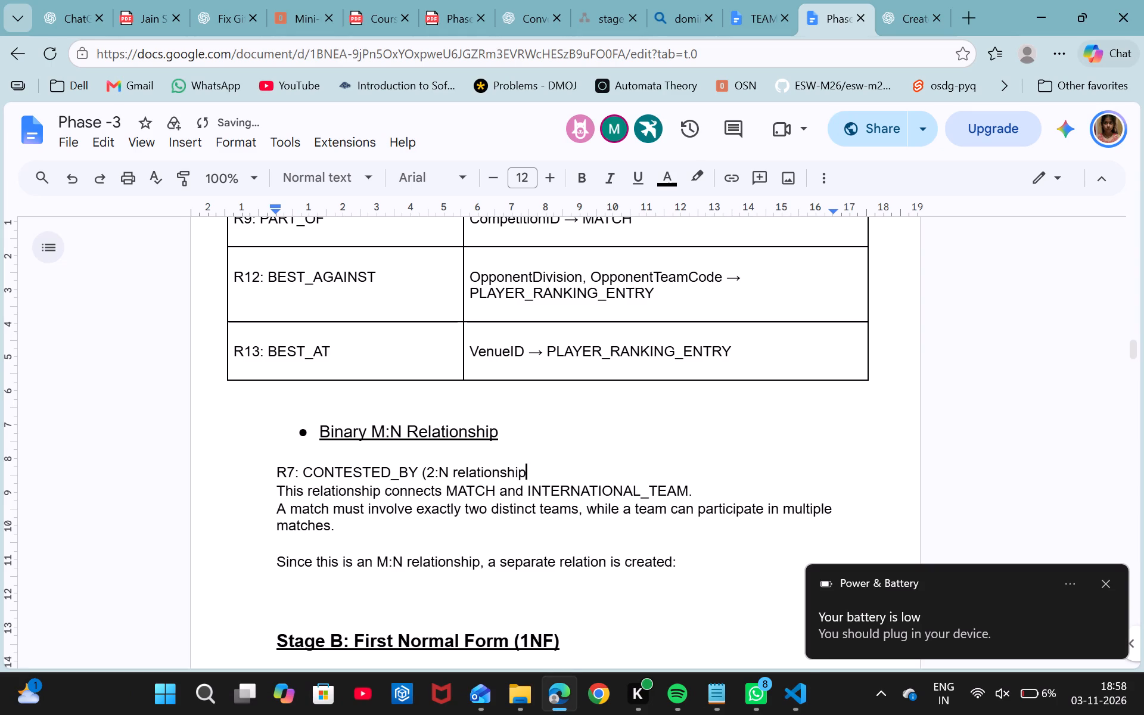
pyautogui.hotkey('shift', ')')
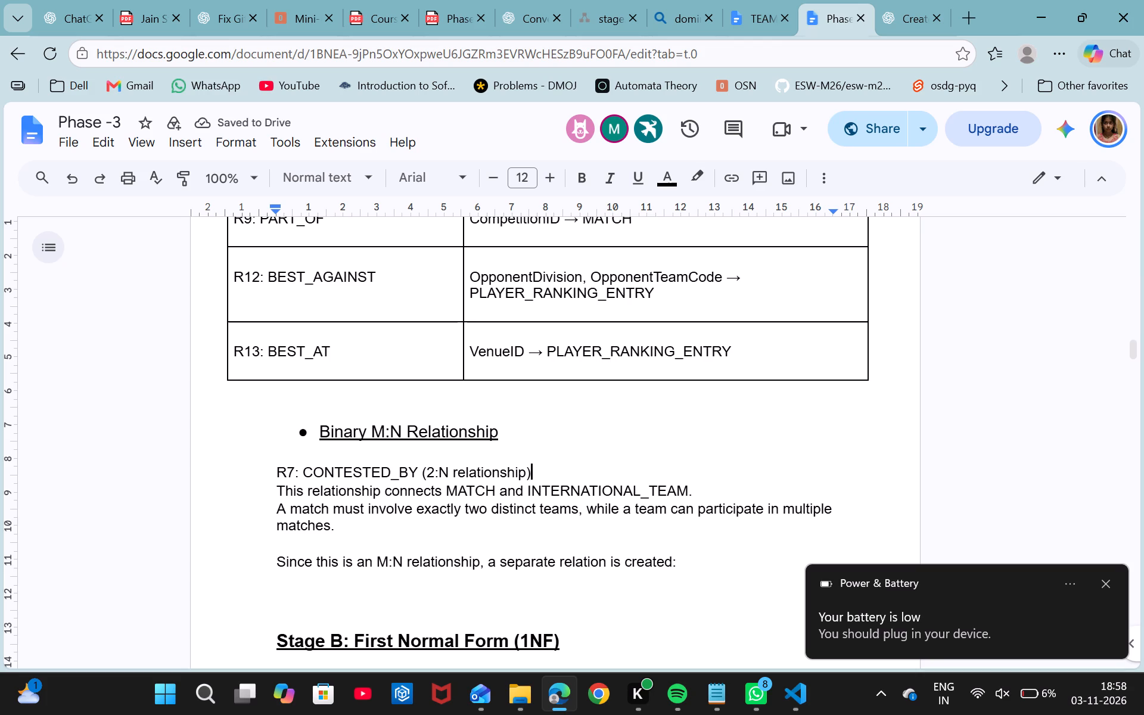
# Join the sentence "Since this is an M:N relationship, a separate relation is created:" onto the R7 paragraph after "matches.", separated by a space.
pyautogui.click(279, 562)
pyautogui.press('BackSpace')
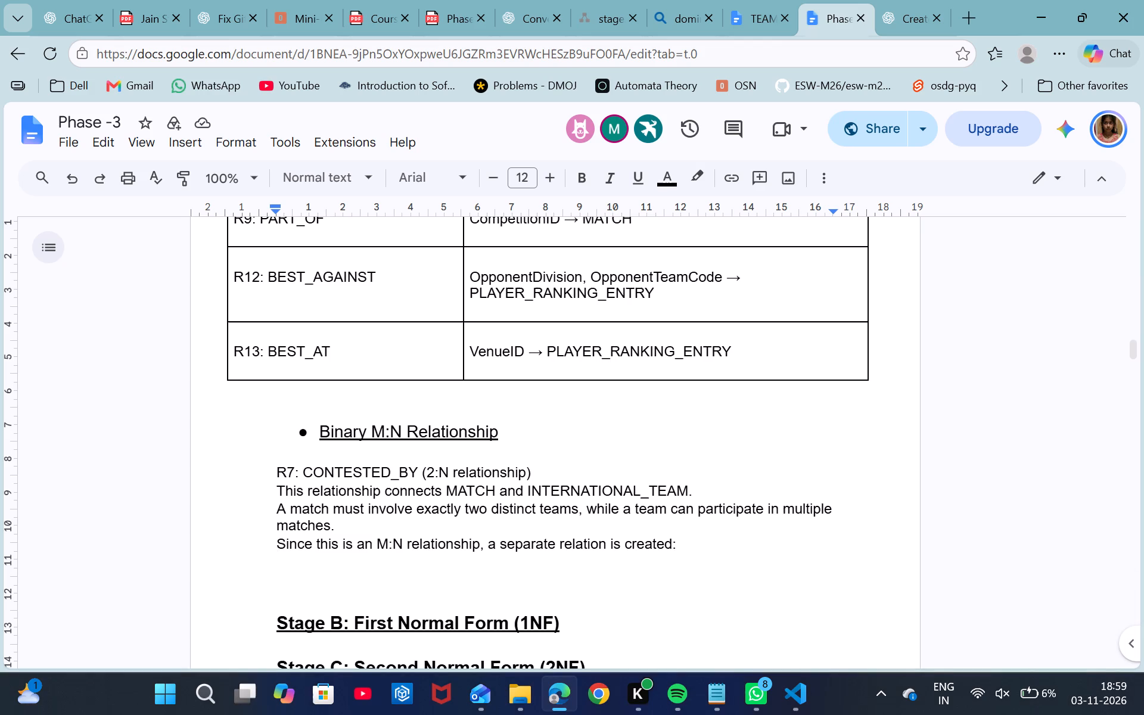
pyautogui.click(275, 477)
pyautogui.click(277, 546)
pyautogui.press('BackSpace')
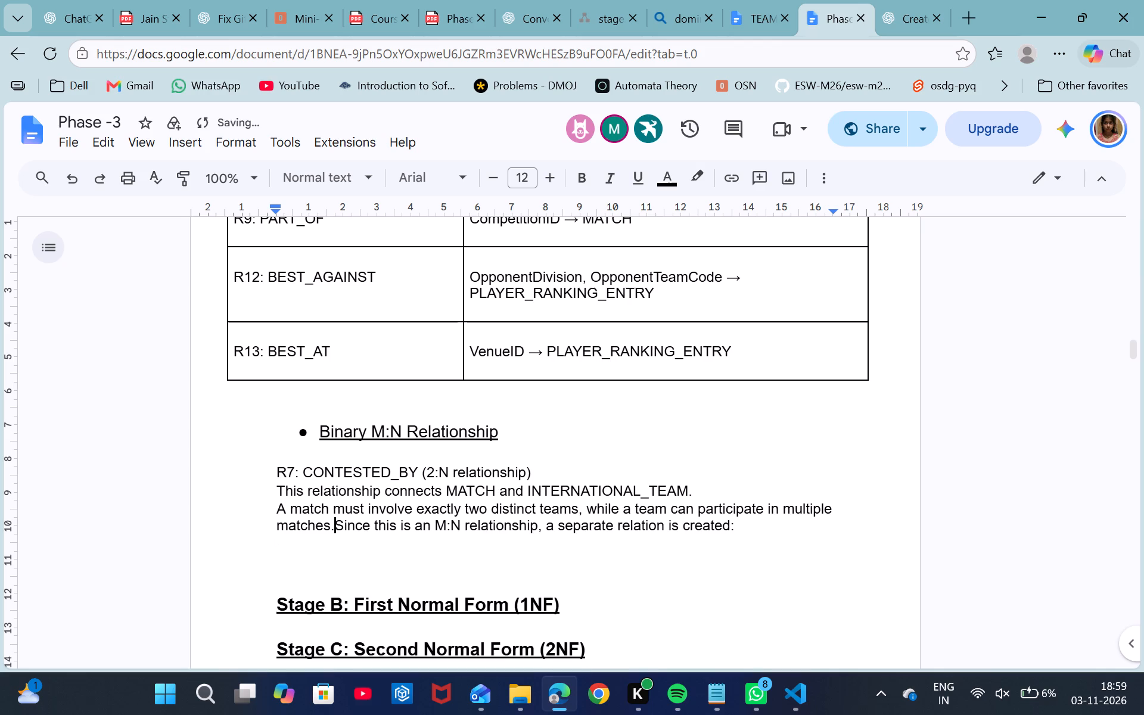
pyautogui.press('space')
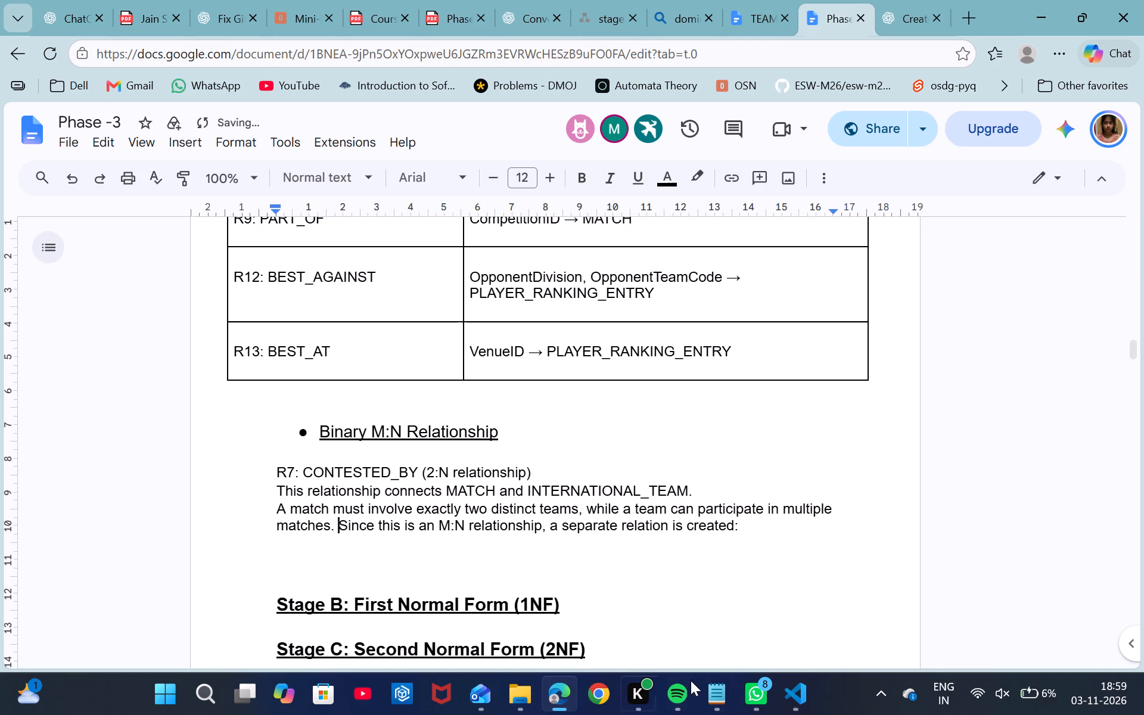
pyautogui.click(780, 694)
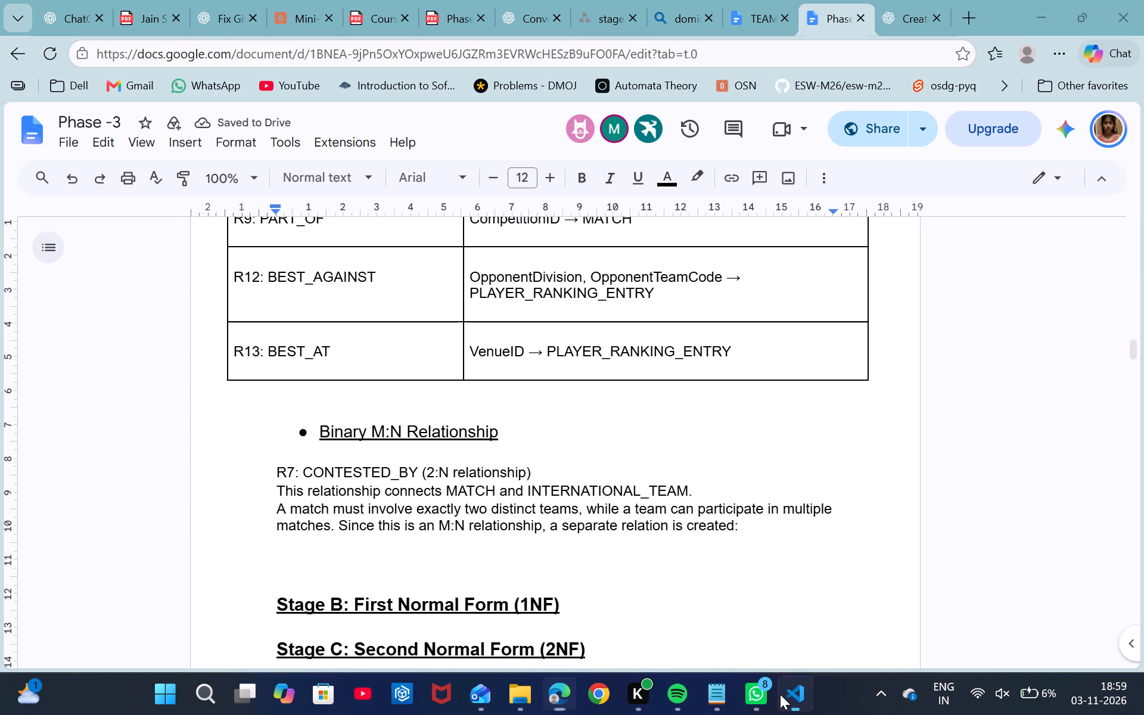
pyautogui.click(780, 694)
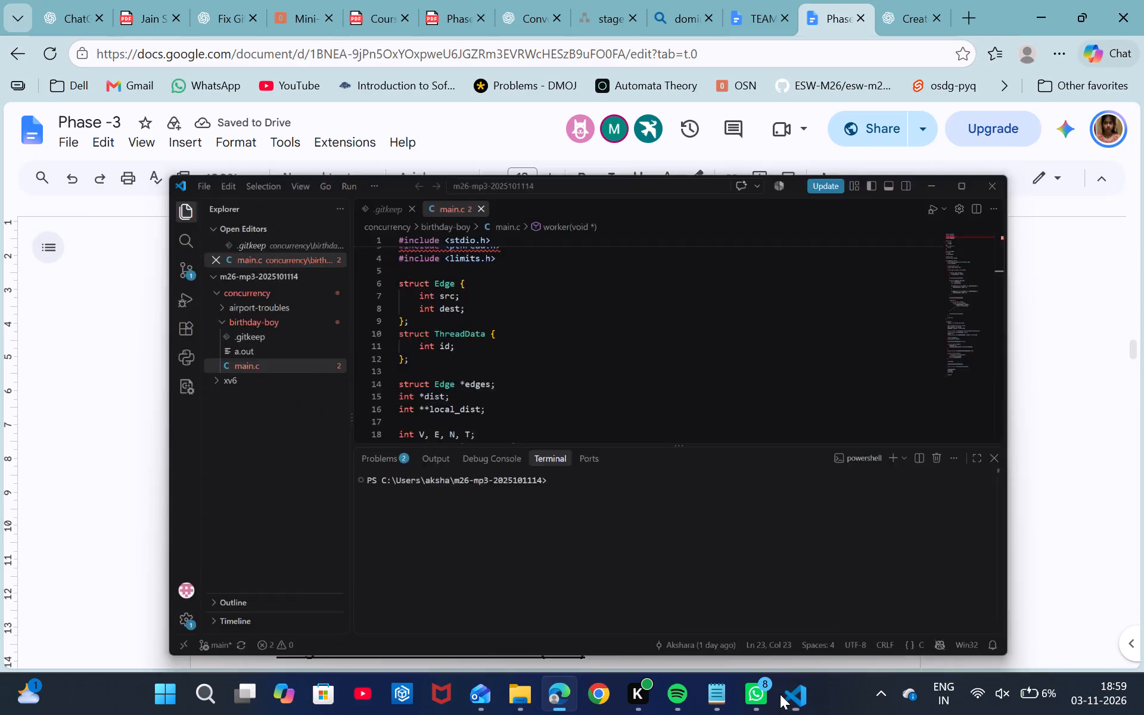
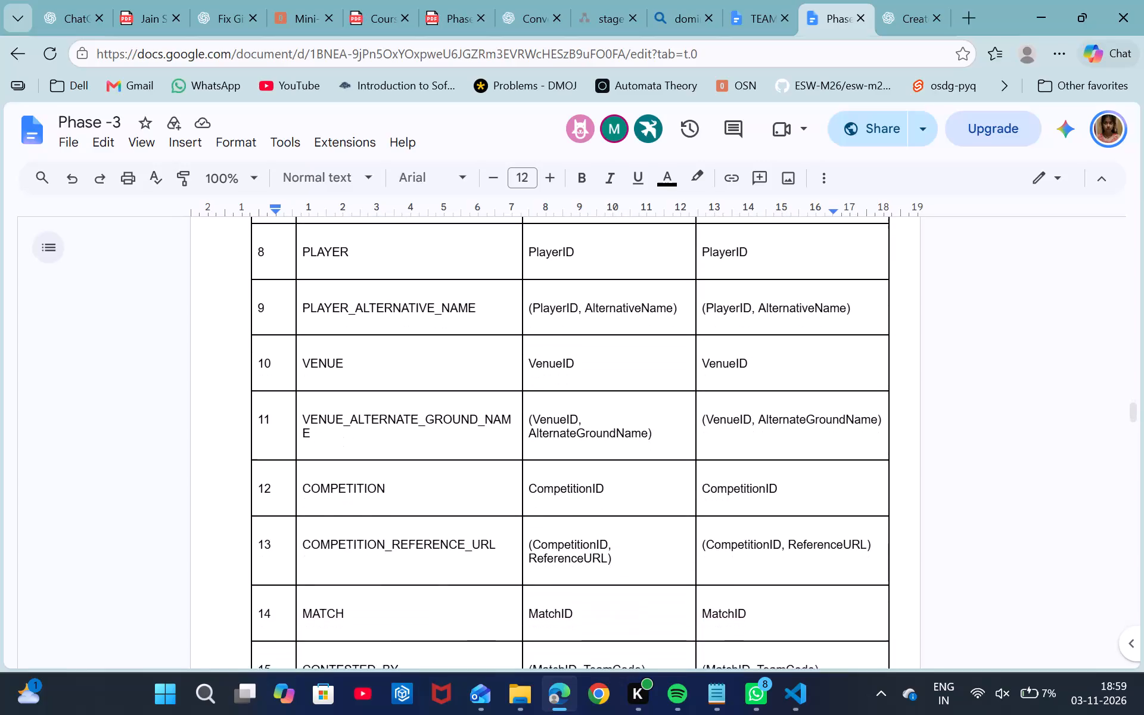
# Review the candidate and primary key table under Stage C: Second Normal Form (2NF), then return to the R7: CONTESTED_BY text.
pyautogui.scroll(-1, 563, 470)
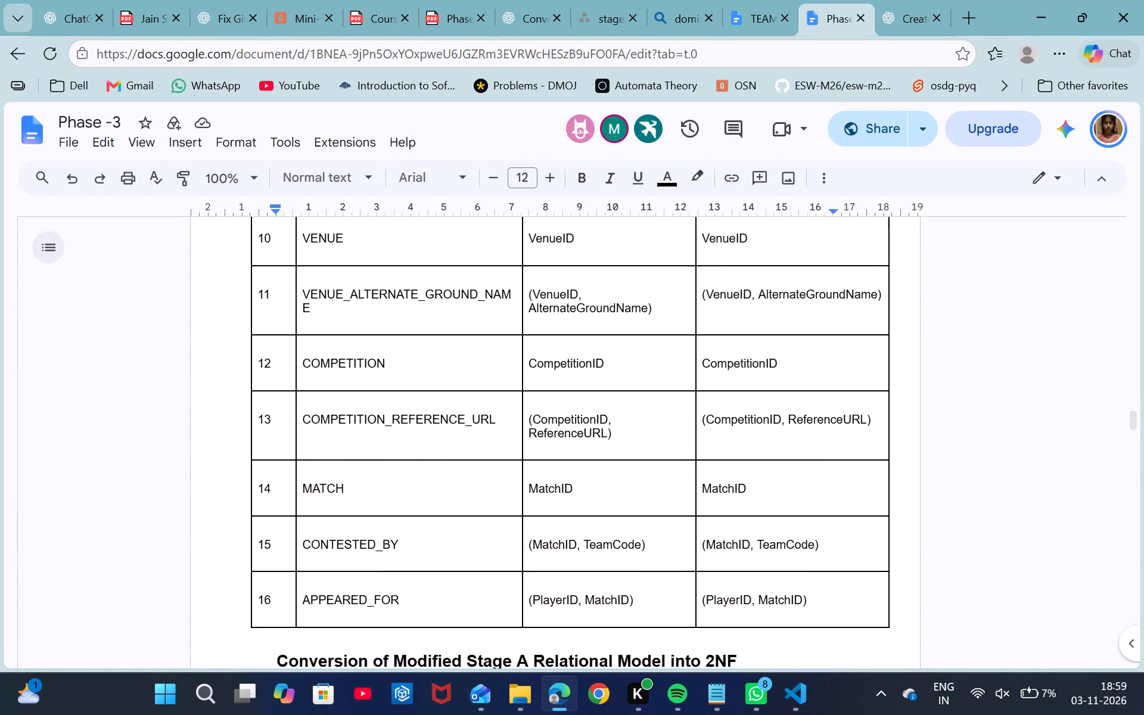
pyautogui.scroll(4, 563, 470)
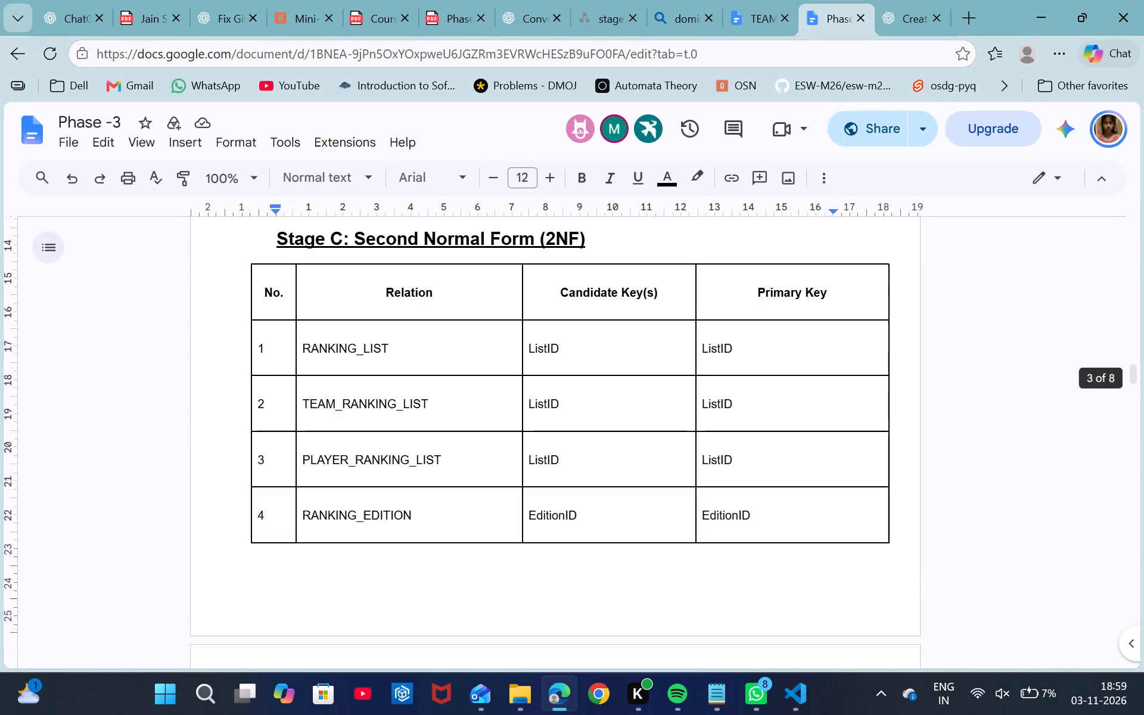
pyautogui.scroll(3, 563, 470)
pyautogui.scroll(-1, 563, 470)
pyautogui.scroll(1, 563, 470)
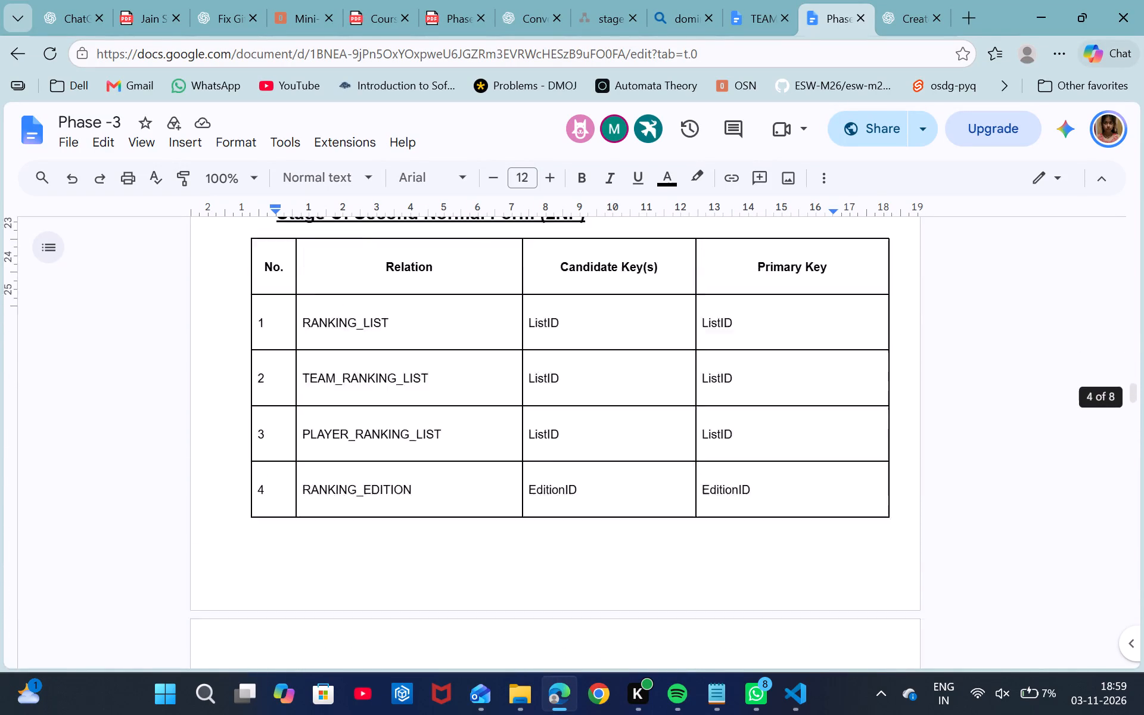
pyautogui.scroll(2, 563, 470)
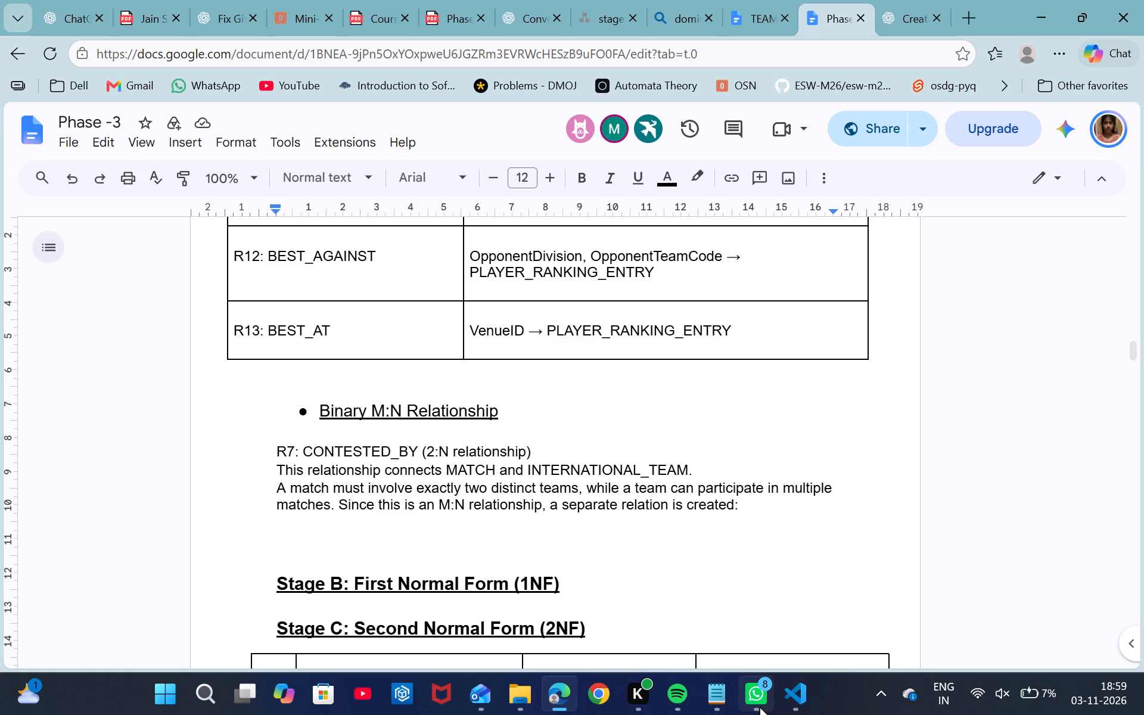
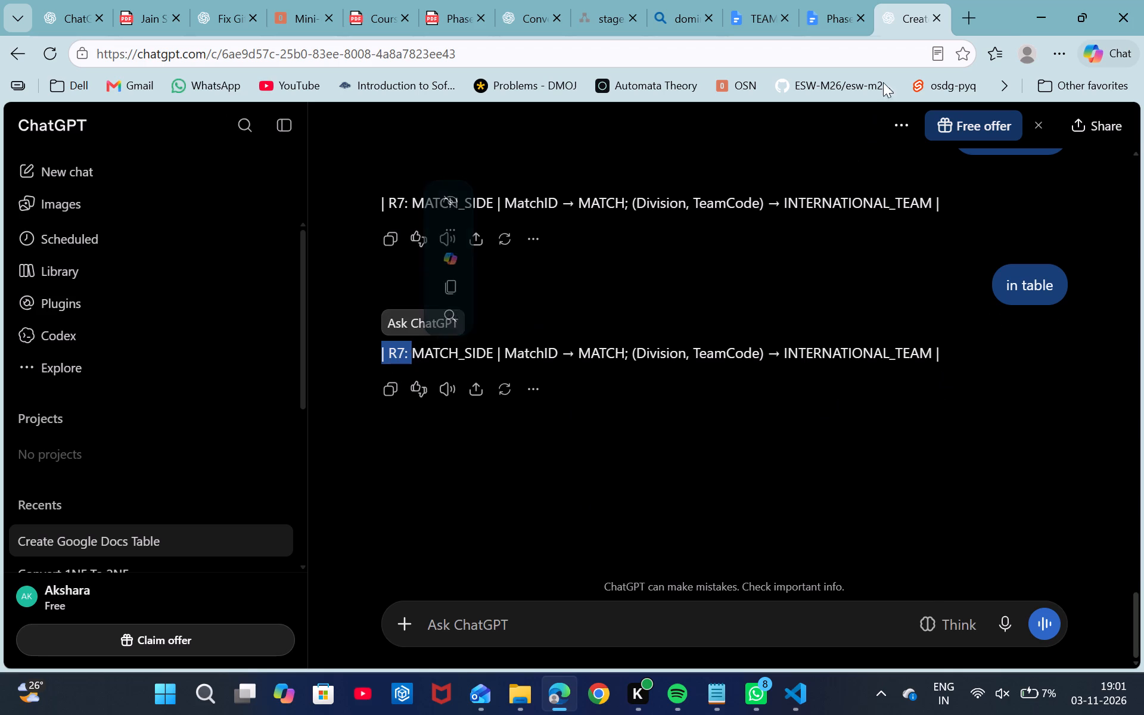
# In the Phase -3 document, insert a row below R13: BEST_AT in the foreign key placement table.
pyautogui.click(826, 0)
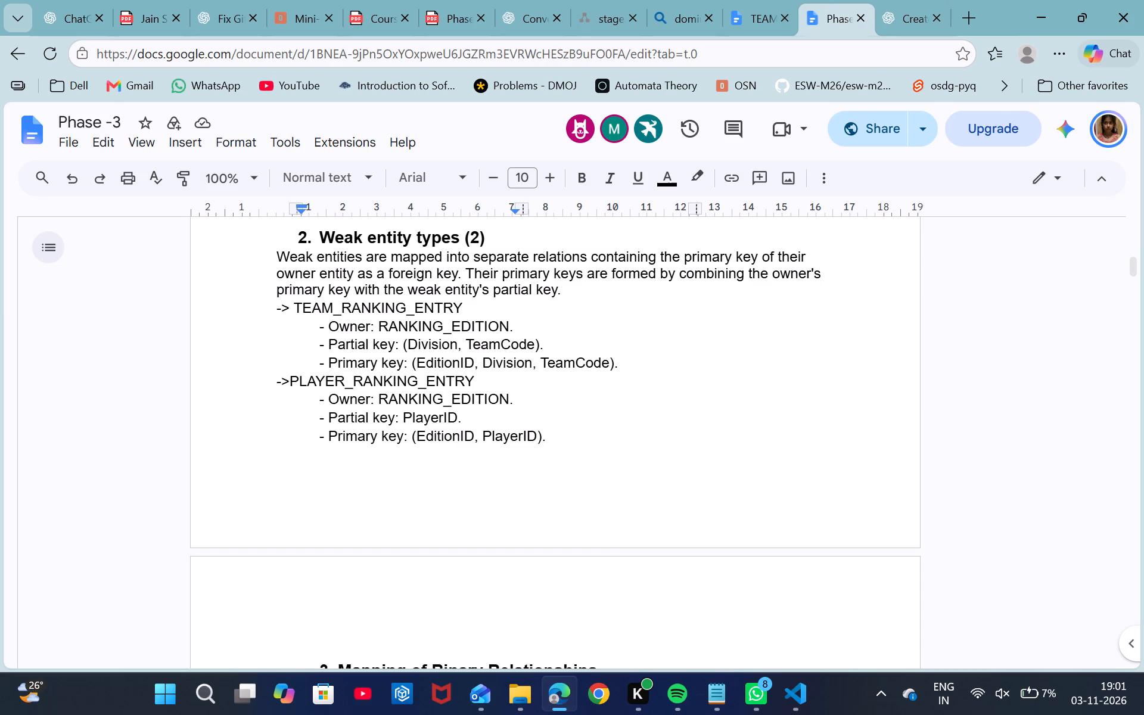
pyautogui.scroll(4, 514, 330)
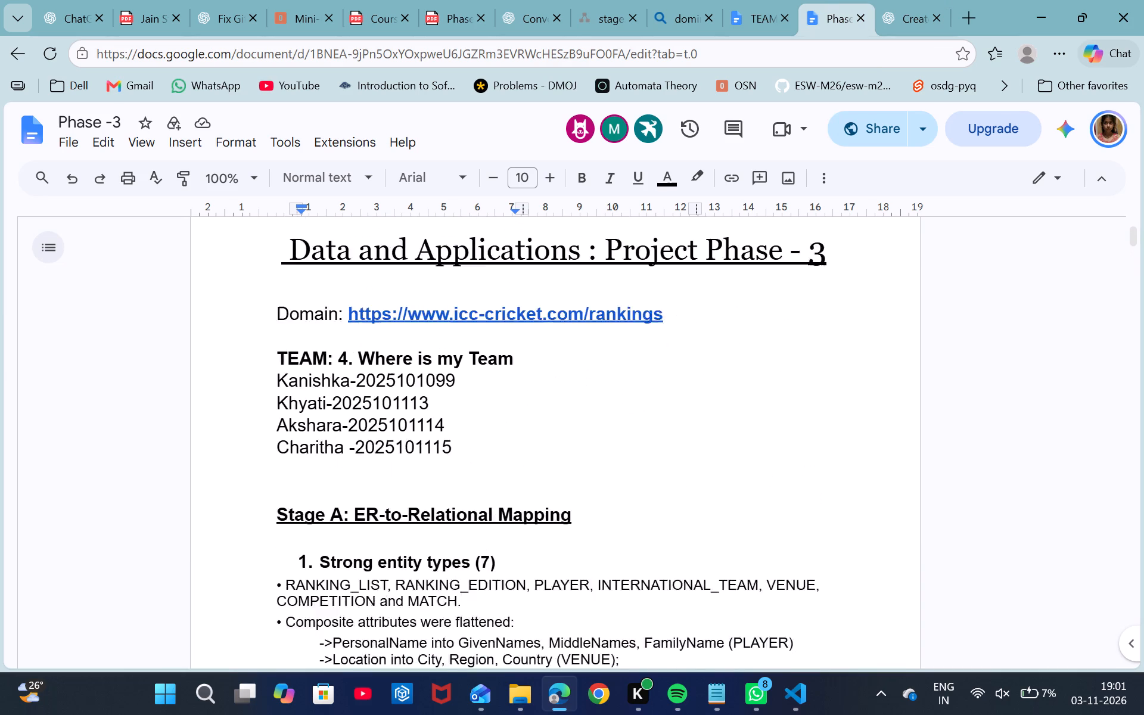
pyautogui.scroll(-3, 514, 330)
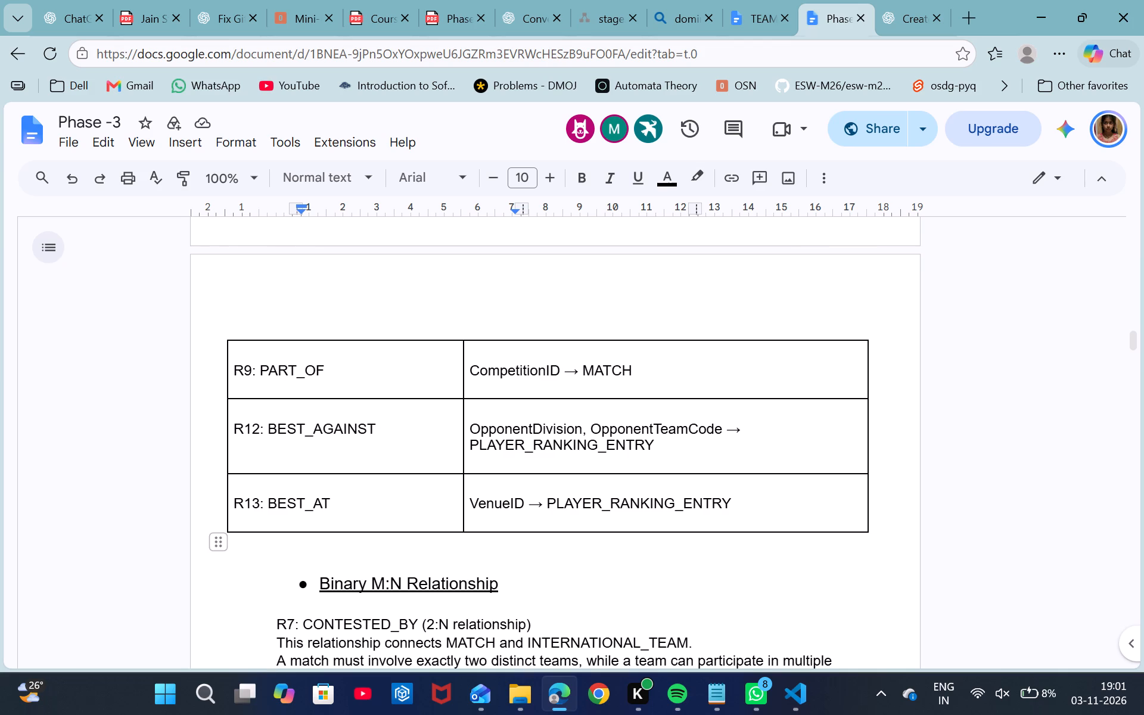
pyautogui.click(217, 542)
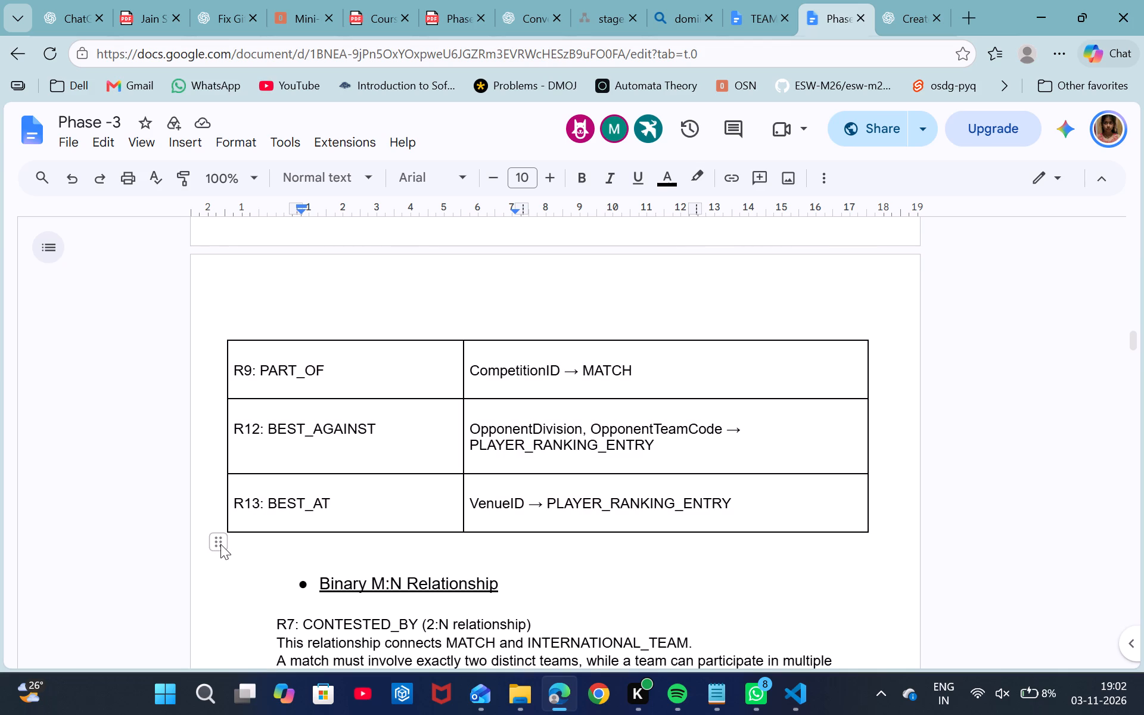
pyautogui.click(222, 545)
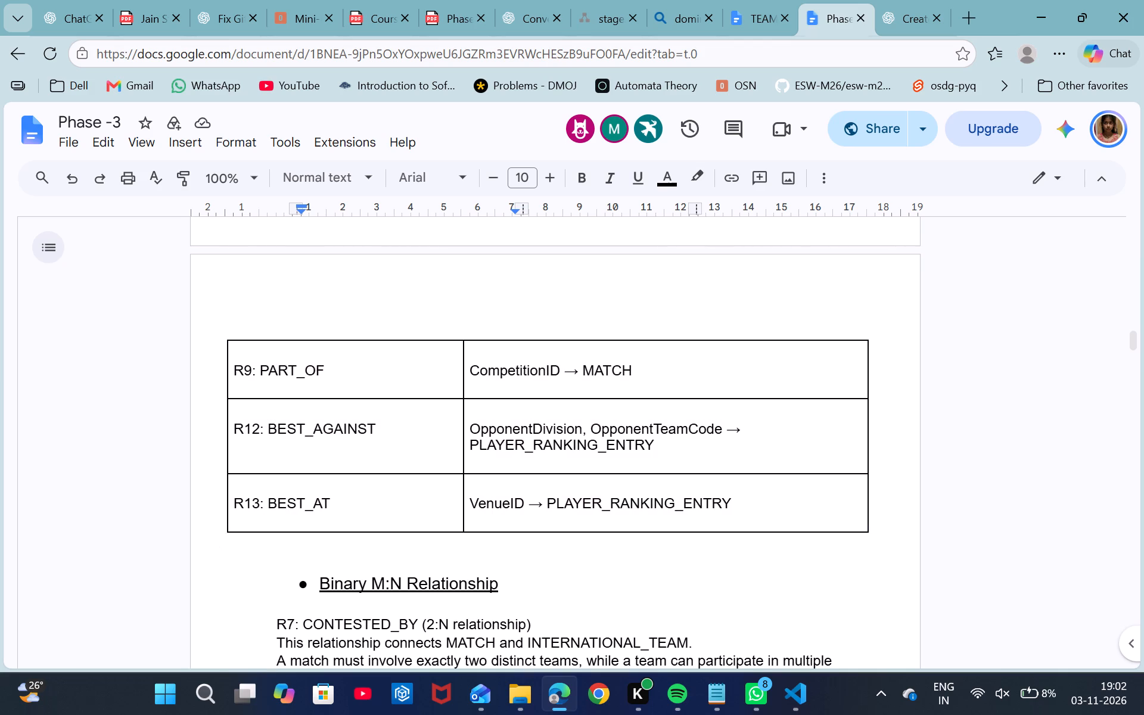
pyautogui.rightClick(265, 527)
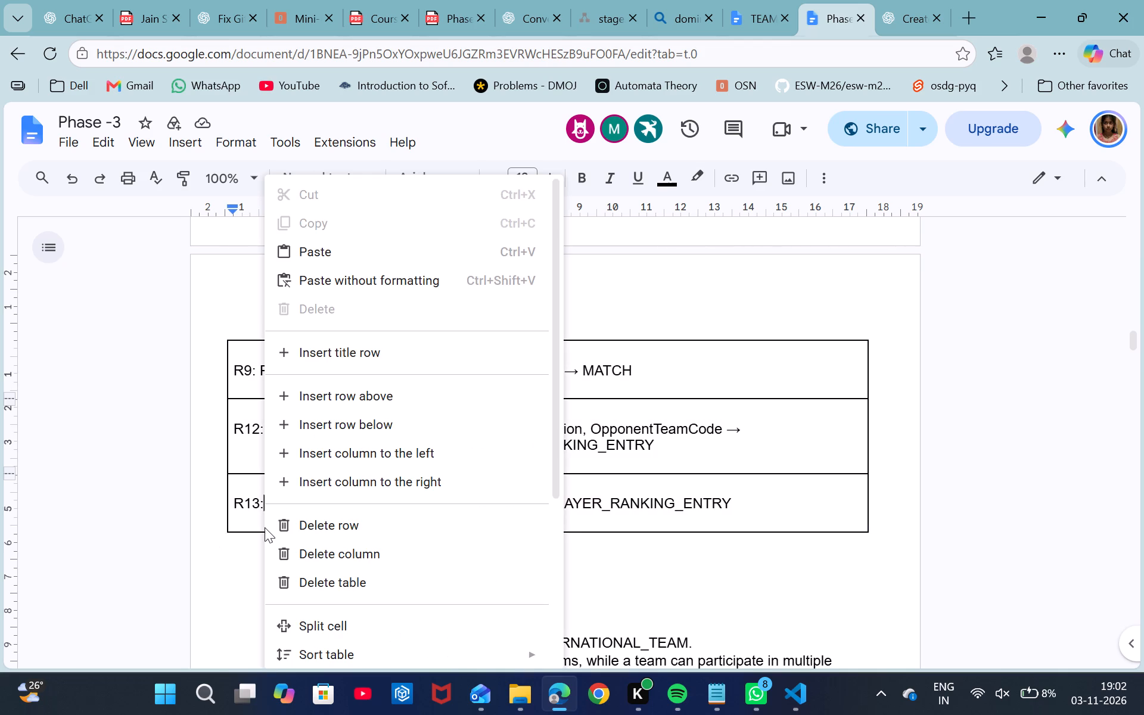
pyautogui.click(326, 418)
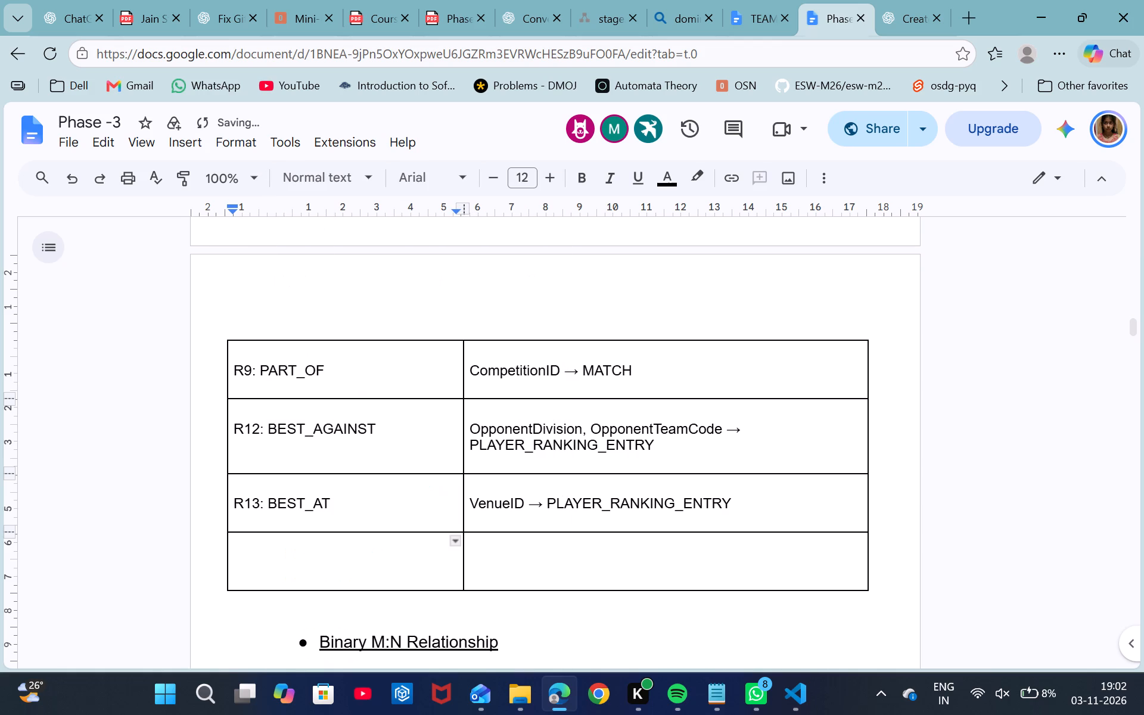
# Review the relationships already listed in the table and enter R1 in the first cell of the new last row.
pyautogui.scroll(6, 326, 418)
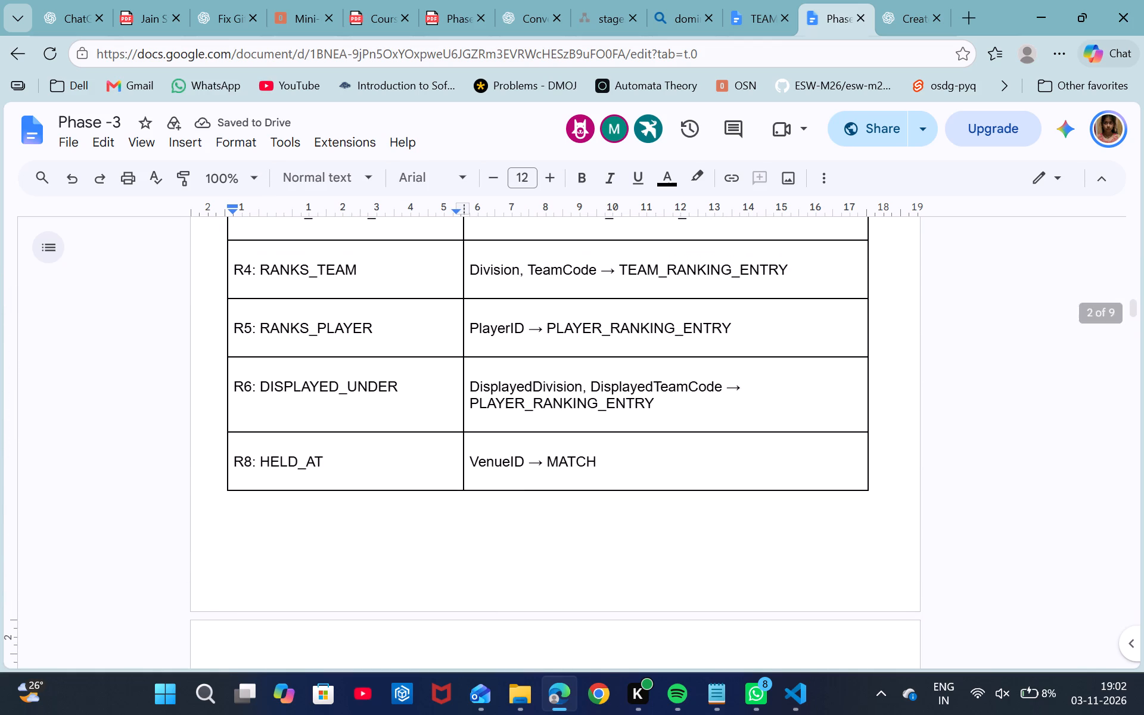
pyautogui.scroll(1, 326, 418)
pyautogui.scroll(-4, 326, 418)
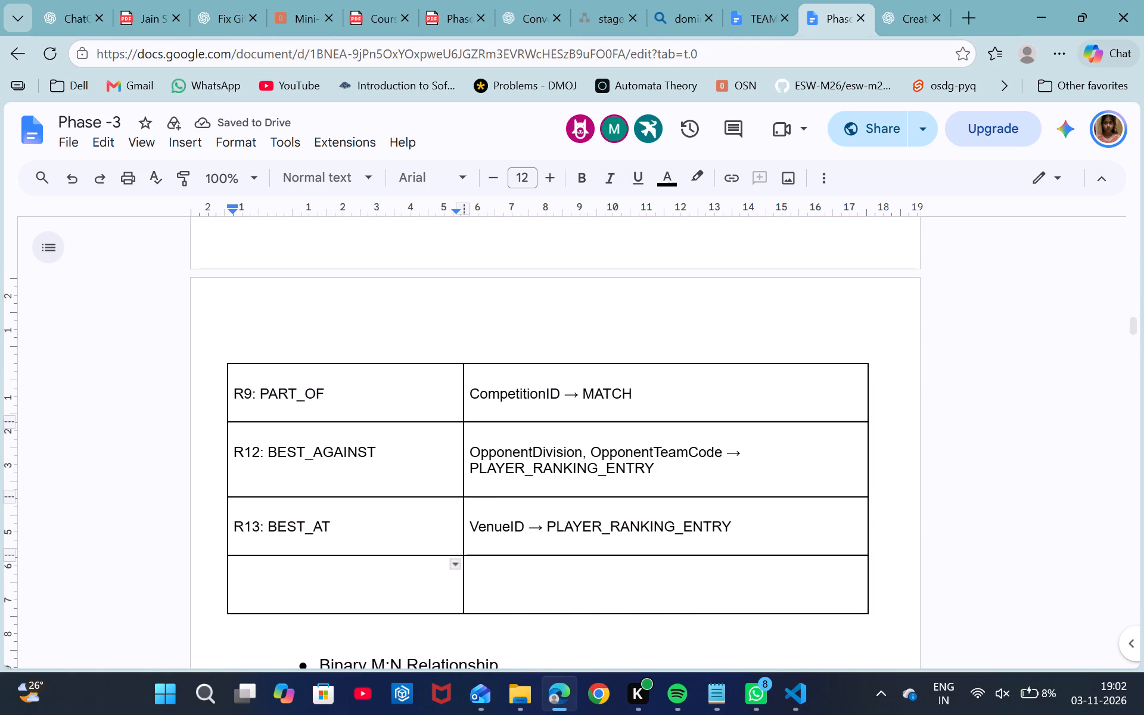
pyautogui.write('R1')
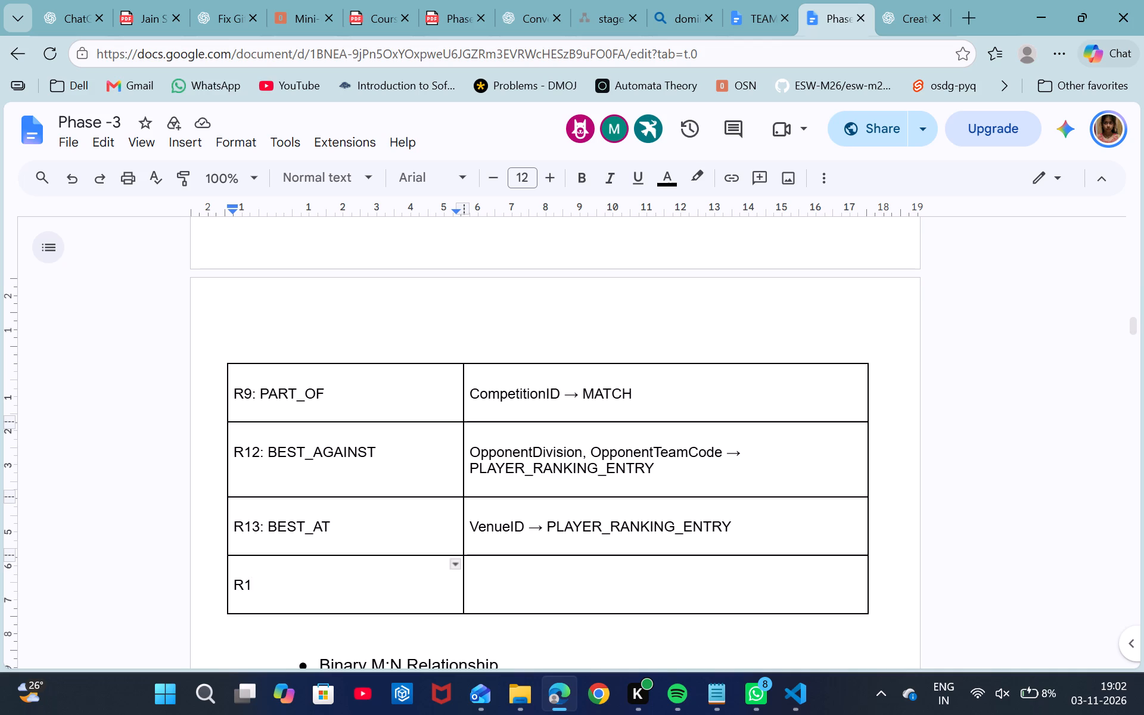
# Compare the foreign key placement table with the ER diagram in Jain Street.pdf to identify relationships missing from the table.
pyautogui.scroll(6, 250, 620)
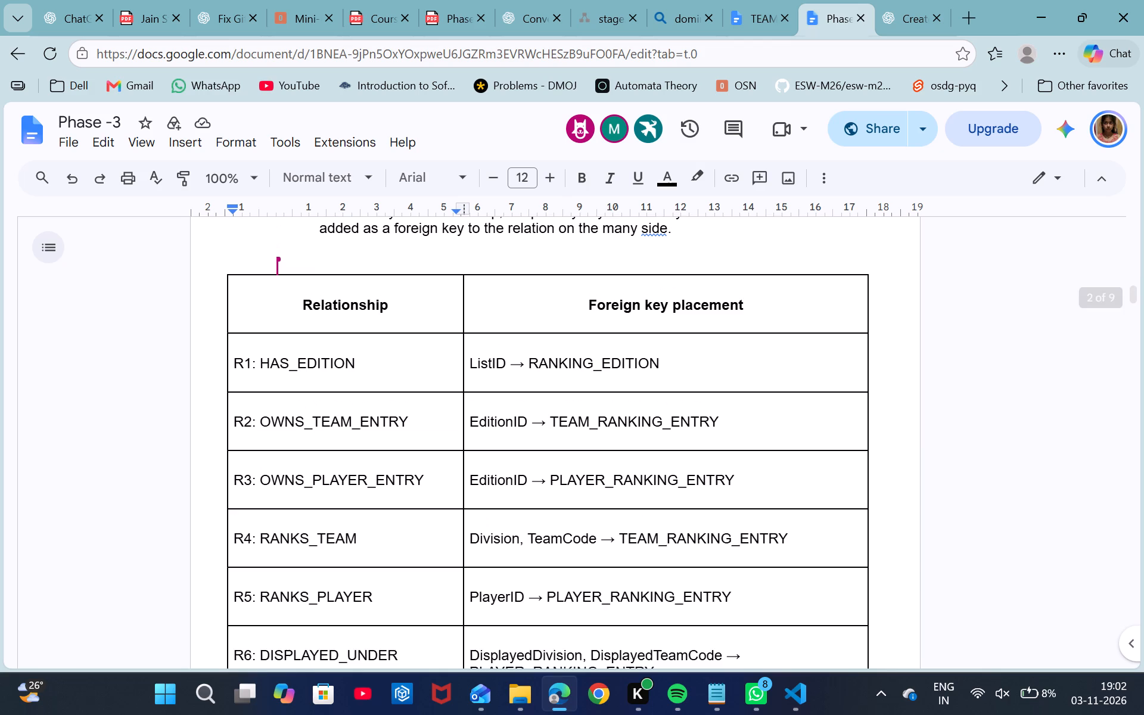
pyautogui.scroll(1, 250, 620)
pyautogui.click(128, 0)
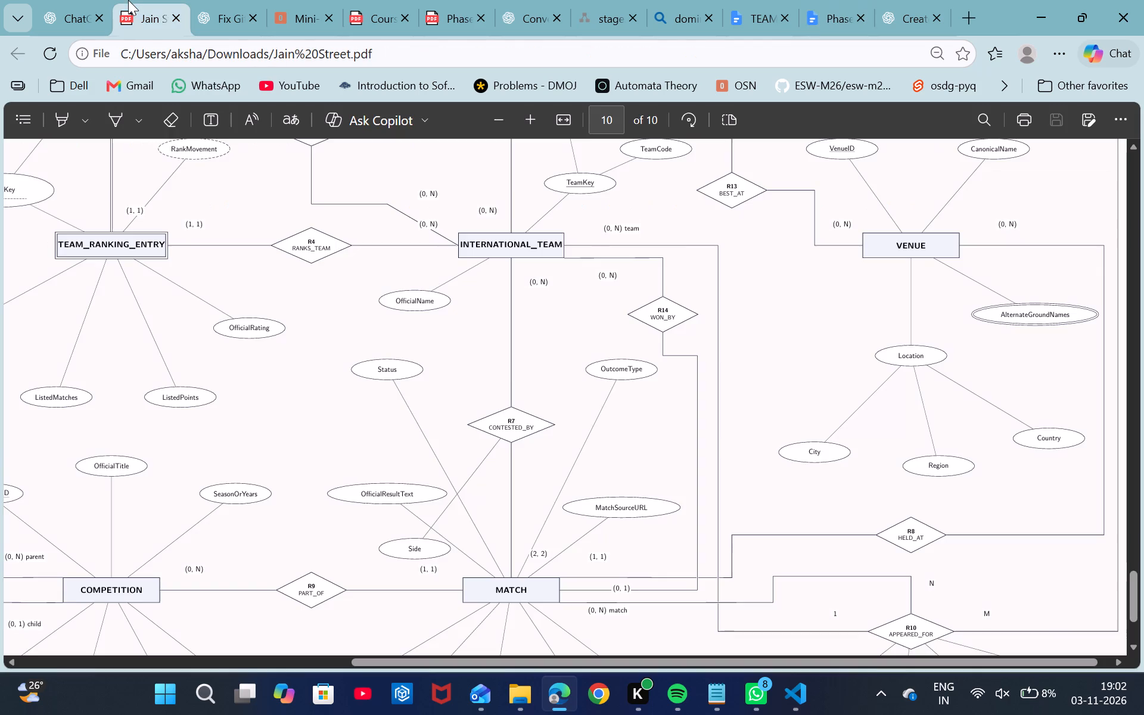
pyautogui.scroll(-1, 267, 387)
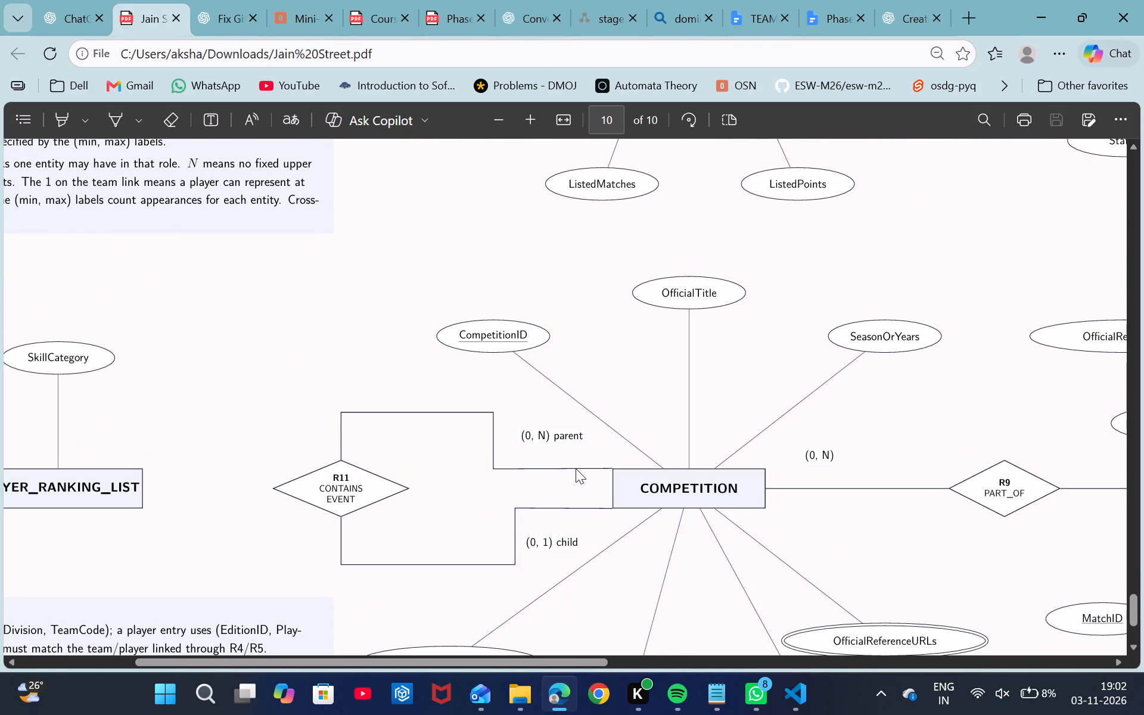
pyautogui.click(810, 35)
pyautogui.scroll(-3, 510, 517)
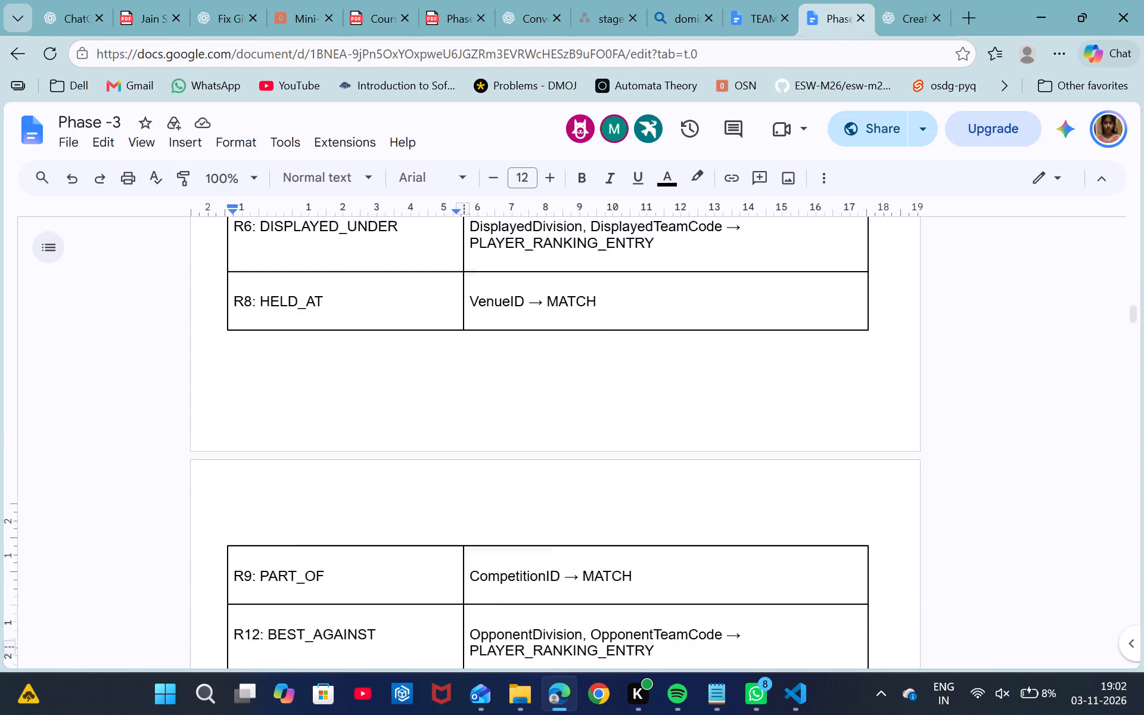
pyautogui.scroll(-3, 510, 517)
pyautogui.click(142, 20)
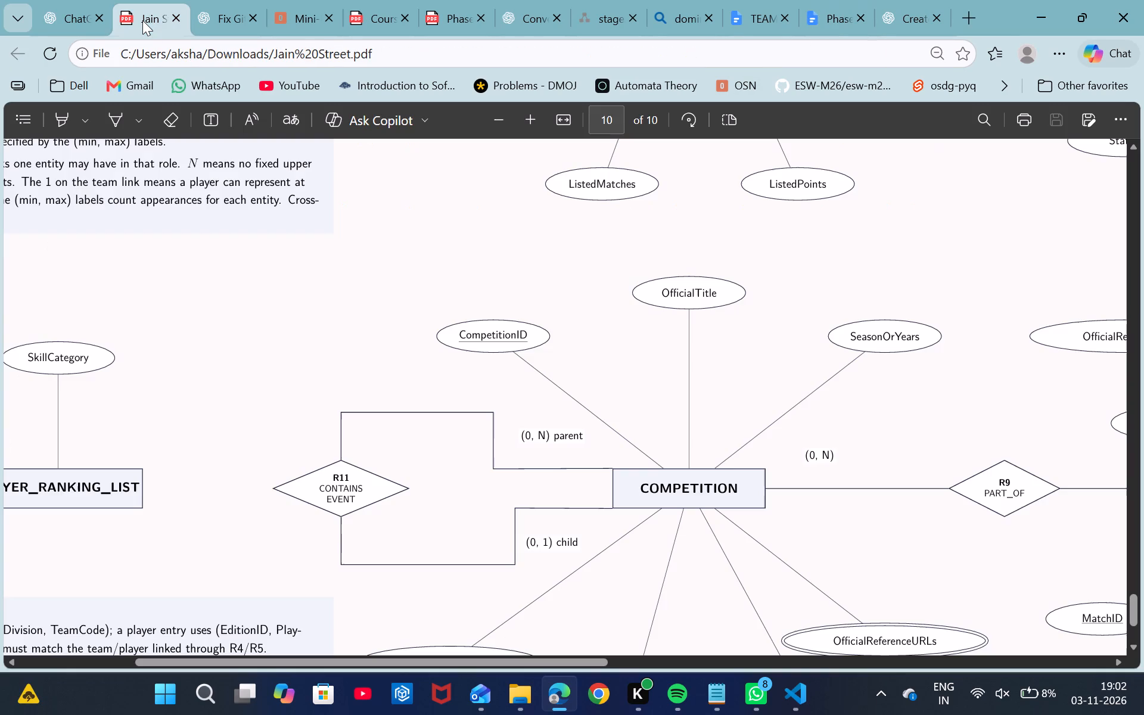
pyautogui.scroll(-1, 603, 387)
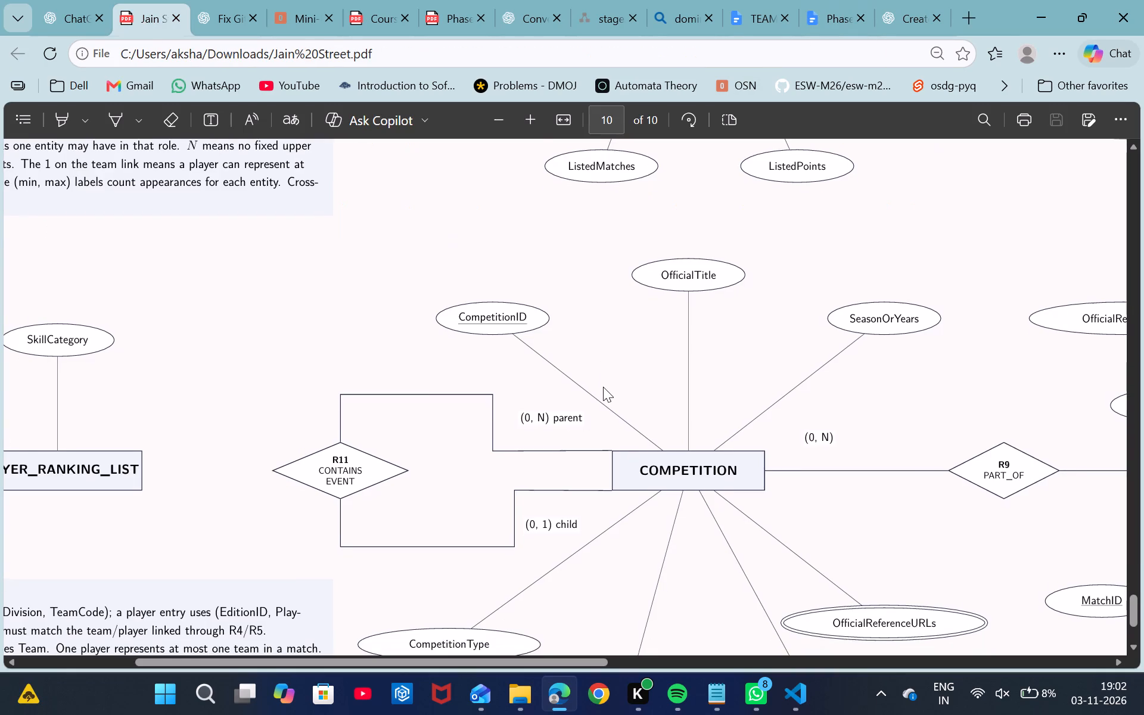
pyautogui.hscroll(-7, 603, 387)
pyautogui.scroll(-1, 603, 387)
pyautogui.scroll(2, 603, 387)
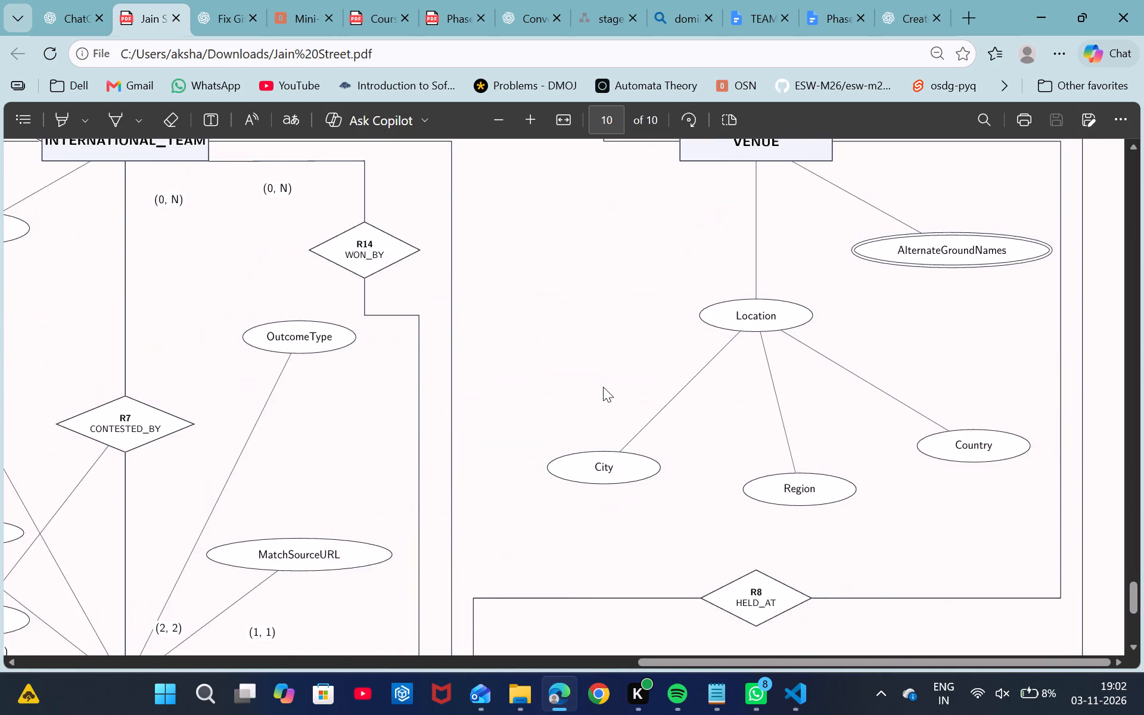
pyautogui.scroll(1, 603, 387)
# In the Phase -3 document, complete the last row's relationship label as R14: WON_BY.
pyautogui.click(893, 29)
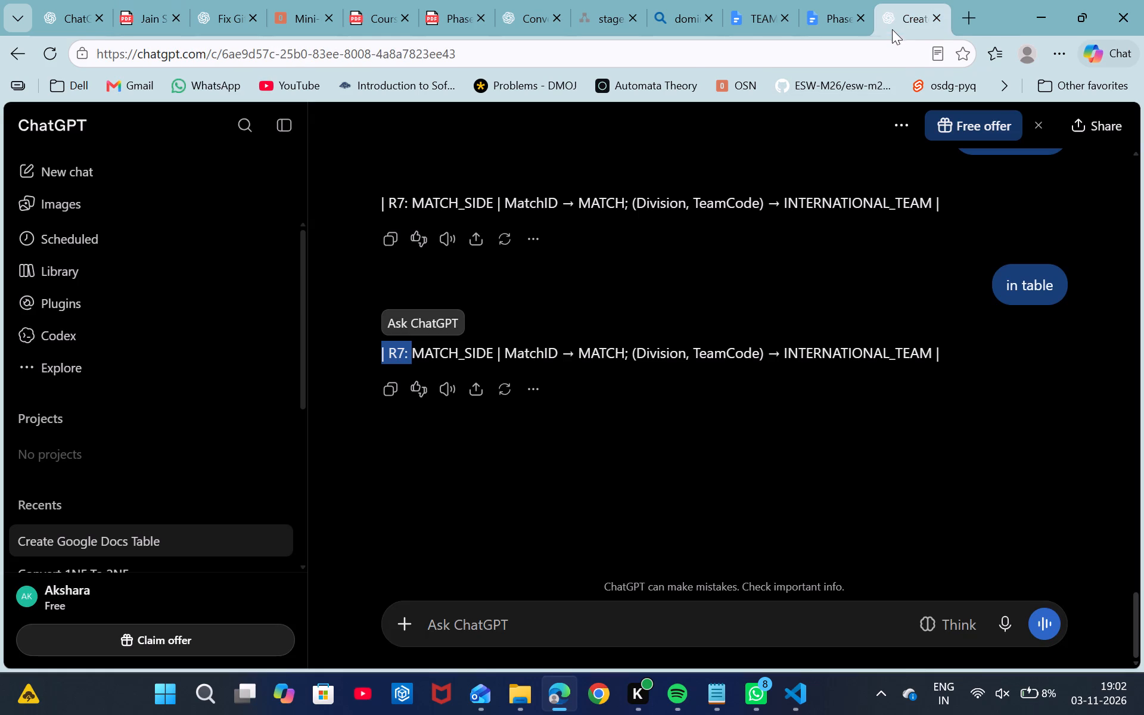
pyautogui.click(831, 16)
pyautogui.write('4: WON_')
pyautogui.write('BY')
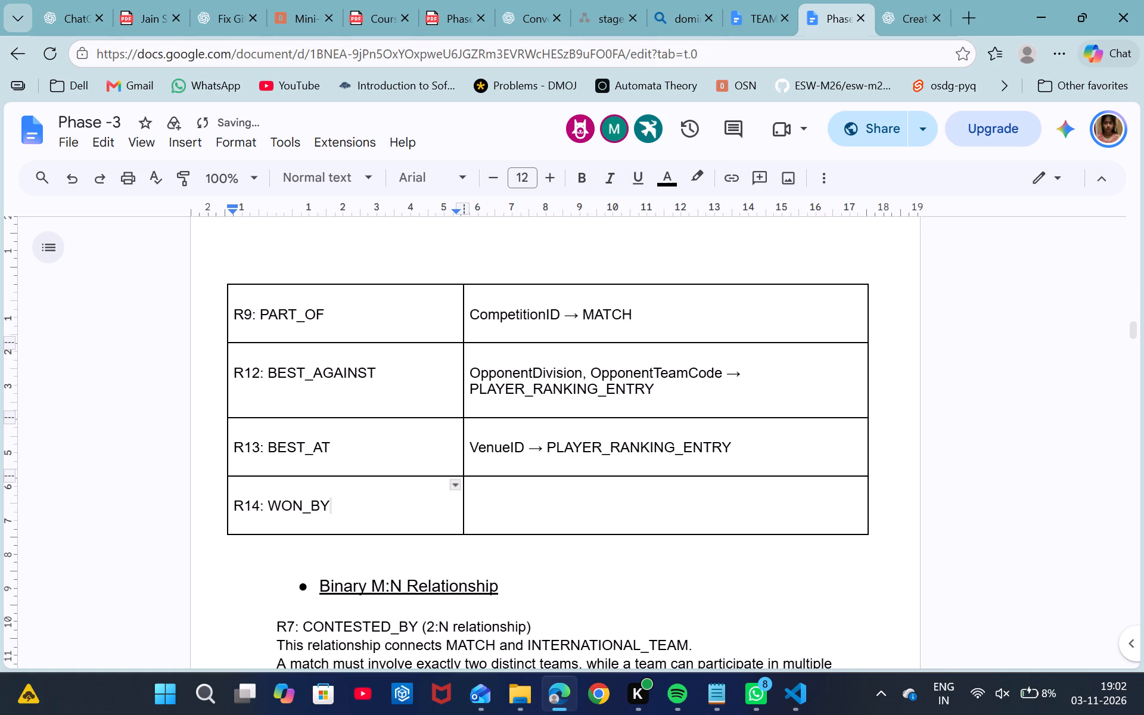
# Insert a row below R14: WON_BY and label it R11: CONTAINS_EVENT (recursive), checking the relationship name in the Jain Street ER diagram.
pyautogui.rightClick(297, 532)
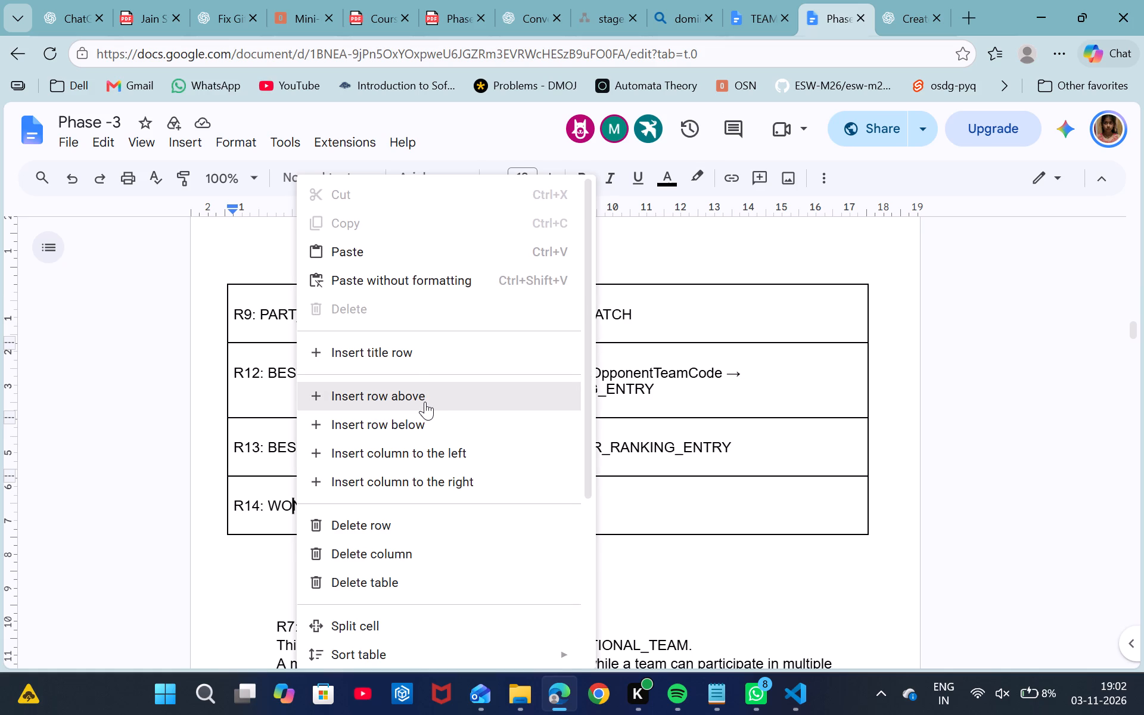
pyautogui.click(425, 421)
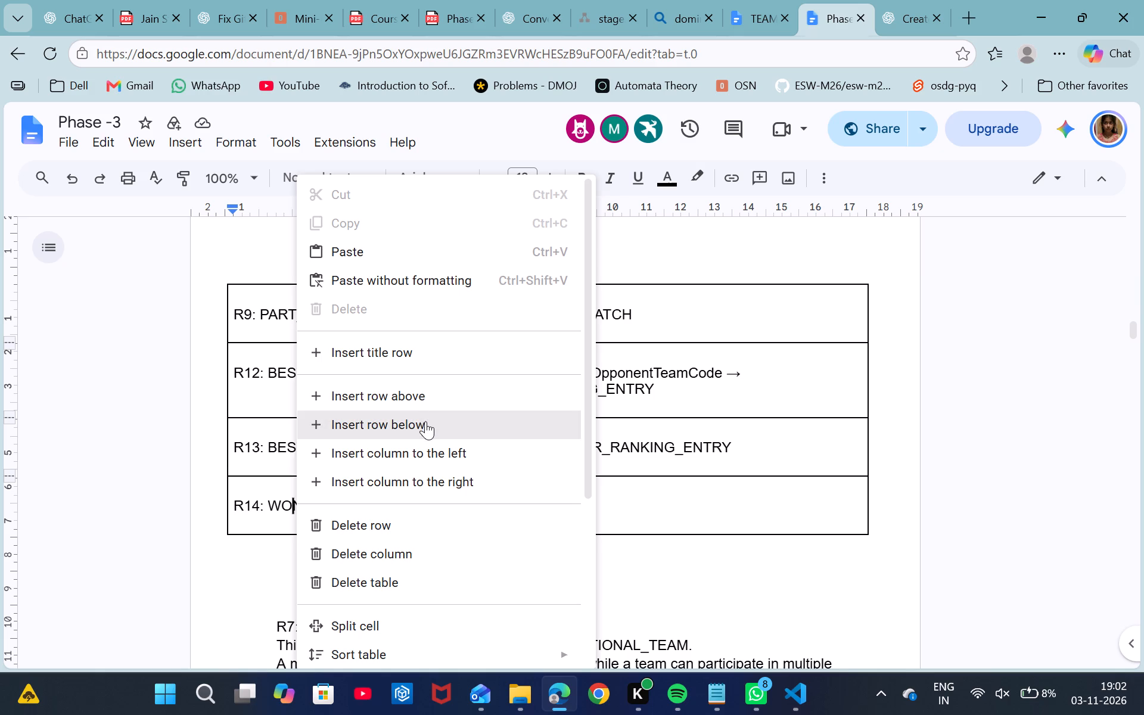
pyautogui.write('R11:')
pyautogui.press('space')
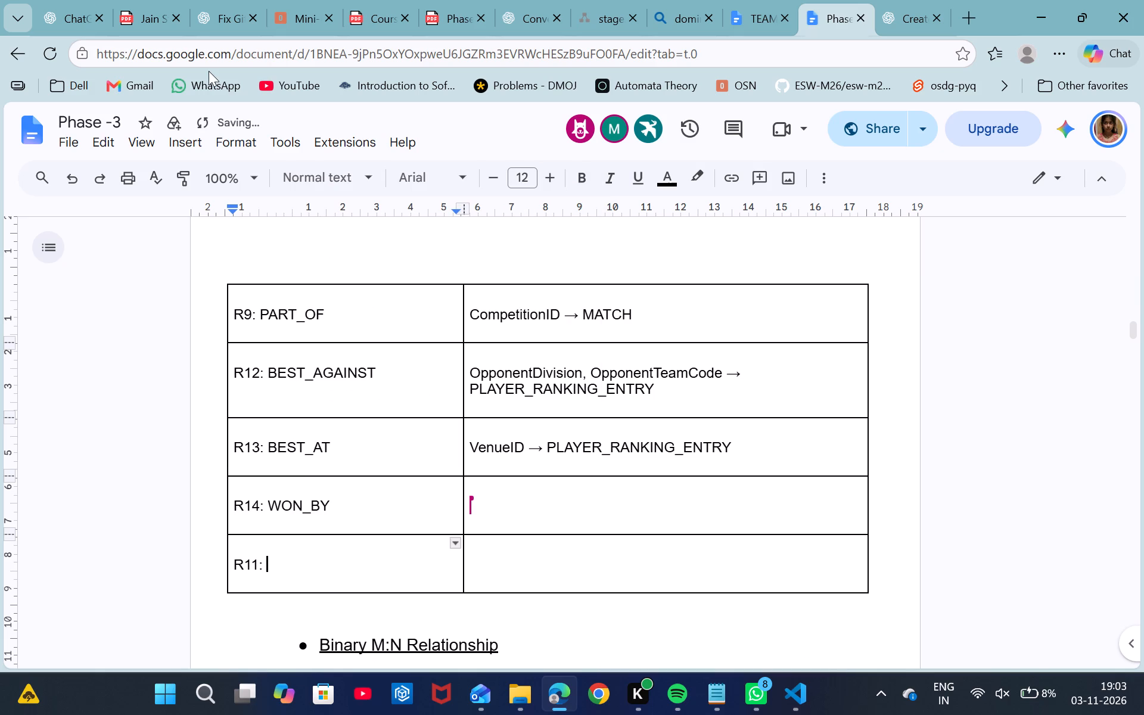
pyautogui.click(148, 27)
pyautogui.hscroll(8, 299, 328)
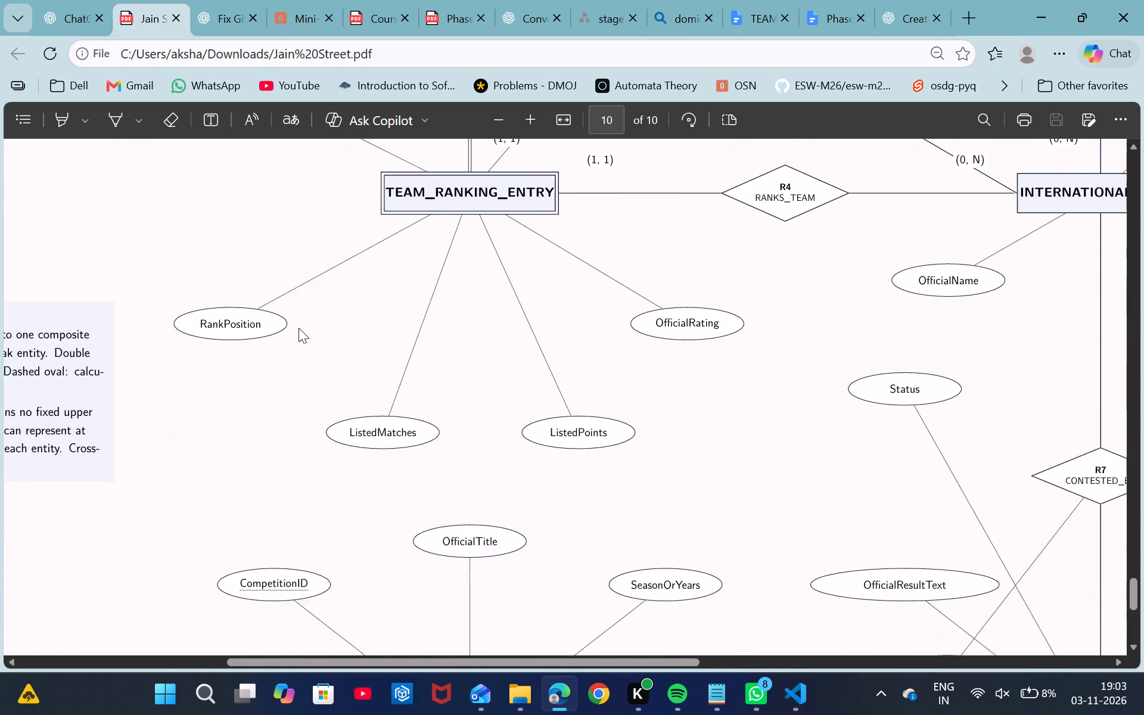
pyautogui.hscroll(3, 299, 328)
pyautogui.scroll(-3, 299, 328)
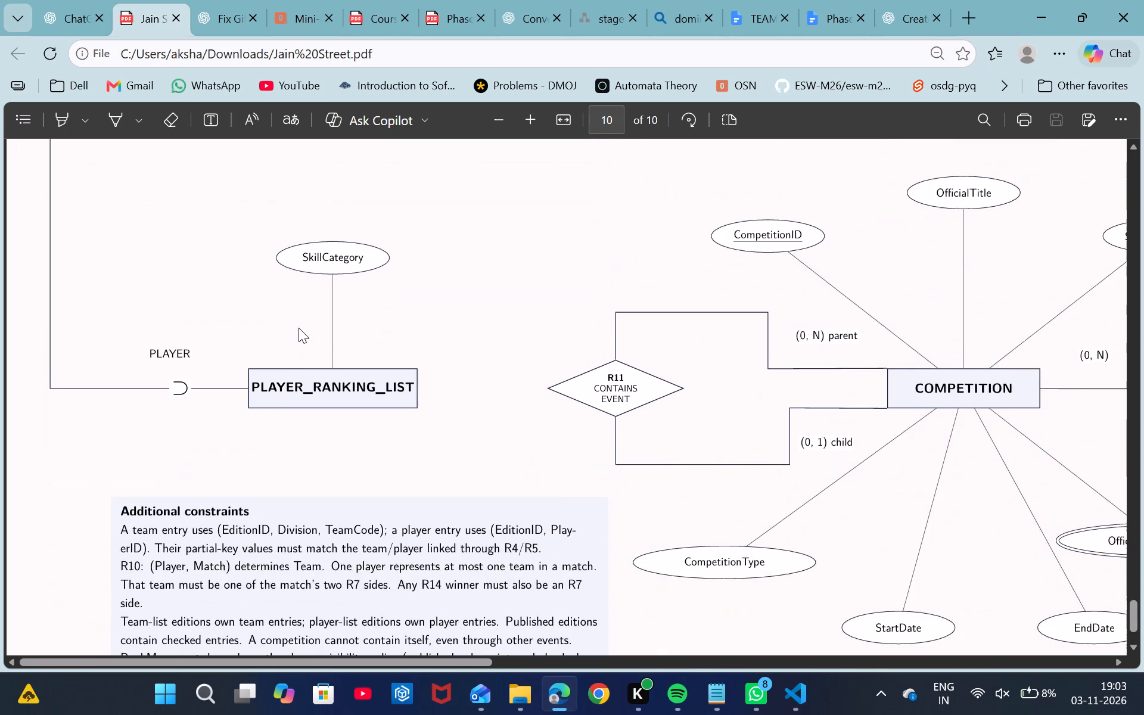
pyautogui.hscroll(-3, 299, 328)
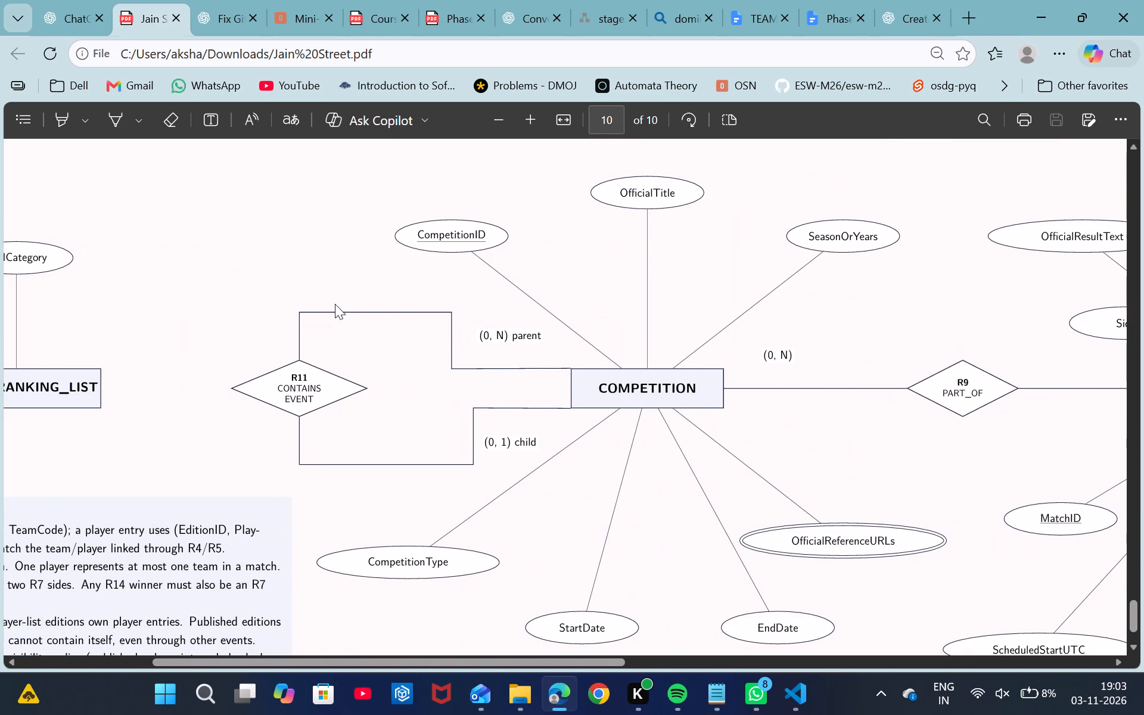
pyautogui.click(817, 16)
pyautogui.write('CONTAINS')
pyautogui.write('_EVENT (recursive)')
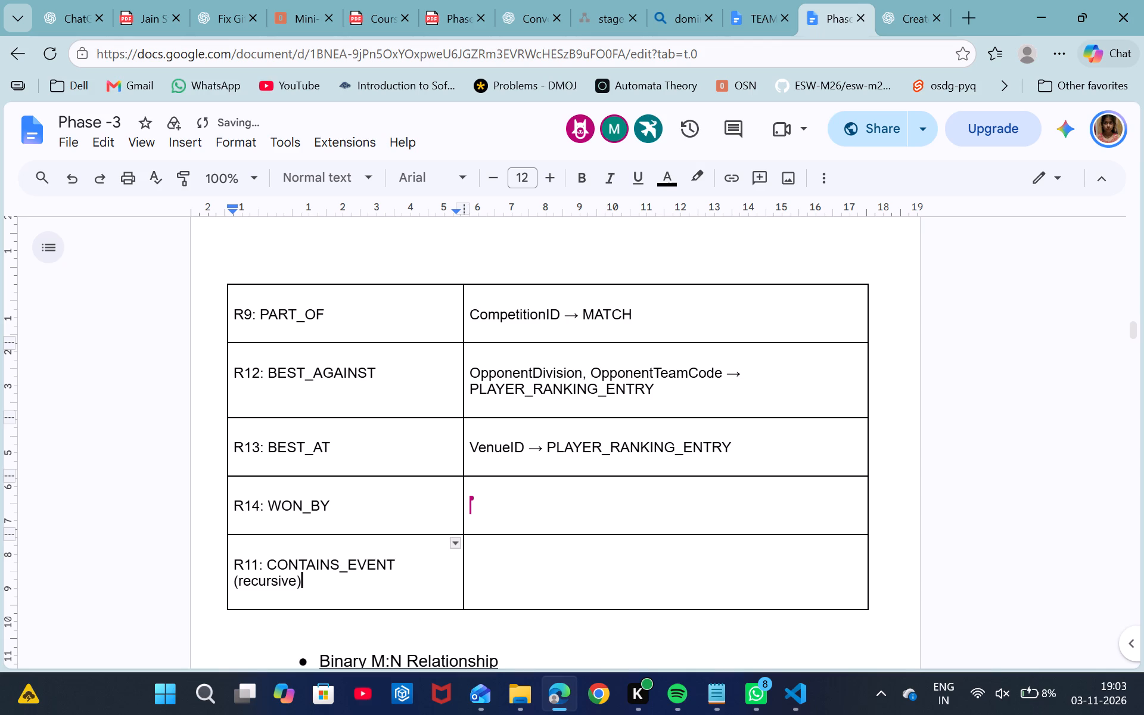
pyautogui.click(139, 27)
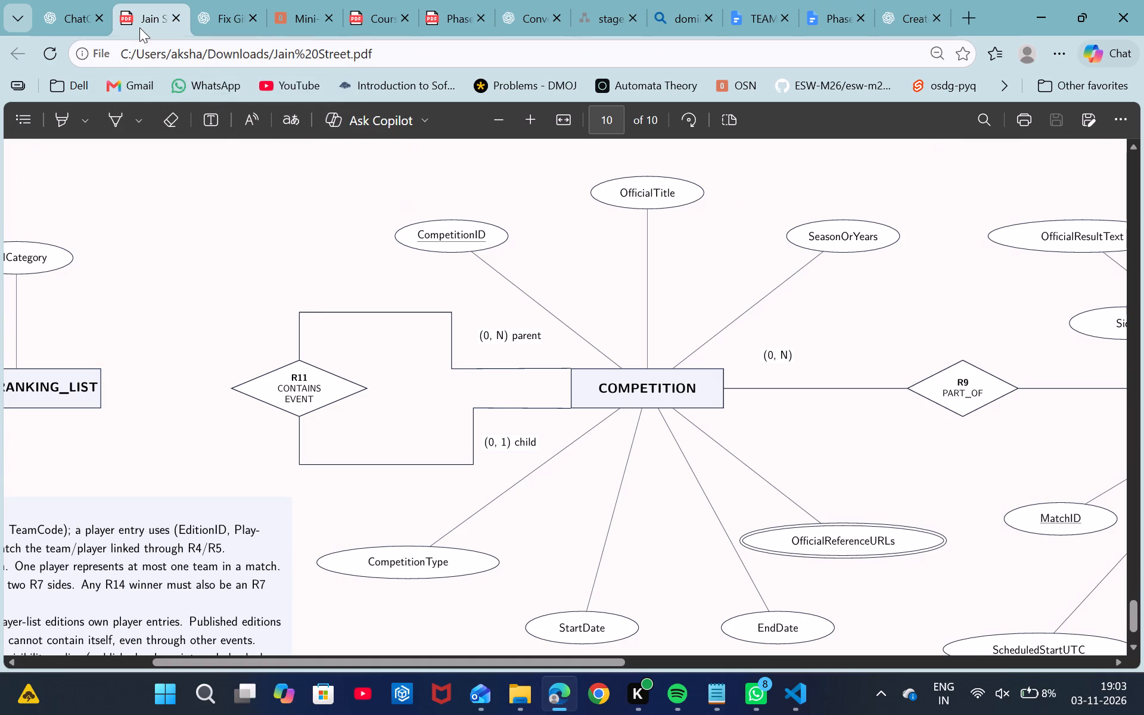
pyautogui.hscroll(-1, 383, 337)
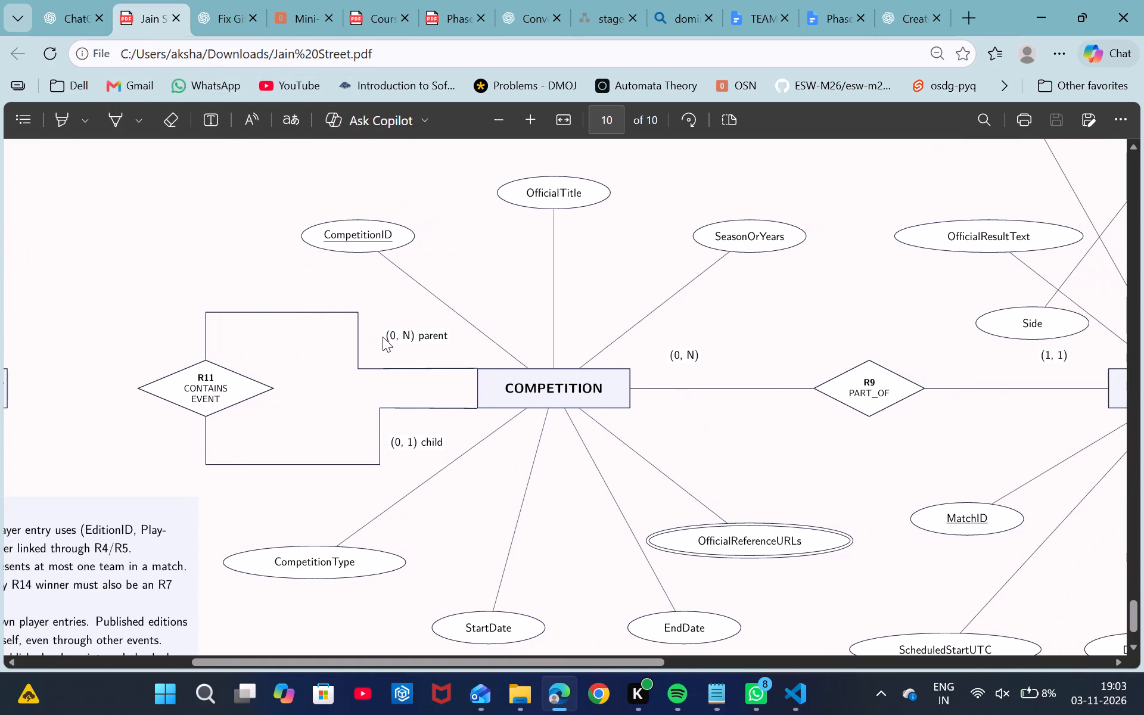
pyautogui.hscroll(-1, 481, 313)
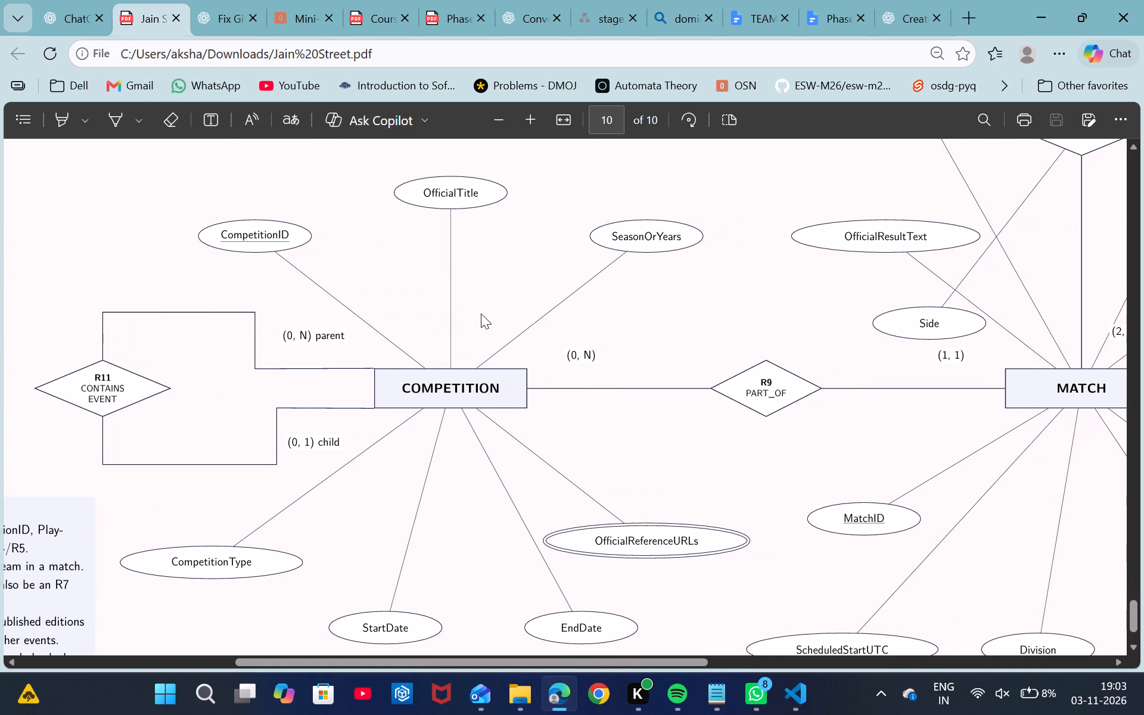
pyautogui.hscroll(-1, 481, 313)
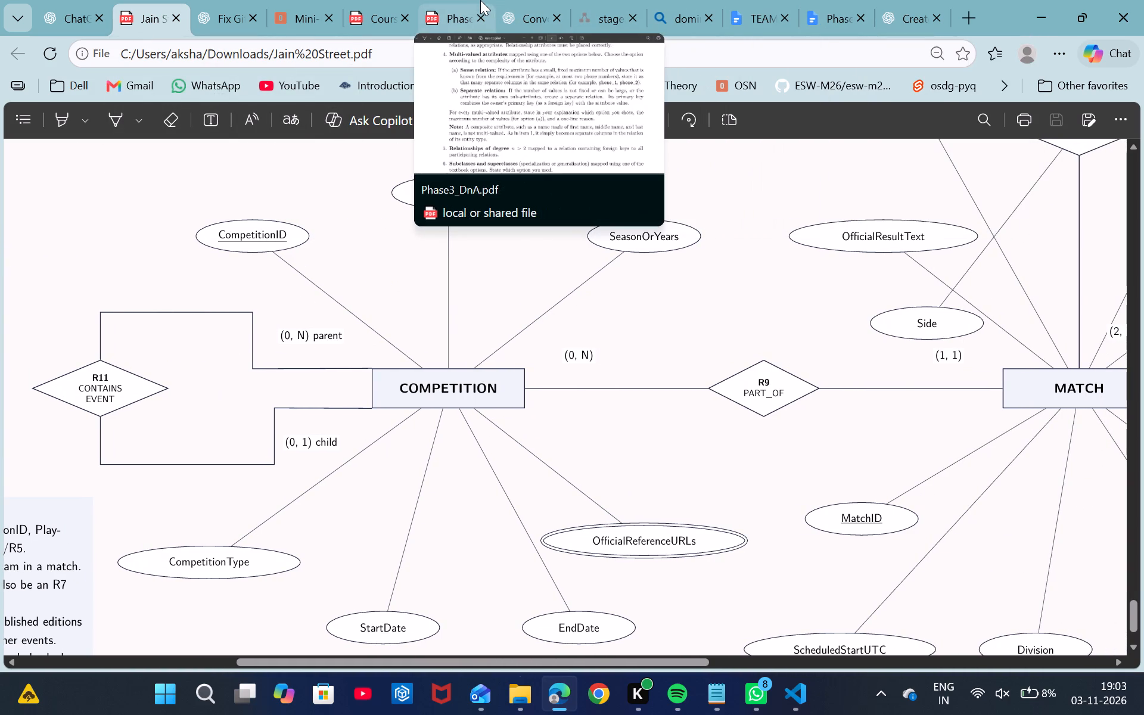
pyautogui.click(600, 15)
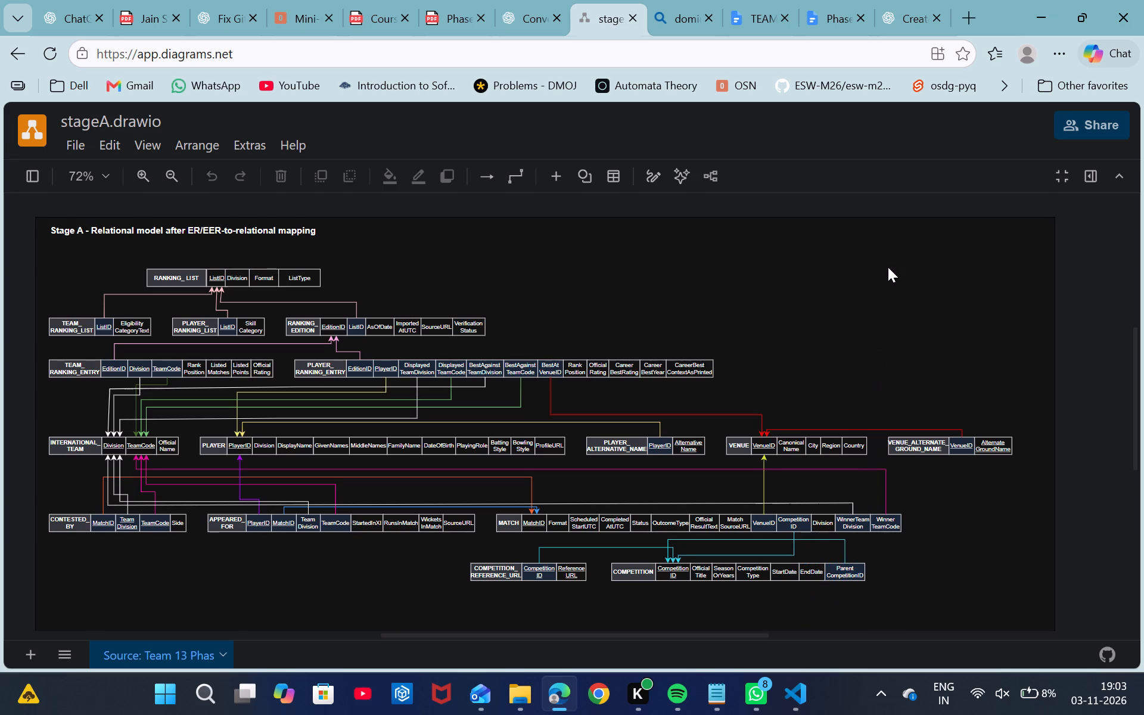
pyautogui.click(822, 18)
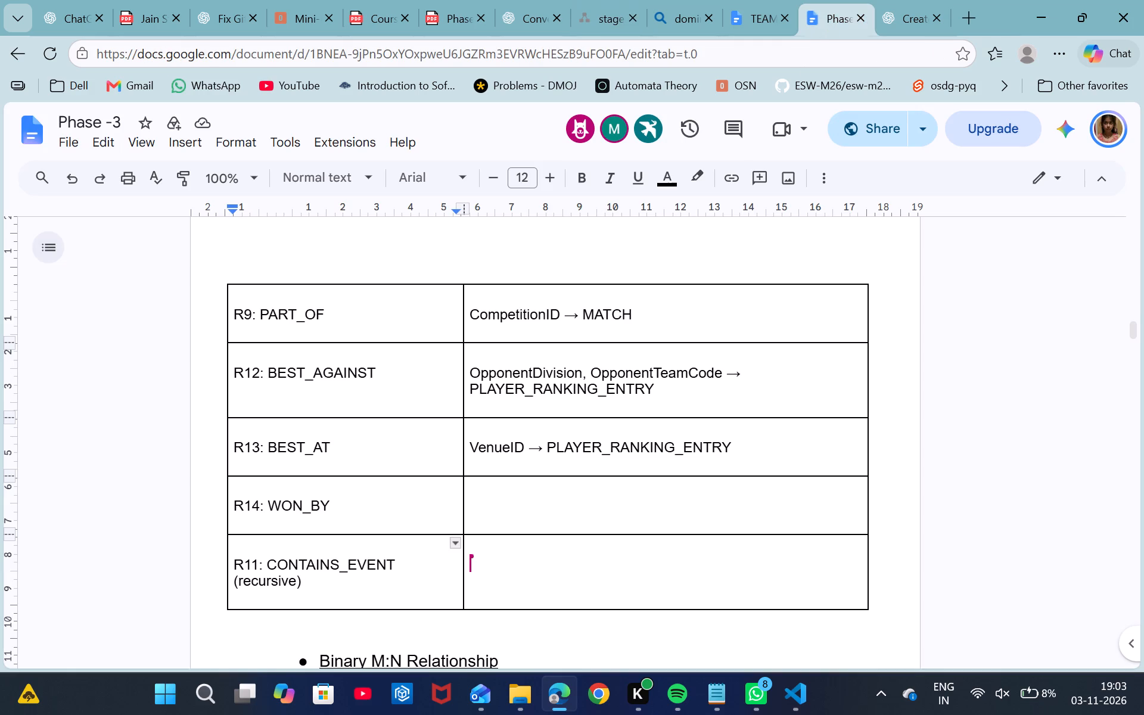
pyautogui.click(574, 555)
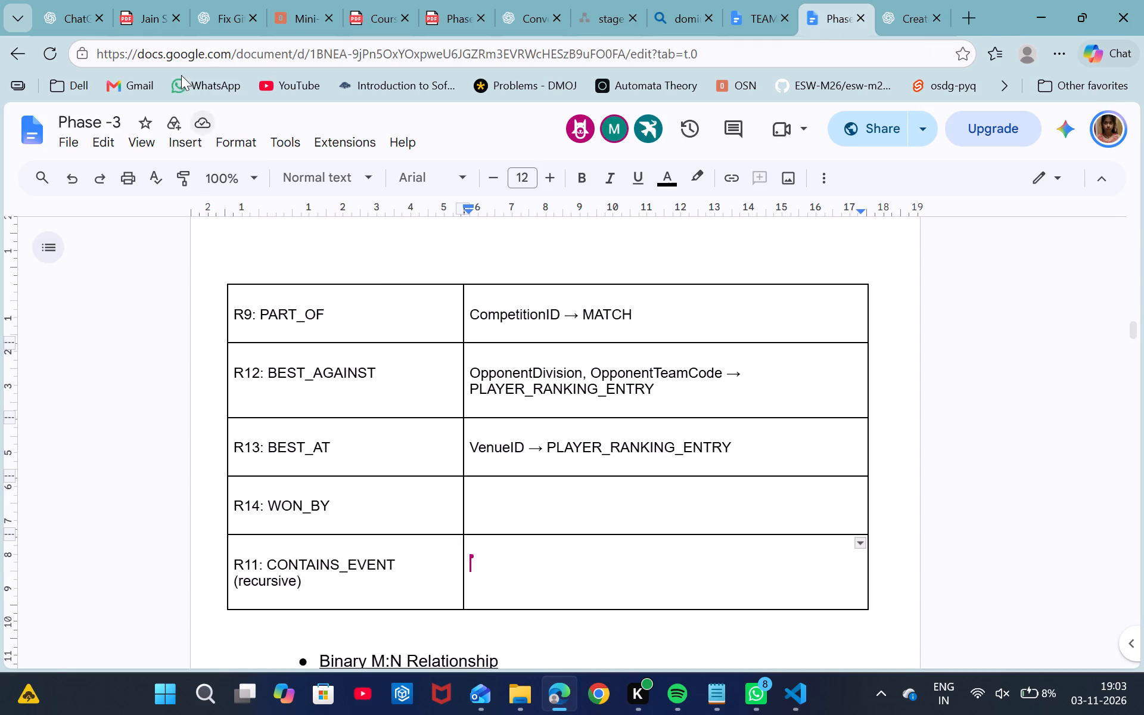
pyautogui.click(130, 18)
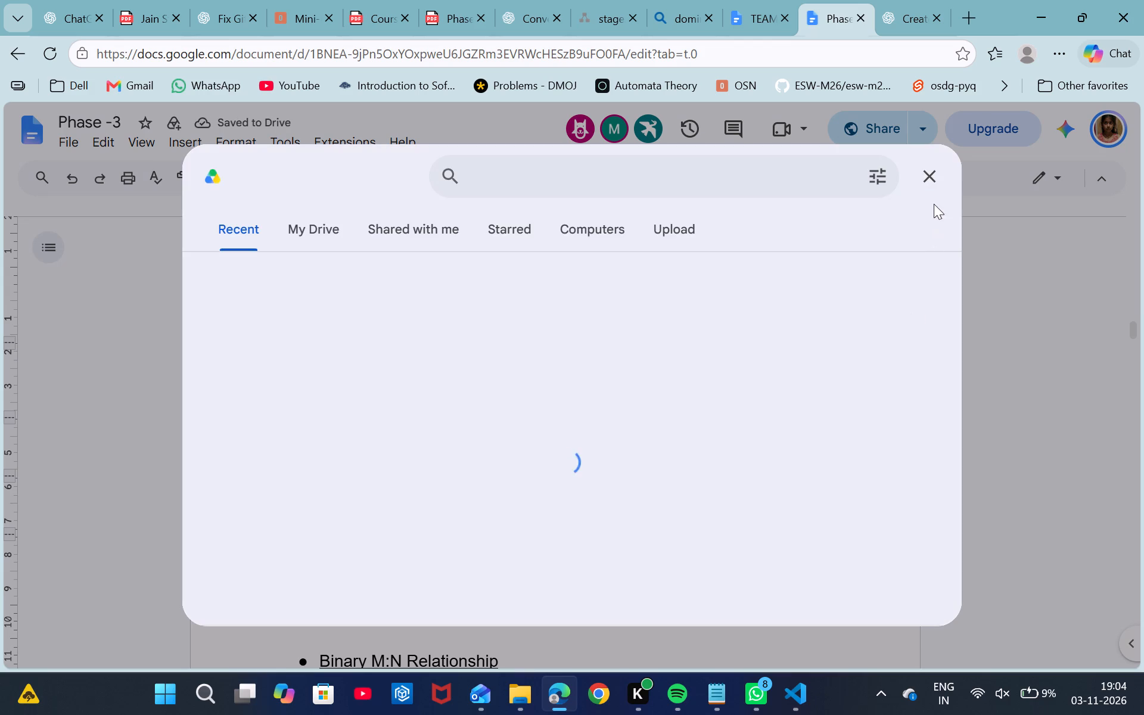
pyautogui.click(927, 174)
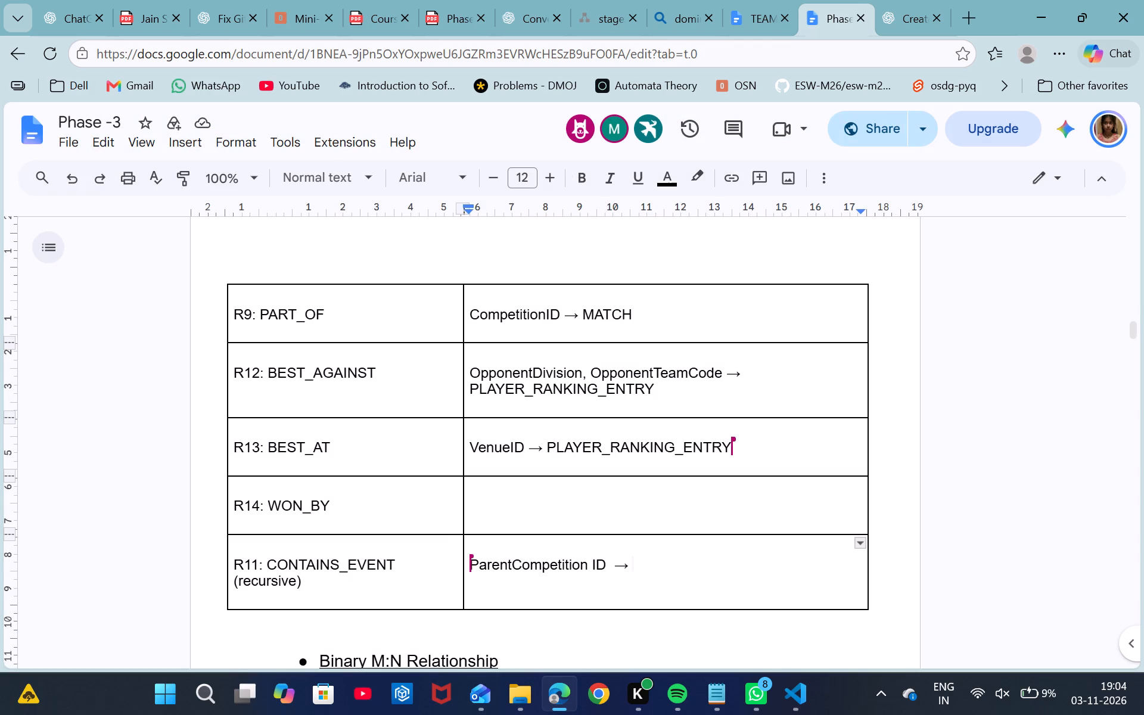
pyautogui.hotkey('shift', 'c')
pyautogui.write('OMPETITION')
pyautogui.click(611, 520)
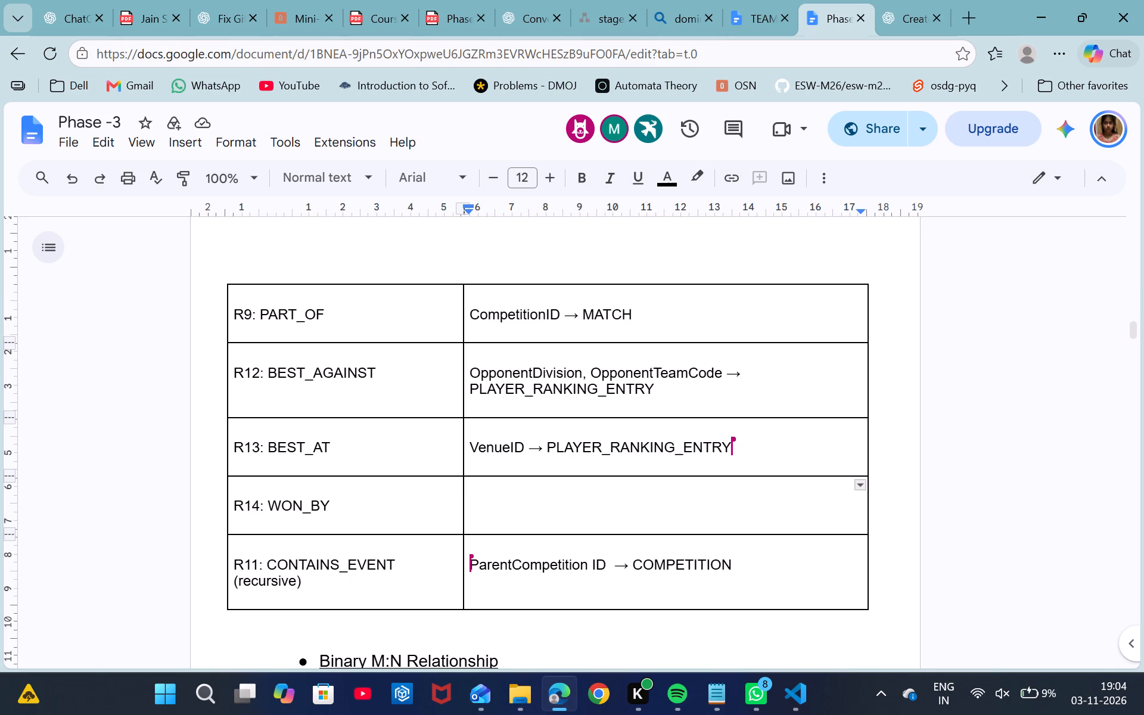
# Insert a table of three columns and one row below the R7: CONTESTED_BY description under Binary M:N Relationship.
pyautogui.scroll(-2, 611, 520)
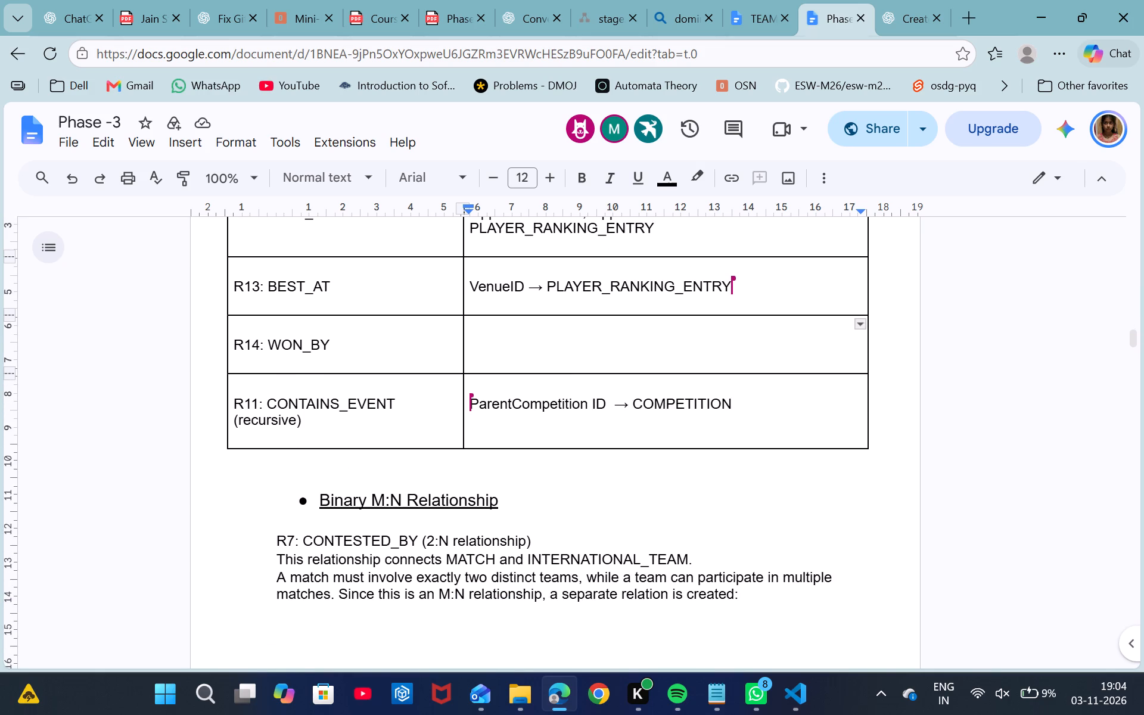
pyautogui.scroll(-3, 611, 520)
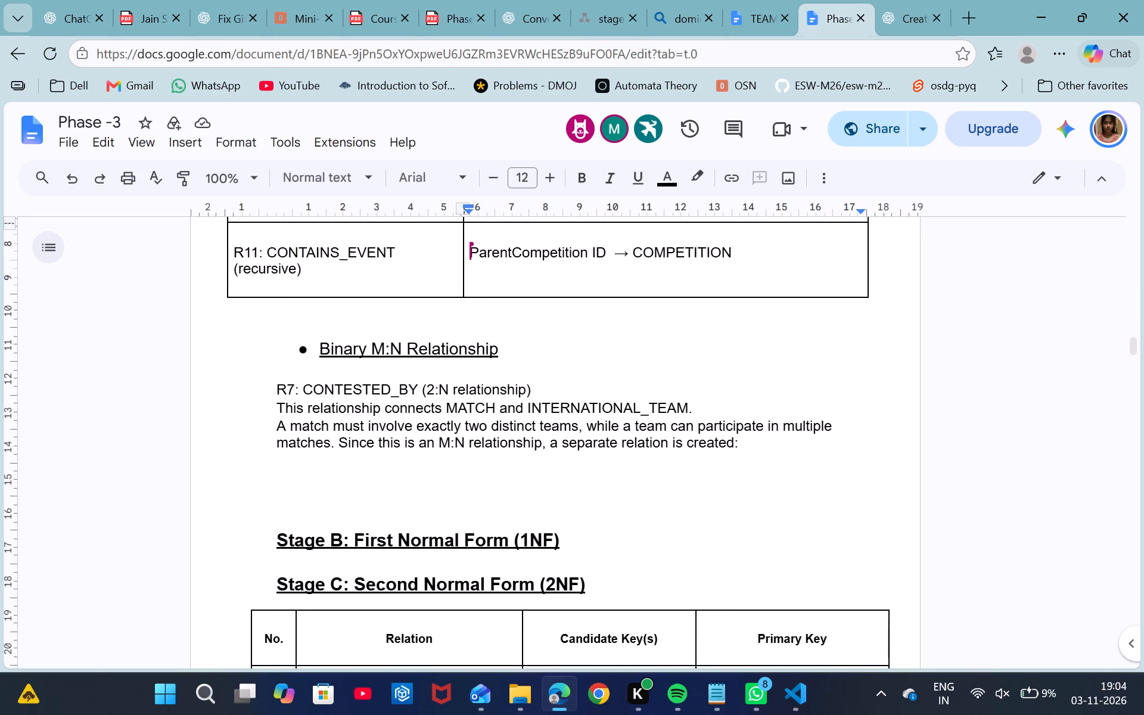
pyautogui.click(286, 475)
pyautogui.click(197, 140)
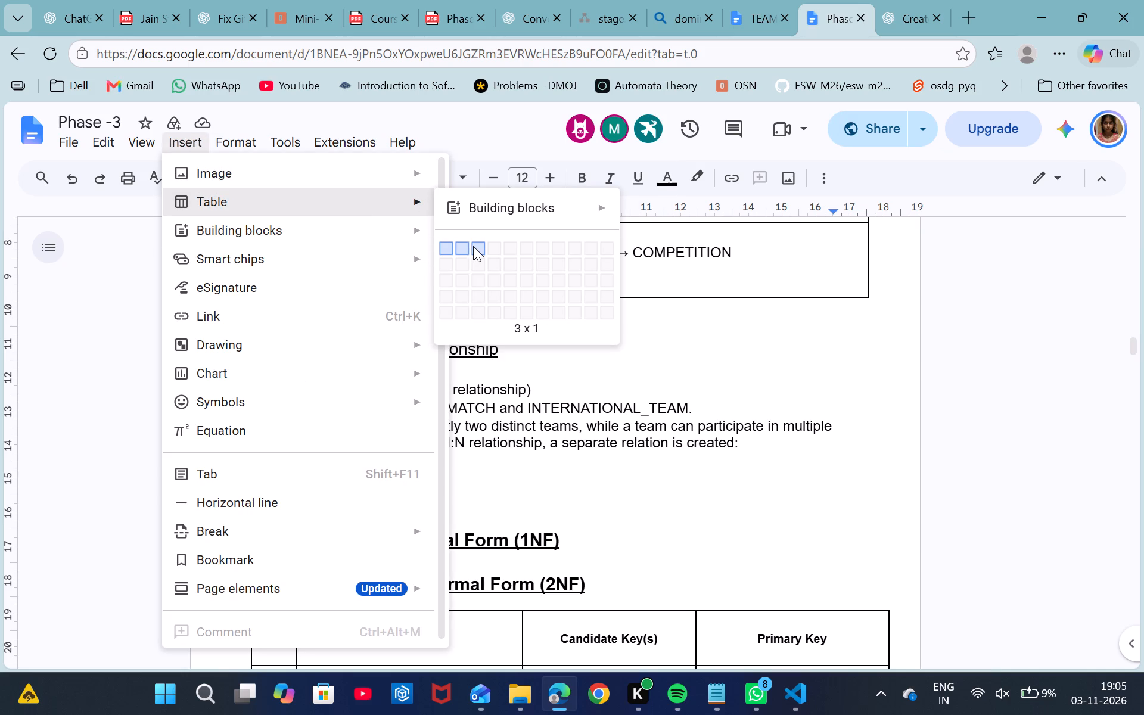
pyautogui.click(473, 246)
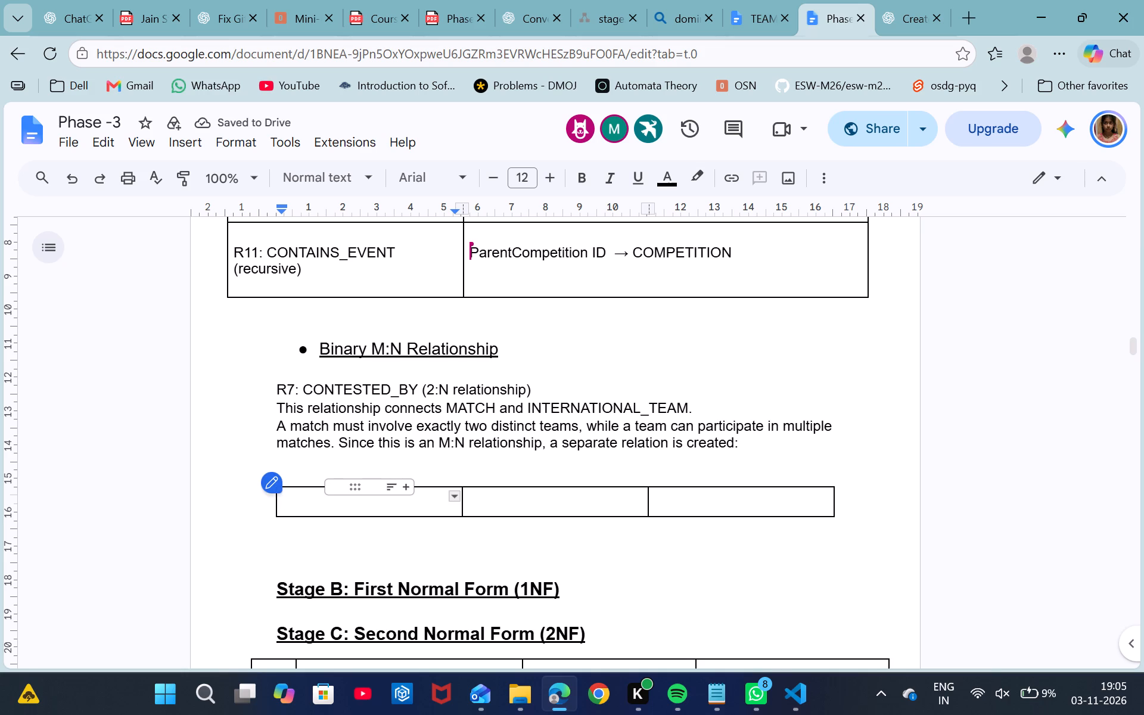
# Make the new table's row taller and extend its outer edges on both sides to roughly match the table above.
pyautogui.moveTo(297, 515); pyautogui.dragTo(300, 530)
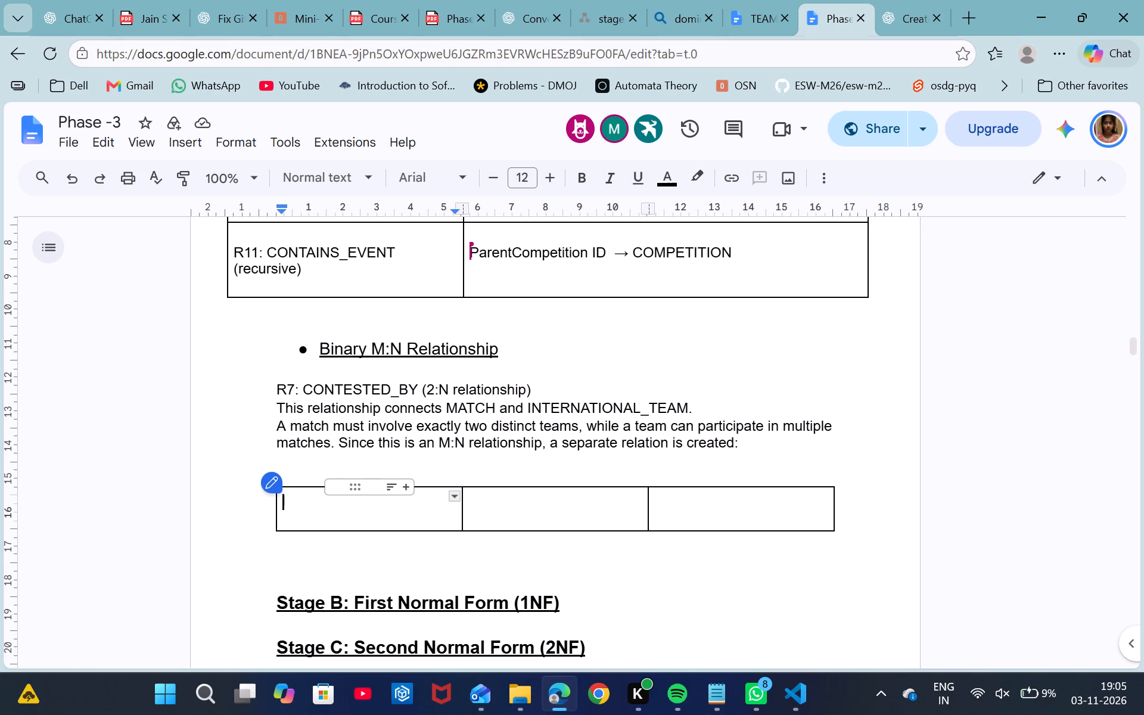
pyautogui.moveTo(834, 509); pyautogui.dragTo(857, 510)
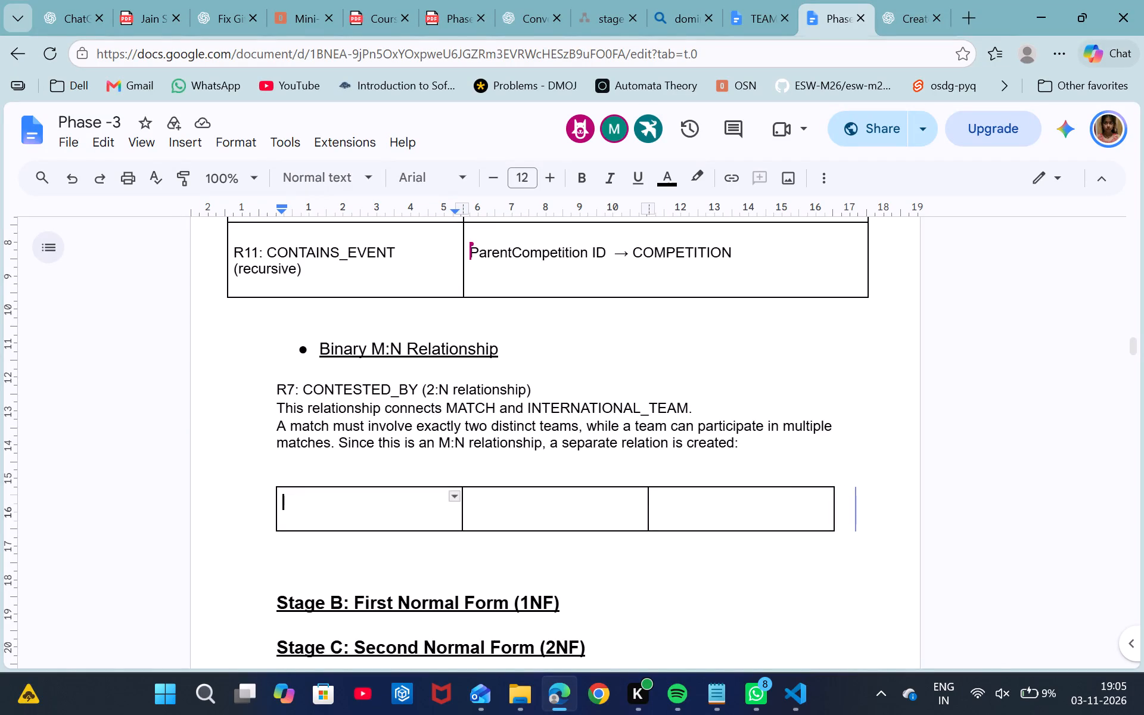
pyautogui.moveTo(857, 510); pyautogui.dragTo(865, 510)
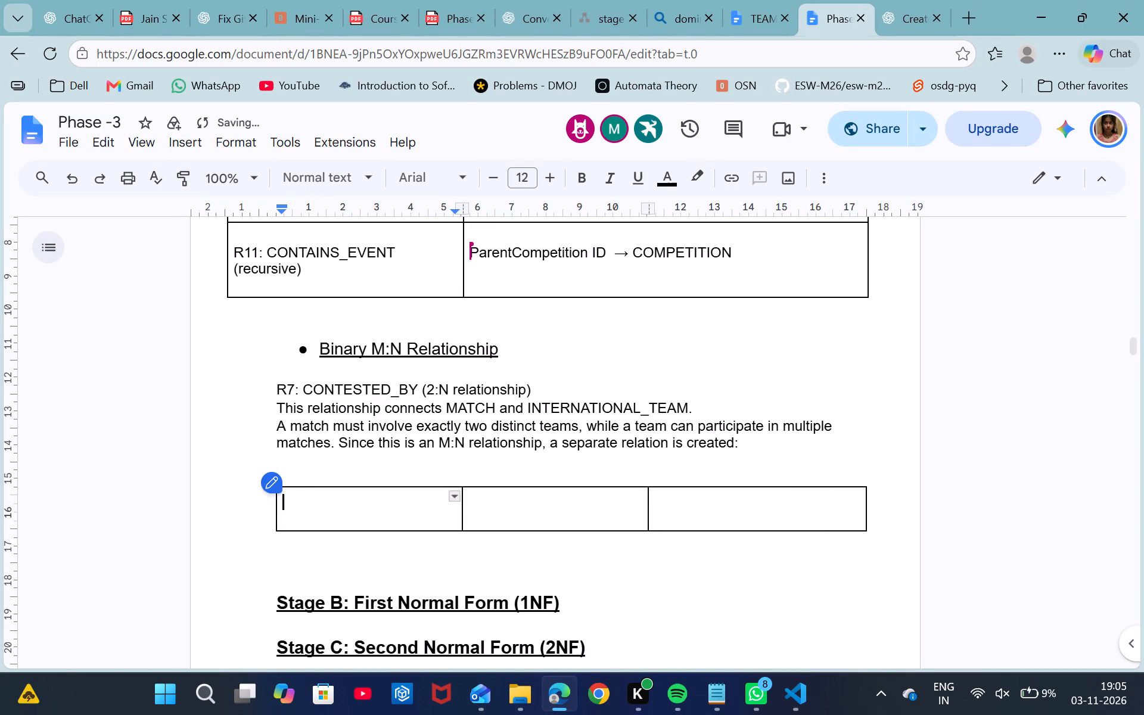
pyautogui.moveTo(276, 521); pyautogui.dragTo(246, 517)
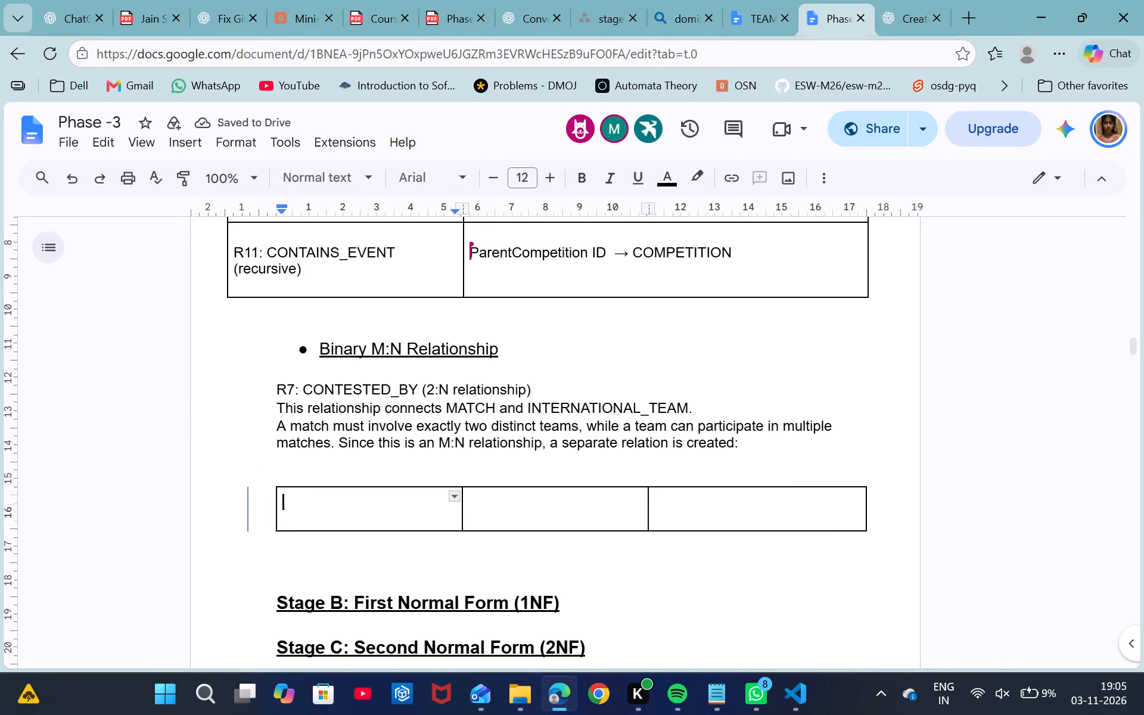
pyautogui.moveTo(246, 517); pyautogui.dragTo(241, 517)
pyautogui.moveTo(241, 517); pyautogui.dragTo(237, 516)
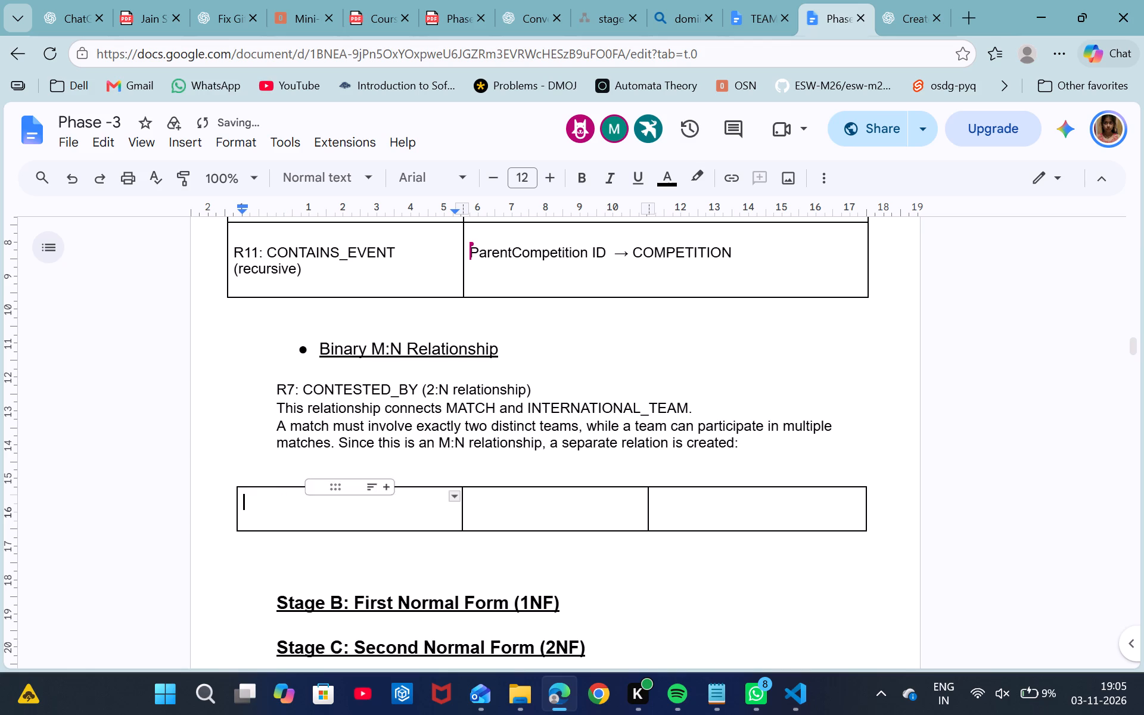
# Delete the new table's third column, widen the second to fill the space, and shift the divider slightly to widen the first.
pyautogui.click(702, 514)
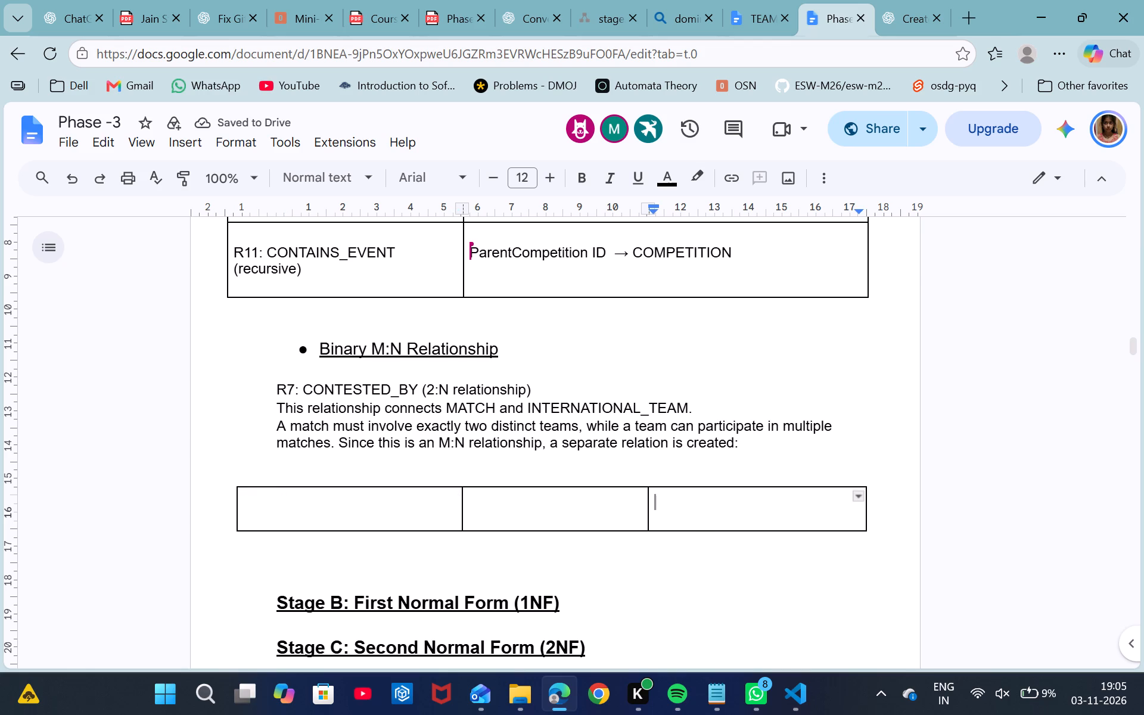
pyautogui.rightClick(702, 514)
pyautogui.click(730, 520)
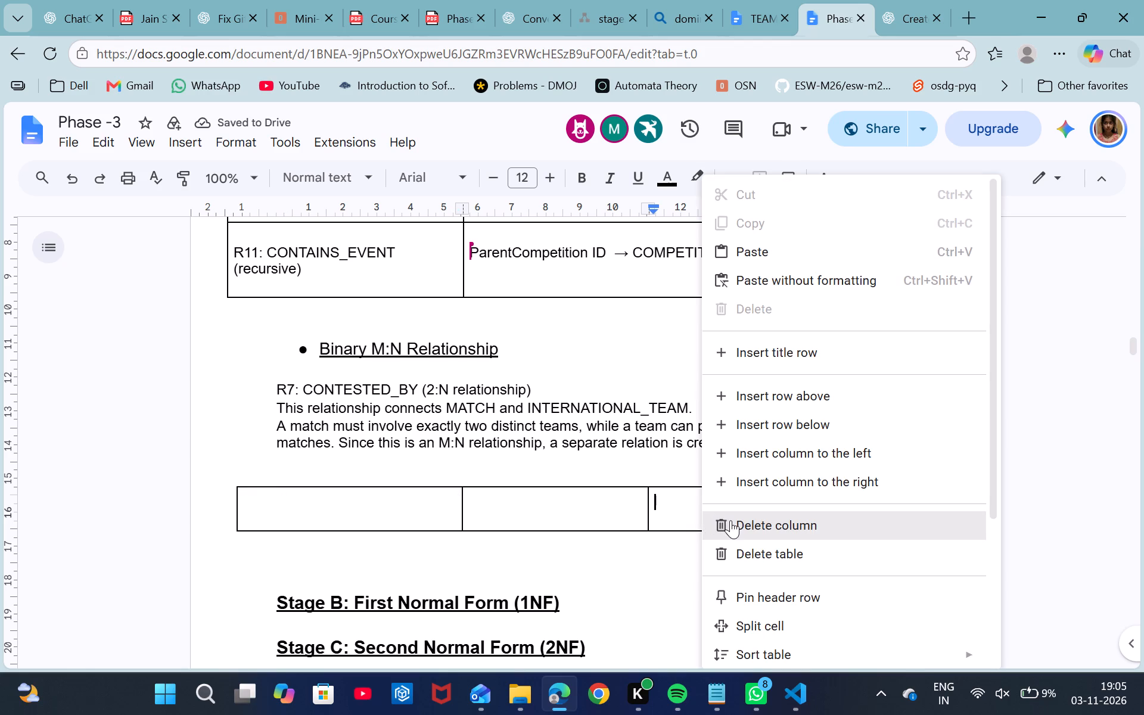
pyautogui.moveTo(648, 511); pyautogui.dragTo(726, 502)
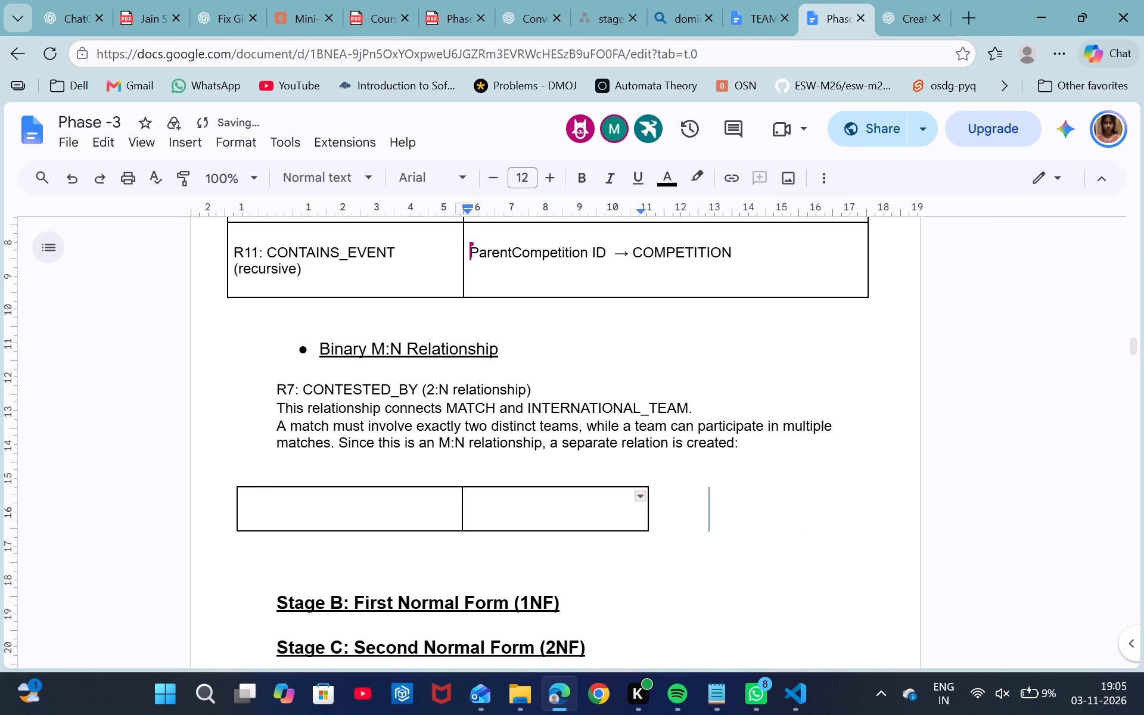
pyautogui.moveTo(726, 502); pyautogui.dragTo(859, 509)
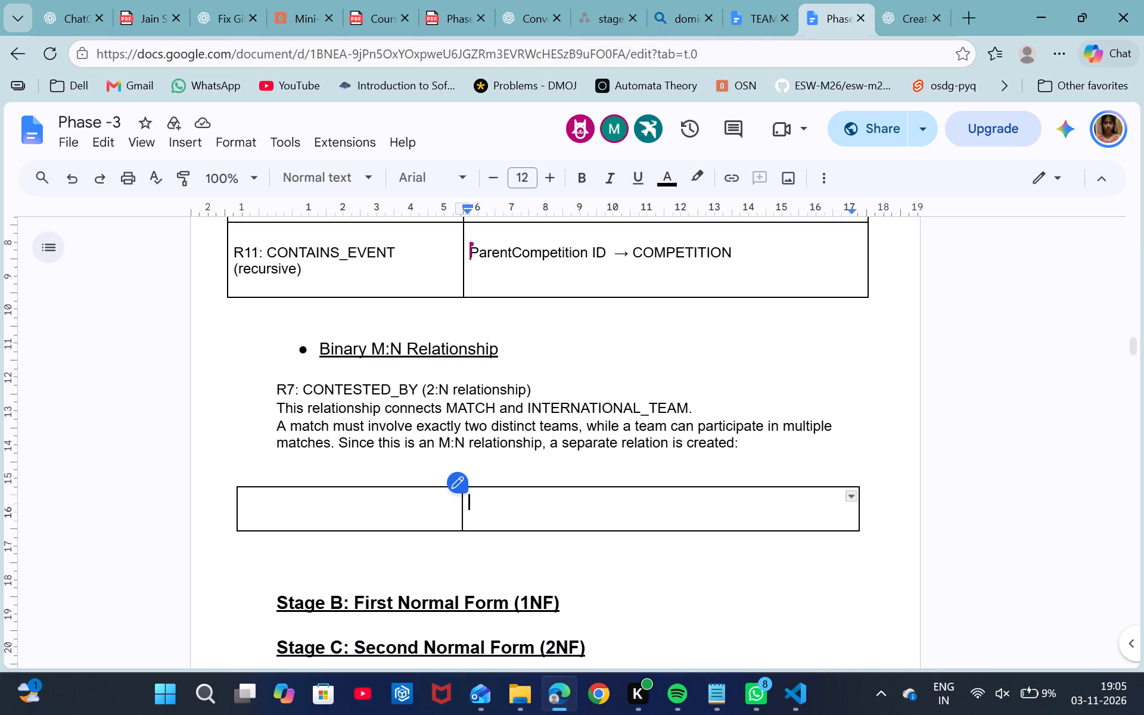
pyautogui.moveTo(463, 520); pyautogui.dragTo(468, 520)
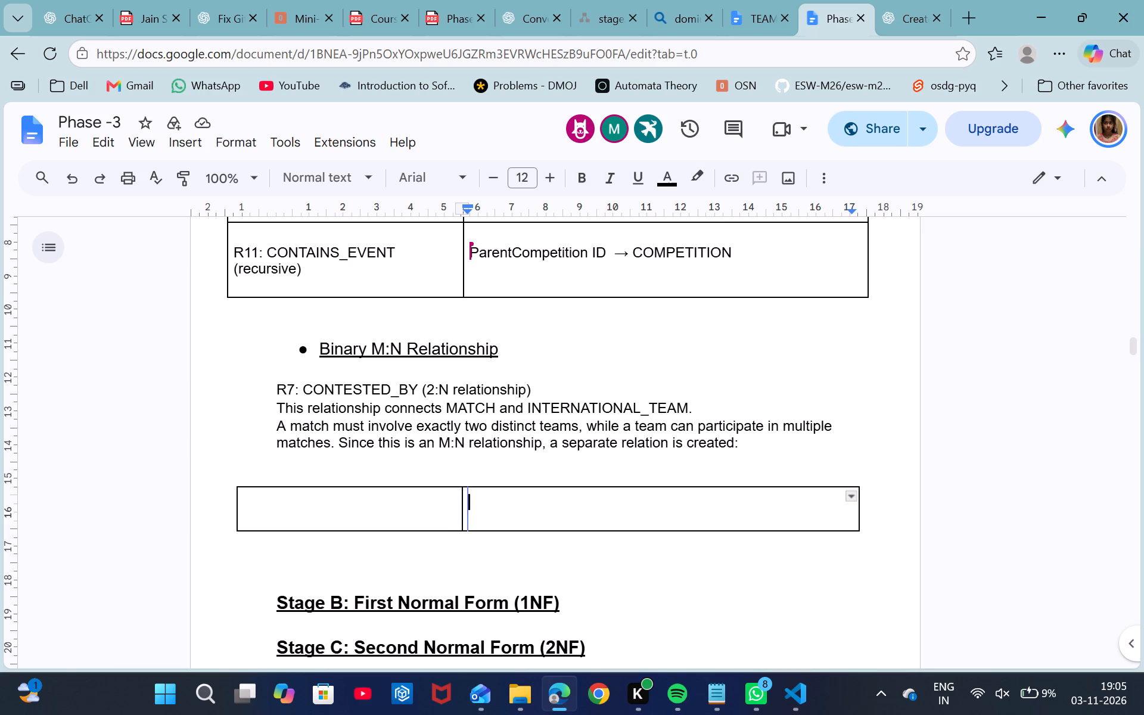
pyautogui.moveTo(468, 520); pyautogui.dragTo(470, 521)
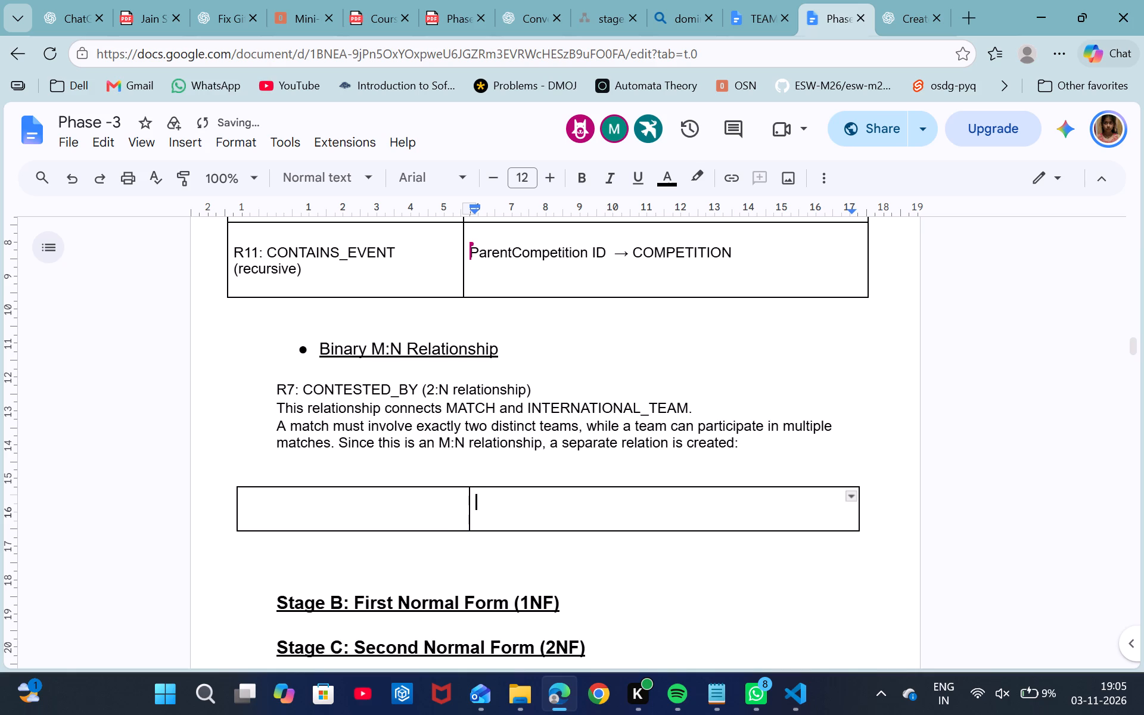
pyautogui.click(270, 508)
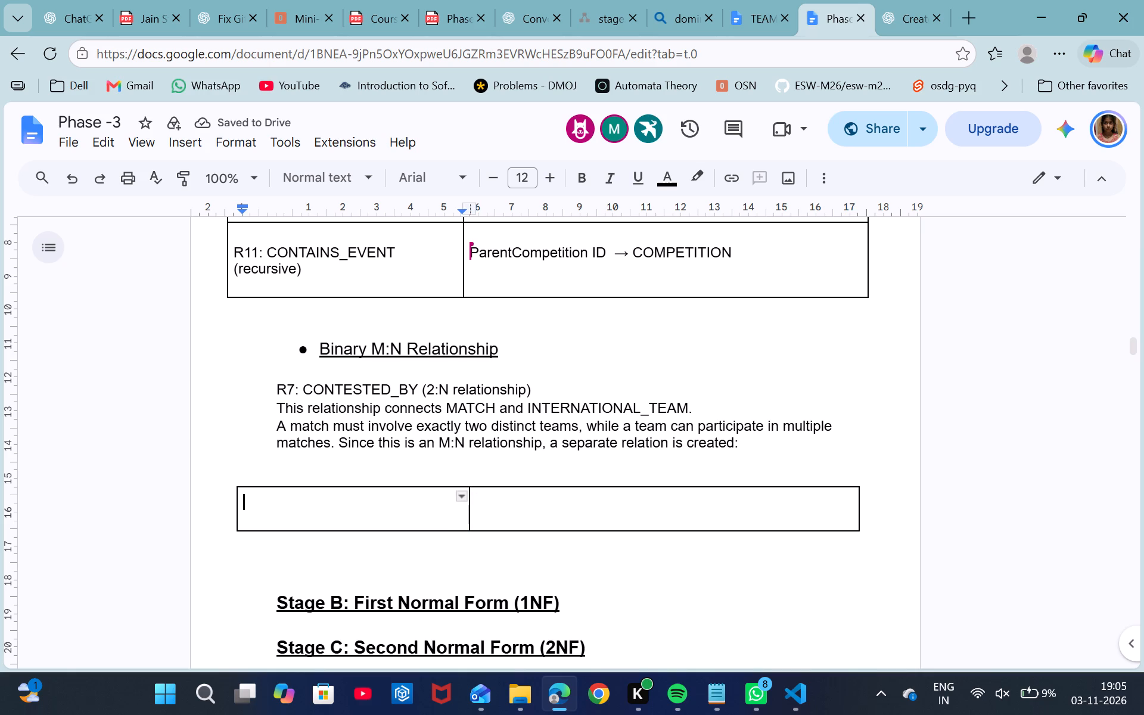
pyautogui.hotkey('shift', 'r')
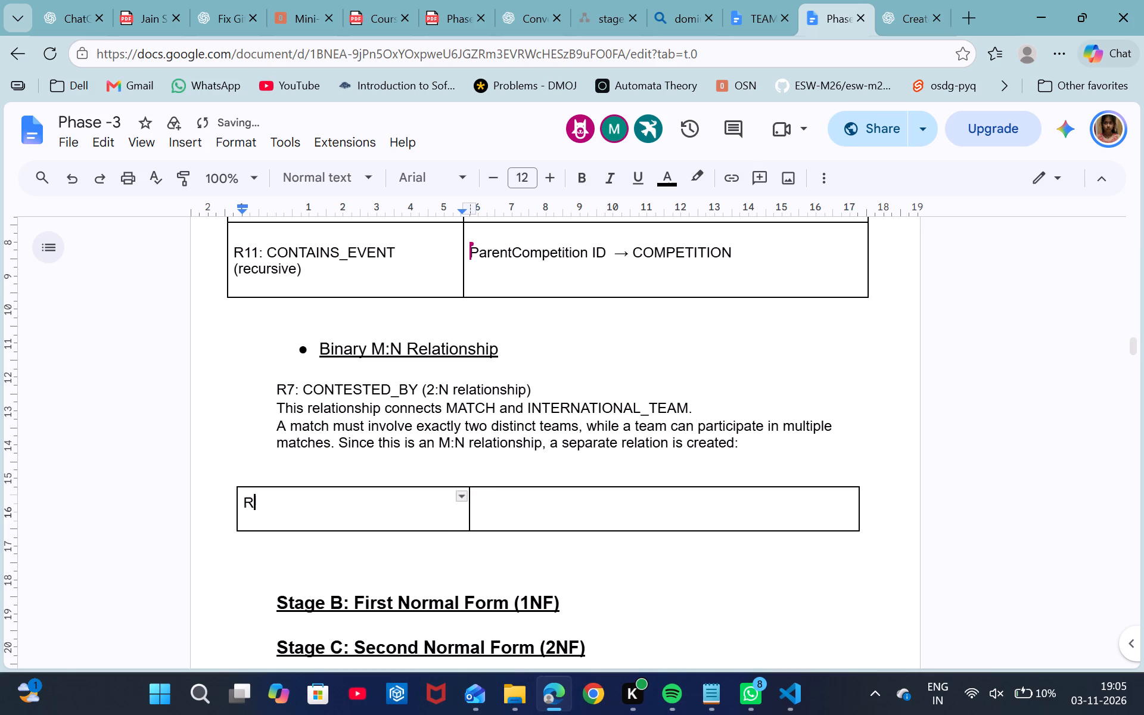
pyautogui.hotkey('shift', '&')
pyautogui.press('BackSpace')
pyautogui.press('7')
pyautogui.write(':')
pyautogui.press('space')
pyautogui.moveTo(303, 388); pyautogui.dragTo(362, 391)
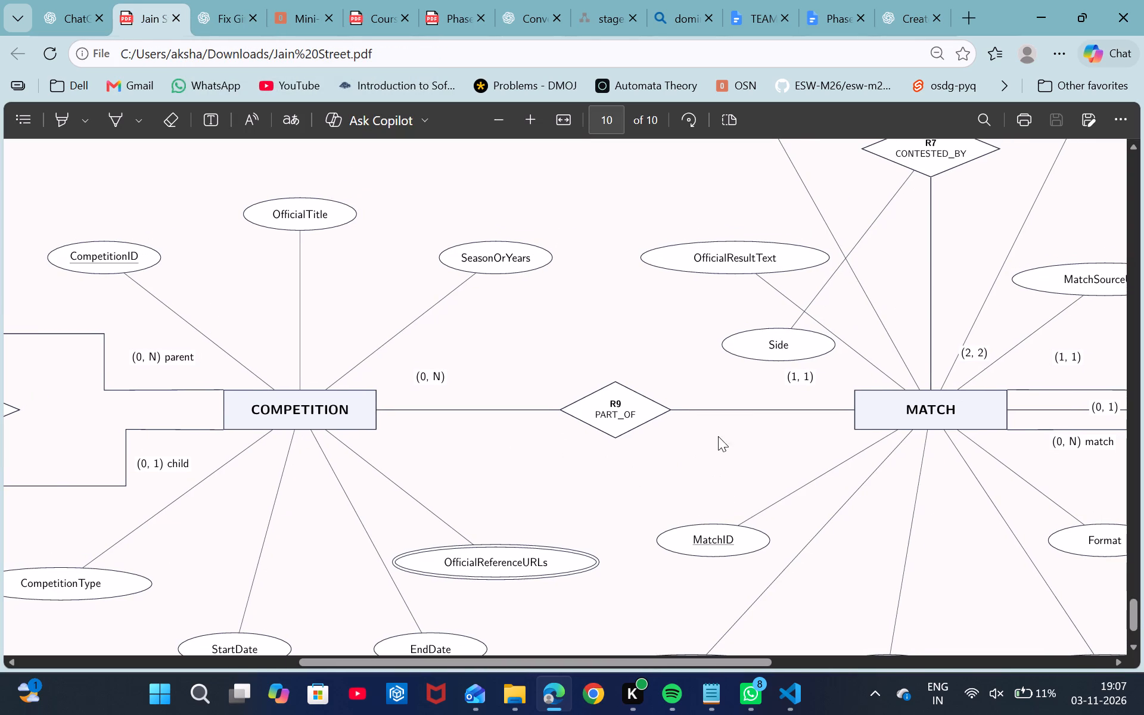
pyautogui.hscroll(-1, 472, 412)
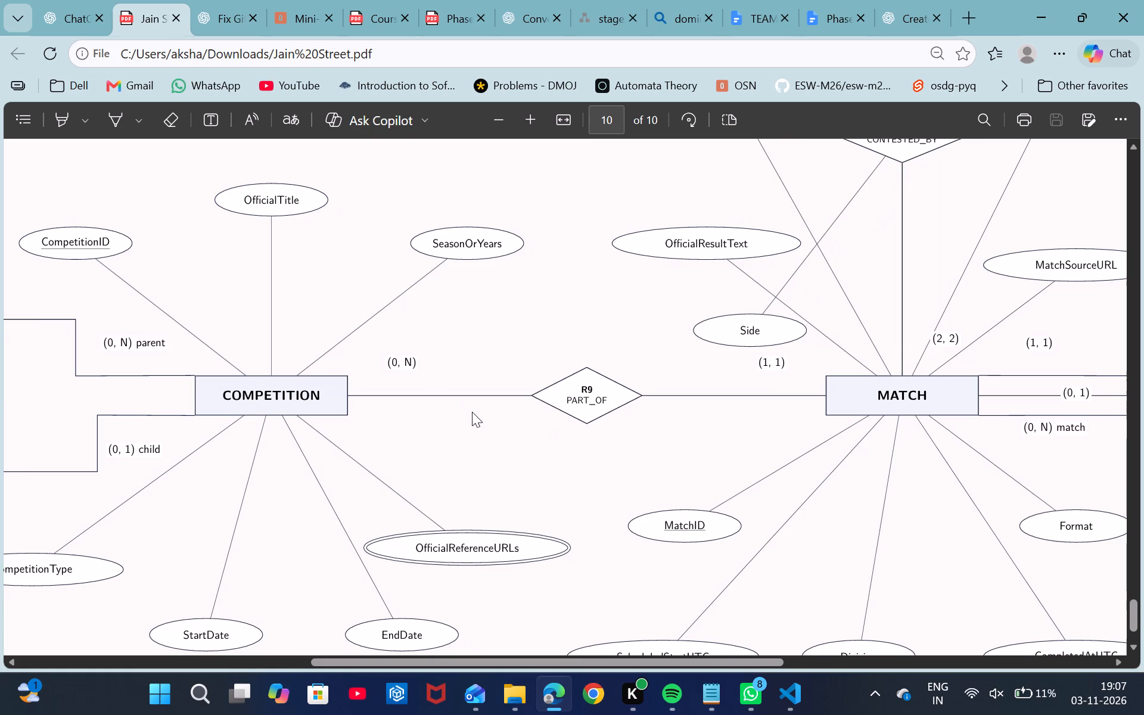
pyautogui.scroll(-1, 542, 335)
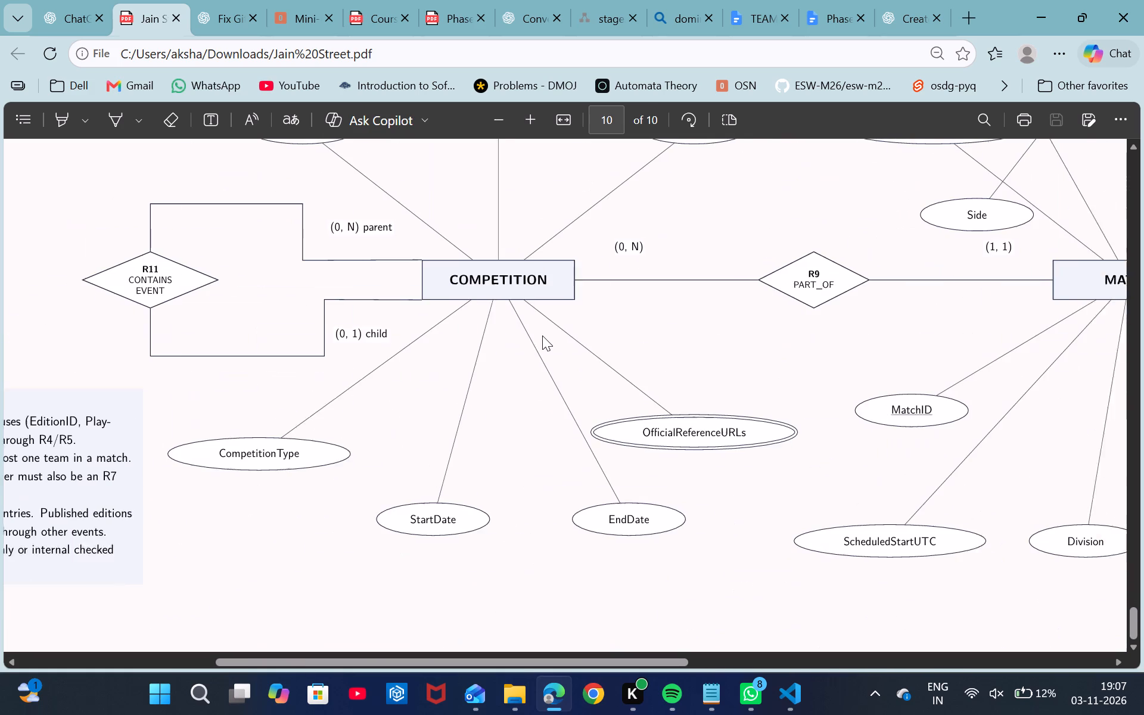
pyautogui.scroll(-1, 542, 335)
pyautogui.hscroll(-4, 542, 335)
pyautogui.scroll(3, 542, 335)
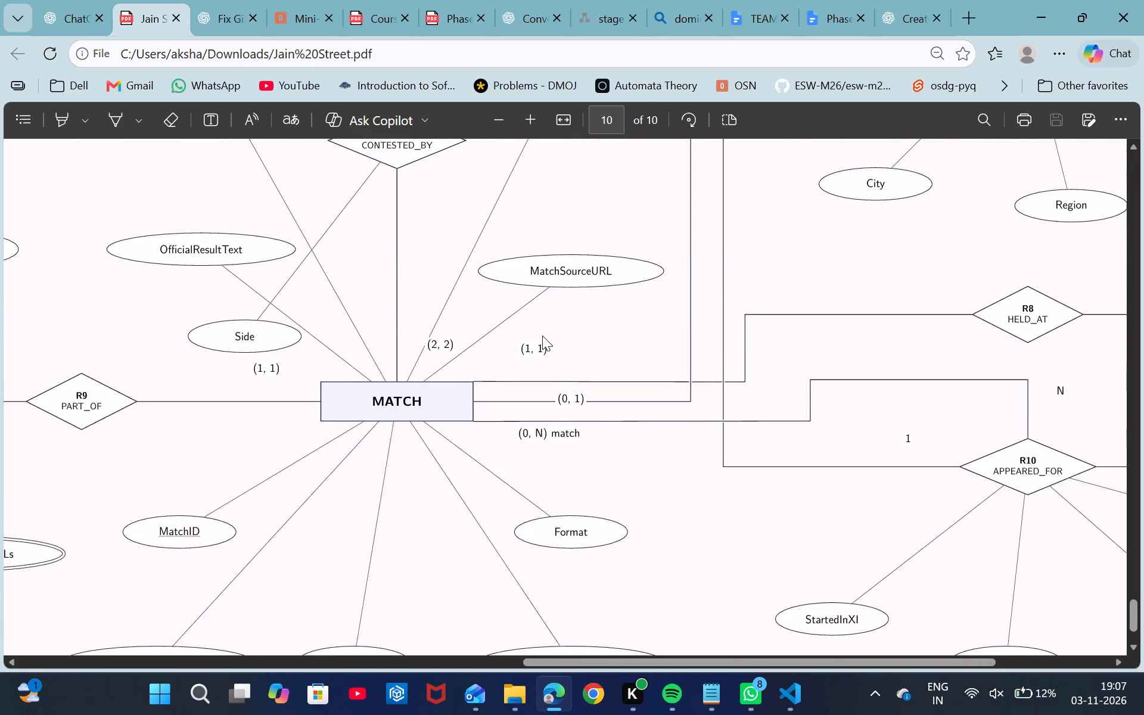
pyautogui.scroll(2, 542, 335)
pyautogui.hscroll(-2, 542, 335)
pyautogui.scroll(4, 542, 335)
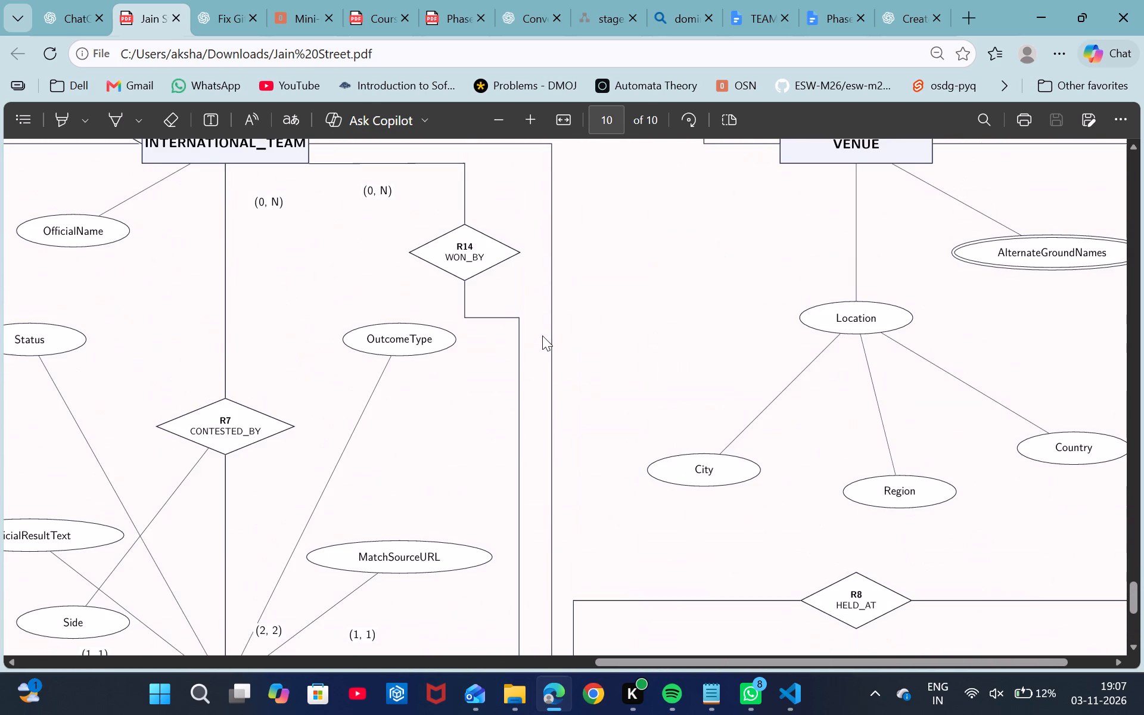
pyautogui.hscroll(1, 542, 335)
pyautogui.scroll(-1, 542, 335)
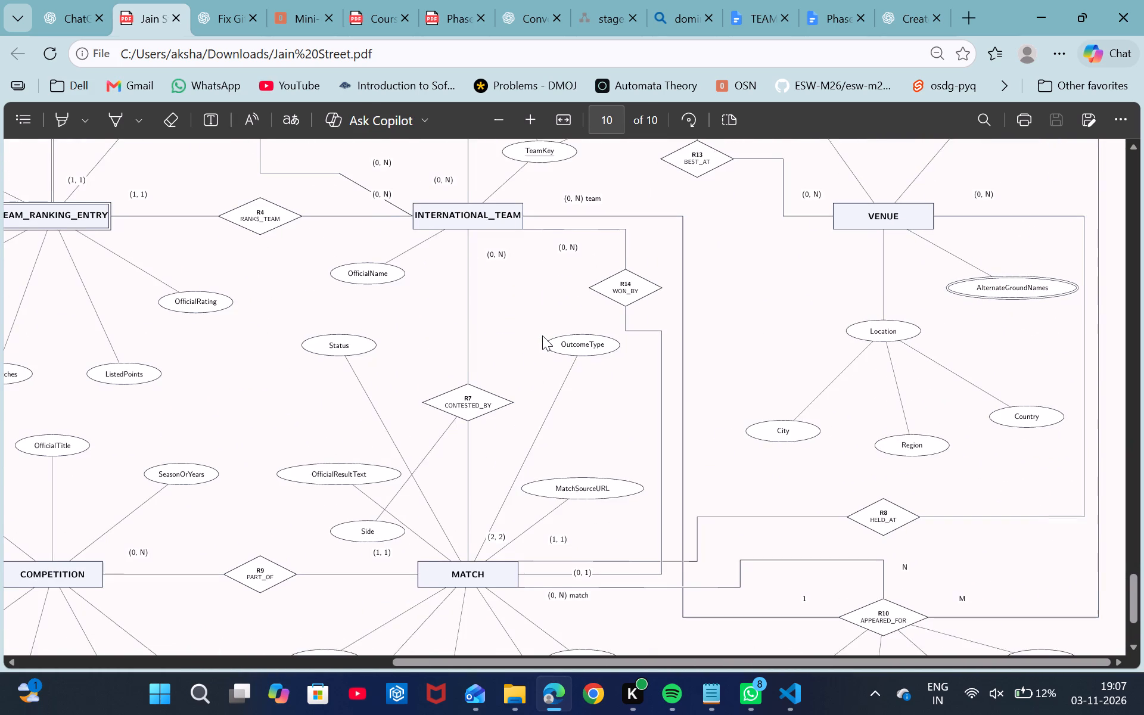
pyautogui.scroll(-1, 542, 335)
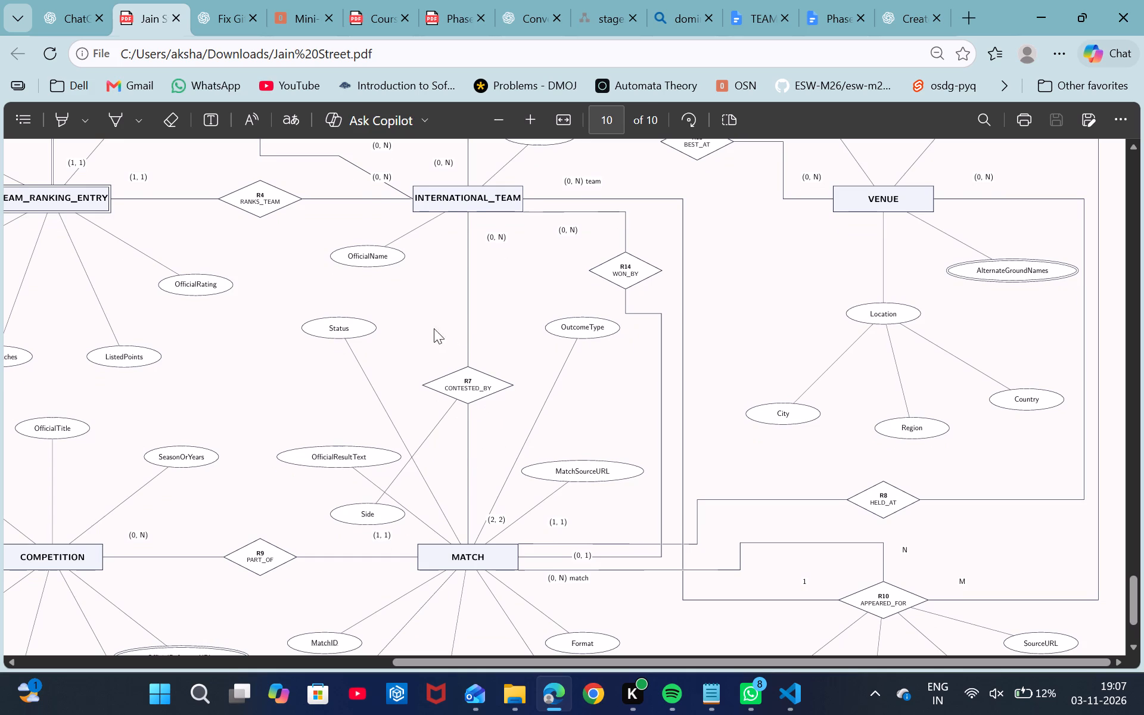
pyautogui.scroll(1, 472, 549)
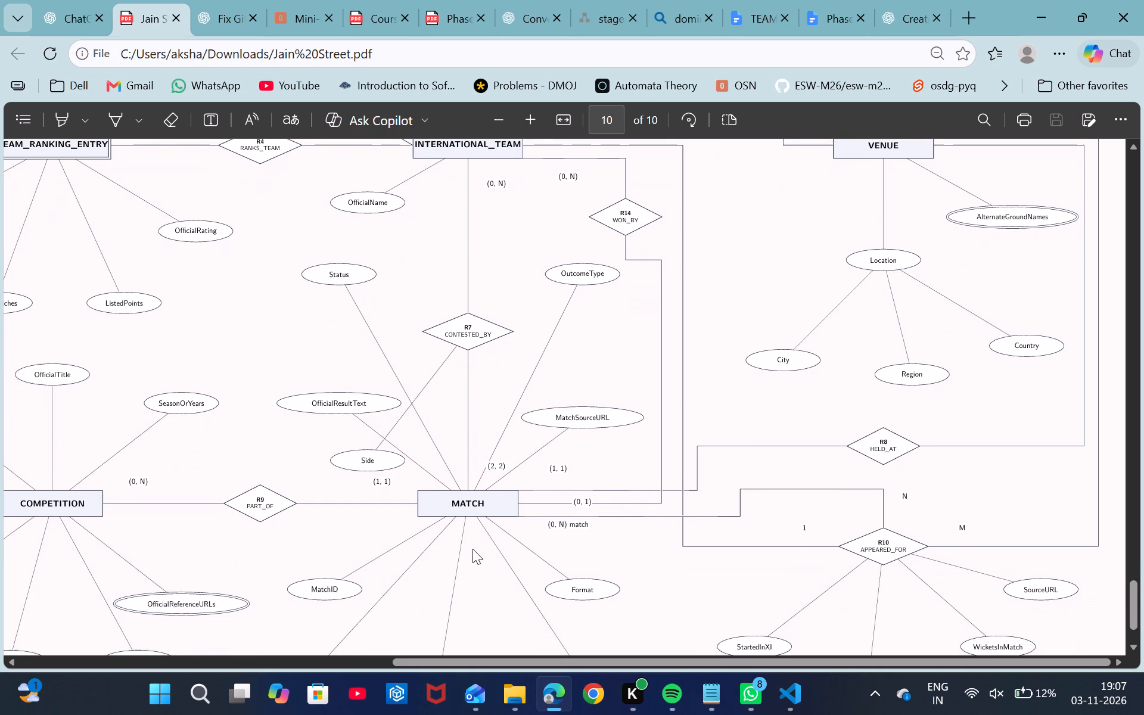
pyautogui.scroll(1, 472, 549)
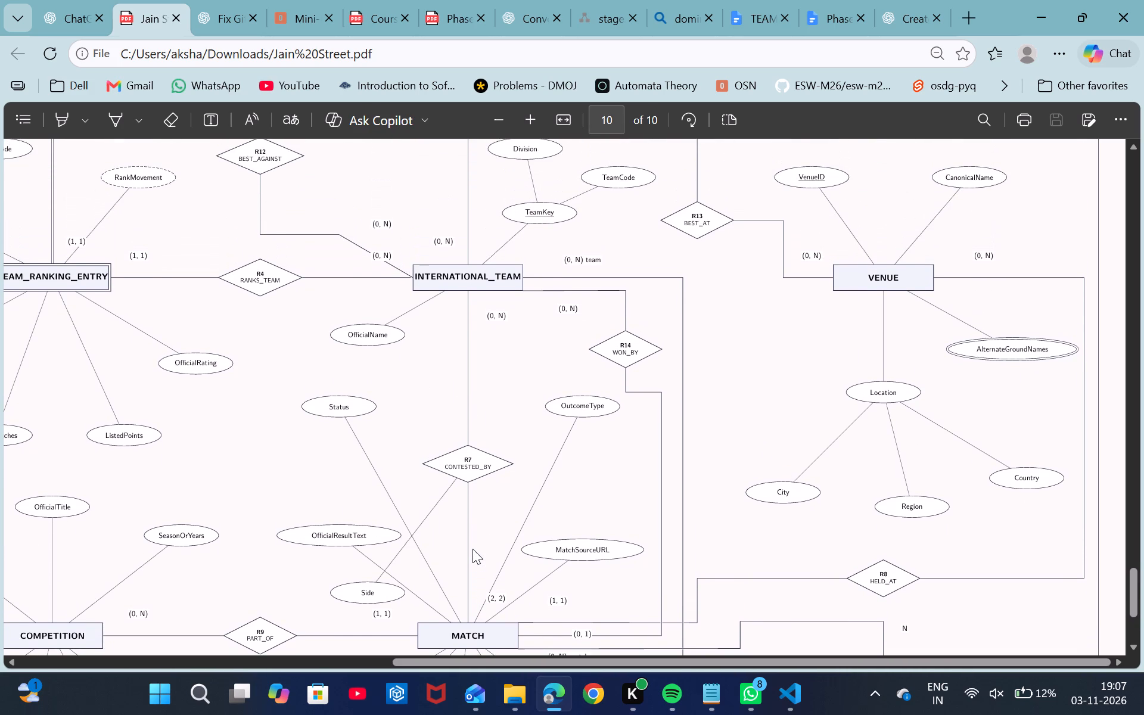
pyautogui.scroll(1, 472, 549)
pyautogui.scroll(-1, 601, 371)
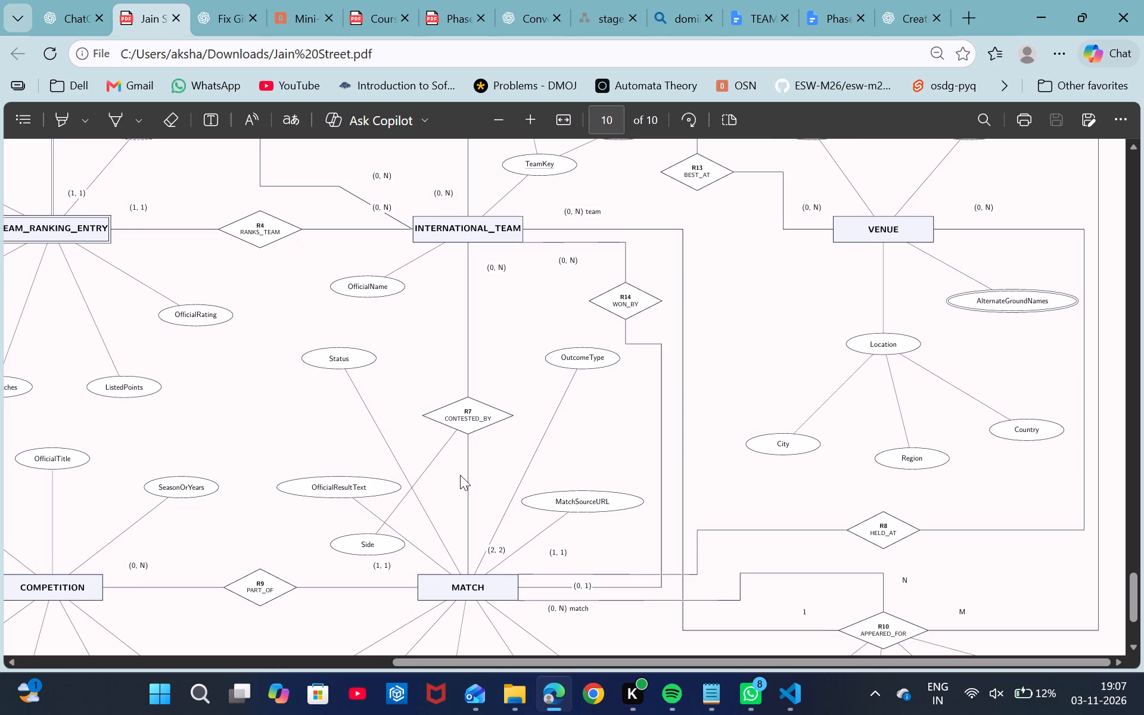
pyautogui.scroll(1, 460, 475)
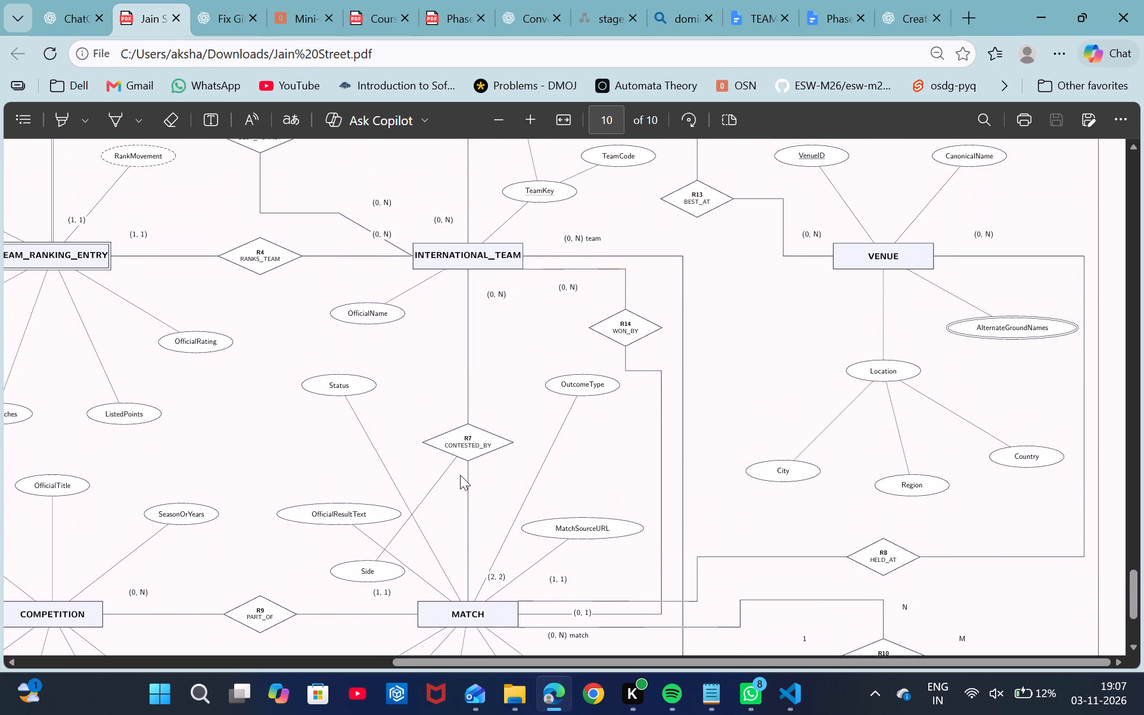
# Switch from the Jain Street diagram to the Phase -3 document and review the R7: CONTESTED_BY text and table under Binary M:N Relationship.
pyautogui.scroll(1, 460, 475)
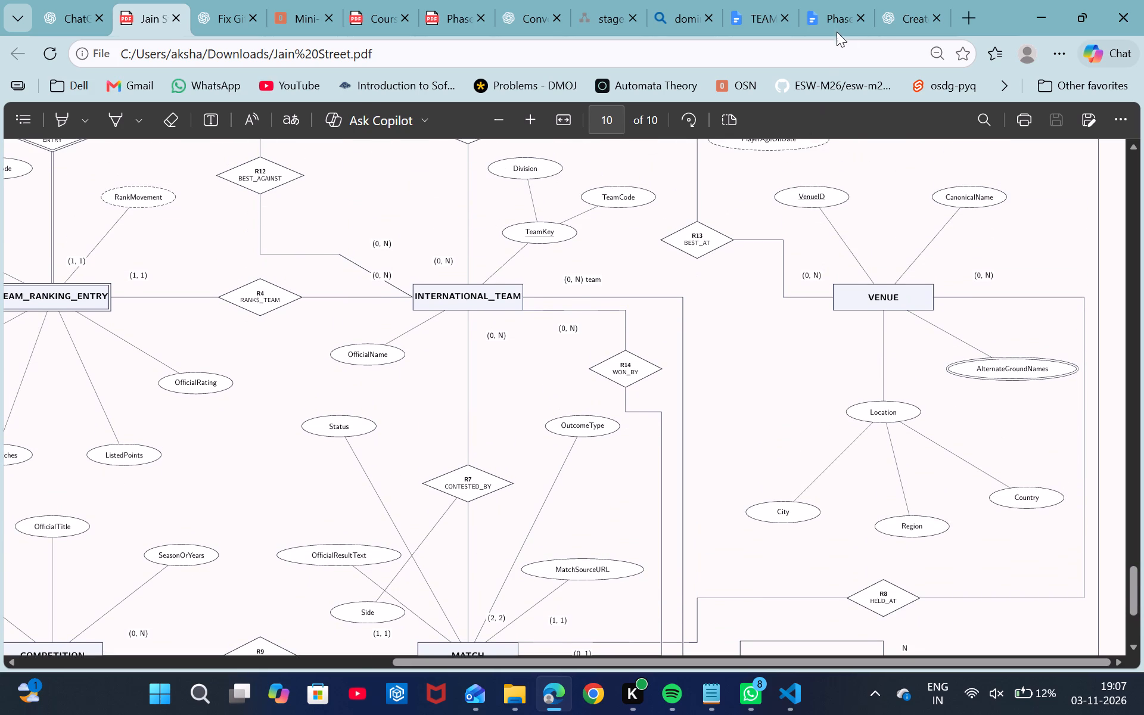
pyautogui.click(828, 11)
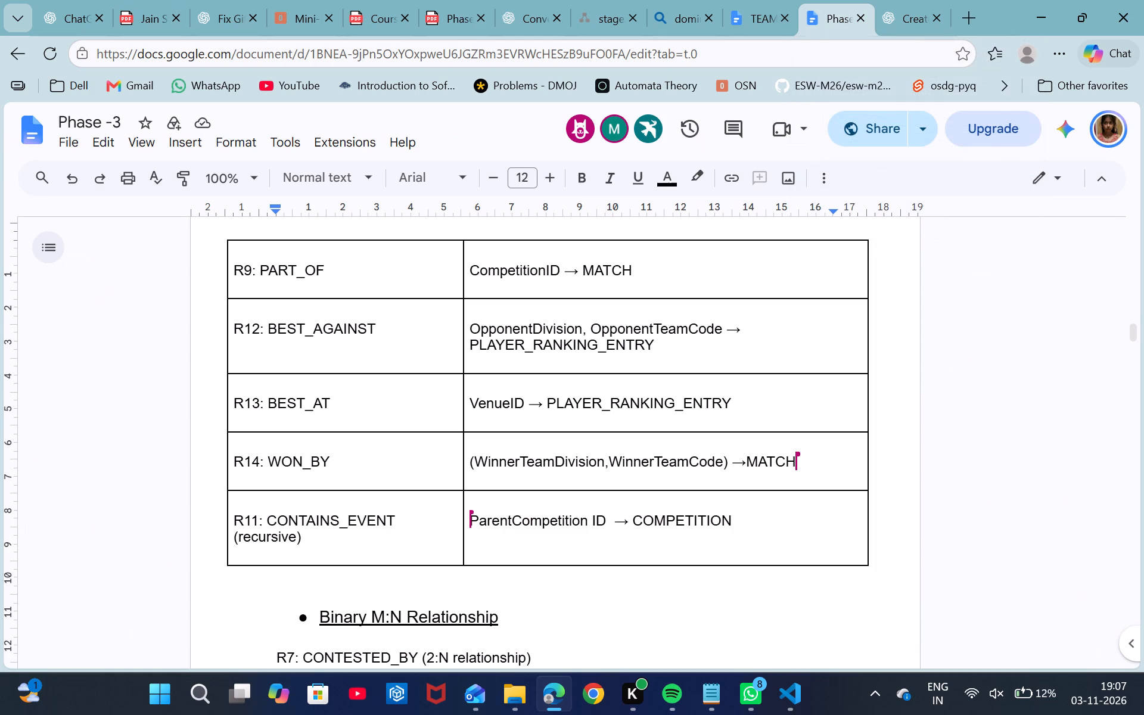
pyautogui.scroll(-2, 632, 492)
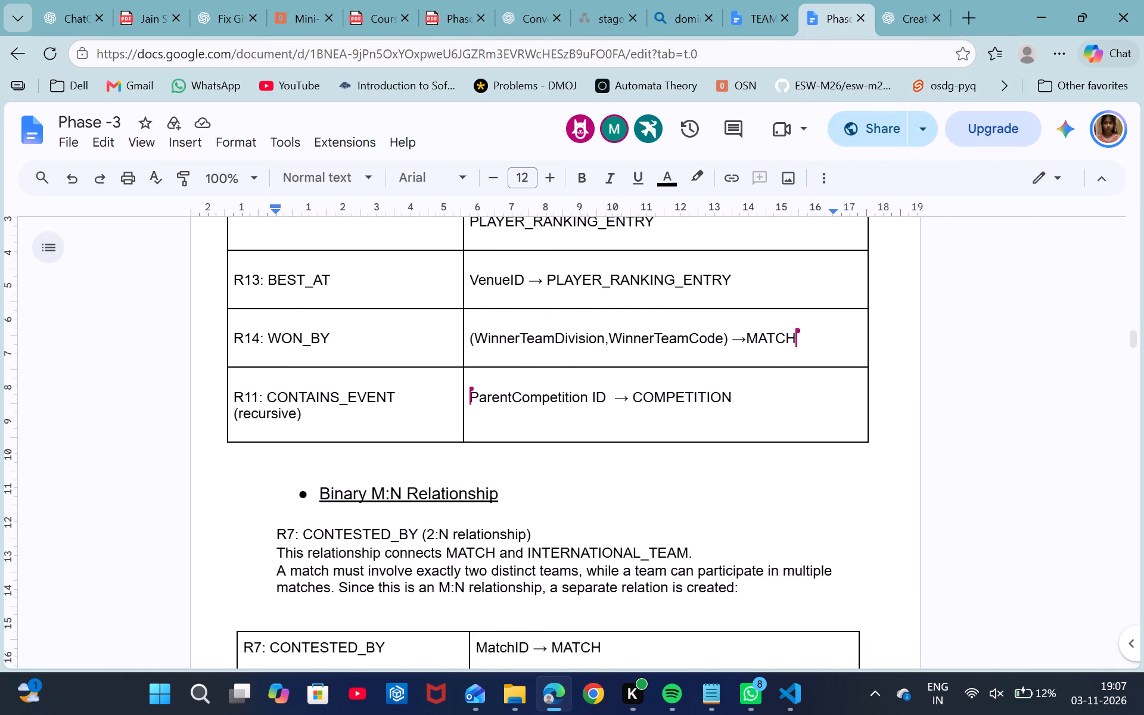
pyautogui.scroll(-2, 632, 492)
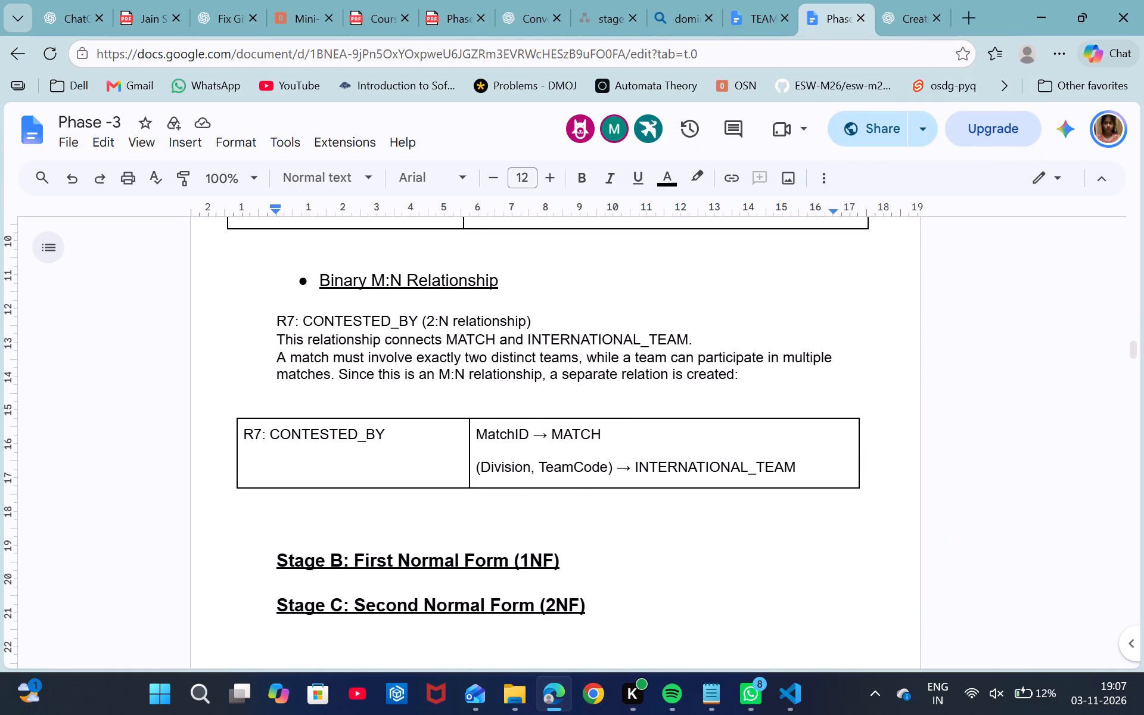
pyautogui.scroll(1, 632, 492)
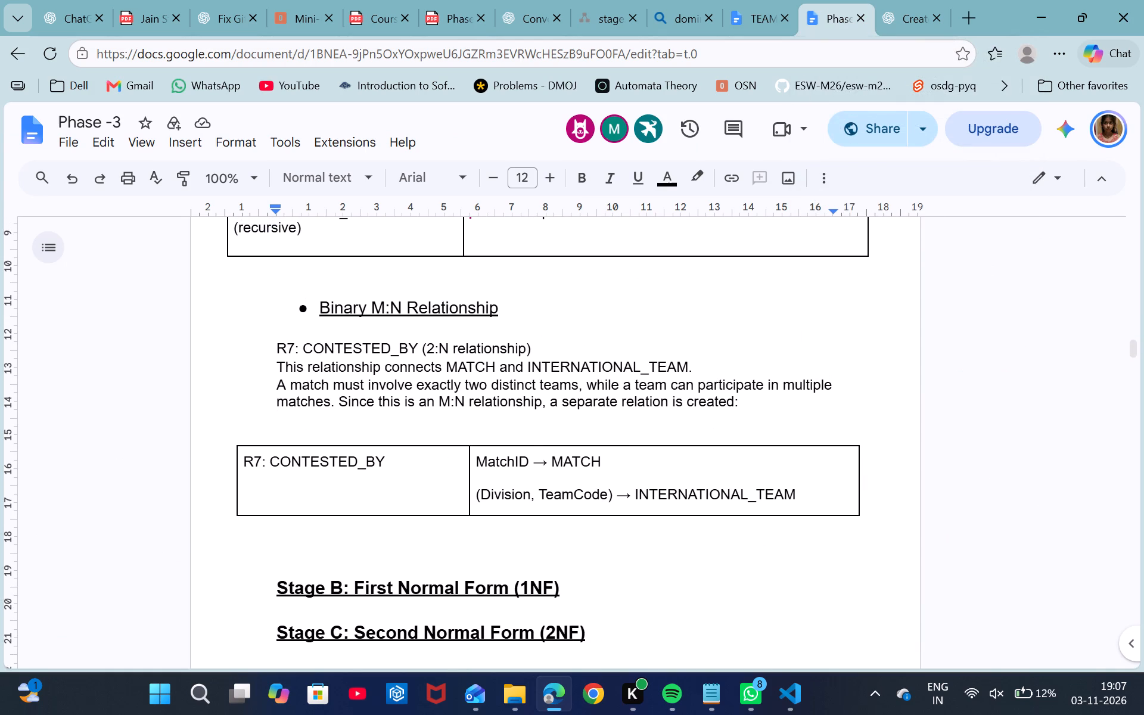
pyautogui.scroll(1, 632, 492)
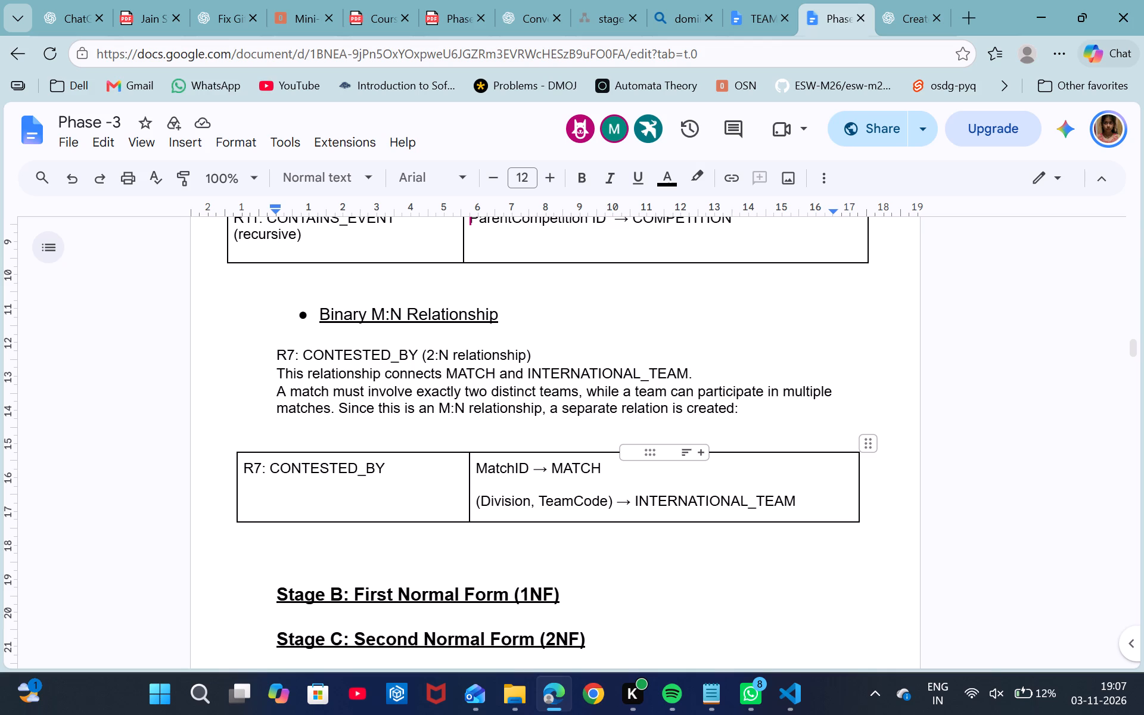
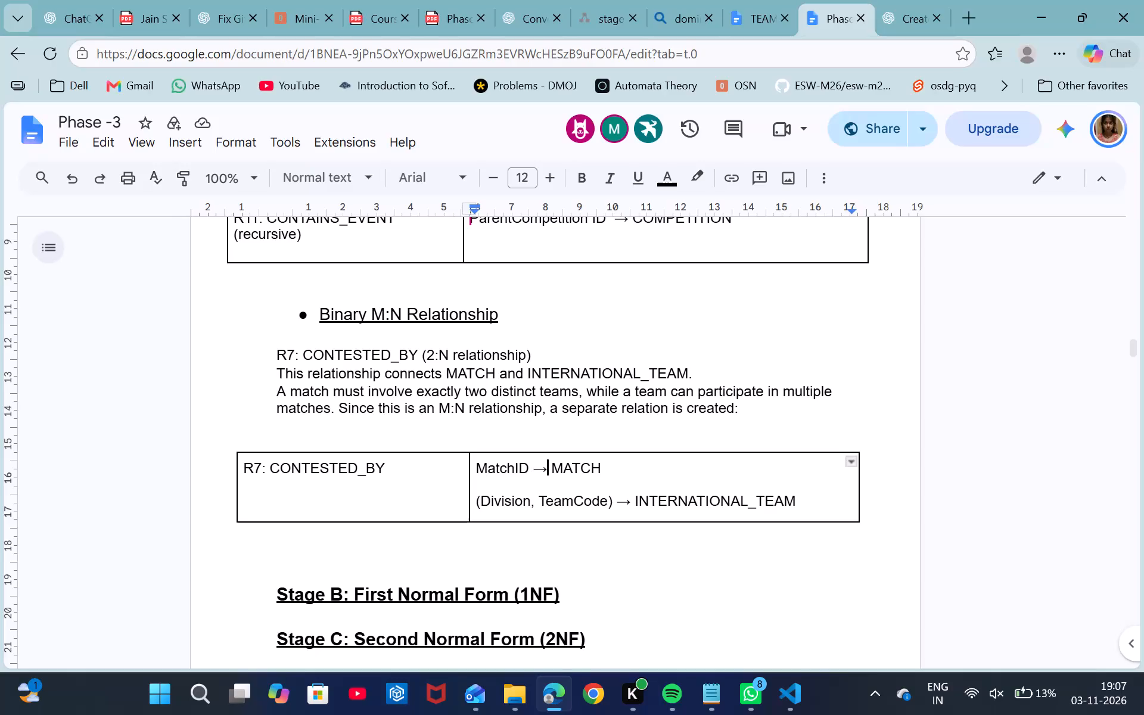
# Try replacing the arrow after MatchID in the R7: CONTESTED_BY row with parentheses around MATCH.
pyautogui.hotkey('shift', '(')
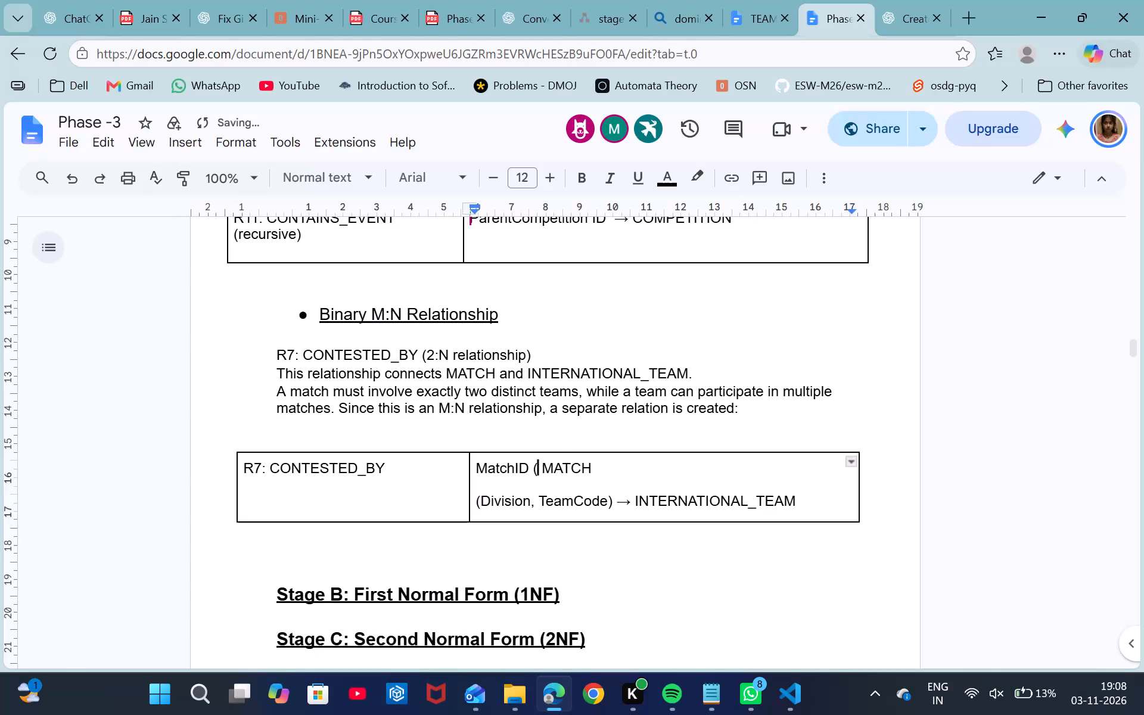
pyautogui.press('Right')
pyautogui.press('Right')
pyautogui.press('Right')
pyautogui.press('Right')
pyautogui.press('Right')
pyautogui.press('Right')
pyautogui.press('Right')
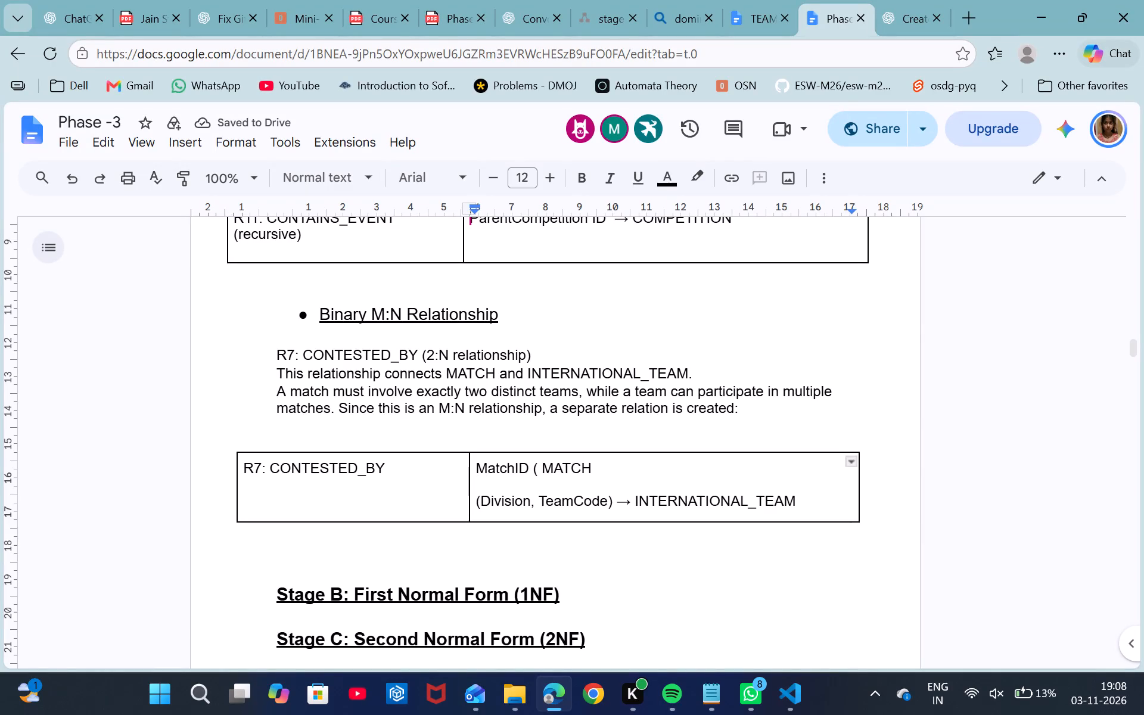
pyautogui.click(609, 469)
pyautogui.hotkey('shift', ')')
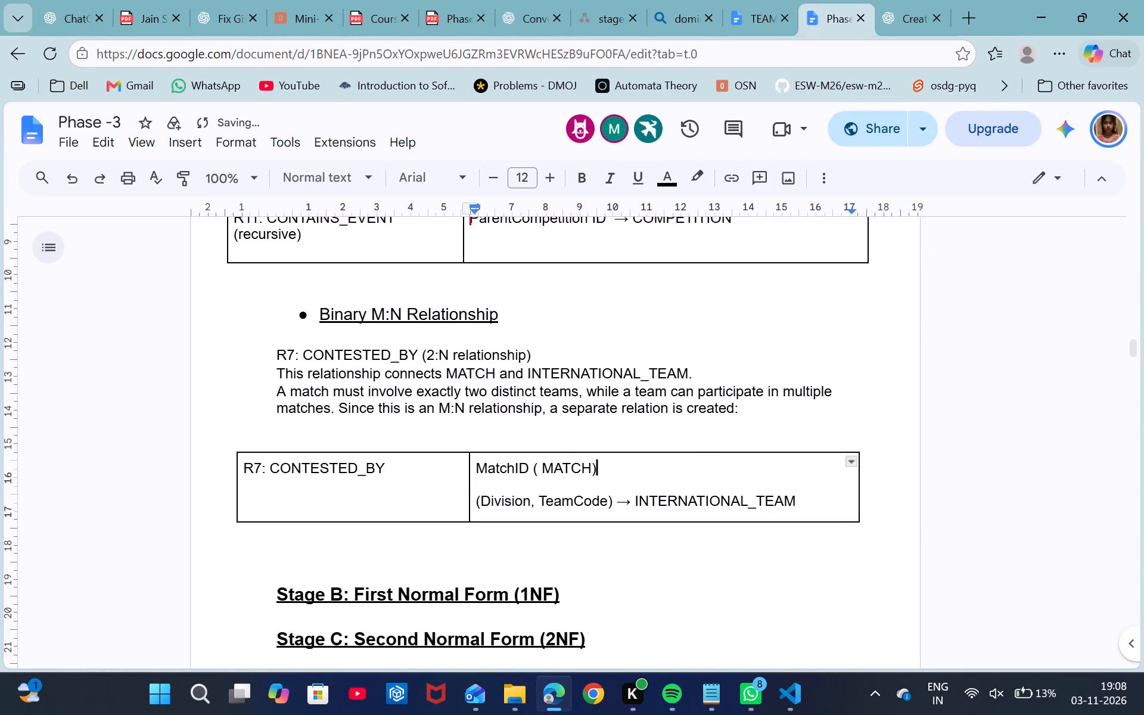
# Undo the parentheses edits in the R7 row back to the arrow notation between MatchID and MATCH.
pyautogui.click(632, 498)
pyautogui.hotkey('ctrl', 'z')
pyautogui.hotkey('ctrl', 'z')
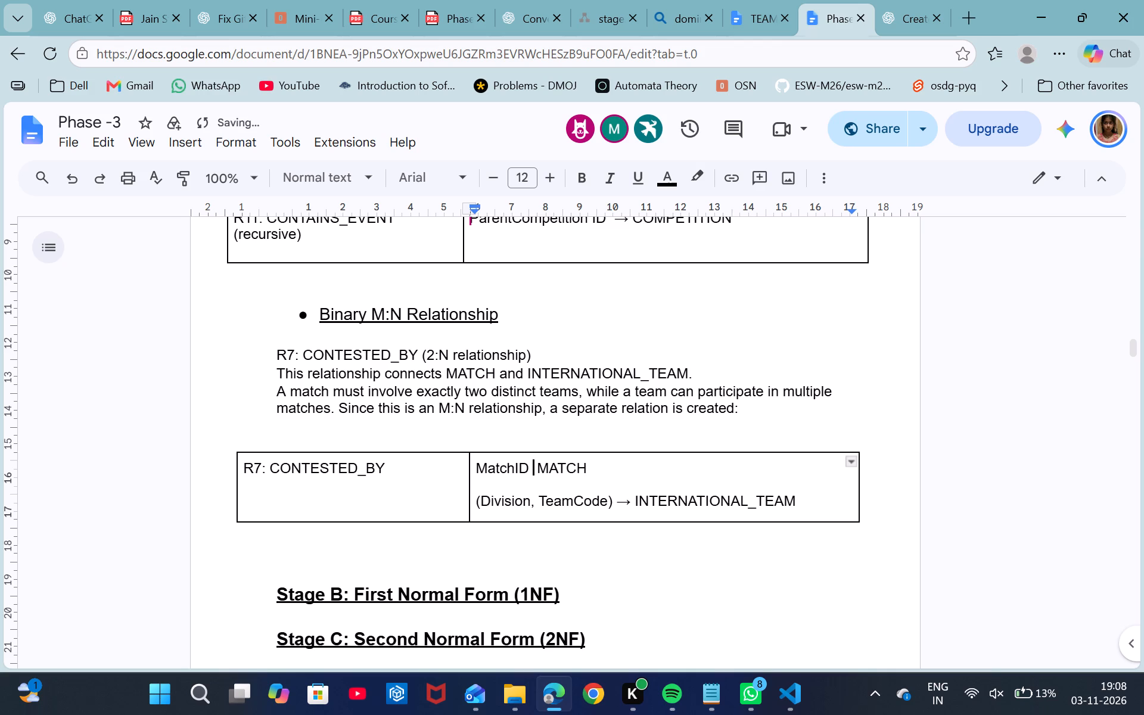
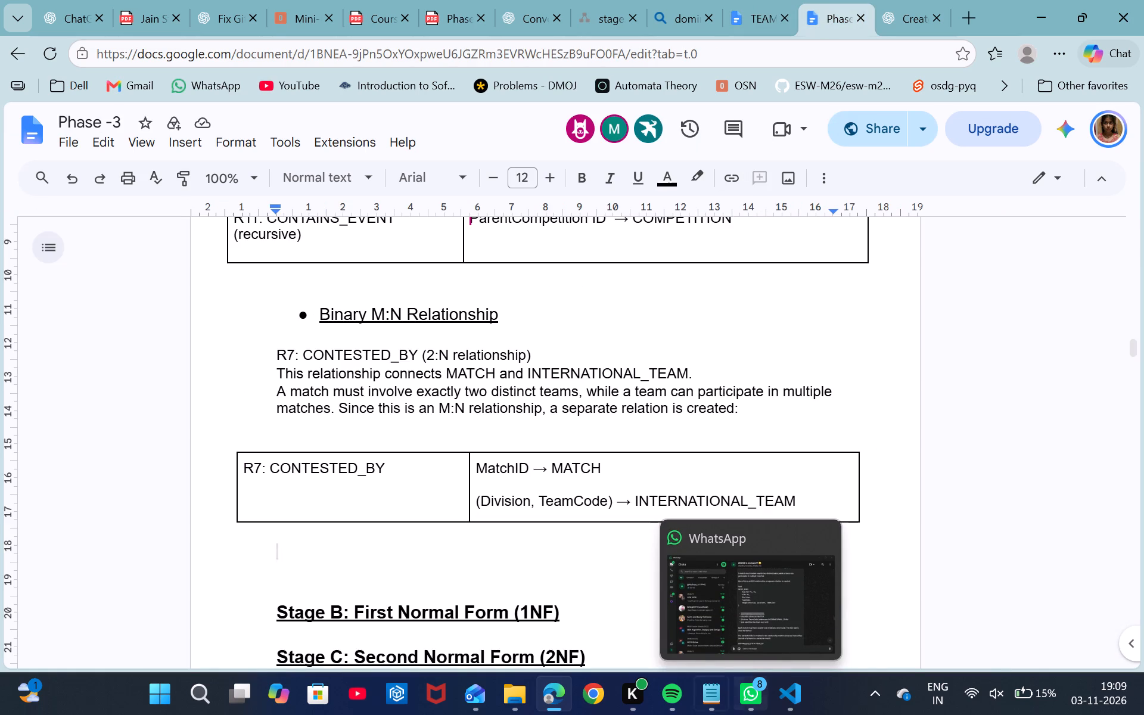
pyautogui.click(268, 468)
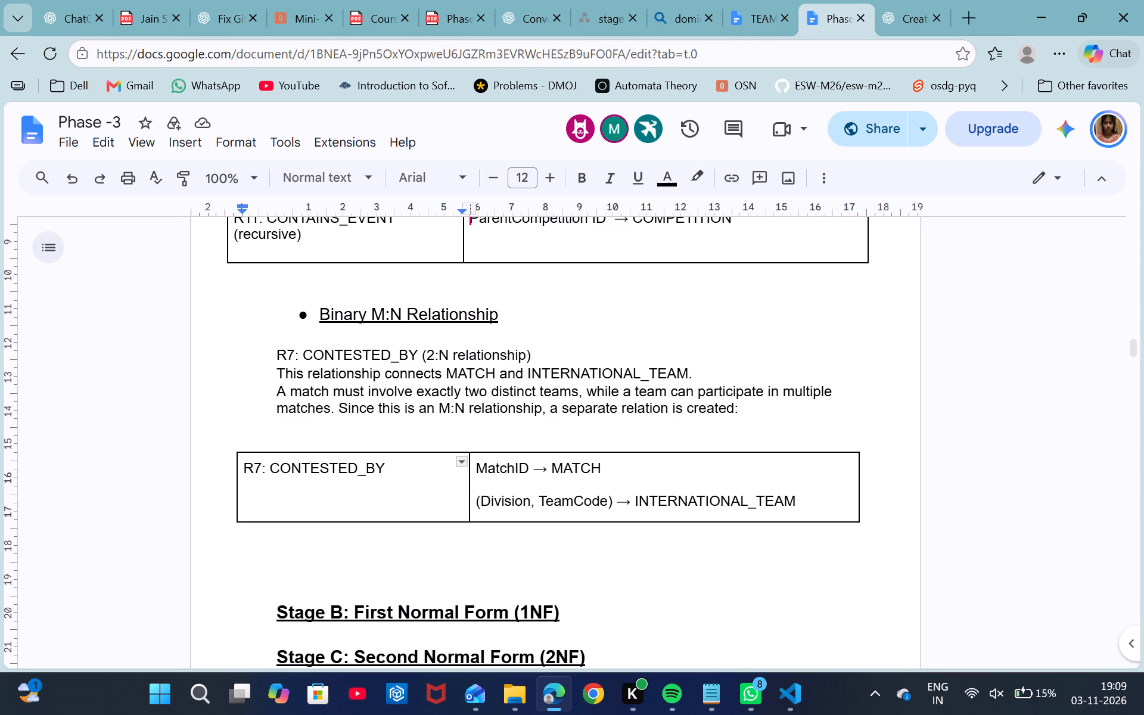
pyautogui.press('BackSpace')
pyautogui.press('BackSpace')
pyautogui.press('BackSpace')
pyautogui.press('BackSpace')
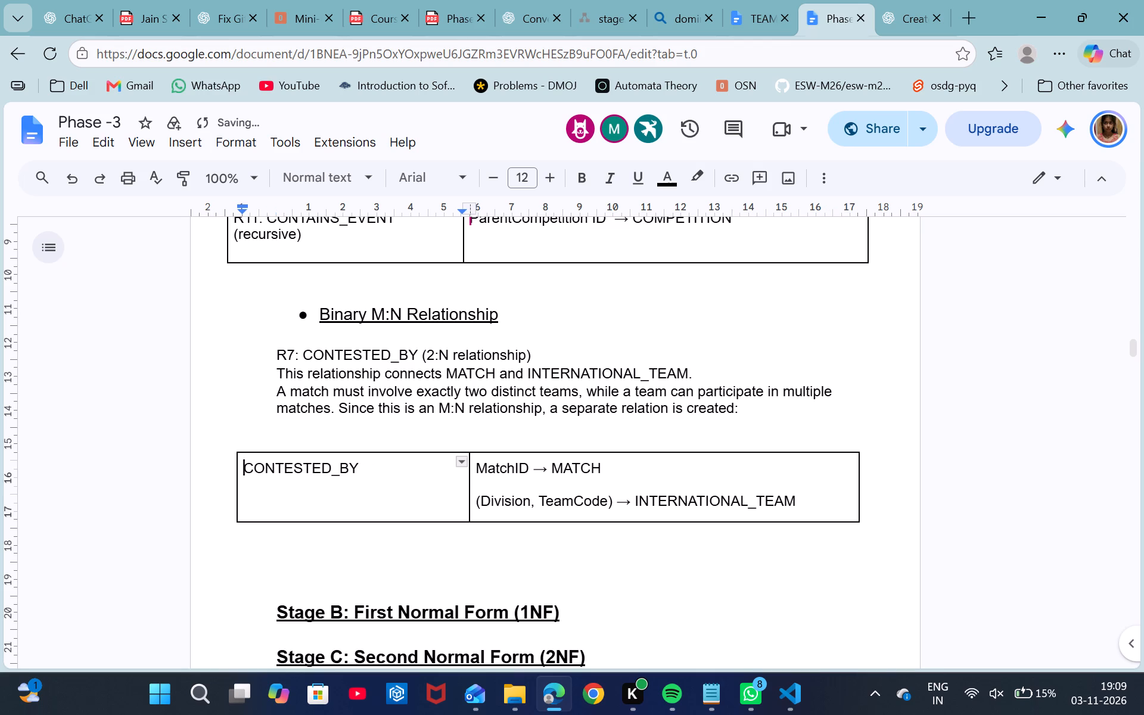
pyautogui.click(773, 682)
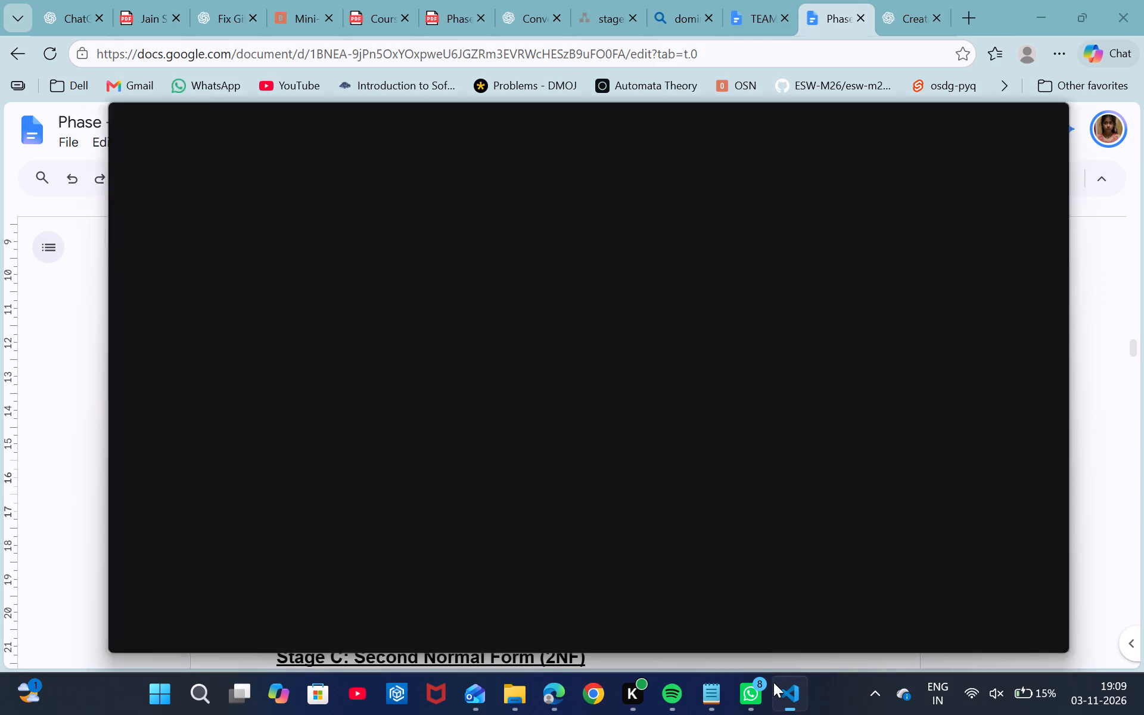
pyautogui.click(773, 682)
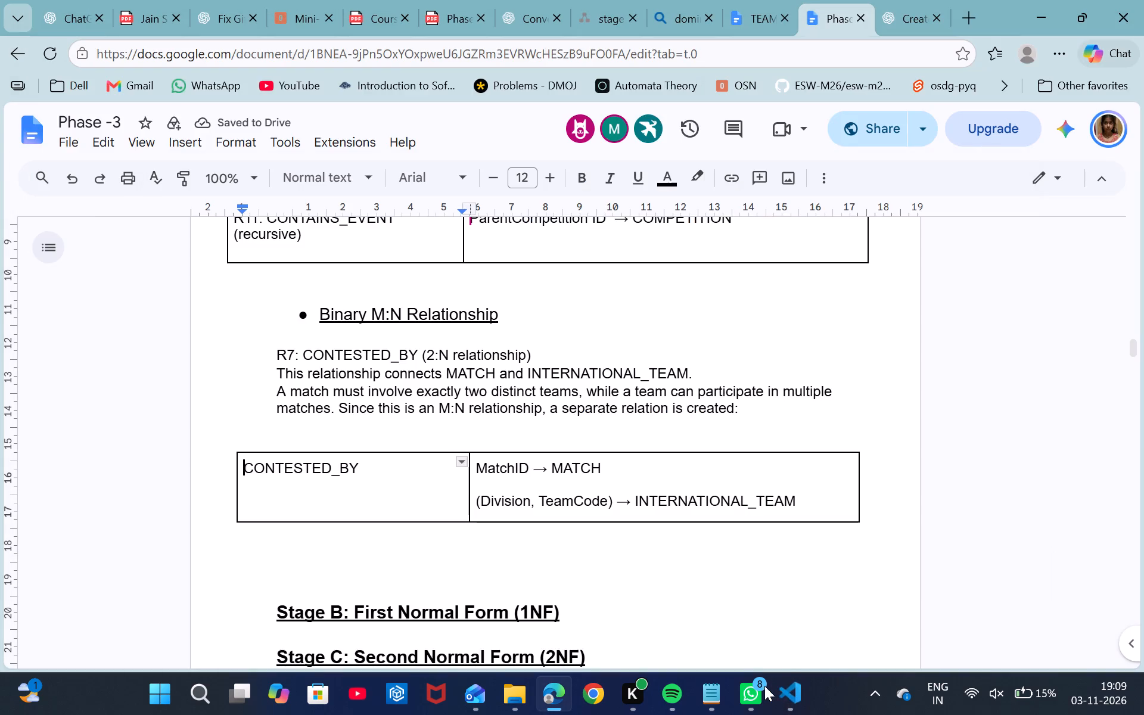
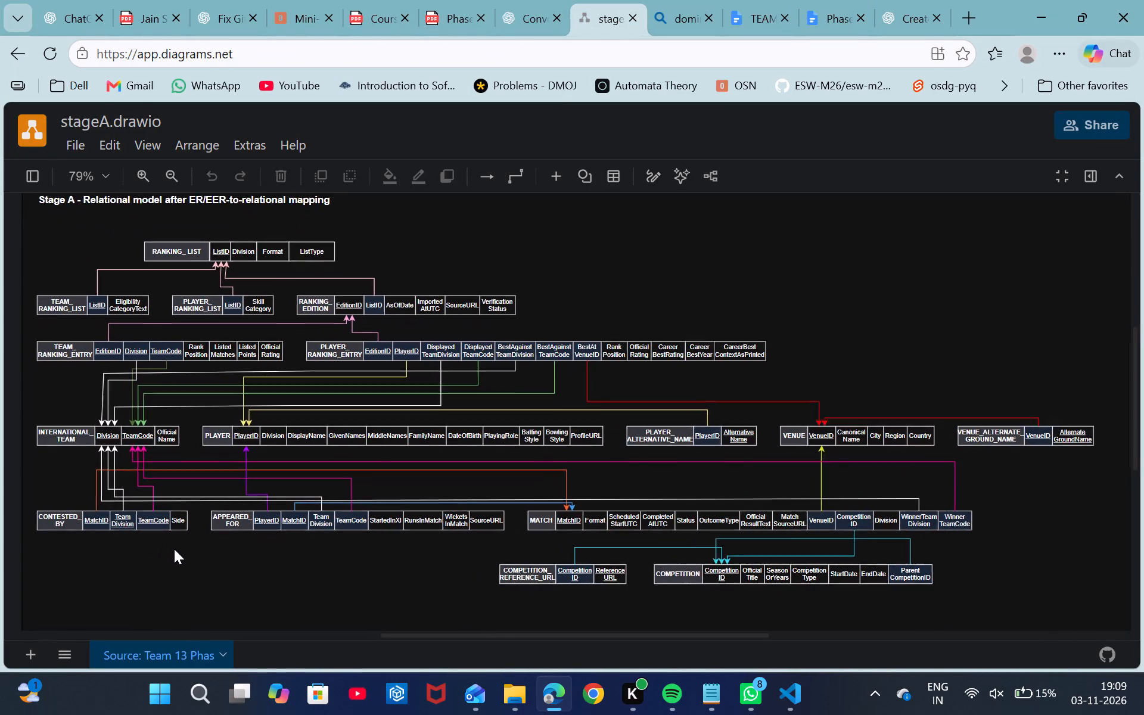
# Examine the CONTESTED_BY relation and its foreign-key links in the Stage A relational model diagram.
pyautogui.hscroll(1, 174, 549)
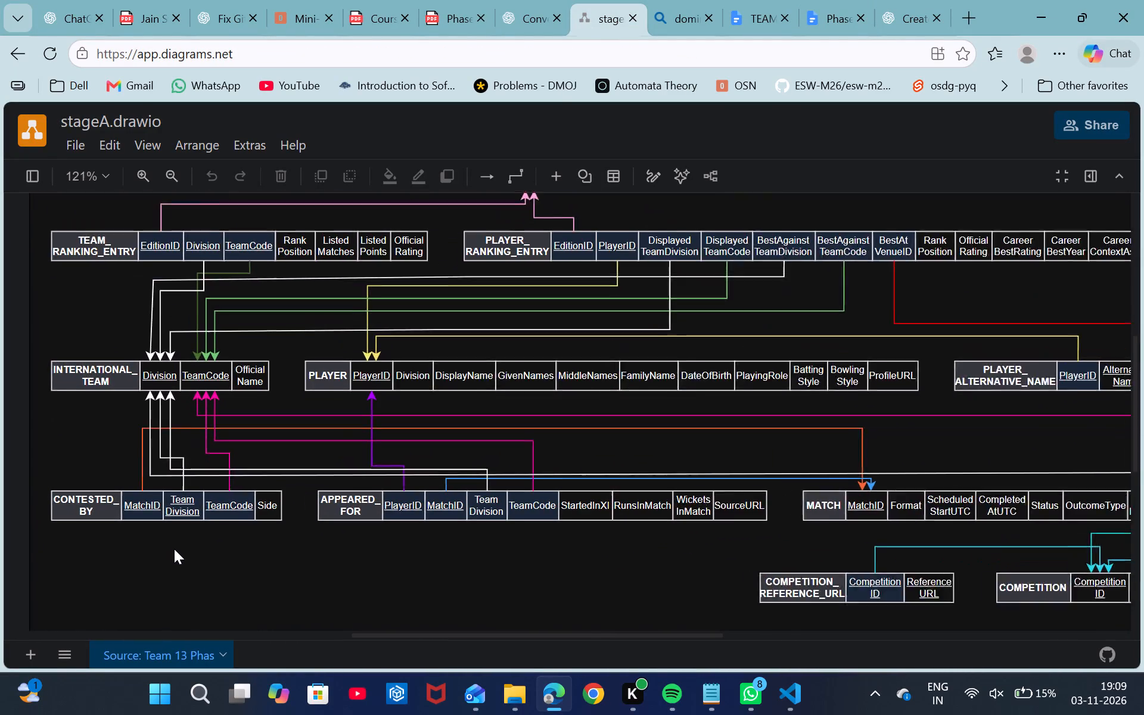
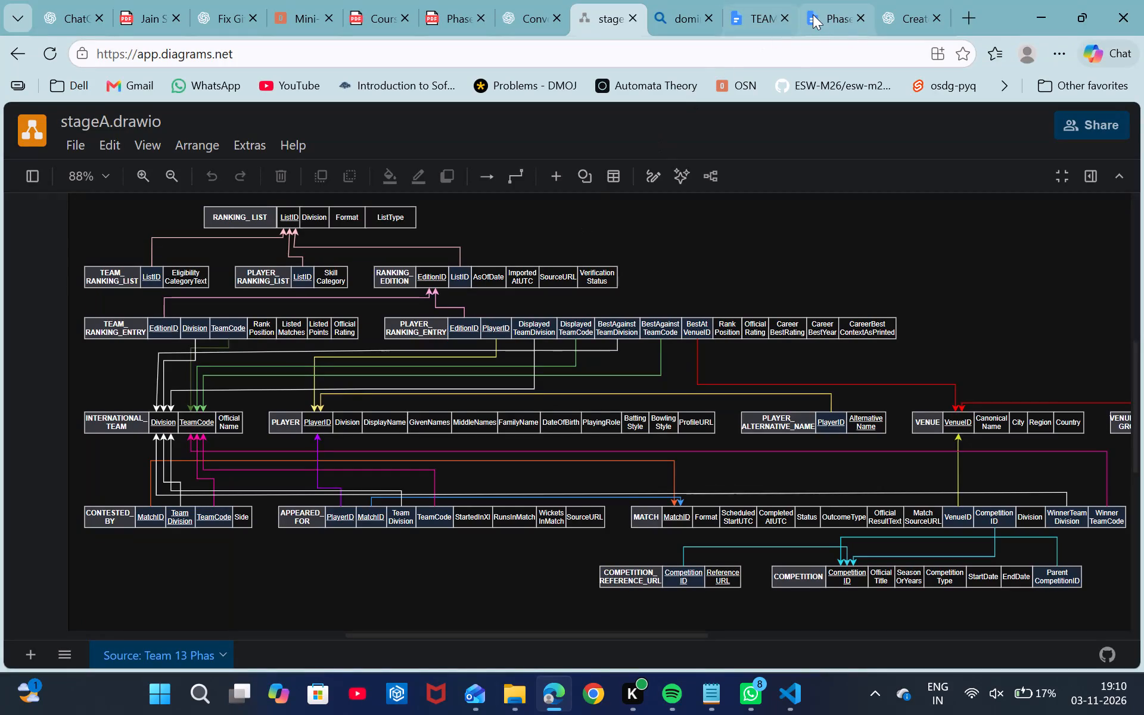
pyautogui.click(813, 14)
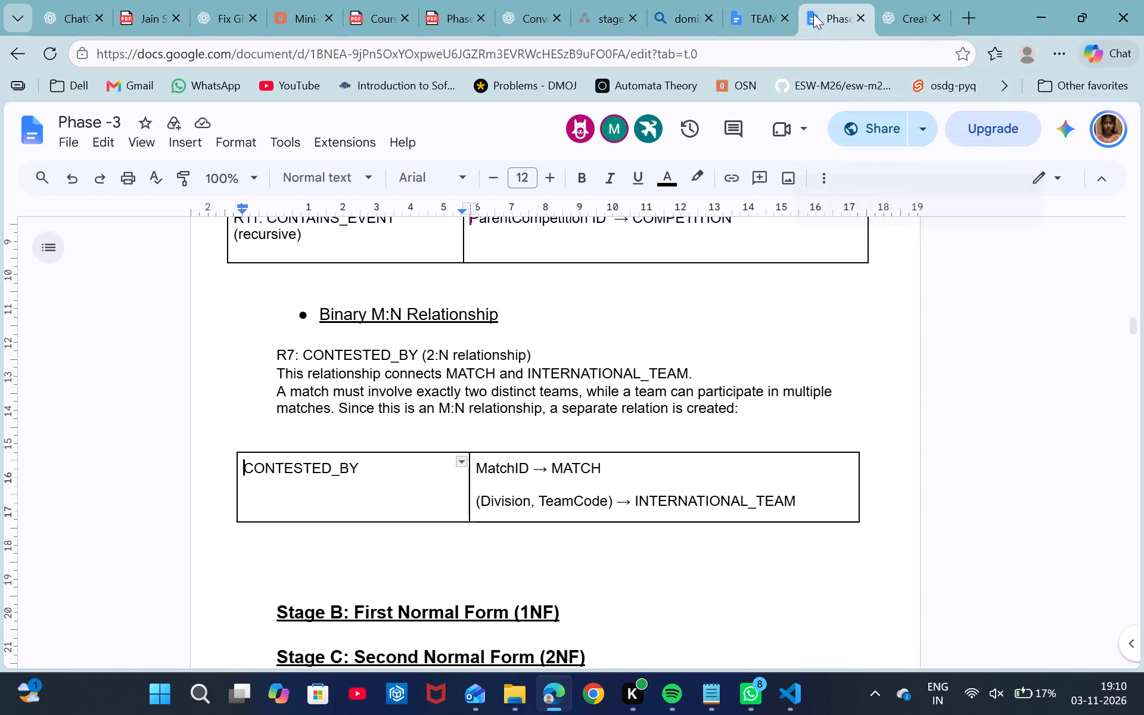
pyautogui.click(448, 541)
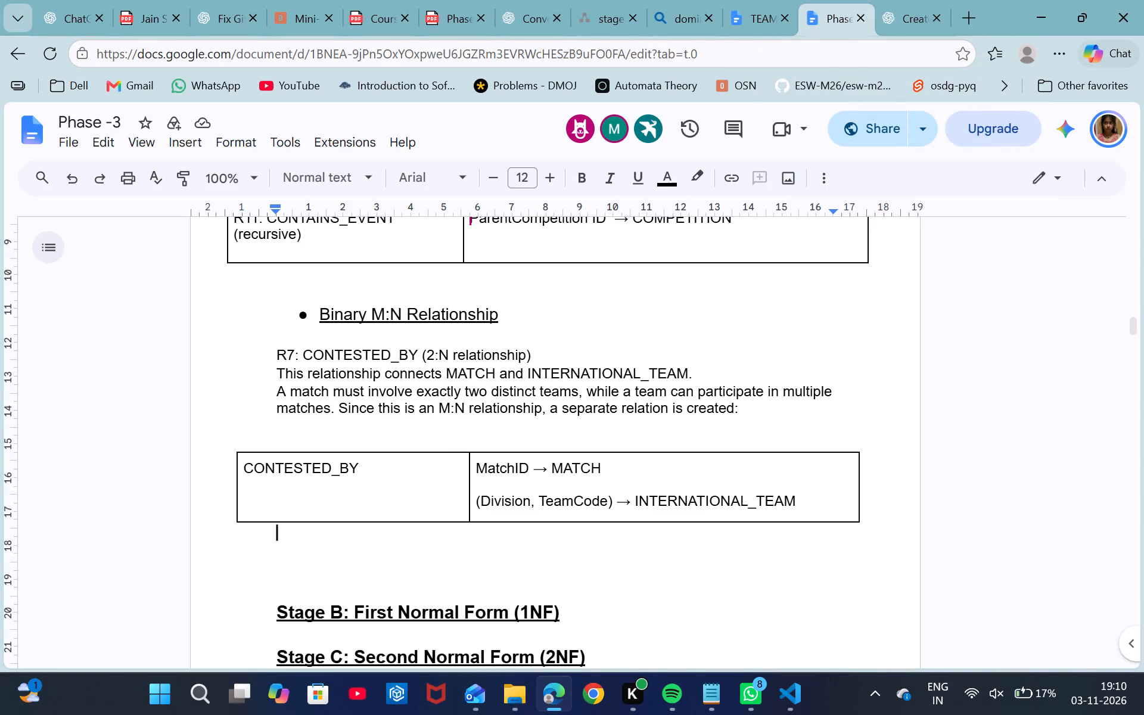
pyautogui.scroll(-2, 501, 552)
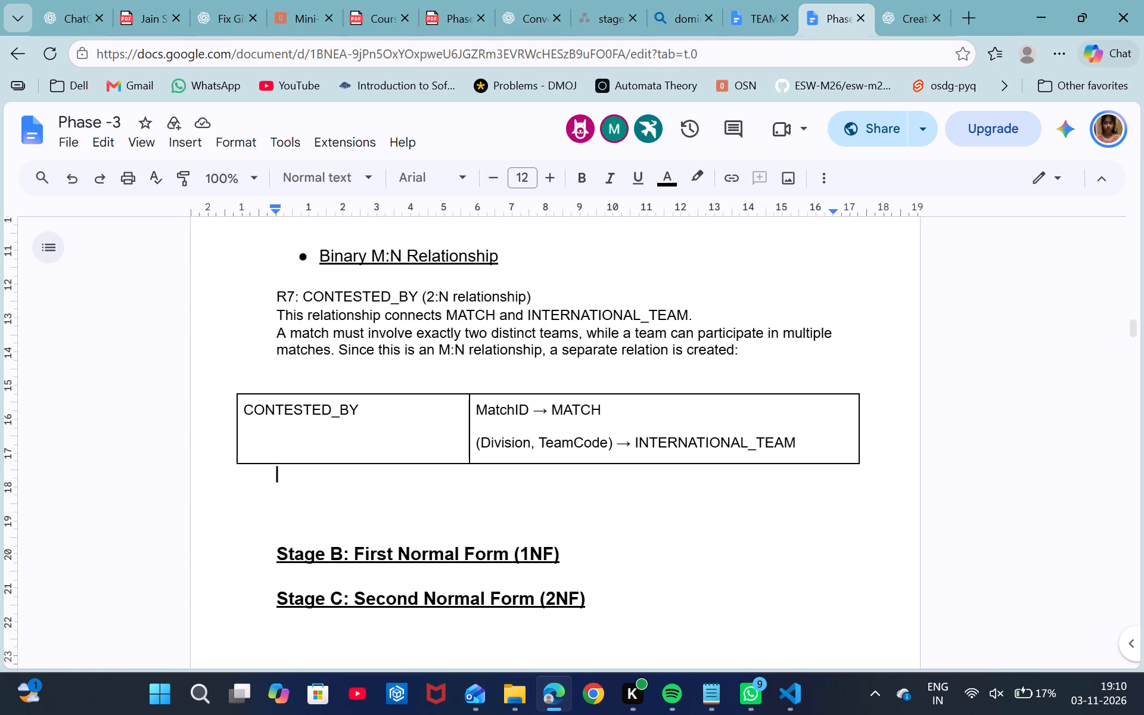
pyautogui.scroll(-14, 501, 552)
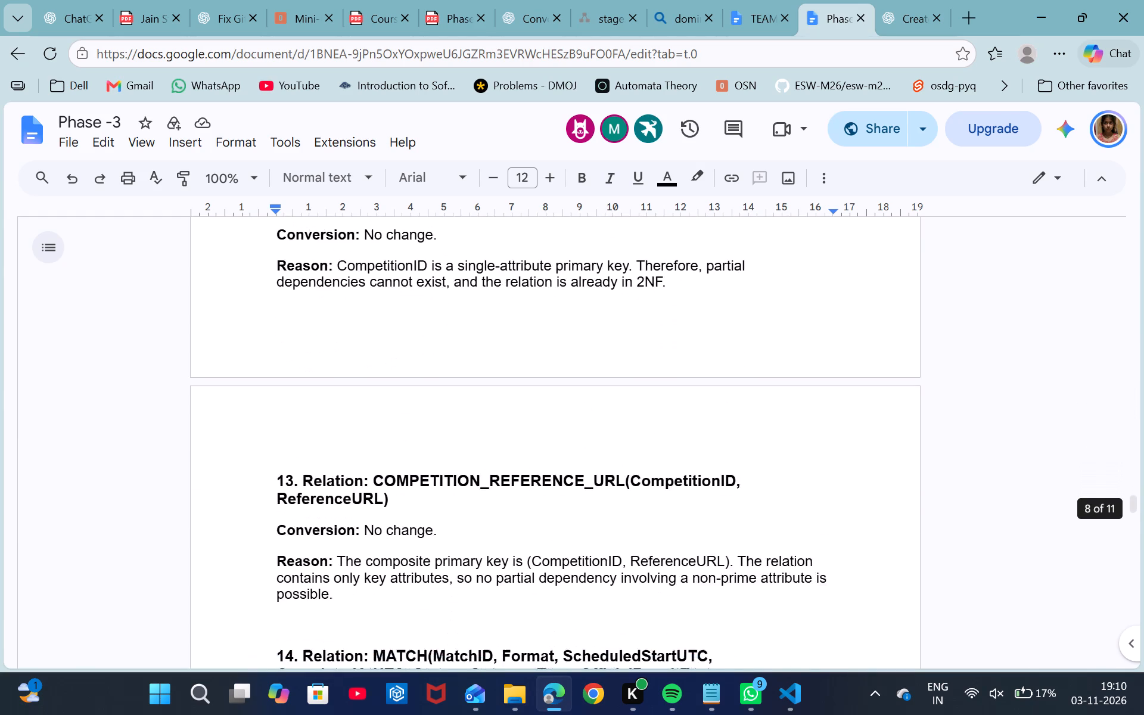
pyautogui.scroll(-6, 501, 552)
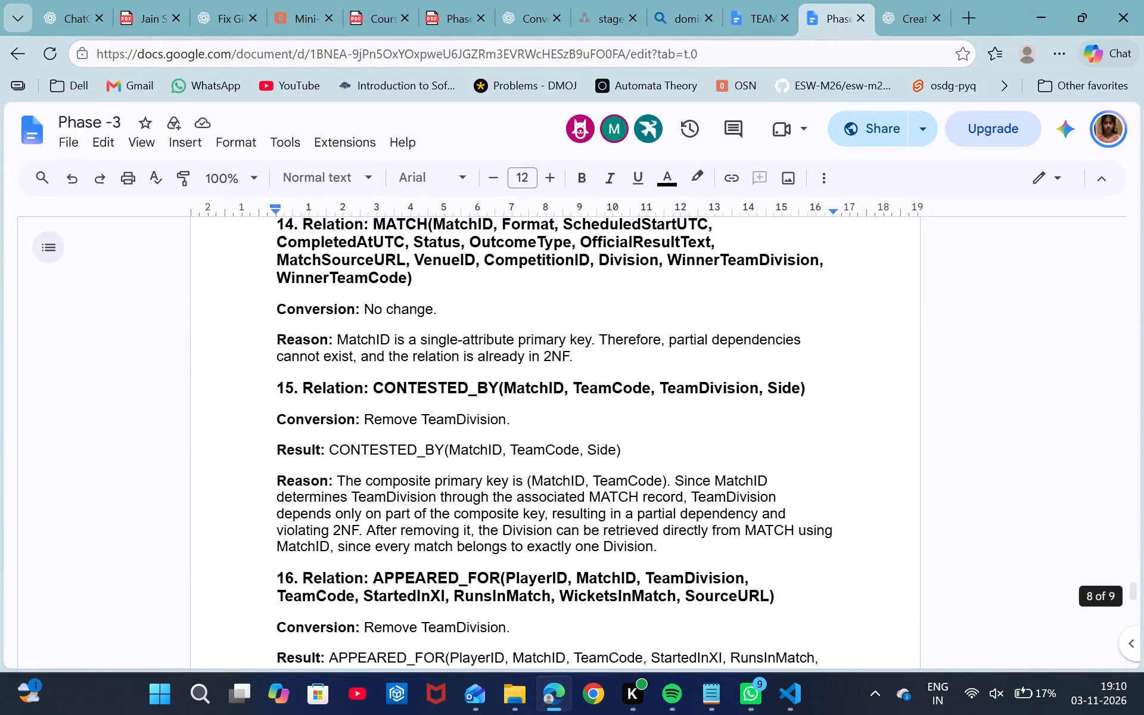
pyautogui.scroll(6, 501, 552)
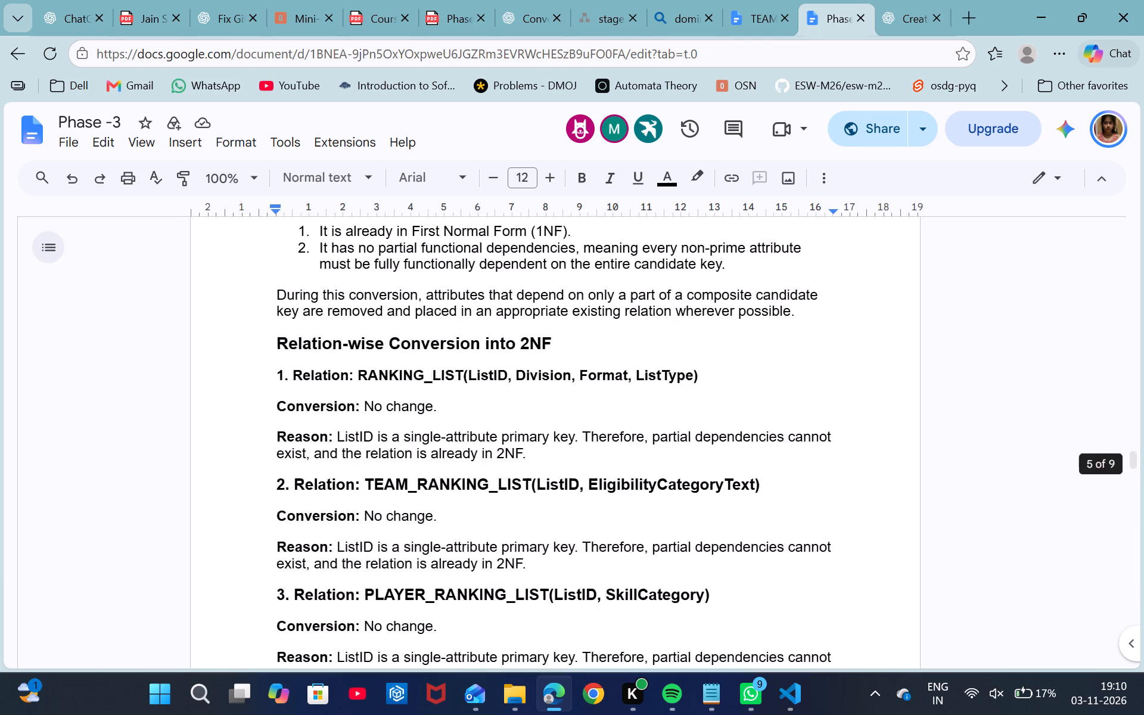
pyautogui.scroll(4, 501, 552)
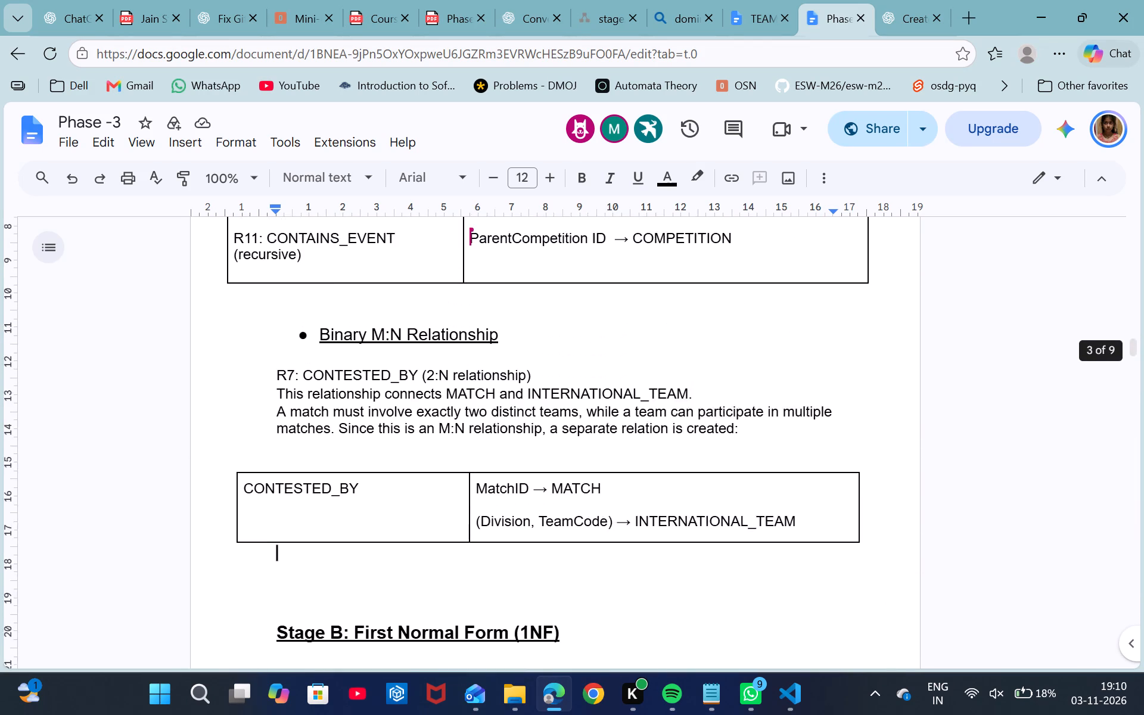
# Review the R14 and R11 mapping rows and the Binary M:N Relationship section with its CONTESTED_BY table.
pyautogui.scroll(3, 501, 552)
pyautogui.scroll(-4, 501, 552)
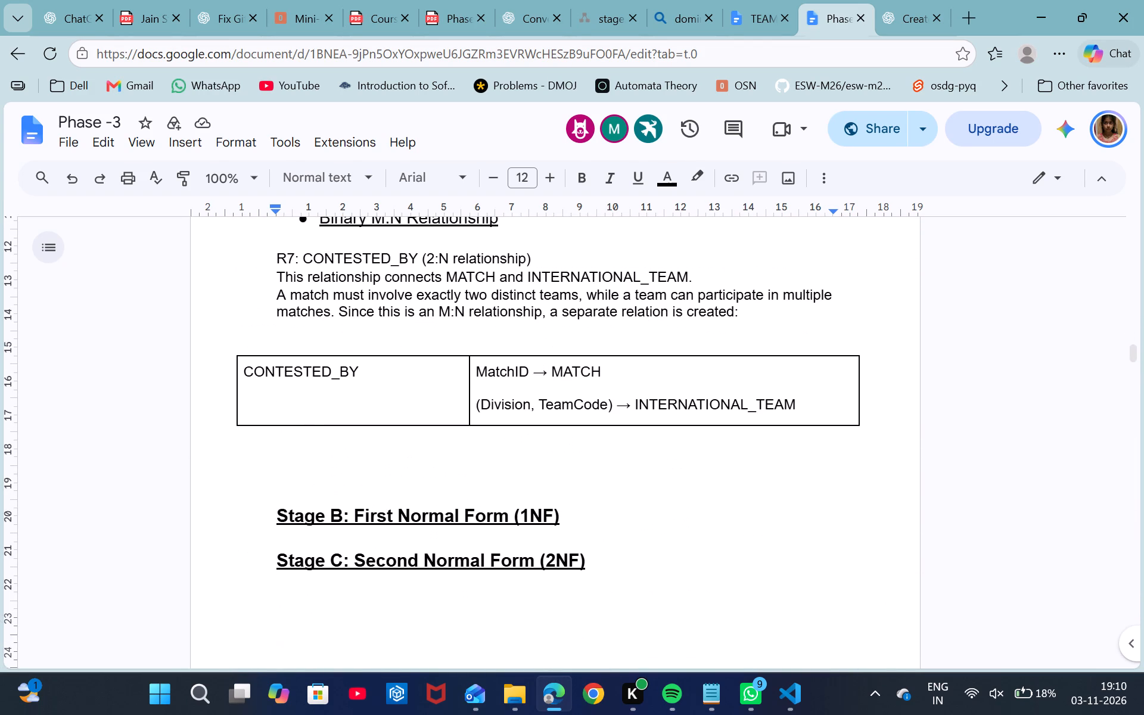
pyautogui.scroll(3, 501, 552)
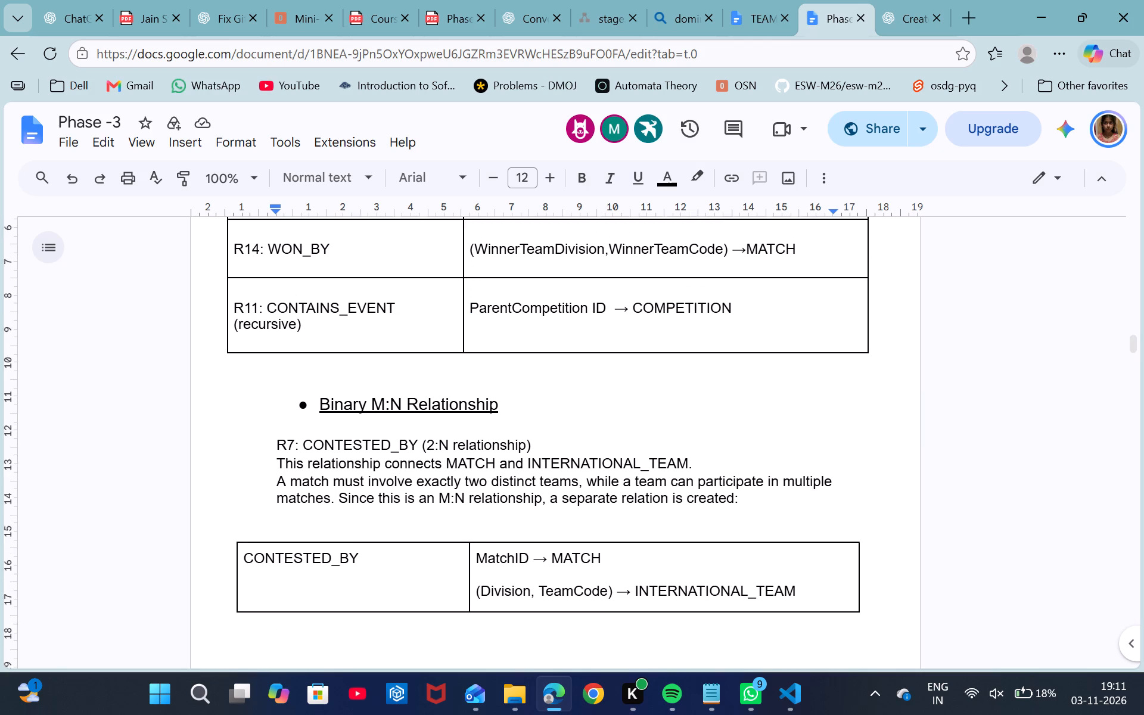
pyautogui.scroll(1, 501, 552)
pyautogui.scroll(-3, 501, 552)
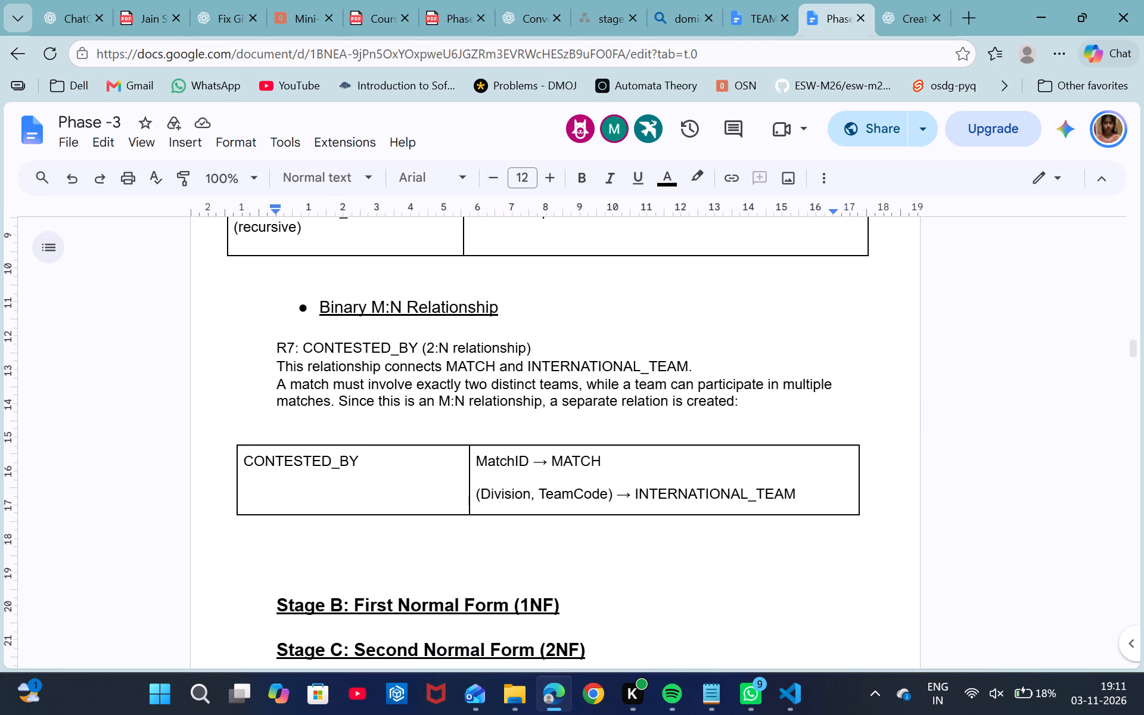
pyautogui.scroll(3, 501, 552)
pyautogui.scroll(-1, 501, 552)
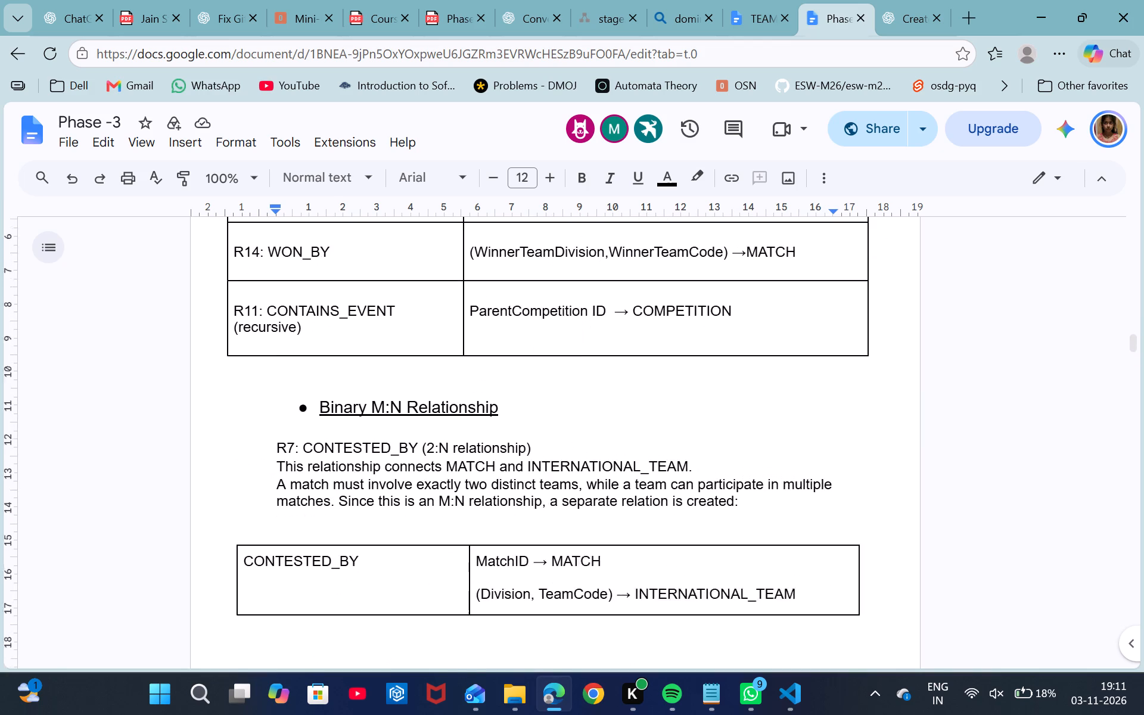
pyautogui.scroll(-2, 501, 552)
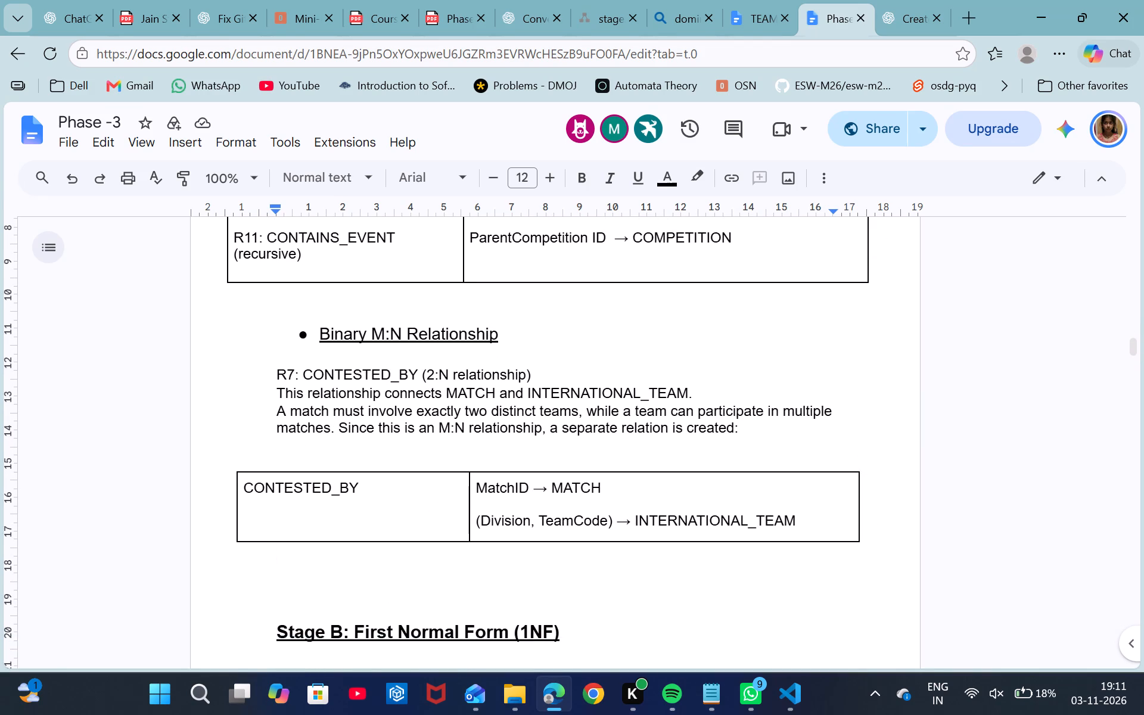
# Add the line "PrimaryKey: MatchID, TeamDivision, TeamCode" below the CONTESTED_BY table, checking the key attributes in the stageA diagram, and start a new line.
pyautogui.write('Primary')
pyautogui.write('Key')
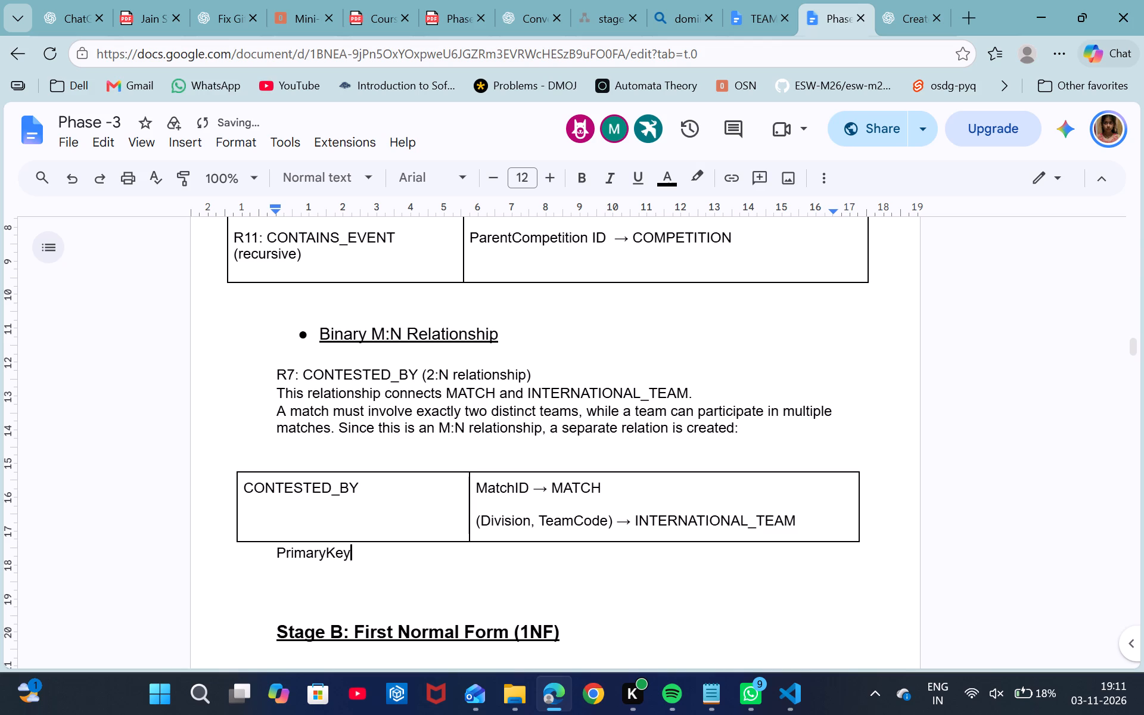
pyautogui.write(':')
pyautogui.press('space')
pyautogui.write('MatchID')
pyautogui.write(',')
pyautogui.press('space')
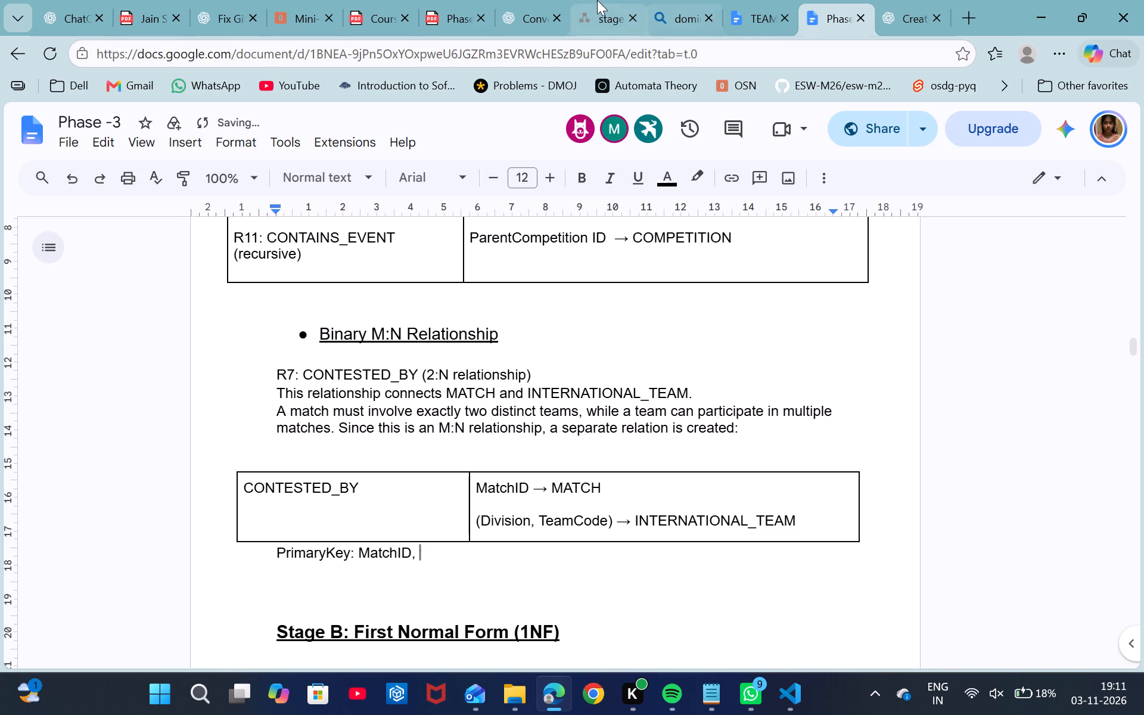
pyautogui.click(597, 0)
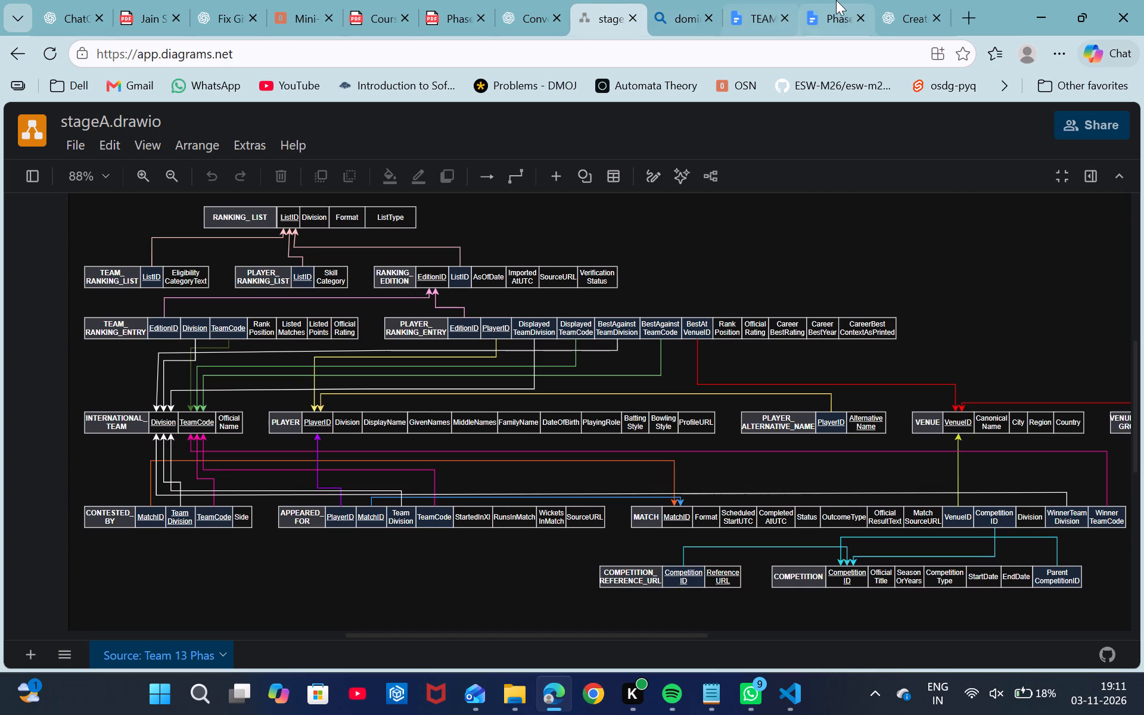
pyautogui.click(841, 0)
pyautogui.write('TeamDivision, TeamCdo')
pyautogui.press('BackSpace')
pyautogui.press('BackSpace')
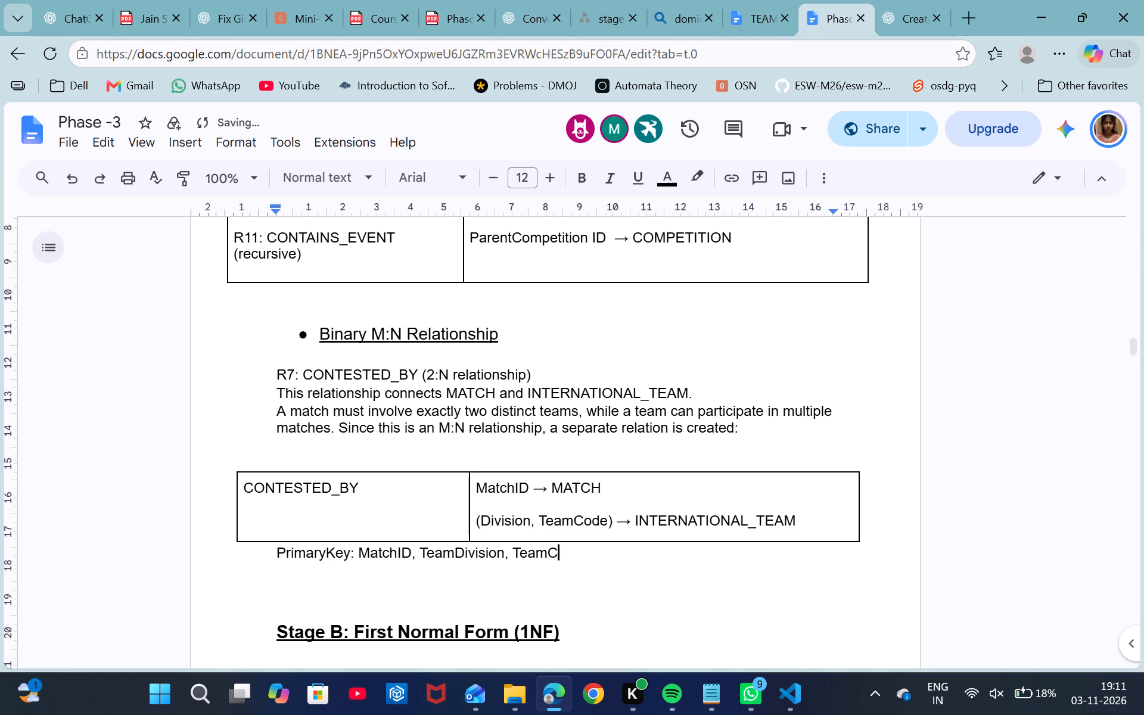
pyautogui.write('ode')
pyautogui.scroll(-1, 666, 476)
pyautogui.press('Return')
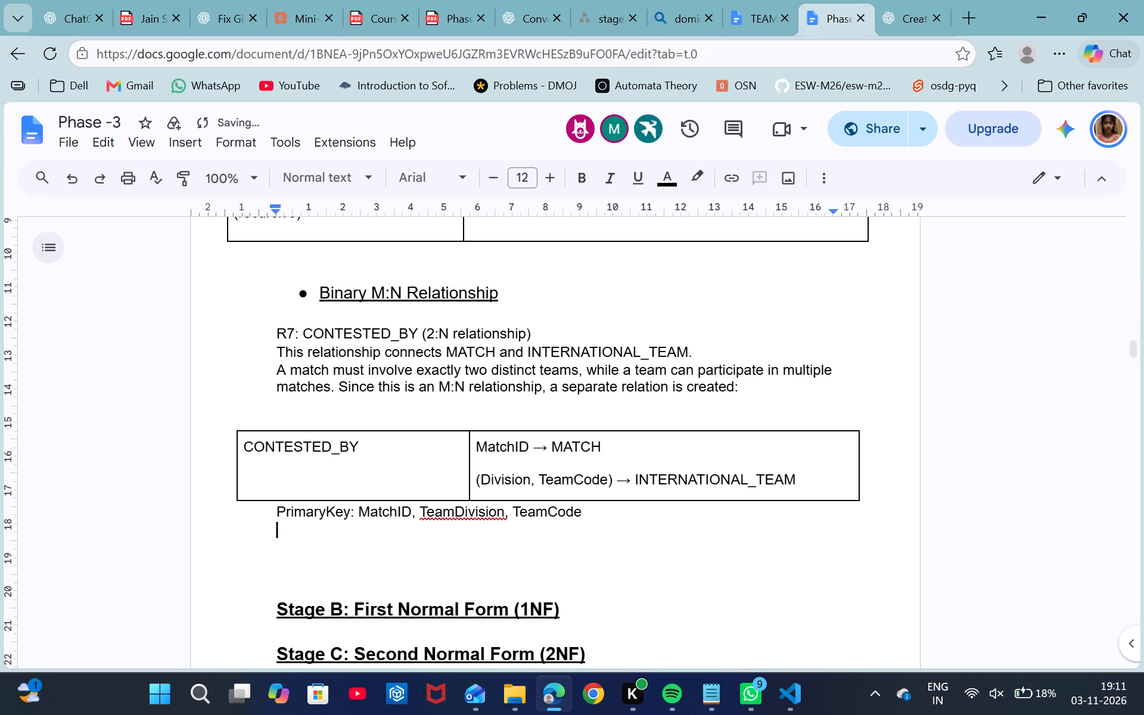
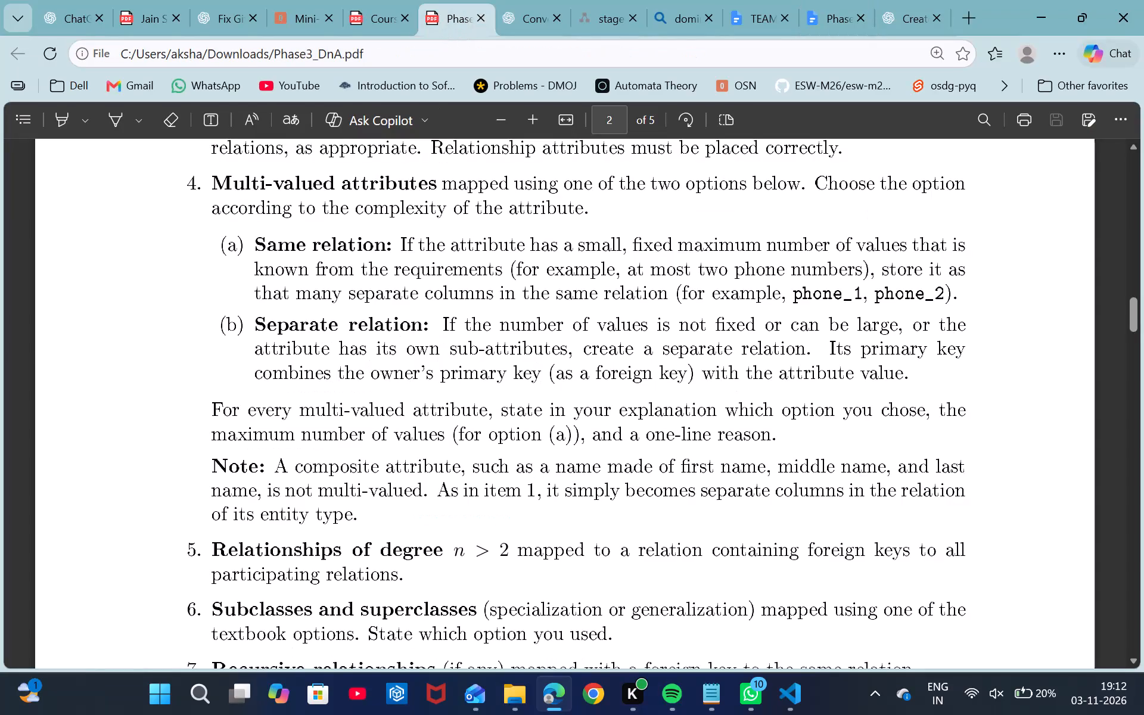
# Copy the phrase "Relationships of degree n > 2" from item 5 of the Phase3_DnA PDF and switch to the Phase -3 document.
pyautogui.scroll(-1, 460, 369)
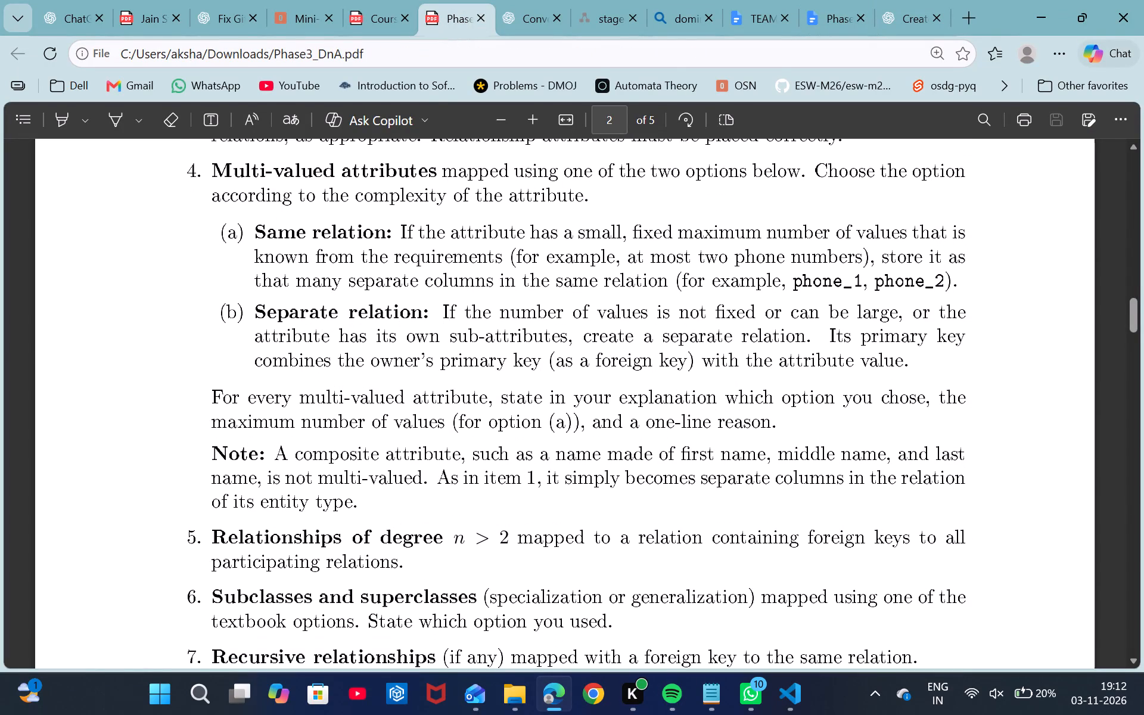
pyautogui.moveTo(207, 536); pyautogui.dragTo(430, 545)
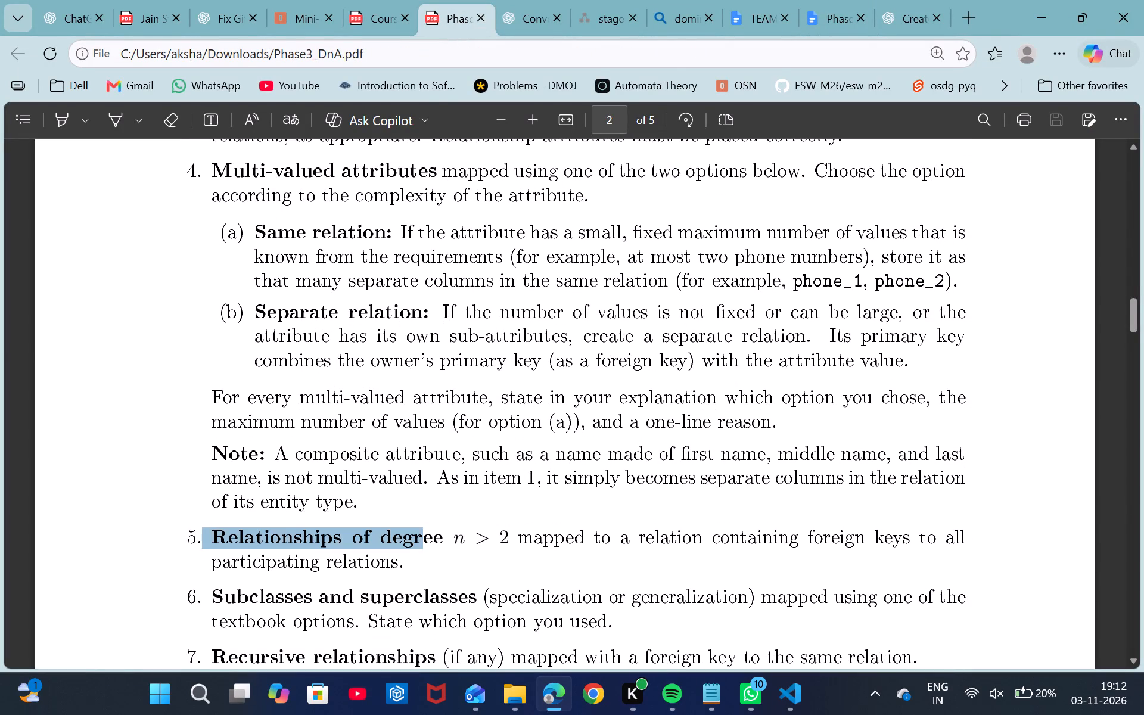
pyautogui.moveTo(430, 545); pyautogui.dragTo(503, 545)
pyautogui.hotkey('ctrl', 'c')
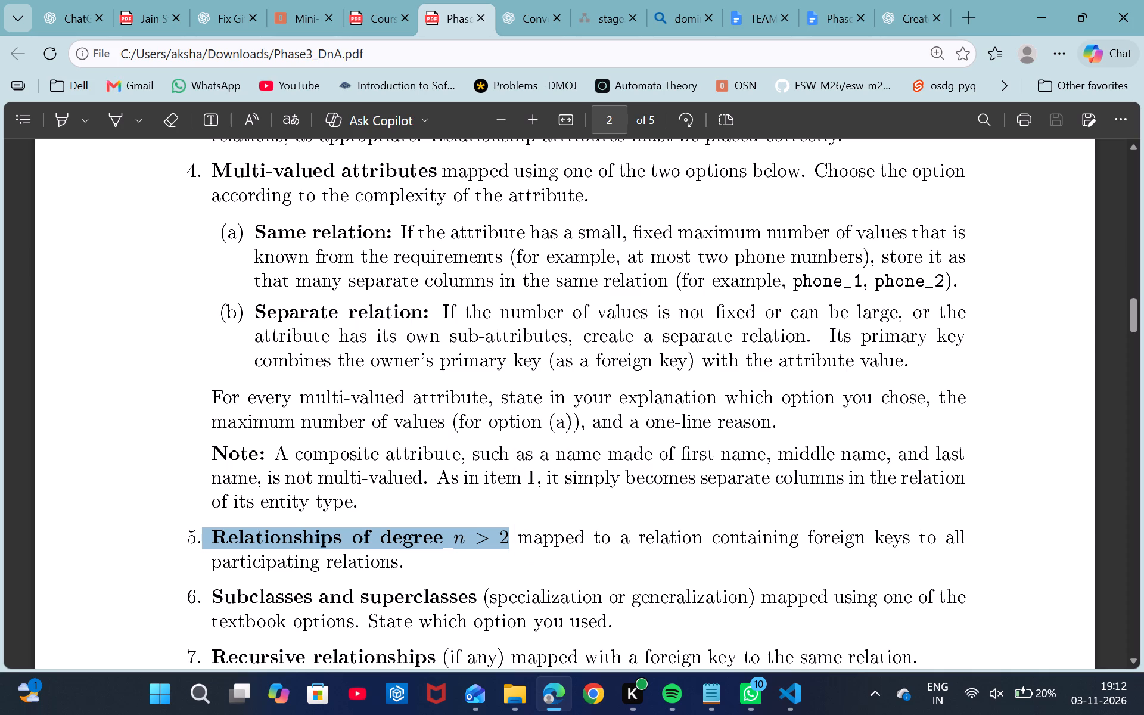
pyautogui.click(825, 28)
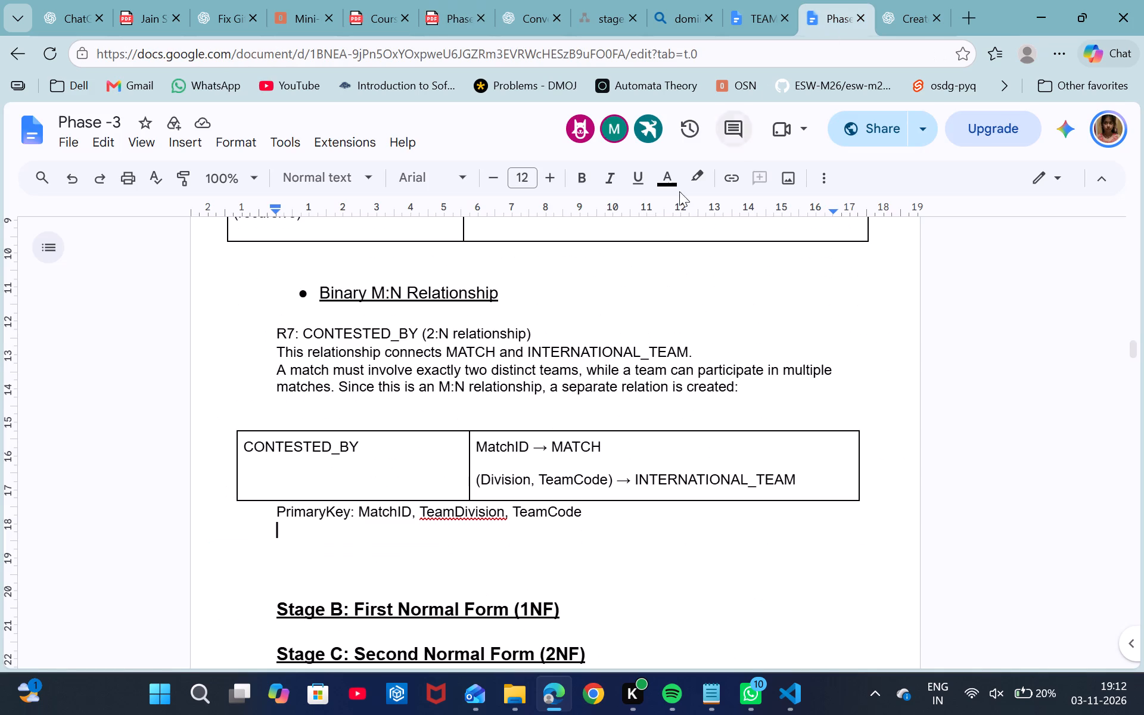
pyautogui.scroll(2, 467, 451)
# Read the mapping requirements in the Phase3_DnA PDF, from binary relationships through multi-valued attributes to union types.
pyautogui.click(444, 21)
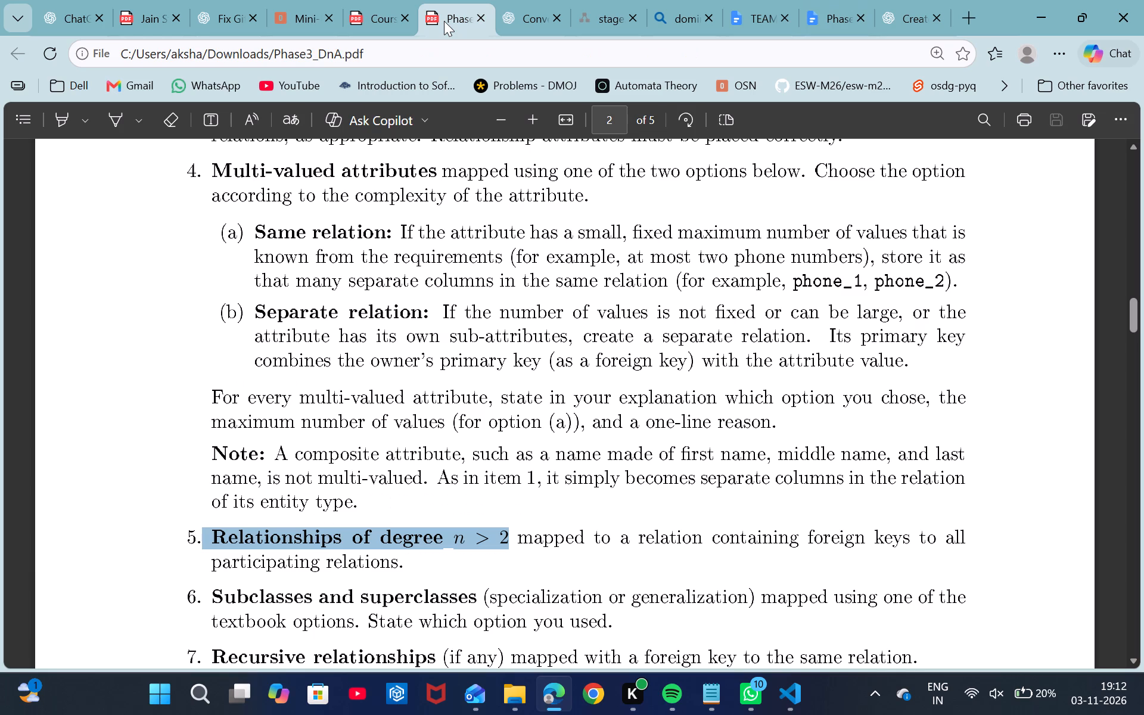
pyautogui.scroll(-5, 455, 375)
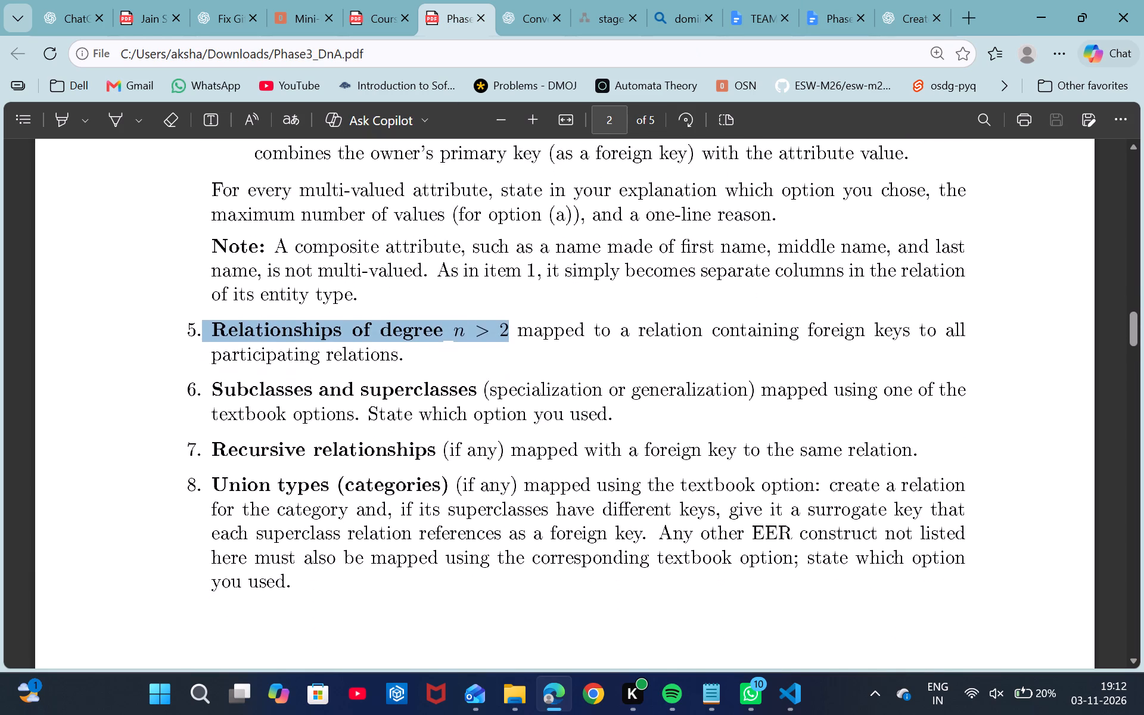
pyautogui.scroll(-3, 455, 375)
pyautogui.scroll(1, 455, 375)
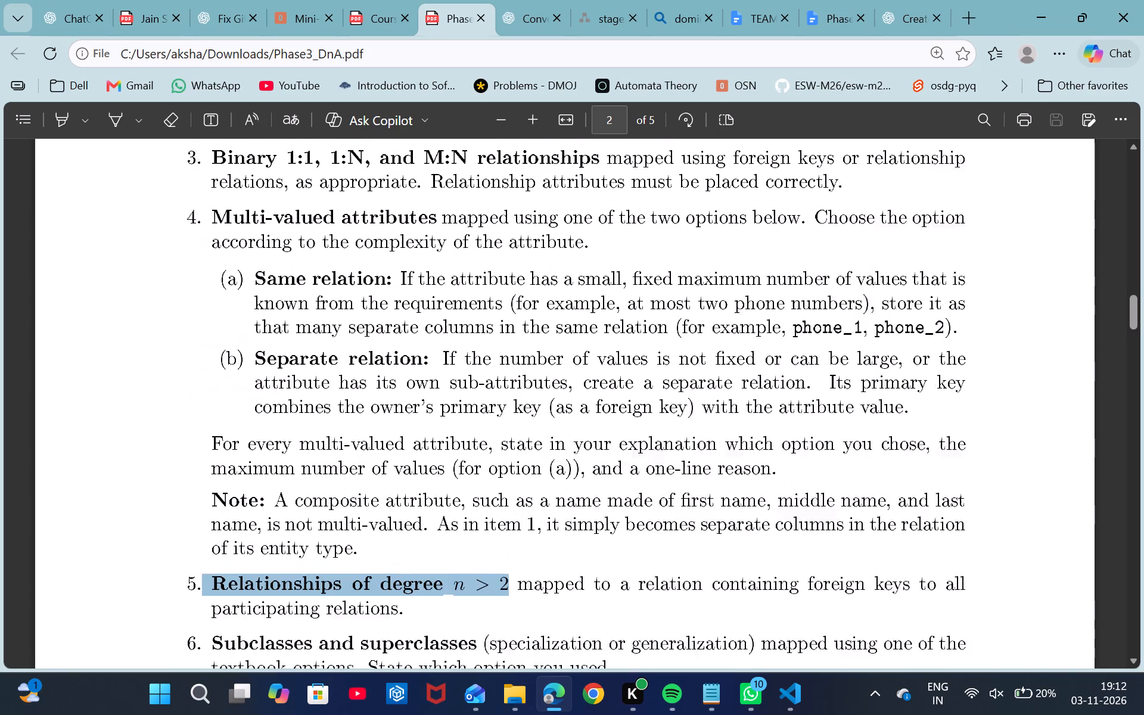
pyautogui.scroll(1, 455, 375)
pyautogui.scroll(-1, 645, 325)
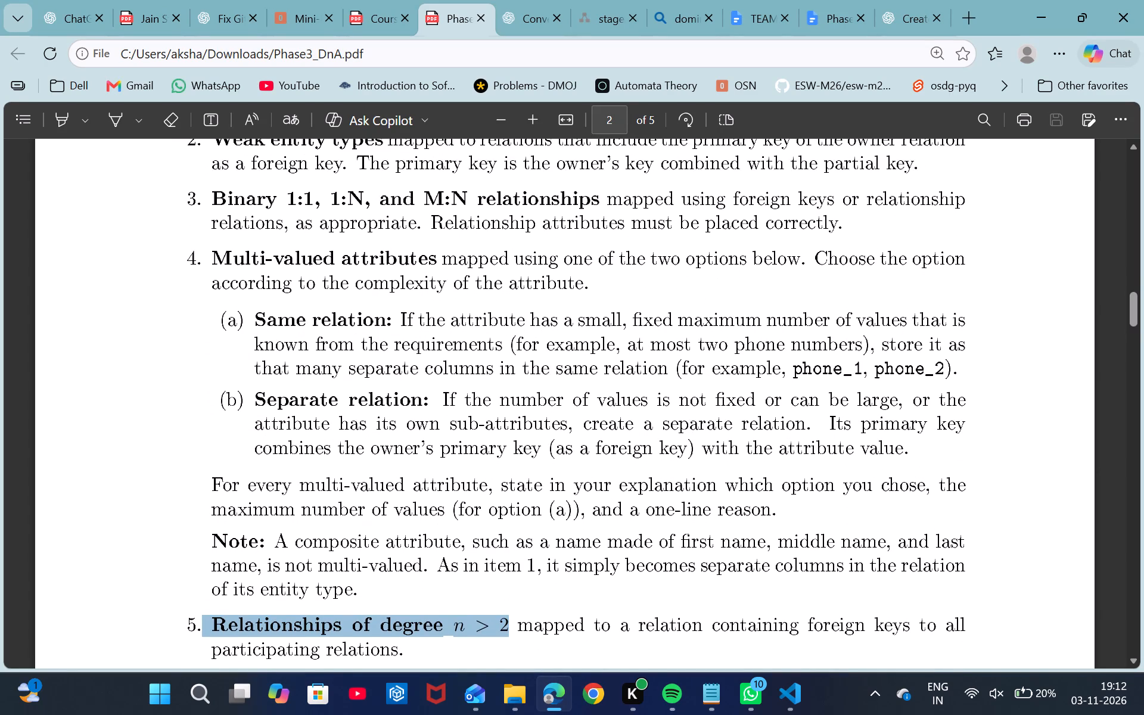
pyautogui.scroll(-3, 645, 325)
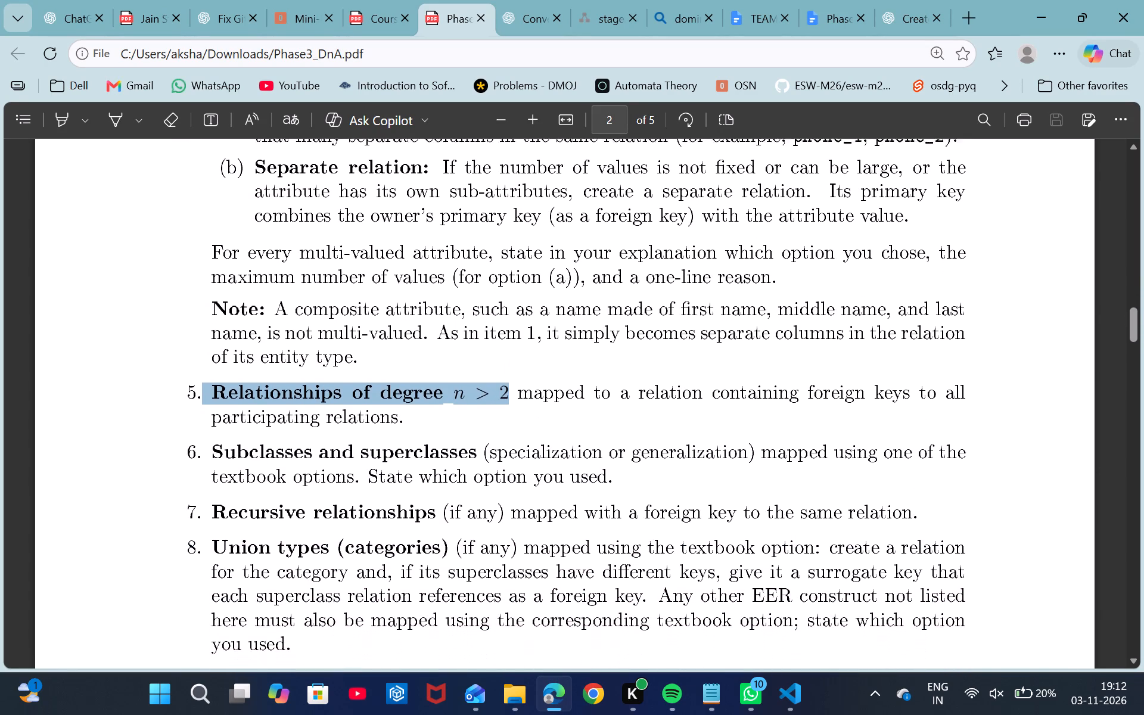
pyautogui.scroll(-1, 645, 325)
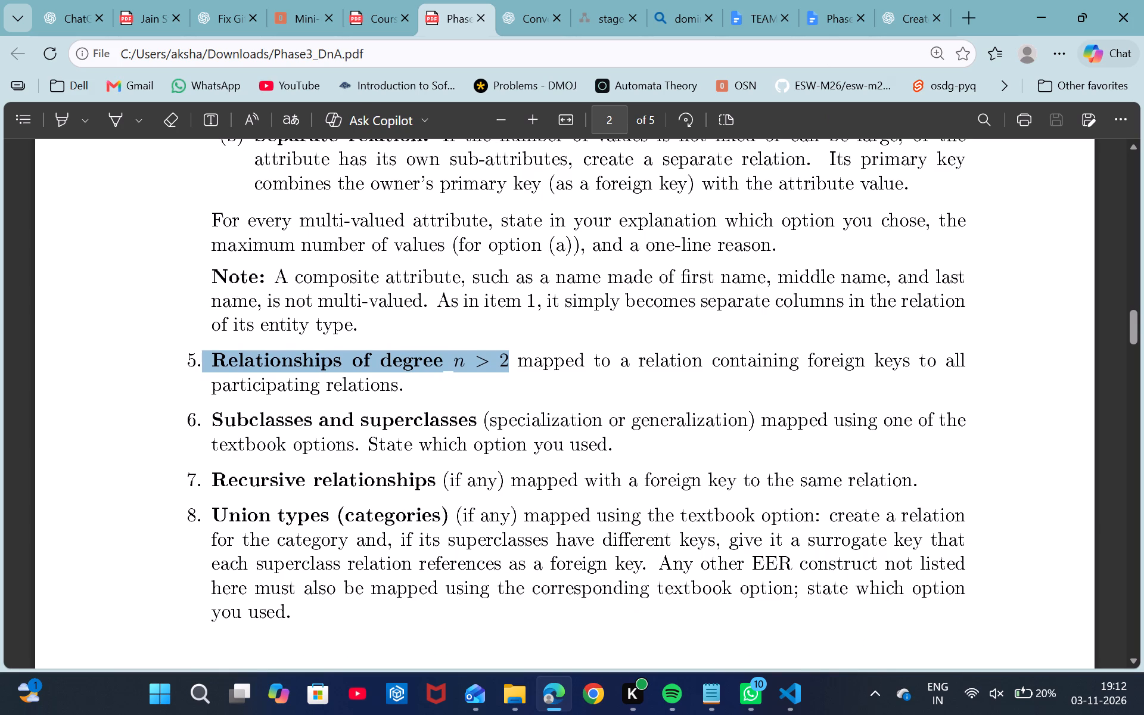
# In the Phase -3 document, duplicate the "3. Mapping of Binary Relationships" heading below the CONTESTED_BY primary key line.
pyautogui.click(827, 27)
pyautogui.scroll(-4, 521, 452)
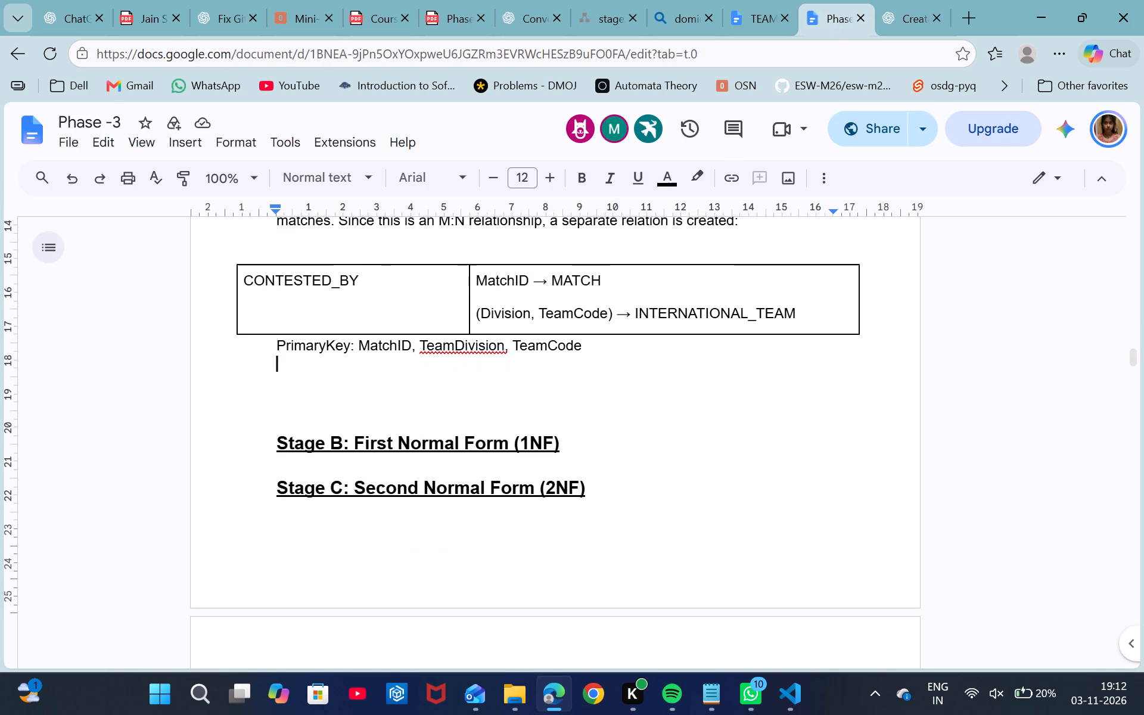
pyautogui.scroll(1, 521, 452)
pyautogui.press('Return')
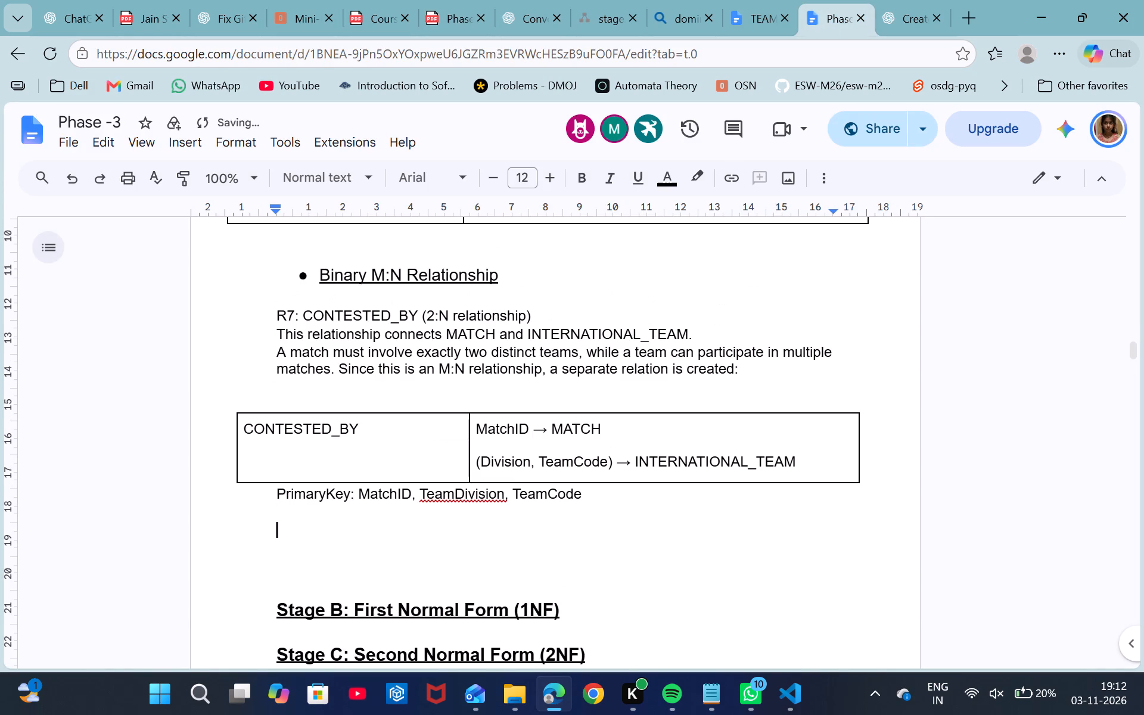
pyautogui.scroll(8, 521, 452)
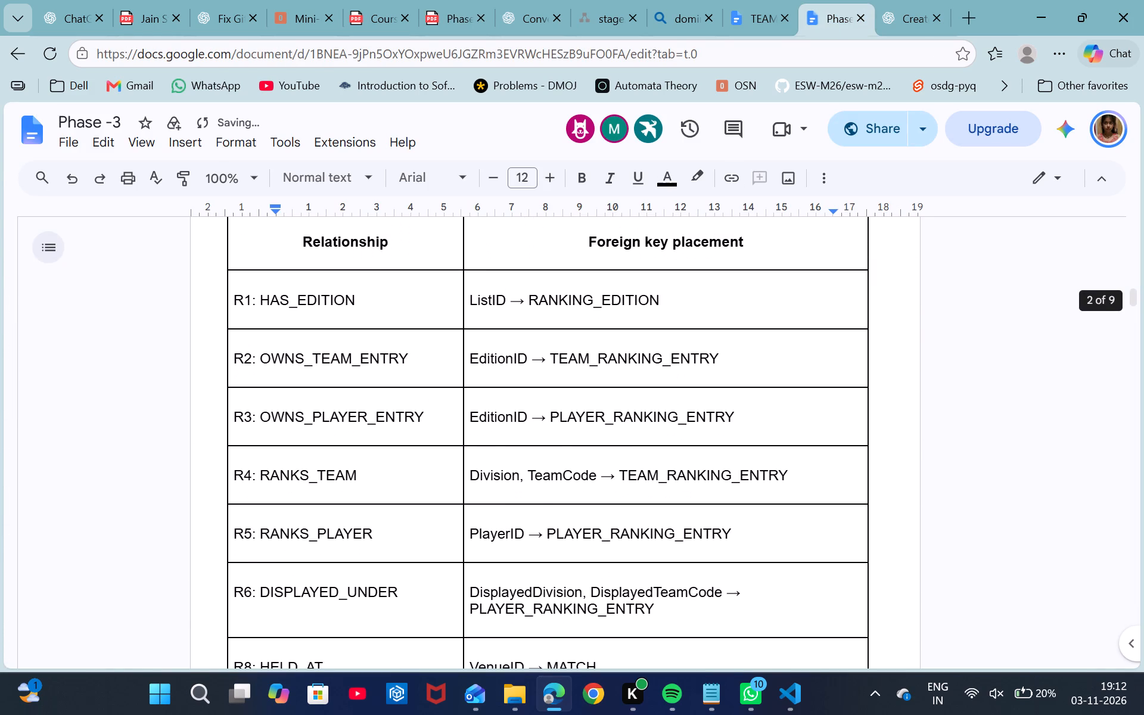
pyautogui.scroll(3, 521, 452)
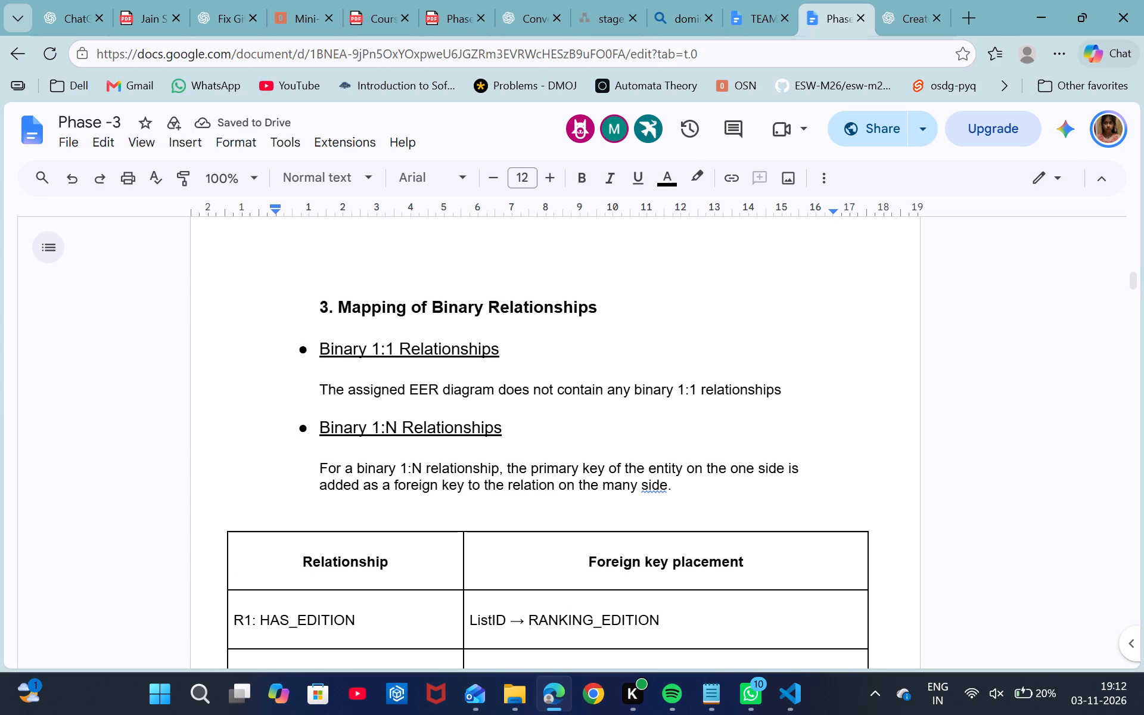
pyautogui.moveTo(603, 310); pyautogui.dragTo(316, 306)
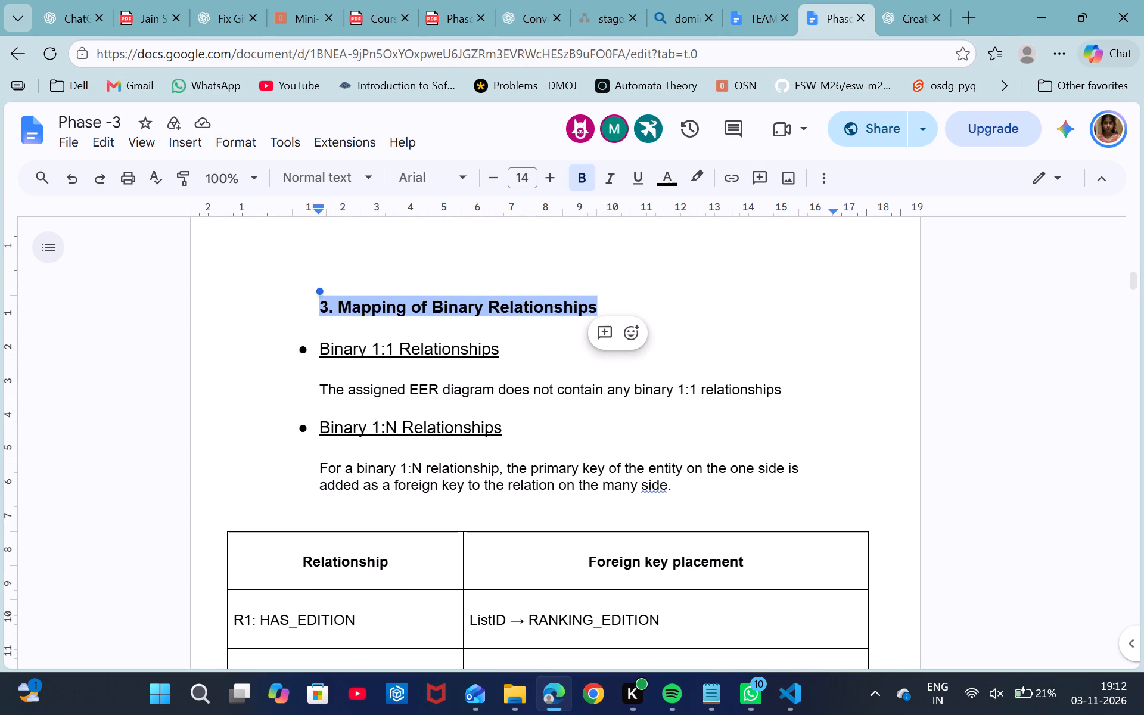
pyautogui.hotkey('ctrl', 'c')
pyautogui.scroll(-7, 387, 414)
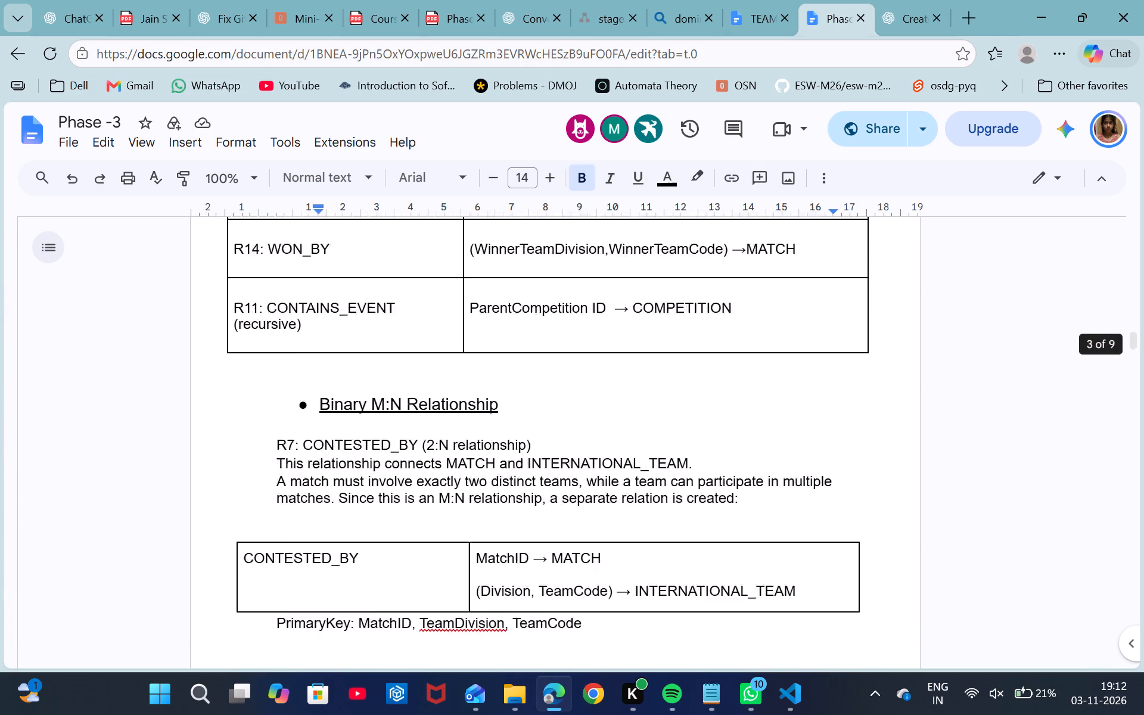
pyautogui.scroll(-3, 387, 414)
pyautogui.scroll(1, 387, 414)
pyautogui.click(313, 389)
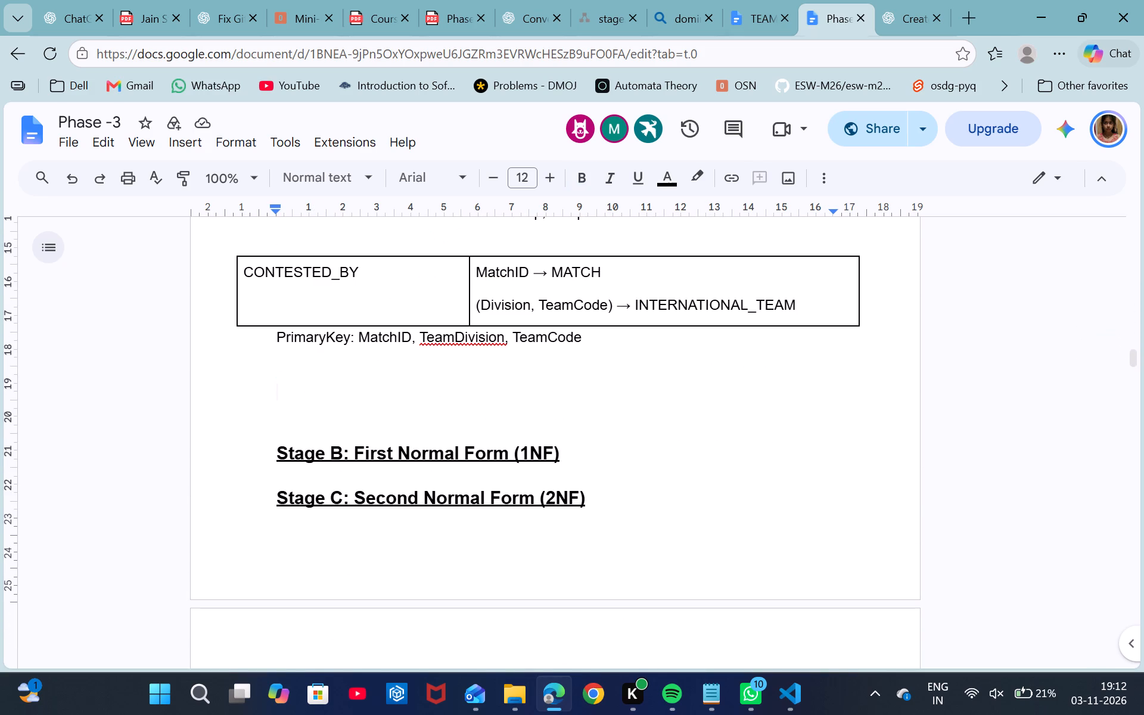
pyautogui.hotkey('ctrl', 'v')
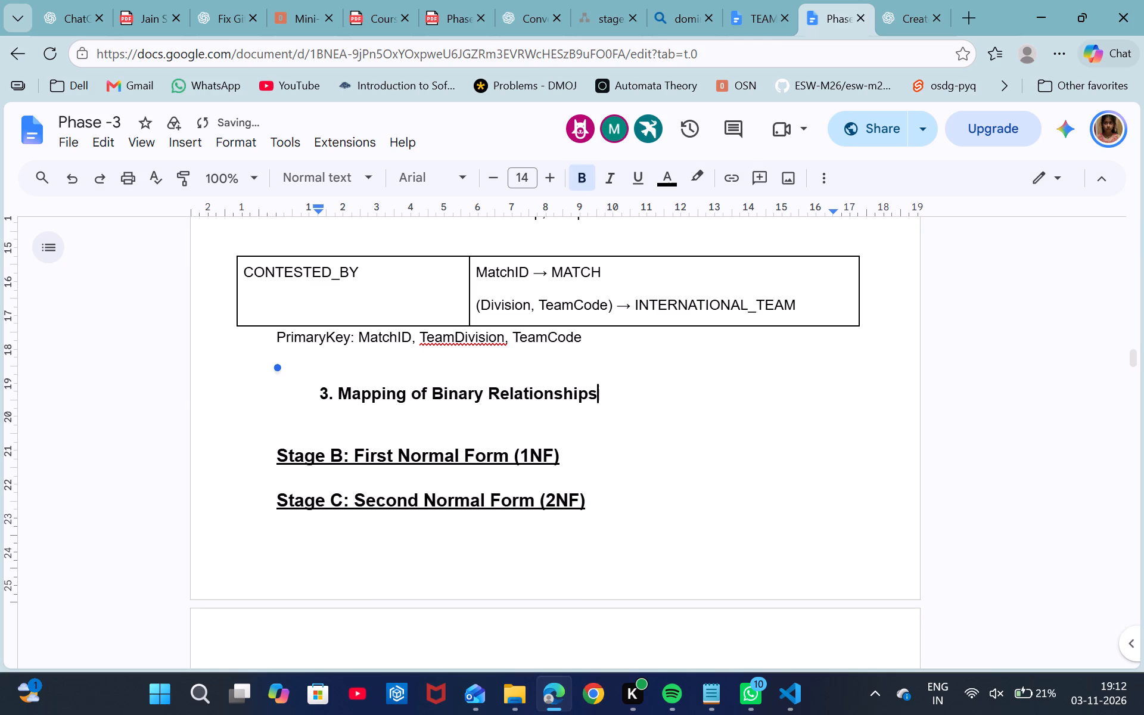
# Change the duplicated heading above Stage B to "4. Multivalued attributes".
pyautogui.click(332, 393)
pyautogui.press('Left')
pyautogui.press('BackSpace')
pyautogui.press('4')
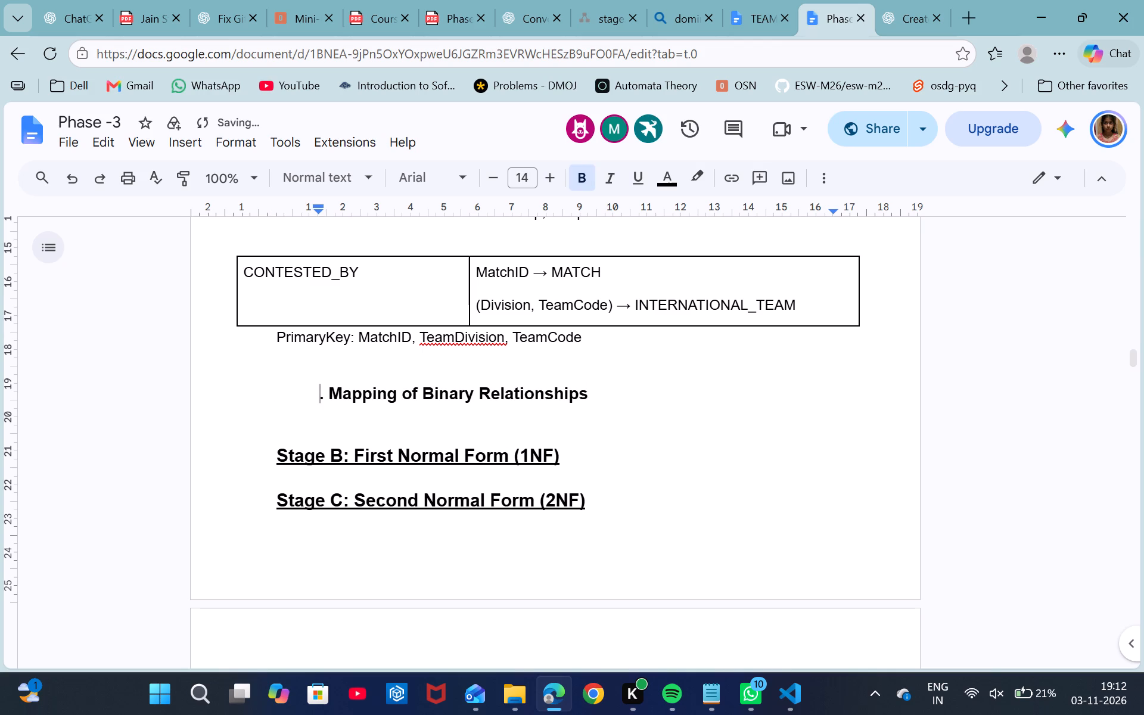
pyautogui.moveTo(602, 394); pyautogui.dragTo(380, 392)
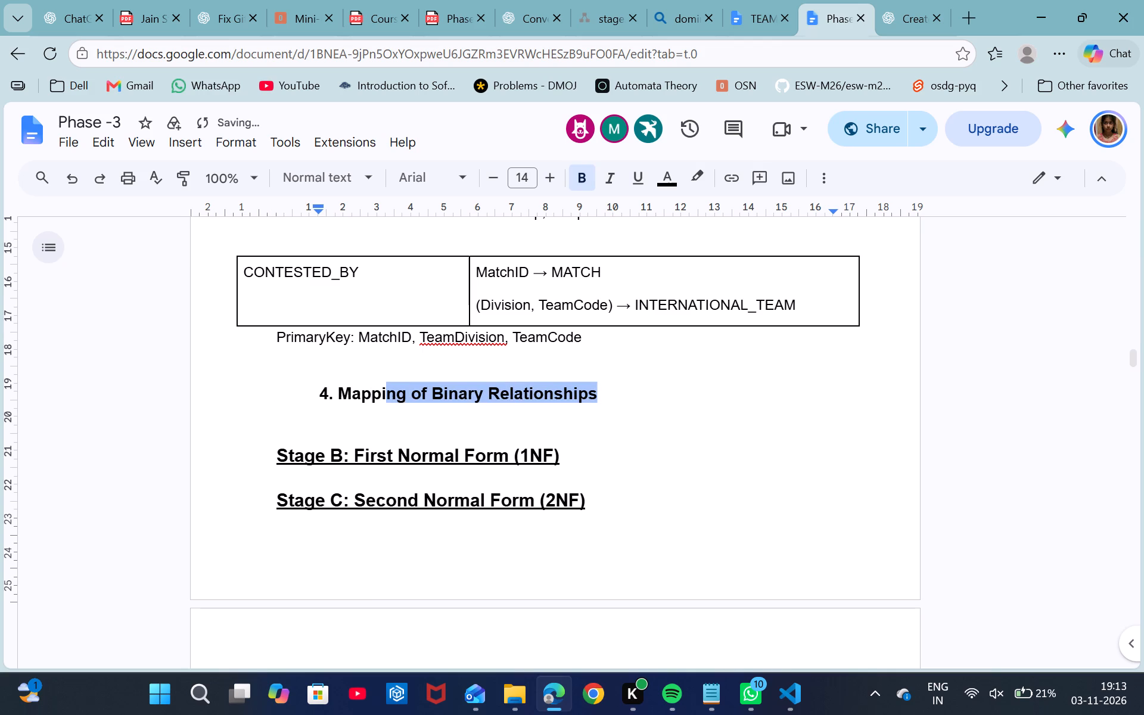
pyautogui.moveTo(380, 392); pyautogui.dragTo(343, 388)
pyautogui.press('BackSpace')
pyautogui.write('Multivalued attributes')
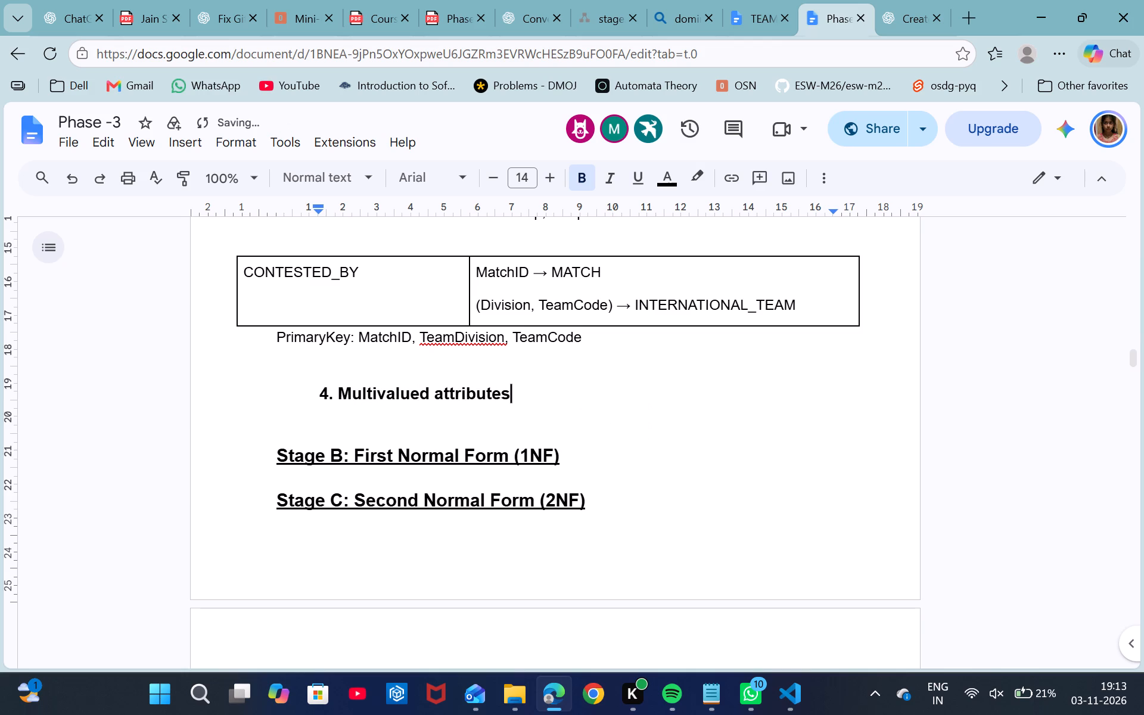
# Add the heading "5. Relationships of degree n > 2" on a new line below heading 4, copying its wording from the Phase3_DnA PDF.
pyautogui.press('Return')
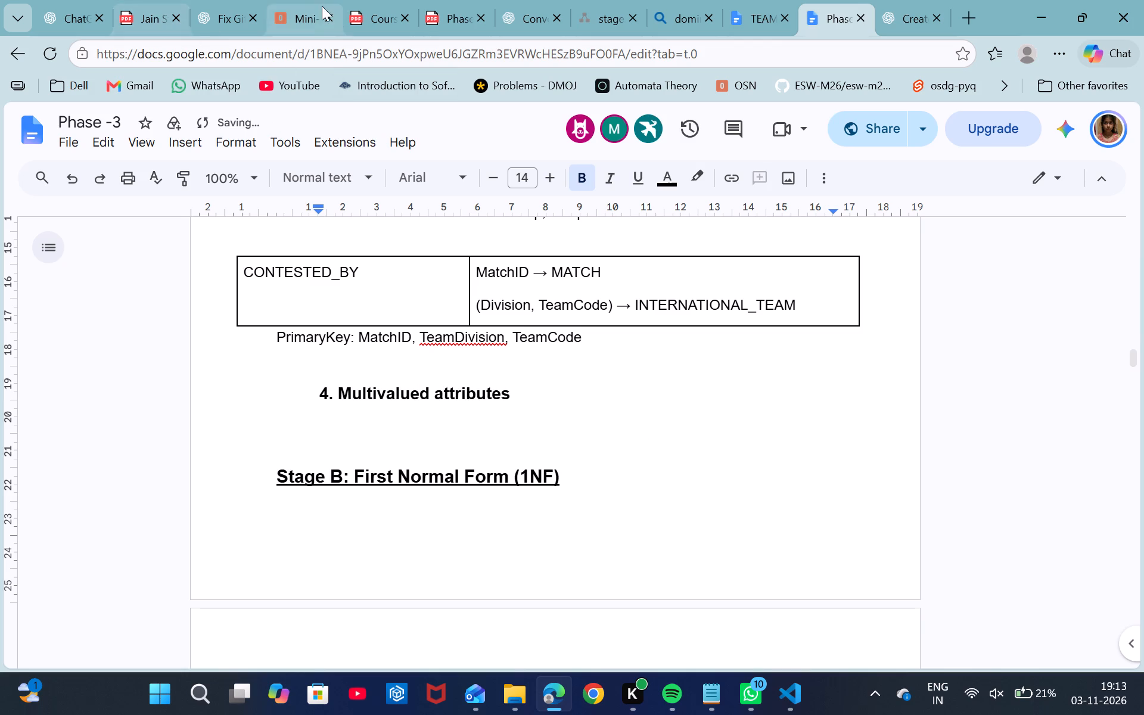
pyautogui.click(428, 2)
pyautogui.scroll(1, 421, 261)
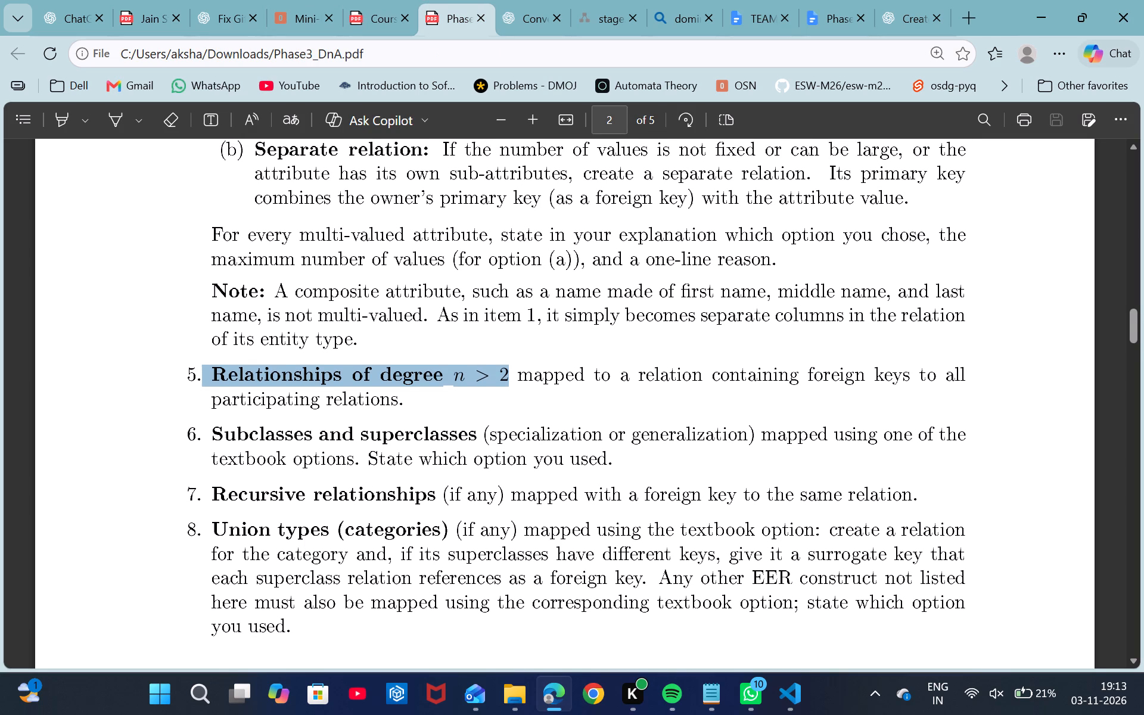
pyautogui.scroll(1, 421, 261)
pyautogui.hotkey('ctrl', 'c')
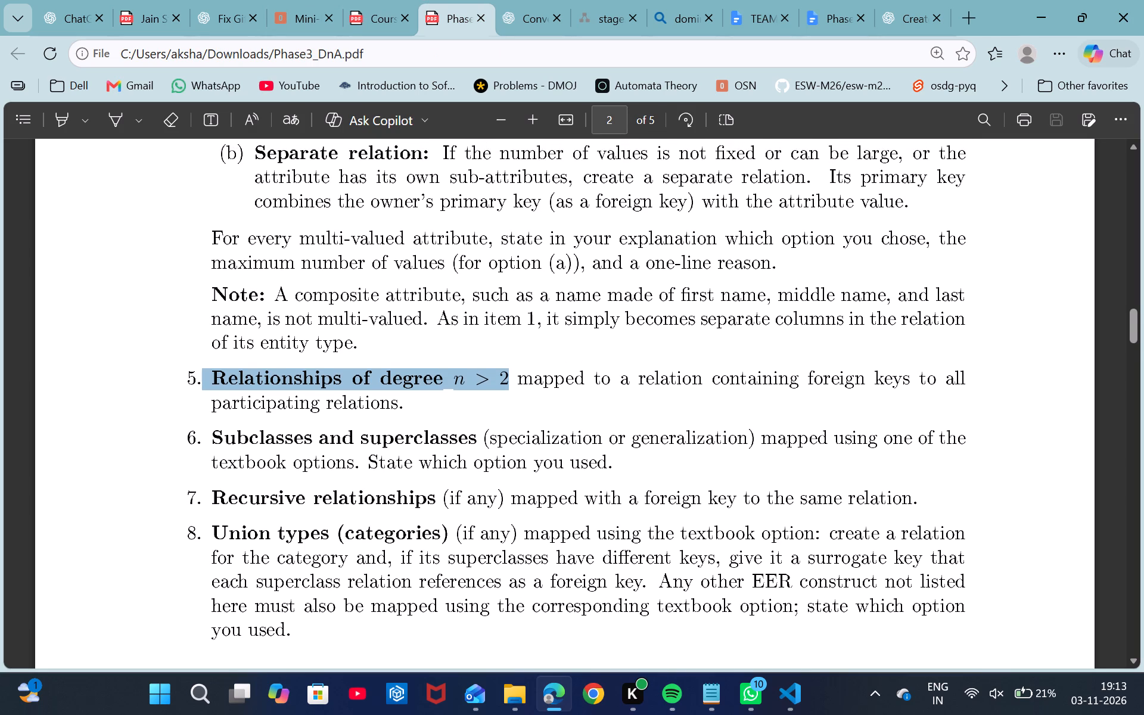
pyautogui.click(848, 0)
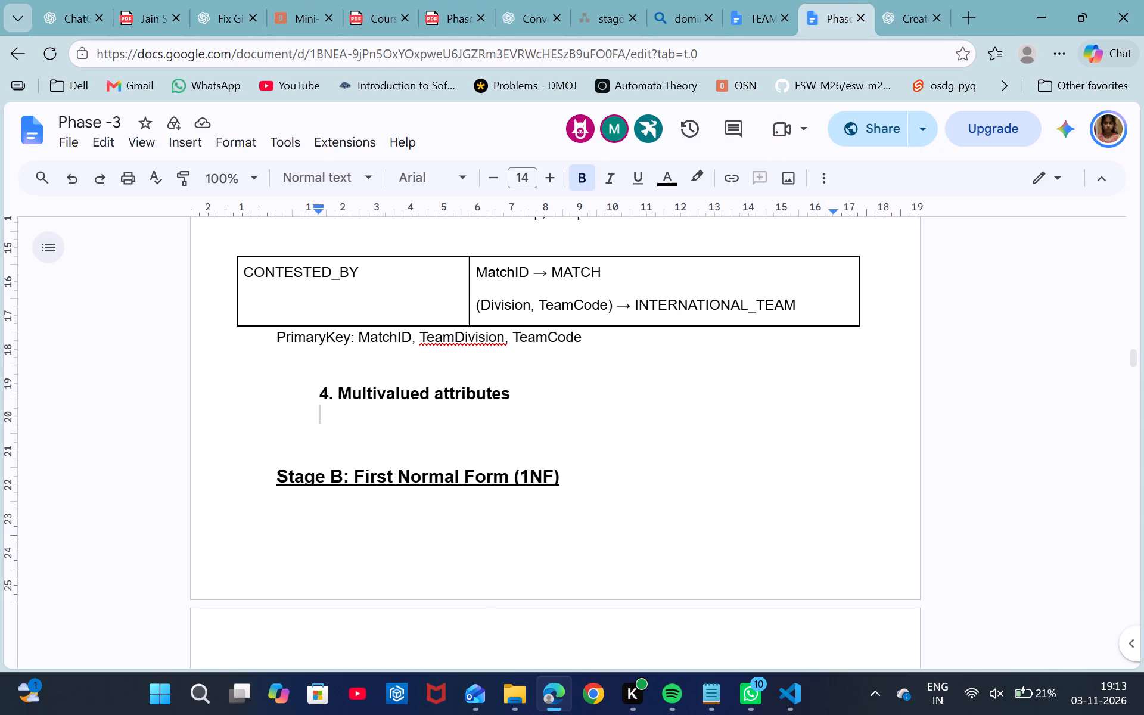
pyautogui.hotkey('ctrl', 'v')
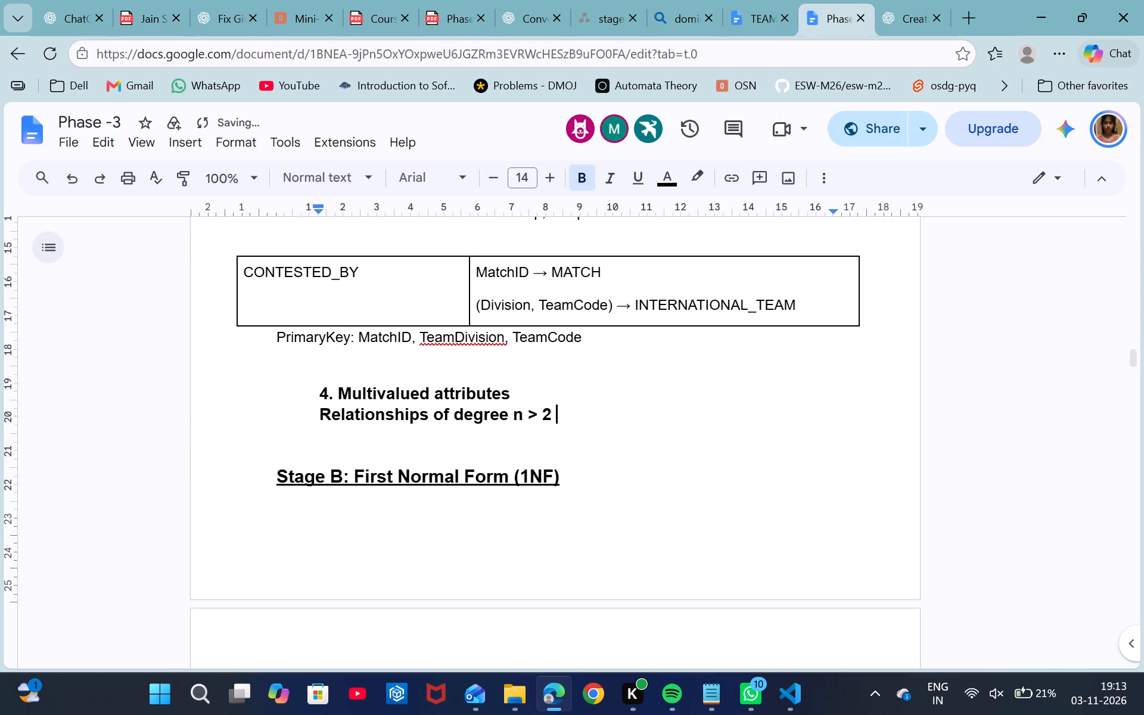
pyautogui.click(320, 414)
pyautogui.write('5.')
pyautogui.press('space')
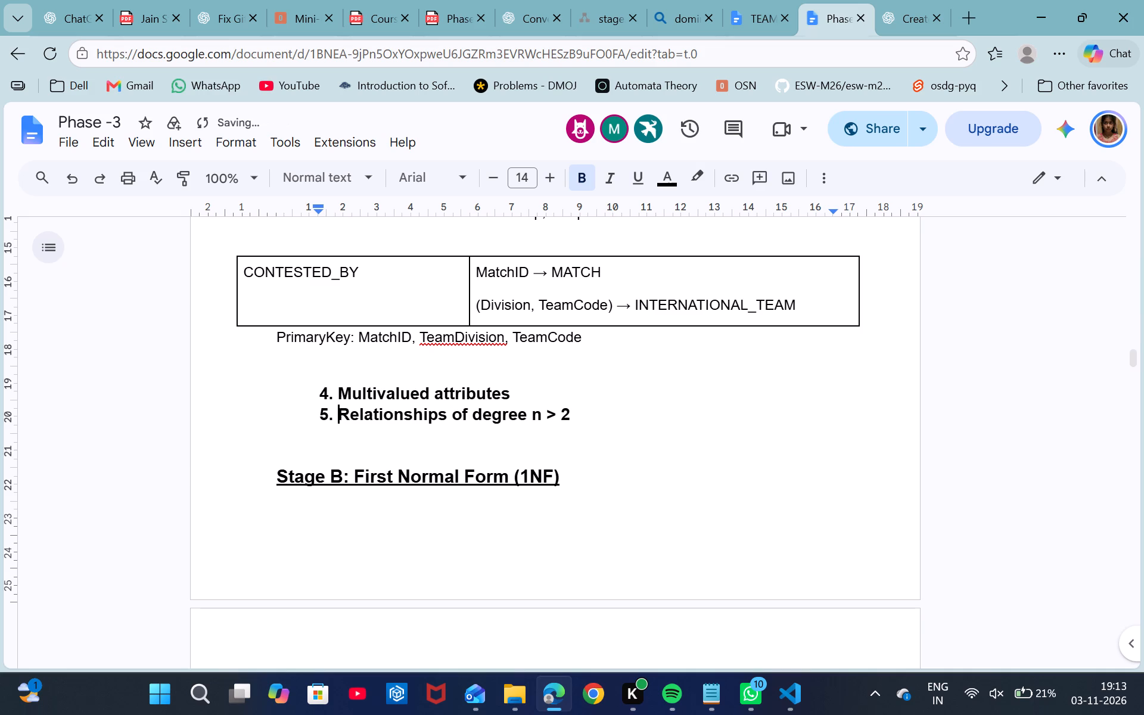
# Add the heading "6. Subclasses and superclasses" on a new line below heading 5, copying its wording from the Phase3_DnA PDF.
pyautogui.click(433, 1)
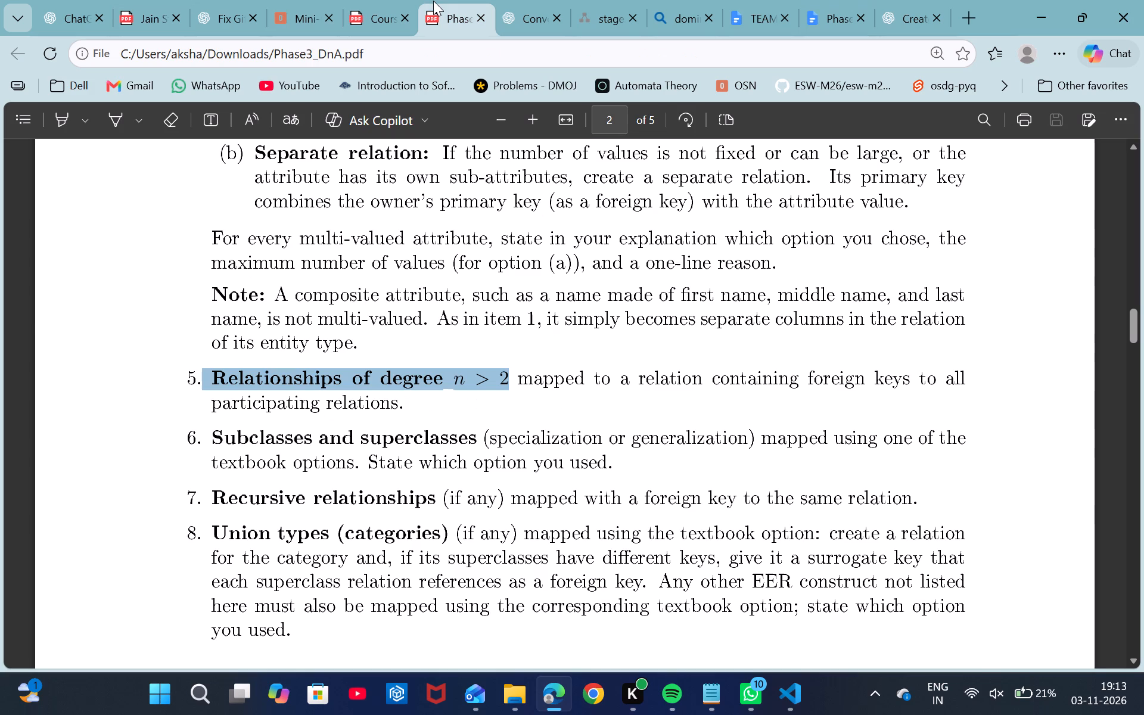
pyautogui.moveTo(212, 440); pyautogui.dragTo(451, 438)
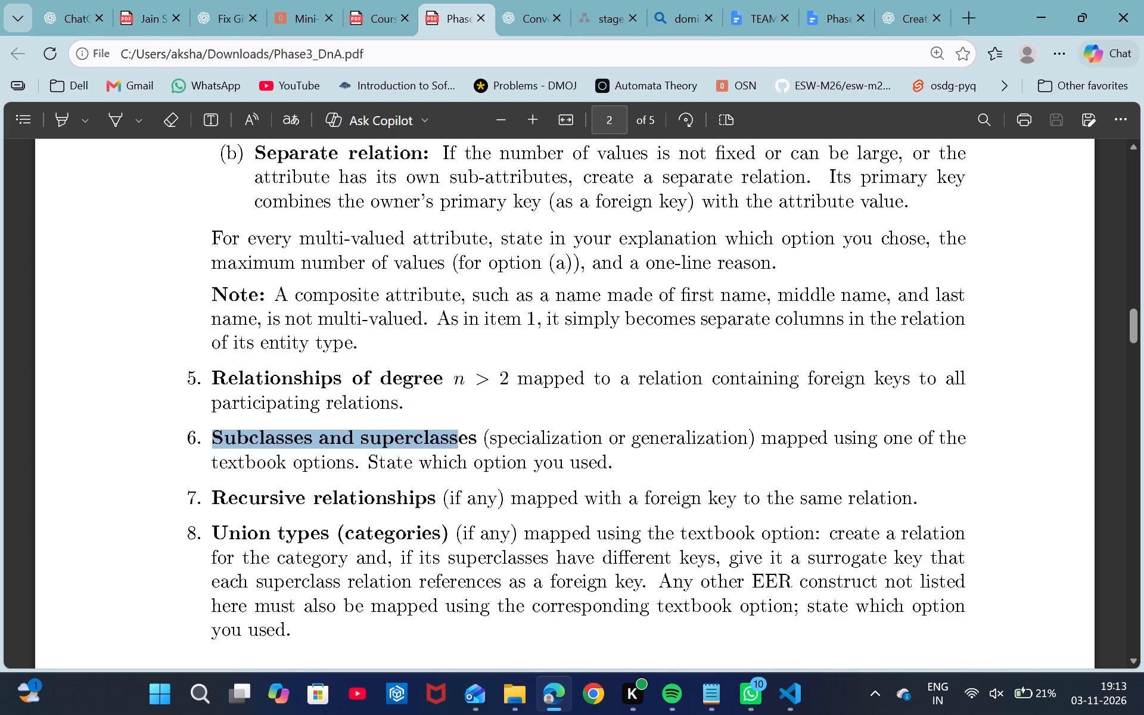
pyautogui.moveTo(451, 438); pyautogui.dragTo(471, 440)
pyautogui.hotkey('ctrl', 'c')
pyautogui.click(891, 10)
pyautogui.click(812, 30)
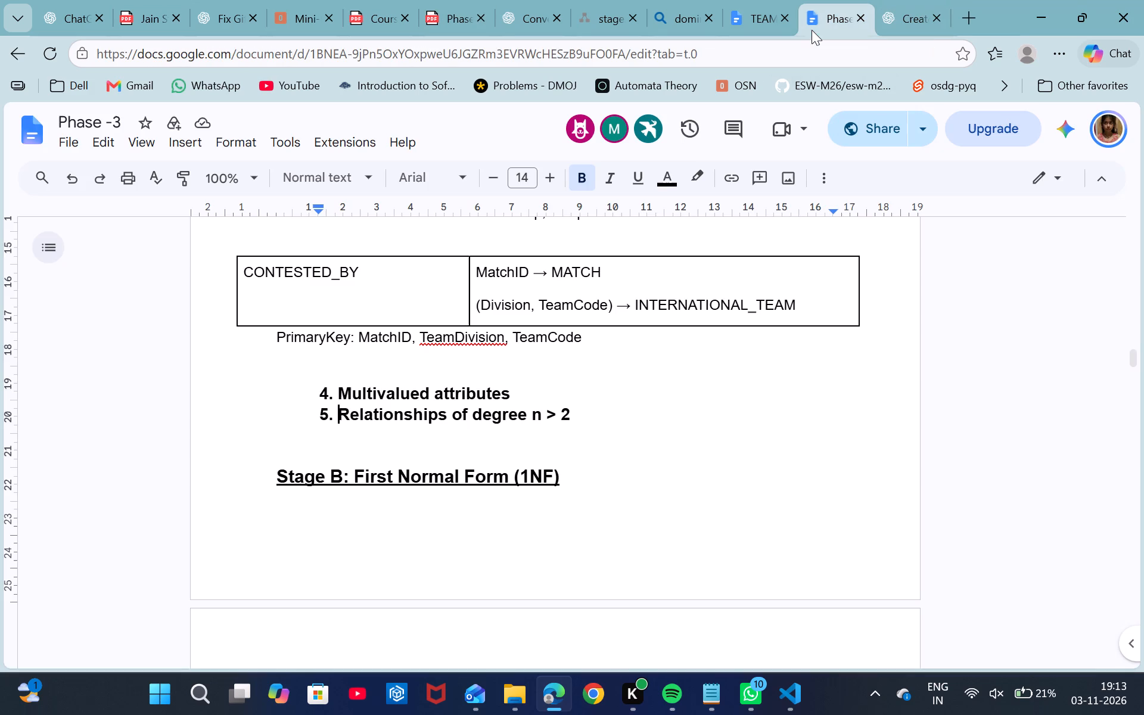
pyautogui.click(602, 414)
pyautogui.press('Return')
pyautogui.write('6.')
pyautogui.press('space')
pyautogui.hotkey('ctrl', 'v')
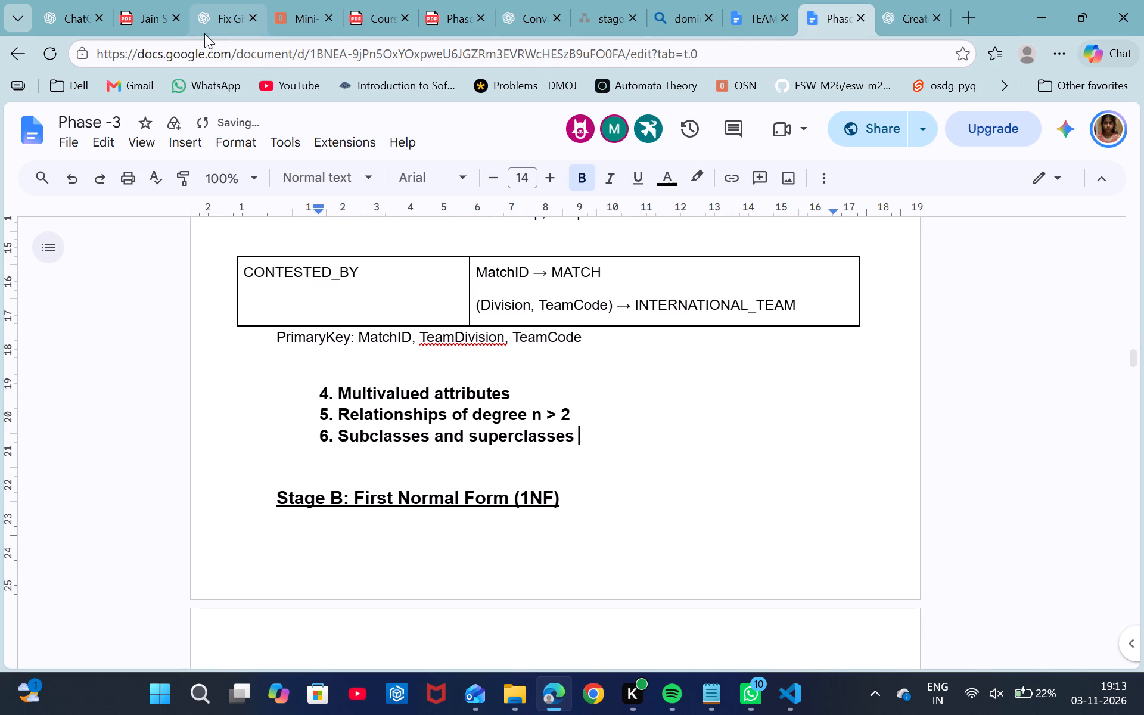
pyautogui.click(433, 18)
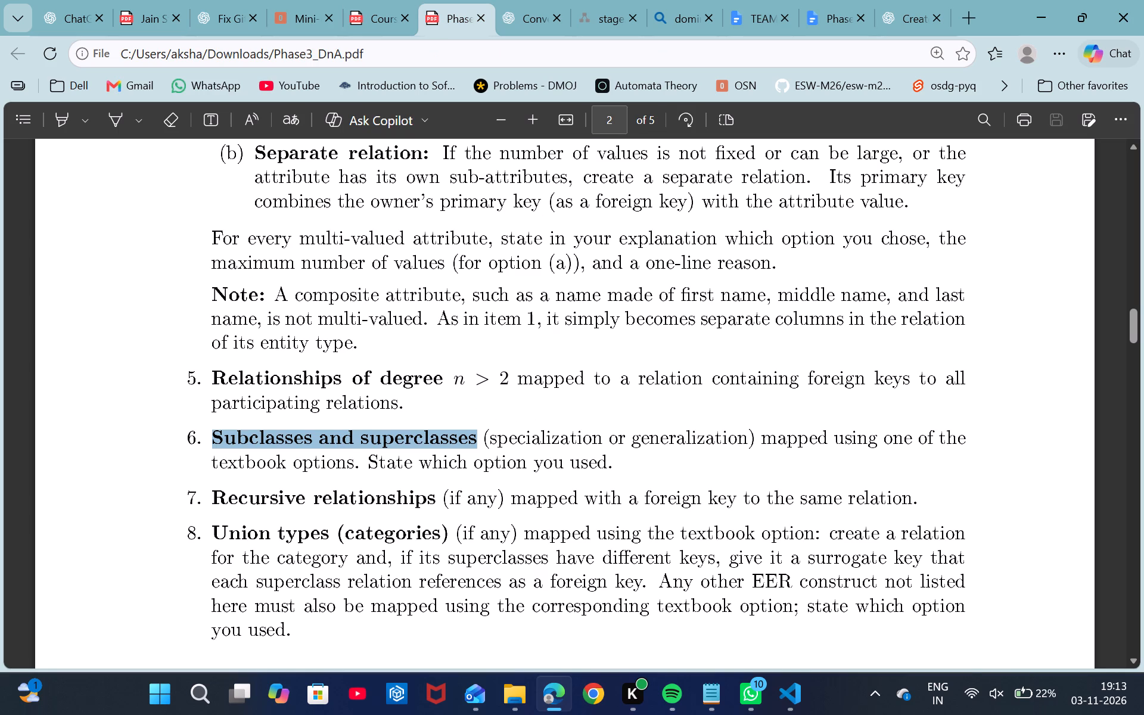
pyautogui.moveTo(212, 494); pyautogui.dragTo(431, 493)
pyautogui.hotkey('ctrl', 'c')
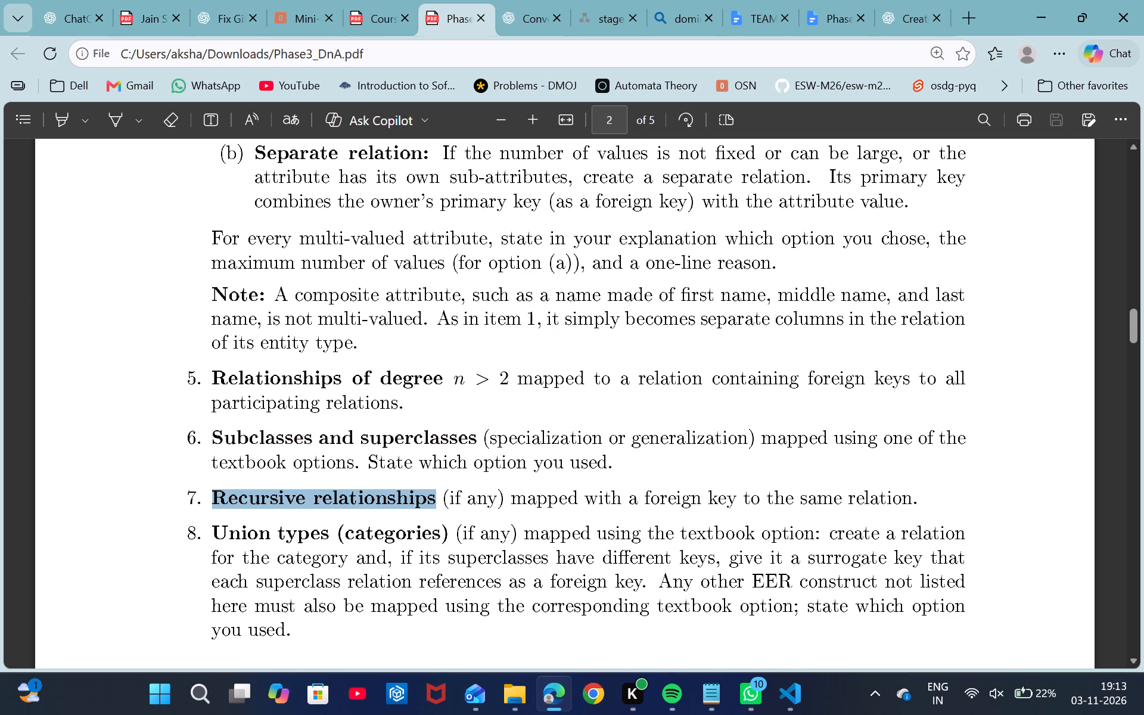
pyautogui.click(910, 0)
pyautogui.click(844, 0)
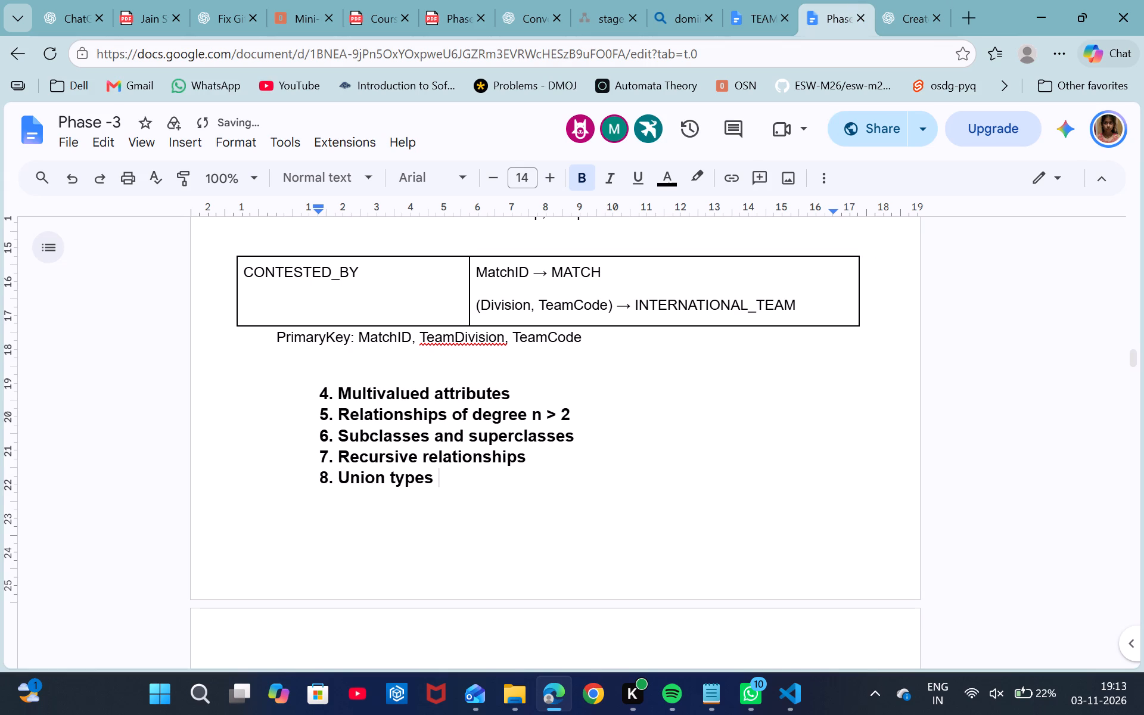
# Insert a blank line between the CONTESTED_BY table and the PrimaryKey line beneath it.
pyautogui.click(514, 391)
pyautogui.scroll(3, 514, 391)
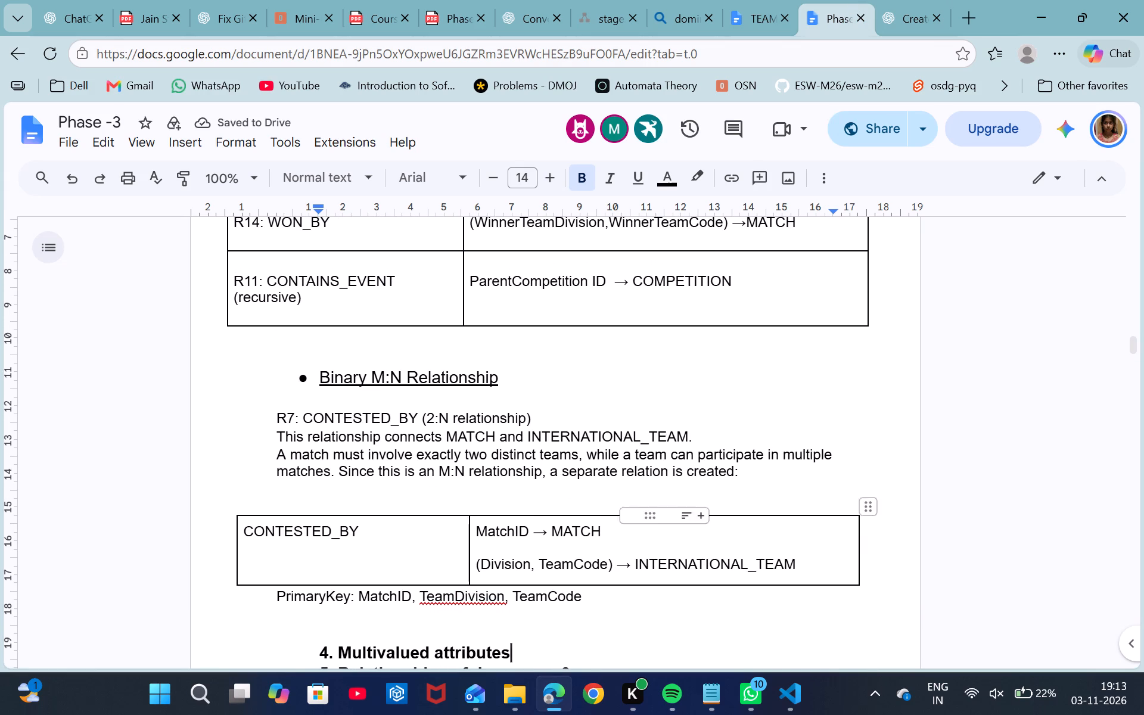
pyautogui.click(874, 583)
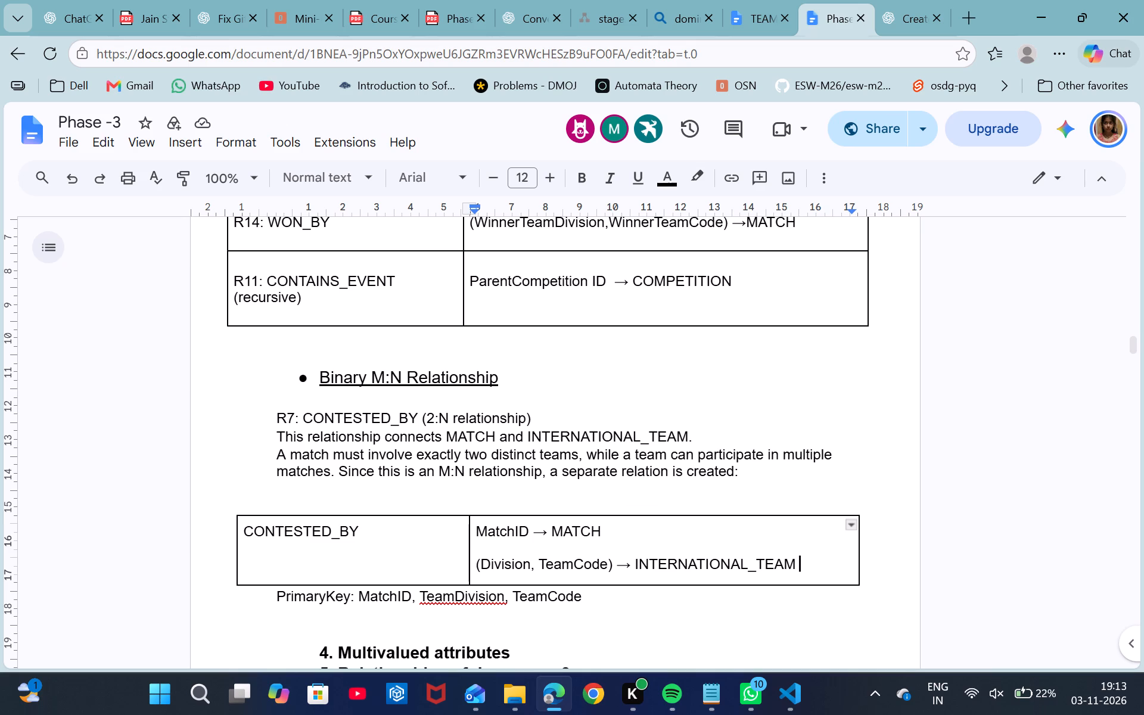
pyautogui.click(279, 597)
pyautogui.press('Return')
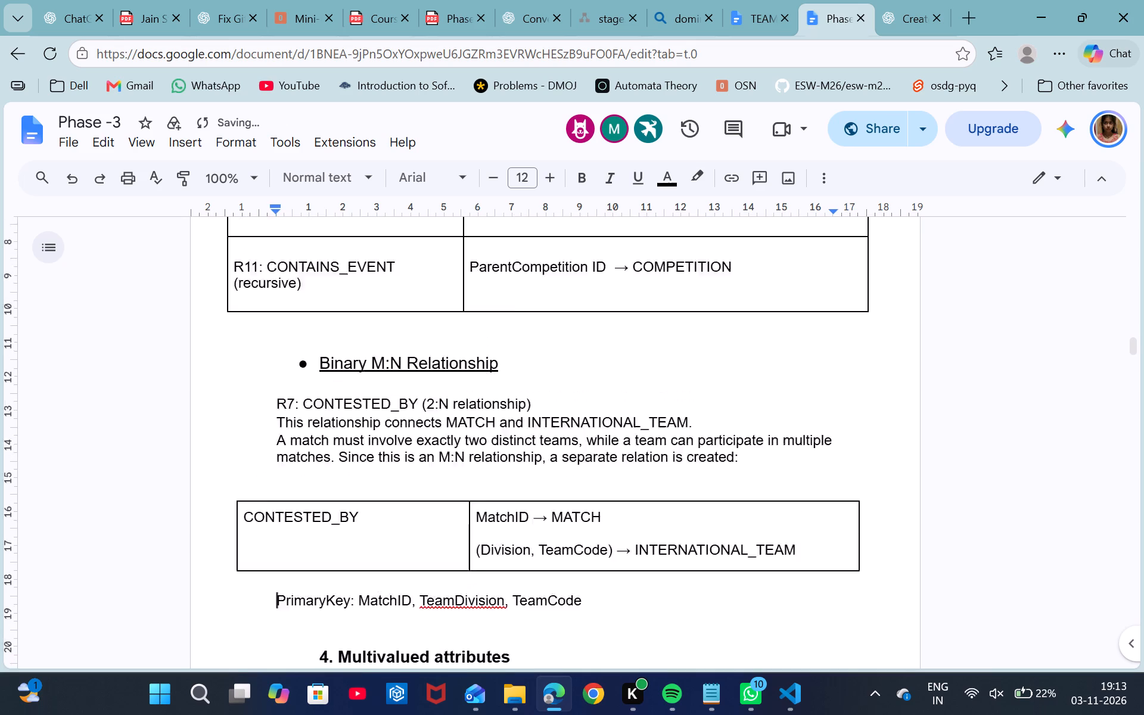
# Move the "R11: CONTAINS_EVENT (recursive)" row from the end of the relationships table to below the heading "7. Recursive relationships", leaving a blank line above it.
pyautogui.scroll(1, 349, 368)
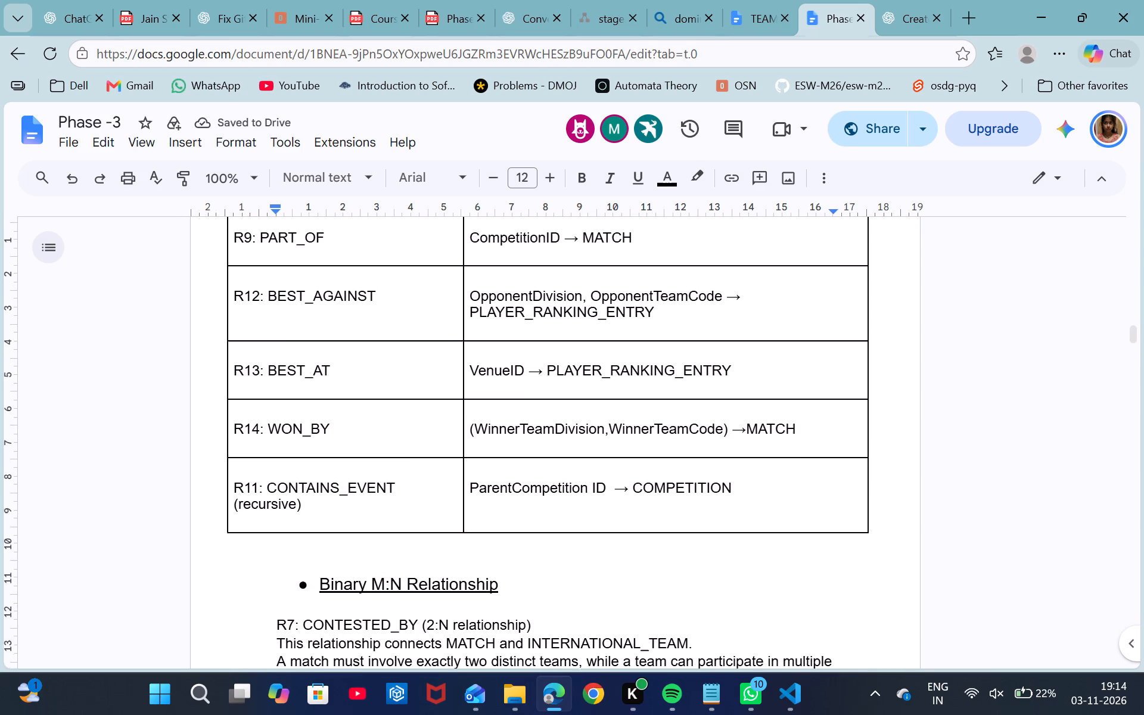
pyautogui.click(245, 486)
pyautogui.moveTo(233, 490); pyautogui.dragTo(708, 528)
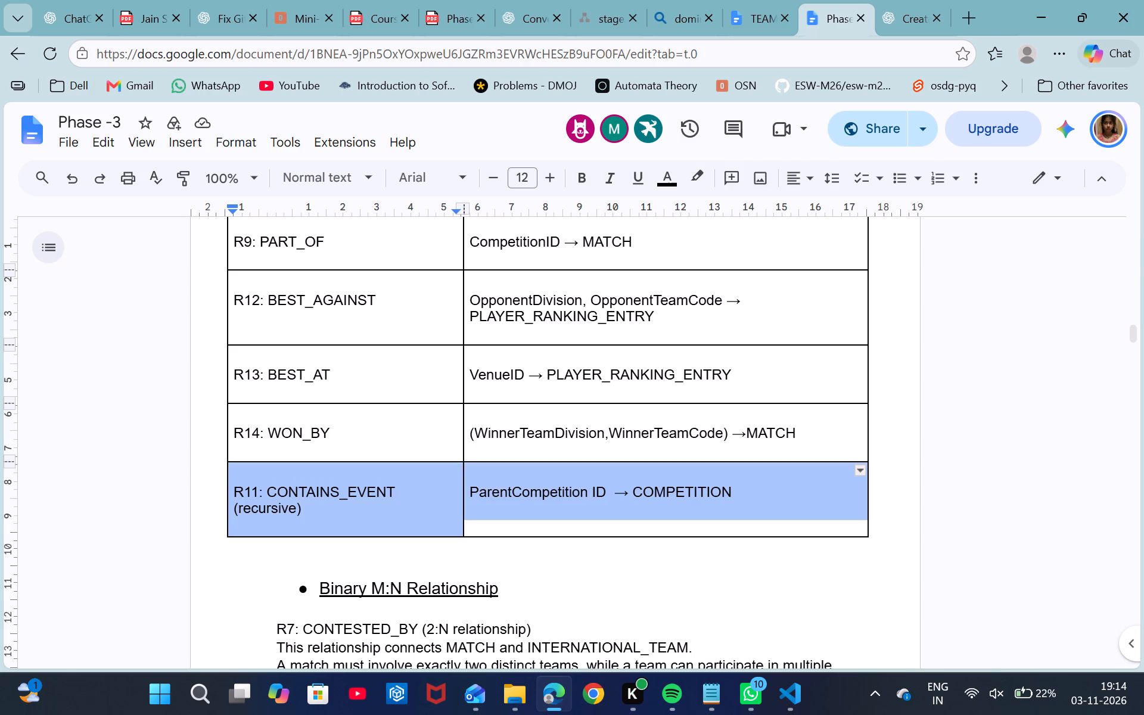
pyautogui.moveTo(708, 528); pyautogui.dragTo(736, 502)
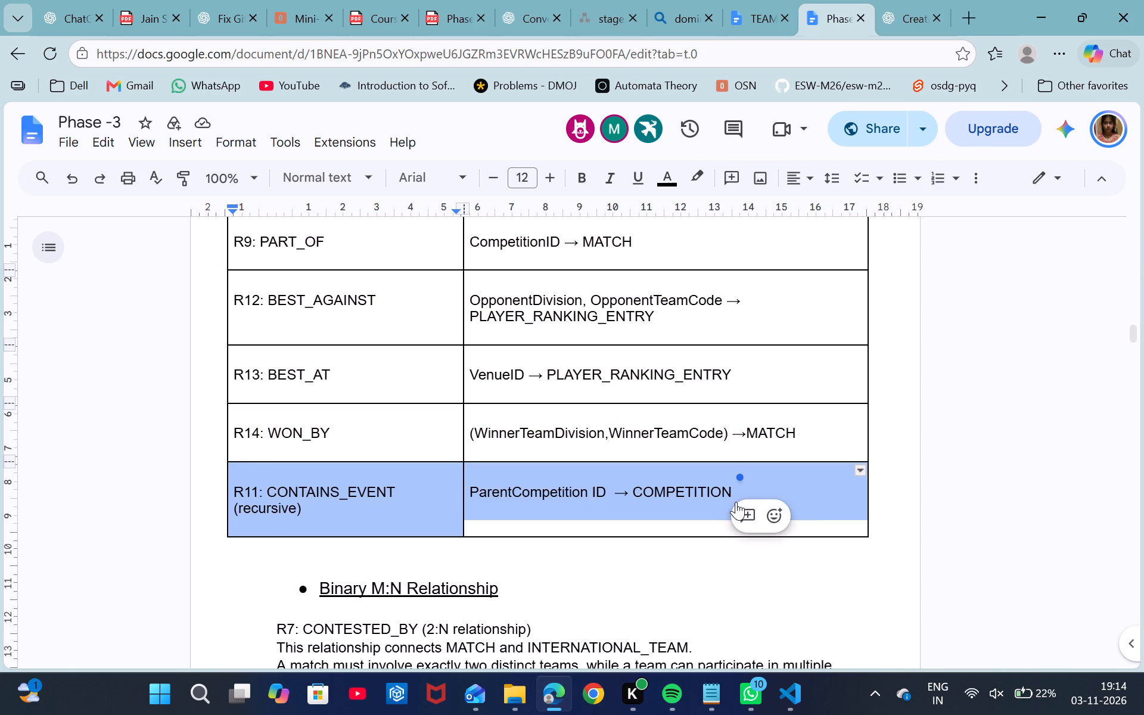
pyautogui.rightClick(699, 505)
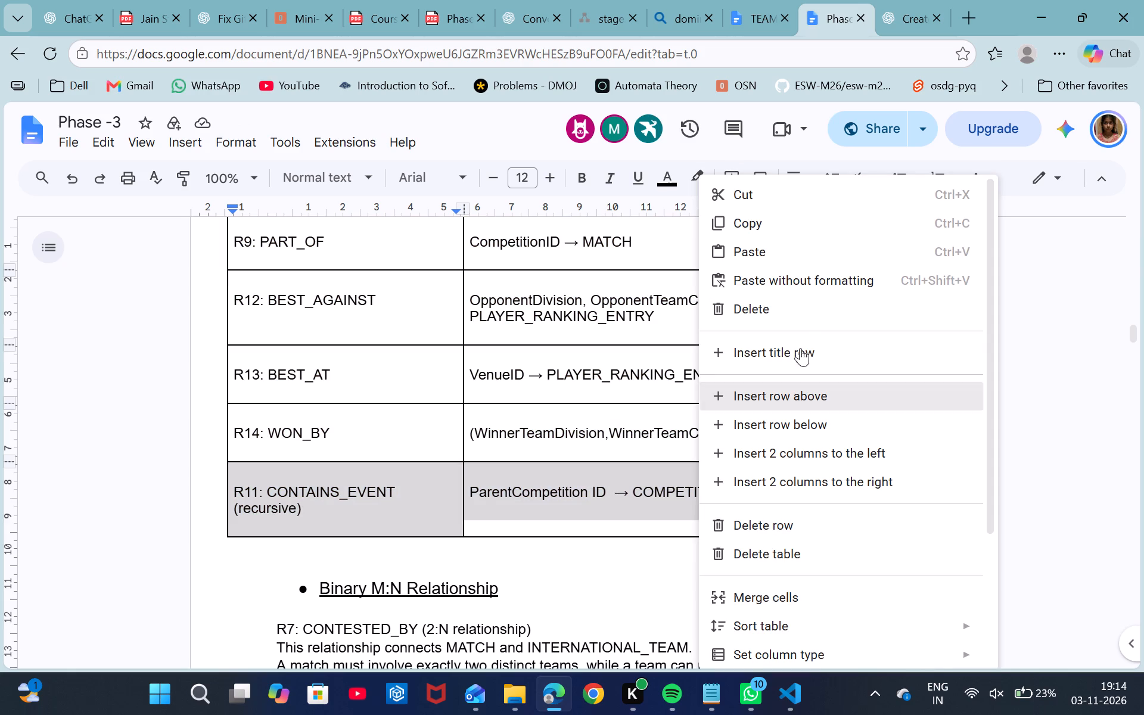
pyautogui.click(797, 229)
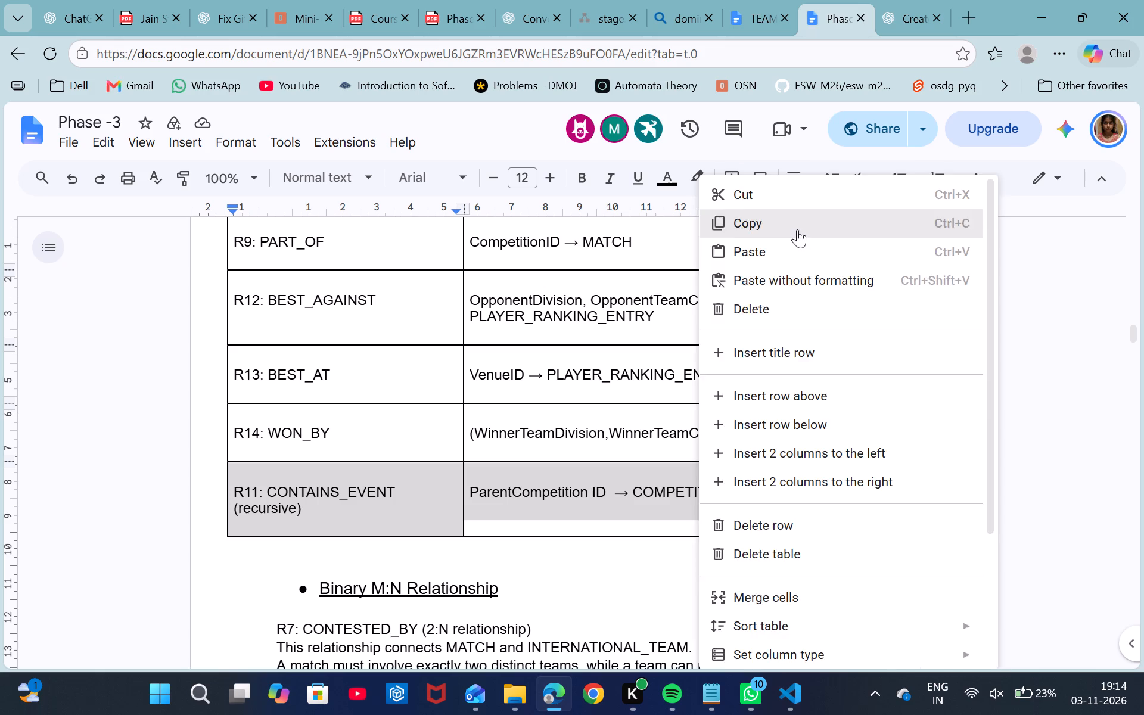
pyautogui.rightClick(740, 511)
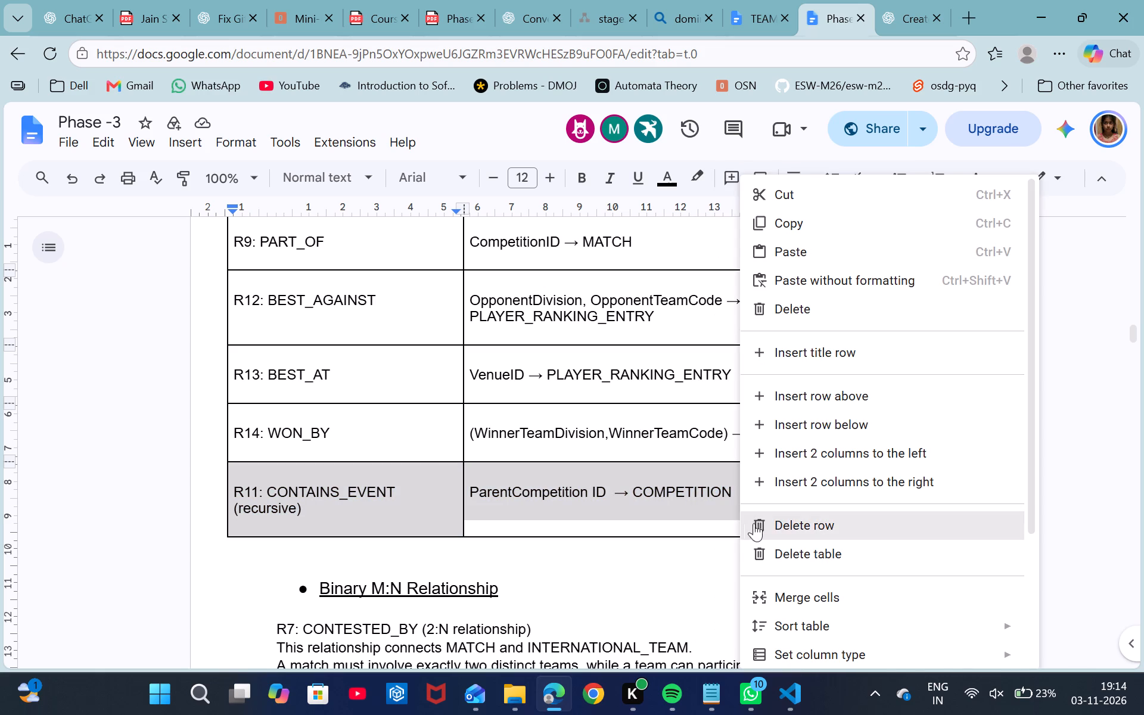
pyautogui.click(764, 531)
pyautogui.scroll(-5, 764, 531)
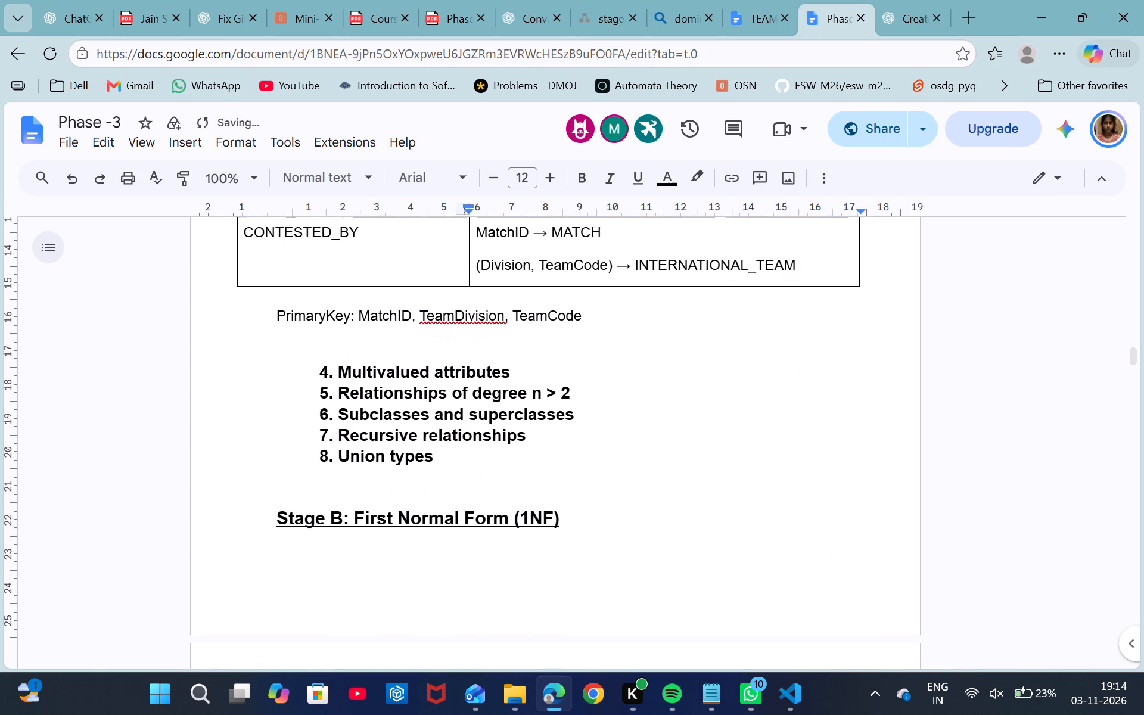
pyautogui.click(587, 391)
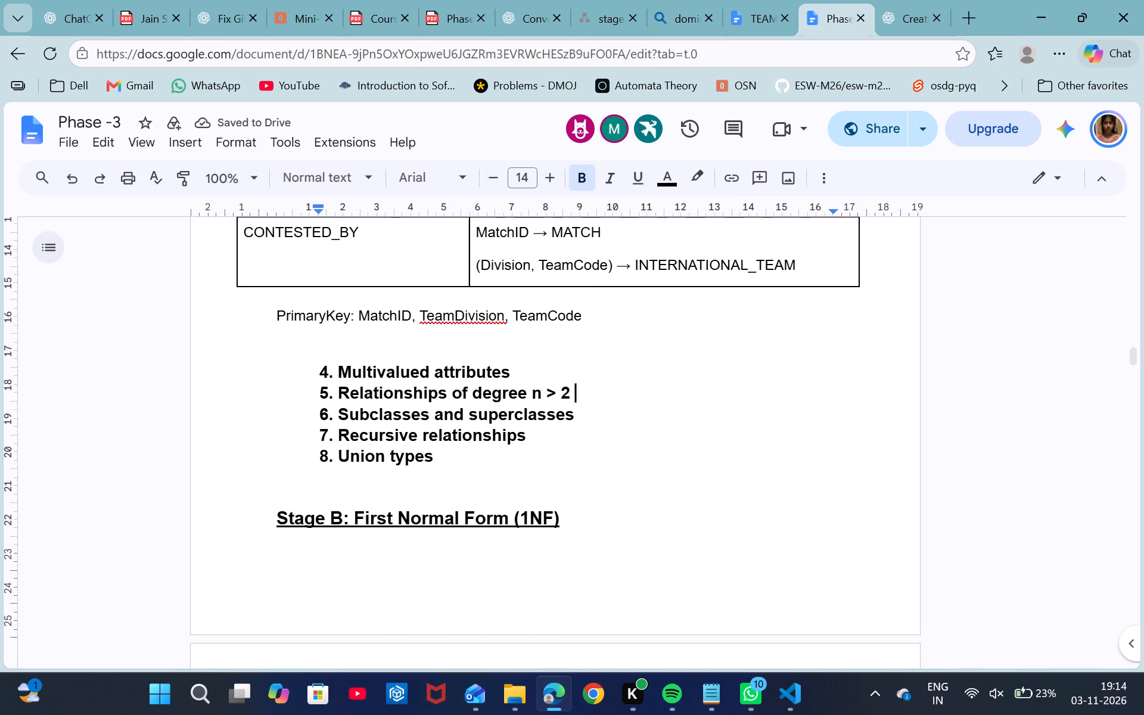
pyautogui.click(556, 425)
pyautogui.press('Return')
pyautogui.press('Return')
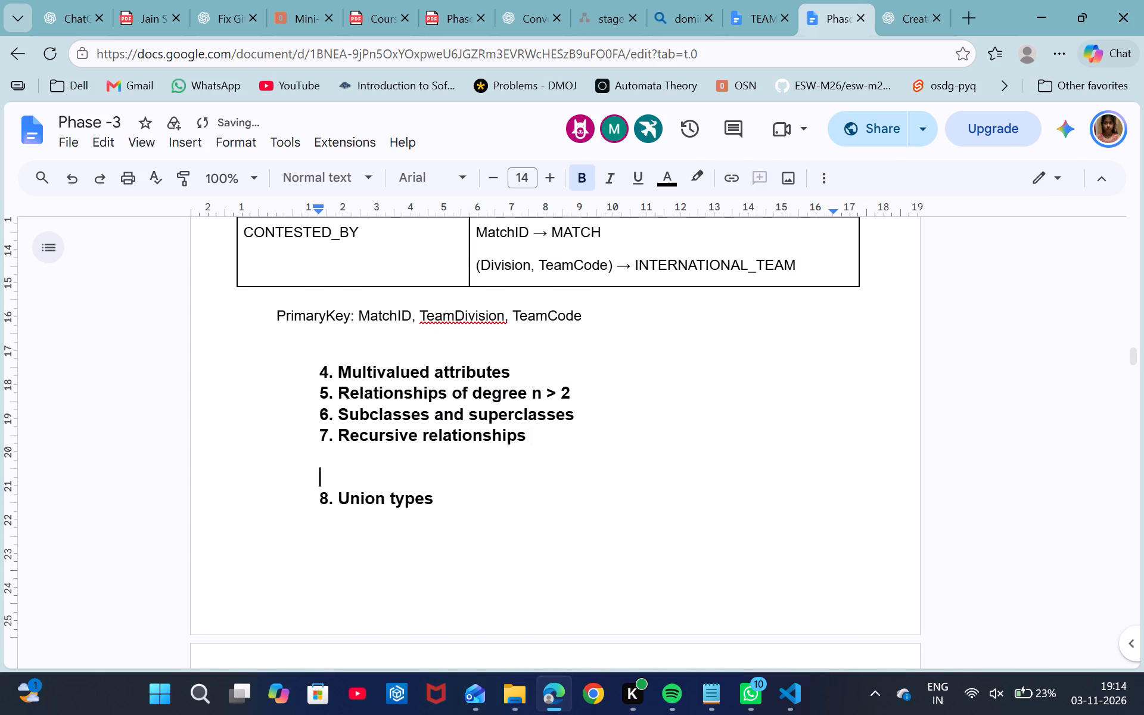
pyautogui.hotkey('ctrl', 'v')
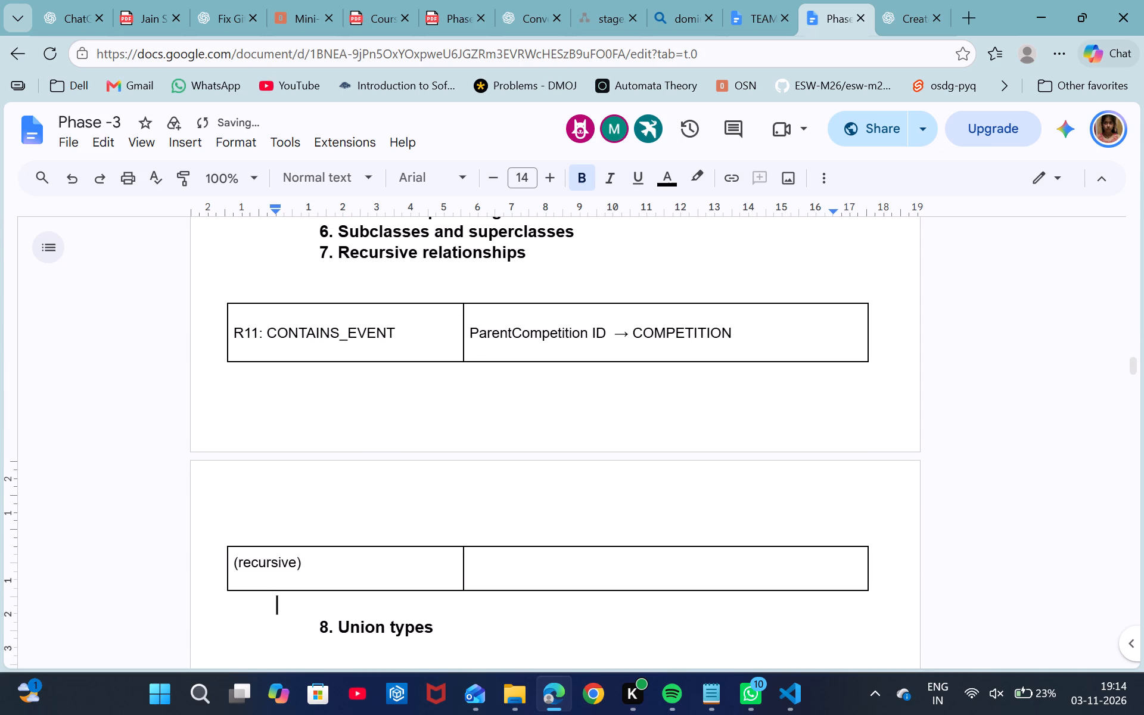
# Insert five blank lines below the heading "6. Subclasses and superclasses" to push heading 7 onto the next page.
pyautogui.scroll(2, 408, 303)
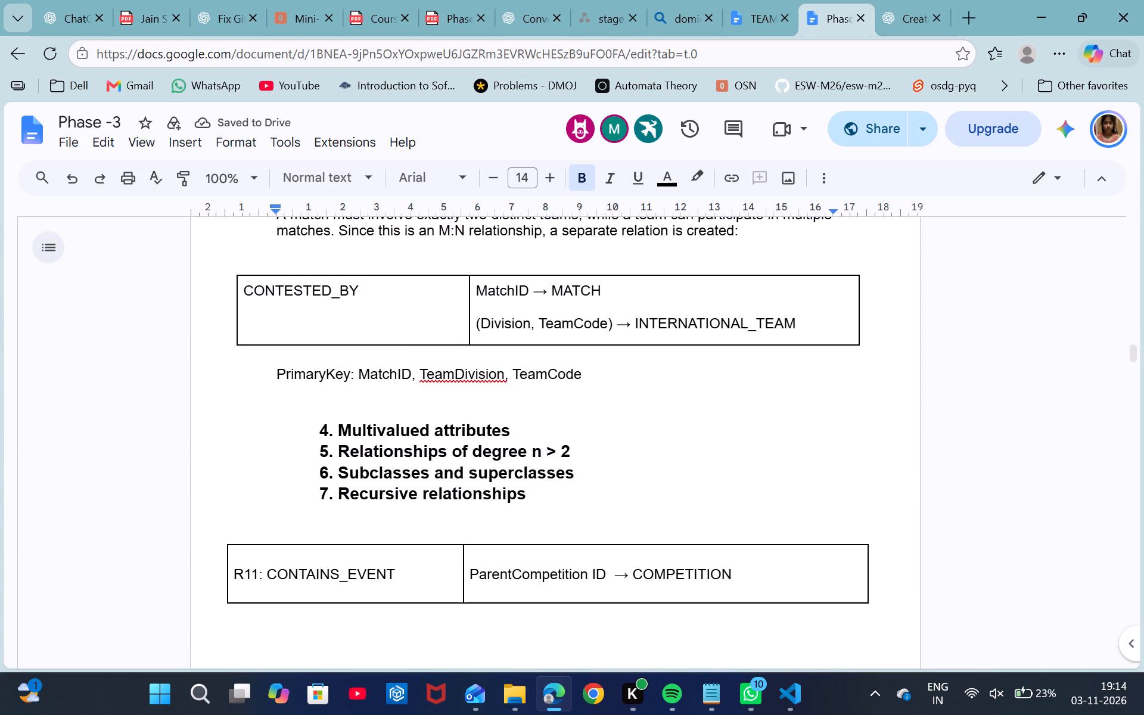
pyautogui.click(576, 469)
pyautogui.press('Return')
pyautogui.scroll(-1, 576, 469)
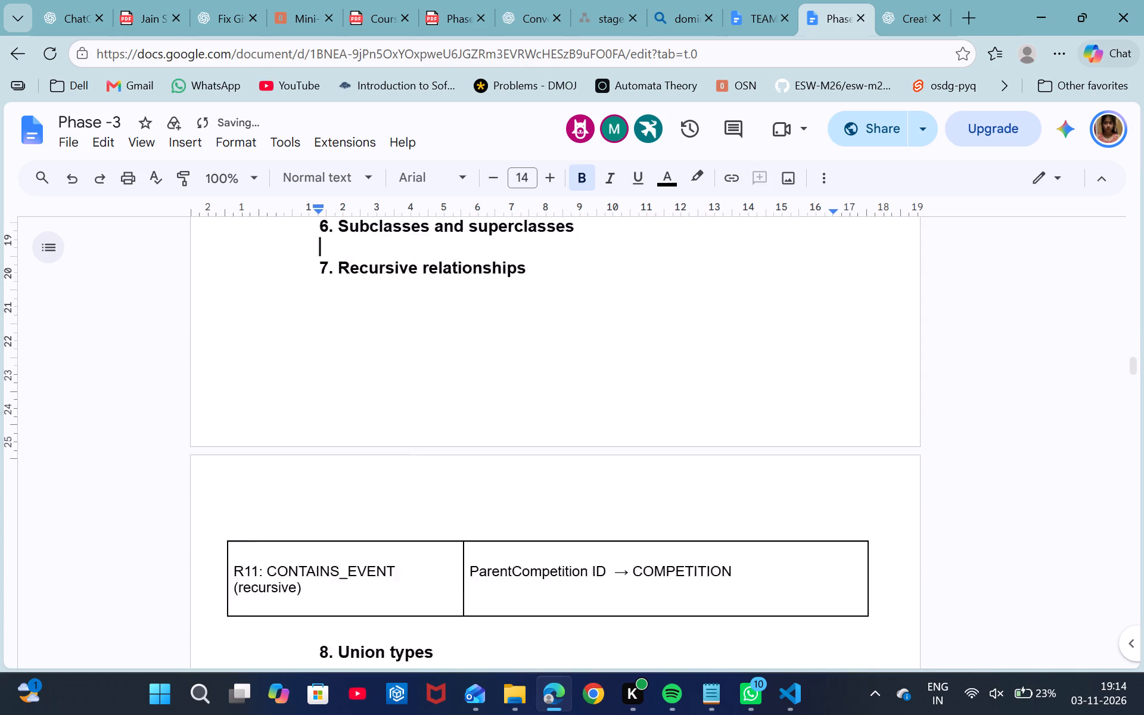
pyautogui.scroll(-3, 576, 469)
pyautogui.scroll(2, 576, 469)
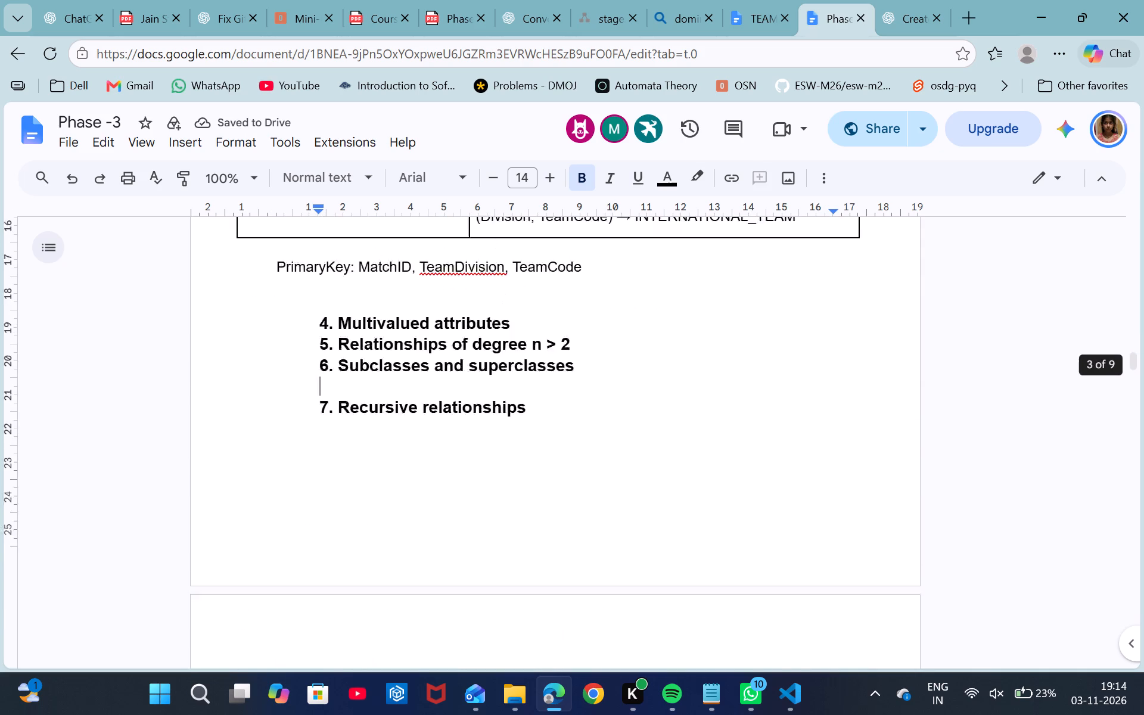
pyautogui.scroll(1, 576, 469)
pyautogui.press('Return')
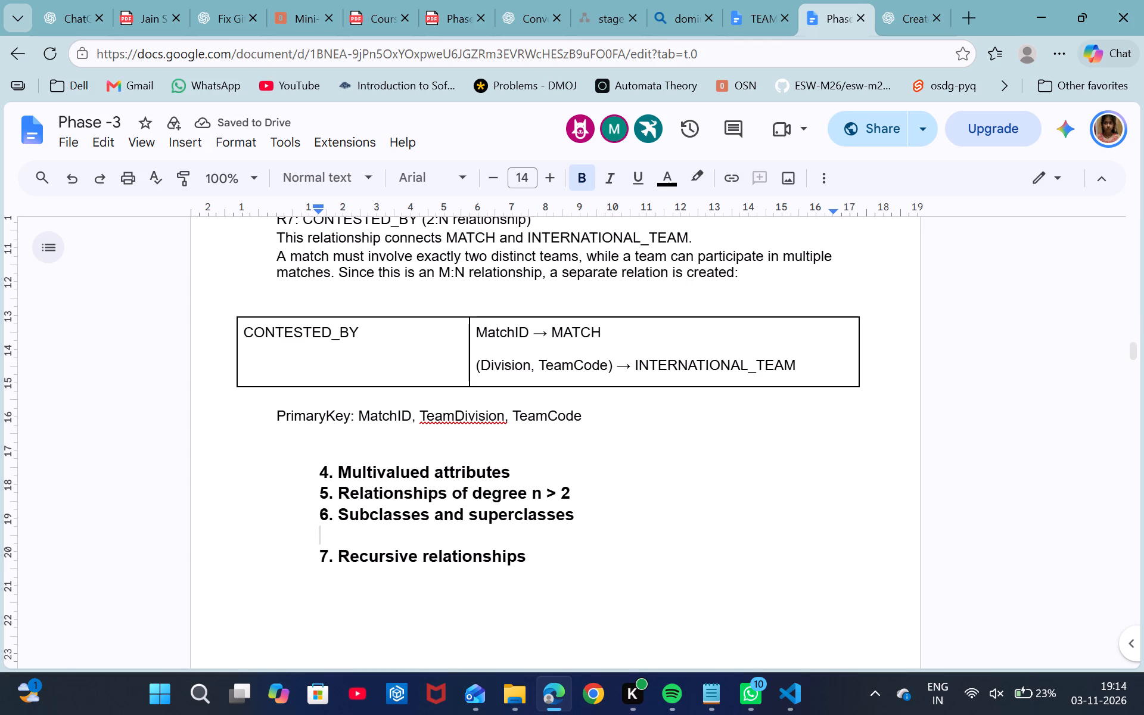
pyautogui.press('Return')
pyautogui.press('Return')
pyautogui.press('Return')
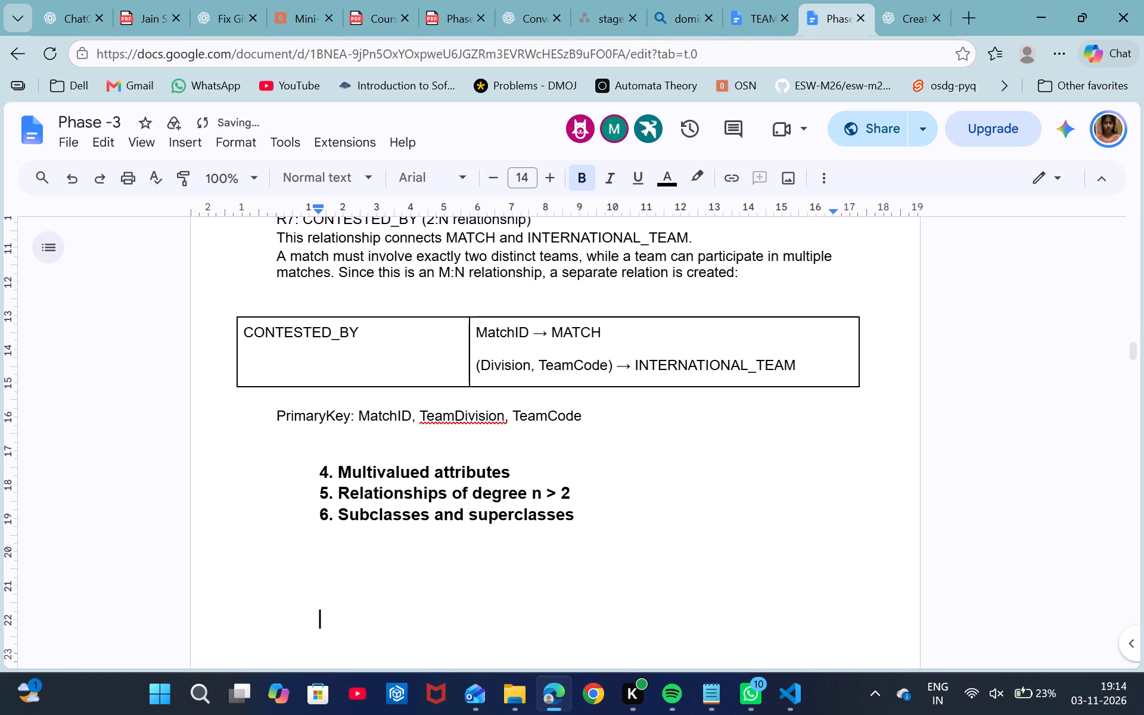
# Widen the first column of the R11 table under heading 7 so "R11: CONTAINS_EVENT (recursive)" fits on one line.
pyautogui.scroll(3, 459, 540)
pyautogui.scroll(-4, 459, 540)
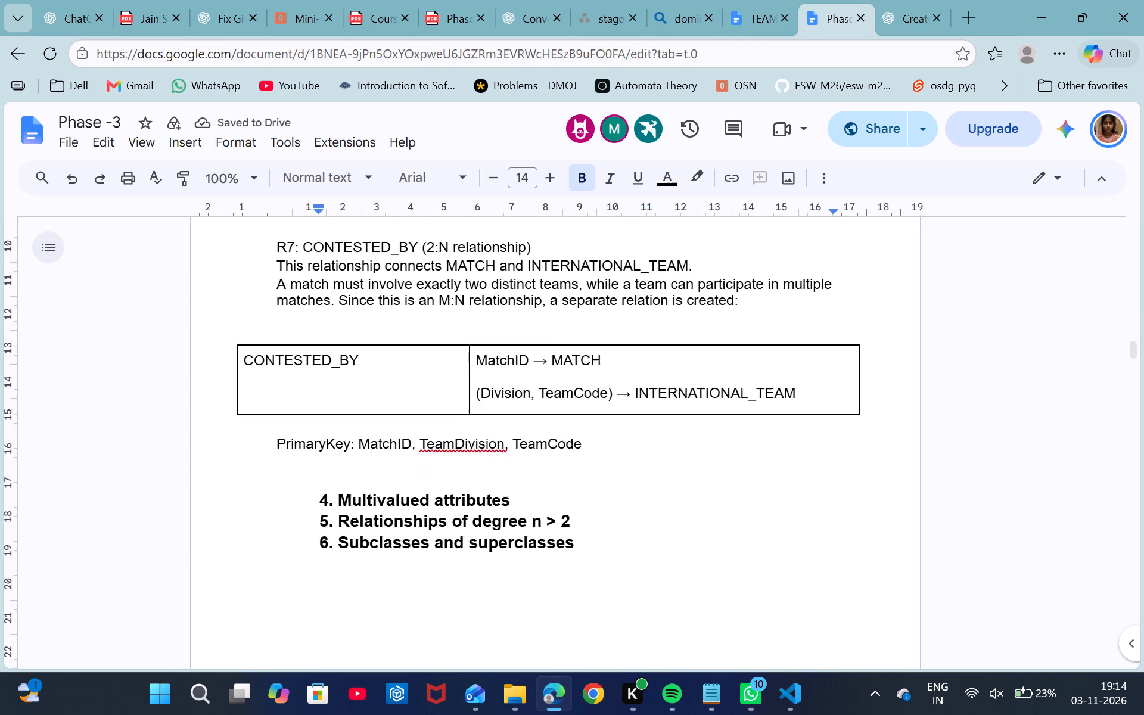
pyautogui.scroll(-3, 459, 540)
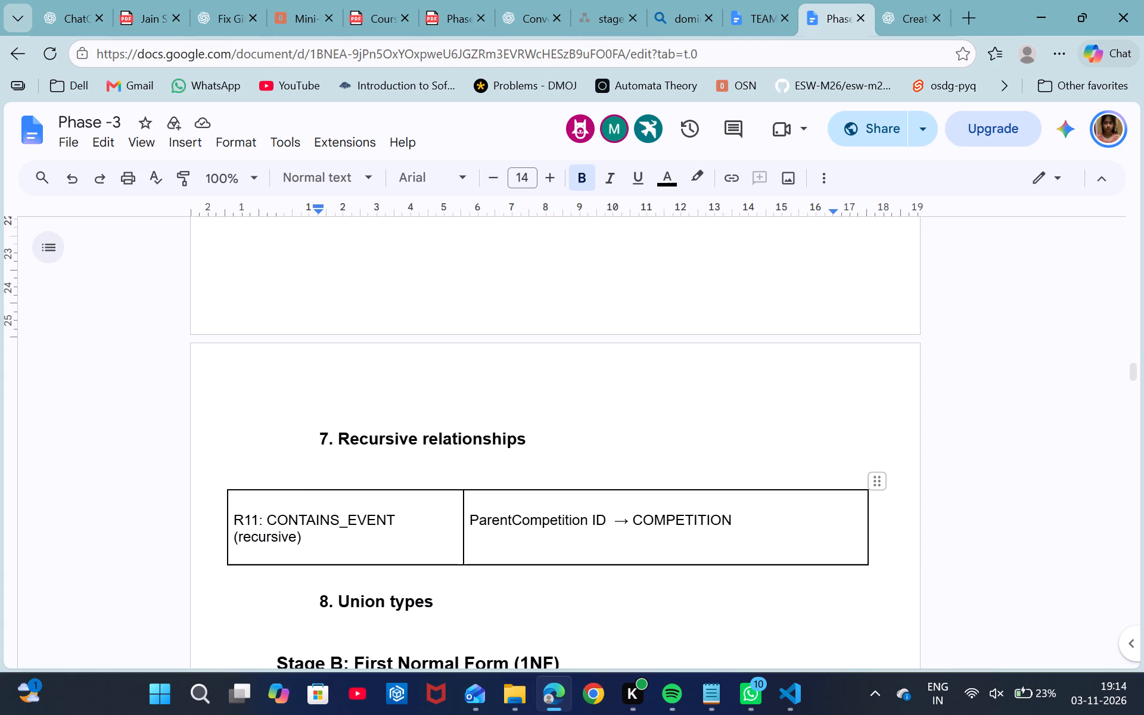
pyautogui.moveTo(465, 535); pyautogui.dragTo(487, 541)
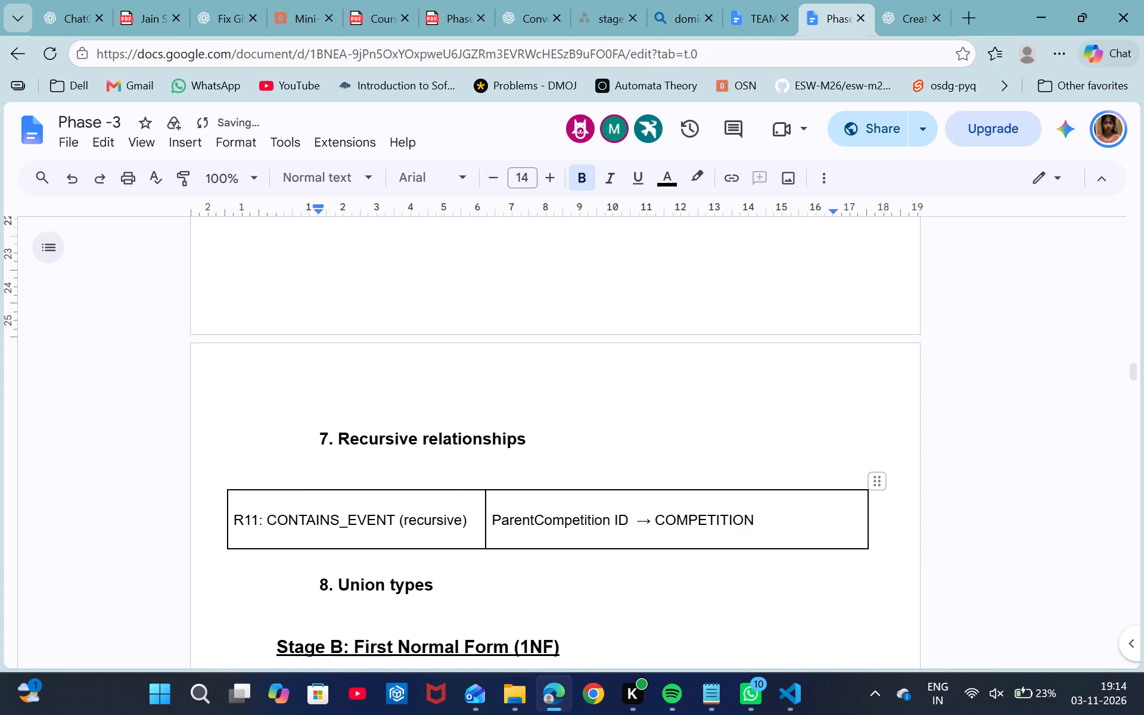
# Narrow the first column of the CONTESTED_BY table slightly.
pyautogui.scroll(5, 524, 446)
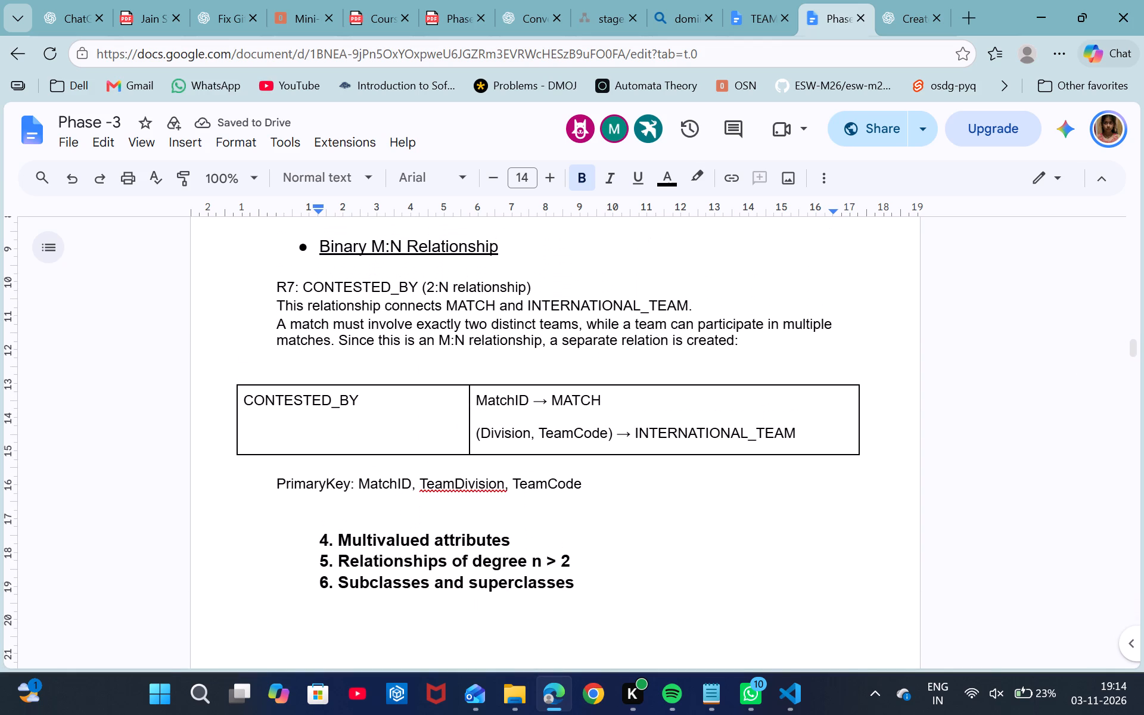
pyautogui.moveTo(470, 418); pyautogui.dragTo(411, 425)
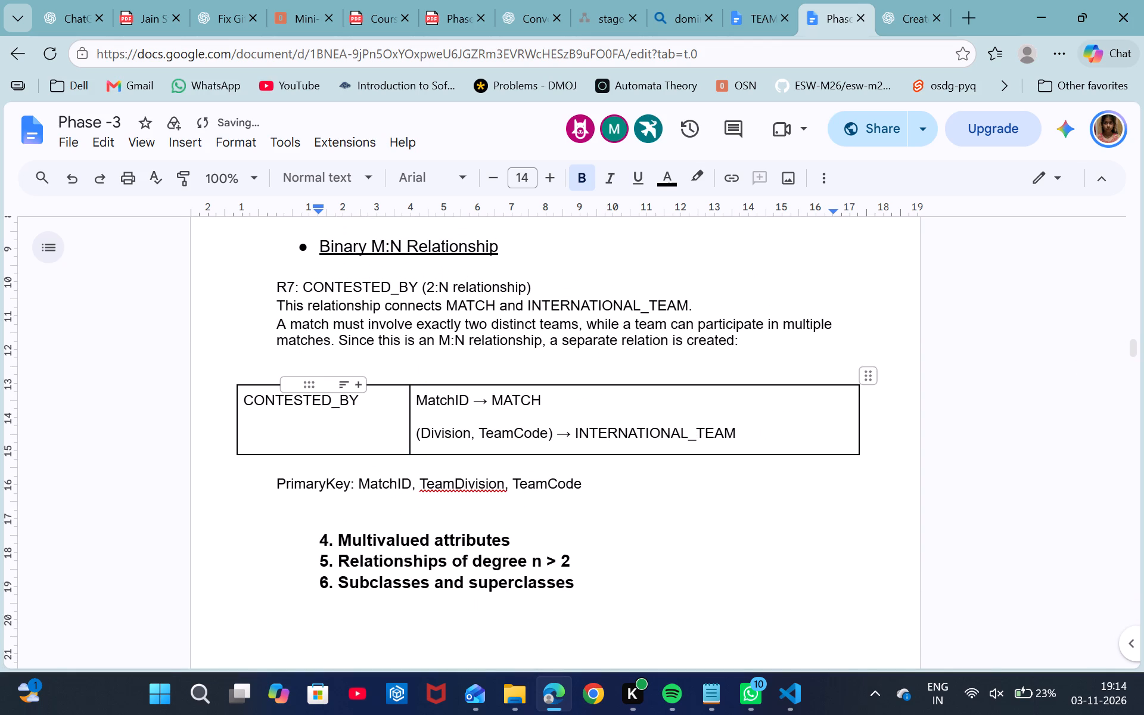
pyautogui.moveTo(409, 422); pyautogui.dragTo(456, 423)
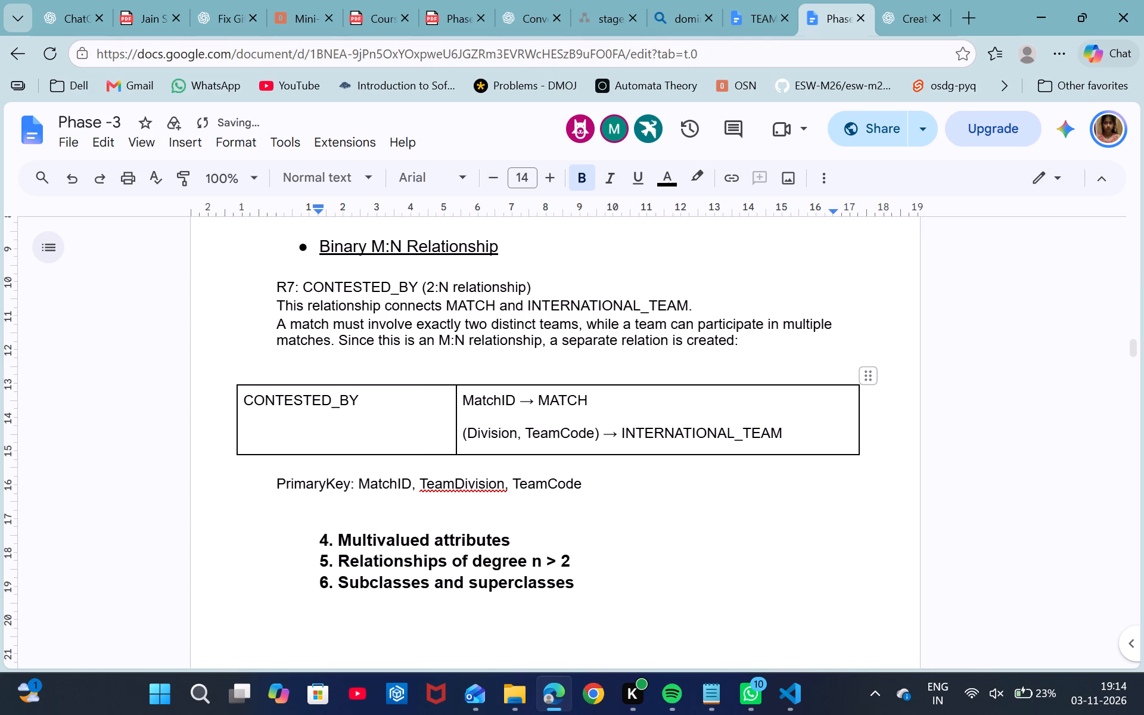
# Place the text cursor at the end of the heading "4. Multivalued attributes".
pyautogui.scroll(-4, 489, 370)
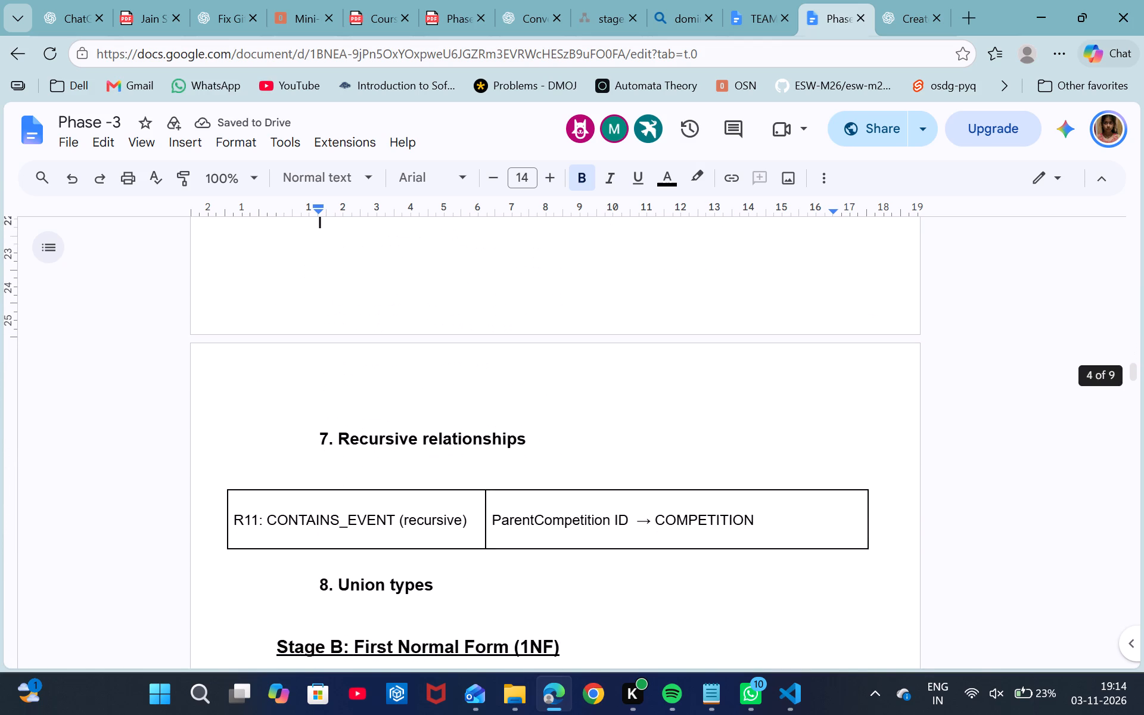
pyautogui.scroll(1, 489, 370)
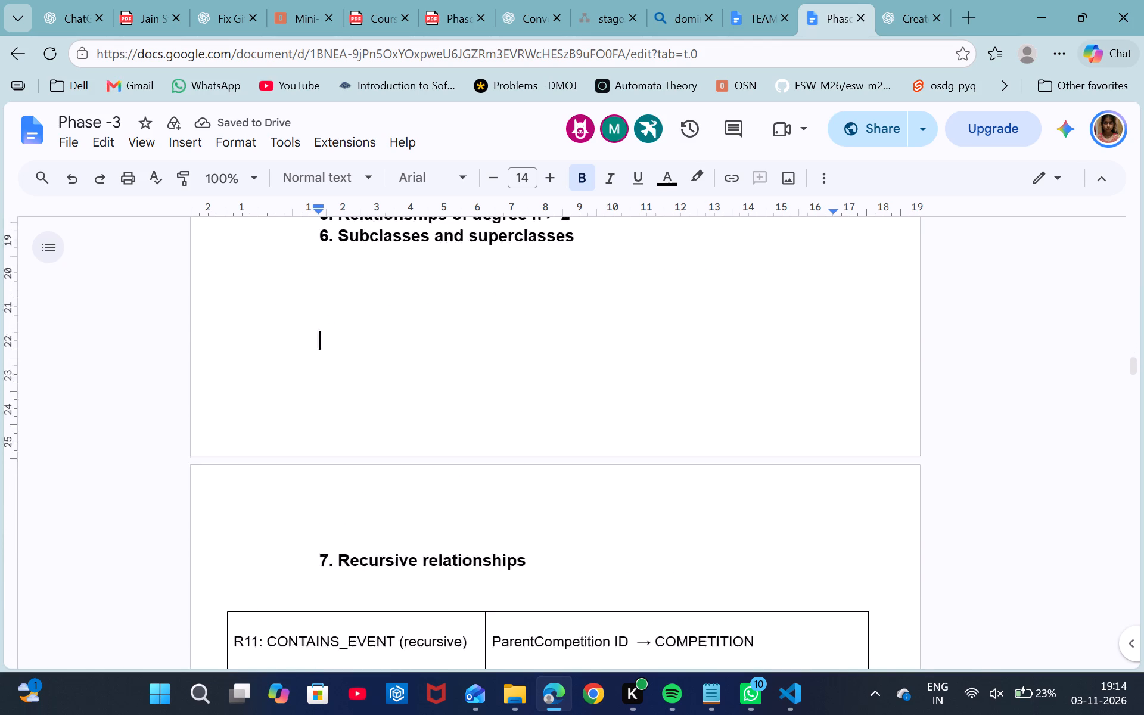
pyautogui.scroll(2, 489, 370)
pyautogui.click(536, 394)
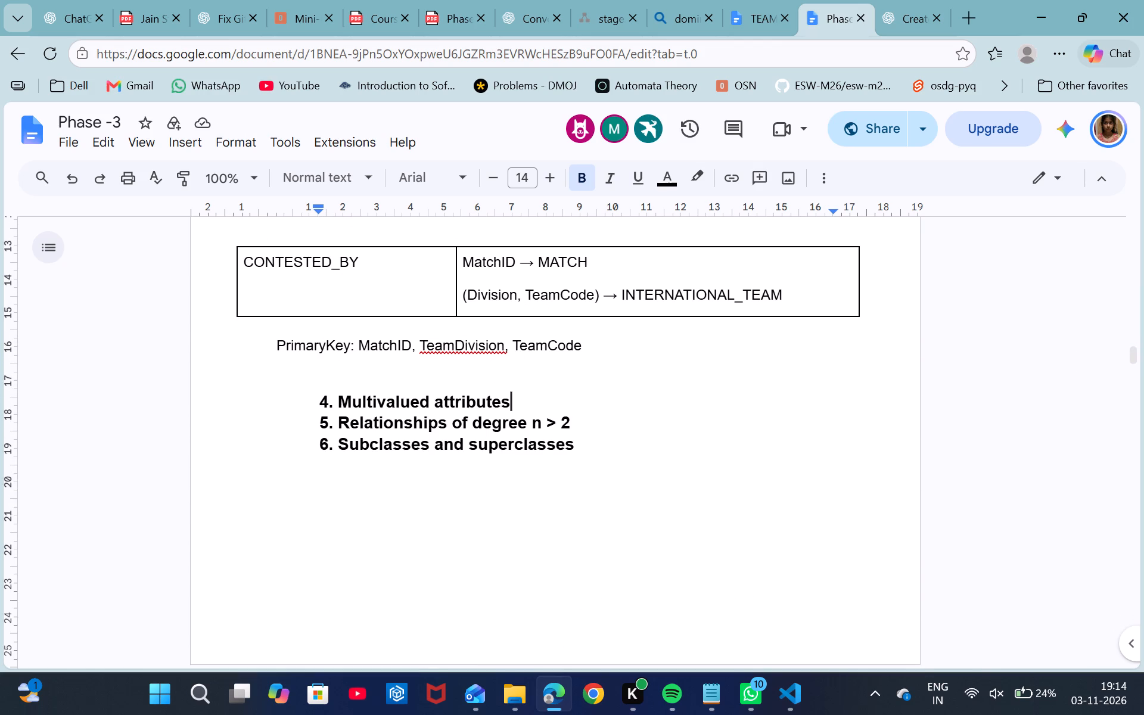
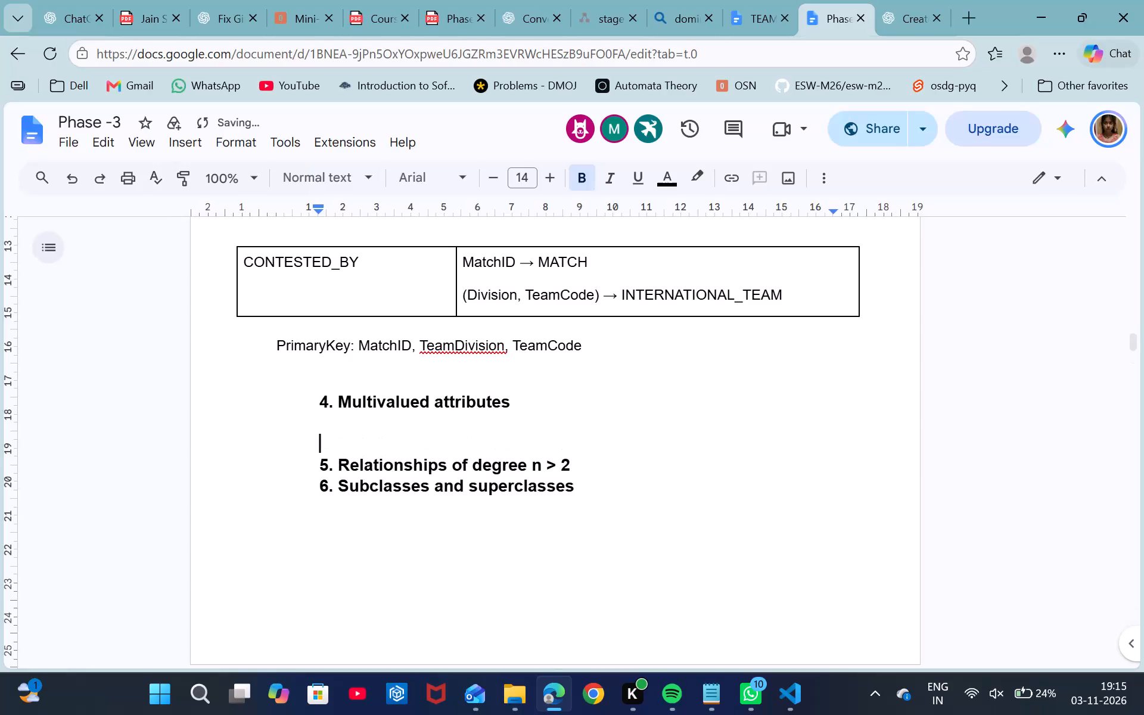
# Remove the indent from the blank line under "4. Multivalued attributes" and paste the copied intro sentence and list of three multivalued attributes there.
pyautogui.press('BackSpace')
pyautogui.hotkey('ctrl', 'v')
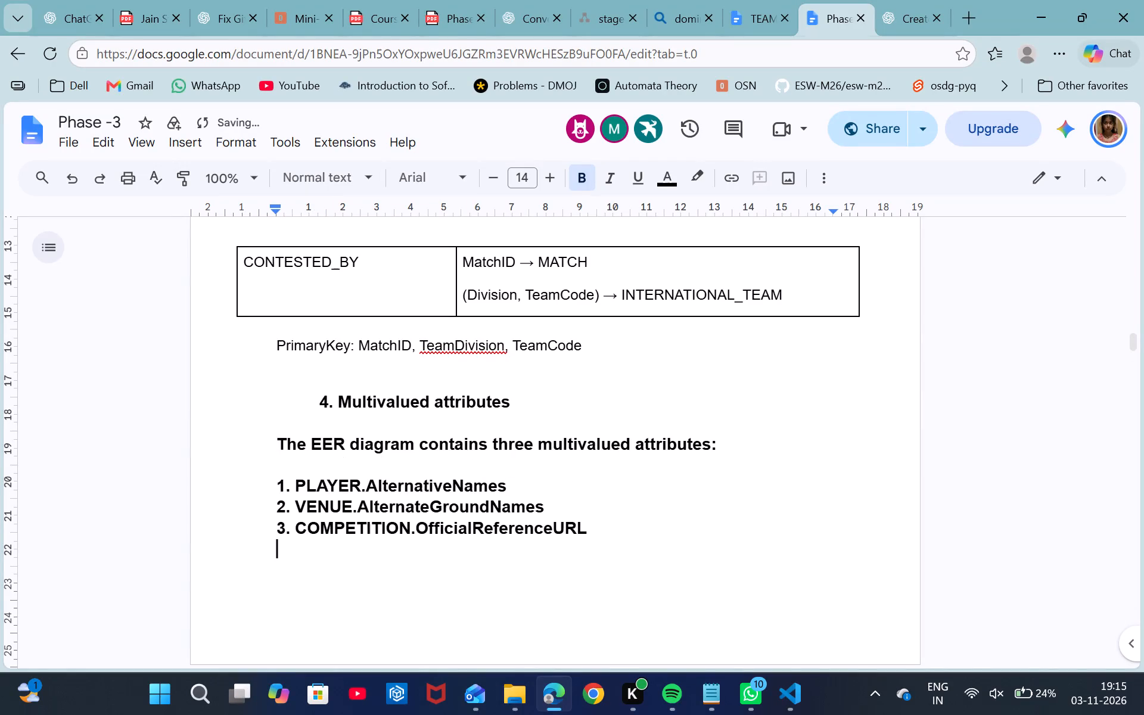
# Remove the bold from the pasted intro sentence and three-item attribute list under heading 4 and set the font size to 12.
pyautogui.moveTo(275, 444); pyautogui.dragTo(590, 531)
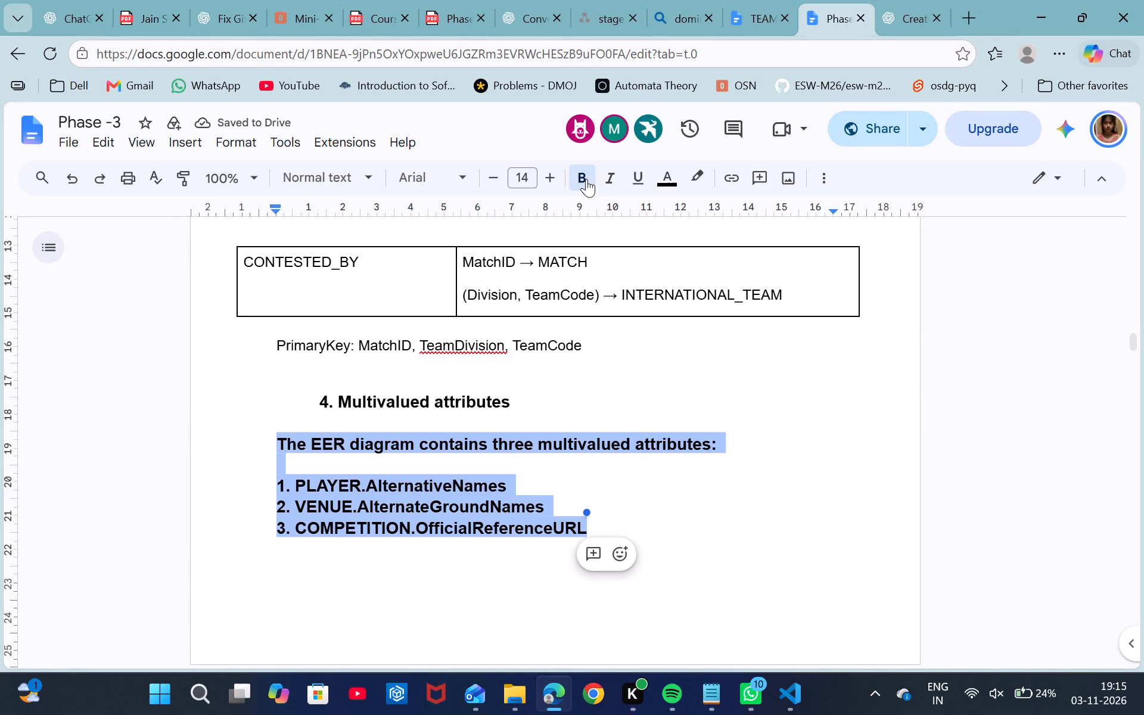
pyautogui.click(586, 179)
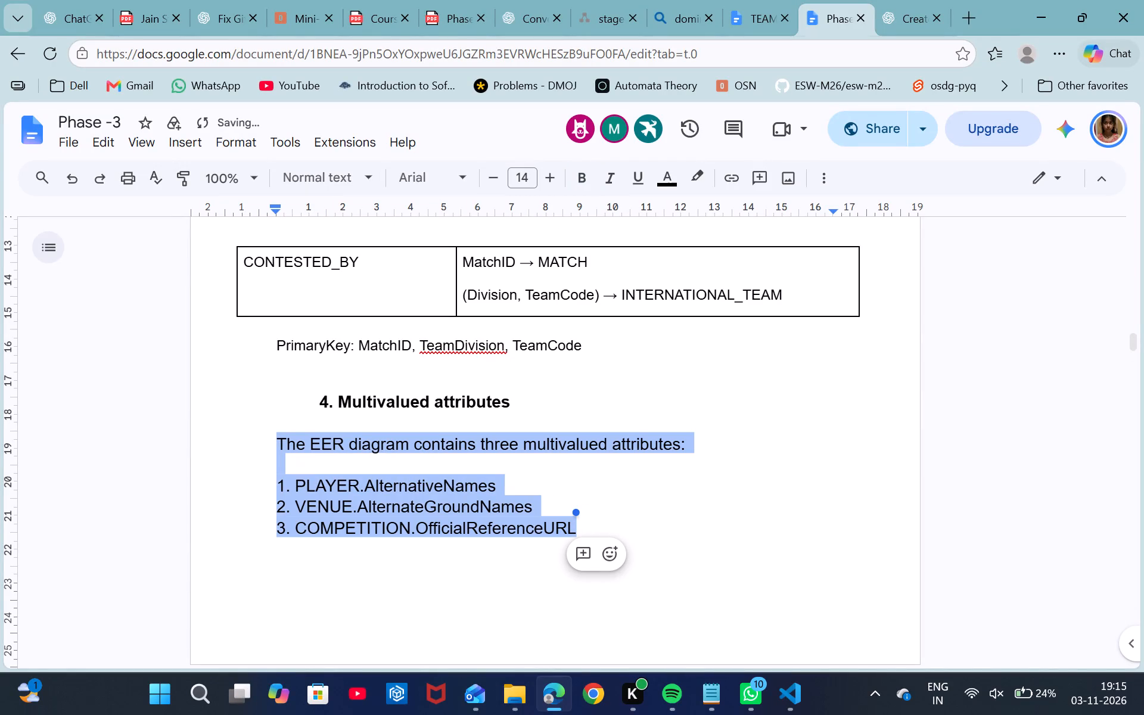
pyautogui.doubleClick(496, 181)
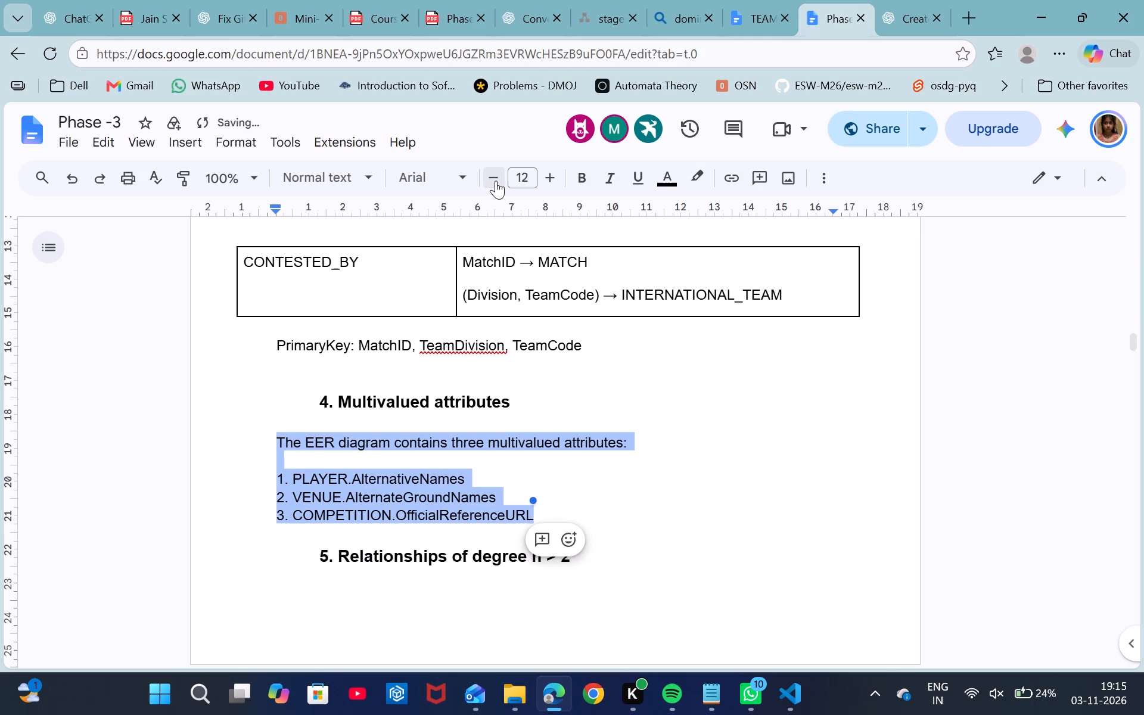
pyautogui.click(559, 489)
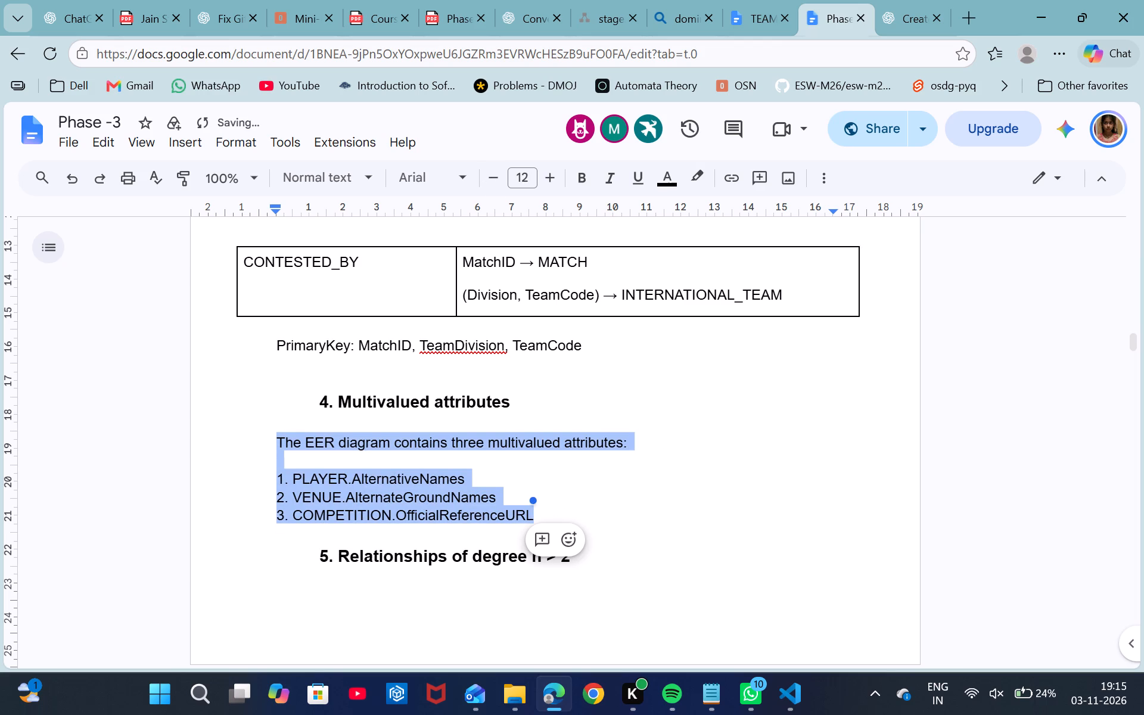
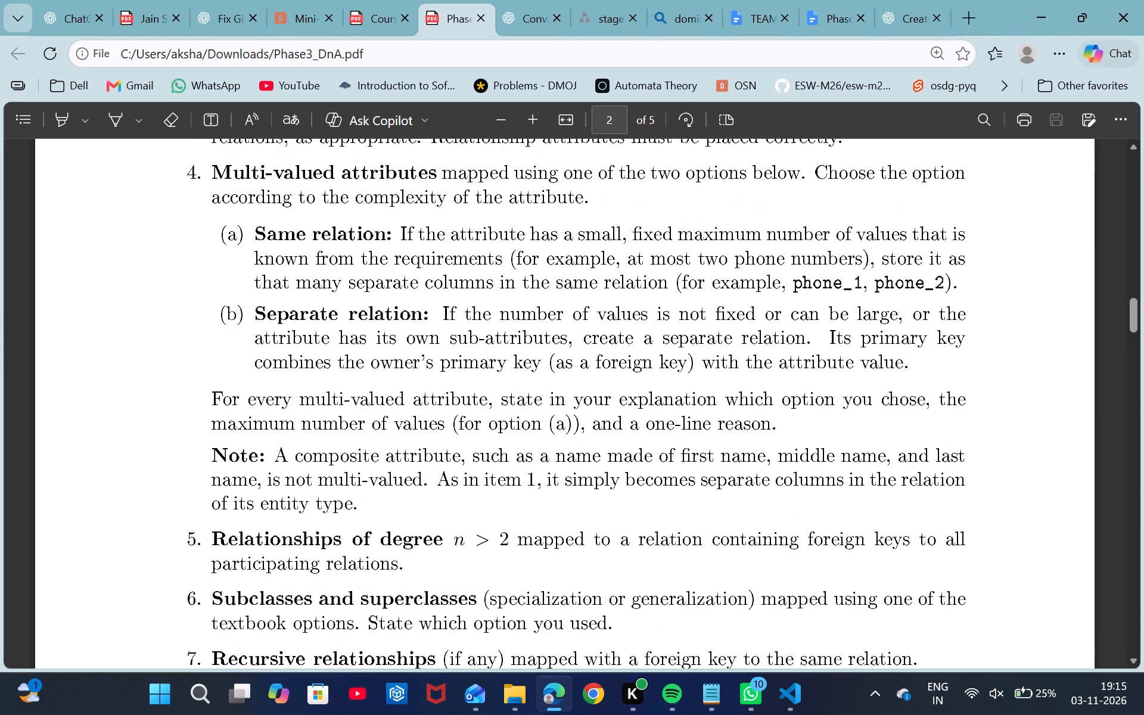
# Check the assignment PDF's item 4 instructions on mapping multi-valued attributes.
pyautogui.scroll(1, 449, 387)
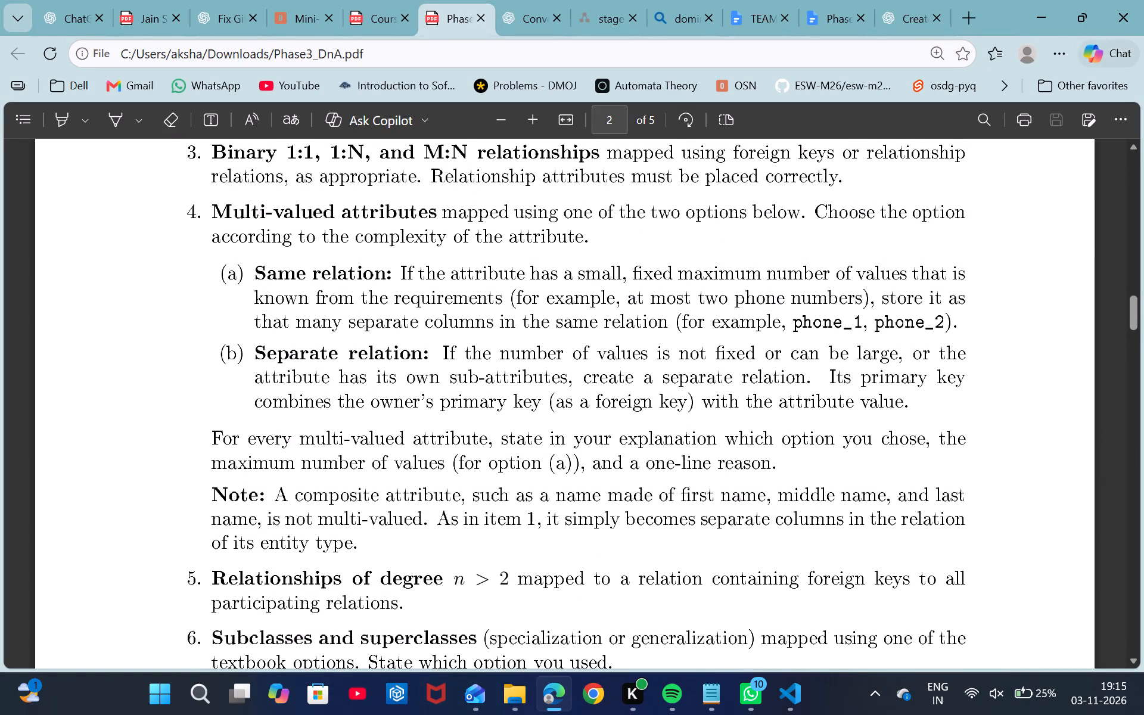
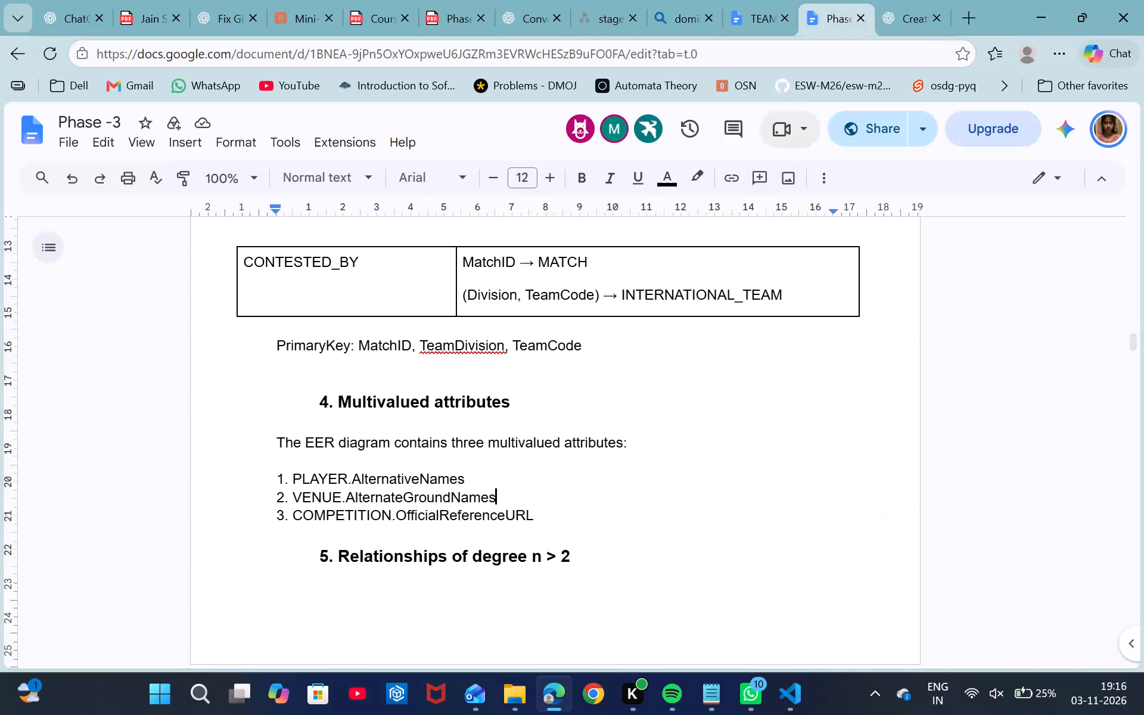
# Paste the copied explanation of choosing Option (b), separate relation, for all three attributes below the multivalued attributes list in section 4.
pyautogui.click(565, 522)
pyautogui.press('Return')
pyautogui.press('Return')
pyautogui.hotkey('ctrl', 'v')
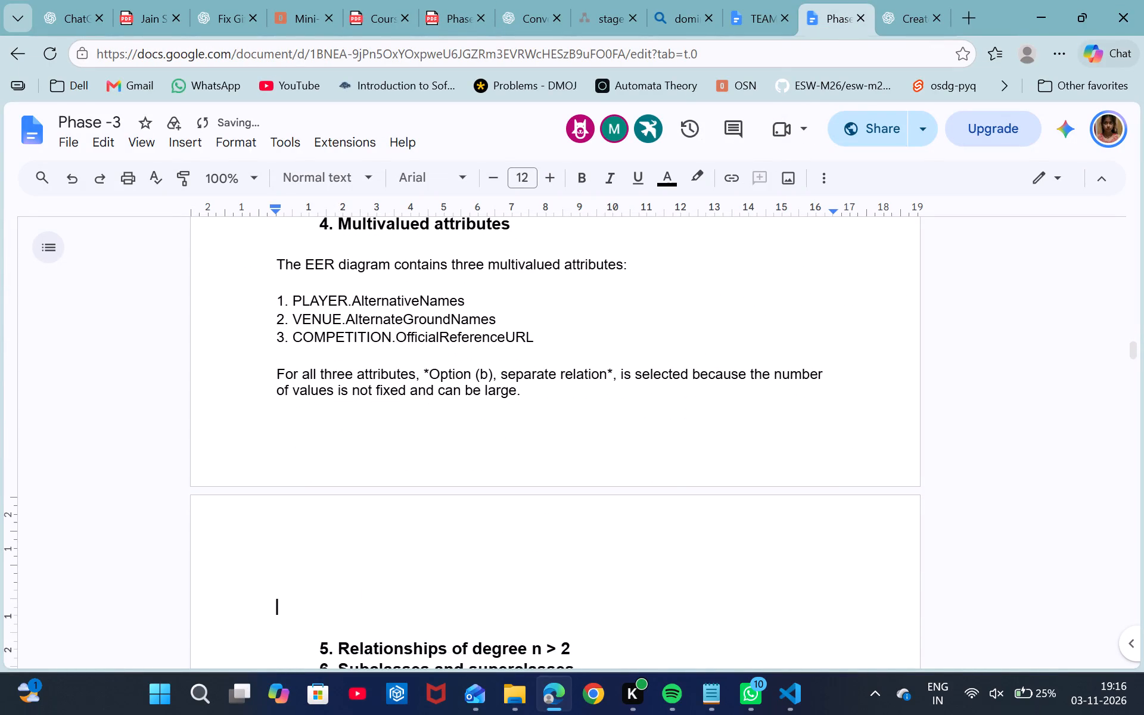
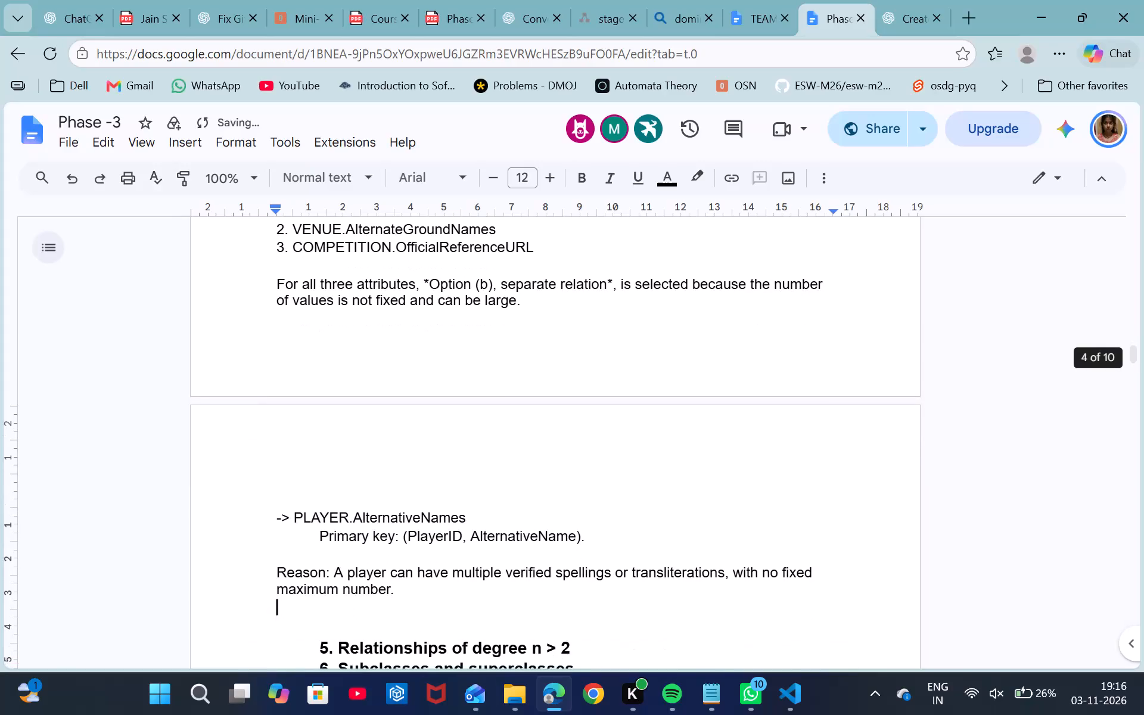
# Remove the blank line above the Reason paragraph under PLAYER.AlternativeNames and indent the whole paragraph to align with the Primary key line.
pyautogui.click(279, 567)
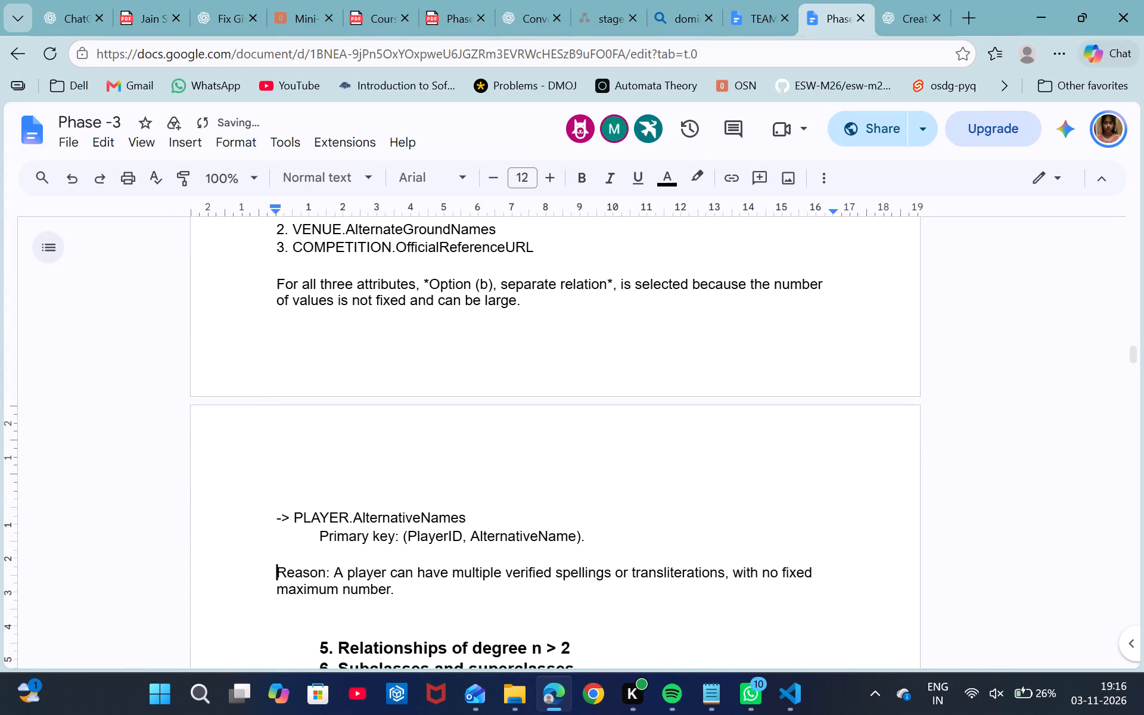
pyautogui.press('Tab')
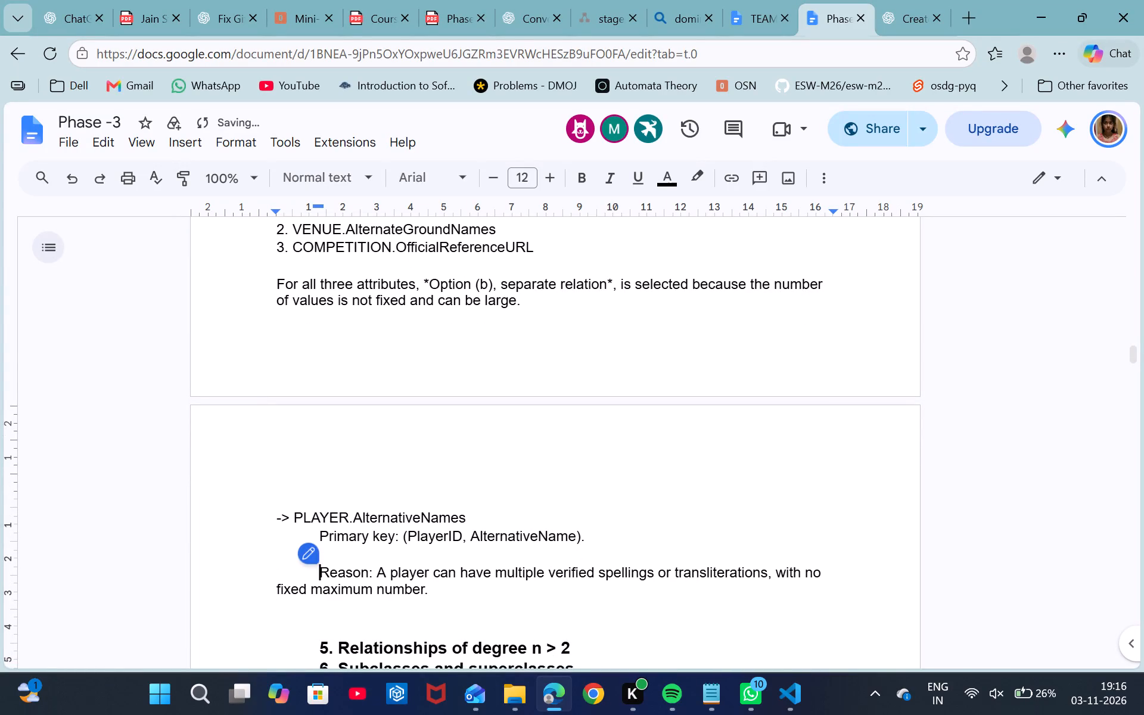
pyautogui.click(327, 550)
pyautogui.press('BackSpace')
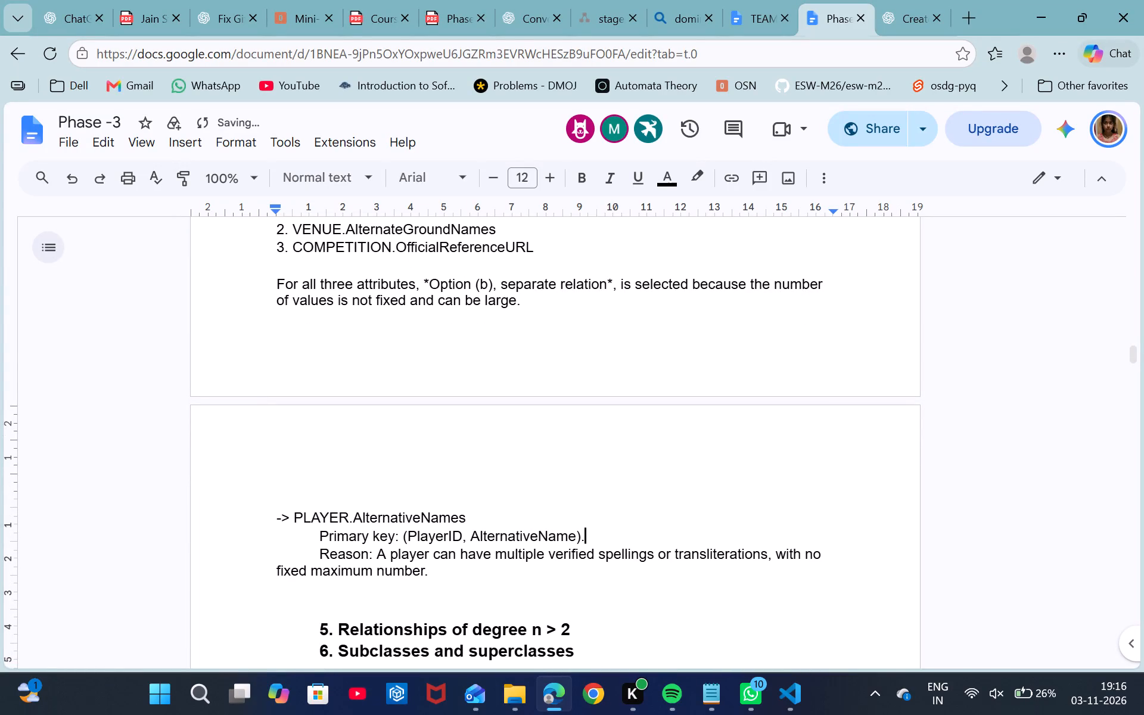
pyautogui.click(277, 573)
pyautogui.press('Tab')
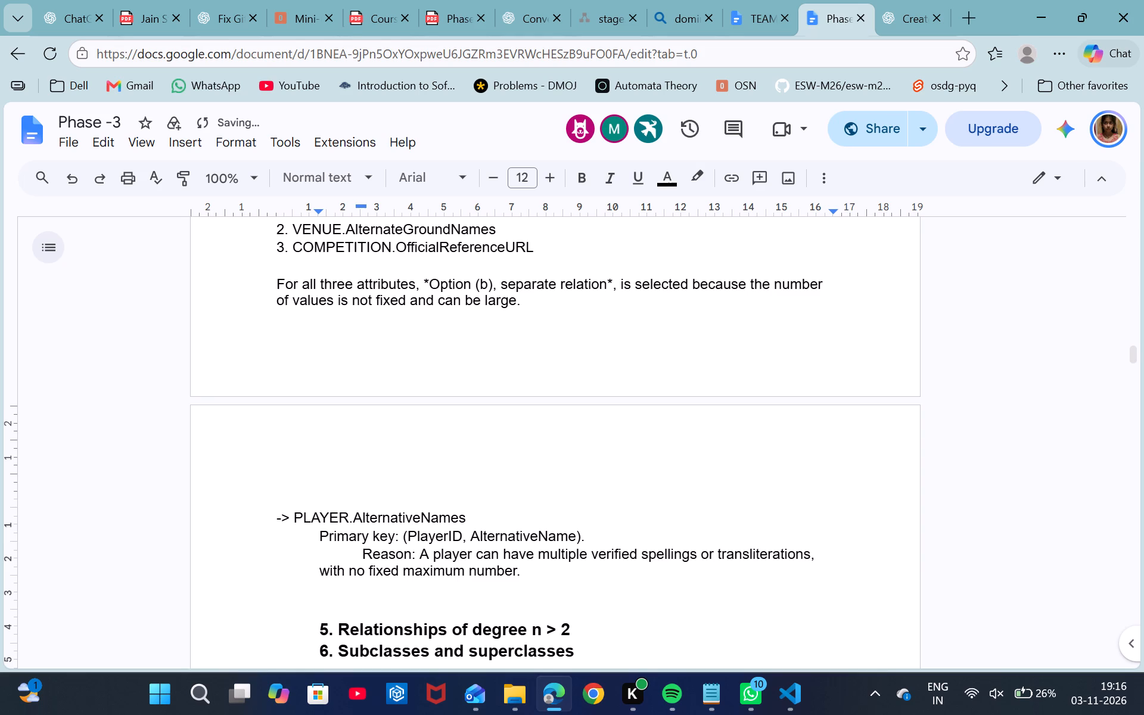
pyautogui.press('BackSpace')
# Start a new unindented "-> " entry on the line below the PLAYER.AlternativeNames reason in section 4.
pyautogui.click(488, 577)
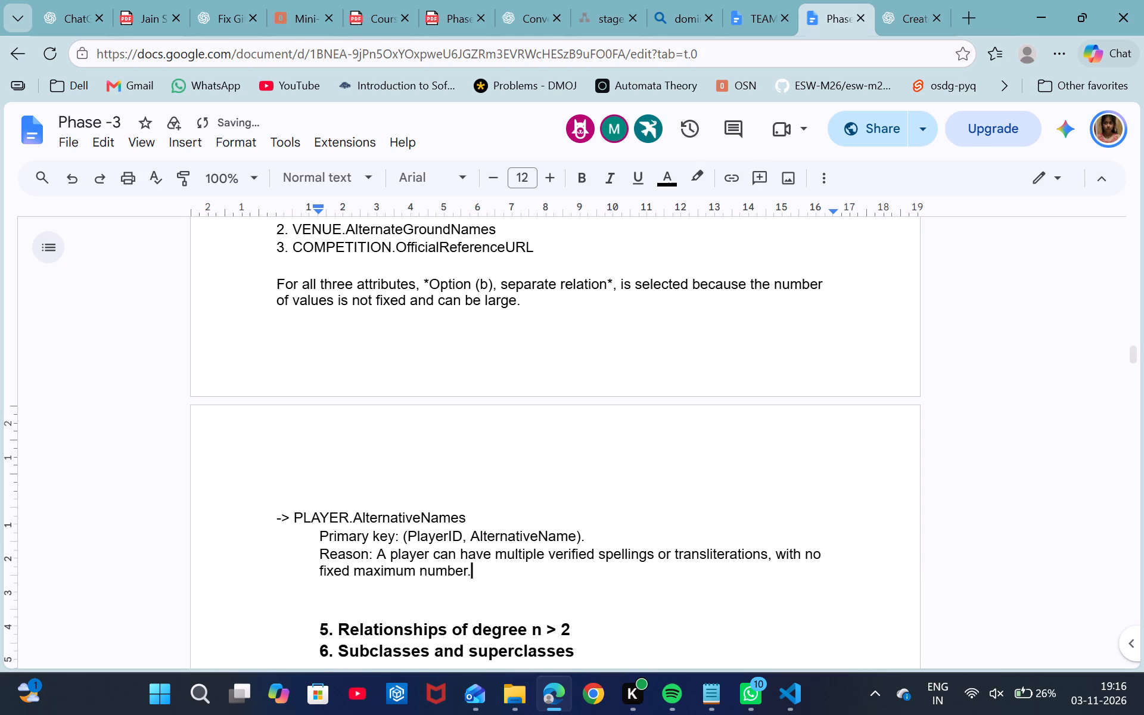
pyautogui.press('Return')
pyautogui.press('BackSpace')
pyautogui.write('->')
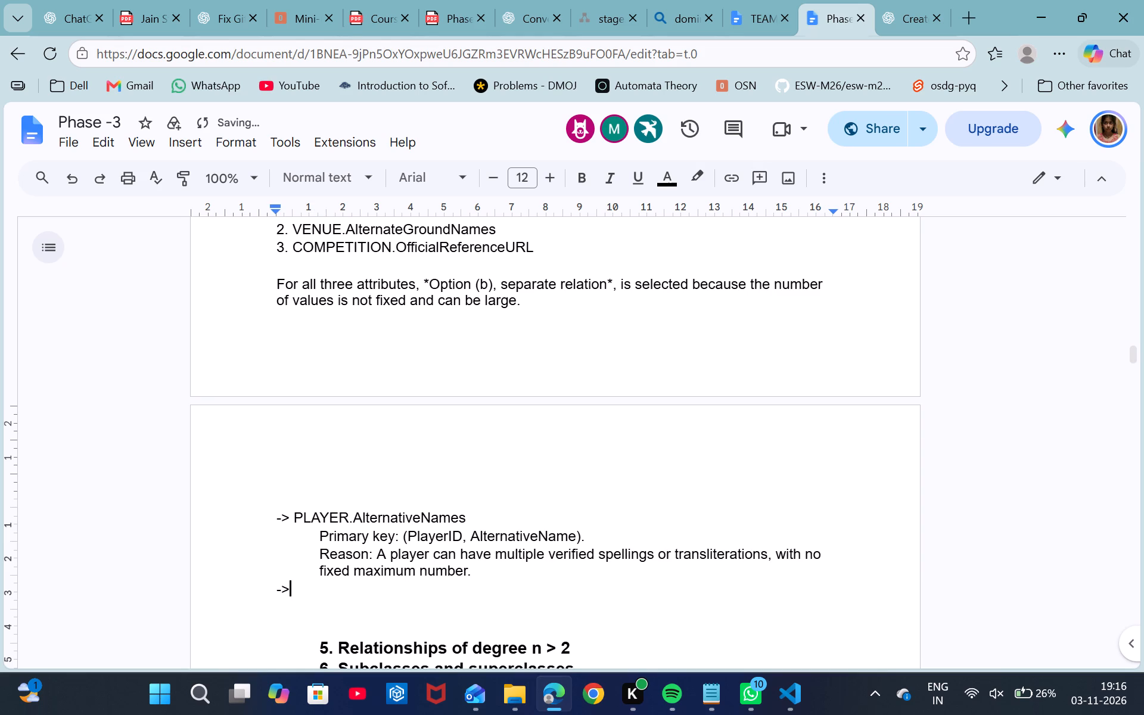
pyautogui.press('space')
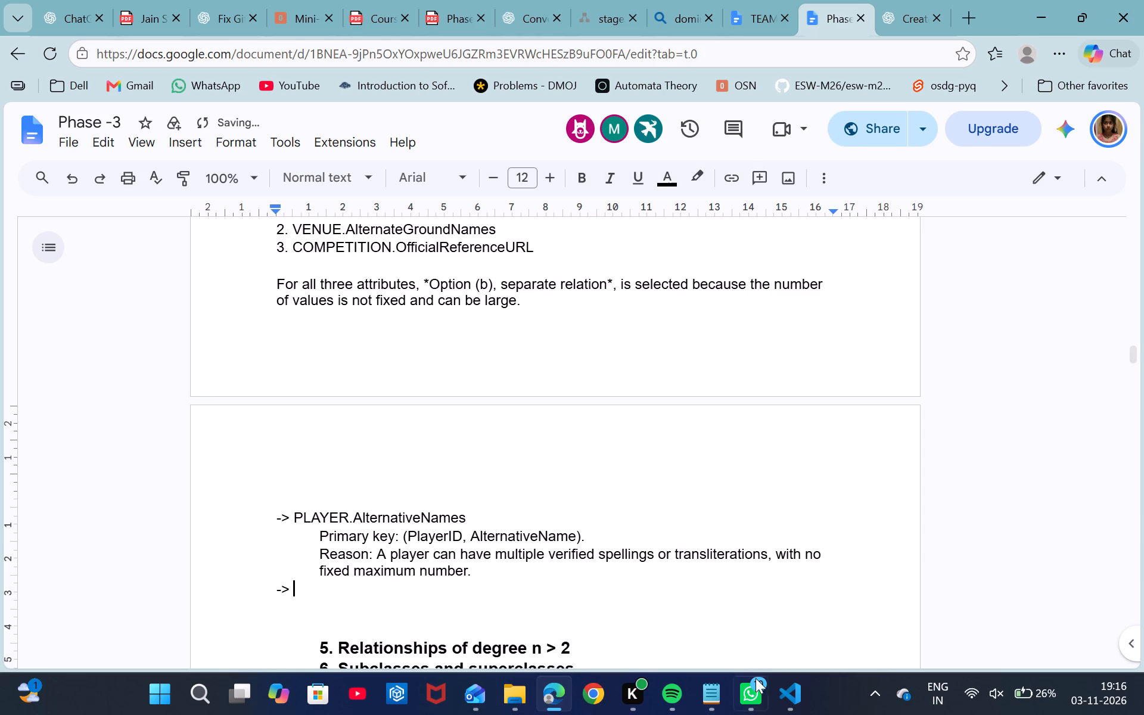
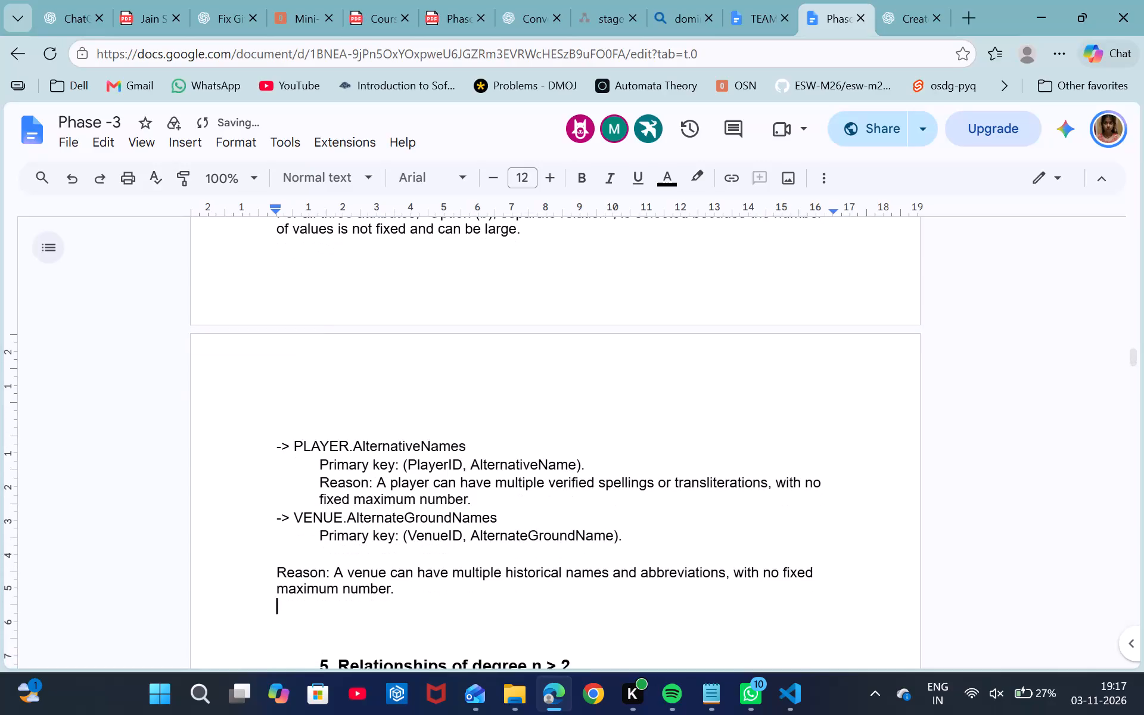
# Remove the blank line above the Reason paragraph under VENUE.AlternateGroundNames and indent the whole paragraph to align with its Primary key line.
pyautogui.click(315, 555)
pyautogui.press('BackSpace')
pyautogui.click(276, 552)
pyautogui.press('Tab')
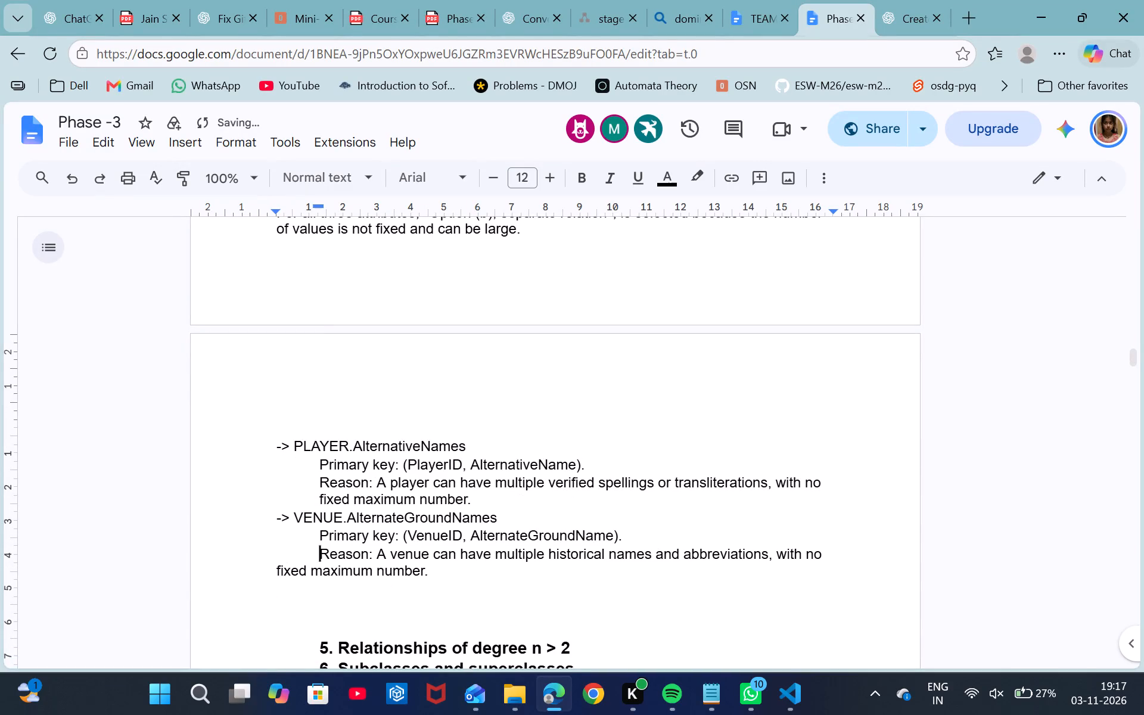
pyautogui.click(275, 573)
pyautogui.press('Tab')
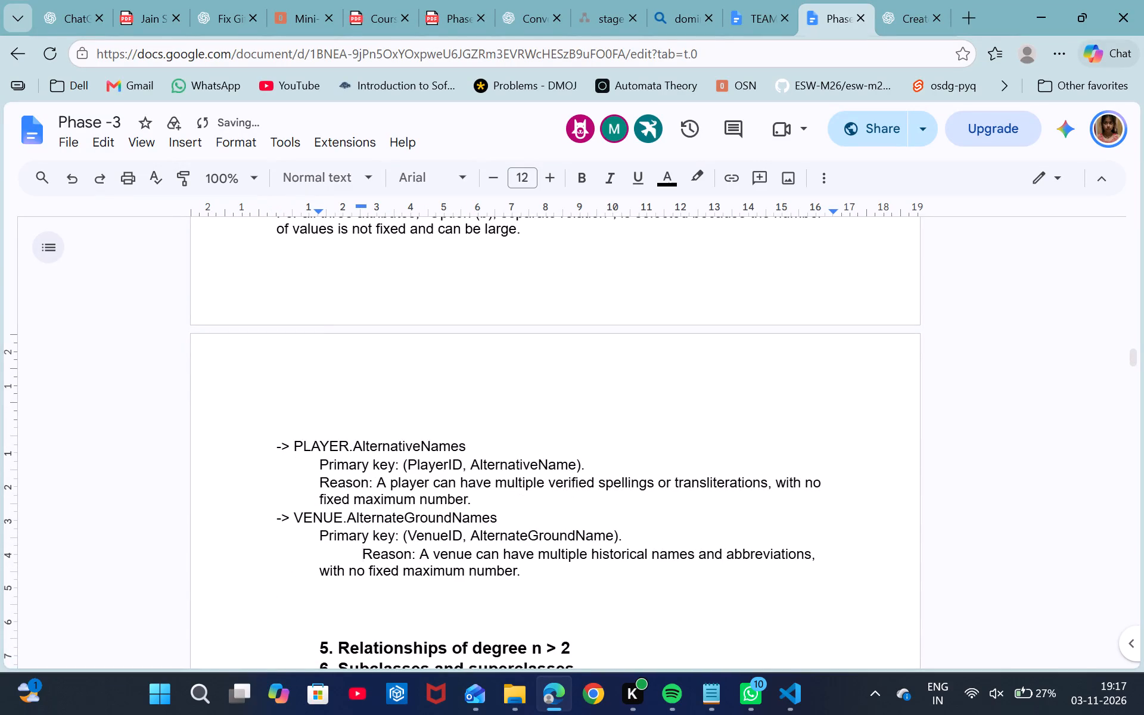
pyautogui.press('BackSpace')
pyautogui.scroll(-1, 437, 571)
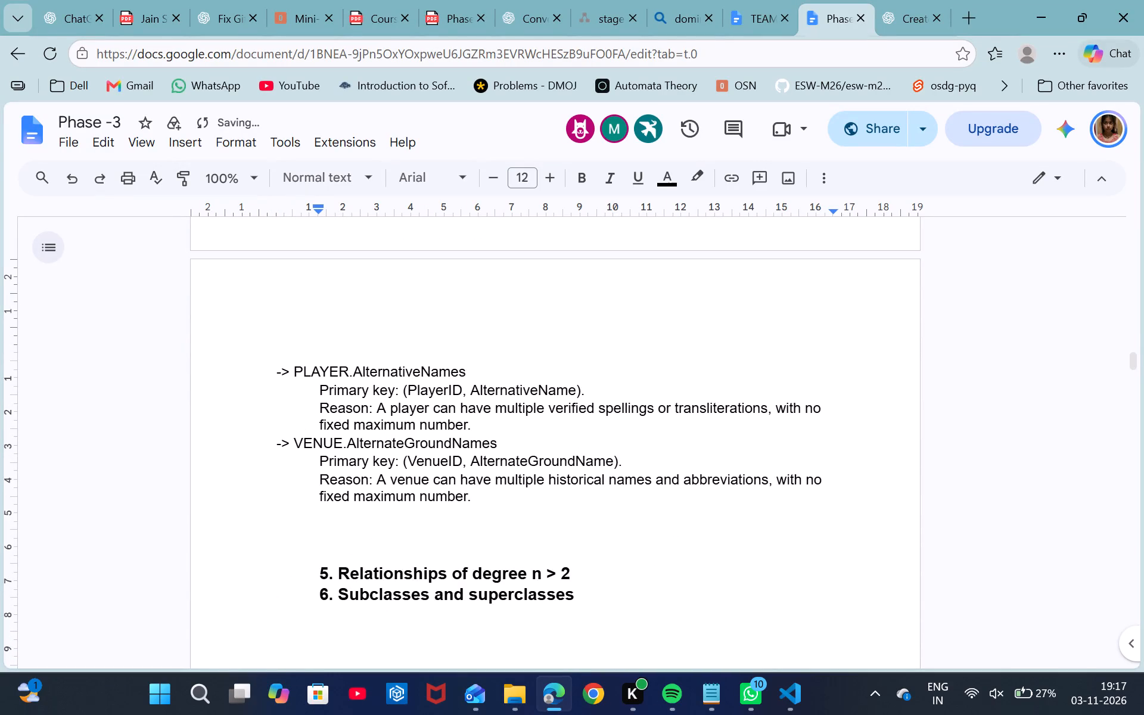
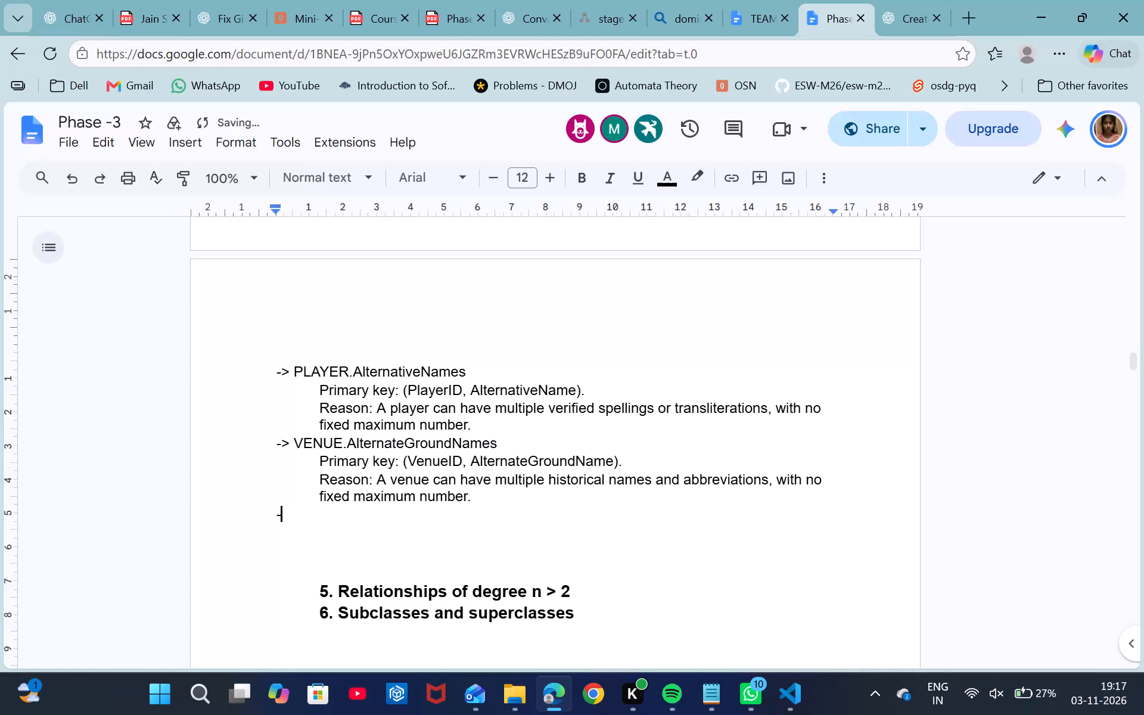
# Add the entry line "-> COMPETITION.OfficialReferenceURLs" below the VENUE.AlternateGroundNames reason, pasting the copied attribute name after the arrow.
pyautogui.write('>')
pyautogui.press('space')
pyautogui.hotkey('ctrl', 'v')
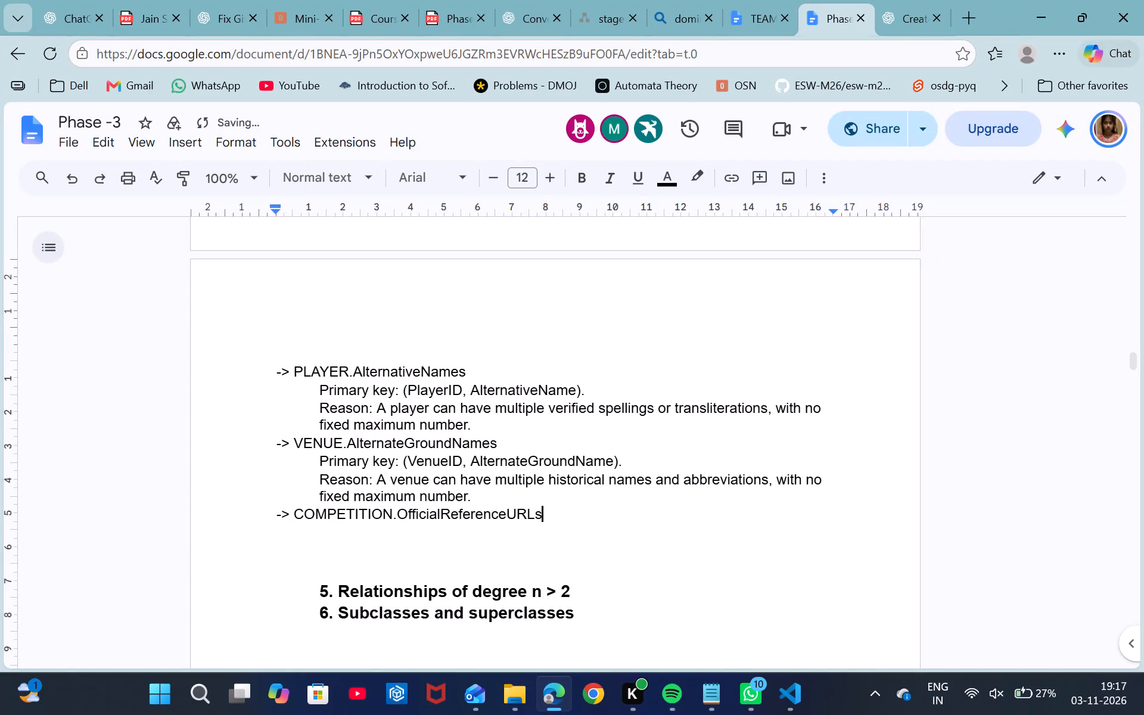
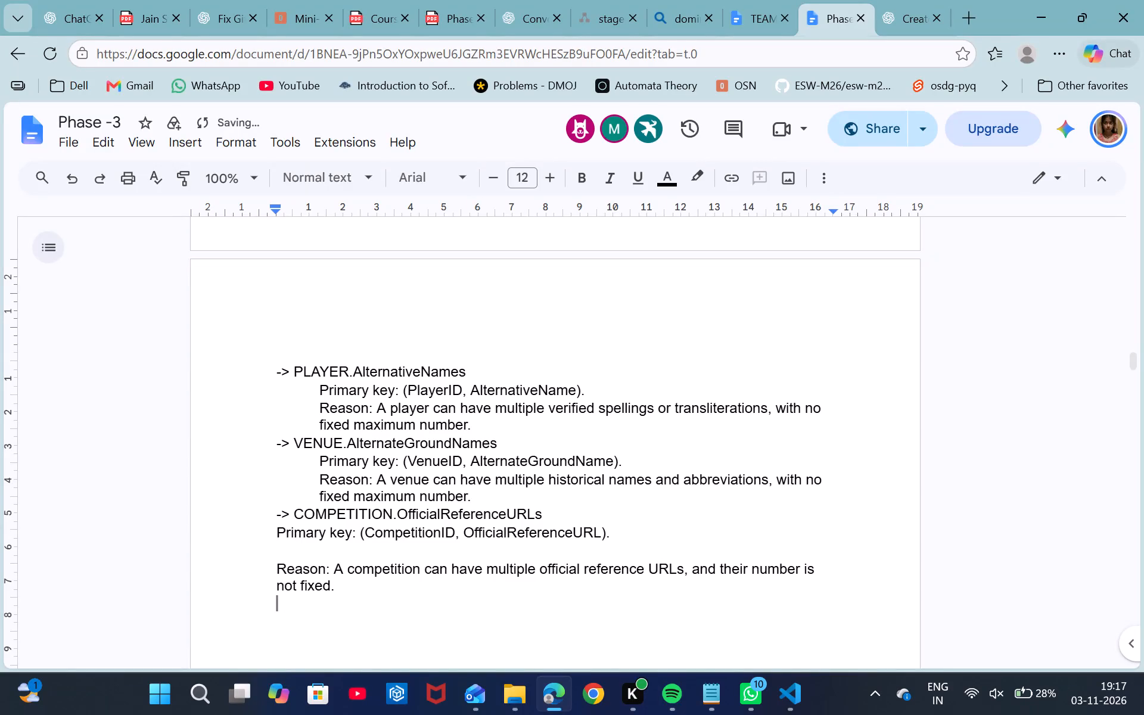
# Indent the primary key and reason lines under COMPETITION.OfficialReferenceURLs and remove the blank line between them.
pyautogui.moveTo(273, 529); pyautogui.dragTo(335, 585)
pyautogui.press('Tab')
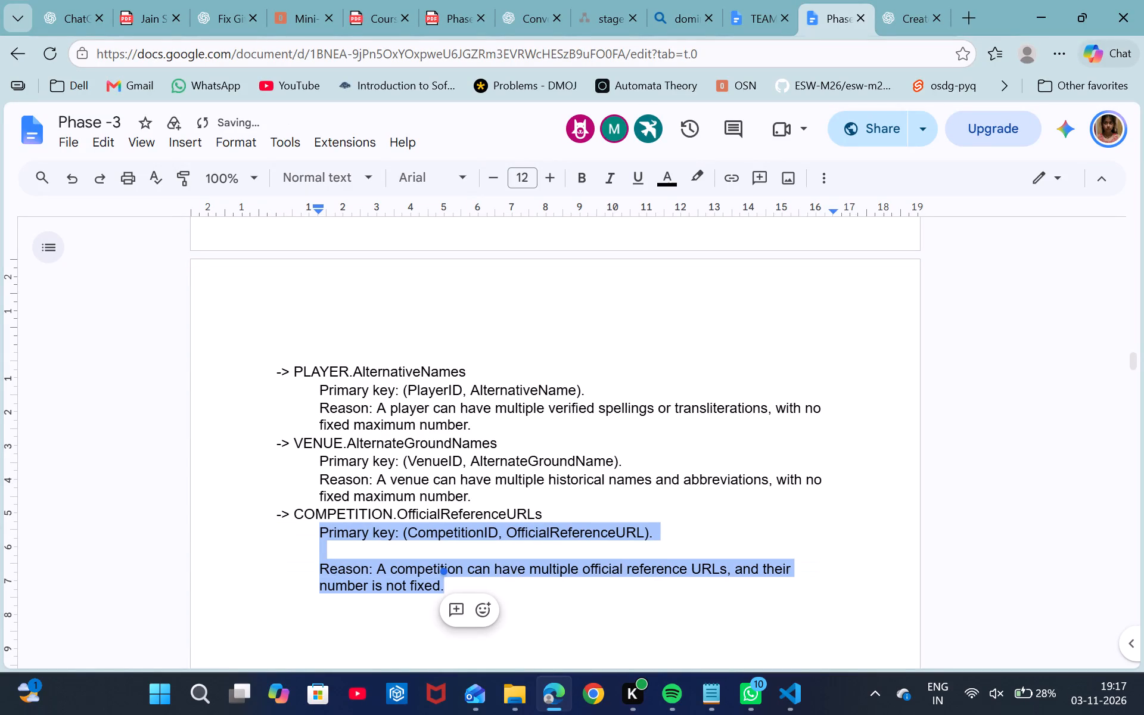
pyautogui.click(335, 557)
pyautogui.press('BackSpace')
pyautogui.press('BackSpace')
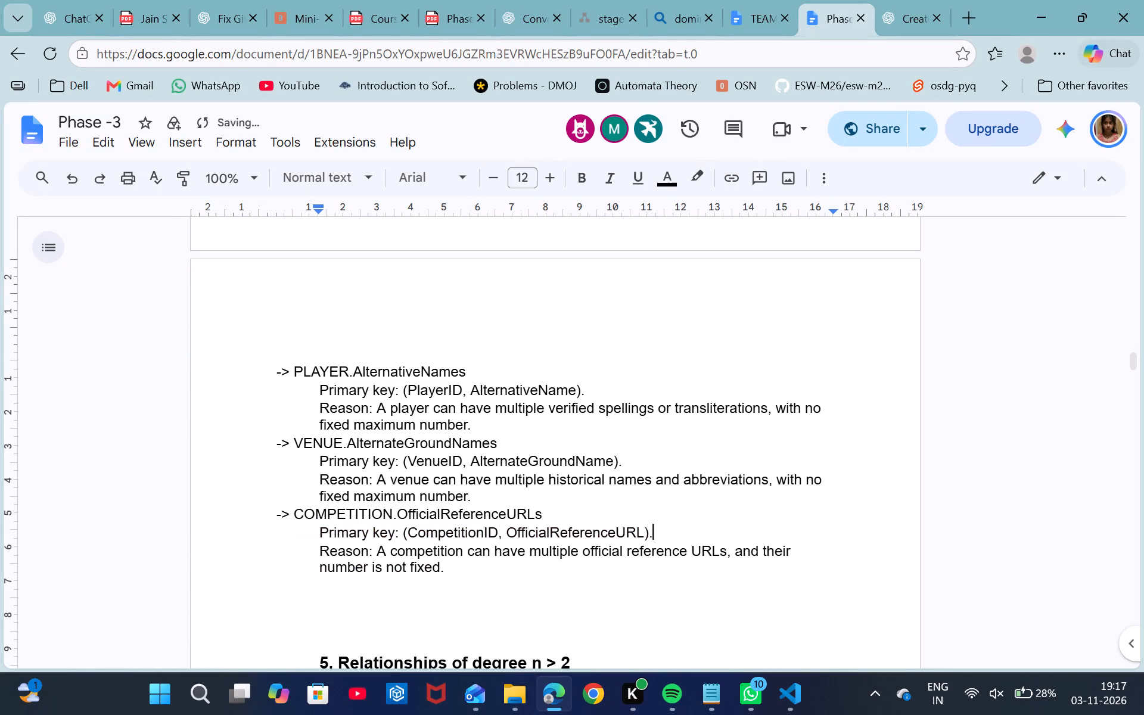
# Delete the "Reason:" label from the explanations under PLAYER.AlternativeNames, VENUE.AlternateGroundNames and COMPETITION.OfficialReferenceURLs.
pyautogui.click(374, 409)
pyautogui.press('BackSpace')
pyautogui.press('BackSpace')
pyautogui.press('BackSpace')
pyautogui.press('BackSpace')
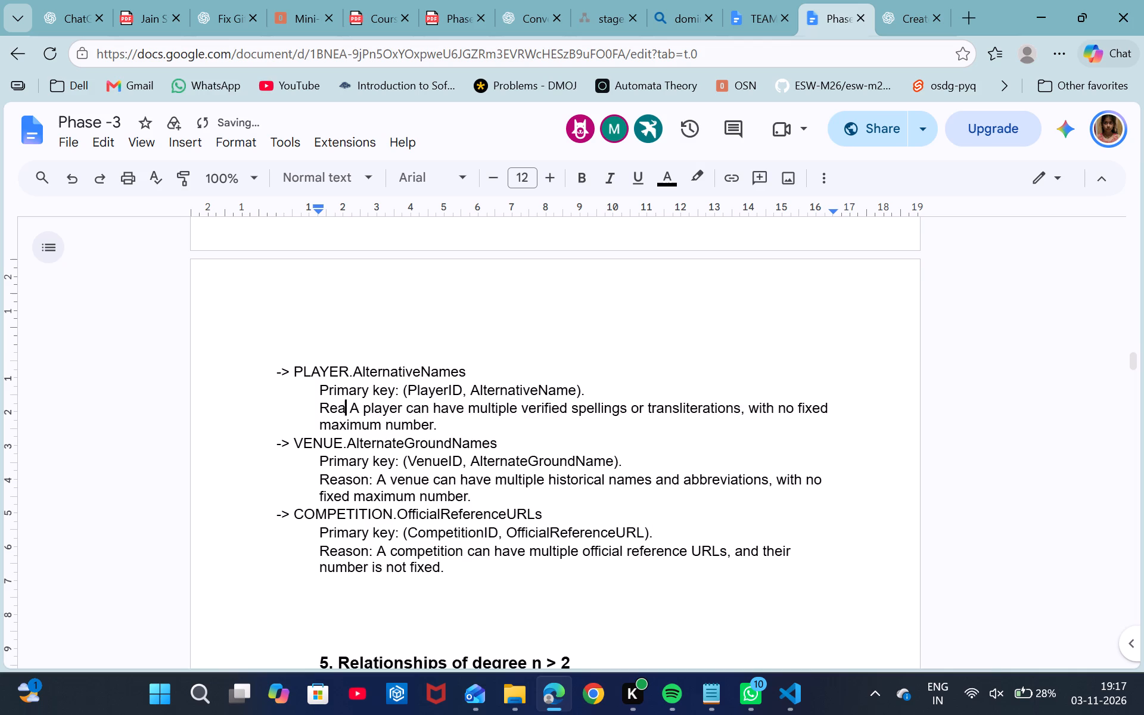
pyautogui.press('BackSpace')
pyautogui.press('BackSpace')
pyautogui.press('BackSpace')
pyautogui.press('Right')
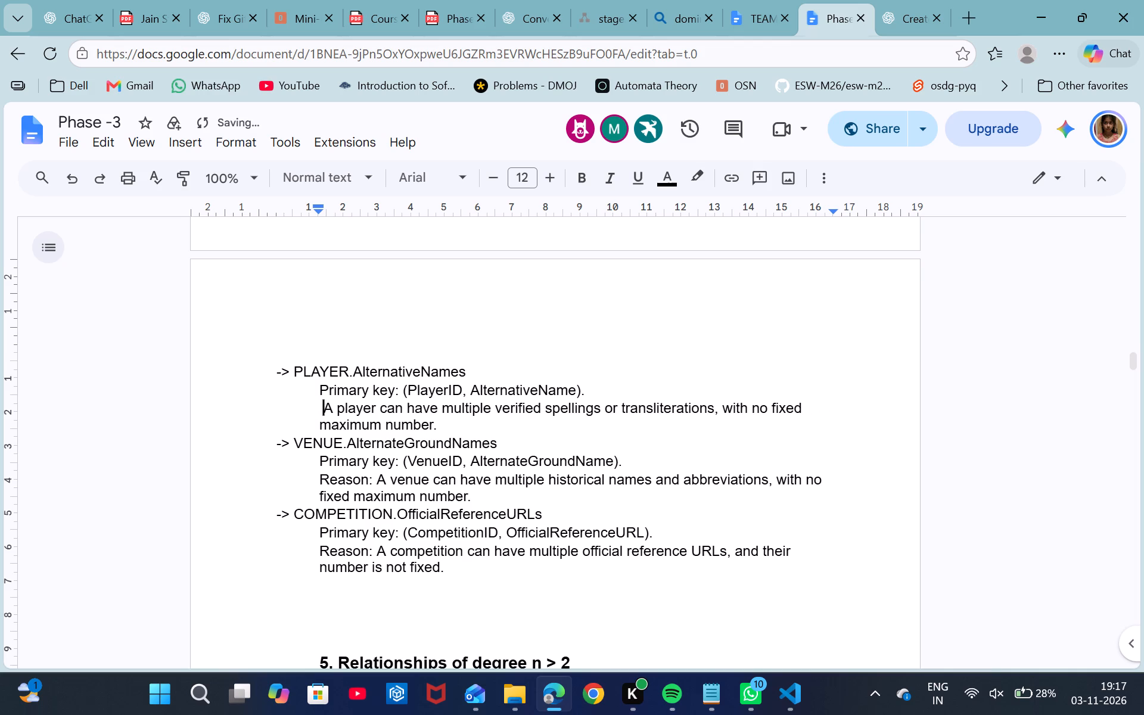
pyautogui.press('BackSpace')
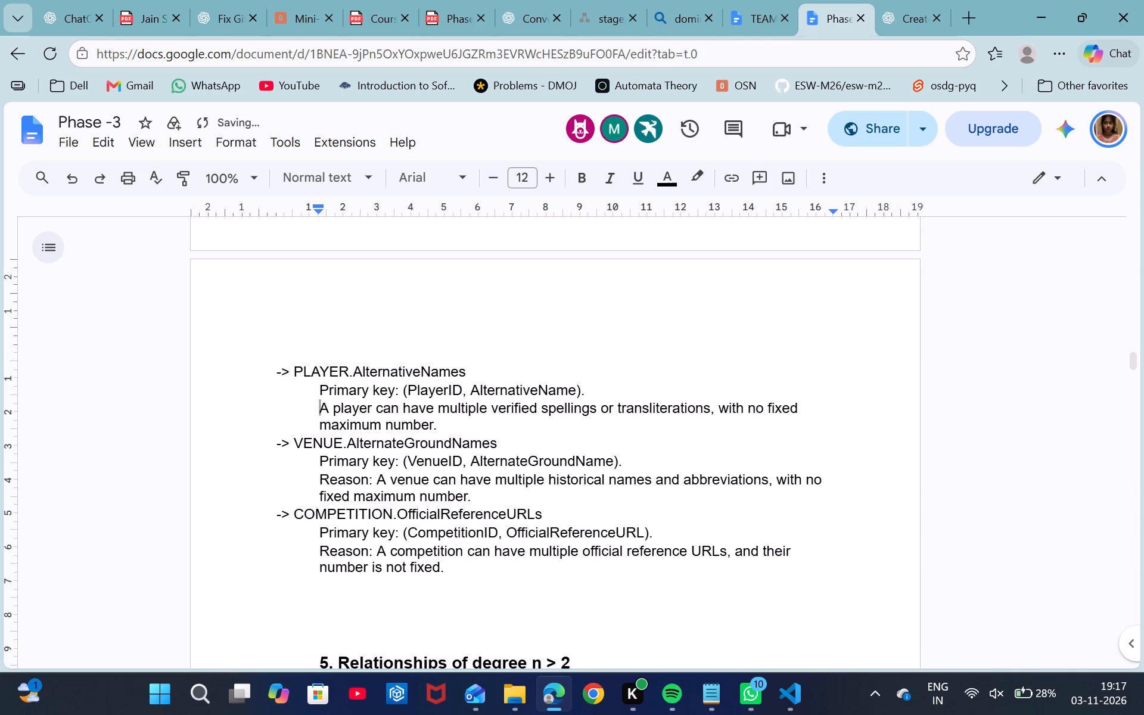
pyautogui.moveTo(371, 477); pyautogui.dragTo(325, 481)
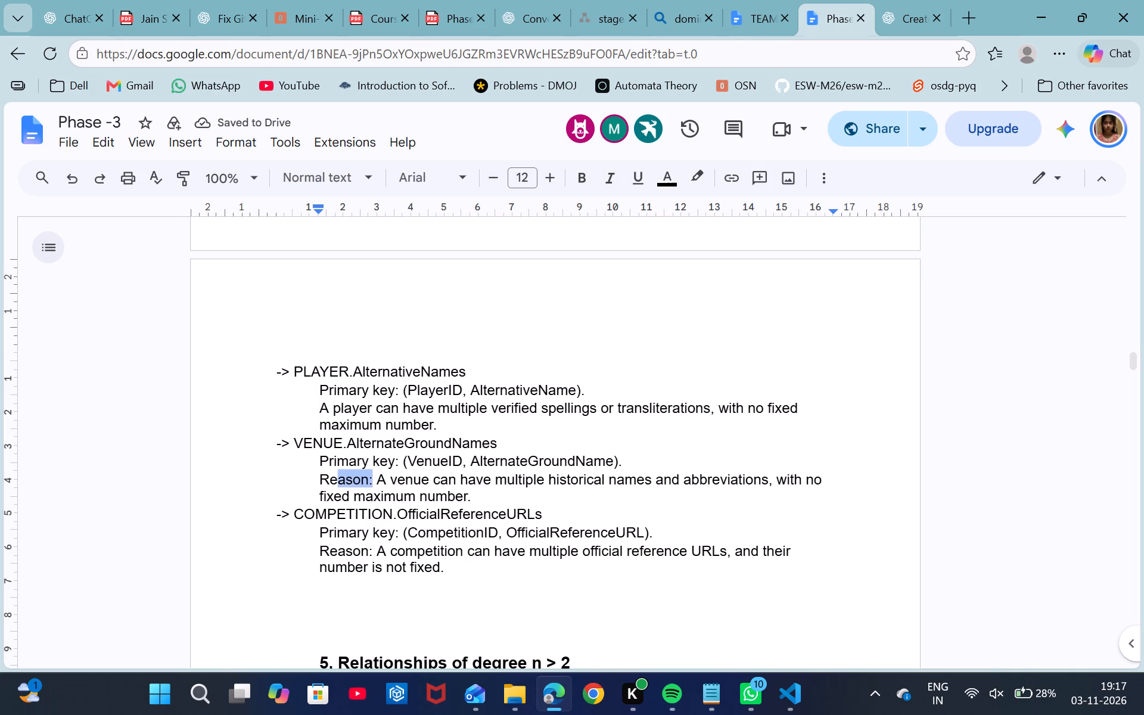
pyautogui.moveTo(325, 481); pyautogui.dragTo(321, 481)
pyautogui.press('BackSpace')
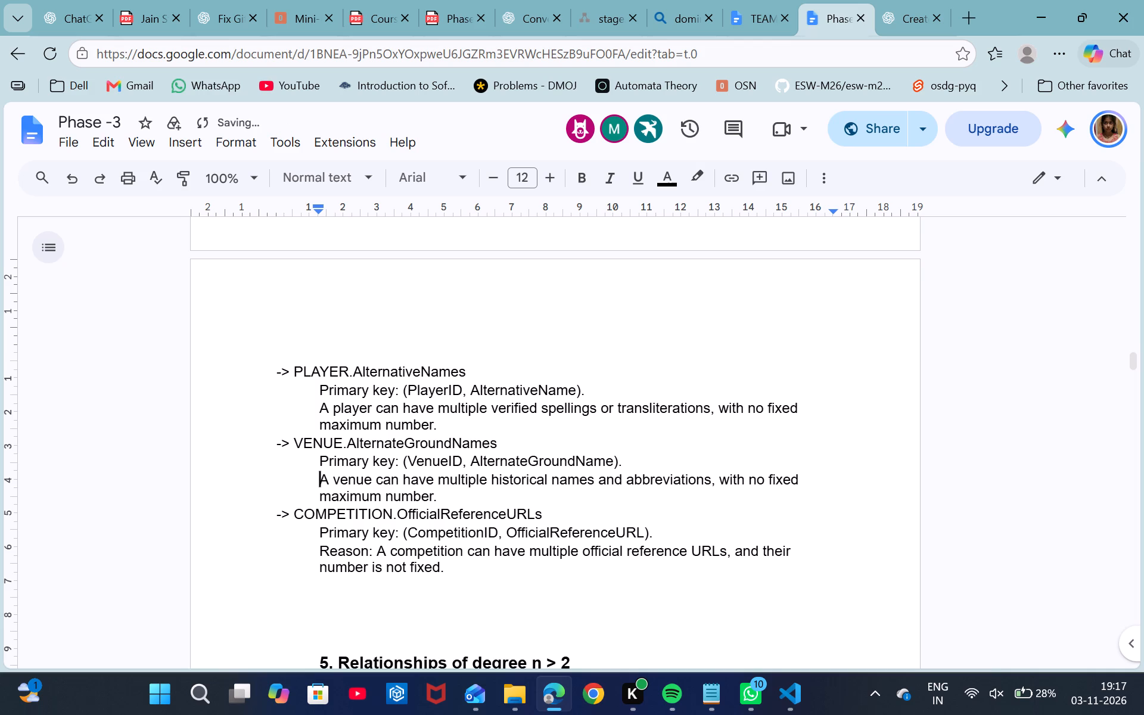
pyautogui.moveTo(376, 551); pyautogui.dragTo(323, 554)
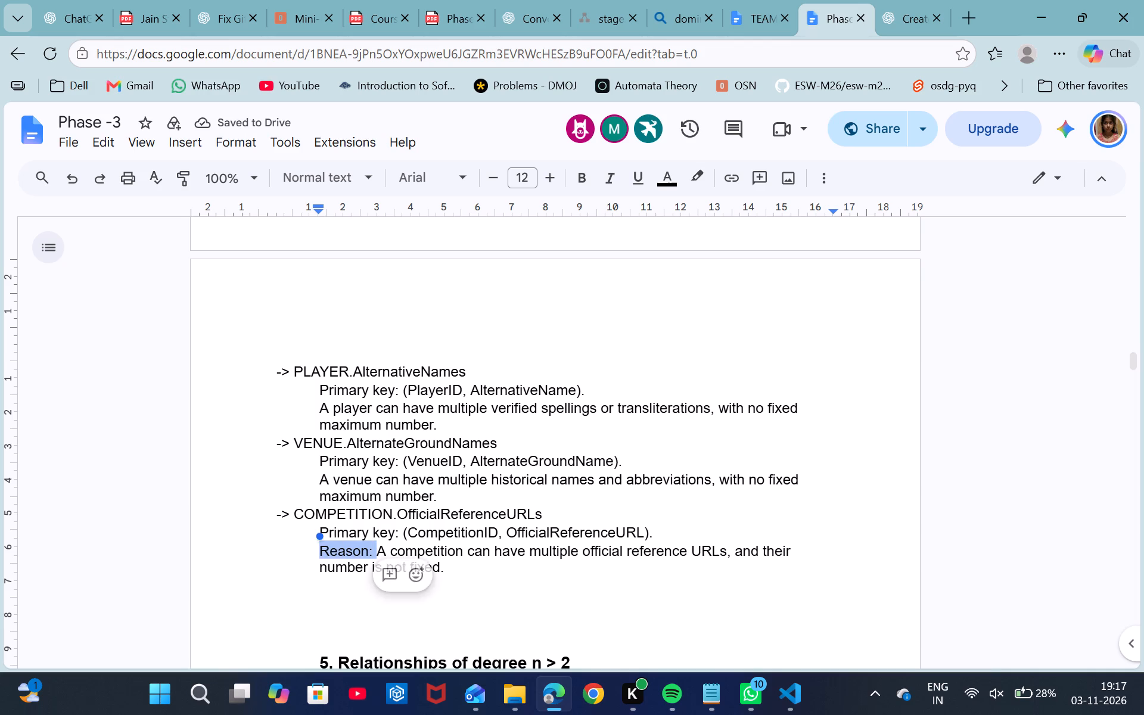
pyautogui.press('BackSpace')
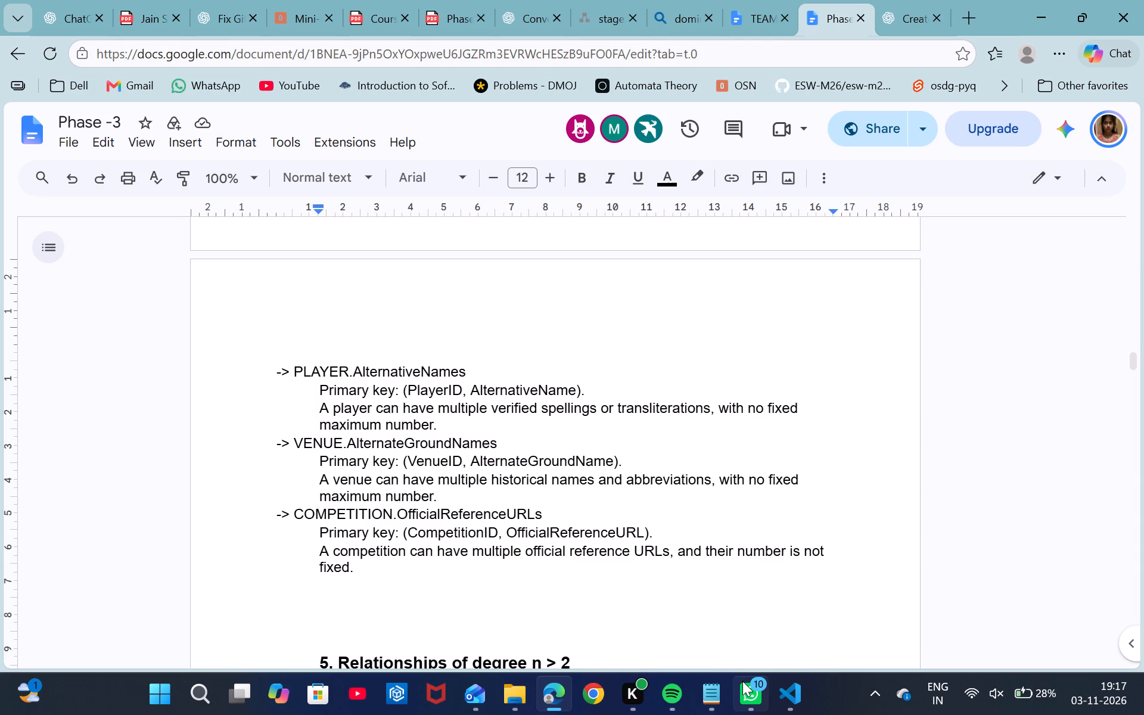
# Review the Multivalued attributes section and check it against the assignment PDF's mapping requirements, reading on through items 5 to 8.
pyautogui.scroll(3, 568, 518)
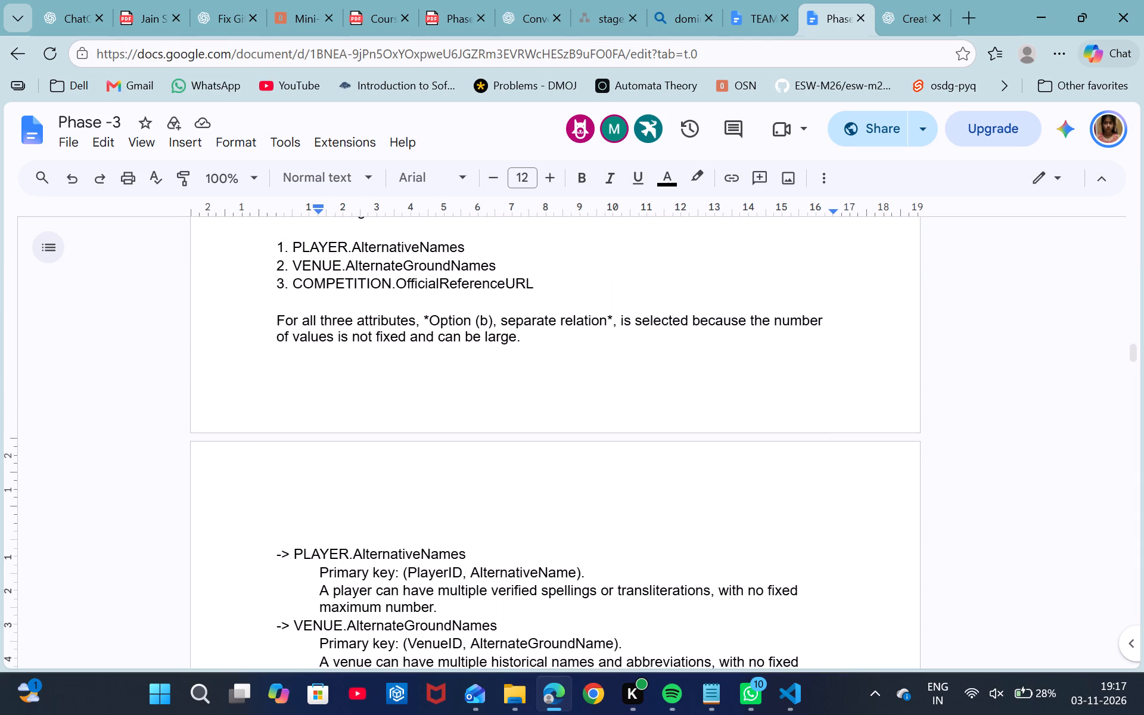
pyautogui.scroll(2, 568, 518)
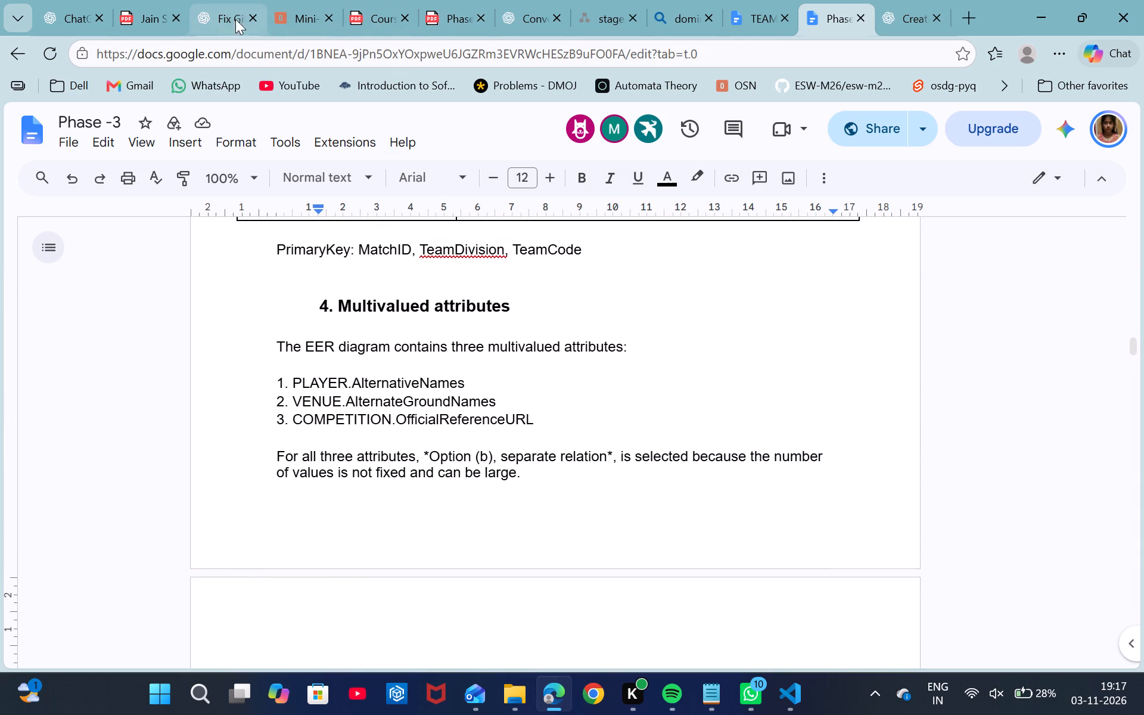
pyautogui.click(449, 11)
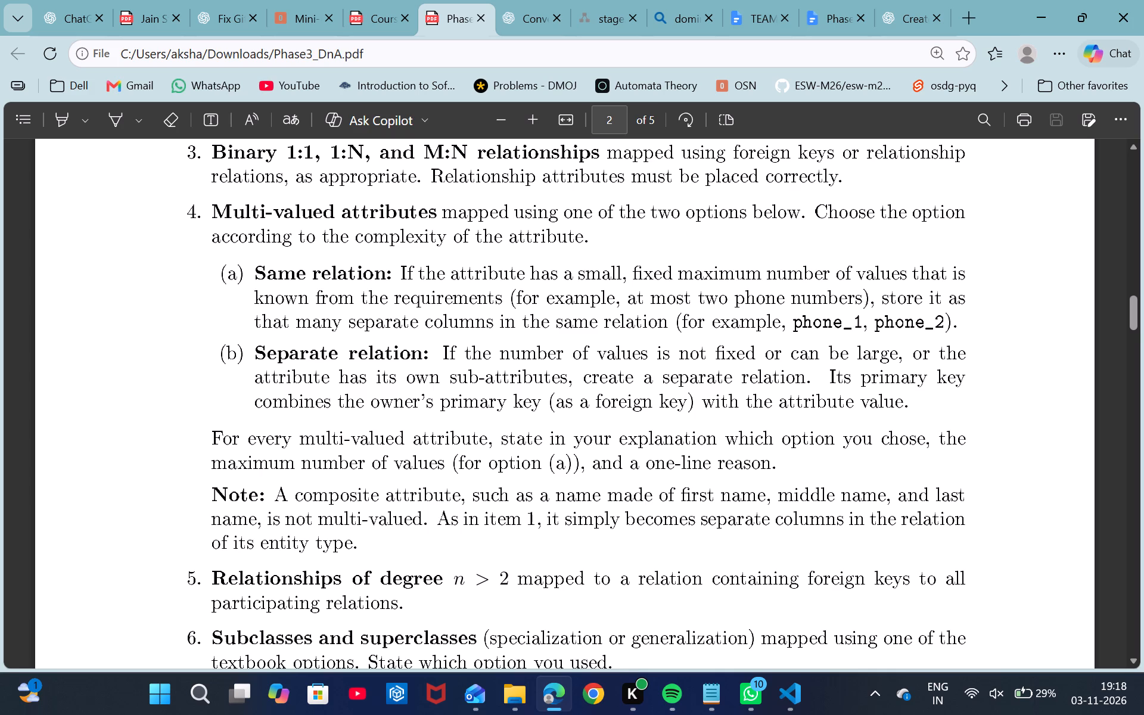
pyautogui.scroll(-6, 483, 465)
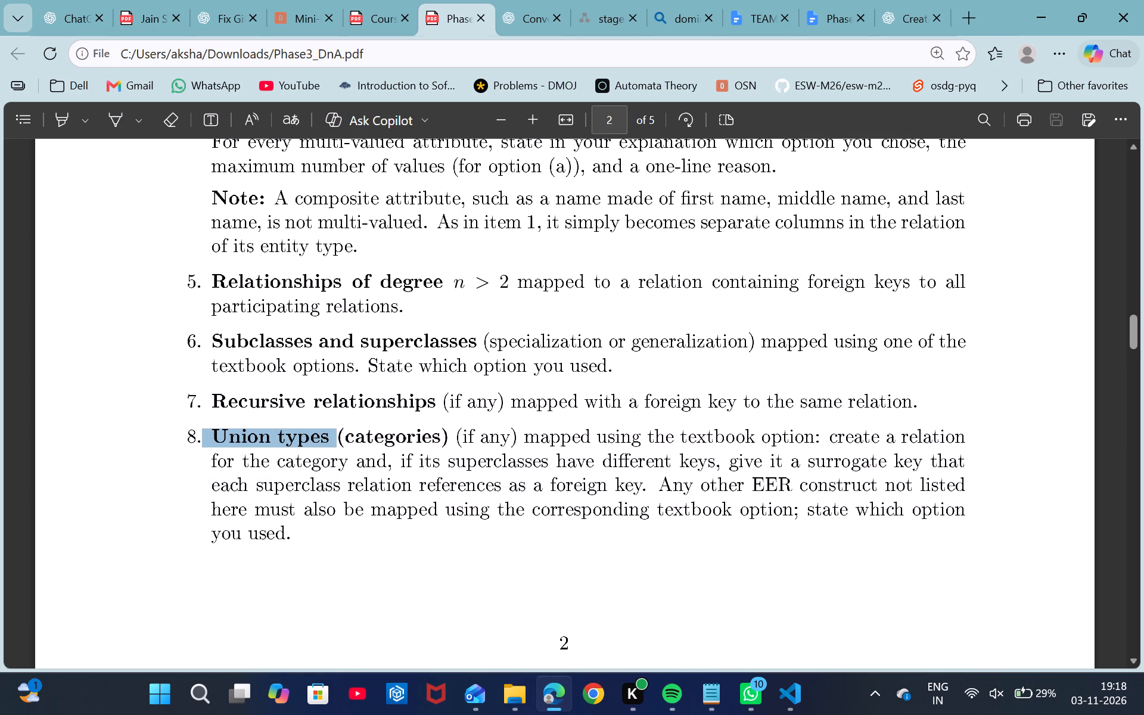
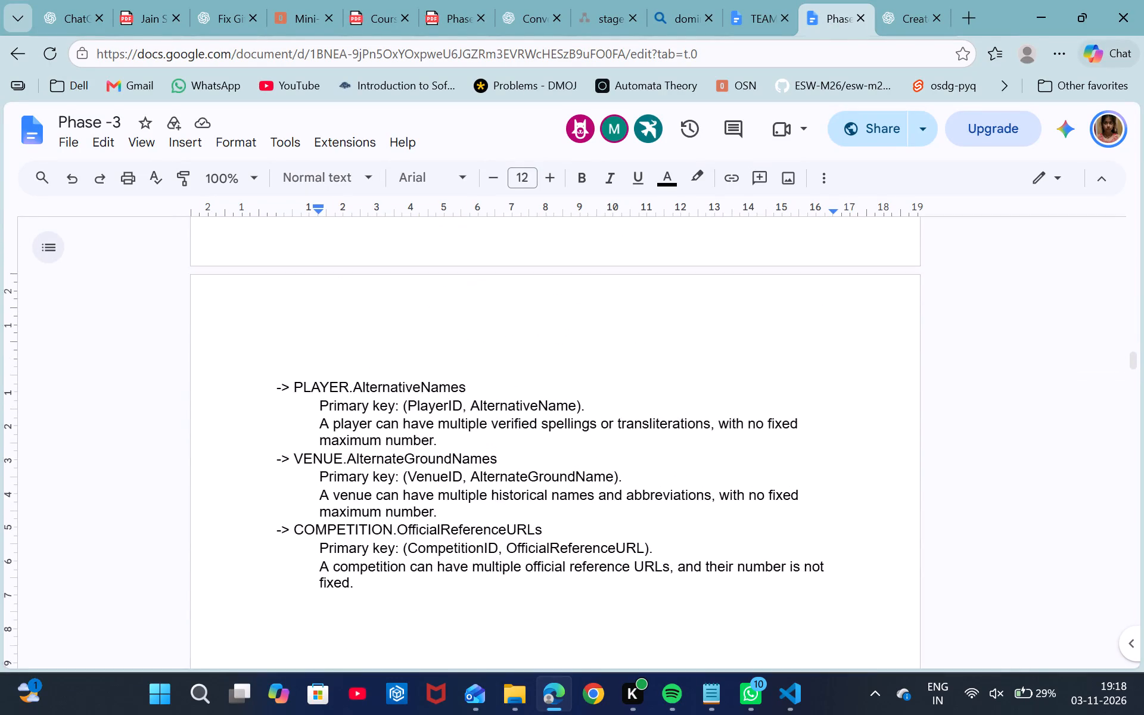
# Review the Binary M:N Relationship and Multivalued attributes sections, reading on to headings 5 to 7.
pyautogui.scroll(4, 635, 397)
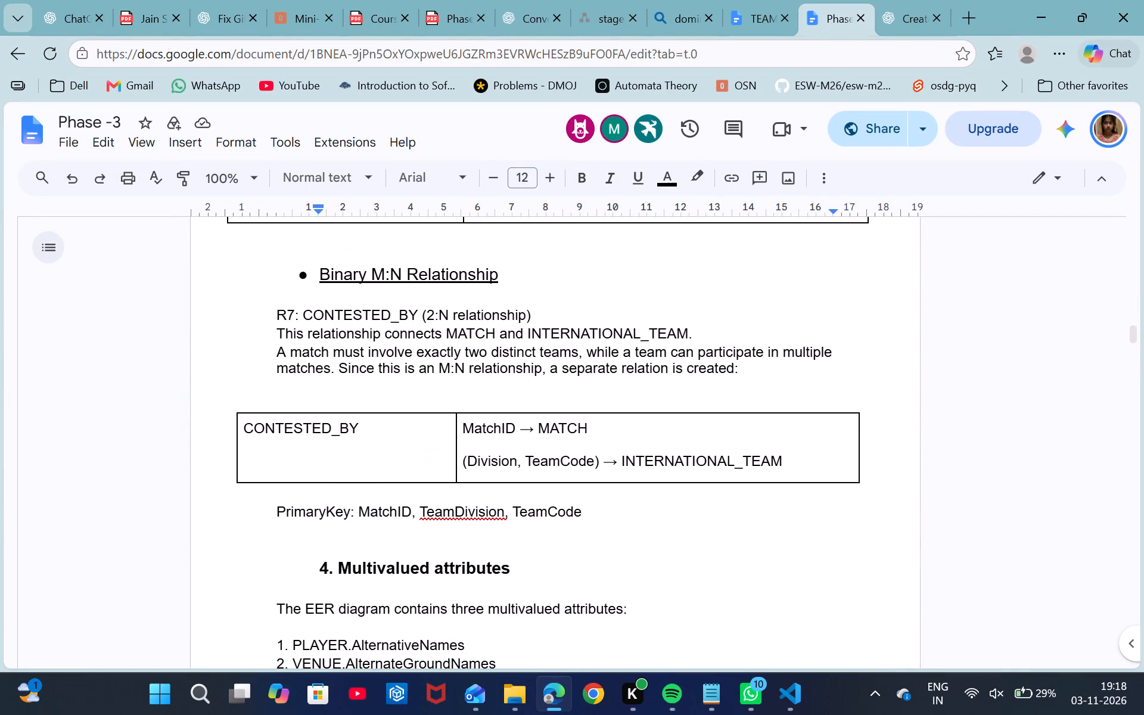
pyautogui.scroll(3, 635, 397)
pyautogui.scroll(-2, 635, 397)
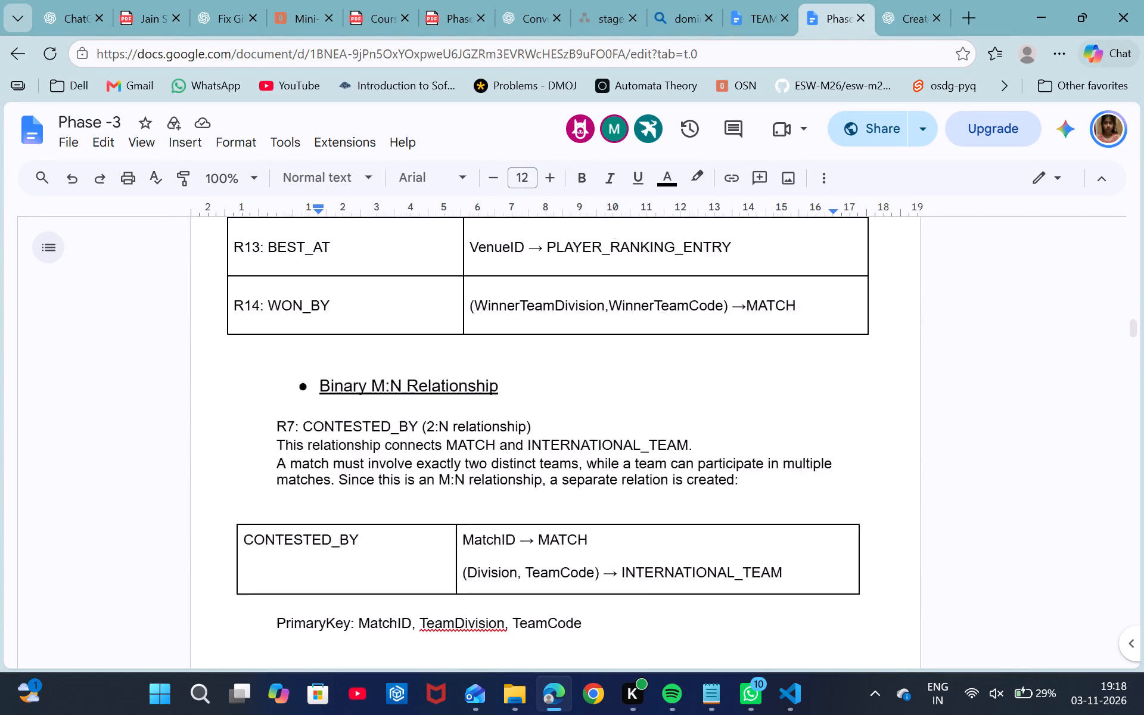
pyautogui.scroll(-4, 635, 397)
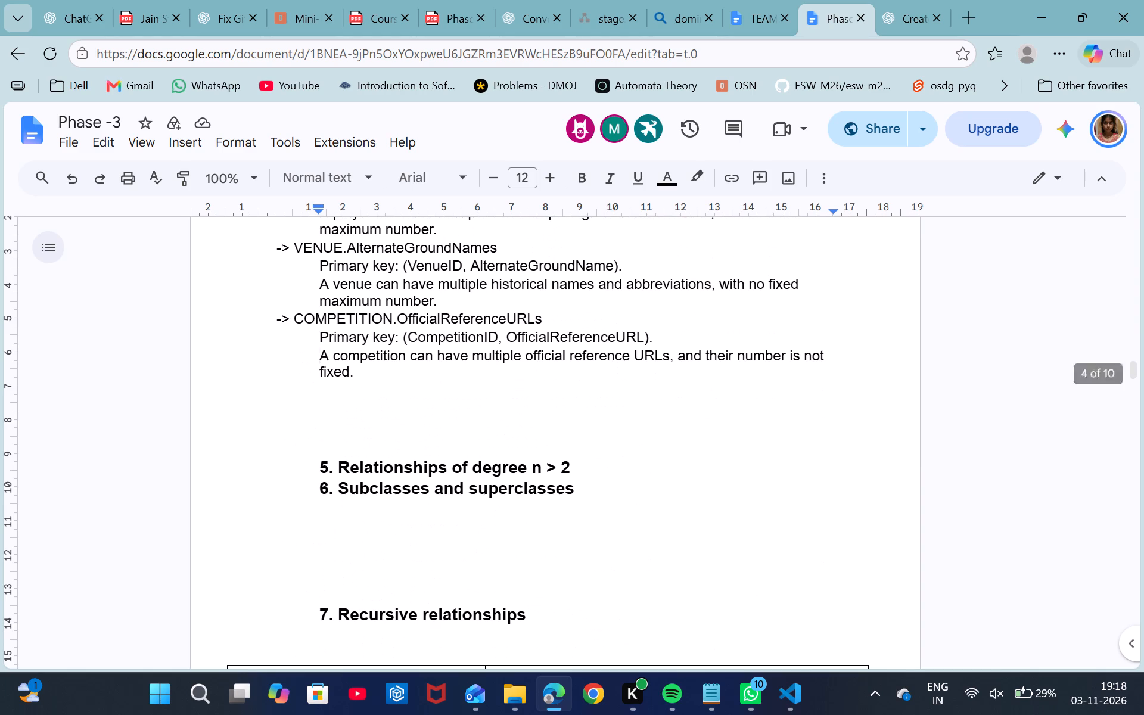
# Add two blank lines after the "5. Relationships of degree n > 2" heading to make room before heading 6.
pyautogui.scroll(-3, 591, 460)
pyautogui.scroll(4, 591, 460)
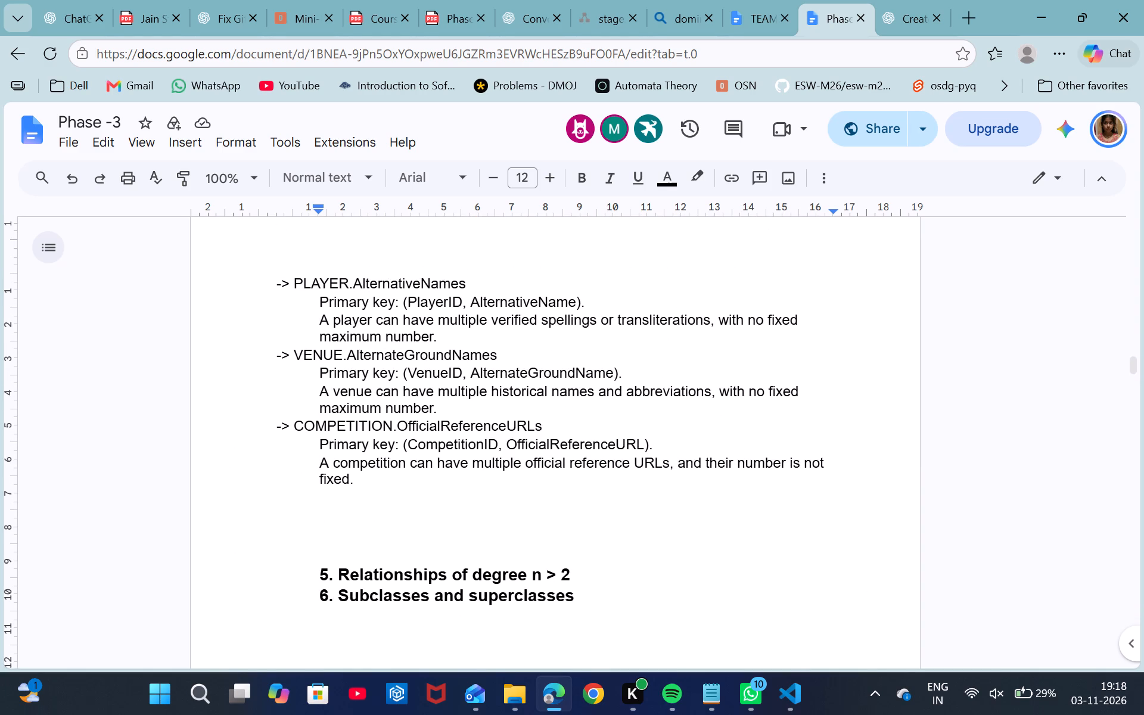
pyautogui.click(580, 576)
pyautogui.press('Return')
pyautogui.press('Return')
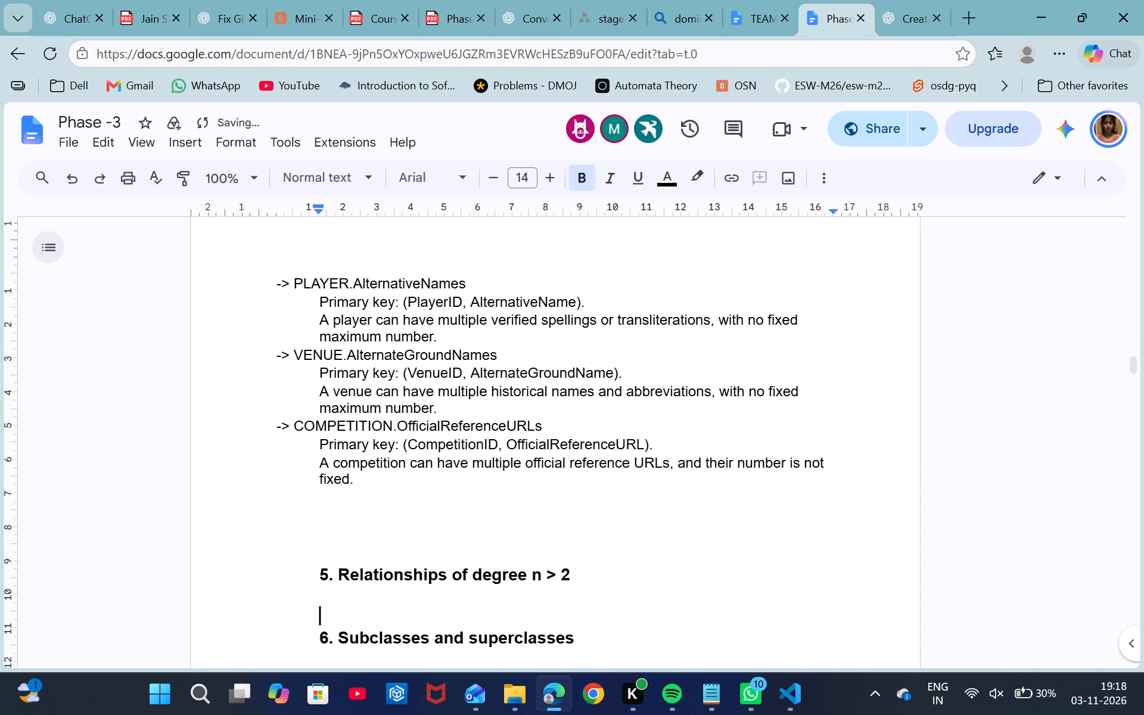
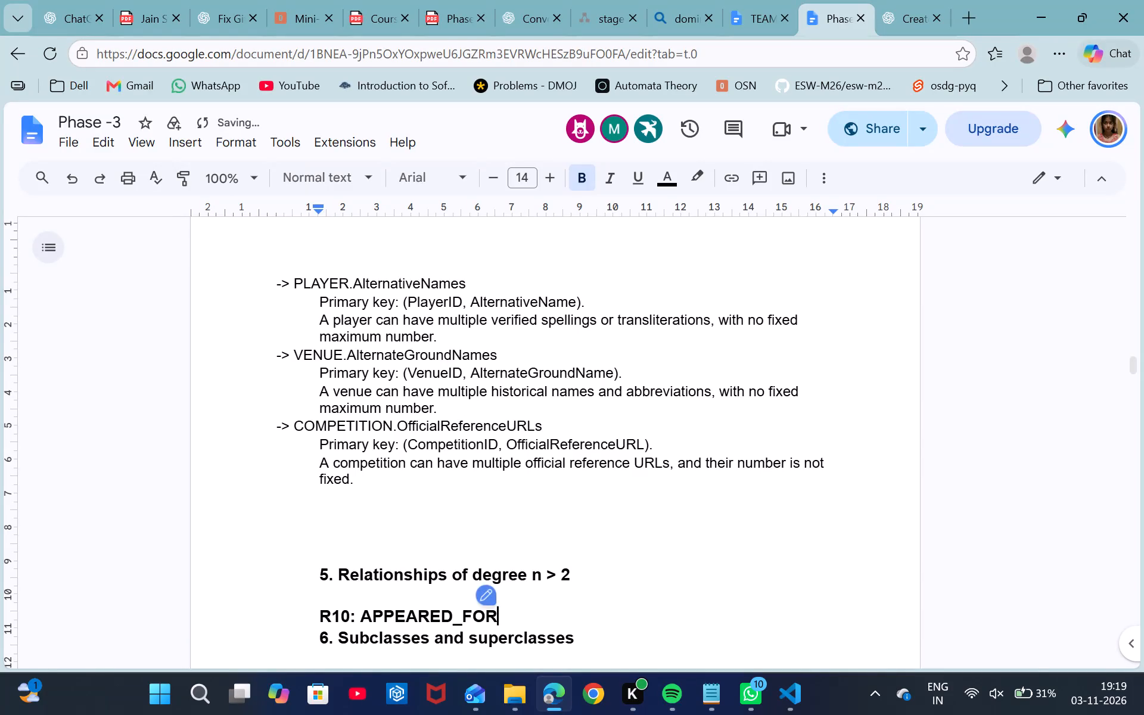
# Remove the bold from the "R10: APPEARED_FOR" line under heading 5 and reduce its font size to 12.
pyautogui.moveTo(497, 613); pyautogui.dragTo(315, 612)
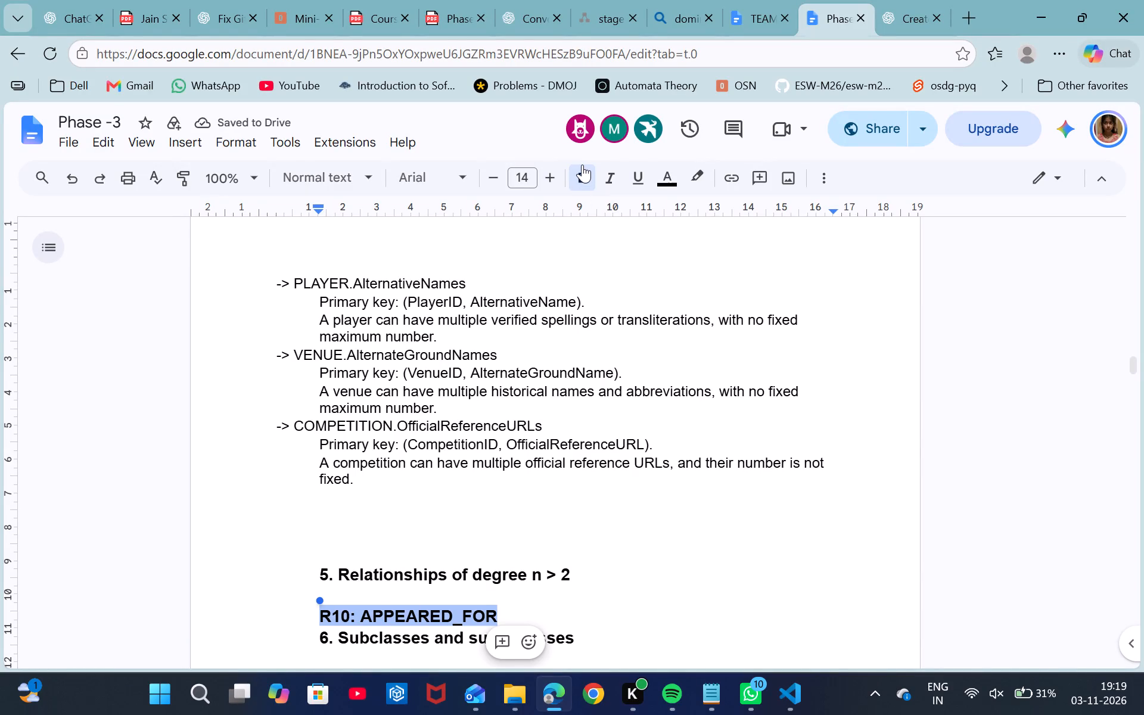
pyautogui.click(582, 164)
pyautogui.doubleClick(503, 179)
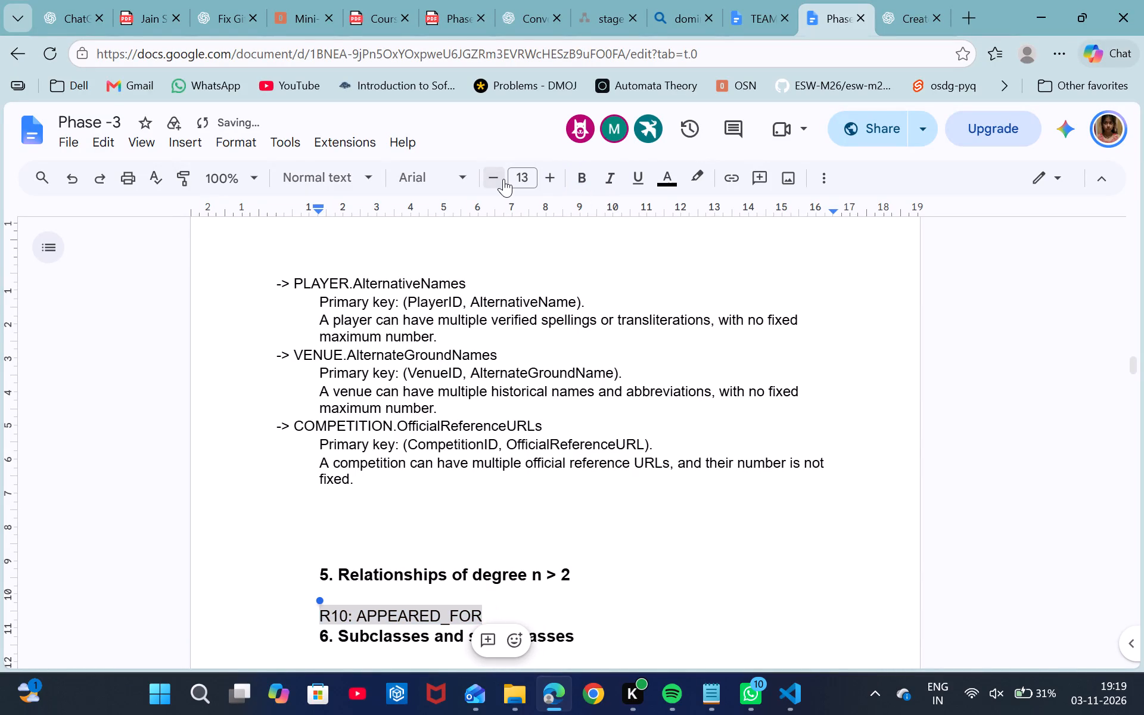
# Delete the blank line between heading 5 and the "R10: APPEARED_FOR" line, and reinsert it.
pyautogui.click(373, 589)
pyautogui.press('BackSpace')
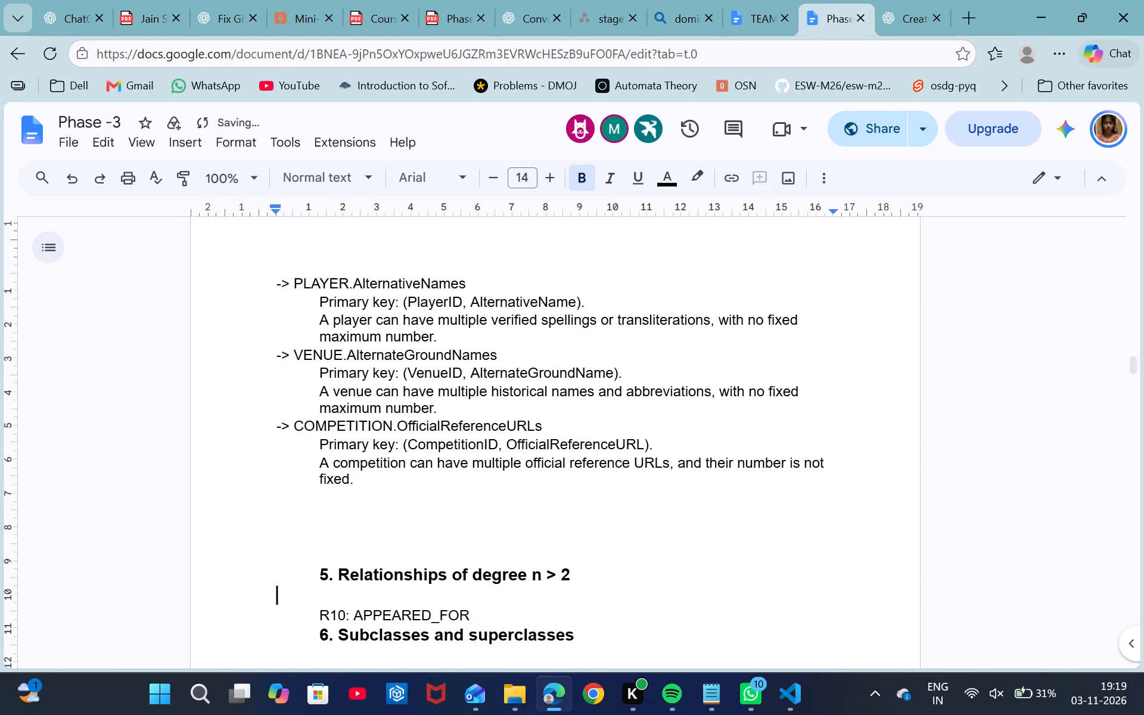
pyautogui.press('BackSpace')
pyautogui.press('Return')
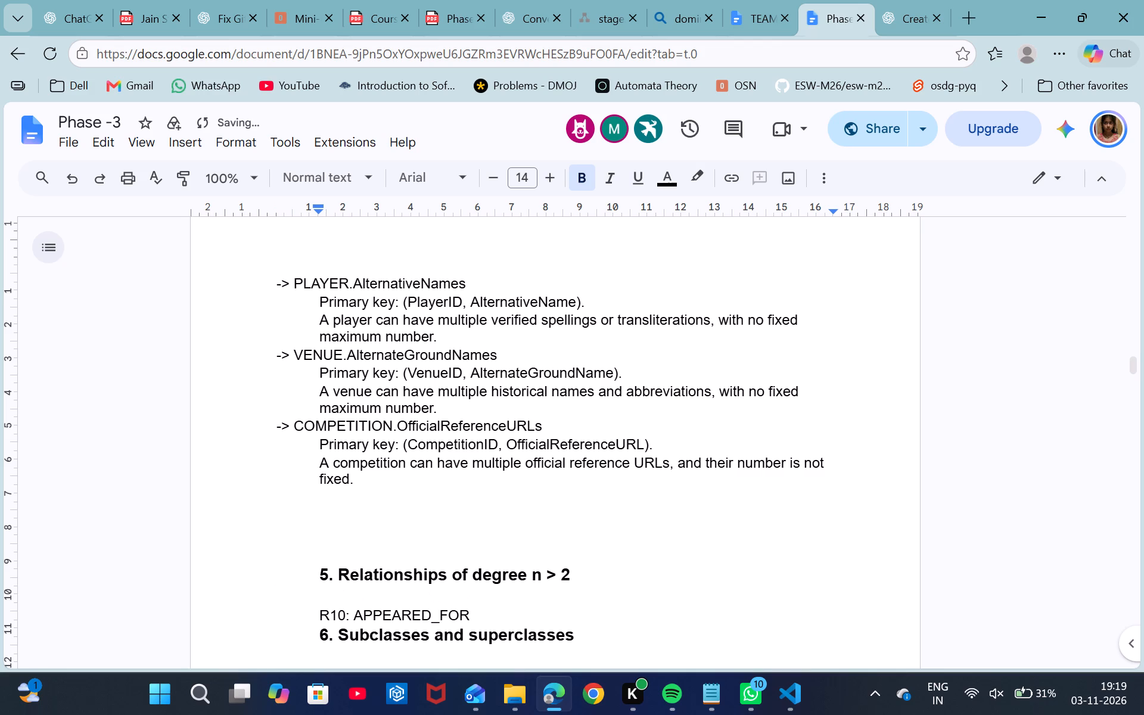
# Add a new line after "R10: APPEARED_FOR", before the "6. Subclasses and superclasses" heading.
pyautogui.click(473, 615)
pyautogui.press('Return')
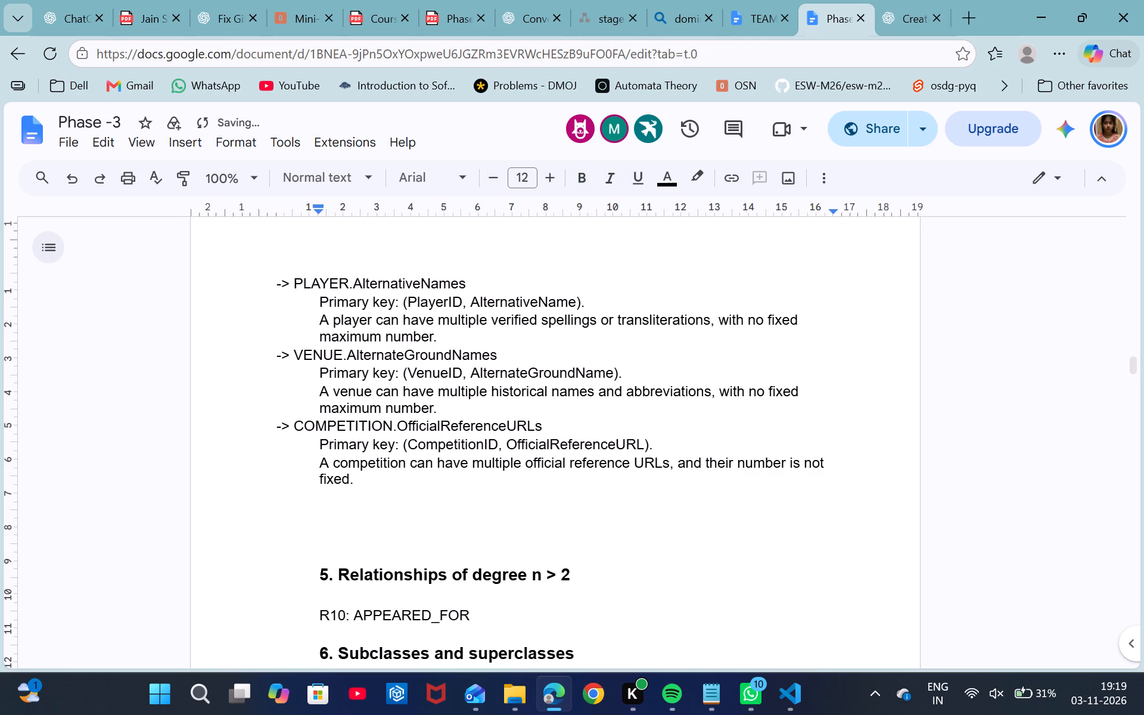
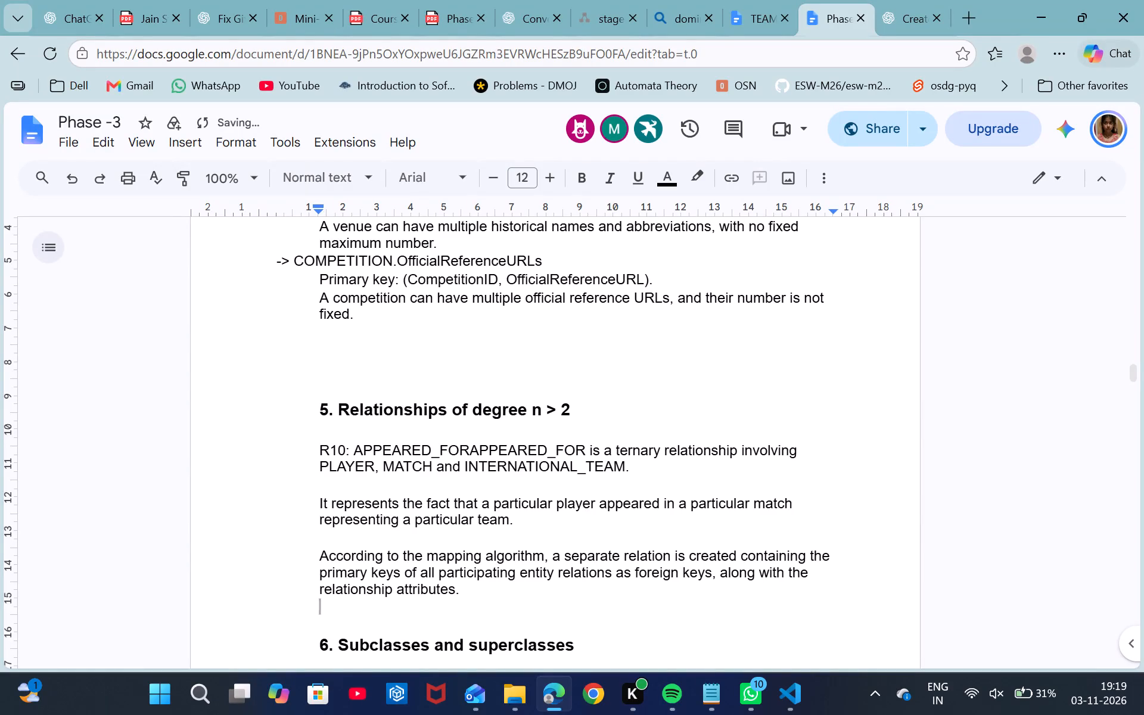
# Delete the blank line between the "It represents the fact" and "According to the mapping algorithm" paragraphs under heading 5.
pyautogui.click(361, 533)
pyautogui.press('BackSpace')
pyautogui.press('BackSpace')
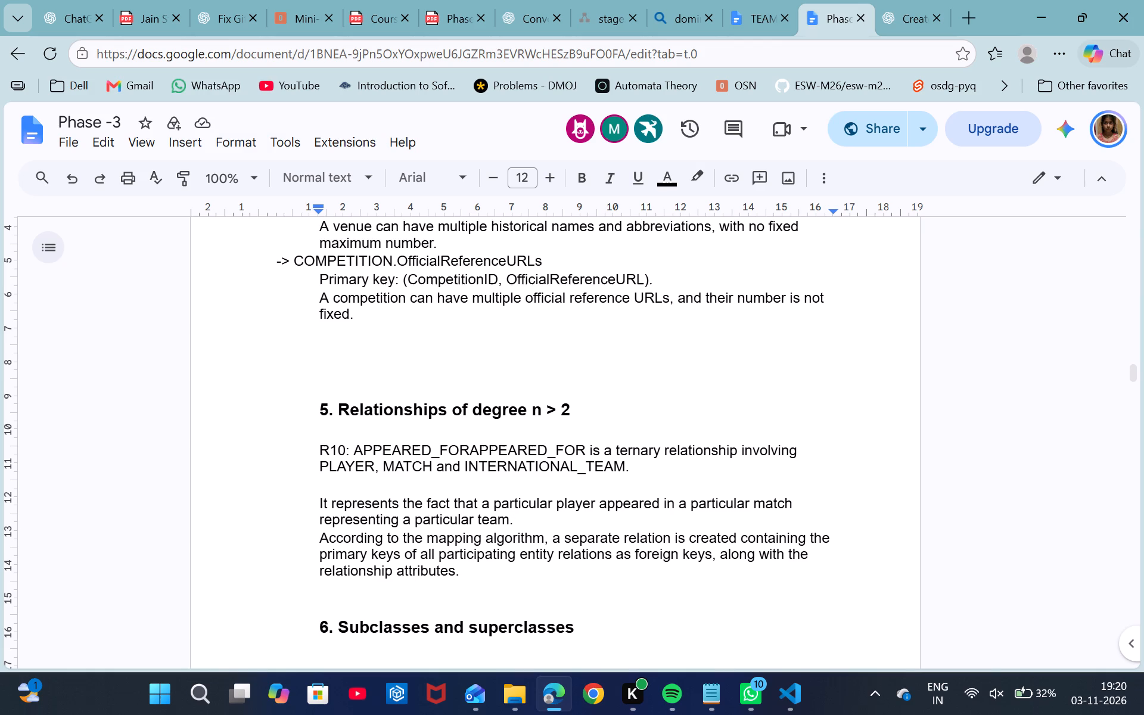
# Review the mapping sections from "5. Relationships of degree n > 2" through "8. Union types" in the document.
pyautogui.scroll(-4, 361, 533)
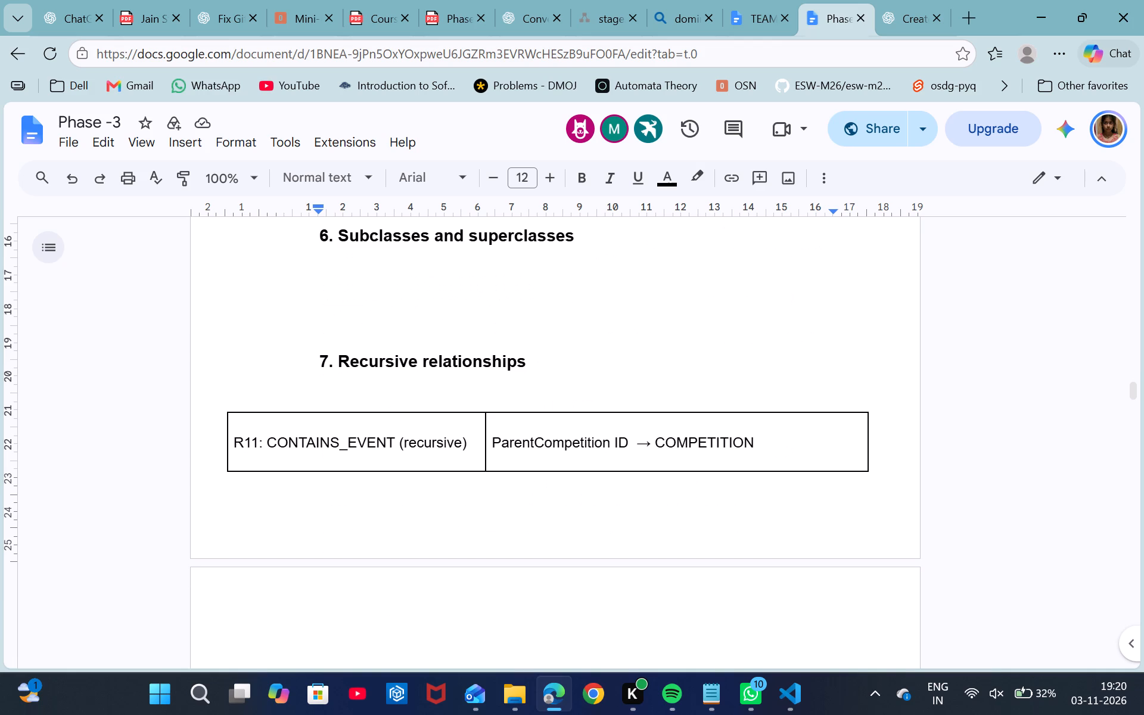
pyautogui.scroll(3, 546, 446)
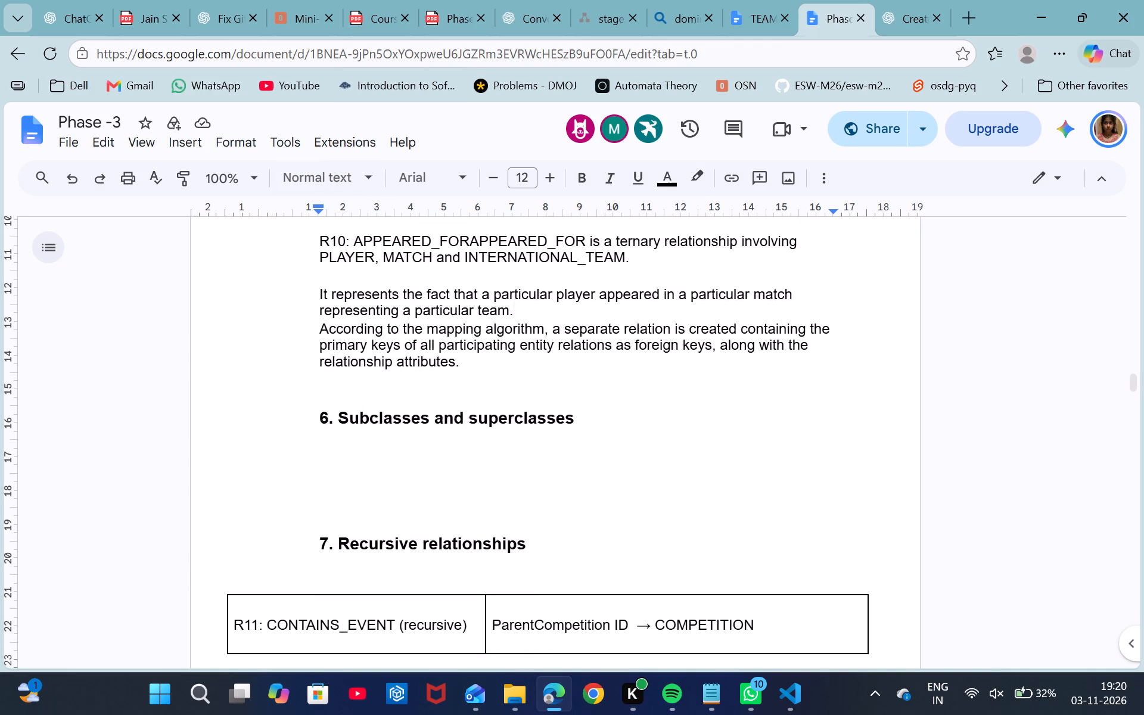
pyautogui.scroll(1, 546, 446)
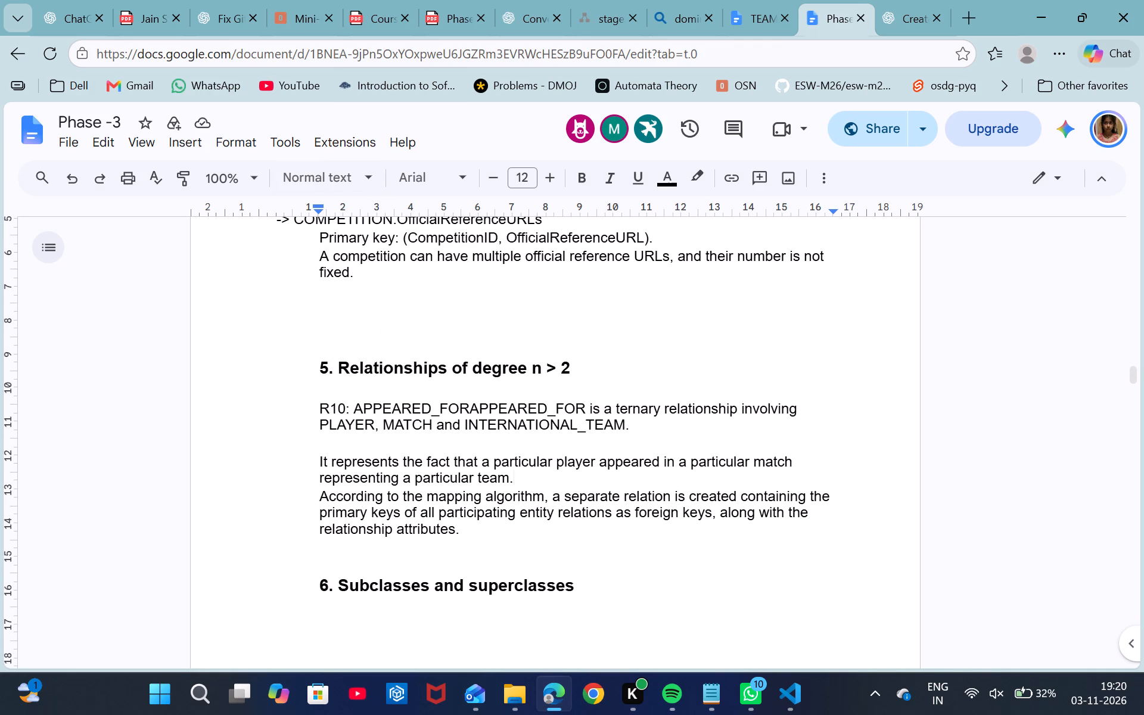
pyautogui.scroll(-4, 546, 446)
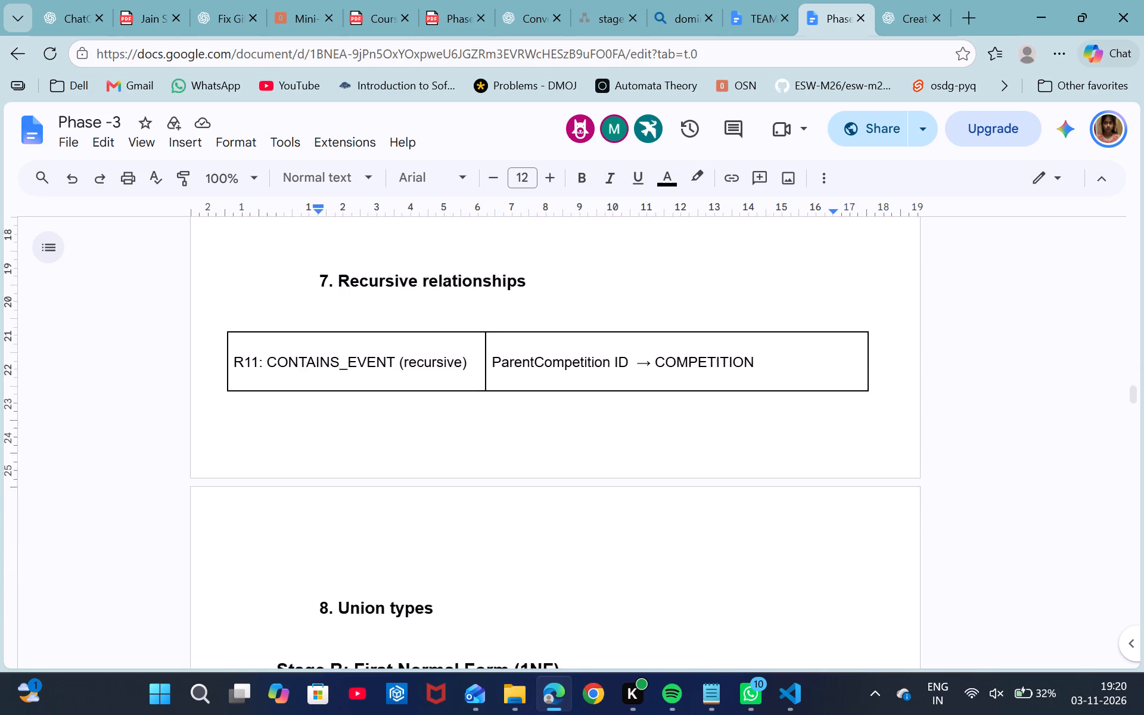
pyautogui.scroll(3, 546, 446)
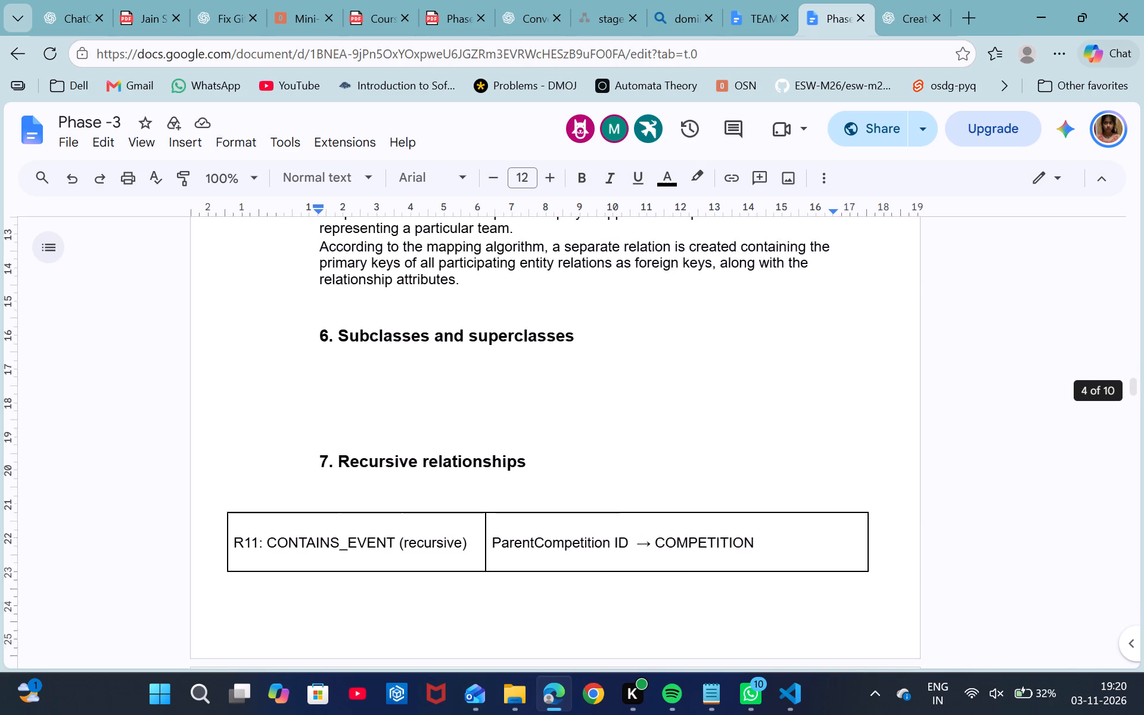
pyautogui.scroll(2, 546, 446)
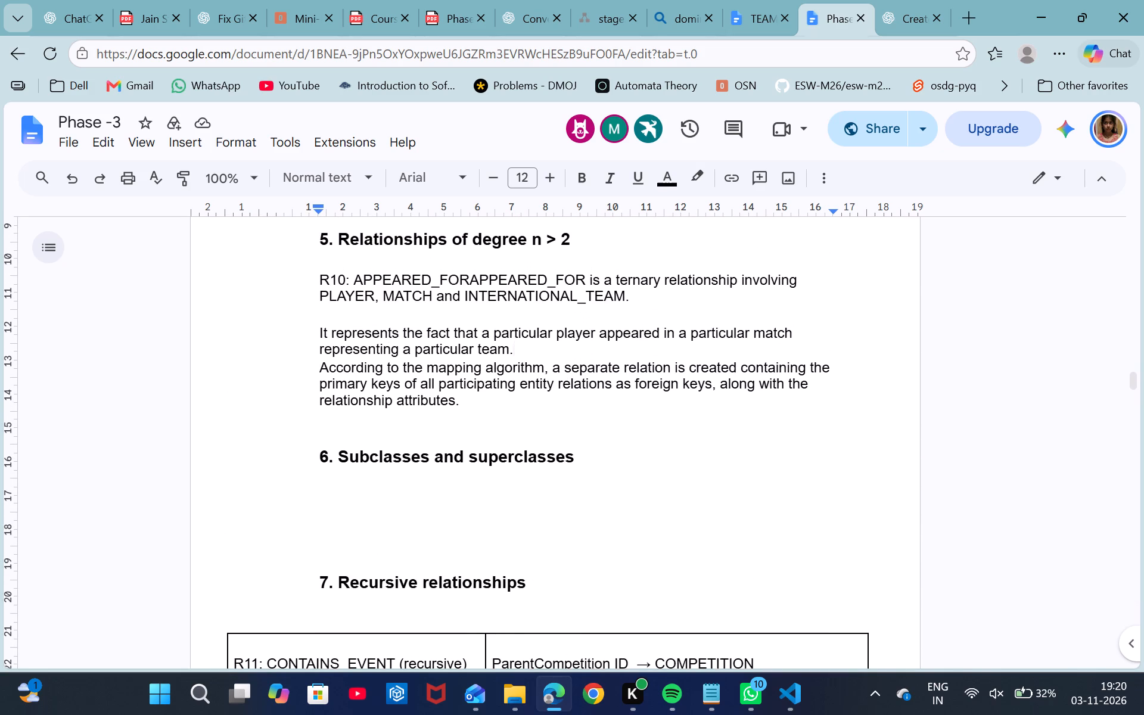
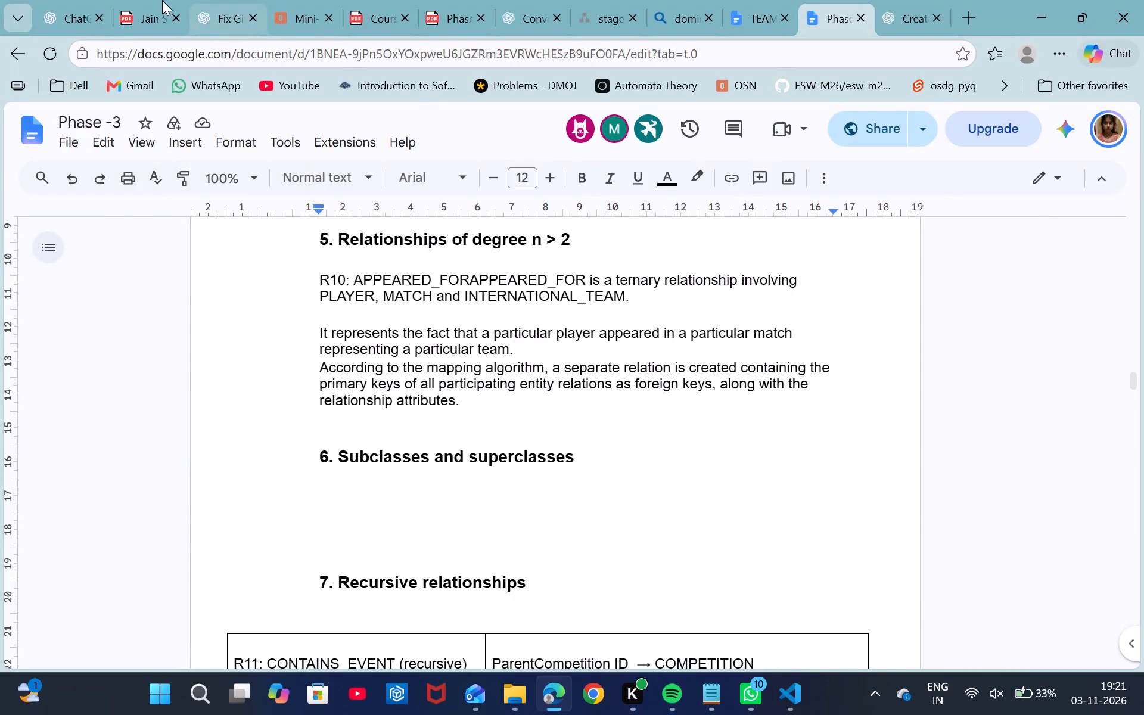
# Examine the ER diagram on page 10 of Jain Street.pdf, checking the relationships around MATCH, COMPETITION, INTERNATIONAL_TEAM, VENUE and PLAYER.
pyautogui.click(133, 2)
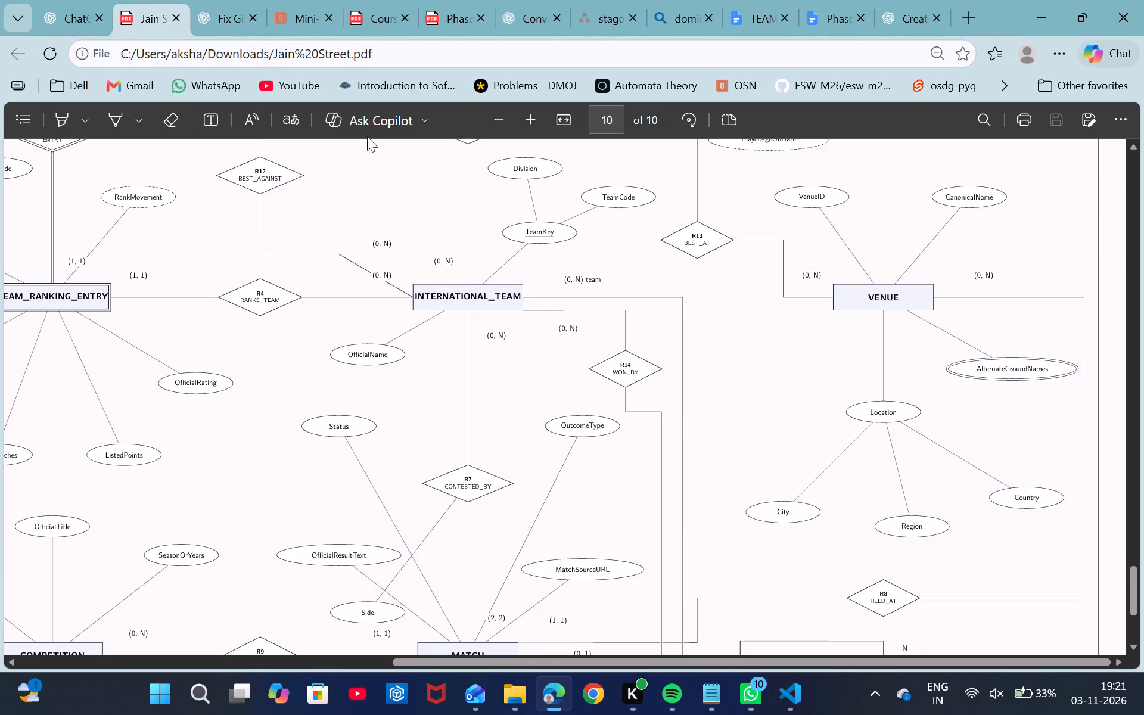
pyautogui.click(673, 416)
pyautogui.scroll(-4, 673, 416)
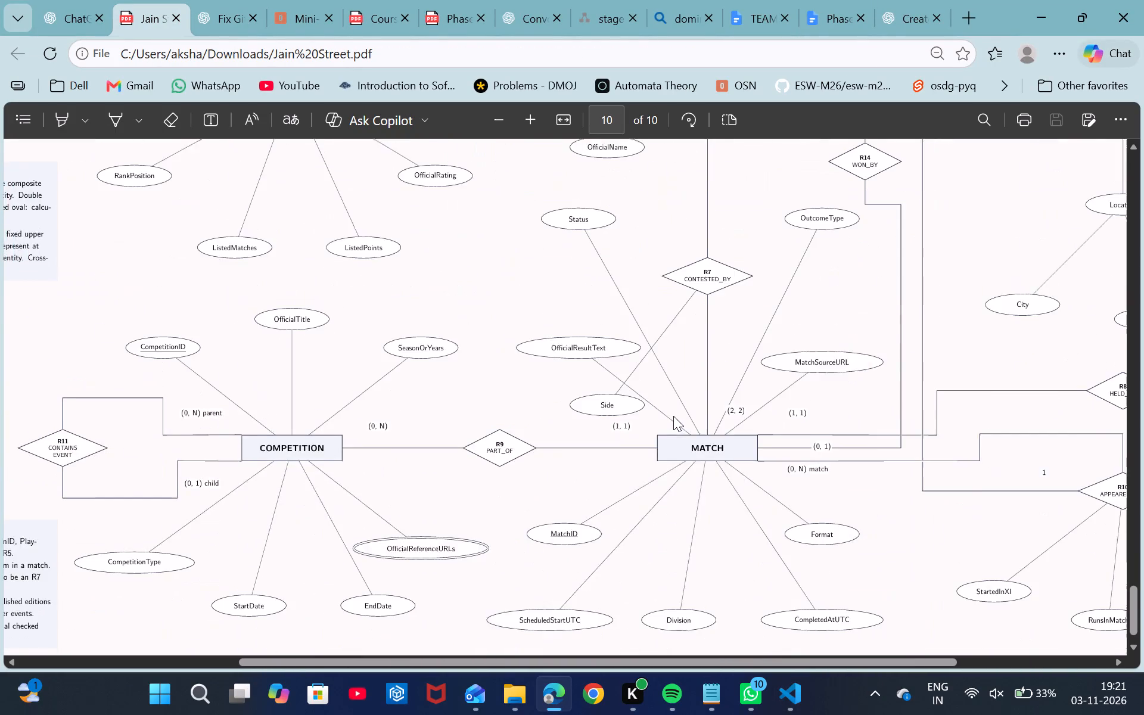
pyautogui.scroll(-1, 673, 416)
pyautogui.hscroll(-5, 673, 416)
pyautogui.scroll(3, 673, 416)
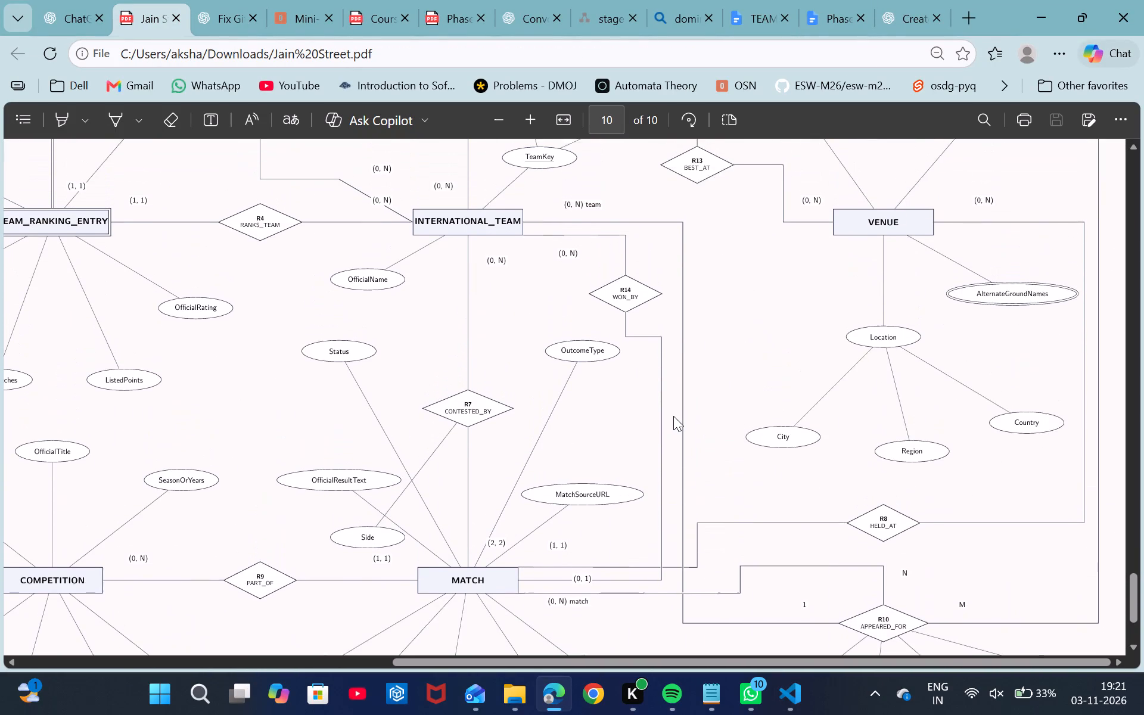
pyautogui.scroll(4, 673, 416)
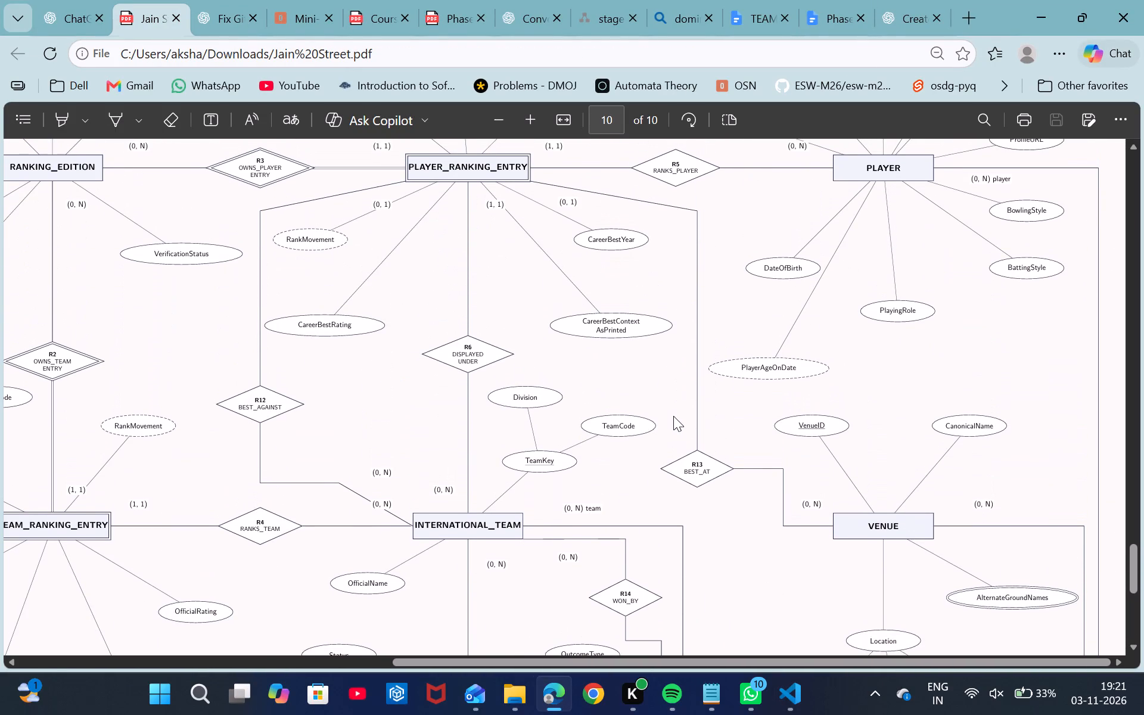
pyautogui.scroll(1, 673, 416)
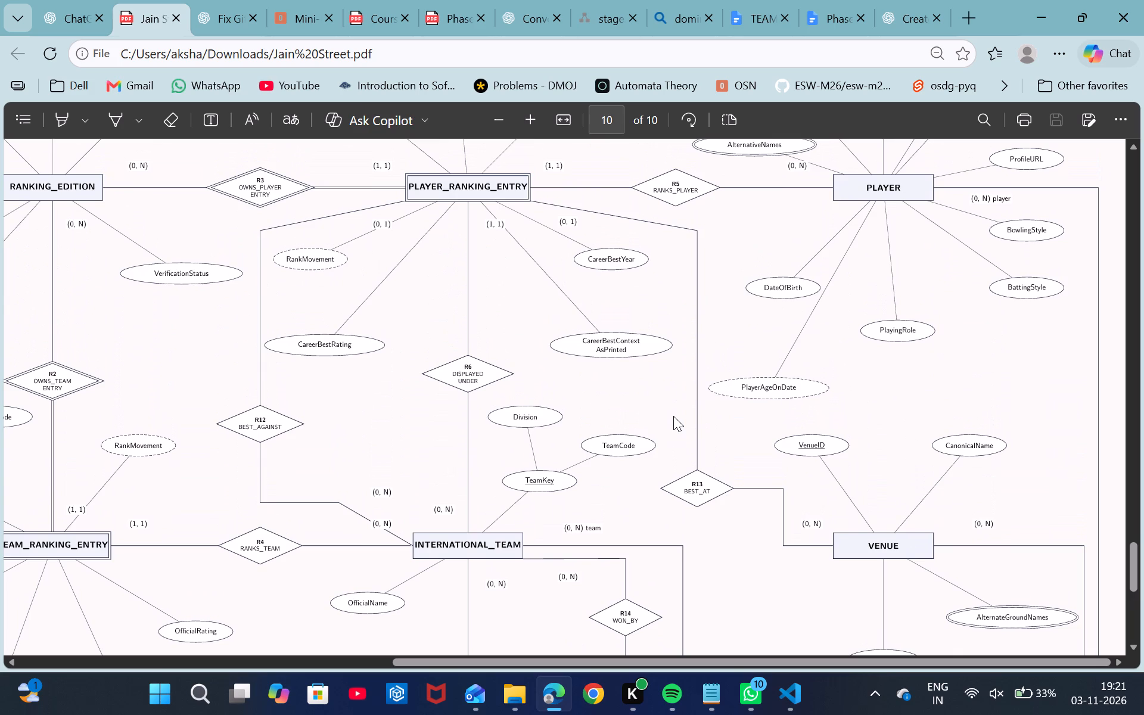
pyautogui.scroll(3, 673, 416)
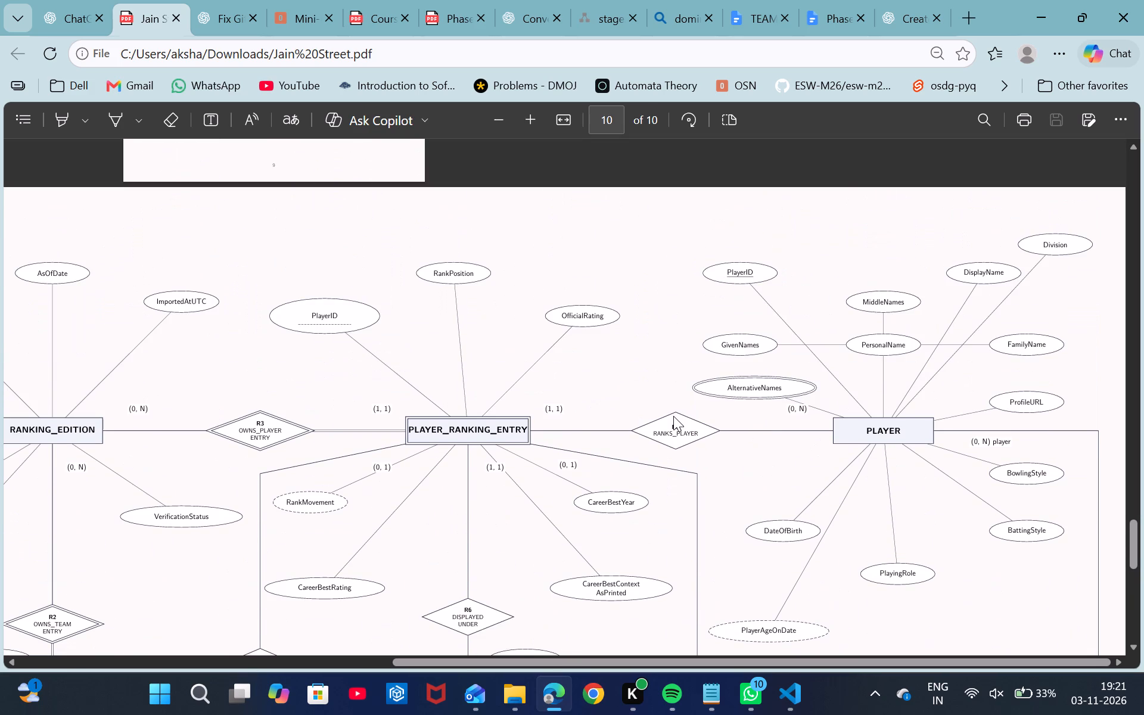
# Examine the ER diagram on page 10 of the Jain Street PDF, following the relationships around MATCH, INTERNATIONAL_TEAM and VENUE to R10 APPEARED_FOR.
pyautogui.scroll(-4, 673, 416)
pyautogui.hscroll(7, 673, 416)
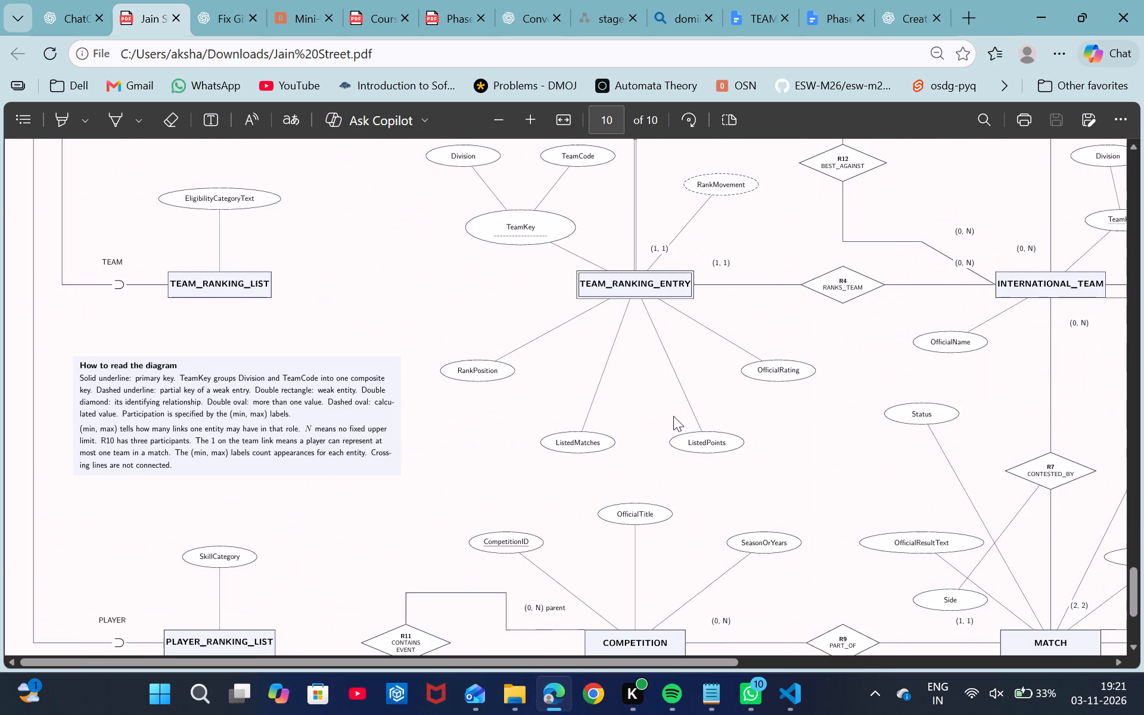
pyautogui.scroll(-1, 673, 416)
pyautogui.hscroll(-4, 673, 416)
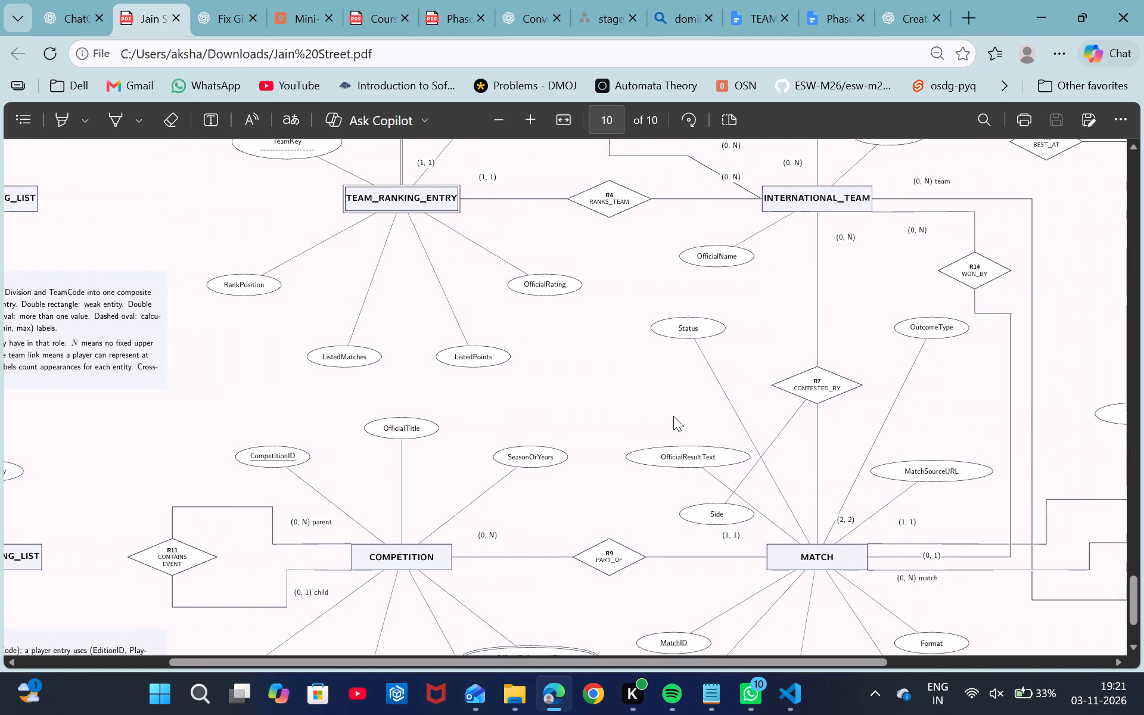
pyautogui.hscroll(-5, 673, 416)
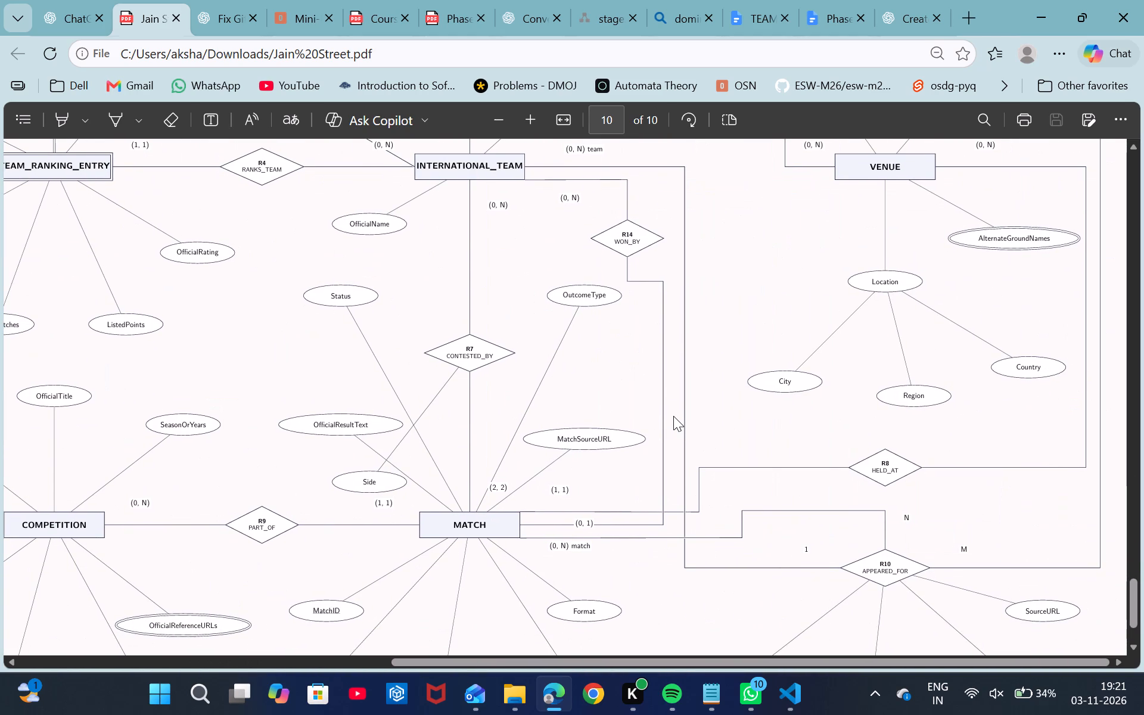
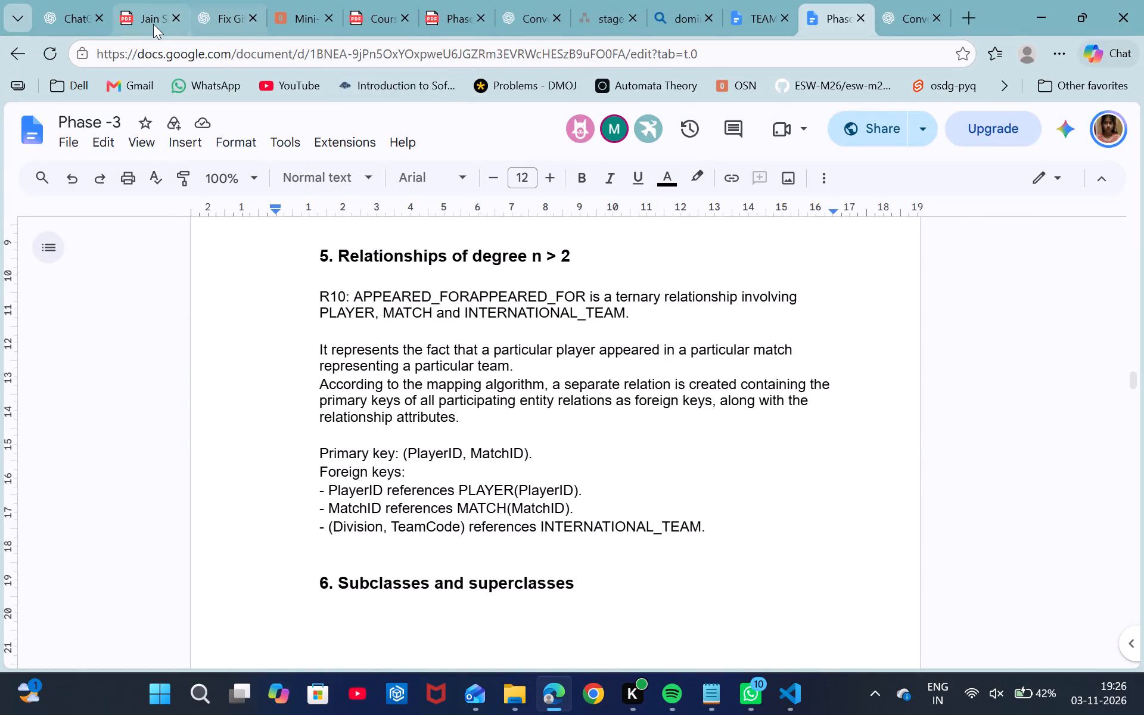
# Review the mapping requirements in Phase3_DnA.pdf for relationships of degree n > 2, subclasses, recursive relationships and union types.
pyautogui.click(151, 23)
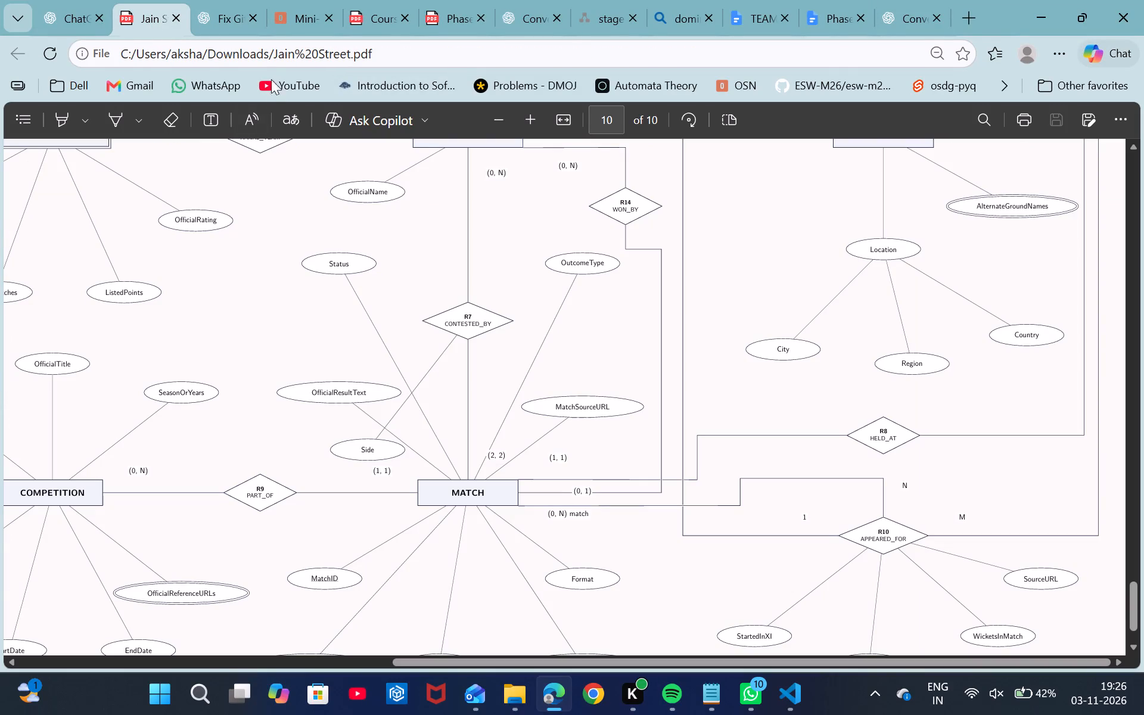
pyautogui.click(449, 11)
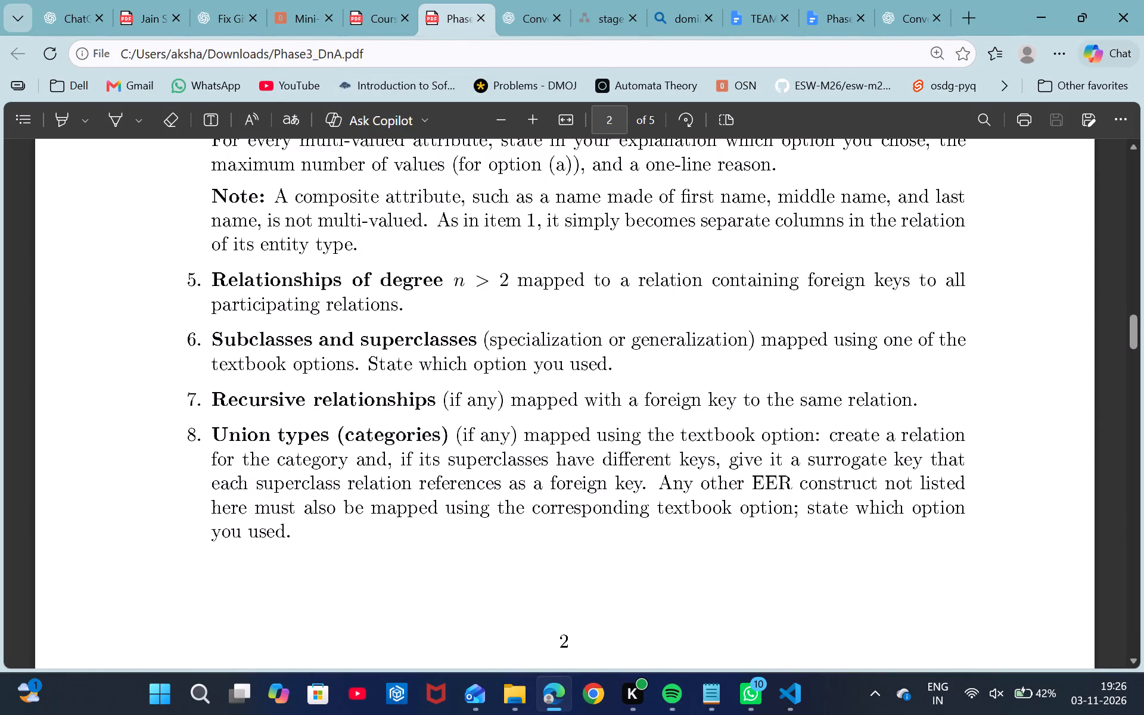
pyautogui.scroll(1, 492, 402)
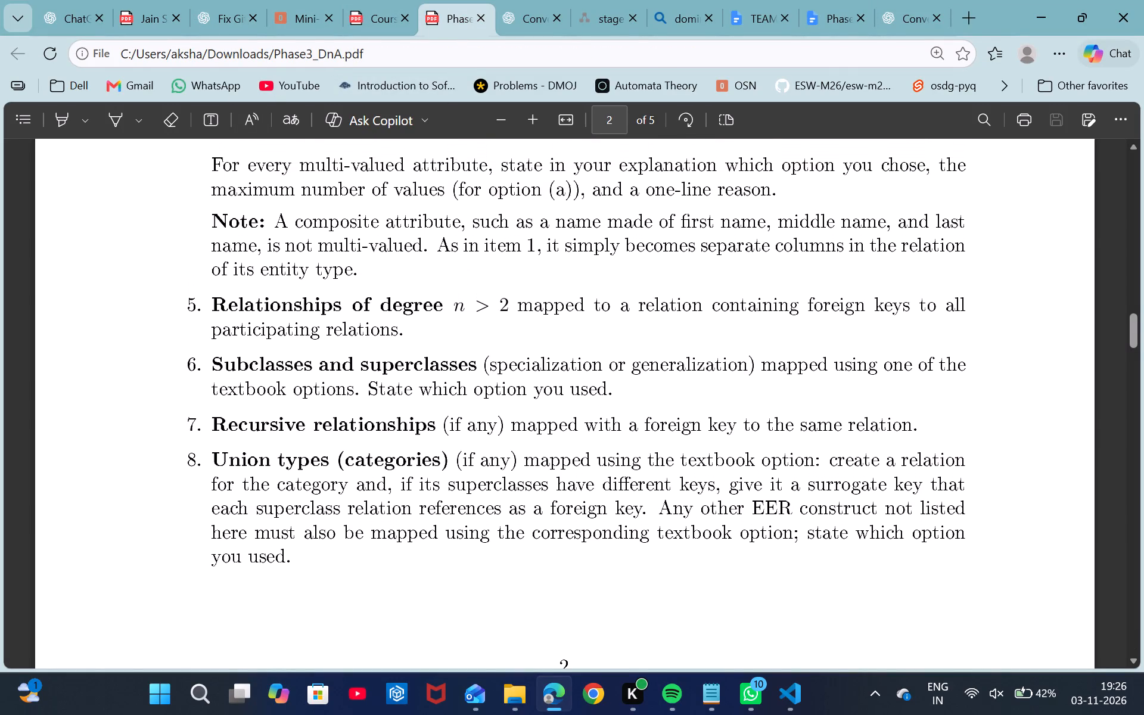
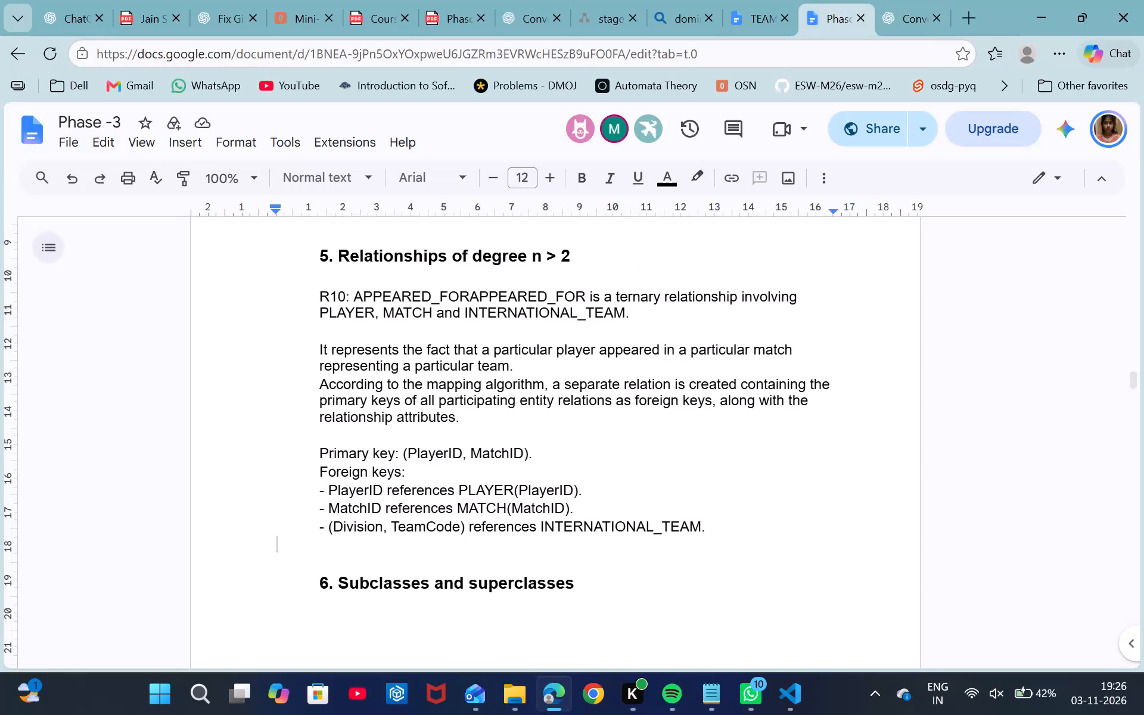
# Under heading 6, paste the copied RANKING_LIST specialization text with its TEAM_RANKING_LIST and PLAYER_RANKING_LIST items as 12 pt non-bold text.
pyautogui.click(582, 585)
pyautogui.press('Return')
pyautogui.press('Return')
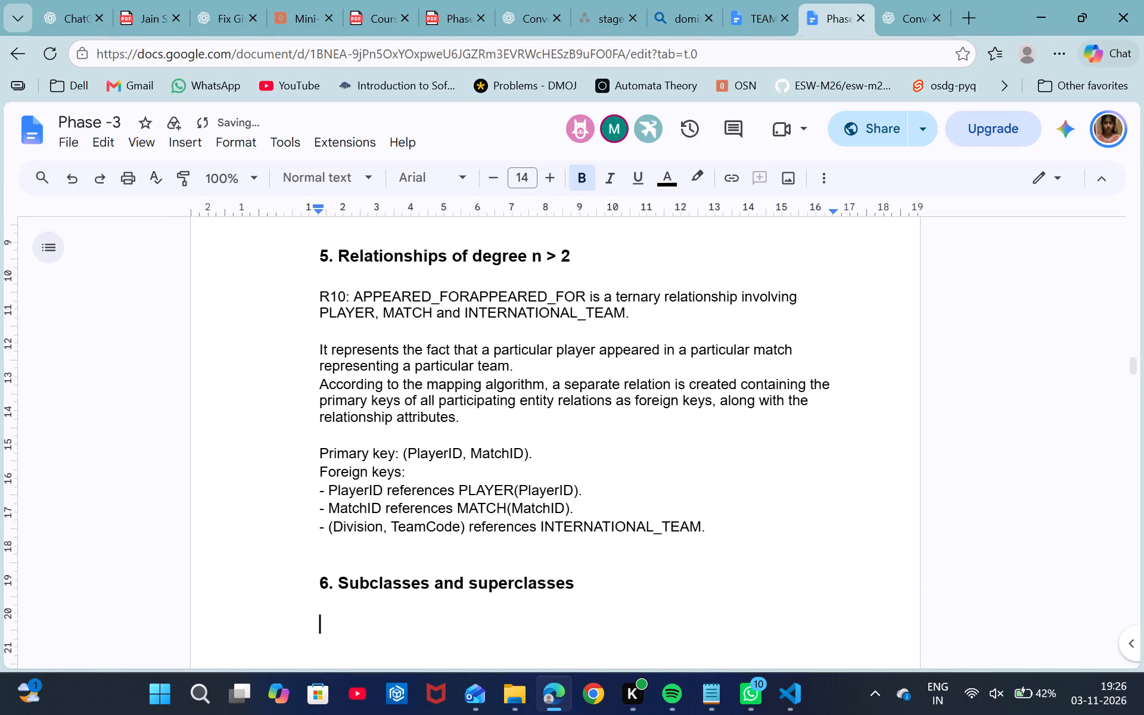
pyautogui.doubleClick(495, 178)
pyautogui.hotkey('ctrl', 'v')
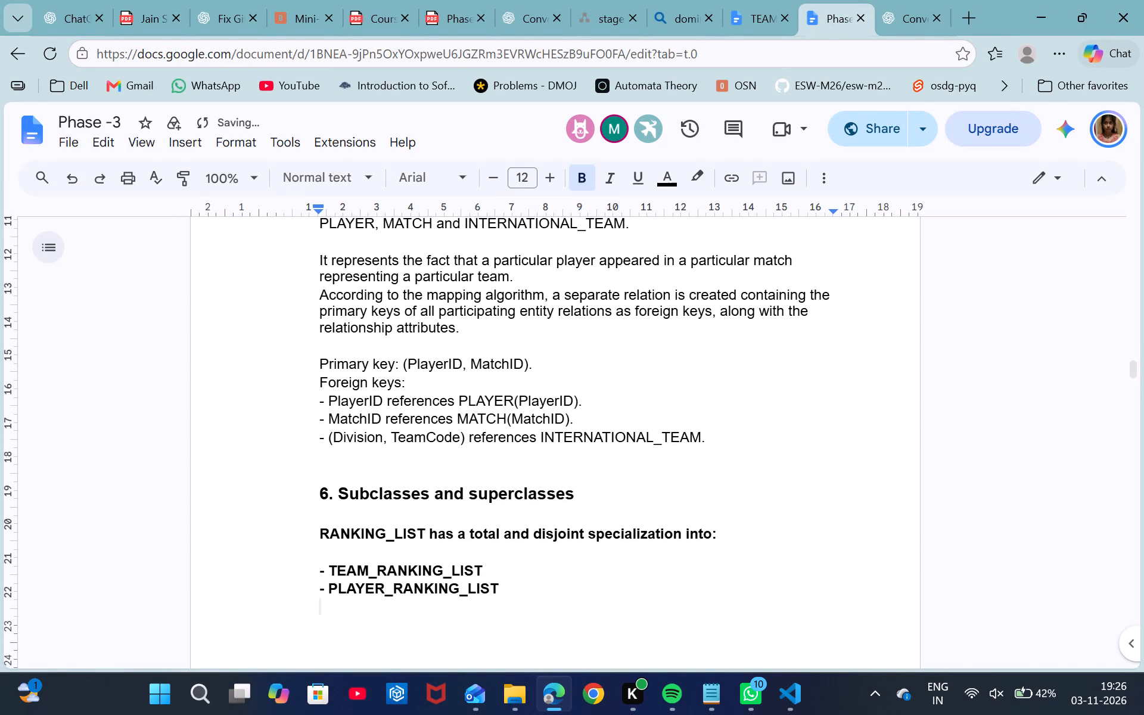
pyautogui.moveTo(315, 534); pyautogui.dragTo(512, 592)
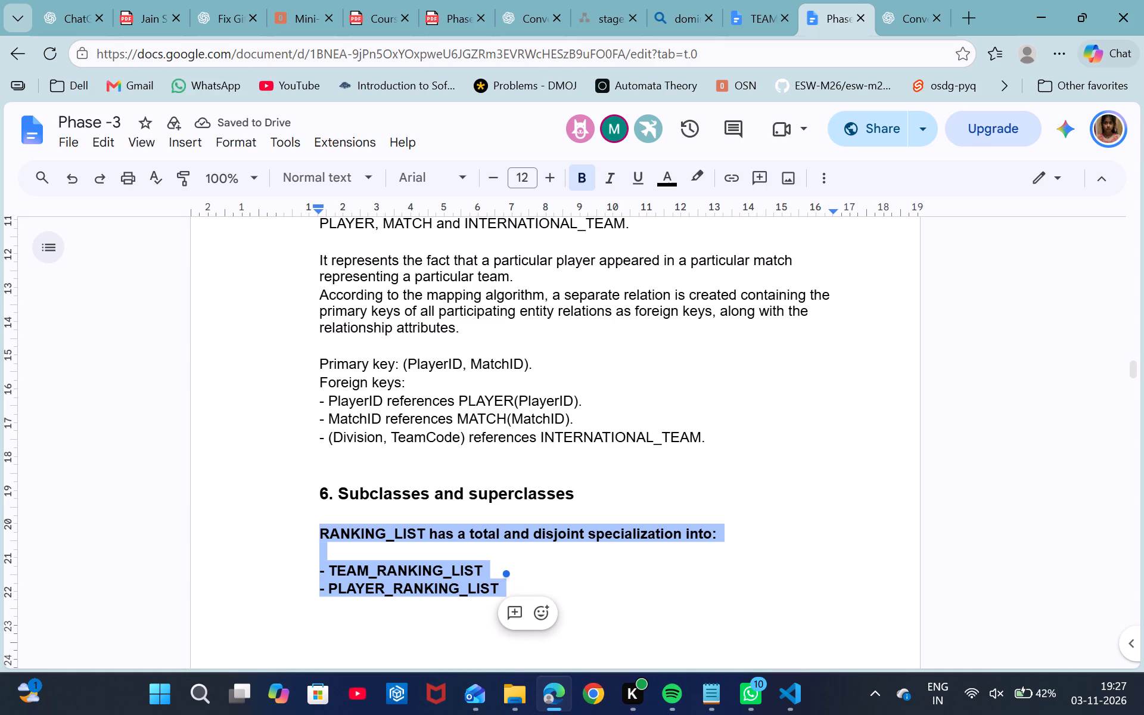
pyautogui.click(584, 173)
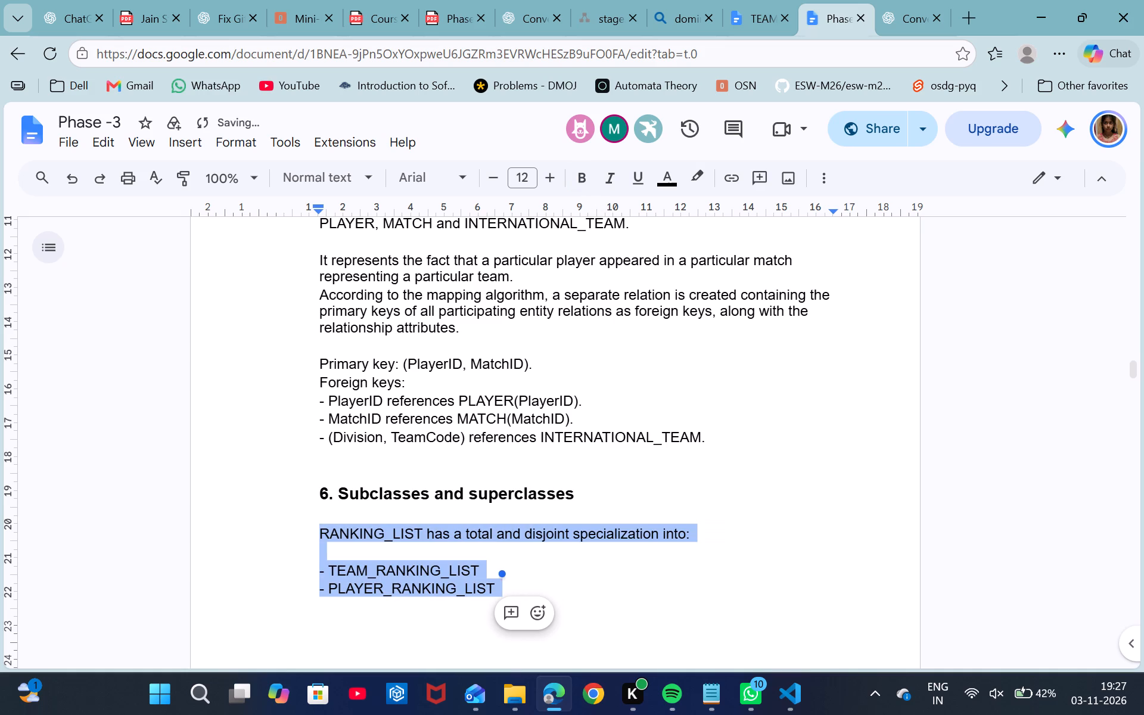
# Remove the blank line between the RANKING_LIST specialization sentence and the TEAM_RANKING_LIST item.
pyautogui.click(349, 550)
pyautogui.press('BackSpace')
pyautogui.press('BackSpace')
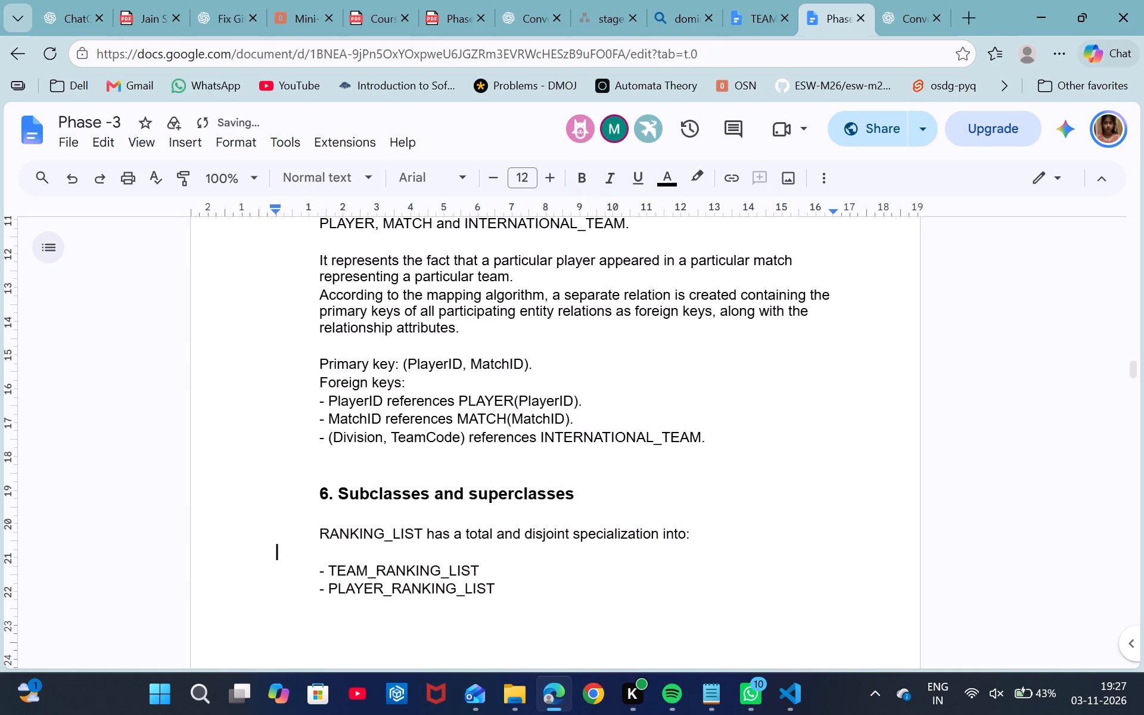
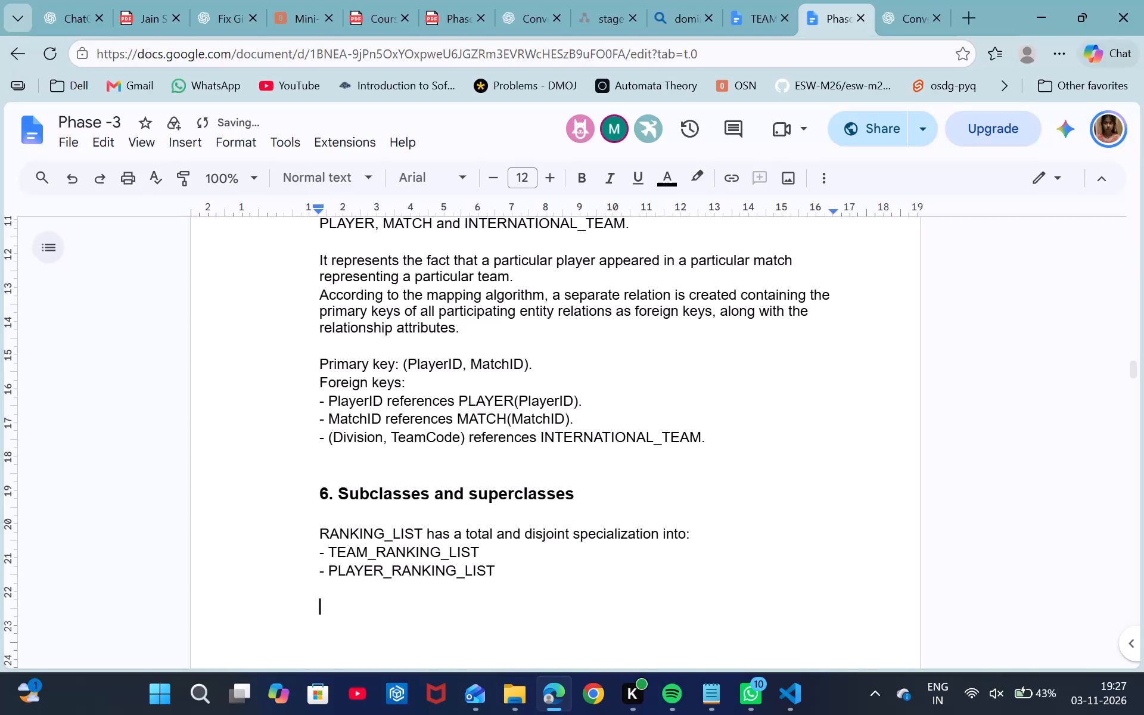
# Add the line "We select Option 8A: Multiple relations for the superclass and subclasses" under heading 6, without the surrounding asterisks.
pyautogui.hotkey('ctrl', 'v')
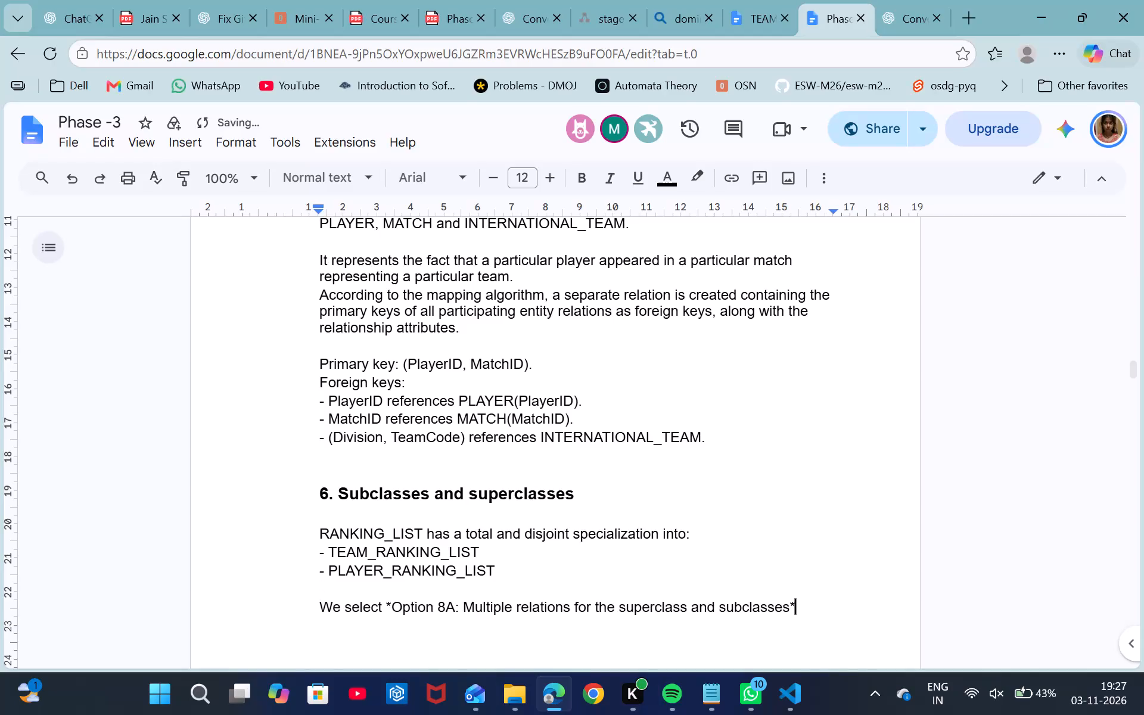
pyautogui.click(391, 607)
pyautogui.press('BackSpace')
pyautogui.click(798, 605)
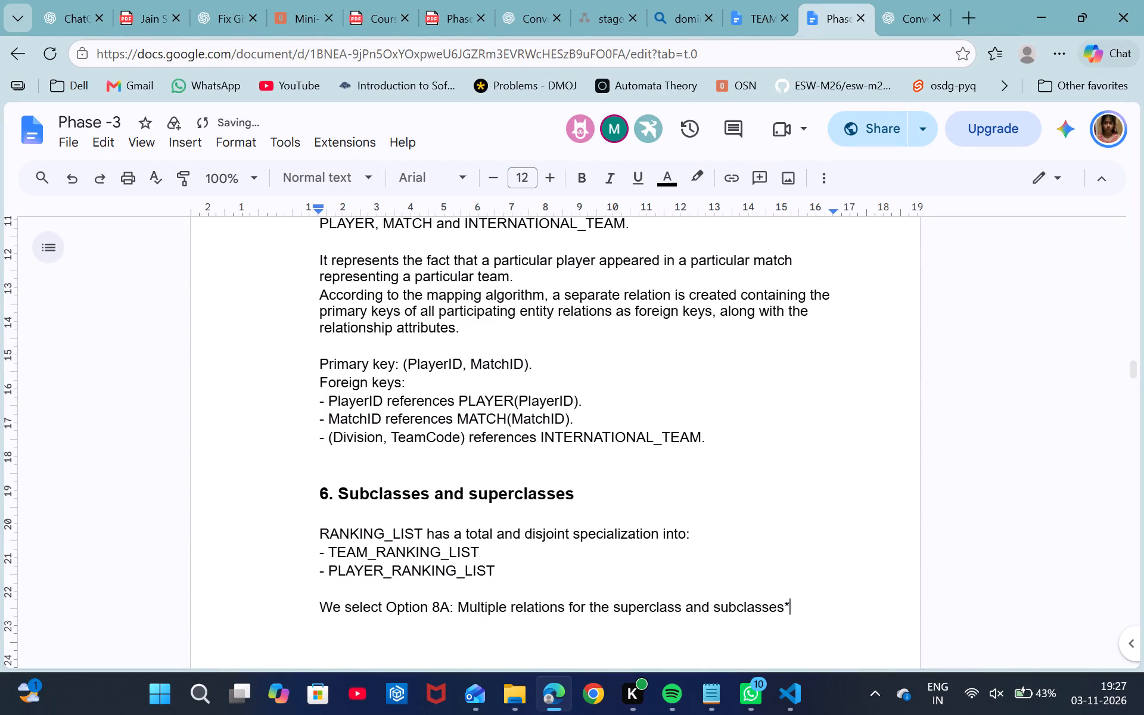
pyautogui.press('BackSpace')
pyautogui.scroll(-2, 798, 605)
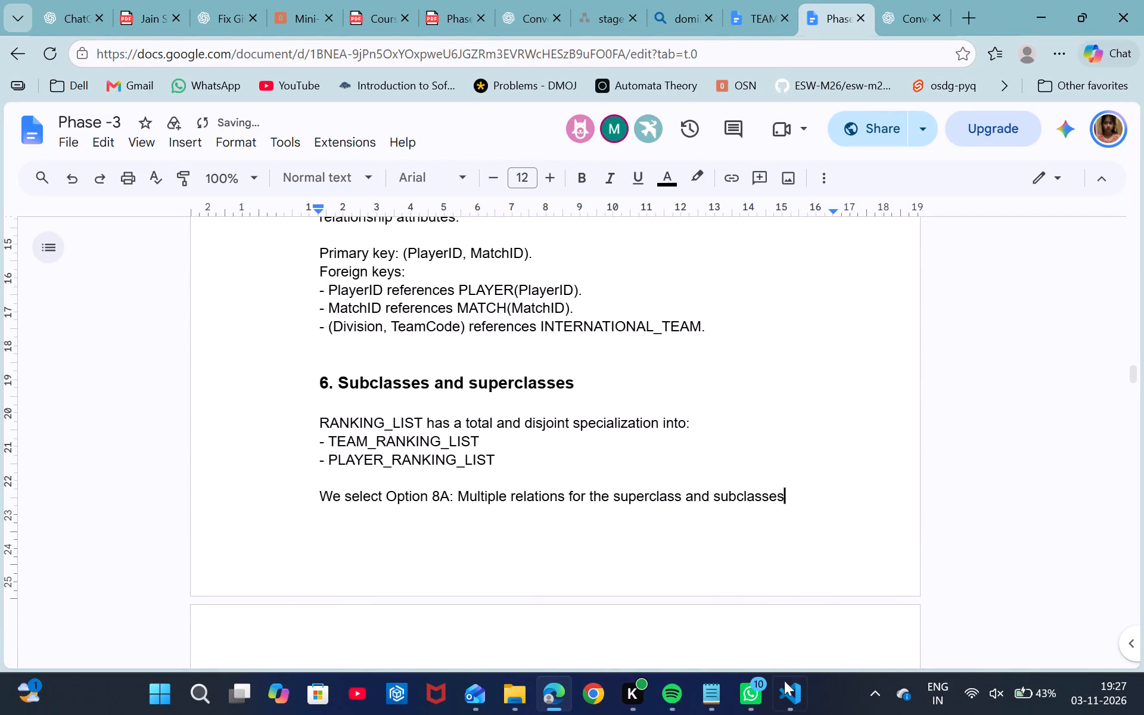
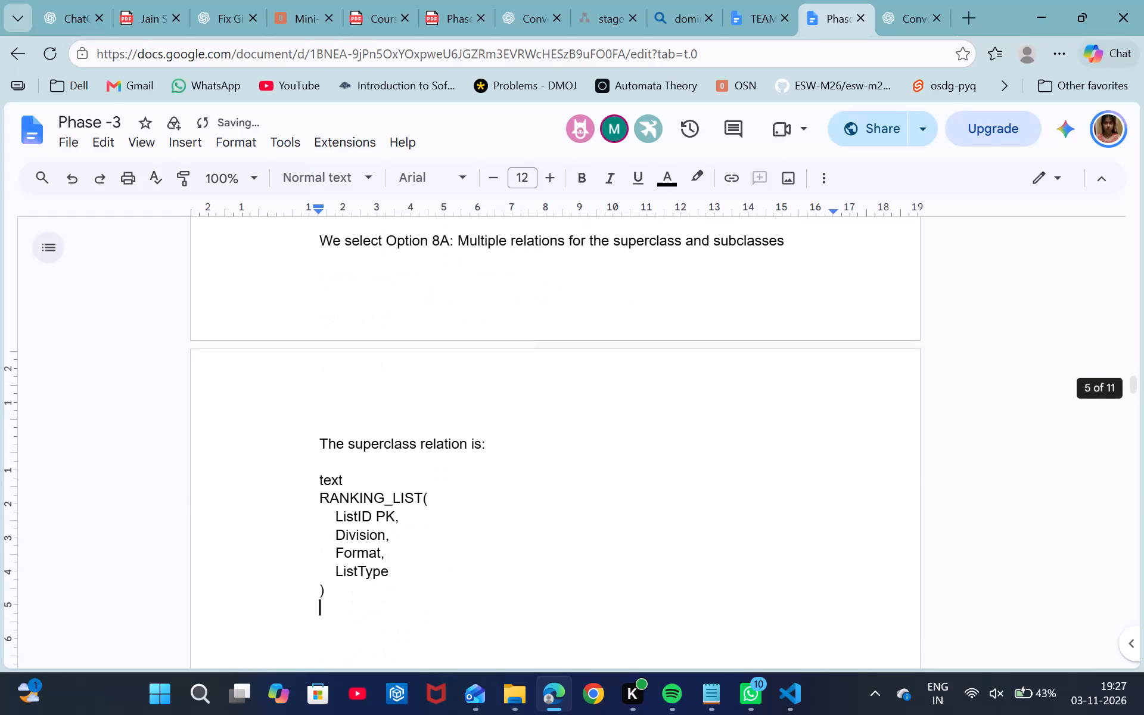
# Delete the stray "text" line and the blank line between "The superclass relation is:" and RANKING_LIST(.
pyautogui.click(349, 477)
pyautogui.press('BackSpace')
pyautogui.press('BackSpace')
pyautogui.press('BackSpace')
pyautogui.press('BackSpace')
pyautogui.press('BackSpace')
pyautogui.press('BackSpace')
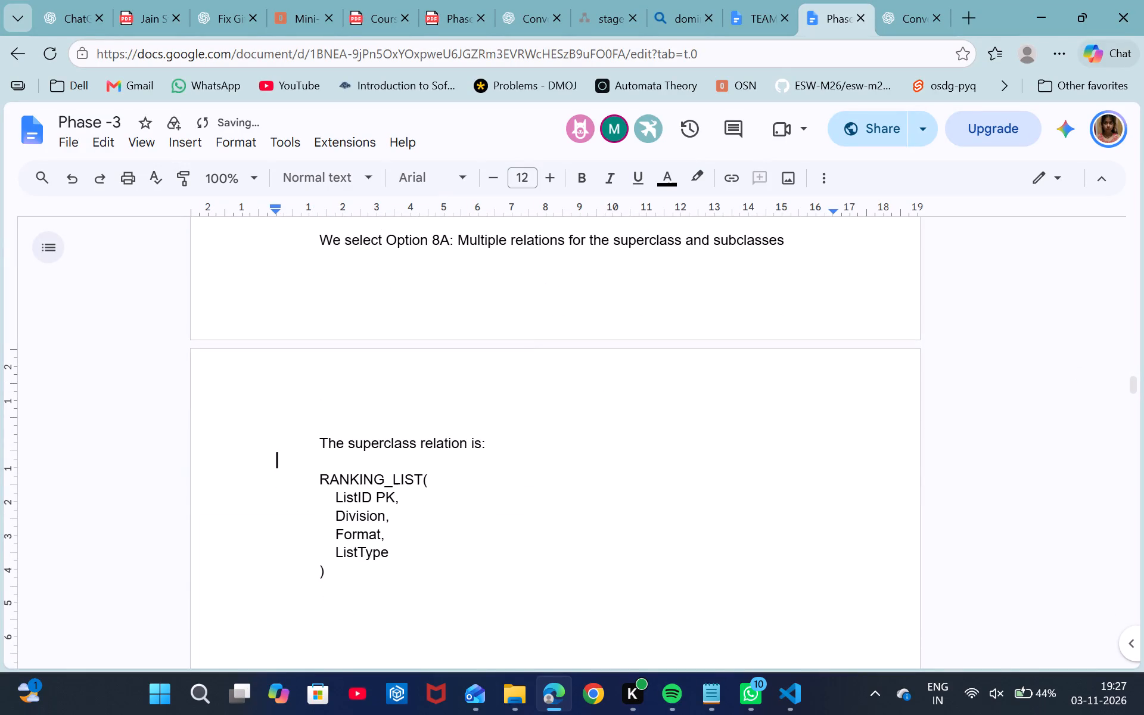
pyautogui.press('BackSpace')
# Join the "ListID PK," line onto the RANKING_LIST( line, with no space after the opening parenthesis.
pyautogui.click(332, 478)
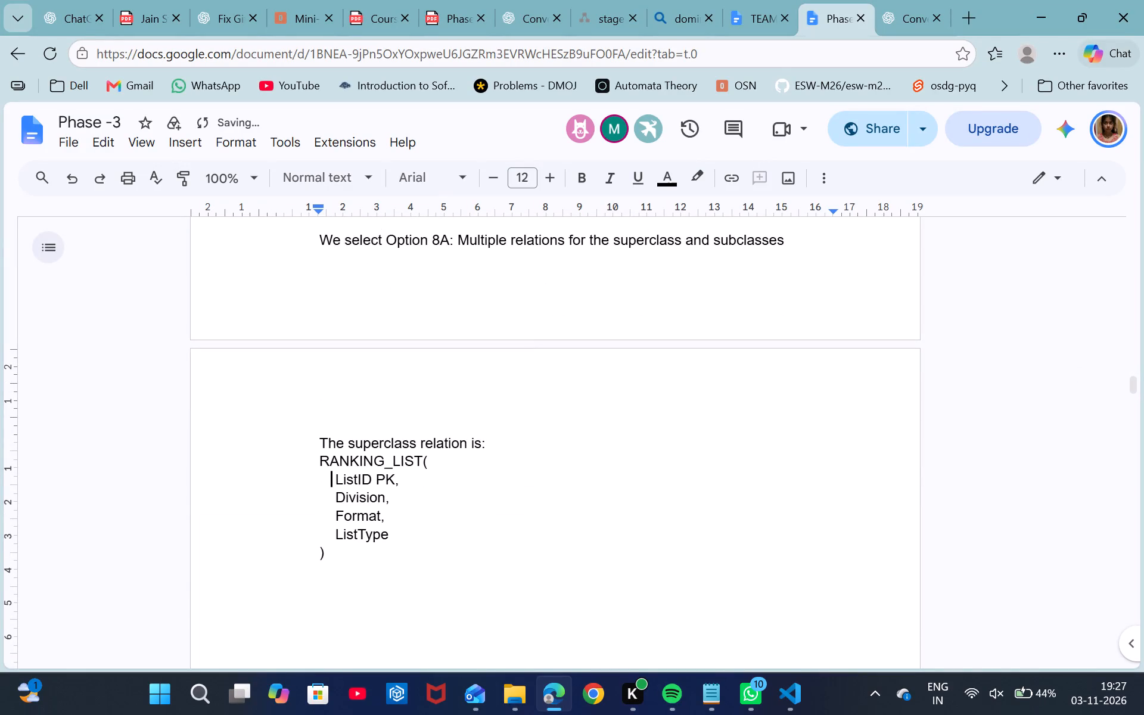
pyautogui.press('BackSpace')
pyautogui.press('BackSpace')
pyautogui.press('BackSpace')
pyautogui.press('BackSpace')
pyautogui.press('BackSpace')
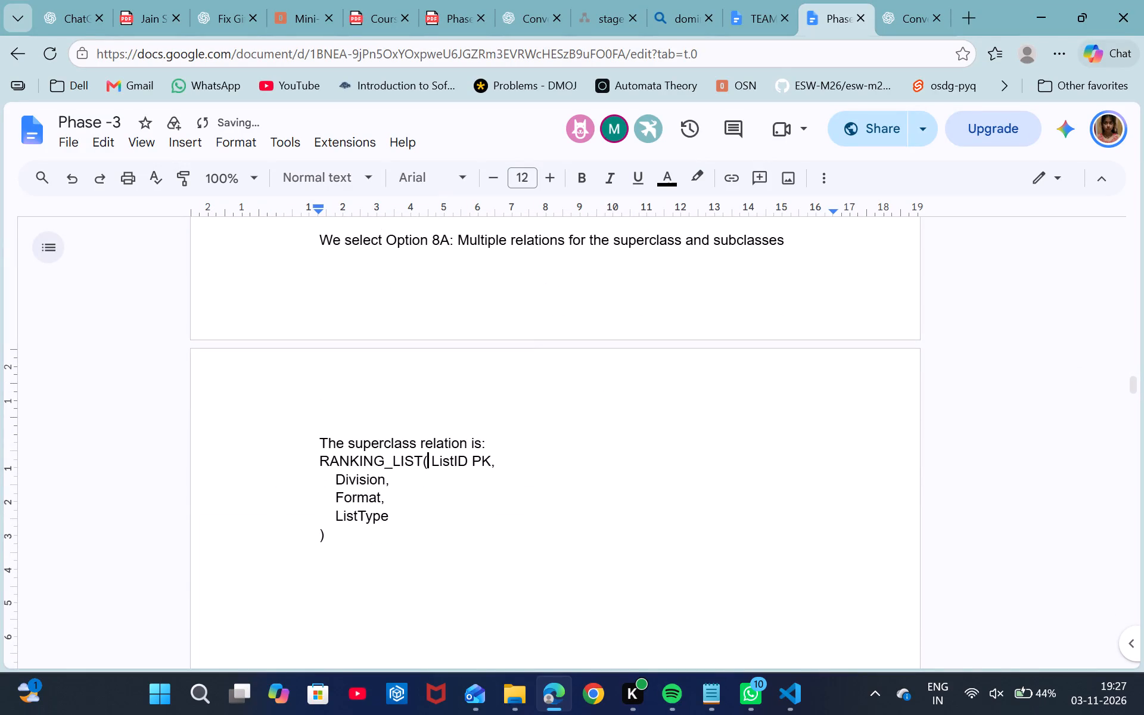
pyautogui.press('space')
pyautogui.press('BackSpace')
pyautogui.press('Right')
pyautogui.press('BackSpace')
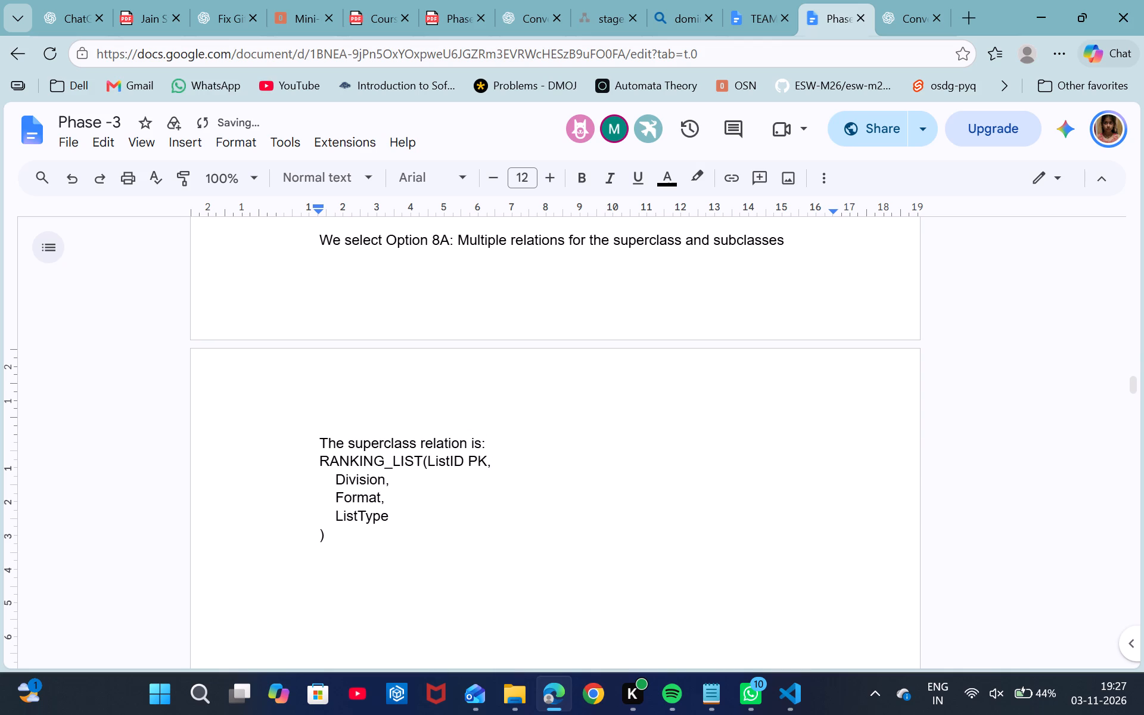
# Join the Division and Format attributes onto the RANKING_LIST line, with a space before Division and none before Format.
pyautogui.click(335, 481)
pyautogui.press('BackSpace')
pyautogui.press('BackSpace')
pyautogui.press('BackSpace')
pyautogui.press('BackSpace')
pyautogui.press('BackSpace')
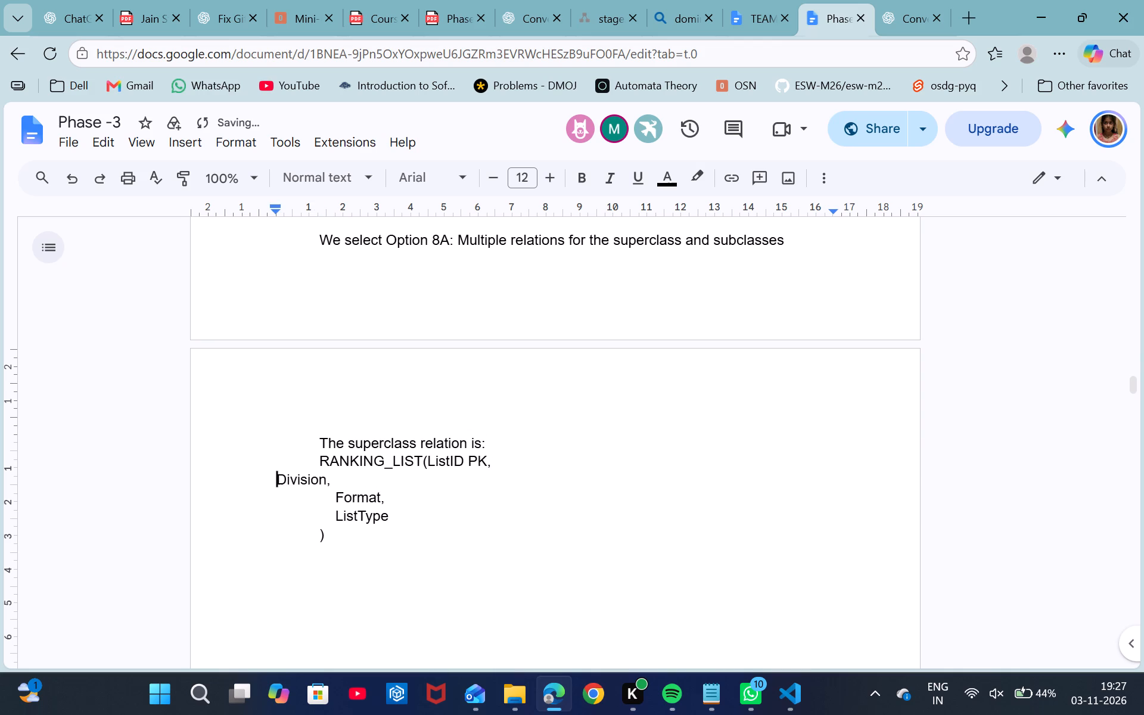
pyautogui.press('BackSpace')
pyautogui.press('space')
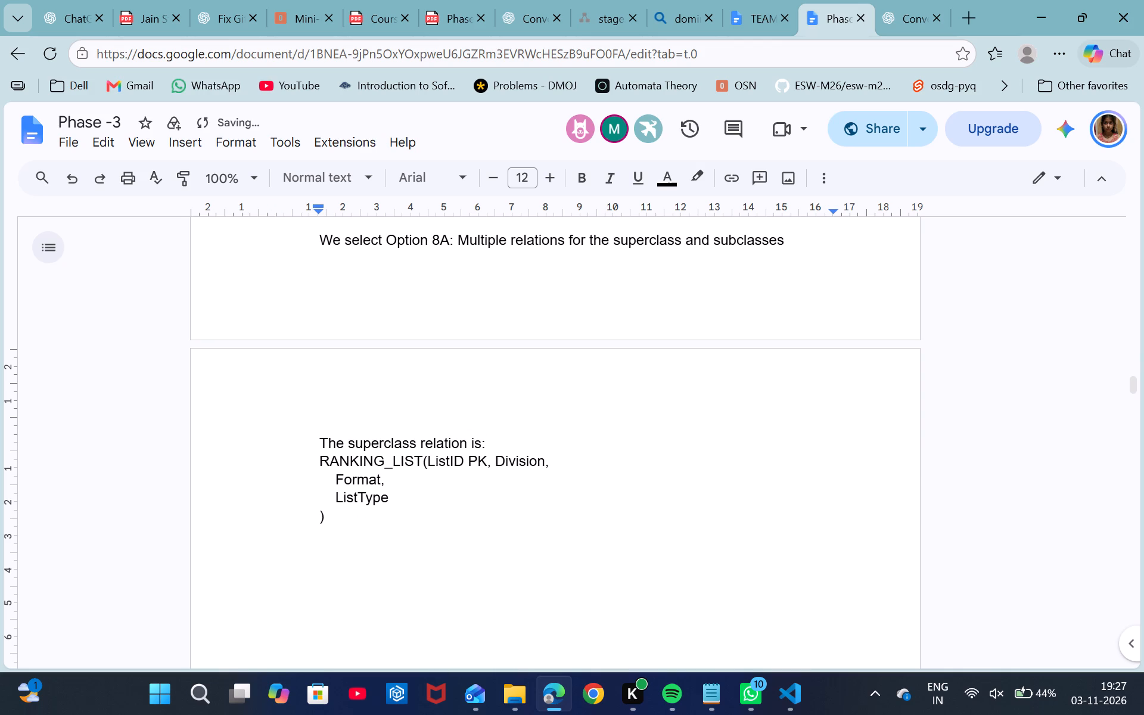
pyautogui.click(335, 480)
pyautogui.press('BackSpace')
pyautogui.press('BackSpace')
pyautogui.press('BackSpace')
pyautogui.press('BackSpace')
pyautogui.press('BackSpace')
pyautogui.press('BackSpace')
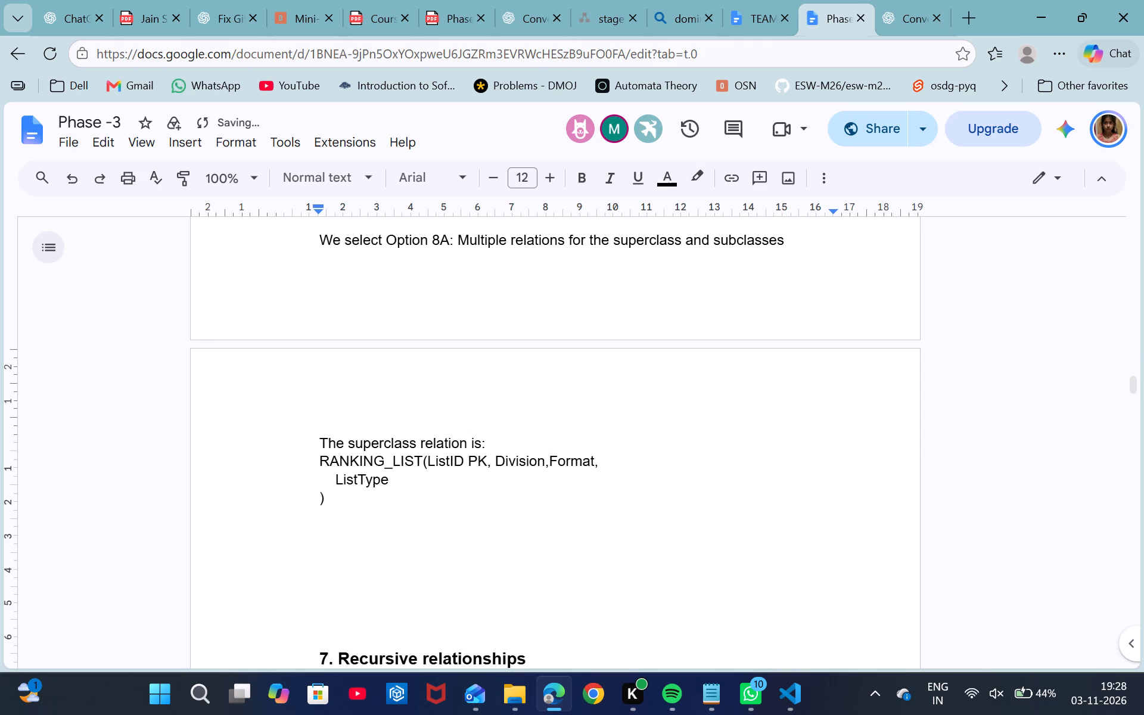
# Join ListType, preceded by a space, and the closing parenthesis onto the RANKING_LIST line.
pyautogui.click(337, 479)
pyautogui.press('BackSpace')
pyautogui.press('BackSpace')
pyautogui.press('BackSpace')
pyautogui.press('BackSpace')
pyautogui.press('BackSpace')
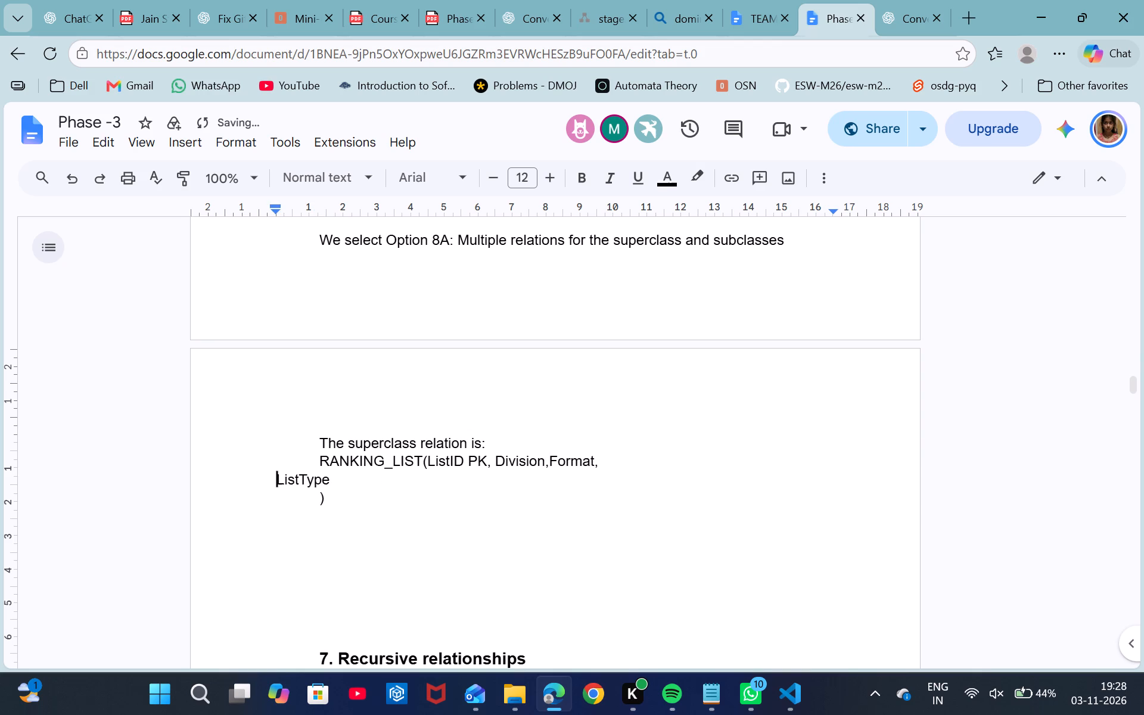
pyautogui.press('BackSpace')
pyautogui.press('space')
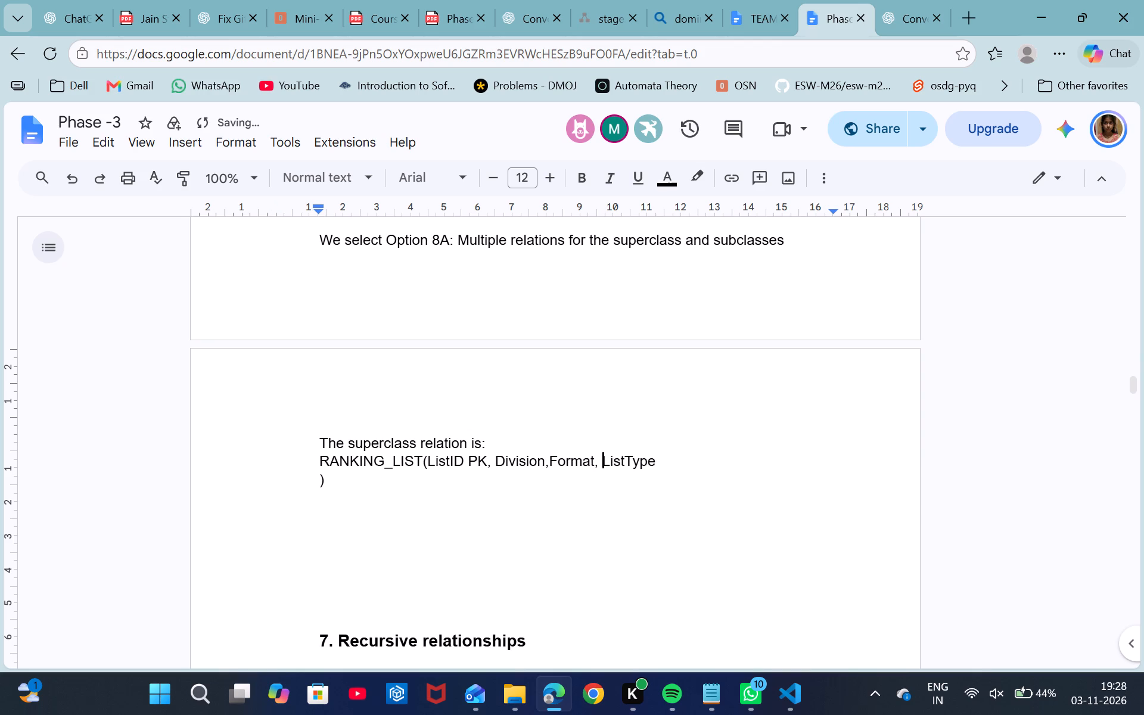
pyautogui.click(319, 481)
pyautogui.press('BackSpace')
pyautogui.press('BackSpace')
# In the RANKING_LIST relation, remove "PK" after ListID, underline ListID, and put a plain space before it.
pyautogui.click(486, 461)
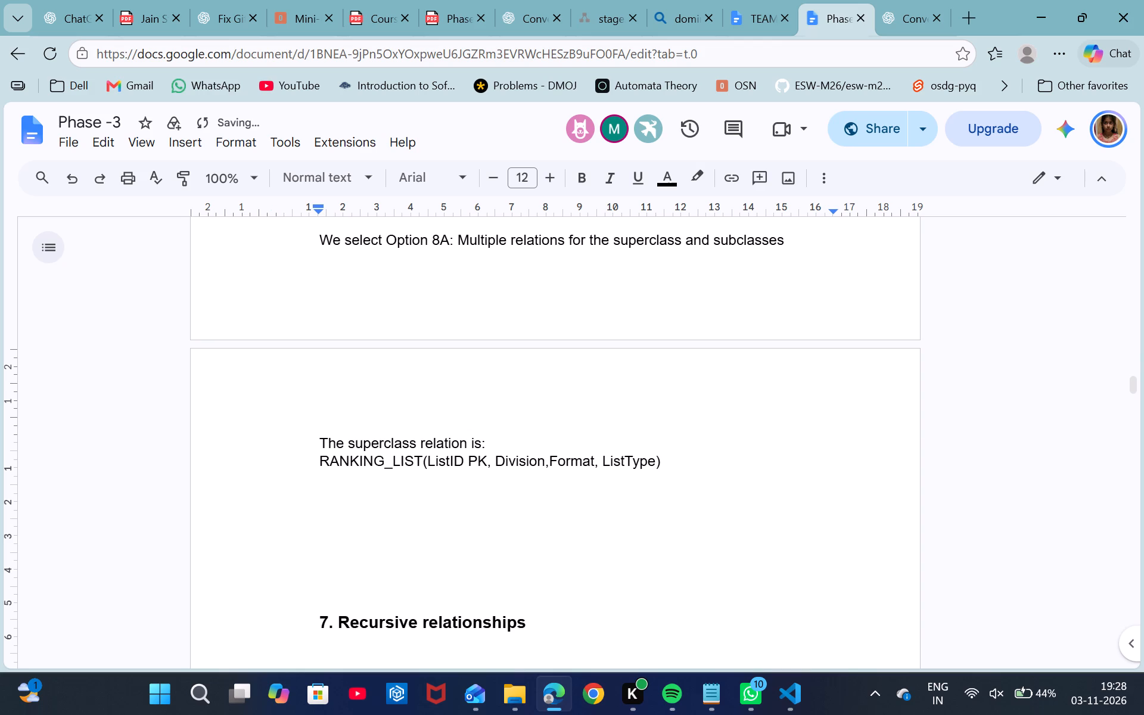
pyautogui.press('BackSpace')
pyautogui.press('BackSpace')
pyautogui.press('BackSpace')
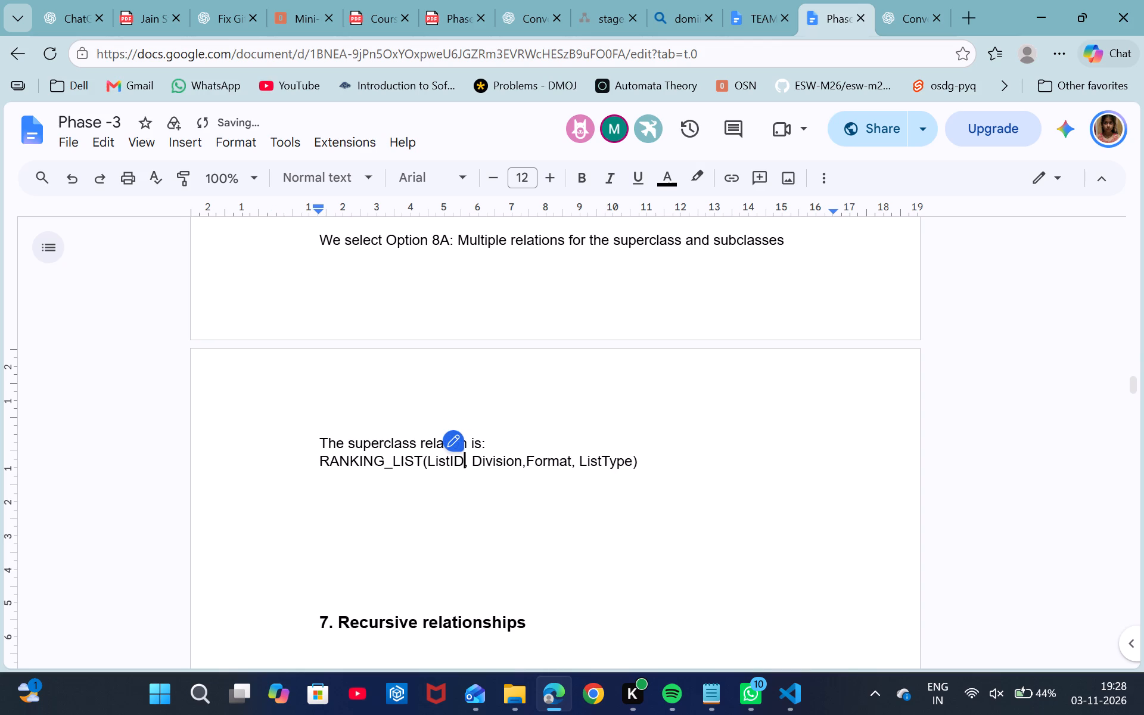
pyautogui.moveTo(464, 461); pyautogui.dragTo(430, 459)
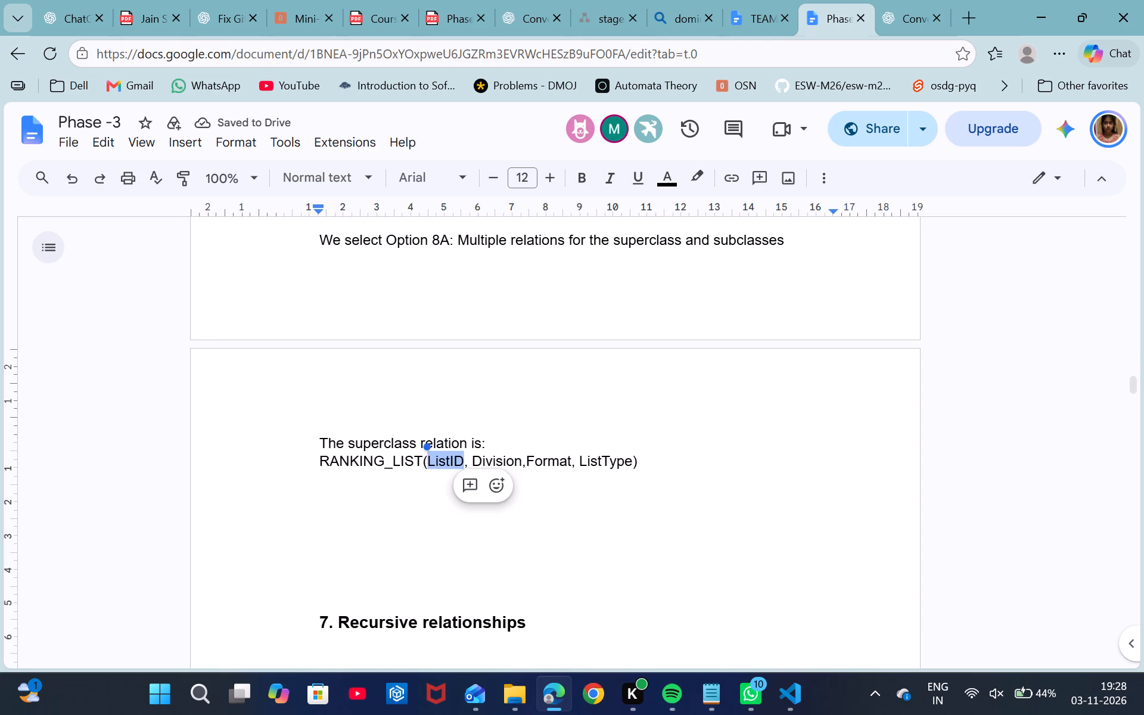
pyautogui.click(642, 181)
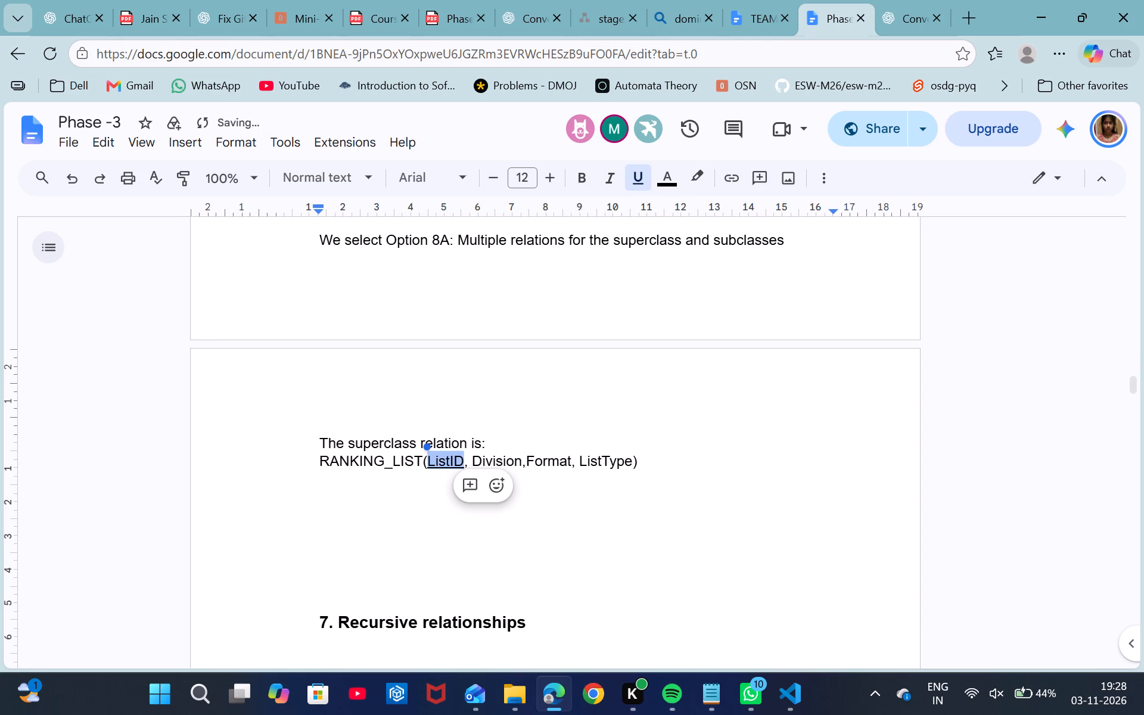
pyautogui.click(464, 461)
pyautogui.press('space')
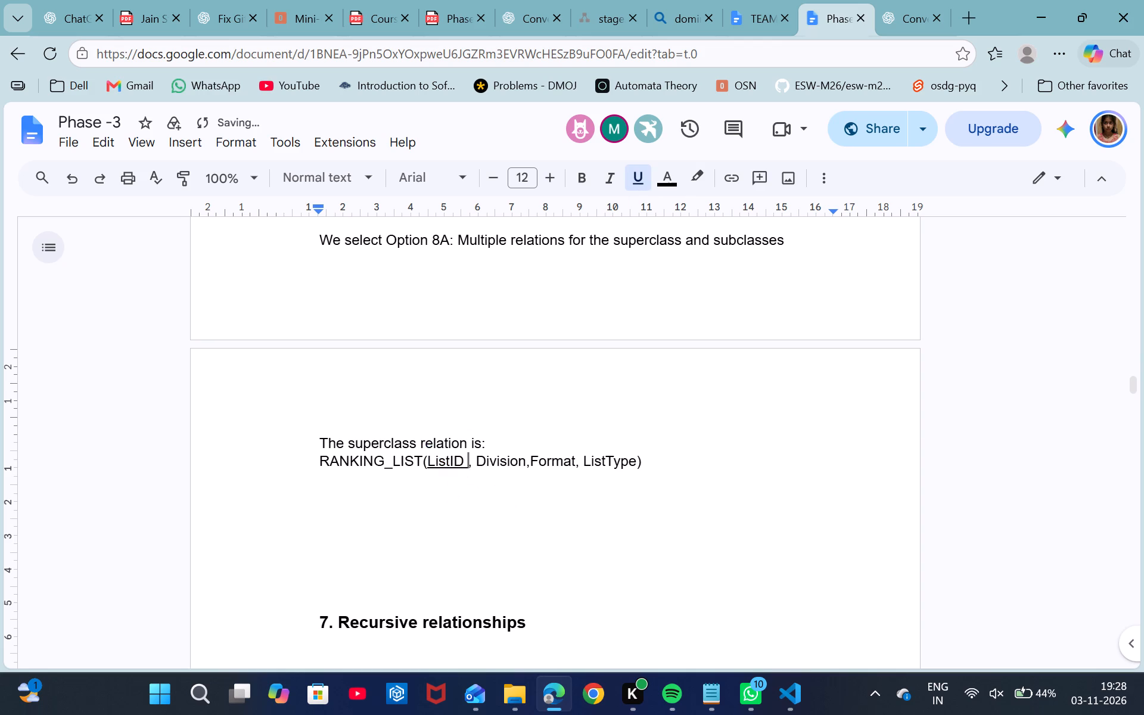
pyautogui.click(428, 456)
pyautogui.press('space')
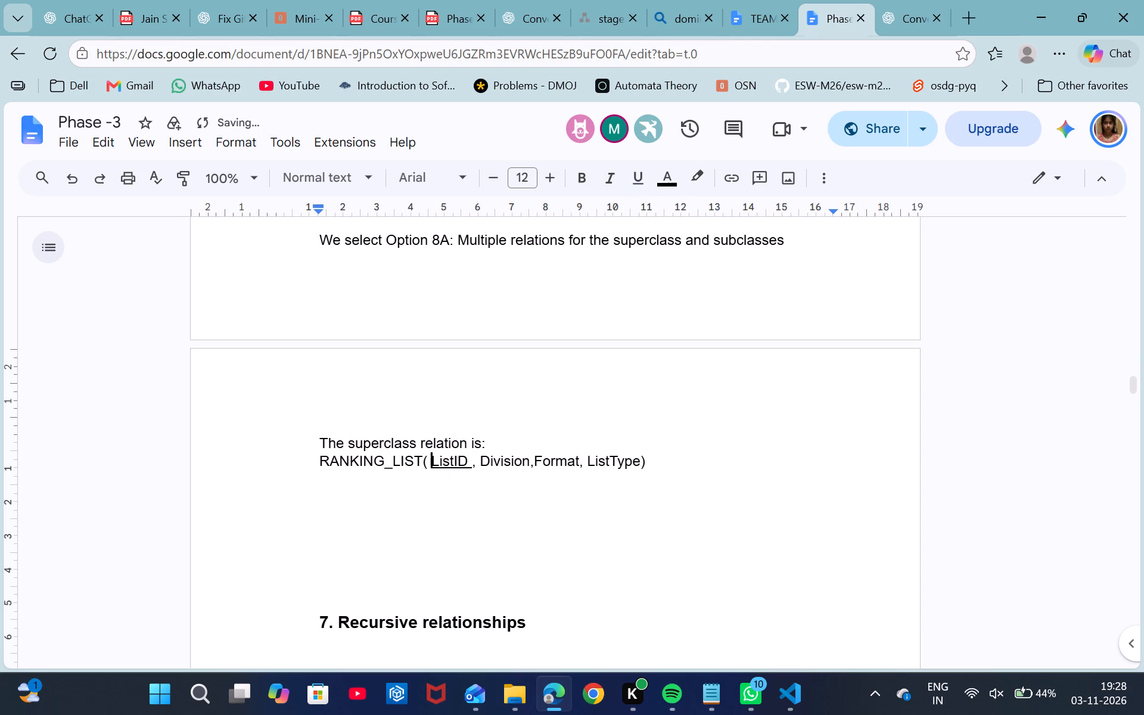
pyautogui.click(470, 465)
pyautogui.press('BackSpace')
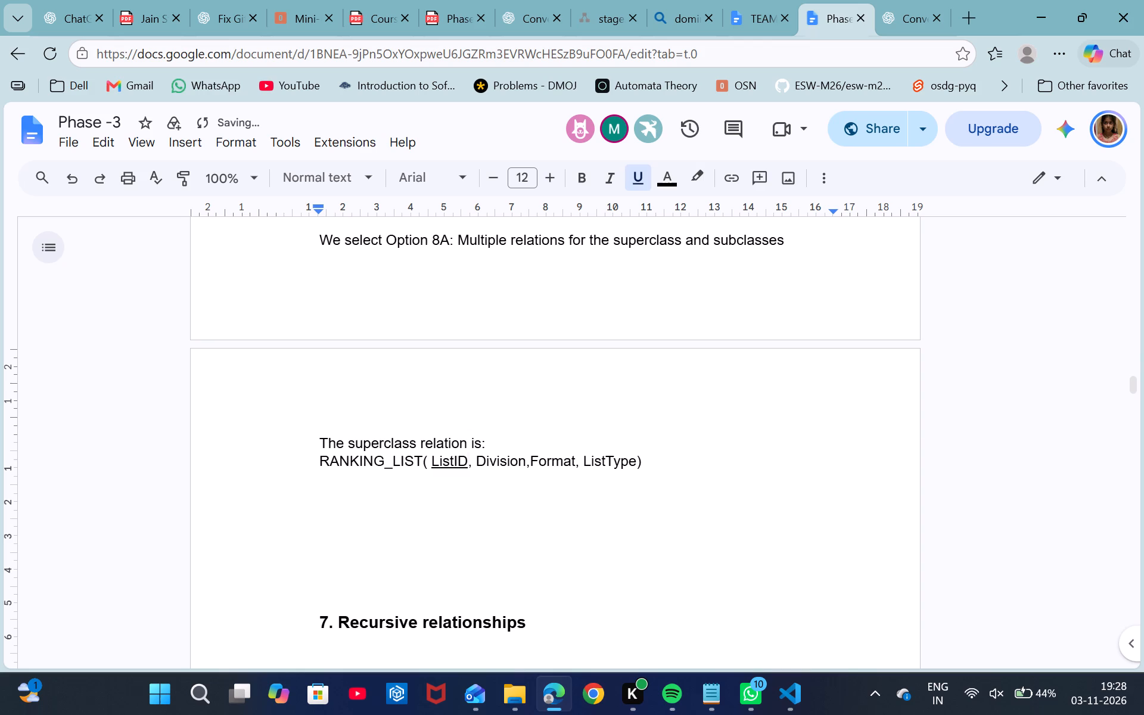
# Add an empty line below the RANKING_LIST relation and join the relation onto the "The superclass relation is:" line, separated by a space.
pyautogui.click(645, 464)
pyautogui.press('Return')
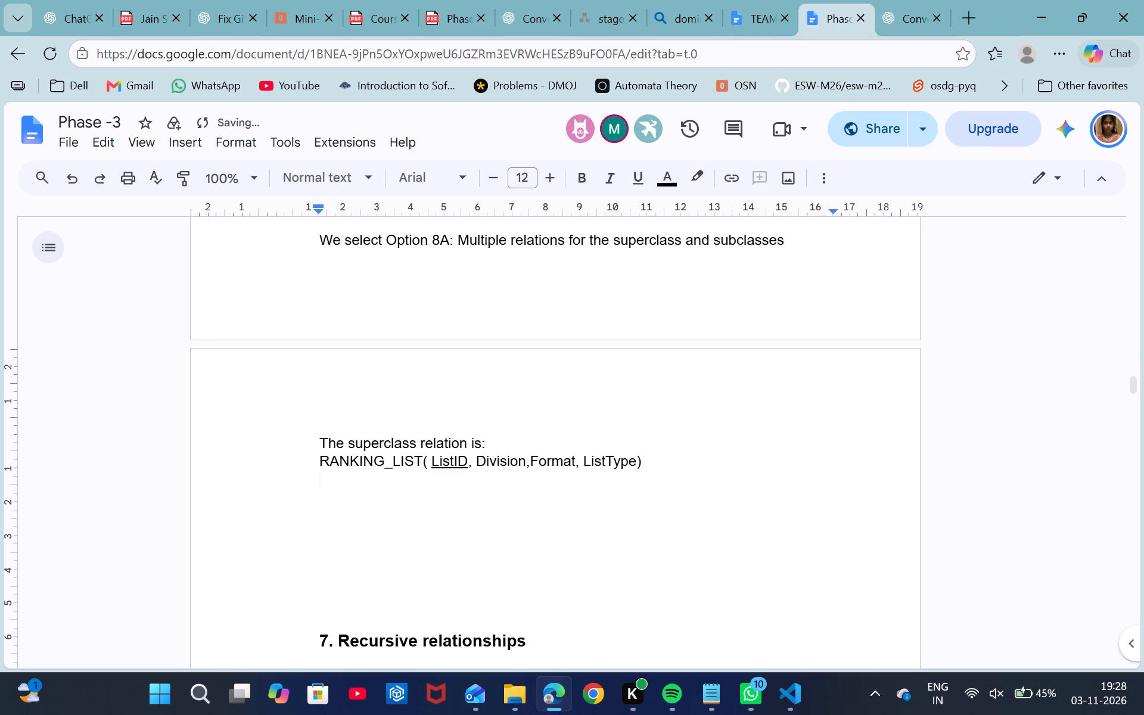
pyautogui.click(322, 459)
pyautogui.press('BackSpace')
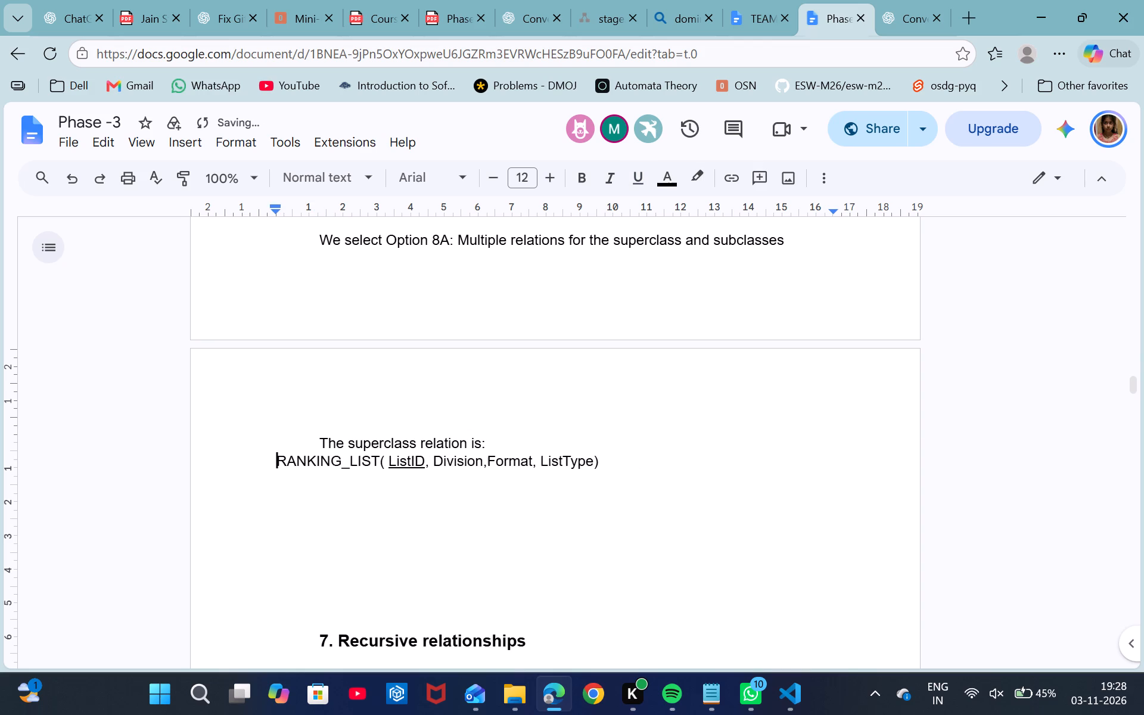
pyautogui.press('BackSpace')
pyautogui.press('space')
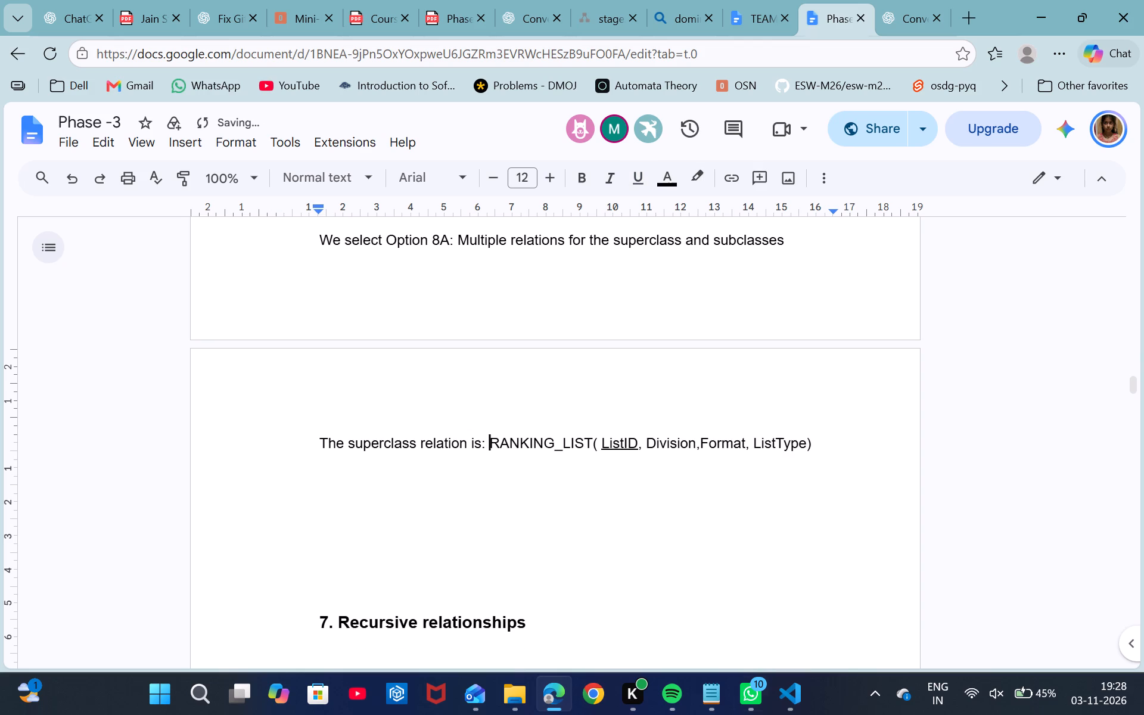
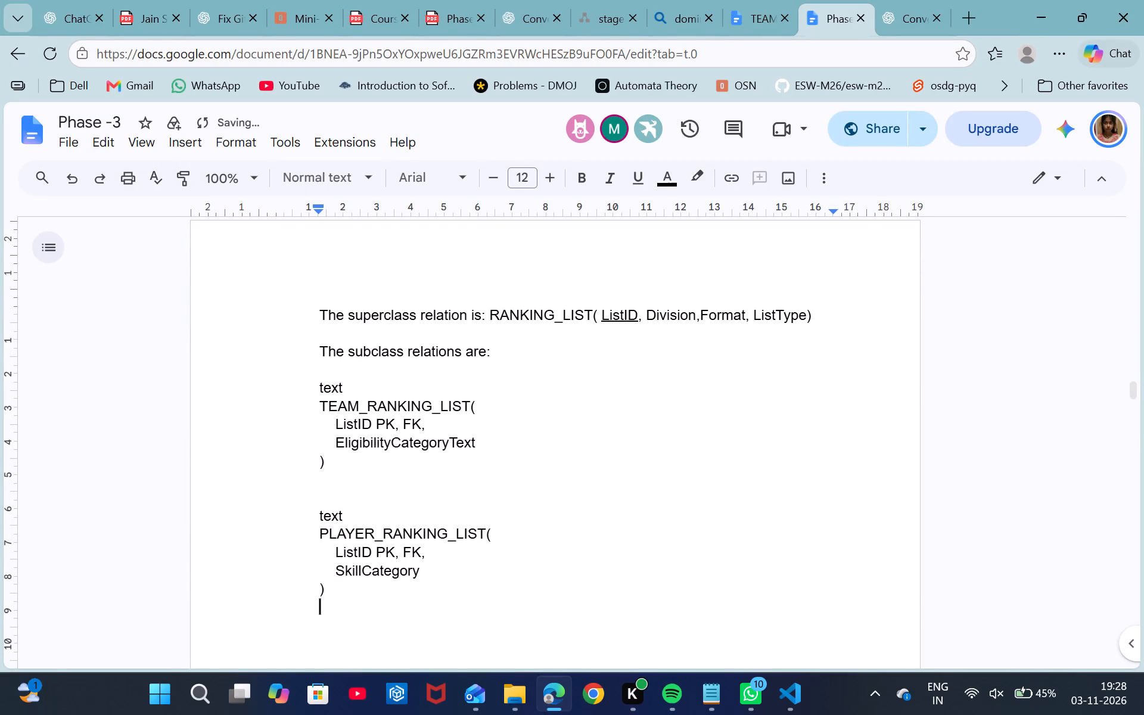
# Delete the "text" line and the empty line between "The subclass relations are:" and TEAM_RANKING_LIST.
pyautogui.moveTo(347, 387); pyautogui.dragTo(305, 369)
pyautogui.press('BackSpace')
pyautogui.press('BackSpace')
pyautogui.press('BackSpace')
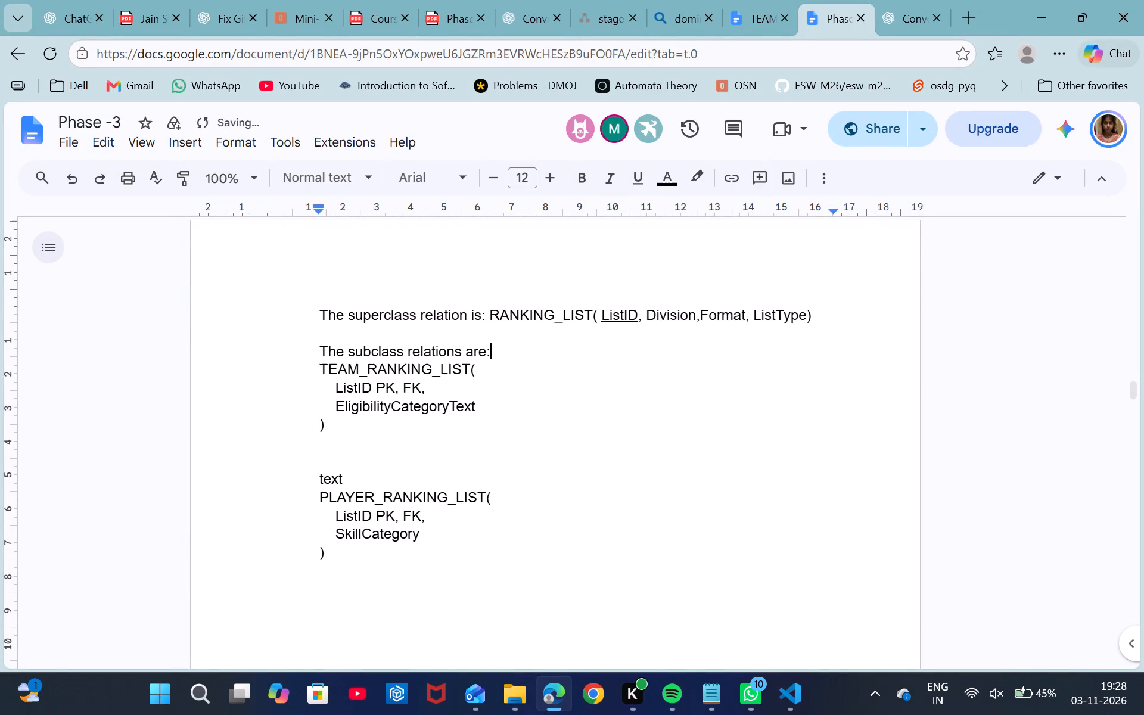
# Join the "ListID PK, FK," line directly after the opening parenthesis of TEAM_RANKING_LIST, without its indentation.
pyautogui.click(336, 387)
pyautogui.press('BackSpace')
pyautogui.press('BackSpace')
pyautogui.press('BackSpace')
pyautogui.press('BackSpace')
pyautogui.press('BackSpace')
pyautogui.press('BackSpace')
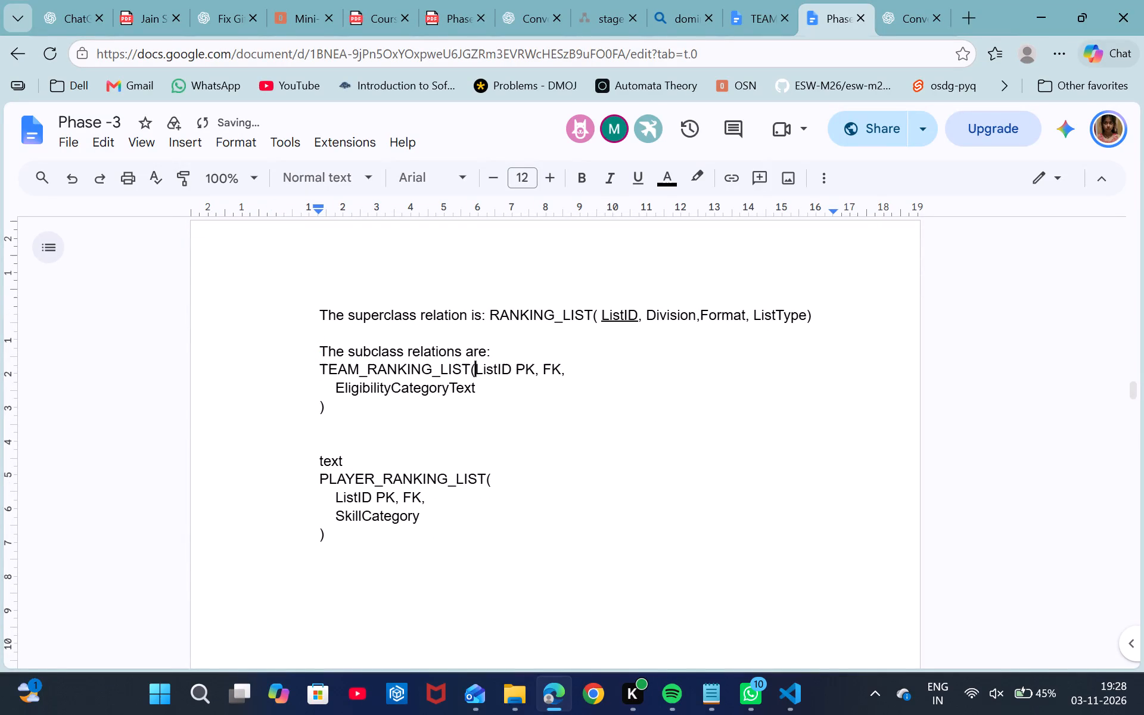
# Join EligibilityCategoryText onto the TEAM_RANKING_LIST line, with a single space before it.
pyautogui.click(334, 389)
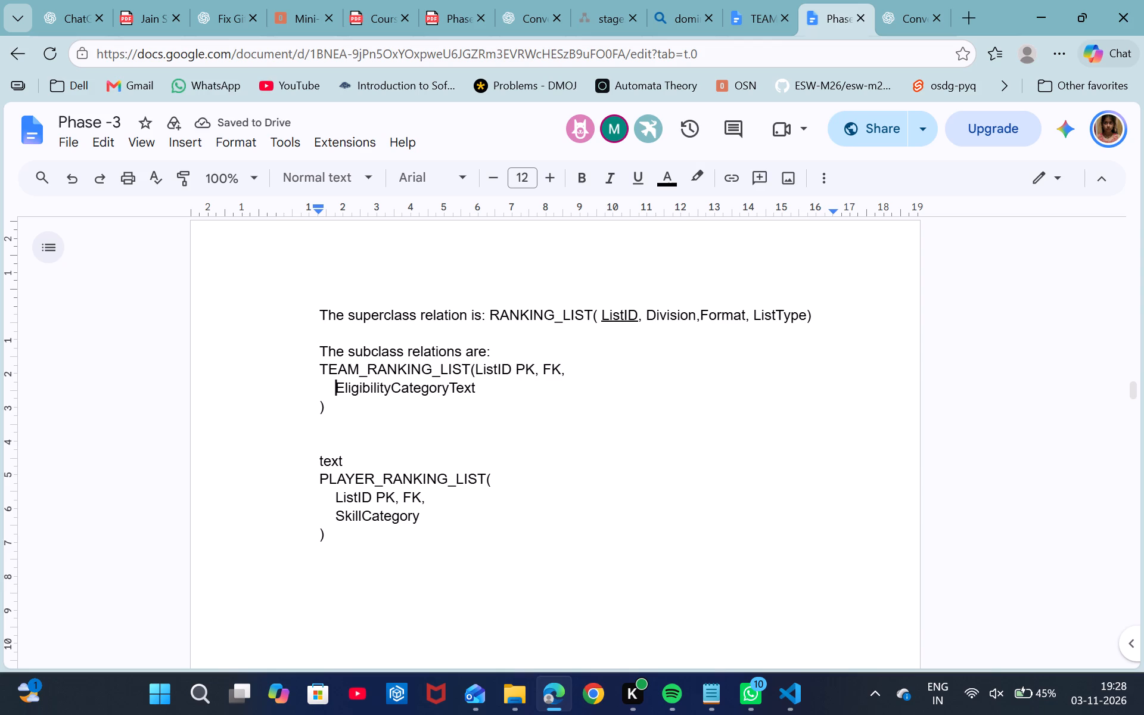
pyautogui.press('BackSpace')
pyautogui.press('BackSpace')
pyautogui.press('BackSpace')
pyautogui.press('BackSpace')
pyautogui.press('BackSpace')
pyautogui.press('BackSpace')
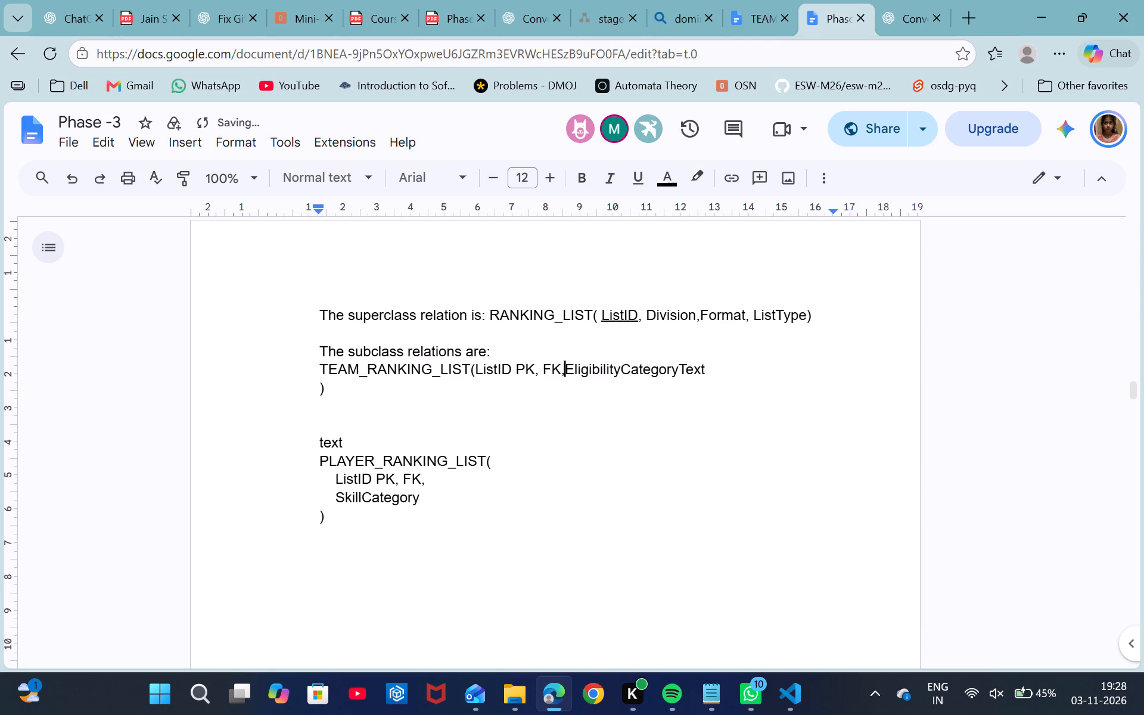
pyautogui.press('space')
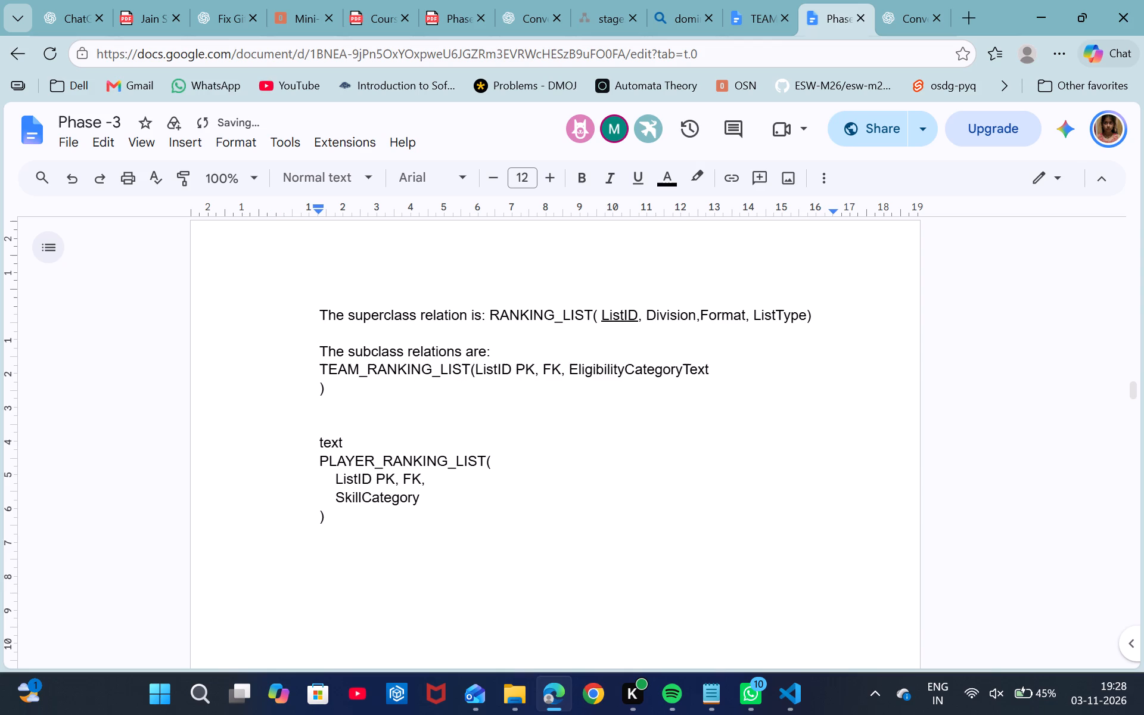
# Join the closing parenthesis directly after EligibilityCategoryText on the TEAM_RANKING_LIST line, keeping the attribute name complete.
pyautogui.click(320, 386)
pyautogui.press('BackSpace')
pyautogui.press('BackSpace')
pyautogui.press('BackSpace')
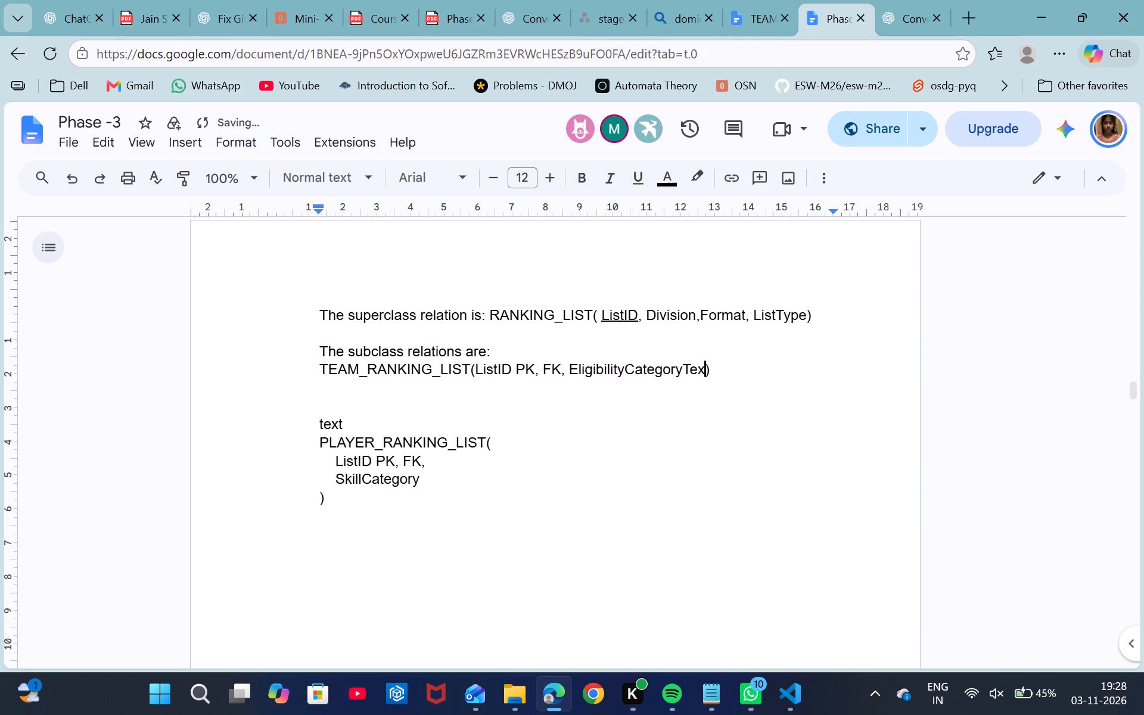
pyautogui.hotkey('ctrl', 'z')
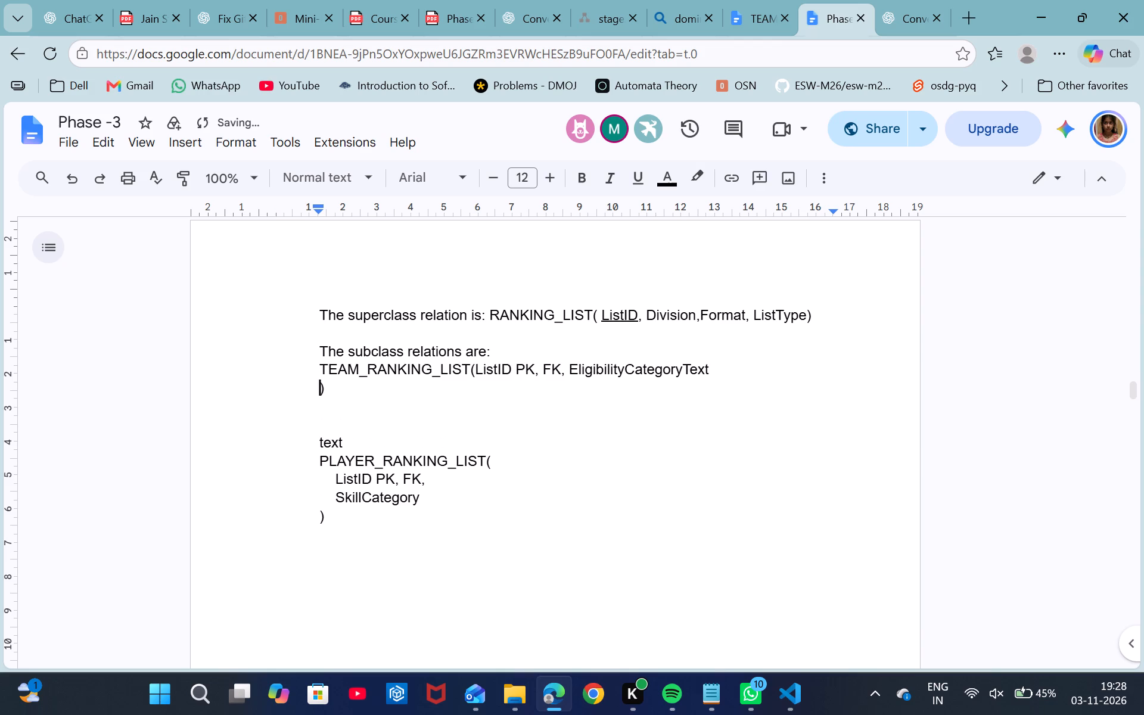
pyautogui.press('BackSpace')
pyautogui.press('BackSpace')
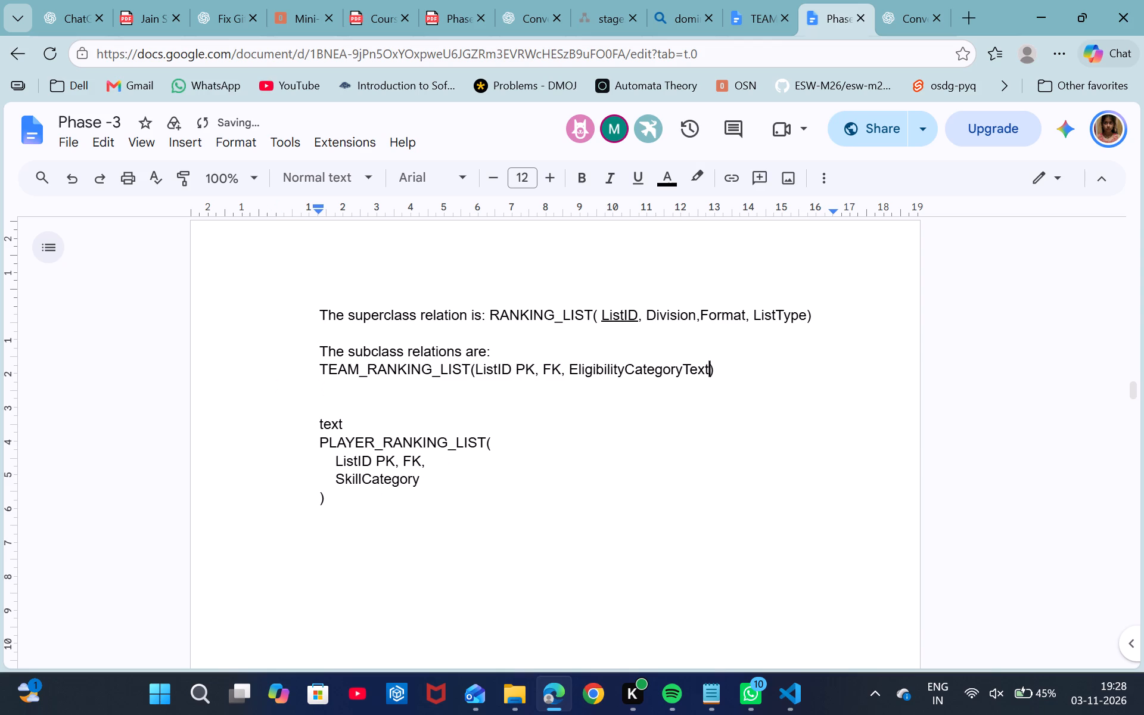
# Delete the "text" line and surplus blank space above PLAYER_RANKING_LIST, leaving one empty line below the TEAM_RANKING_LIST relation.
pyautogui.moveTo(349, 427); pyautogui.dragTo(319, 391)
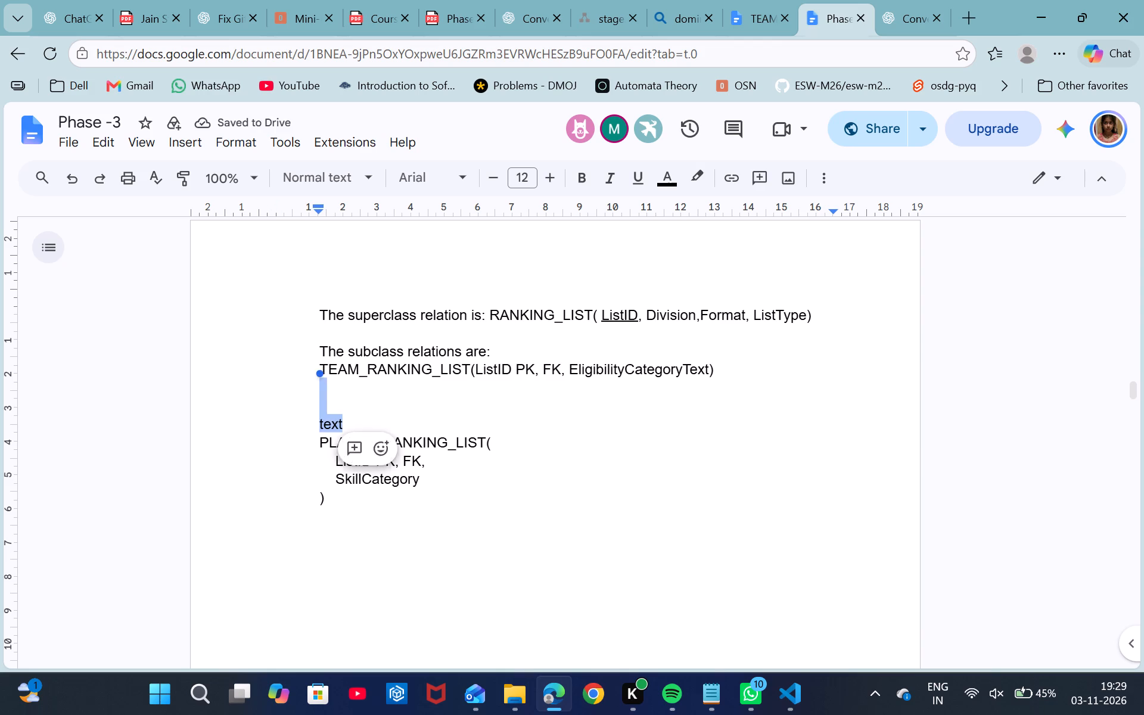
pyautogui.press('BackSpace')
# Join the "ListID PK, FK," line directly after the opening parenthesis of PLAYER_RANKING_LIST, without its indentation.
pyautogui.click(338, 425)
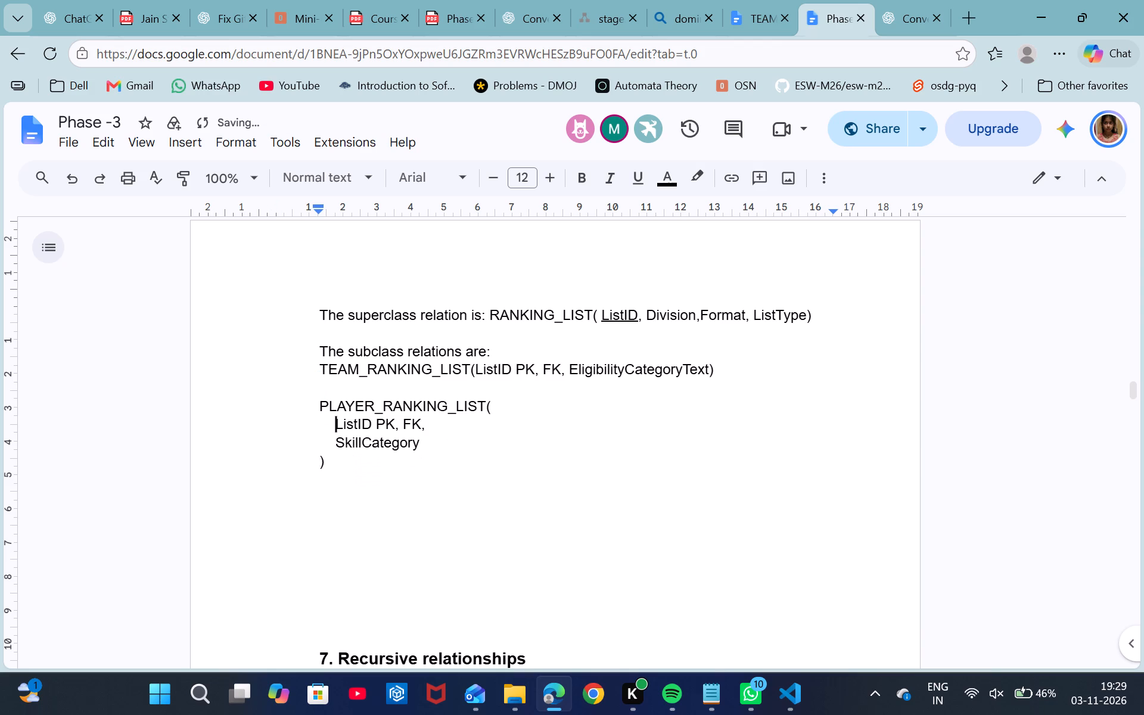
pyautogui.press('BackSpace')
pyautogui.press('BackSpace')
pyautogui.press('BackSpace')
pyautogui.press('BackSpace')
pyautogui.press('BackSpace')
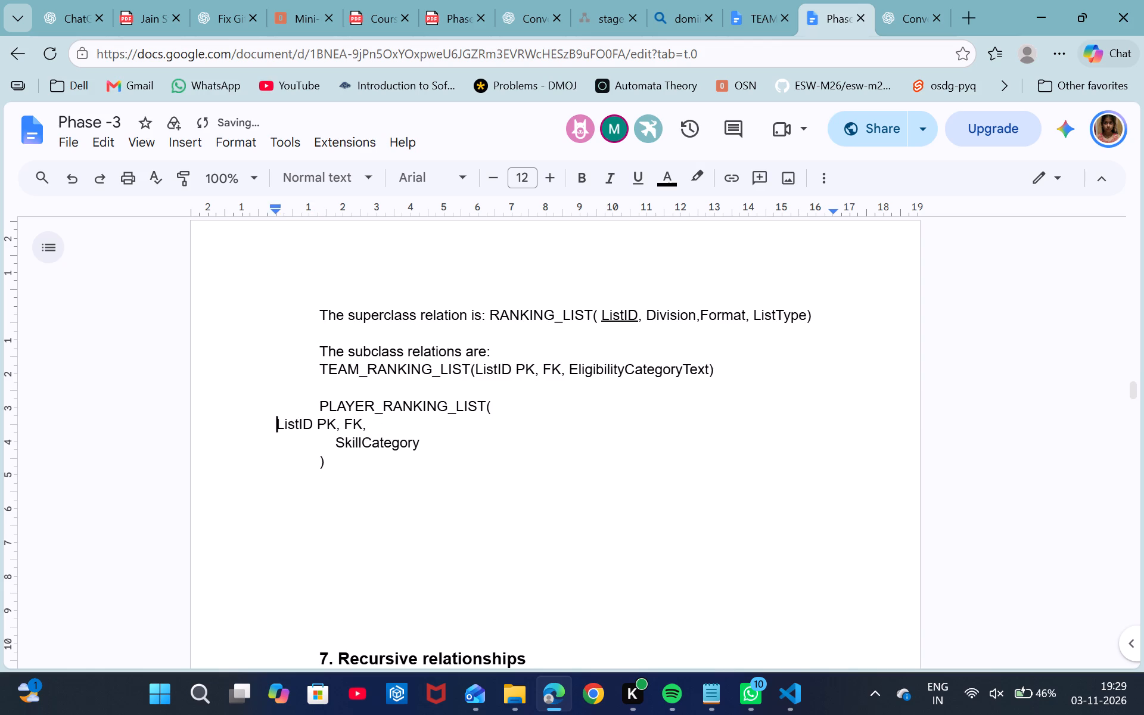
pyautogui.press('BackSpace')
# Join SkillCategory, preceded by a space, and the closing parenthesis onto the PLAYER_RANKING_LIST line.
pyautogui.click(335, 424)
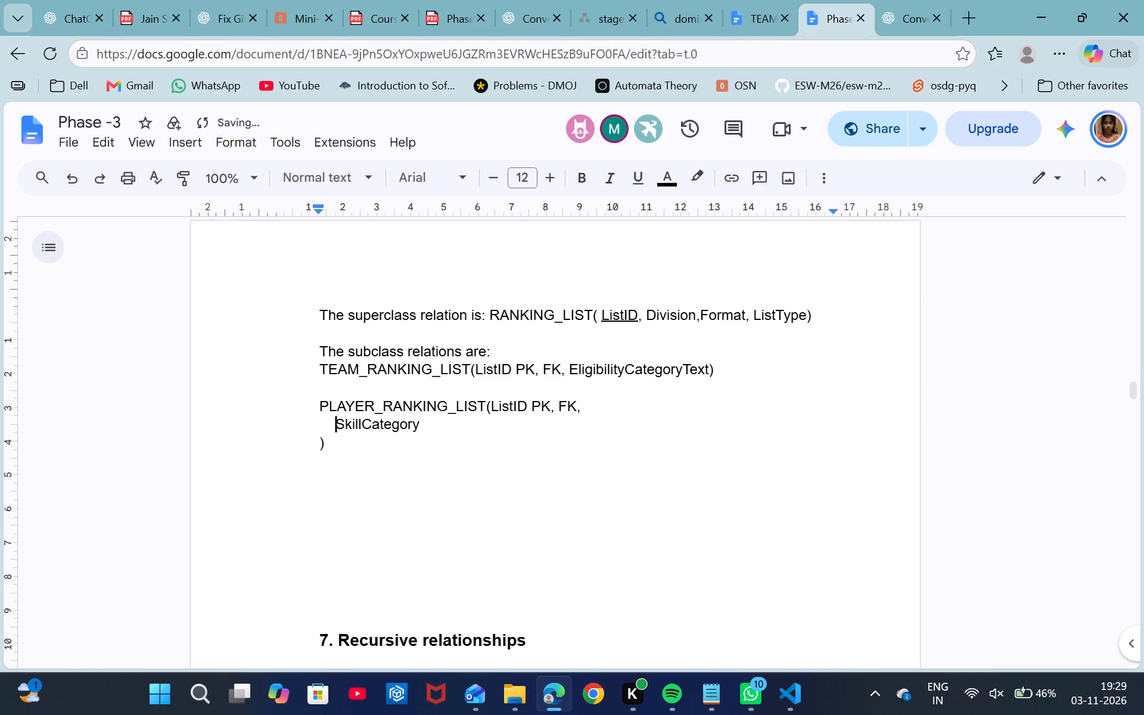
pyautogui.press('BackSpace')
pyautogui.press('BackSpace')
pyautogui.press('BackSpace')
pyautogui.press('BackSpace')
pyautogui.press('BackSpace')
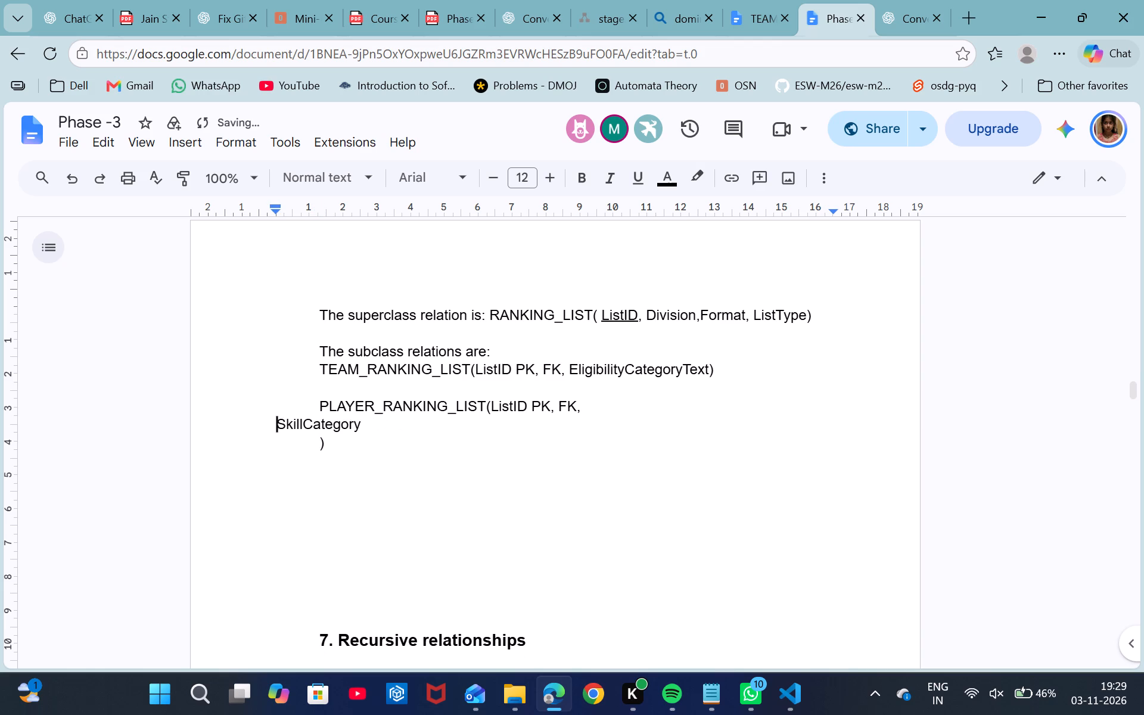
pyautogui.press('BackSpace')
pyautogui.press('space')
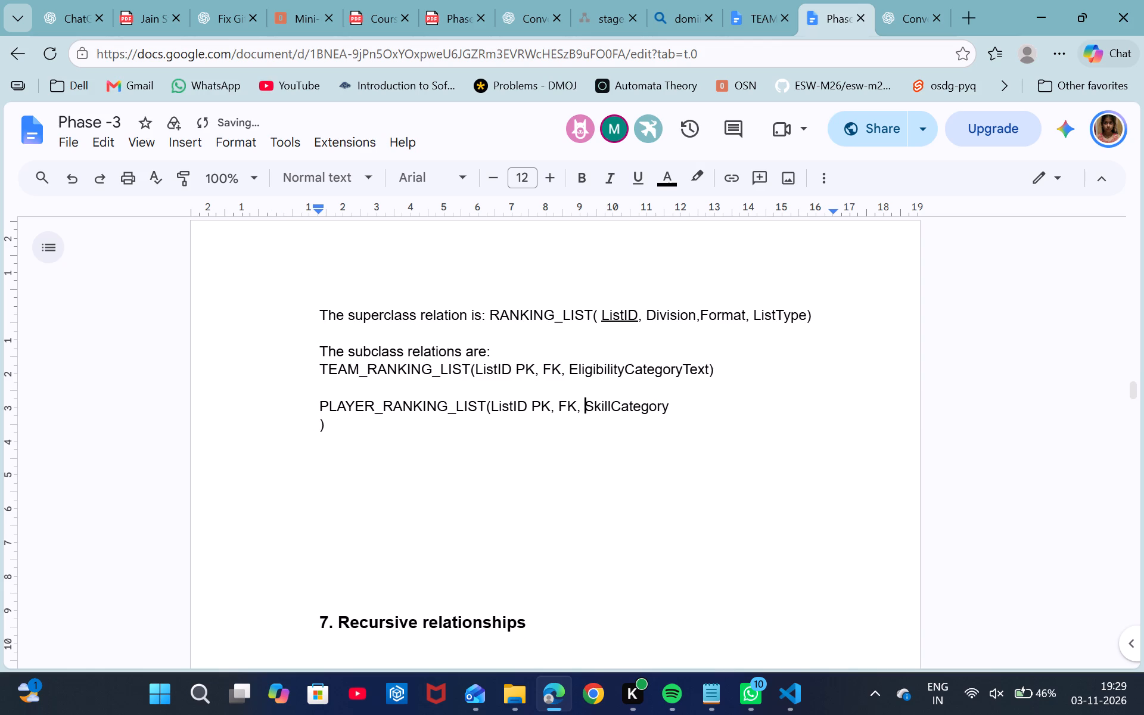
pyautogui.click(320, 425)
pyautogui.press('BackSpace')
pyautogui.press('BackSpace')
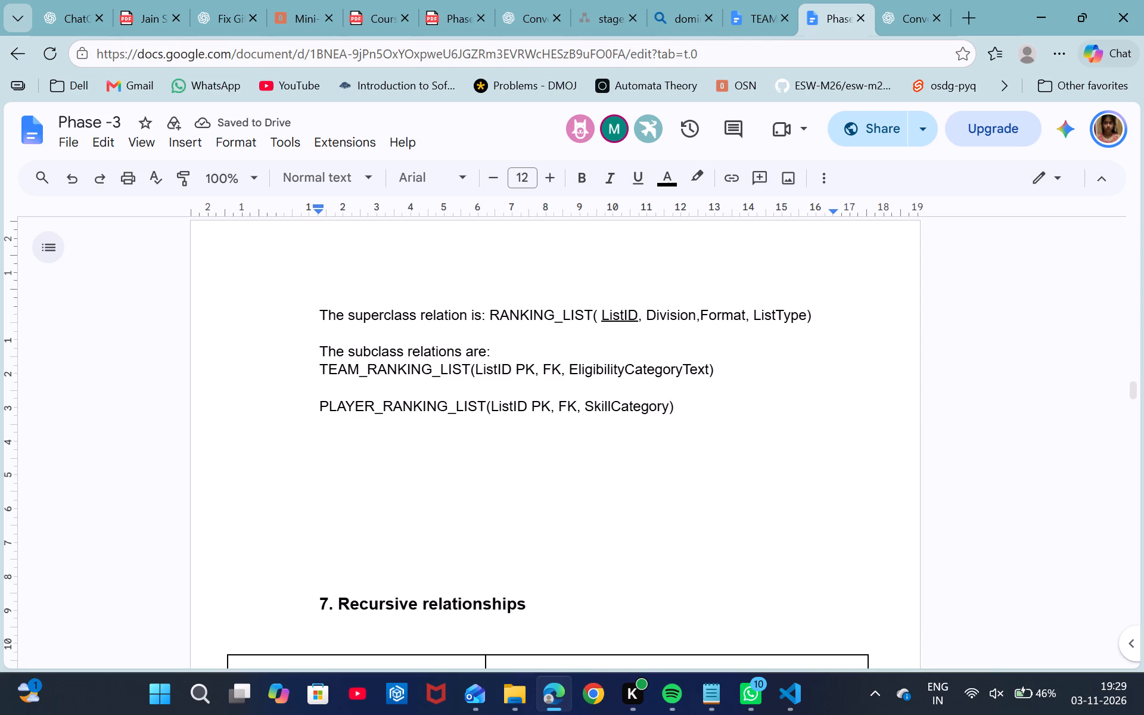
# In the TEAM_RANKING_LIST relation, remove "PK," after ListID, underline ListID, and put a plain space before FK.
pyautogui.moveTo(541, 368); pyautogui.dragTo(515, 369)
pyautogui.press('BackSpace')
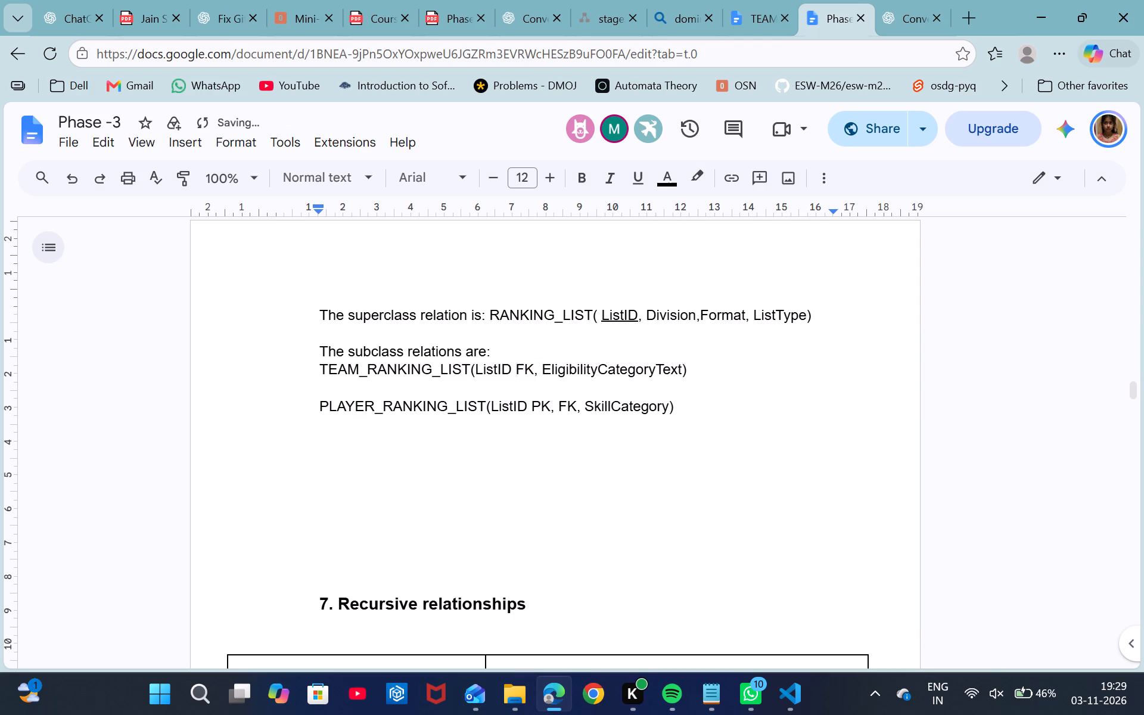
pyautogui.moveTo(515, 368); pyautogui.dragTo(477, 368)
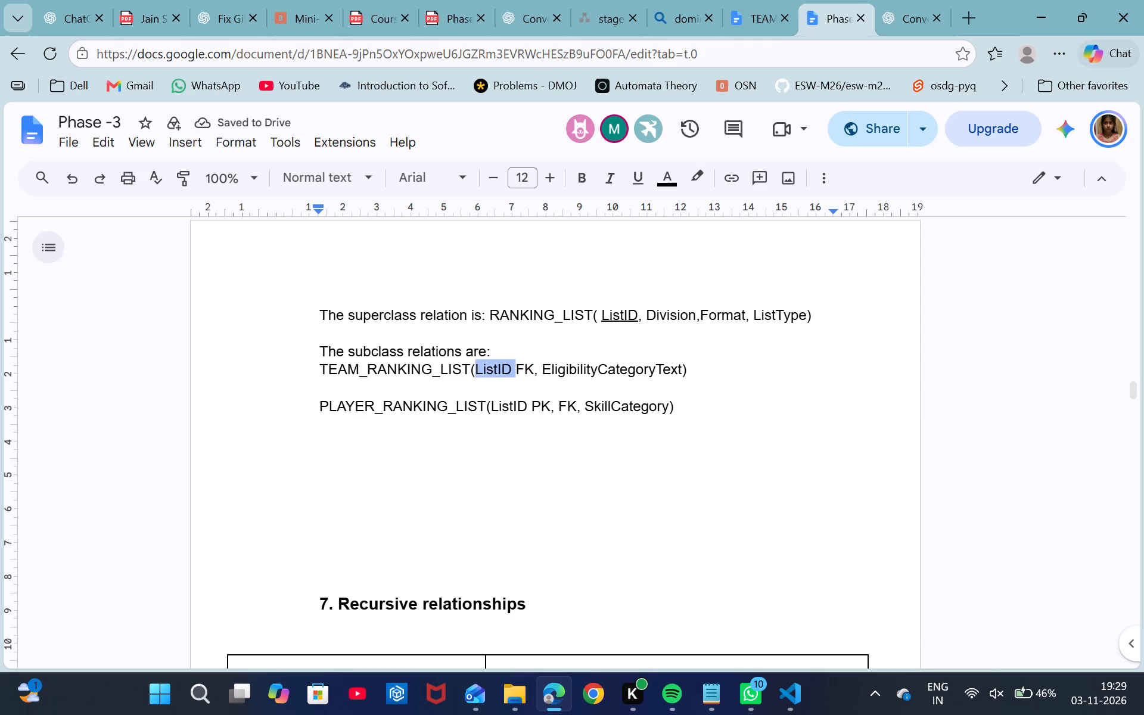
pyautogui.moveTo(477, 368); pyautogui.dragTo(476, 368)
pyautogui.click(631, 179)
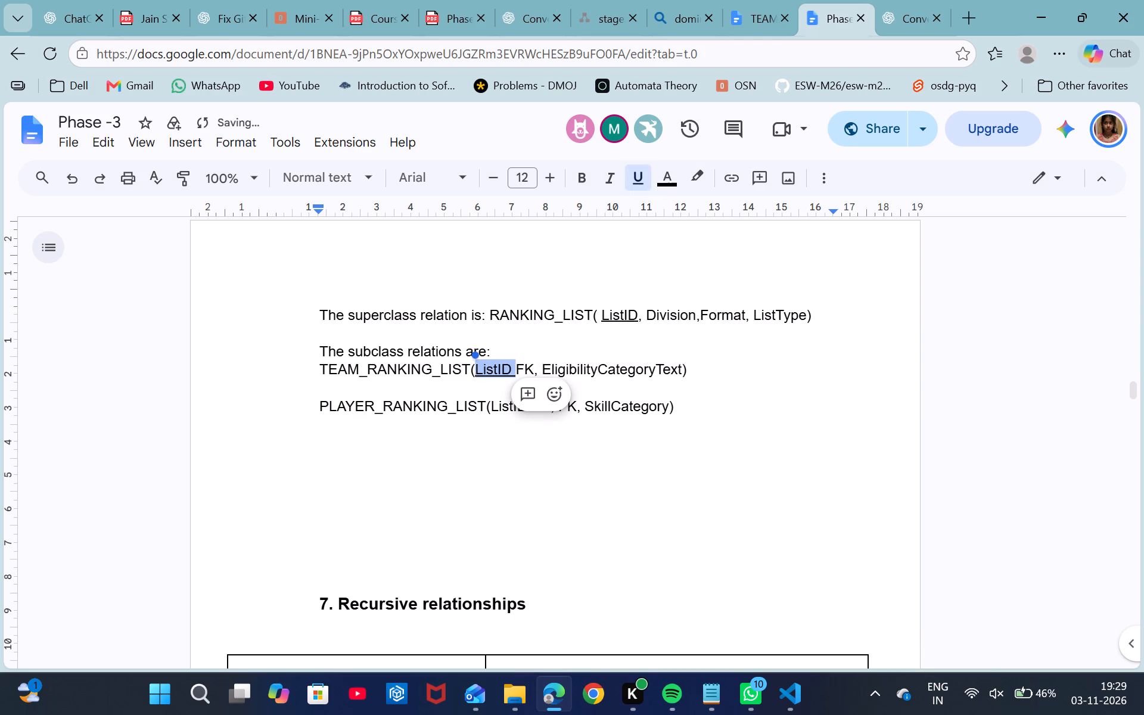
pyautogui.click(517, 371)
pyautogui.press('BackSpace')
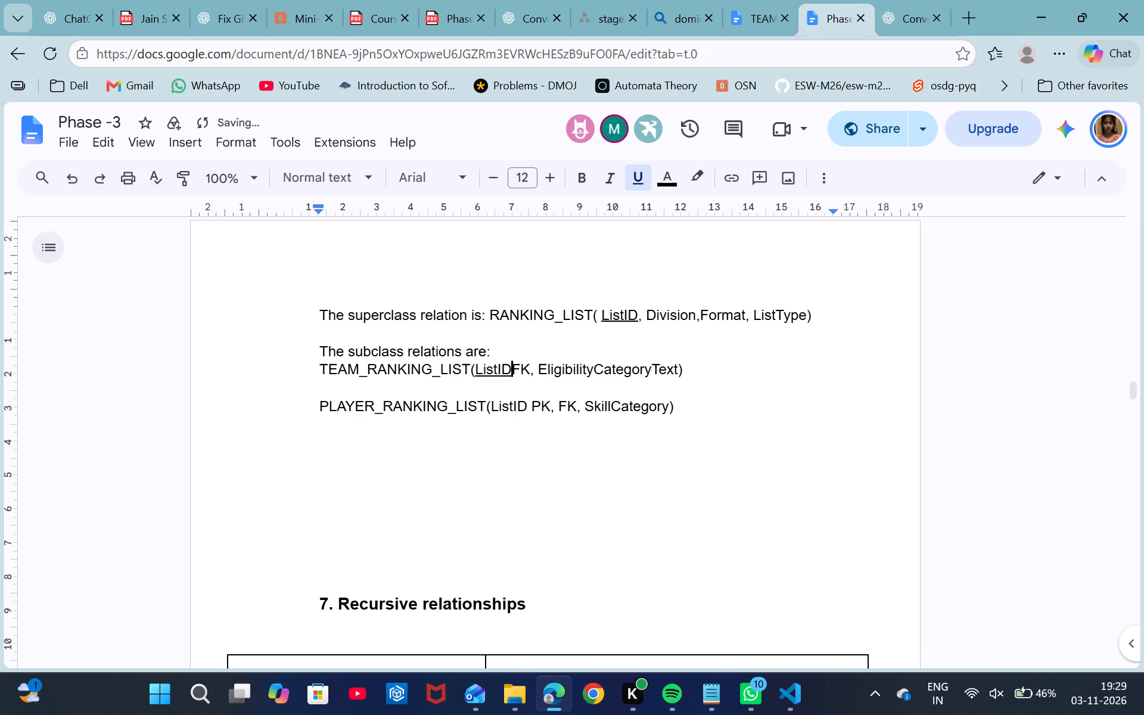
pyautogui.click(637, 184)
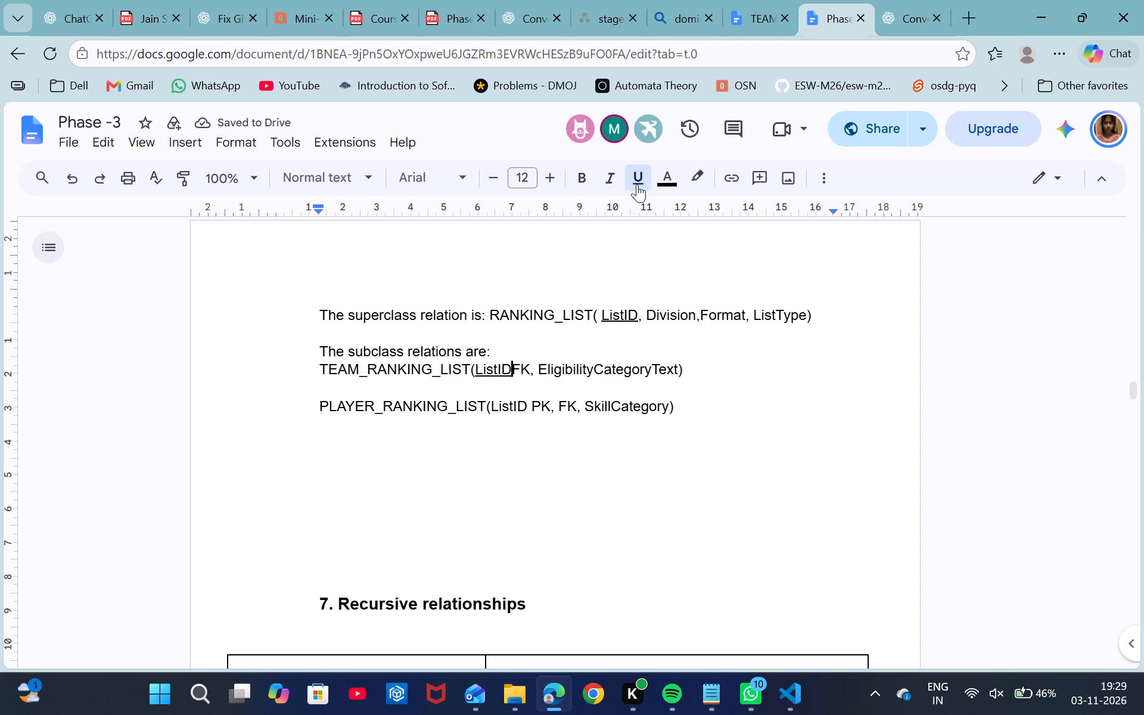
pyautogui.press('space')
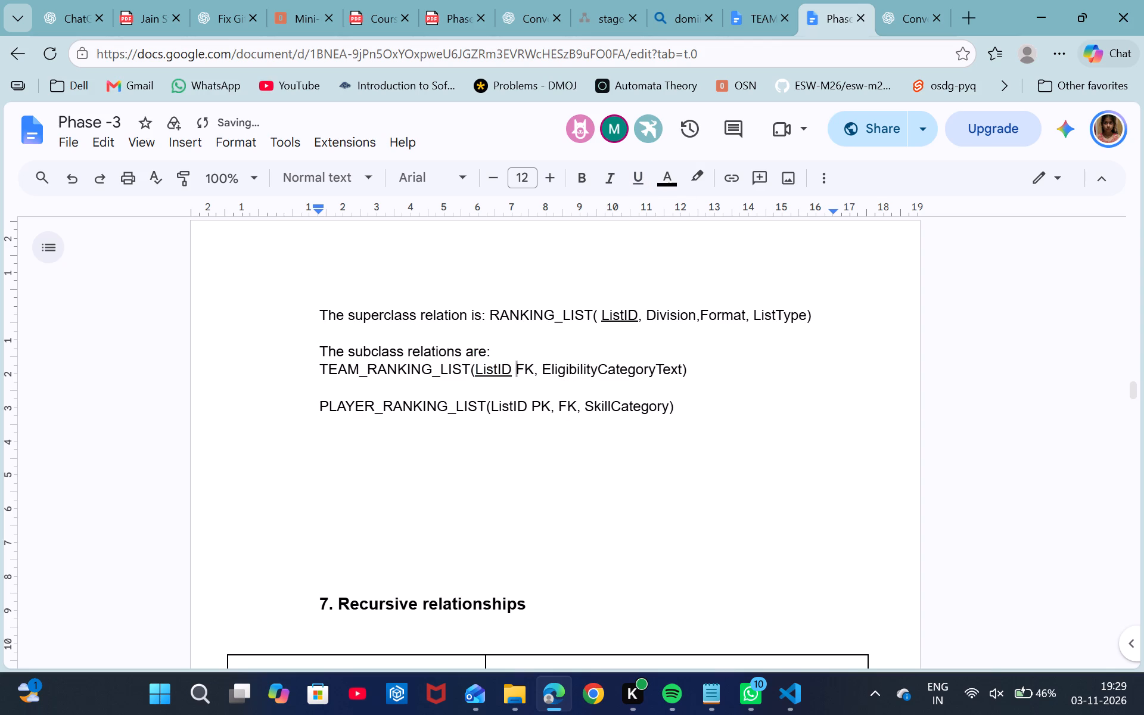
# In the PLAYER_RANKING_LIST relation, underline ListID and remove "PK," after it.
pyautogui.moveTo(526, 406); pyautogui.dragTo(493, 403)
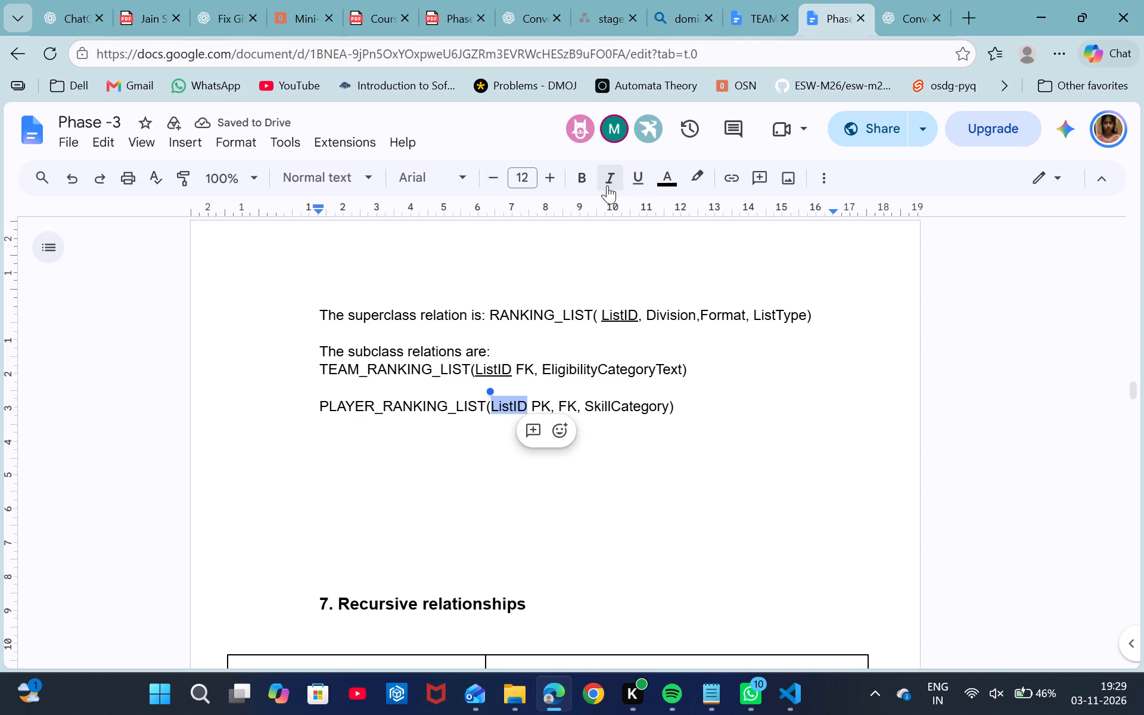
pyautogui.click(639, 172)
pyautogui.moveTo(530, 403); pyautogui.dragTo(555, 408)
pyautogui.press('BackSpace')
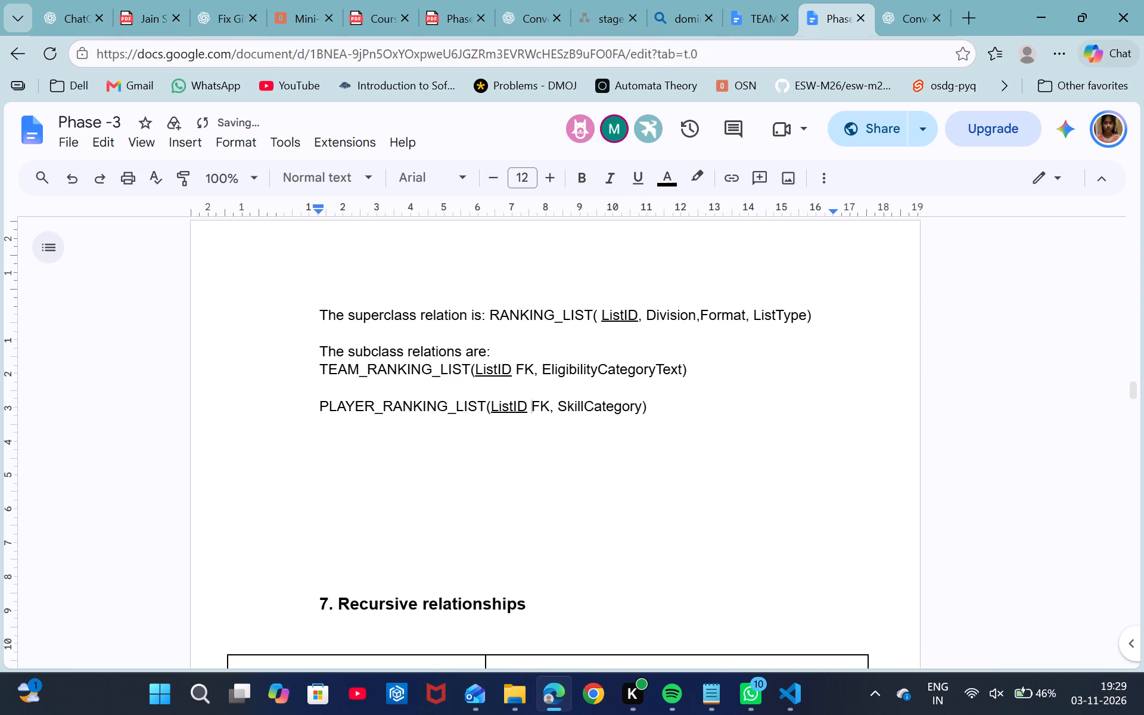
# Remove the empty line between the TEAM_RANKING_LIST and PLAYER_RANKING_LIST relations.
pyautogui.click(383, 386)
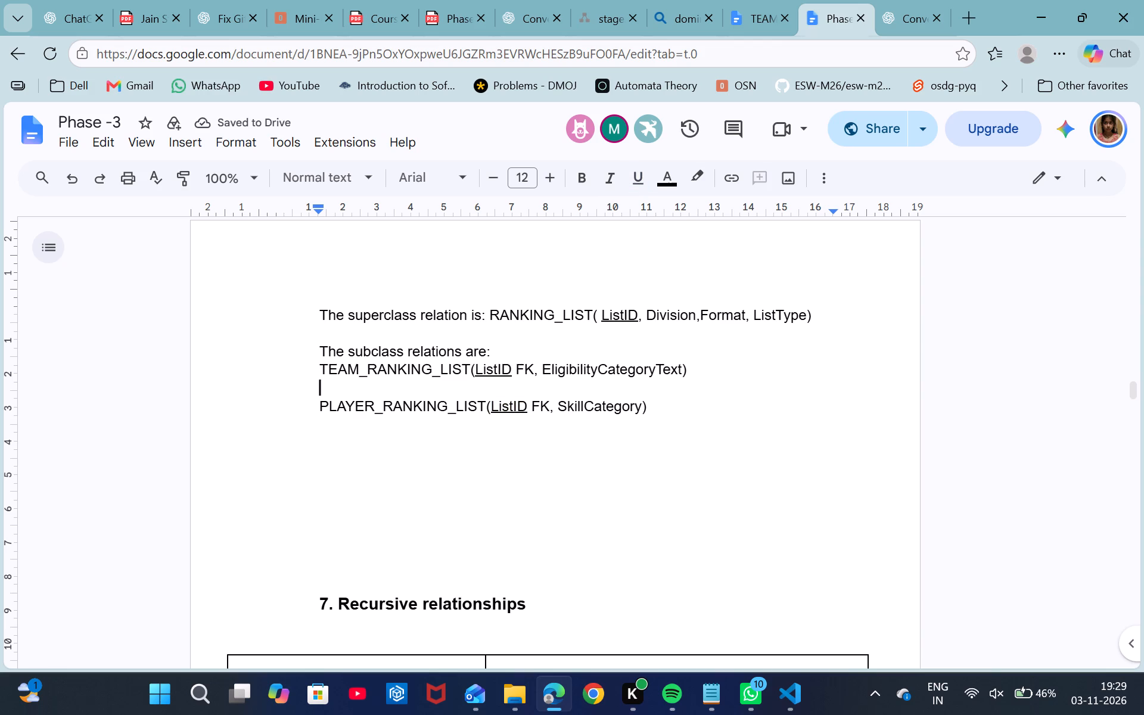
pyautogui.press('BackSpace')
pyautogui.press('BackSpace')
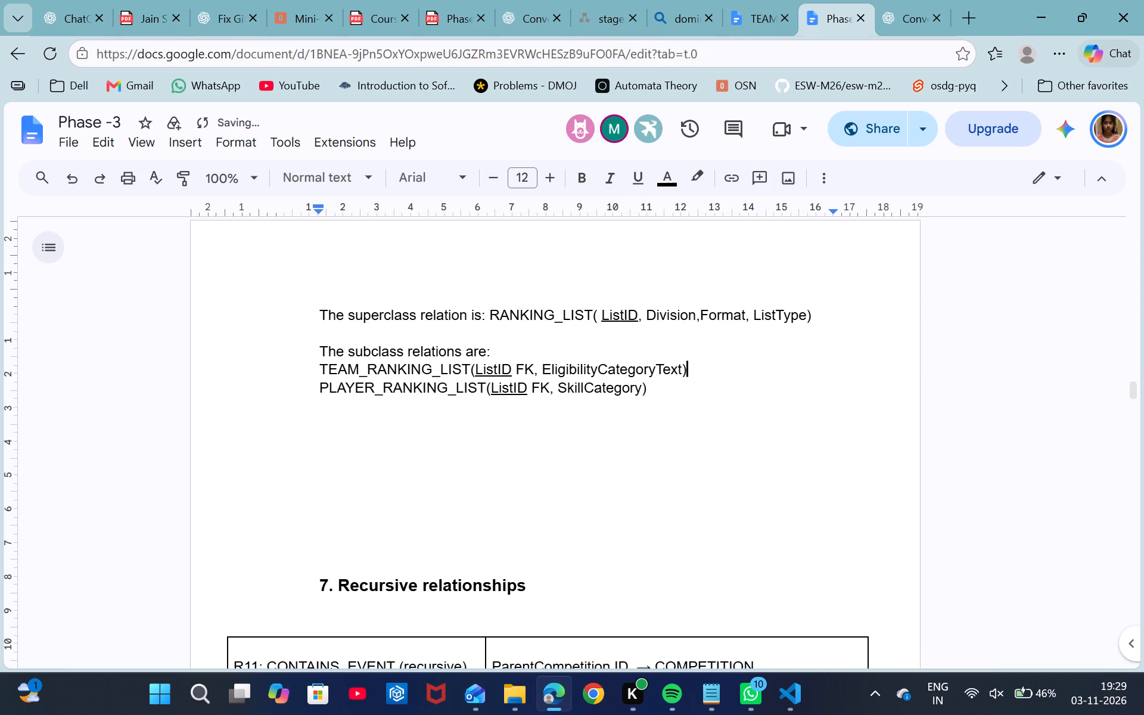
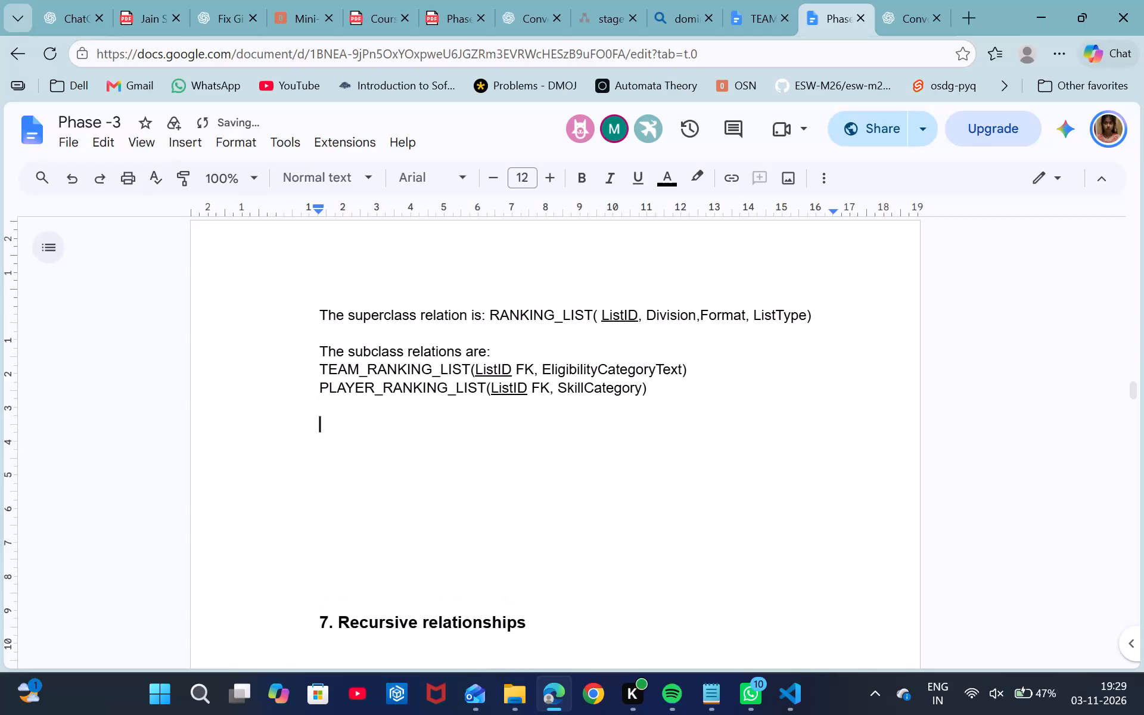
# Below the subclass relations, add "->" followed by the copied note that ListID is both primary key and foreign key referencing RANKING_LIST.
pyautogui.write('->')
pyautogui.hotkey('ctrl', 'v')
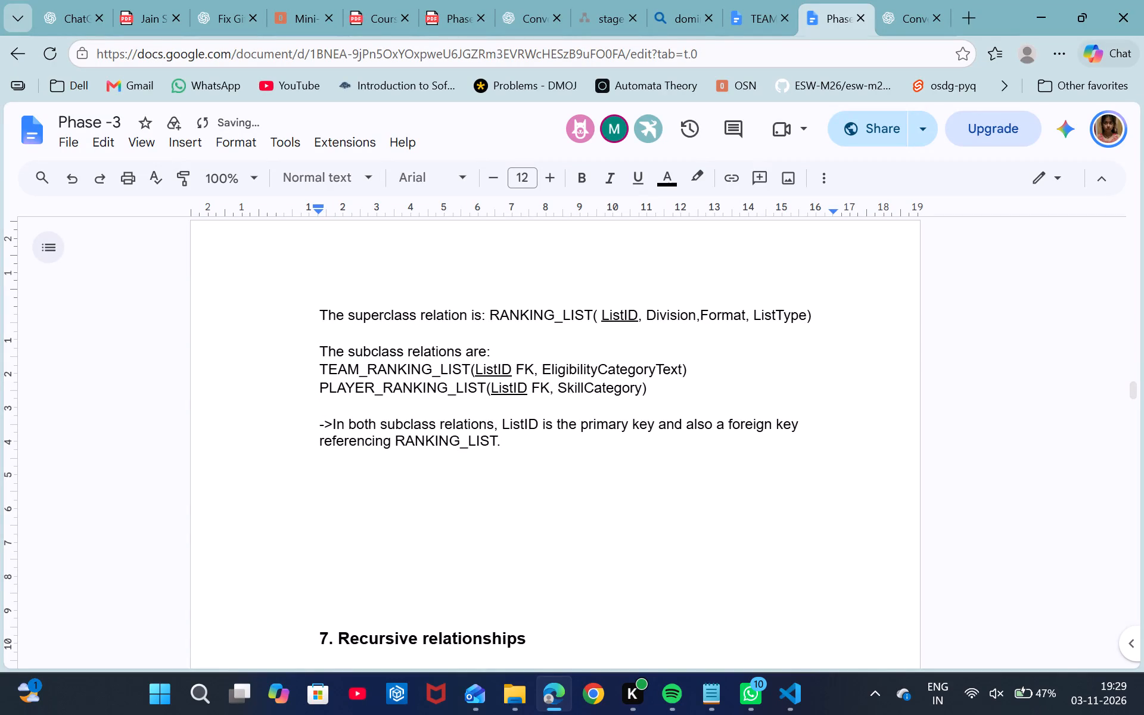
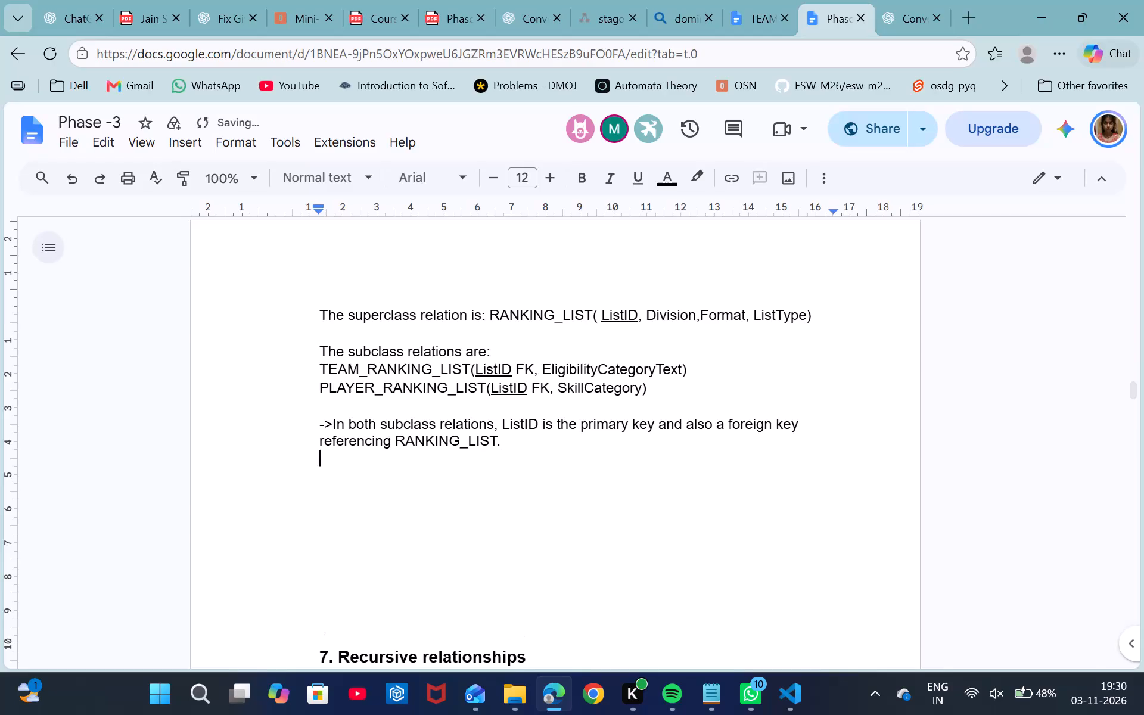
# Below the ListID key note, paste the copied "Reason for selecting Option 8A" heading and its explanation of the two subclasses.
pyautogui.press('Return')
pyautogui.hotkey('ctrl', 'v')
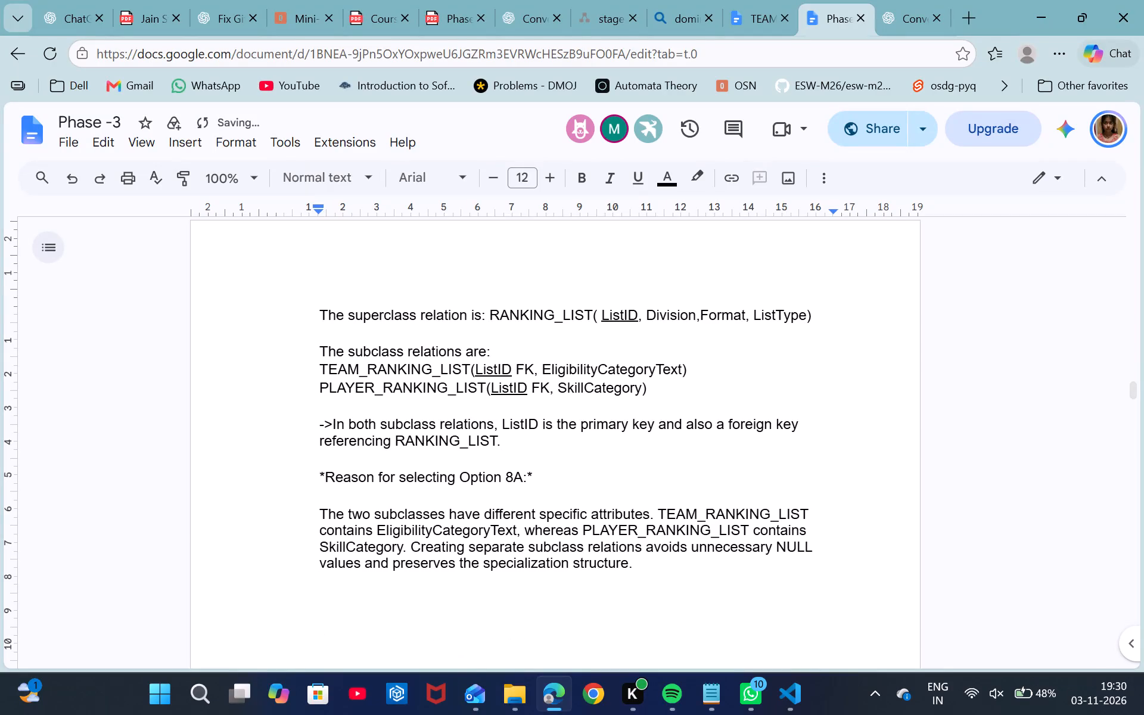
# Underline "Reason for selecting Option 8A" and remove the asterisks at both ends of that heading line.
pyautogui.moveTo(324, 477); pyautogui.dragTo(518, 477)
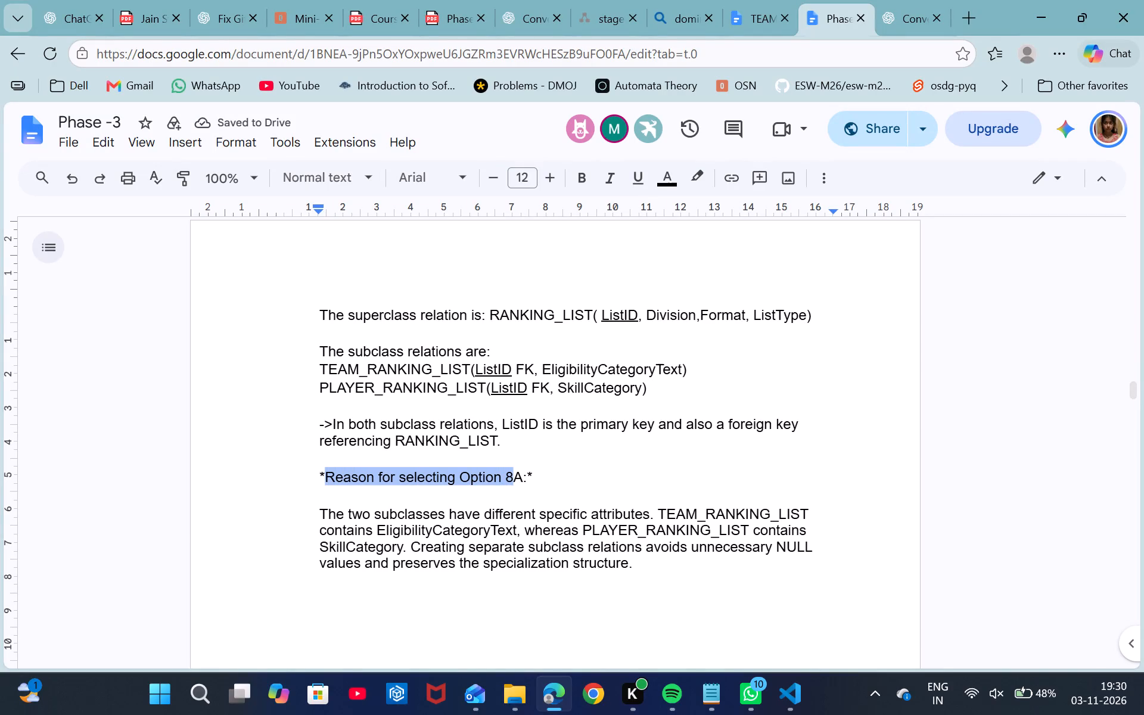
pyautogui.moveTo(518, 477); pyautogui.dragTo(522, 477)
pyautogui.click(633, 175)
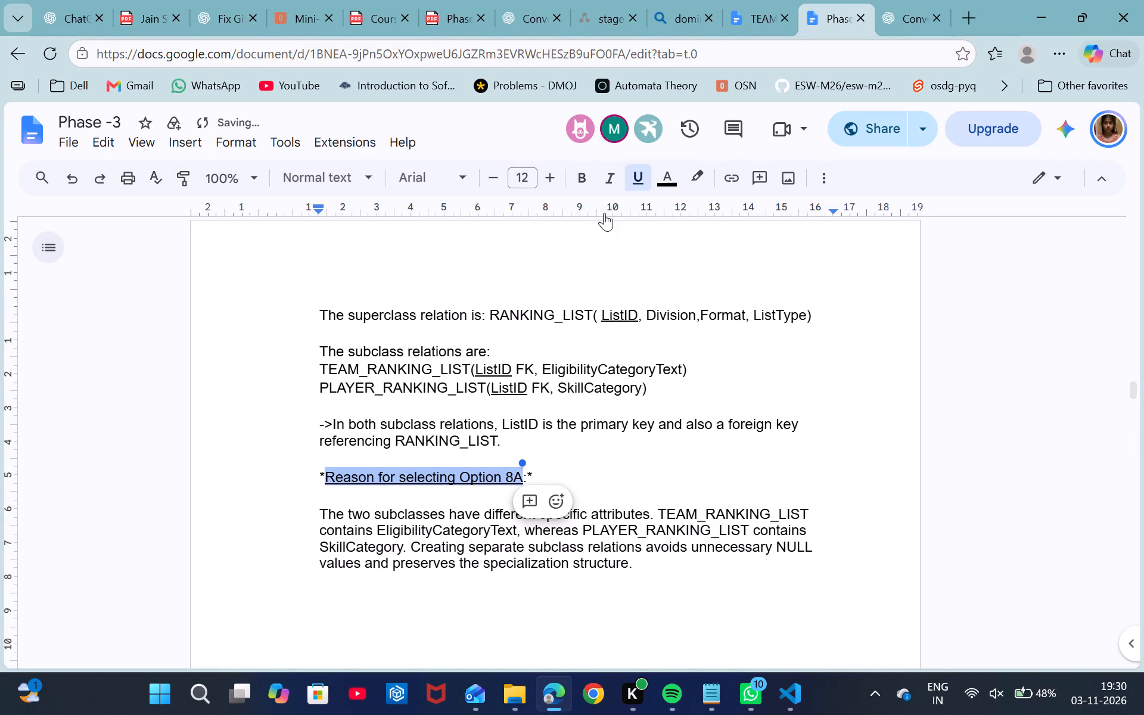
pyautogui.click(530, 477)
pyautogui.press('BackSpace')
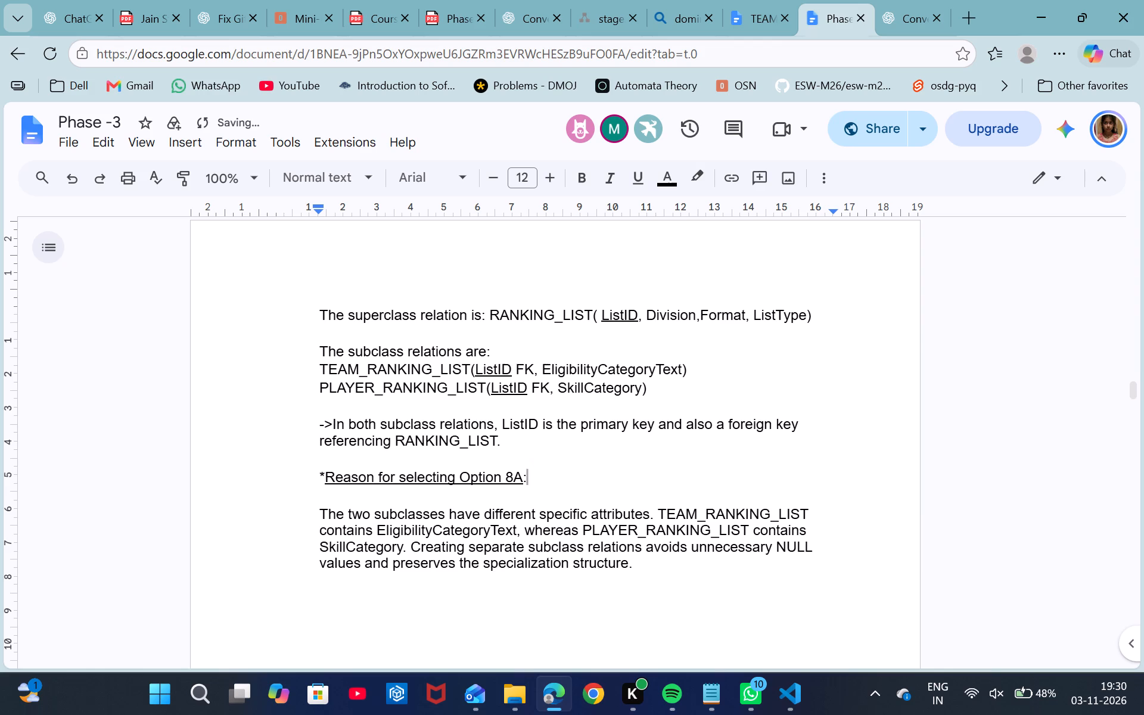
pyautogui.click(324, 478)
pyautogui.press('BackSpace')
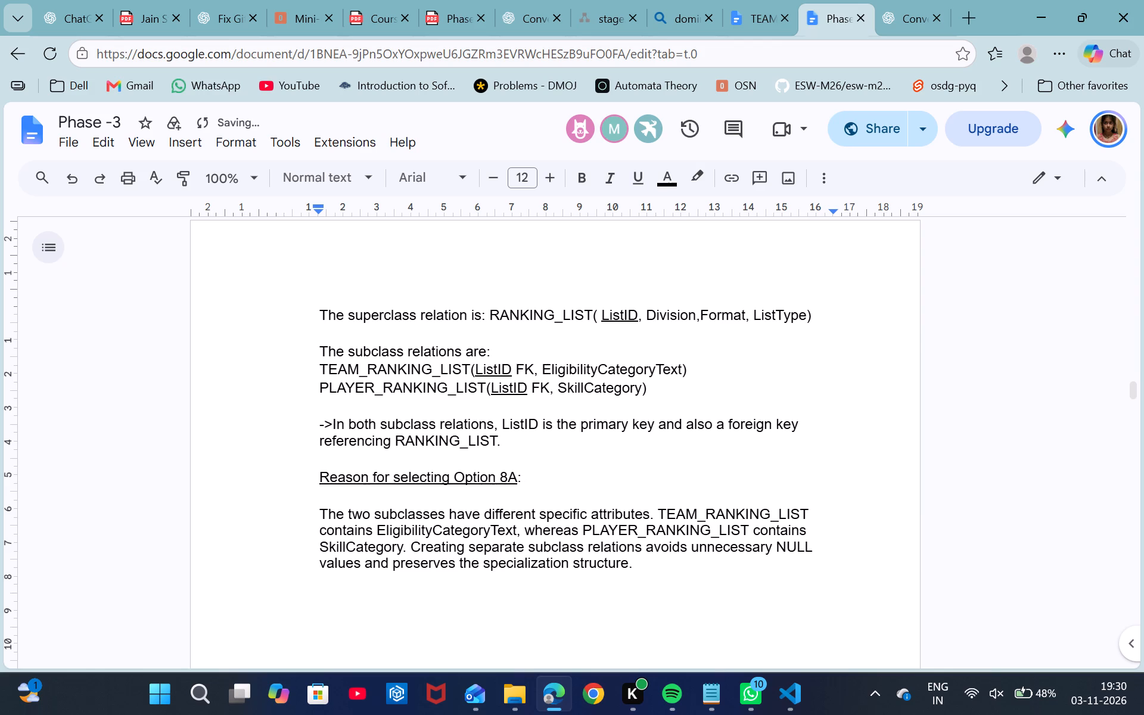
# Remove the empty line between the "Reason for selecting Option 8A:" heading and its explanation paragraph.
pyautogui.click(333, 498)
pyautogui.press('BackSpace')
pyautogui.press('BackSpace')
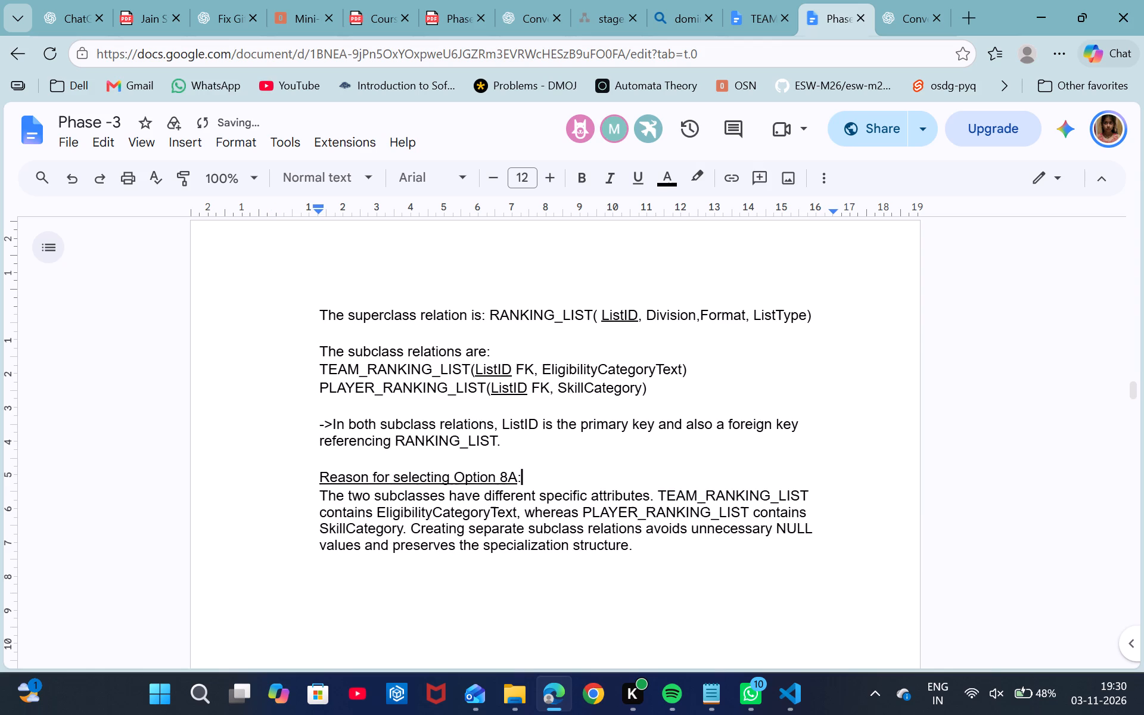
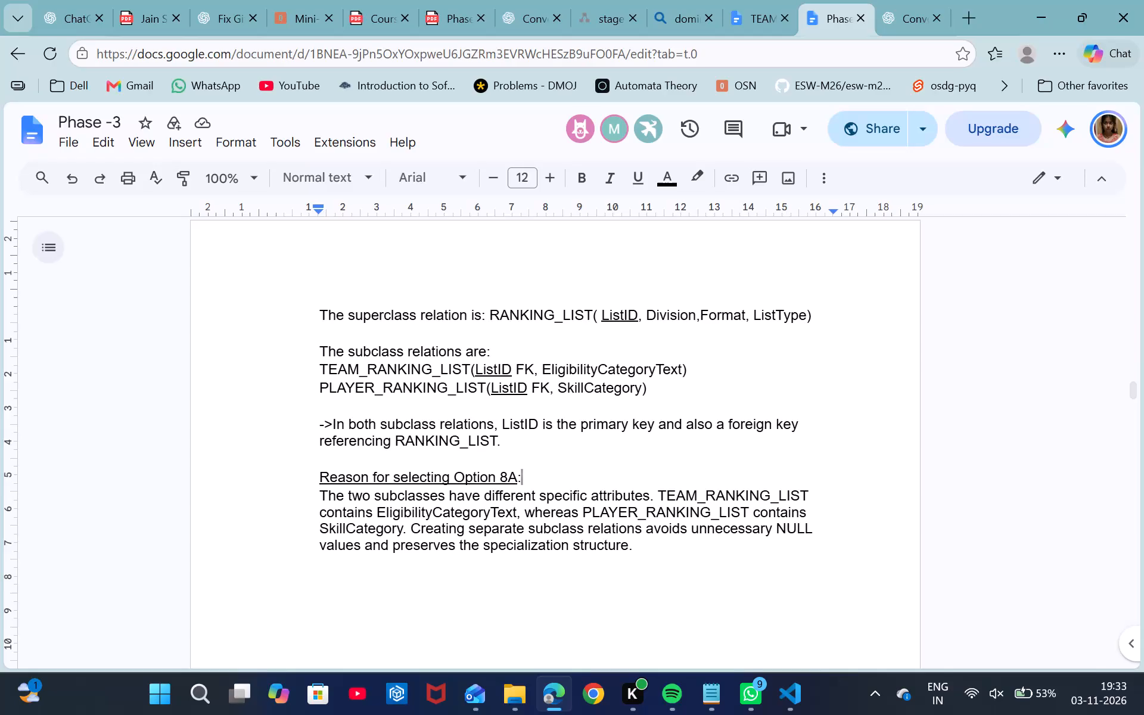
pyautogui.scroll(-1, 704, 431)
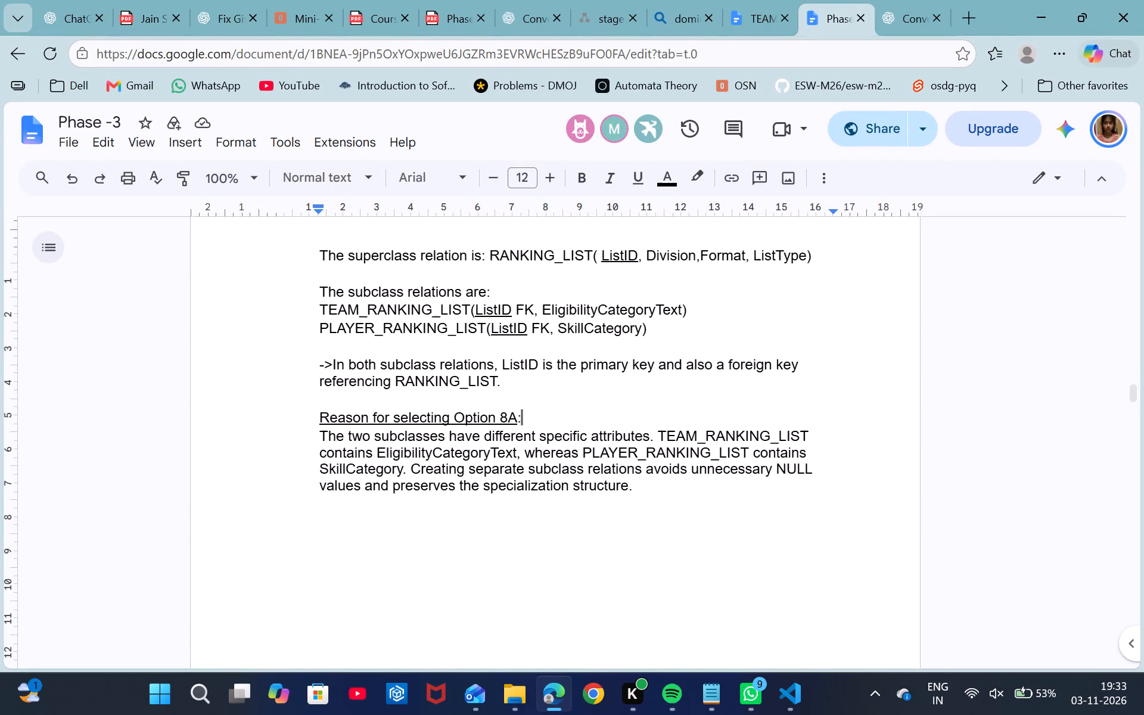
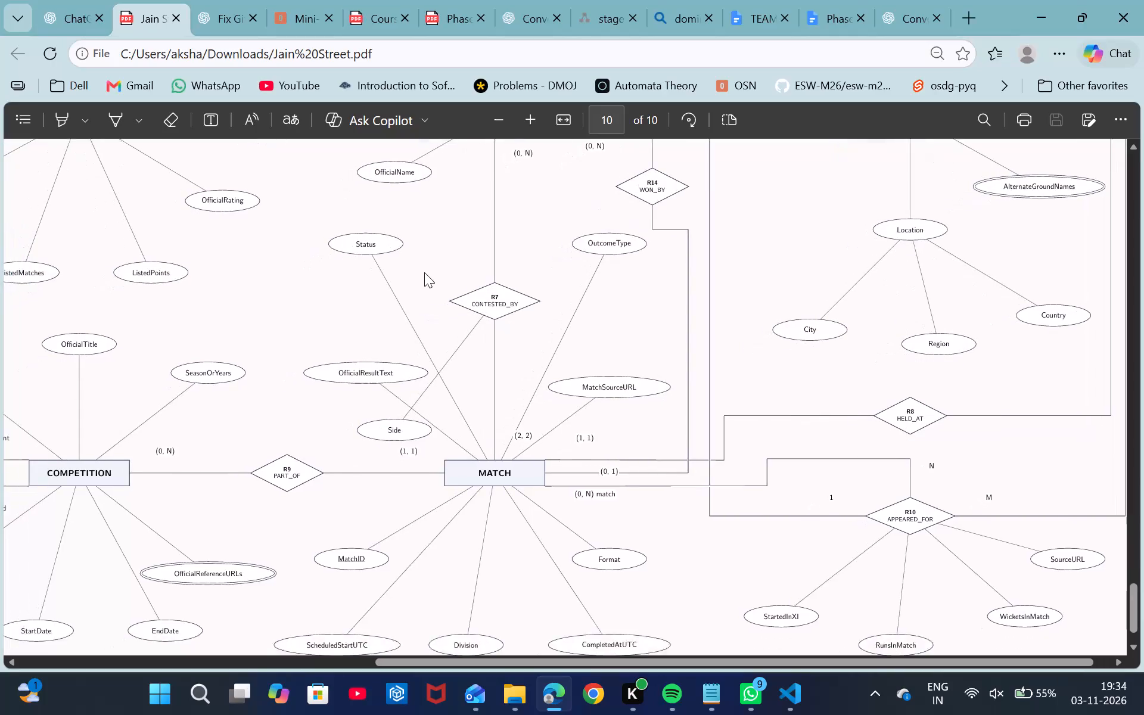
# Review the ER diagram around MATCH, INTERNATIONAL_TEAM and TEAM_RANKING_ENTRY in the Jain Street PDF, and return to the Phase -3 document.
pyautogui.scroll(1, 424, 272)
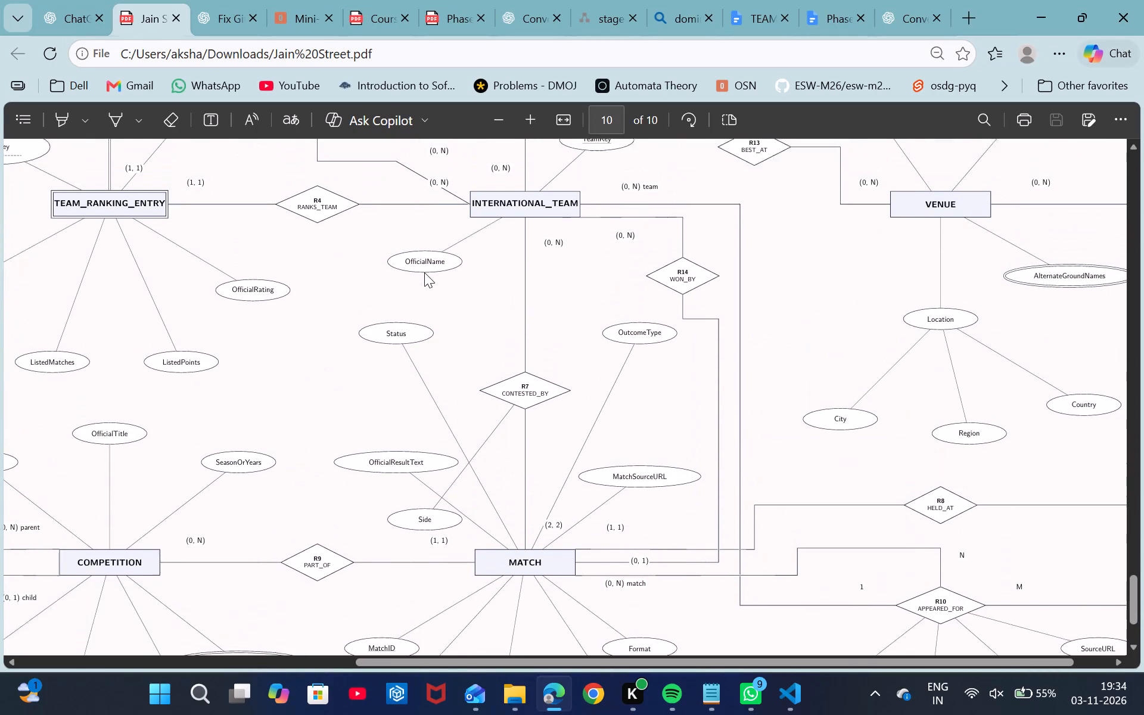
pyautogui.scroll(3, 424, 272)
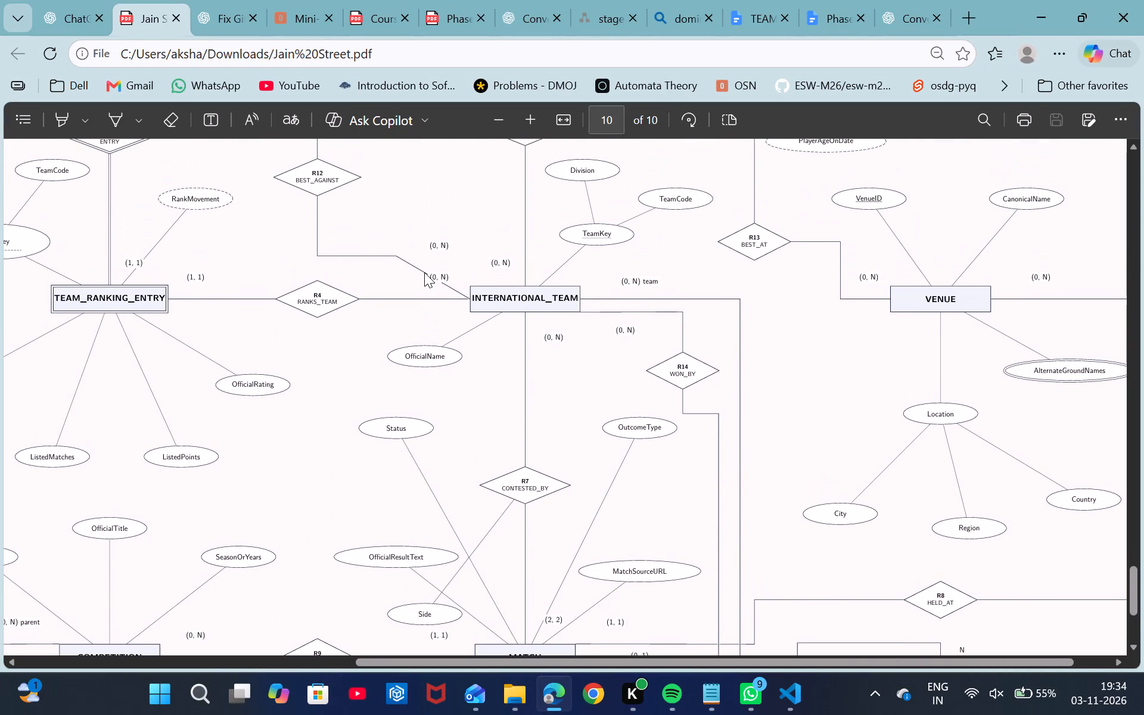
pyautogui.scroll(1, 424, 272)
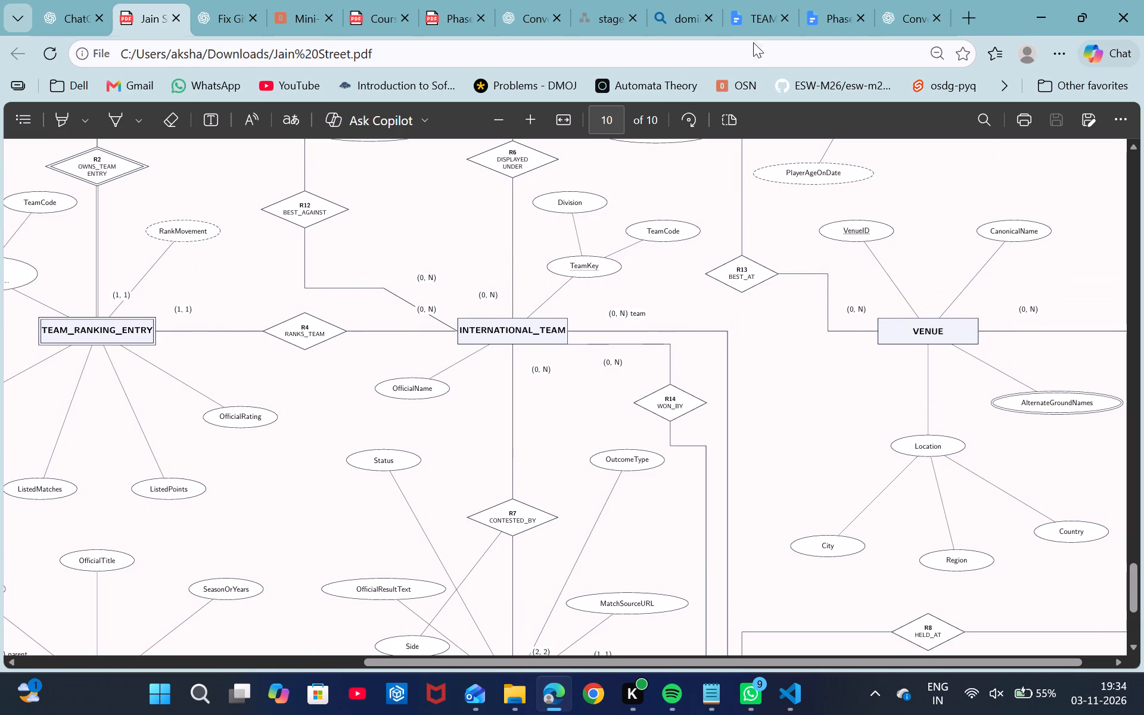
pyautogui.click(881, 1)
pyautogui.click(834, 0)
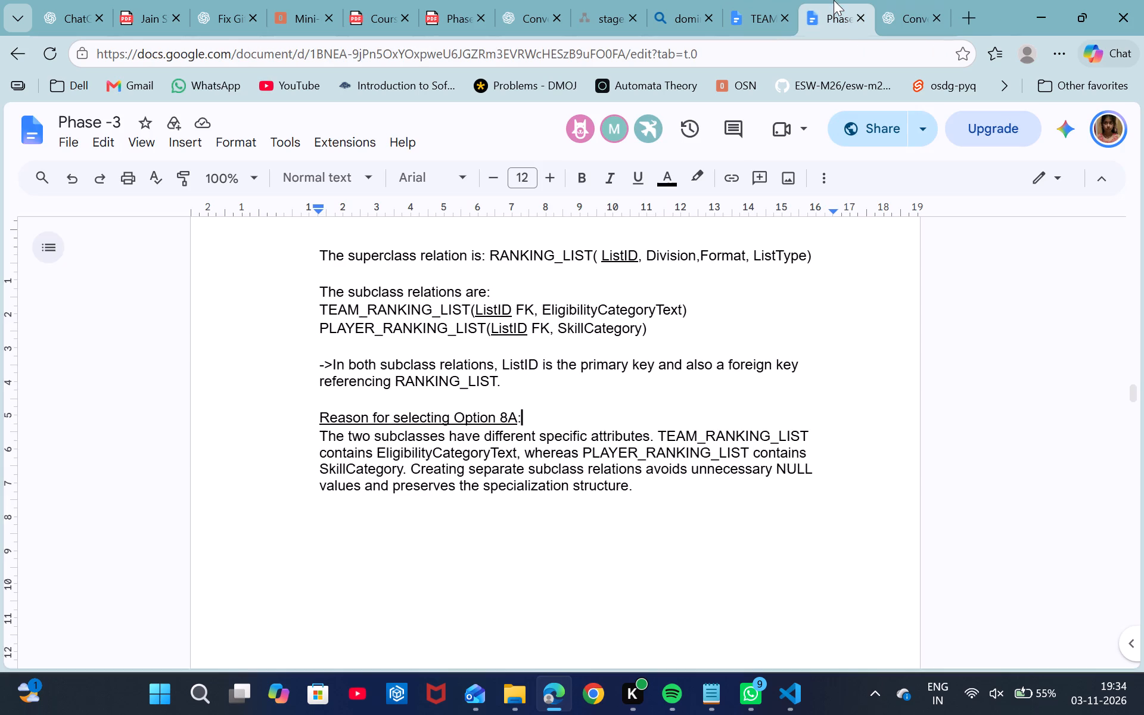
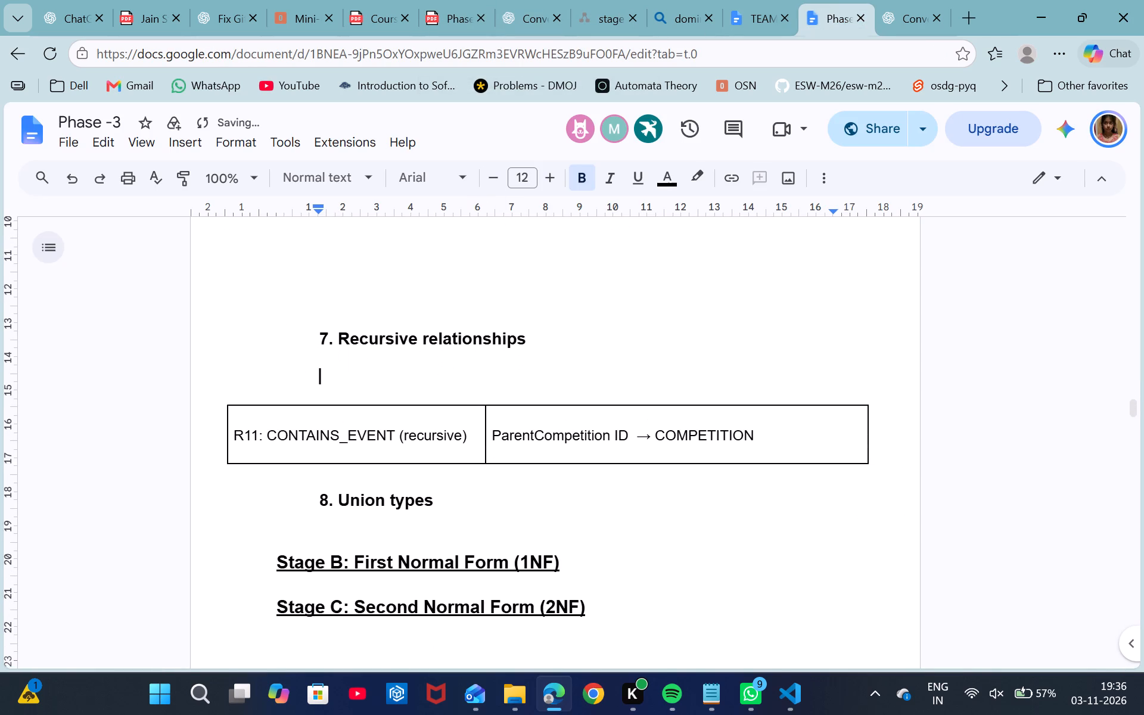
pyautogui.hotkey('ctrl', 'v')
# Remove the bold formatting from the pasted CONTAINS_EVENT explanation.
pyautogui.moveTo(318, 377); pyautogui.dragTo(340, 462)
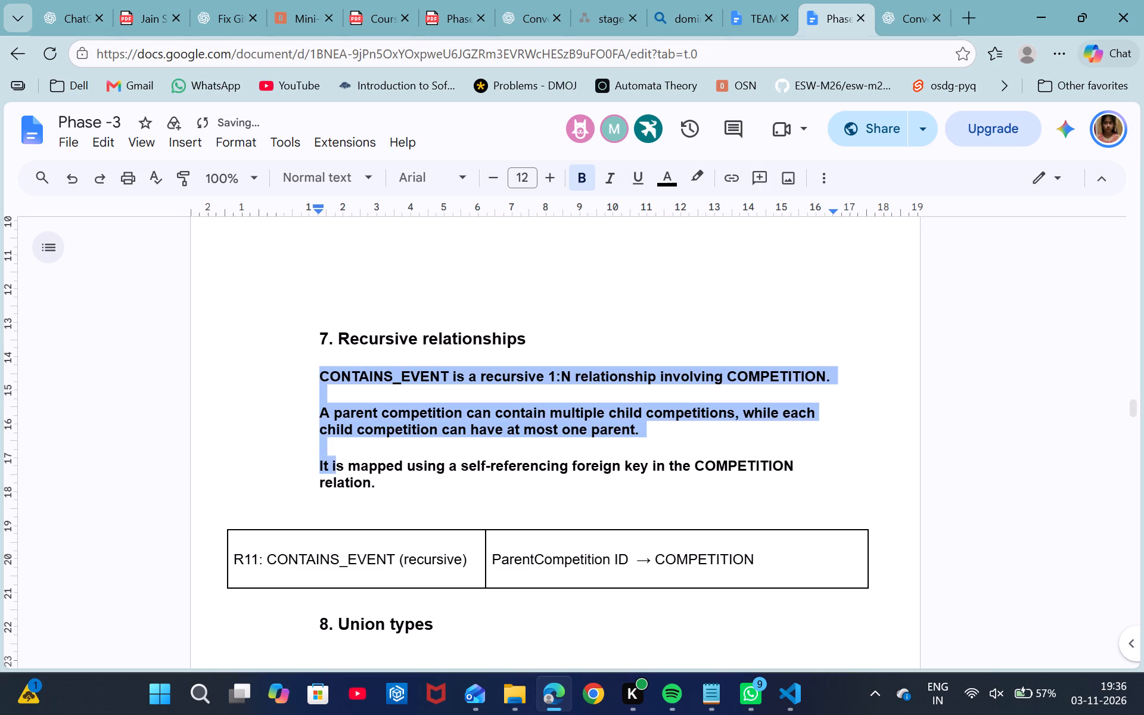
pyautogui.moveTo(340, 462); pyautogui.dragTo(384, 484)
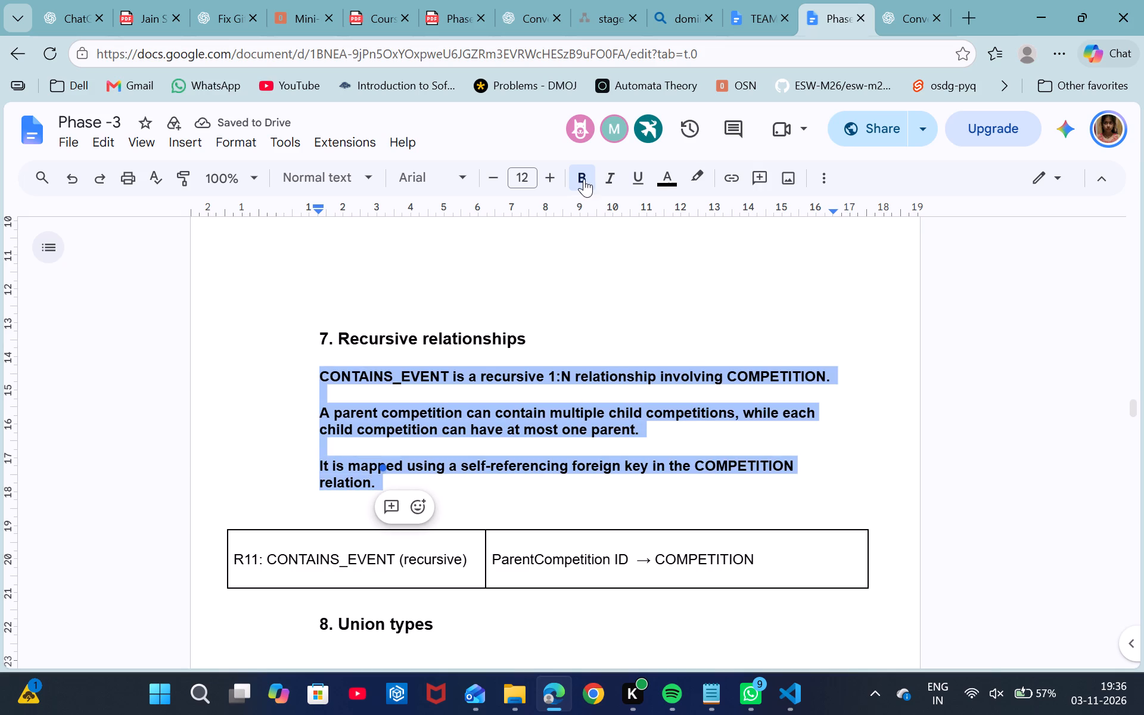
pyautogui.click(584, 179)
pyautogui.click(385, 388)
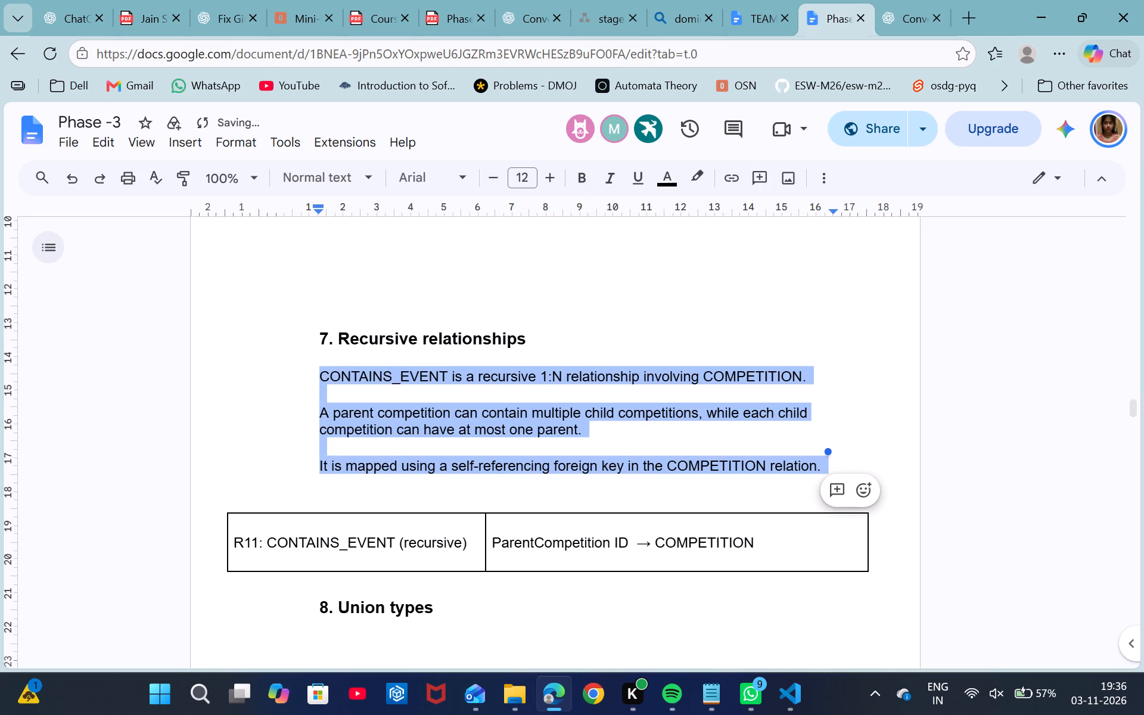
# Remove the indentation from the three CONTAINS_EVENT paragraphs in section 7 so they align with the page margin.
pyautogui.click(318, 378)
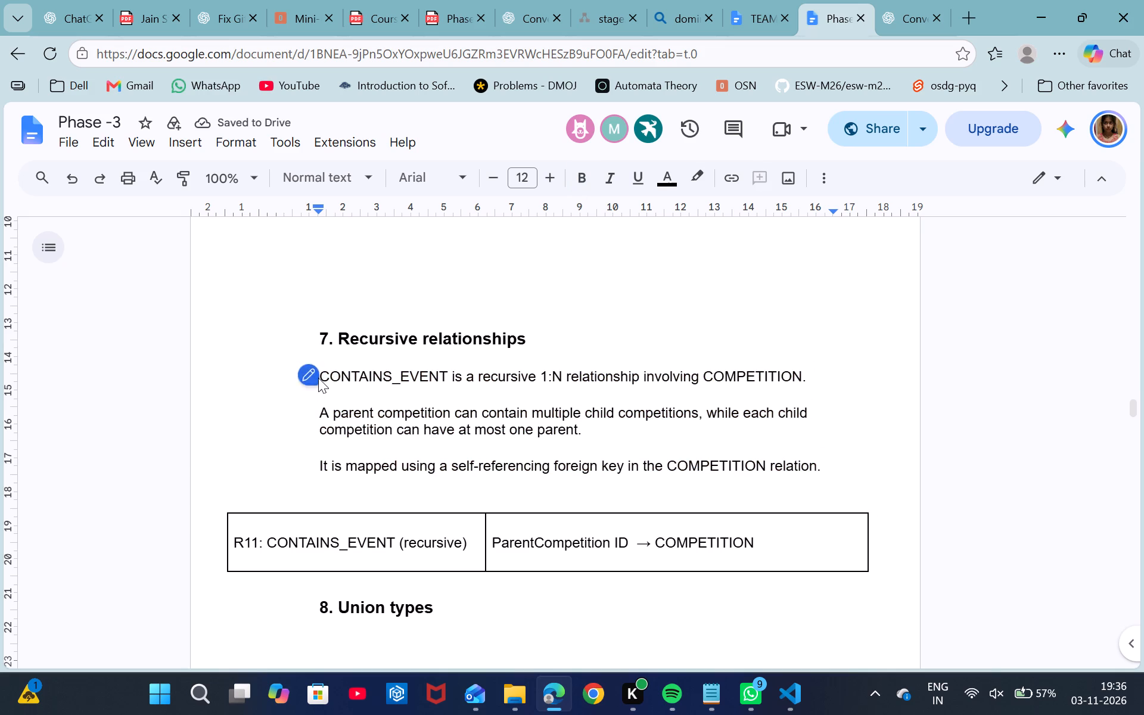
pyautogui.click(321, 372)
pyautogui.press('BackSpace')
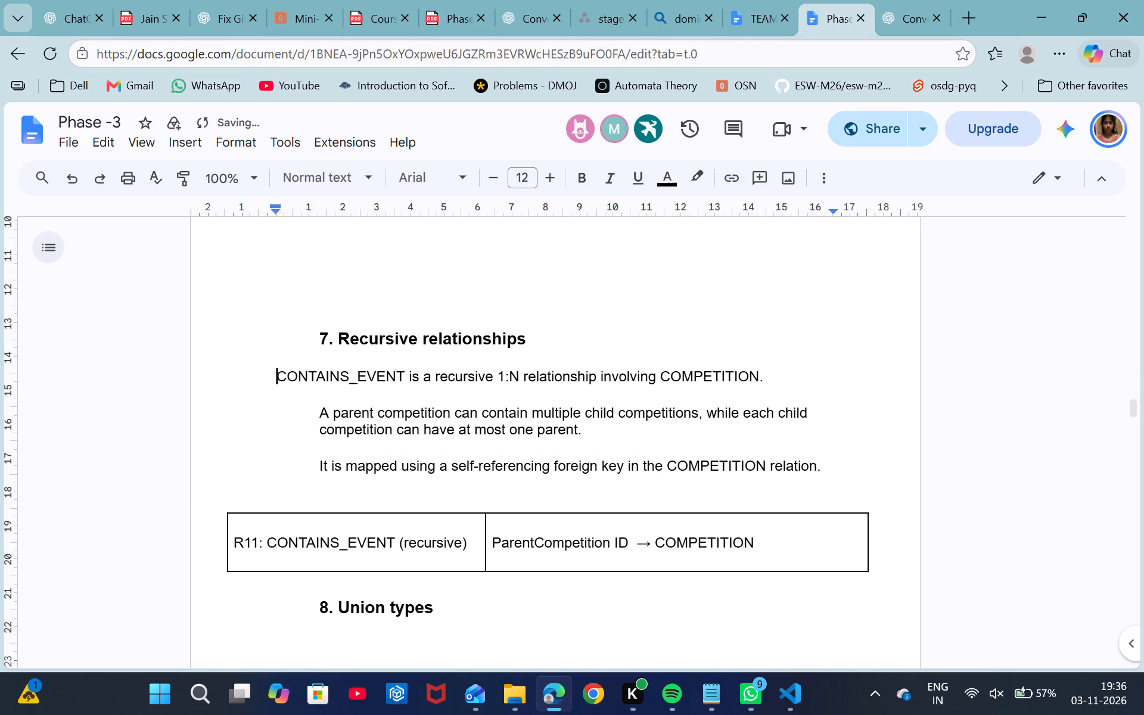
pyautogui.press('BackSpace')
pyautogui.press('Return')
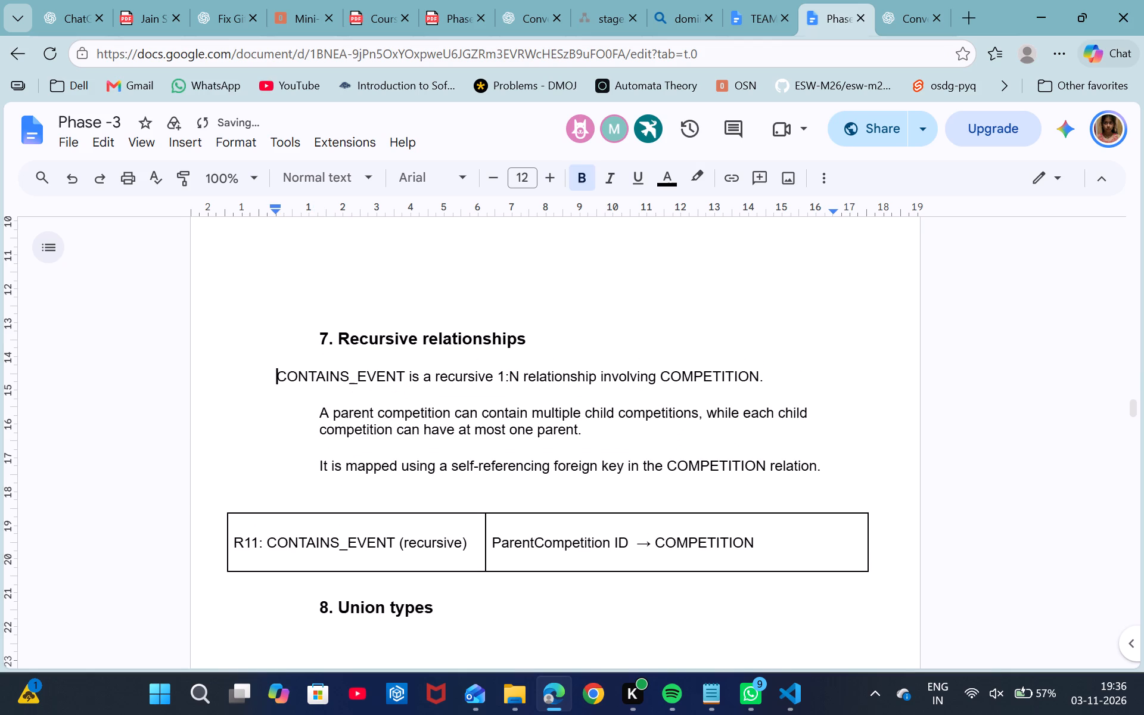
pyautogui.click(322, 410)
pyautogui.press('BackSpace')
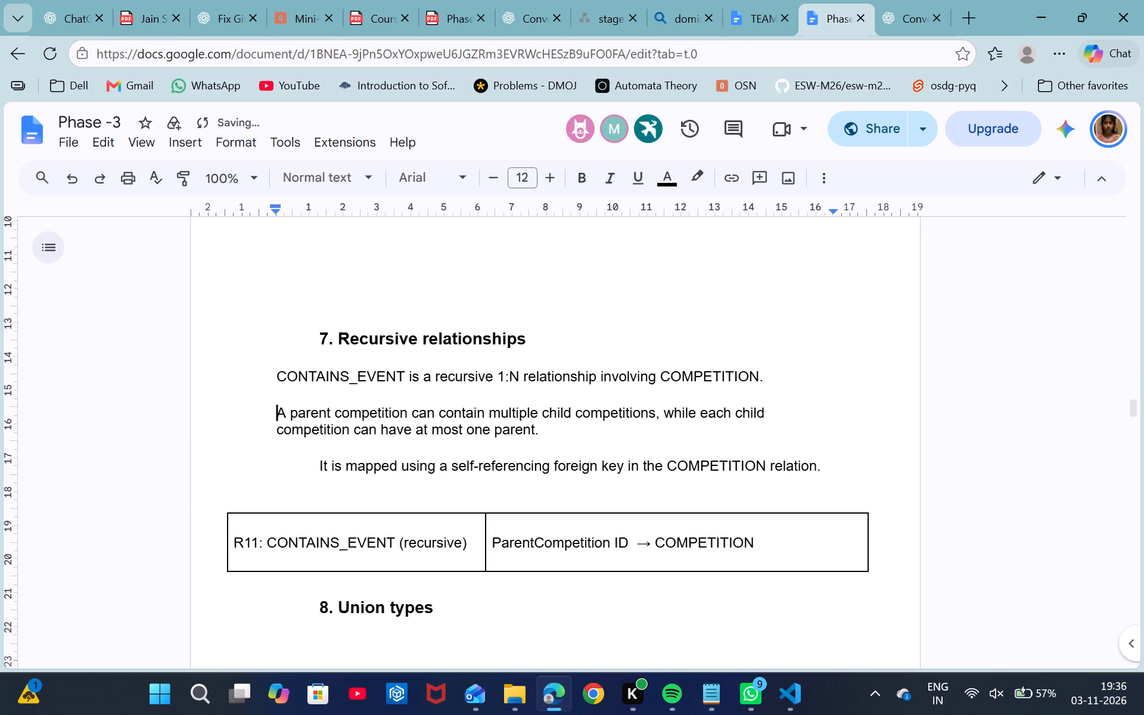
pyautogui.click(320, 466)
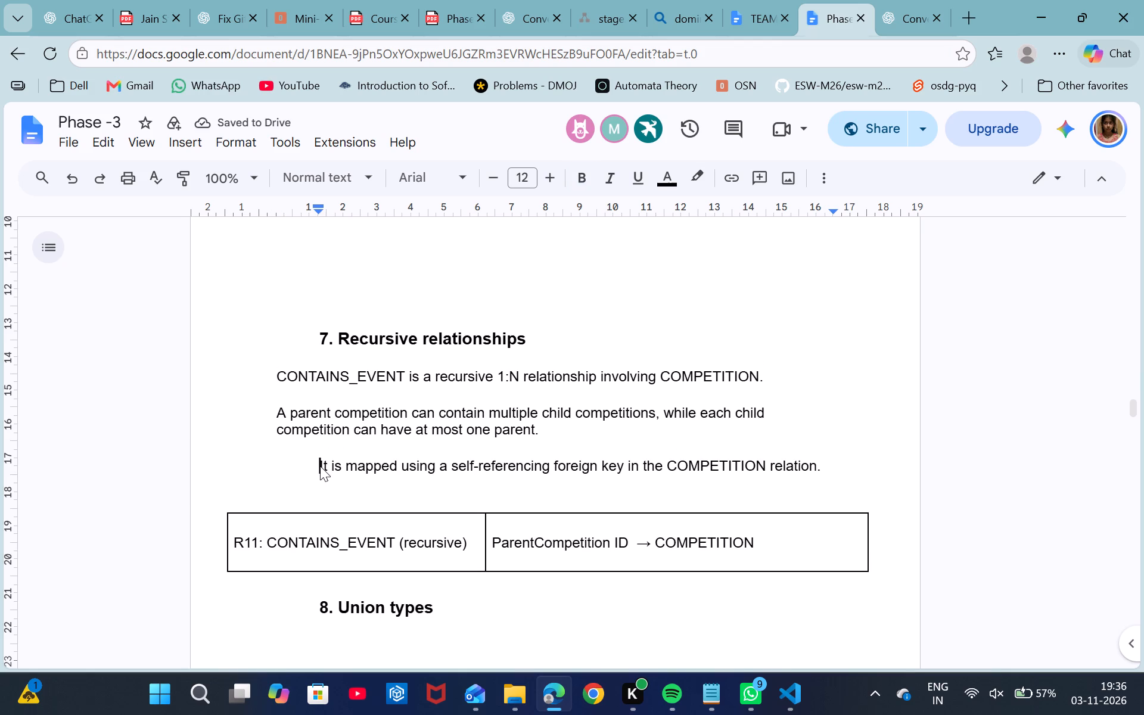
pyautogui.press('BackSpace')
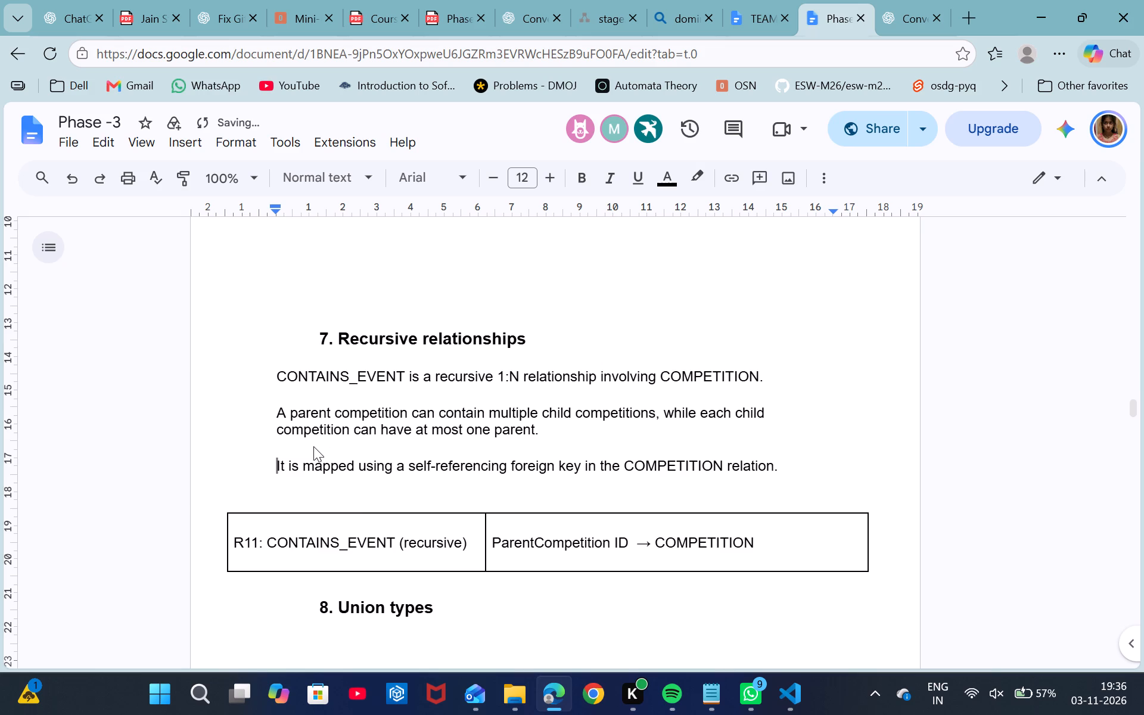
# Join the self-referencing foreign key sentence to the preceding paragraph and delete the blank lines above the R11 table.
pyautogui.press('BackSpace')
pyautogui.press('BackSpace')
pyautogui.press('space')
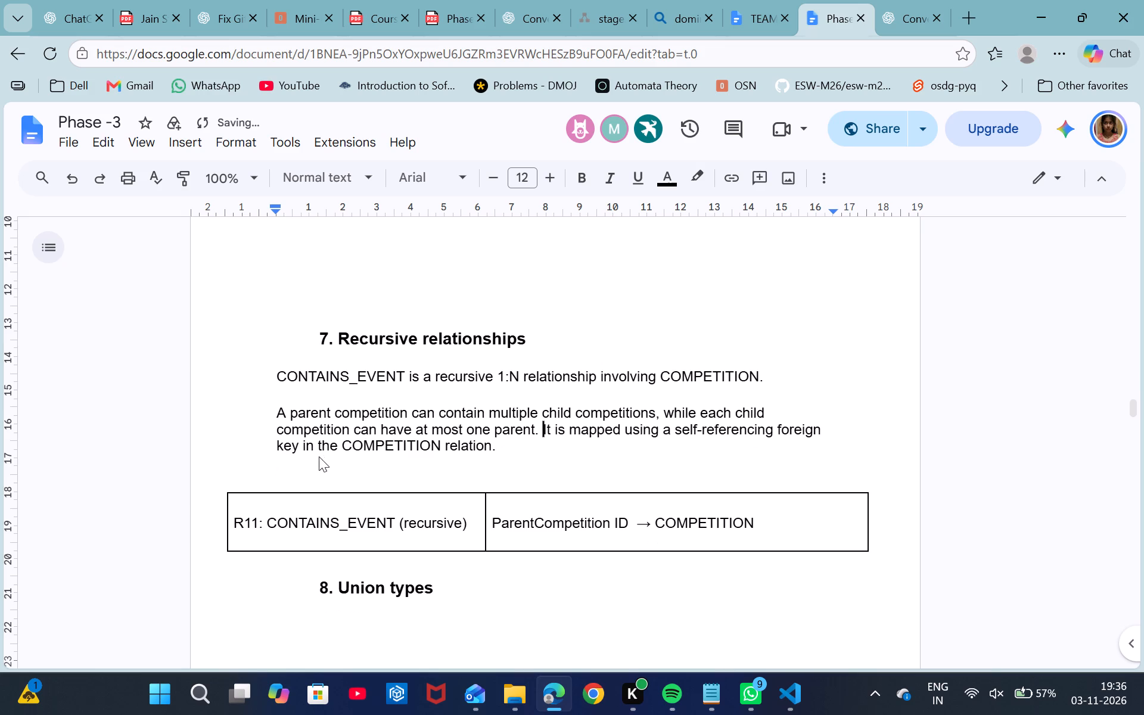
pyautogui.click(304, 470)
pyautogui.press('BackSpace')
pyautogui.press('BackSpace')
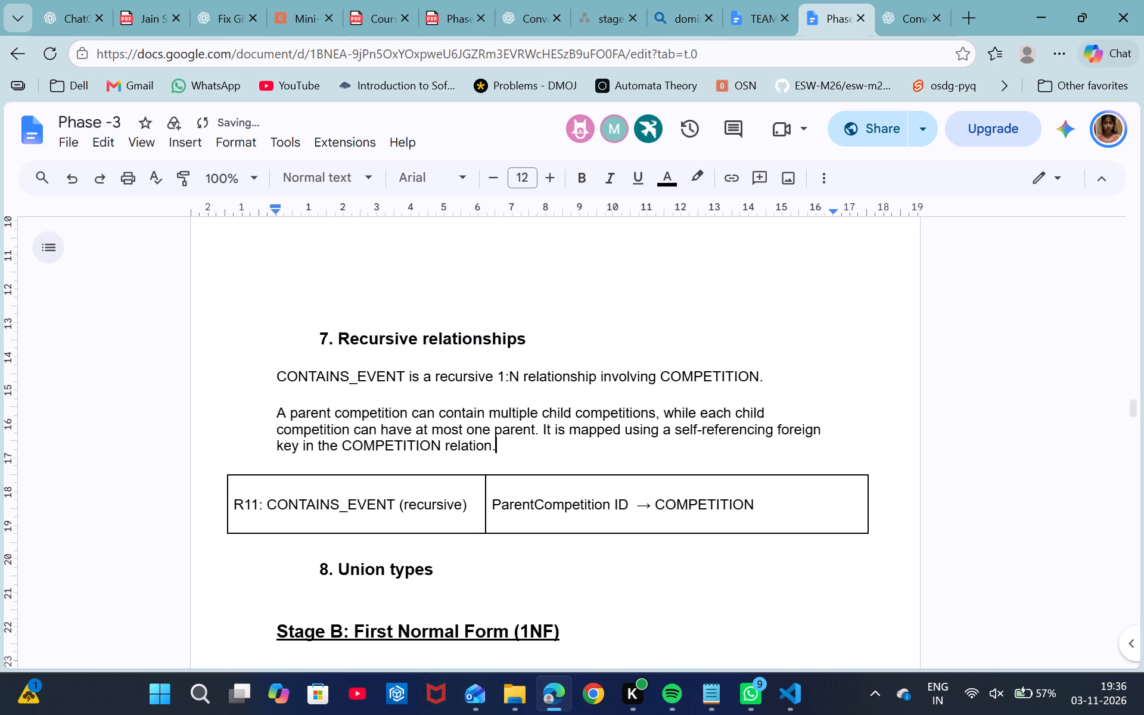
# Delete the extra blank lines between the COMPETITION.OfficialReferenceURLs explanation and heading 5.
pyautogui.scroll(-1, 405, 477)
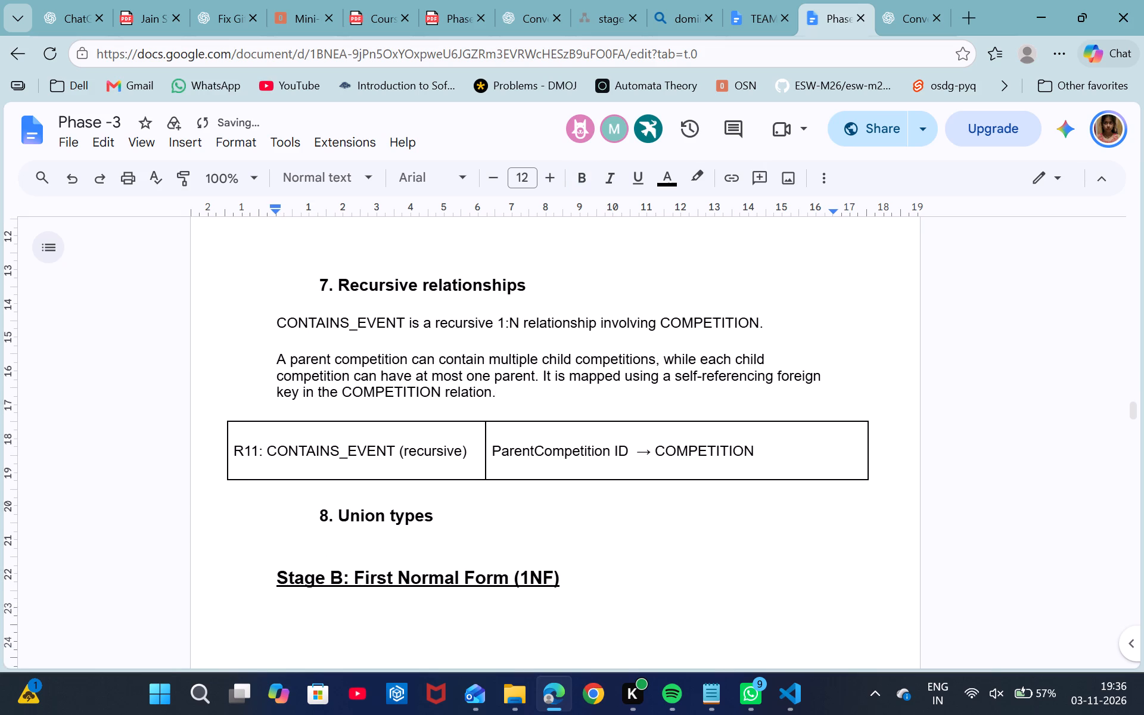
pyautogui.scroll(-1, 405, 477)
pyautogui.scroll(5, 688, 415)
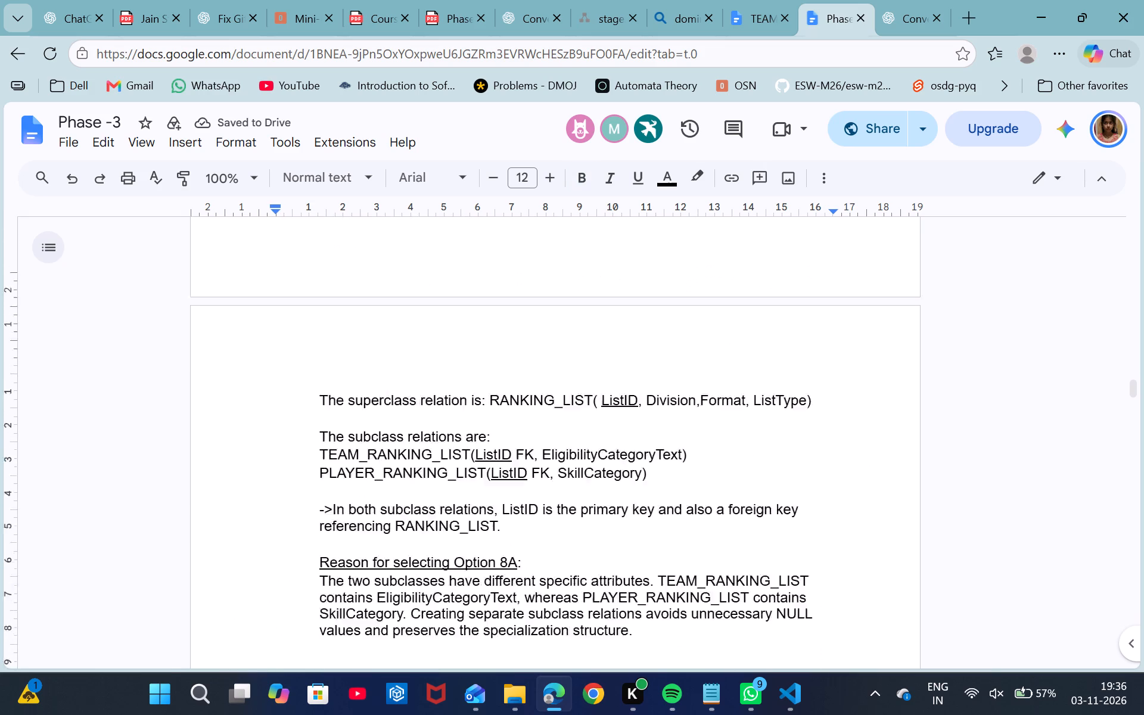
pyautogui.scroll(5, 688, 415)
pyautogui.scroll(-4, 688, 415)
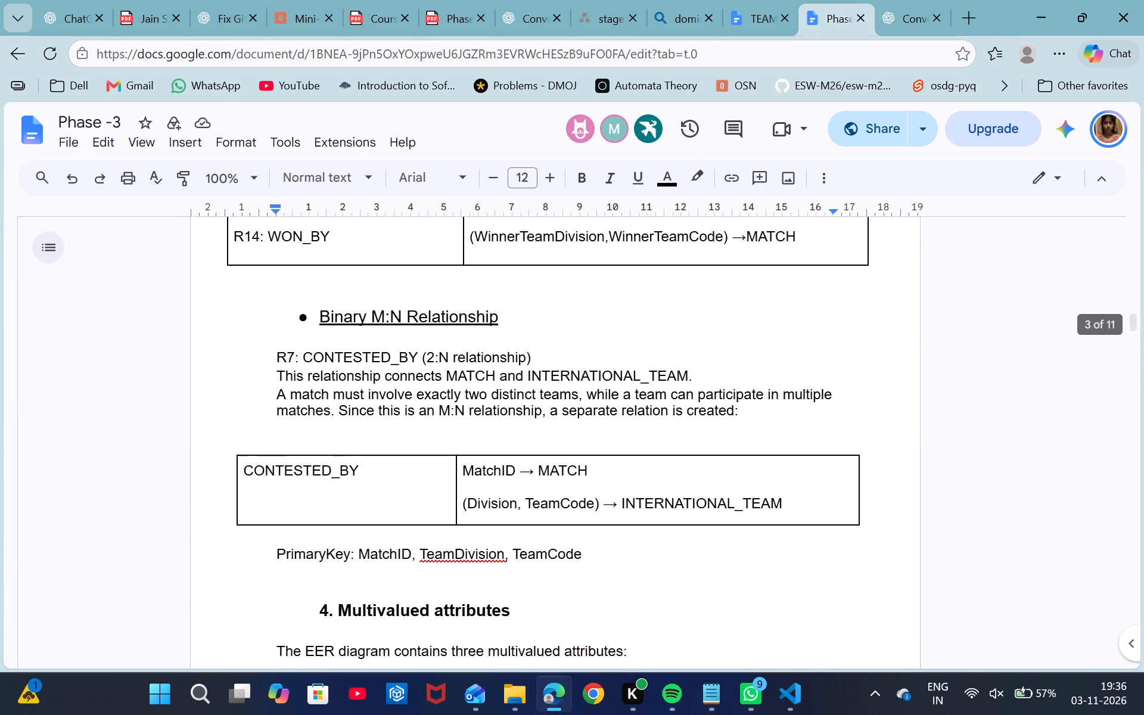
pyautogui.scroll(-3, 688, 415)
pyautogui.scroll(1, 688, 415)
pyautogui.scroll(-4, 688, 415)
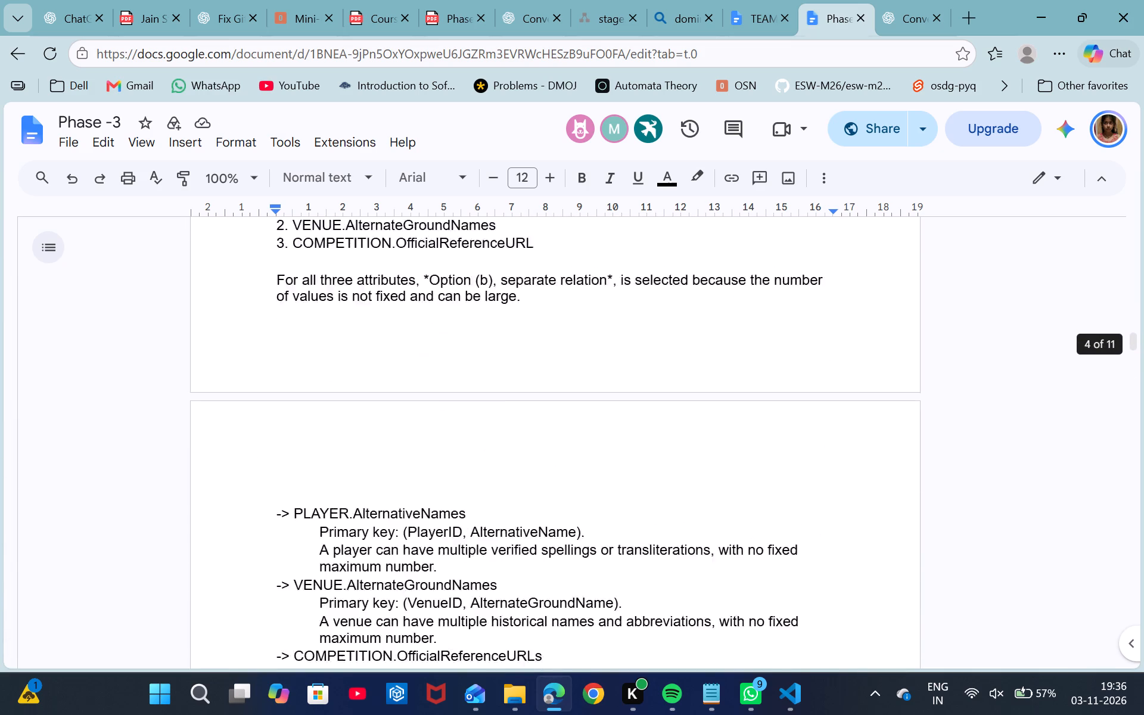
pyautogui.scroll(-2, 688, 415)
pyautogui.scroll(2, 688, 415)
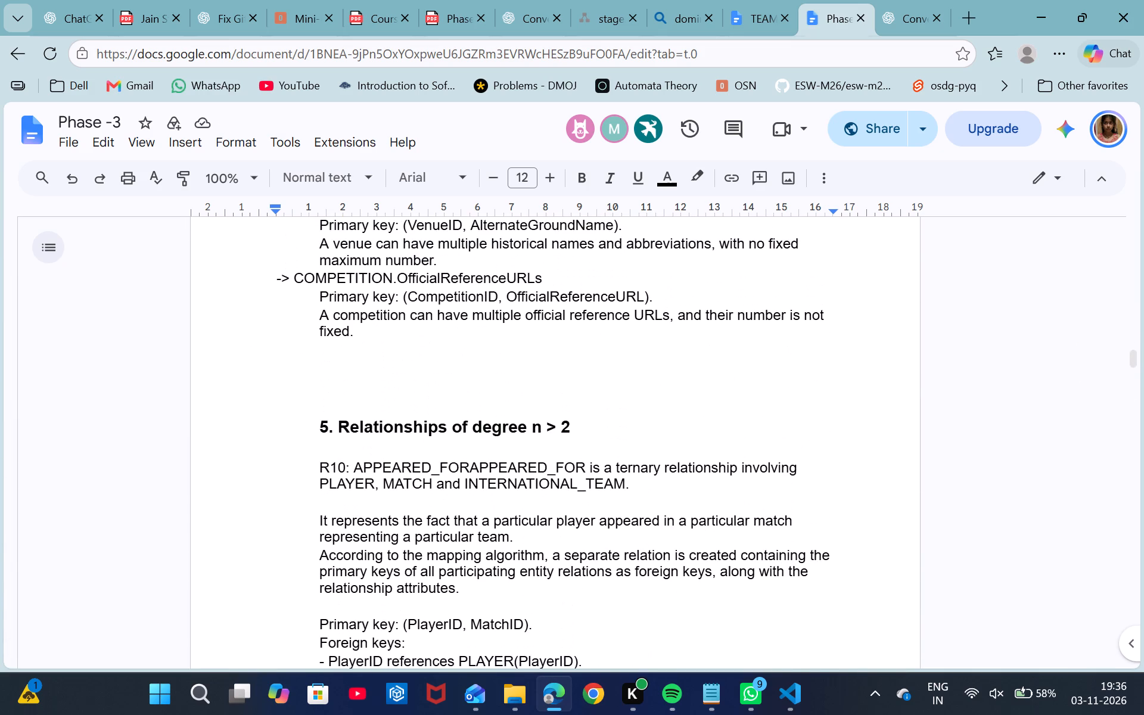
pyautogui.click(402, 390)
pyautogui.press('BackSpace')
pyautogui.press('BackSpace')
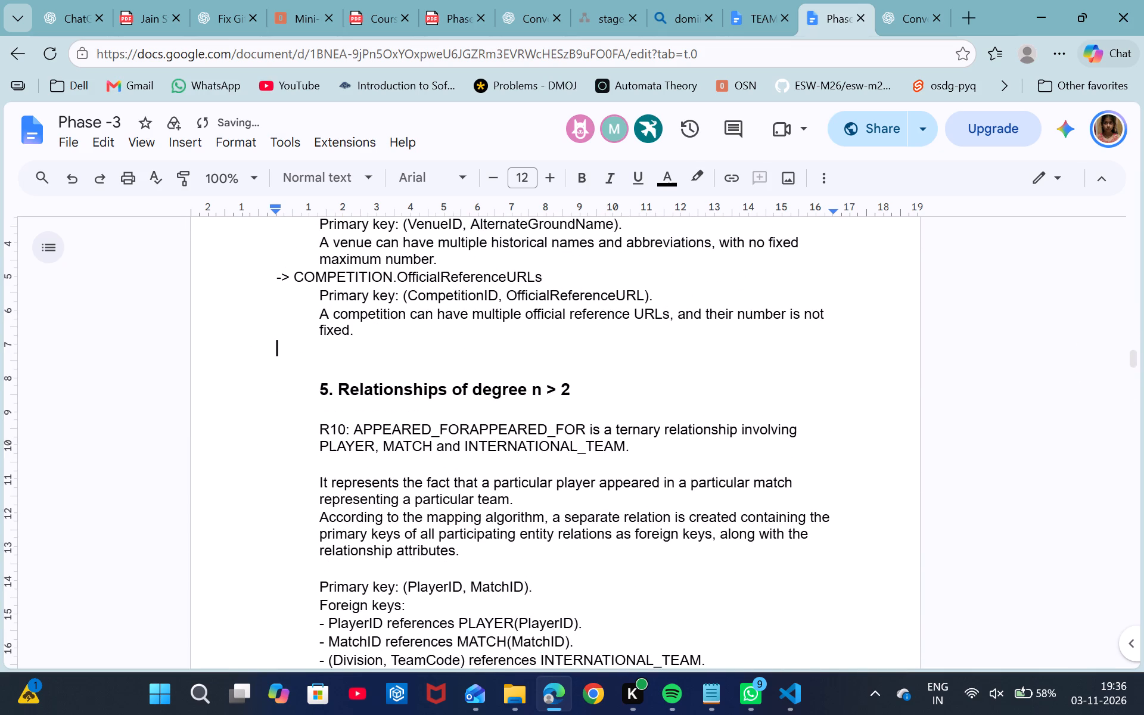
pyautogui.press('BackSpace')
# Remove the indentation from section 5's body paragraphs, from the R10 description through the "Primary key" and "Foreign keys:" lines.
pyautogui.click(319, 411)
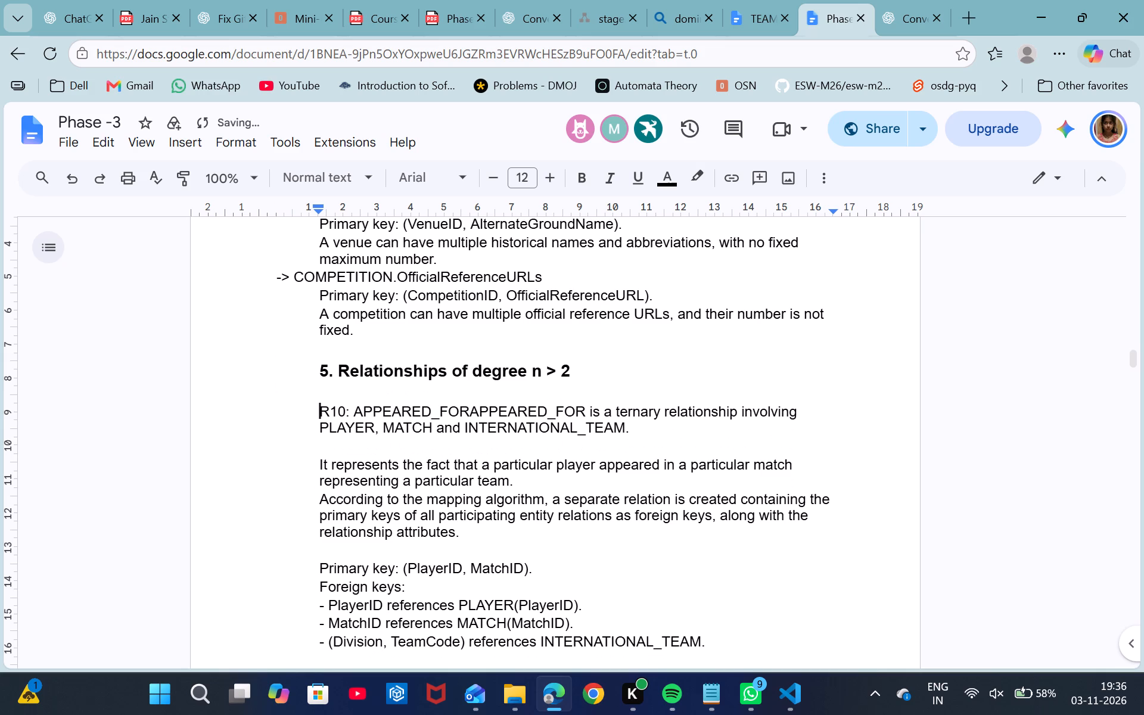
pyautogui.press('BackSpace')
pyautogui.click(319, 462)
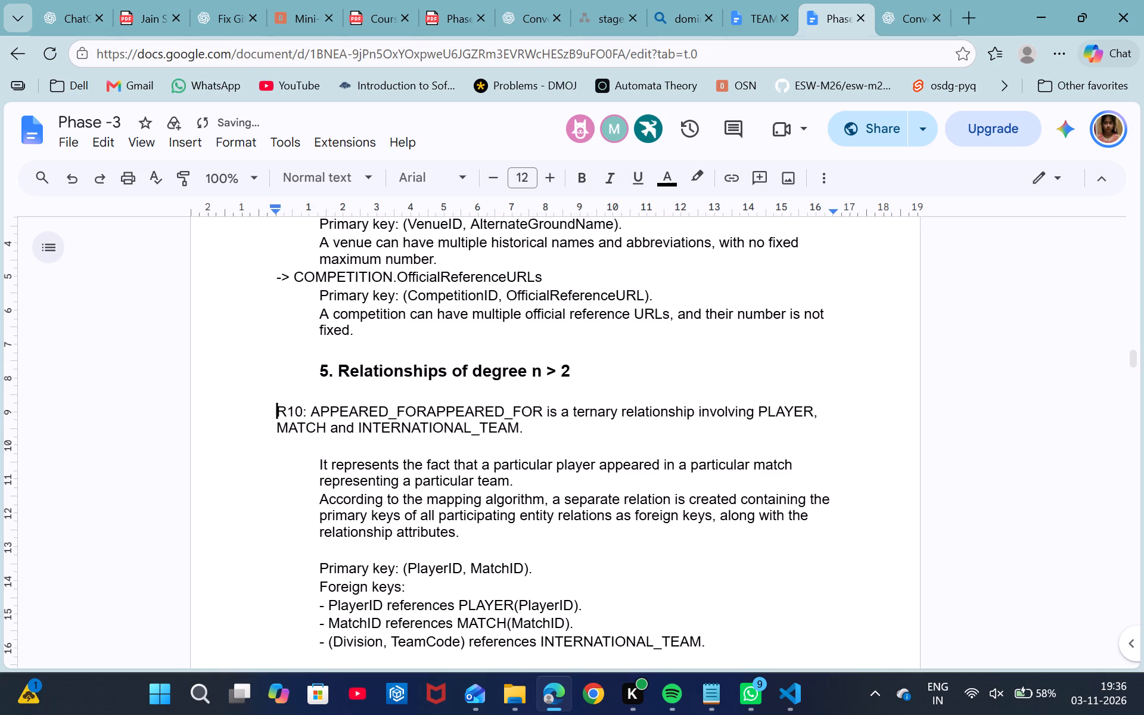
pyautogui.press('BackSpace')
pyautogui.click(320, 498)
pyautogui.press('BackSpace')
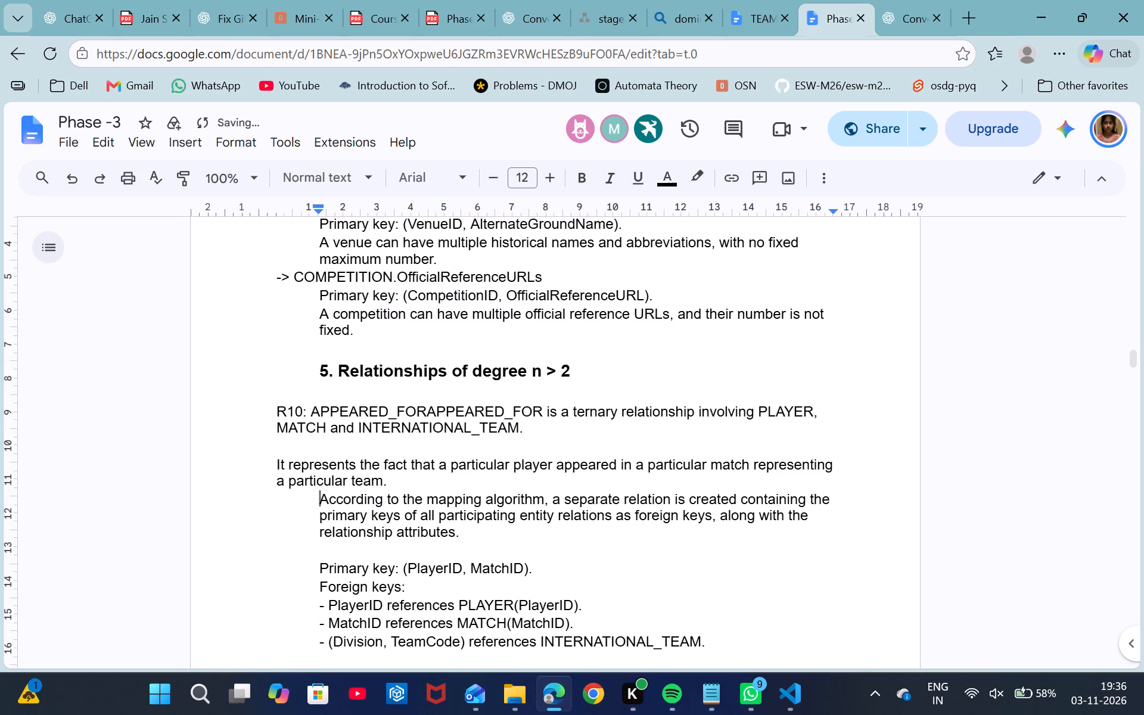
pyautogui.click(321, 570)
pyautogui.press('BackSpace')
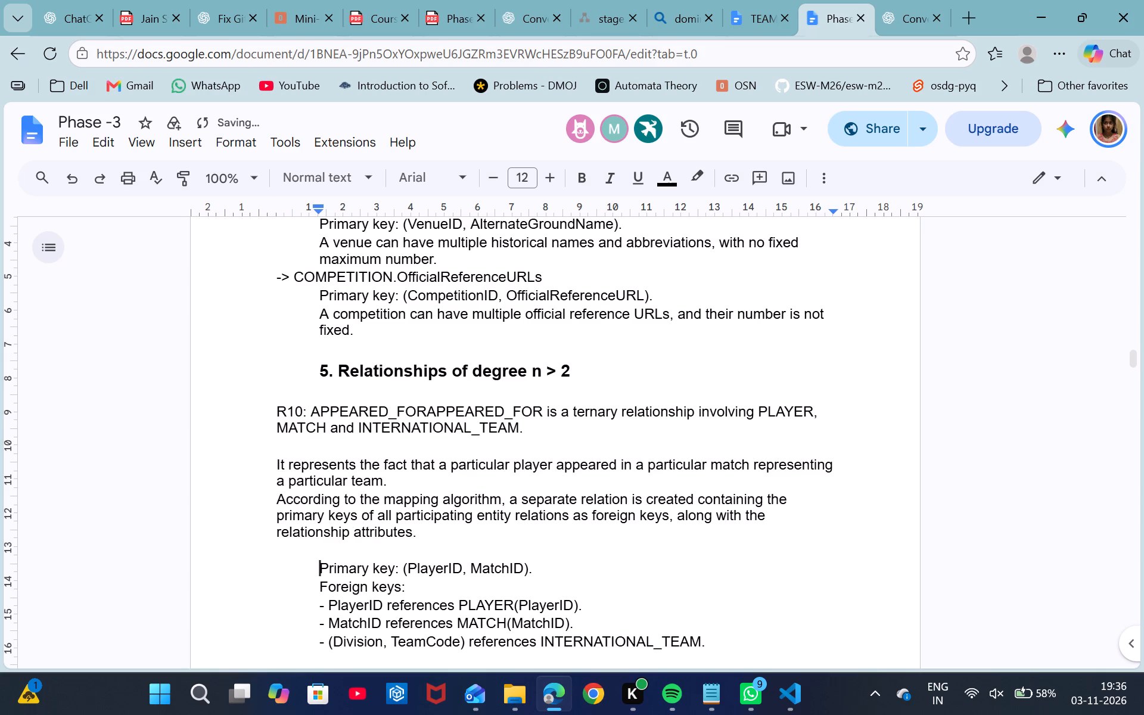
pyautogui.scroll(-1, 321, 570)
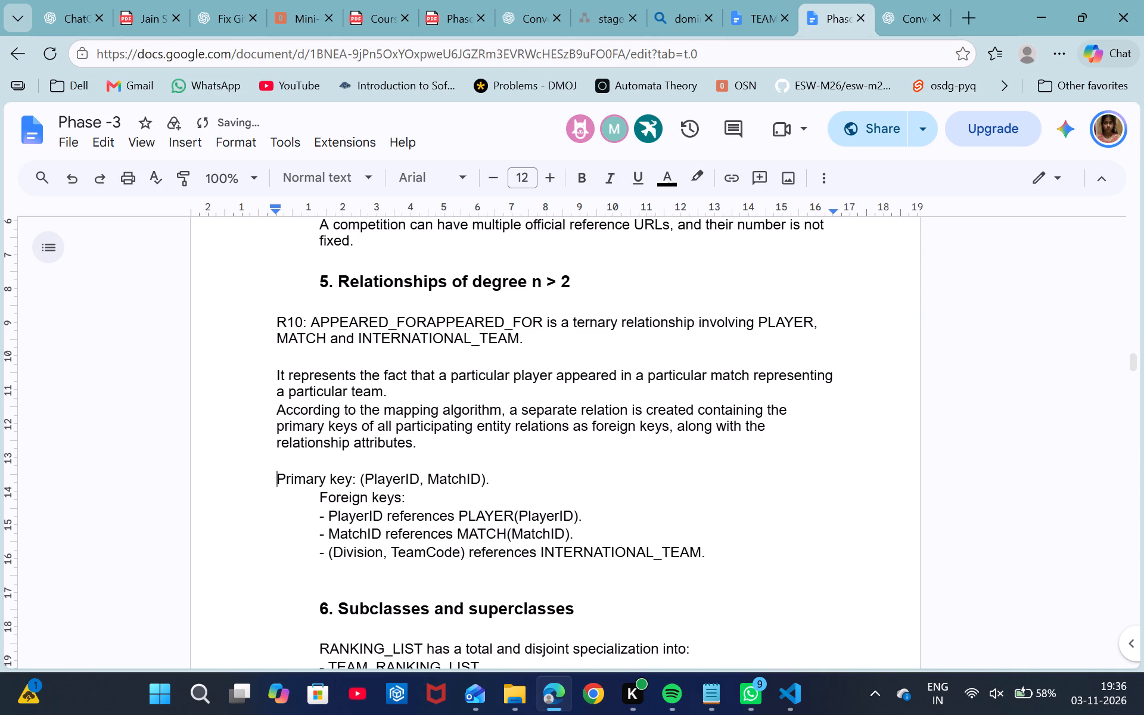
pyautogui.click(321, 501)
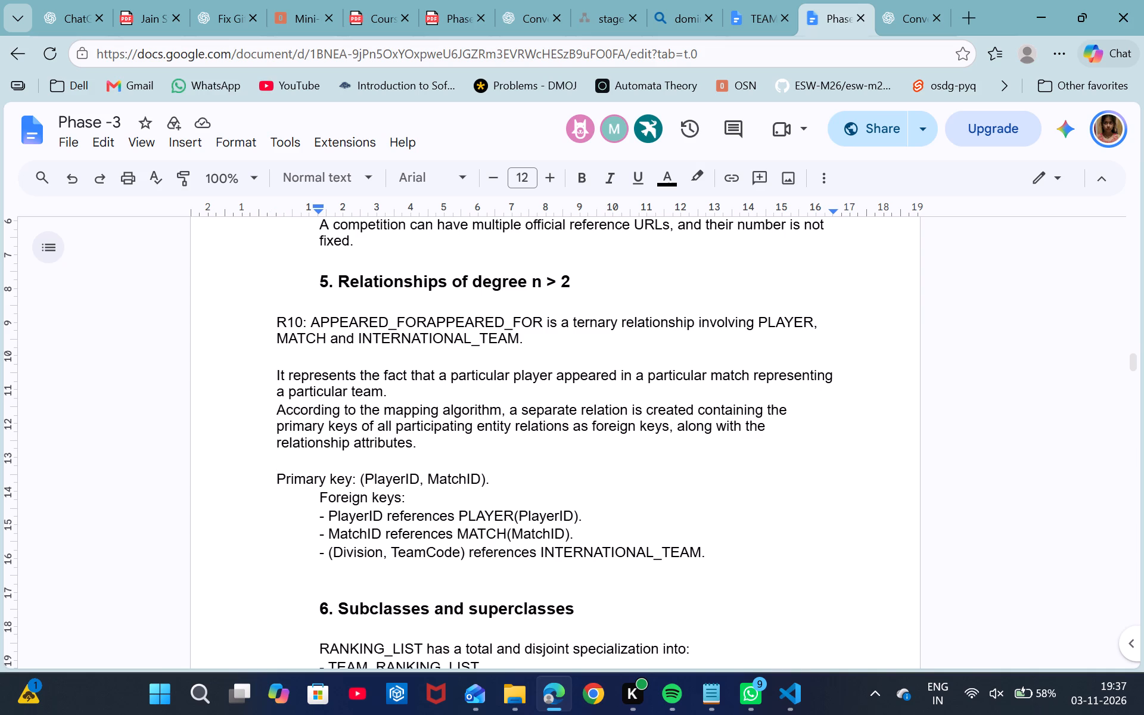
pyautogui.press('BackSpace')
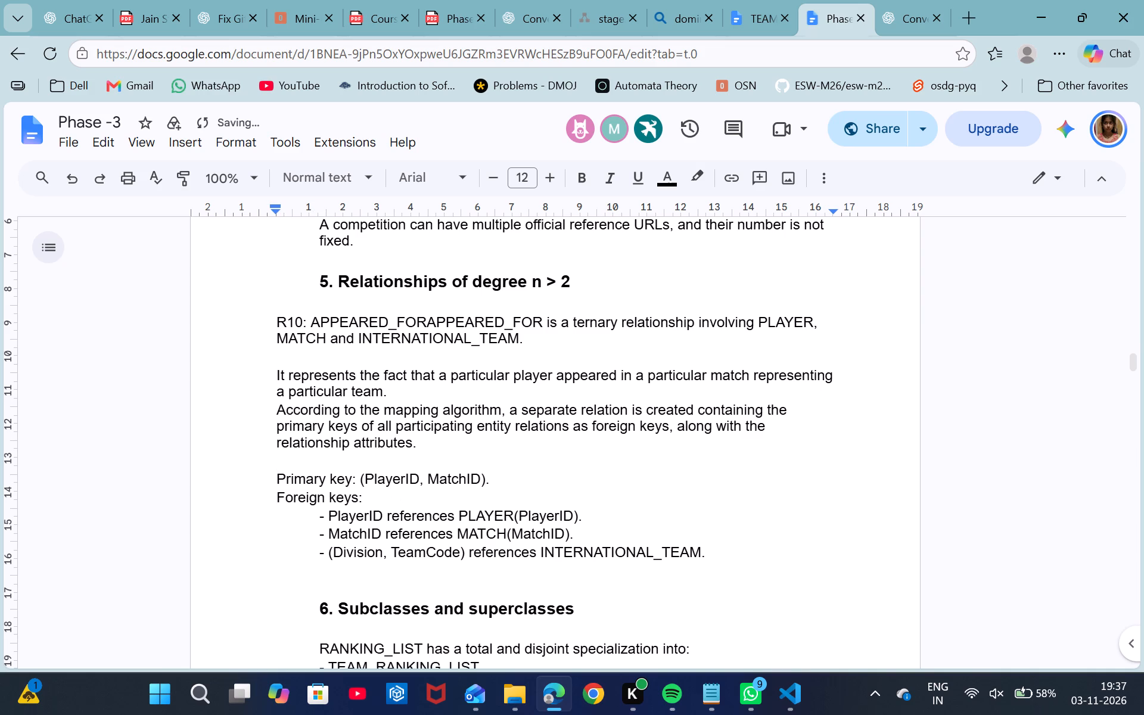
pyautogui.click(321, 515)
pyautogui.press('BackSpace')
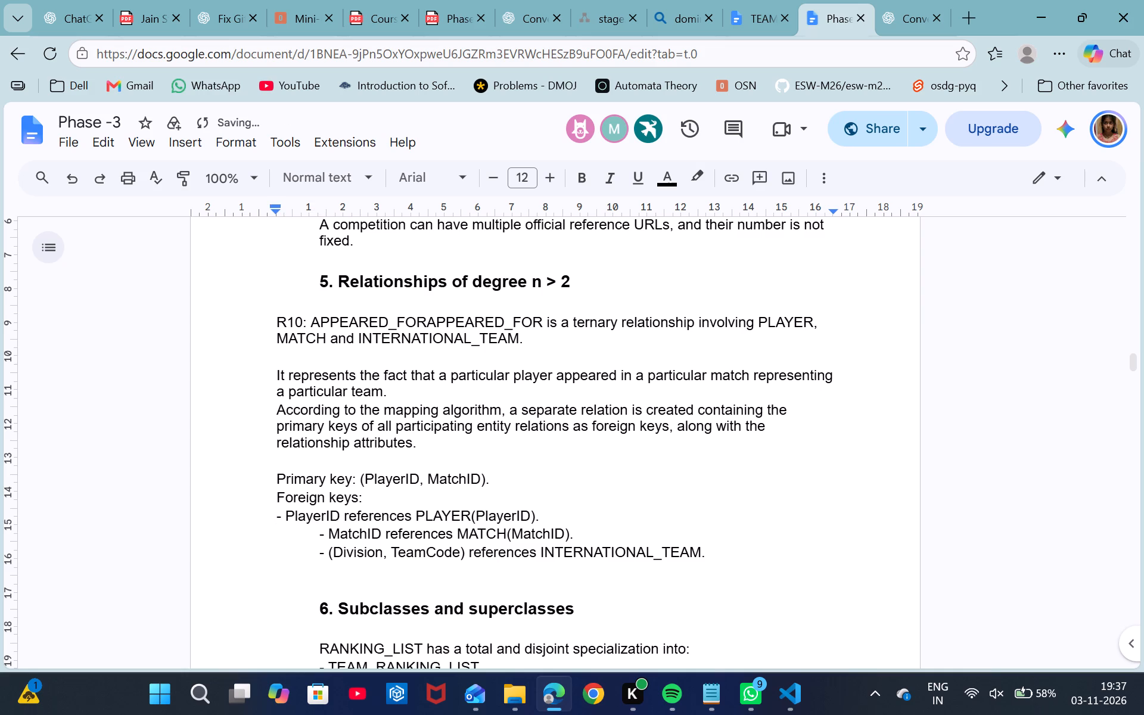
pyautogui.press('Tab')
# Remove the indentation from heading 6, its specialization sentence, the Option 8A and superclass relation lines, and "The subclass relations are:".
pyautogui.scroll(-2, 383, 542)
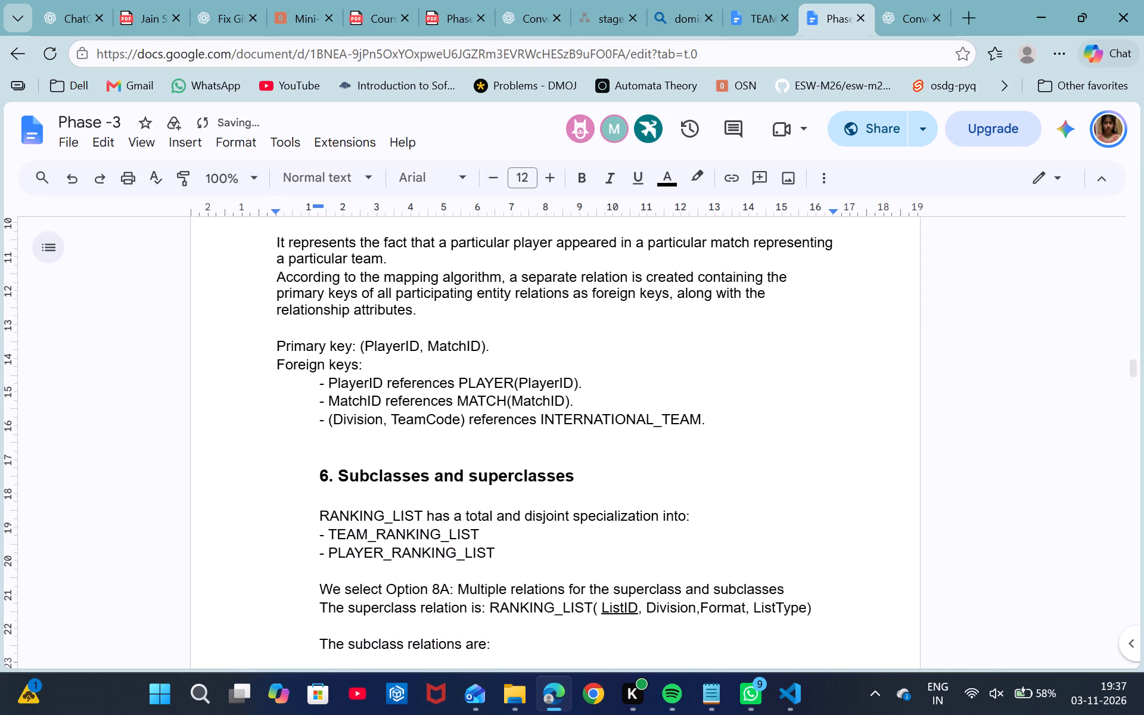
pyautogui.click(319, 479)
pyautogui.press('BackSpace')
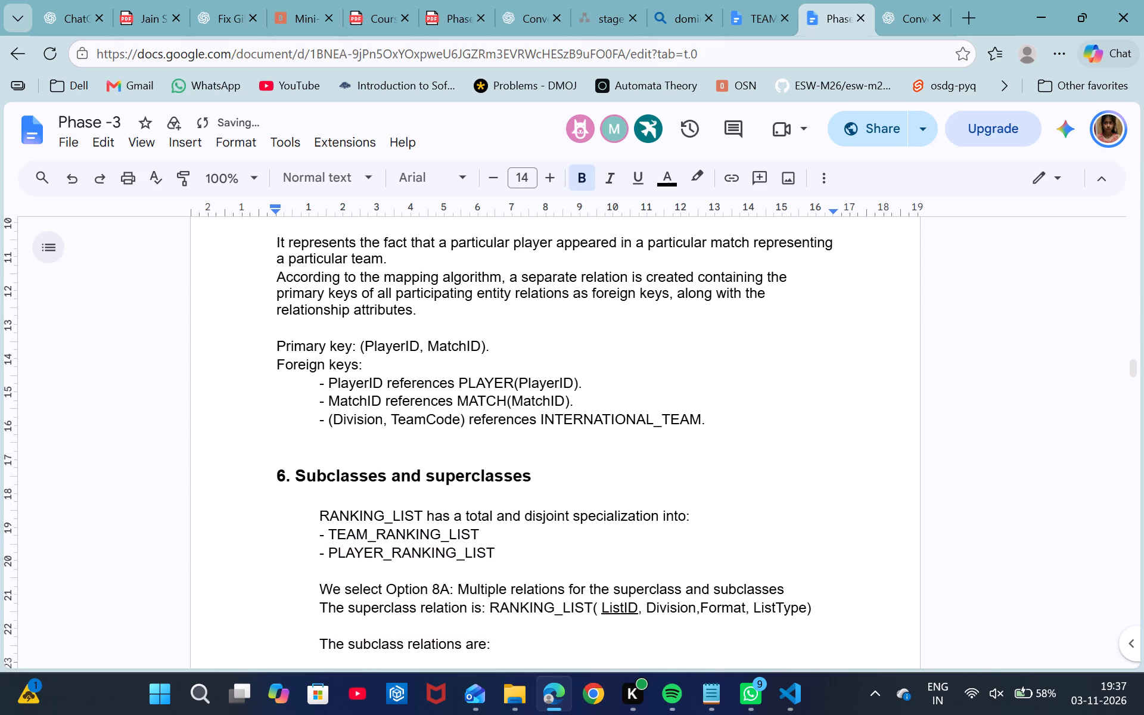
pyautogui.click(319, 512)
pyautogui.press('BackSpace')
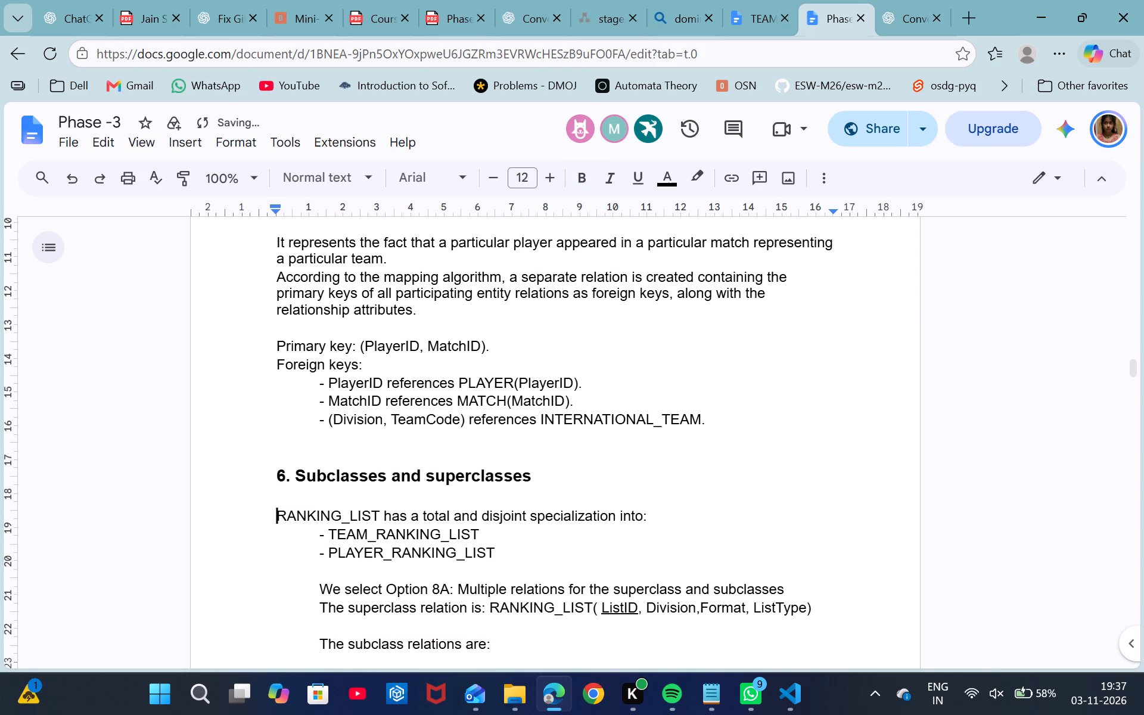
pyautogui.scroll(-1, 315, 546)
pyautogui.click(319, 510)
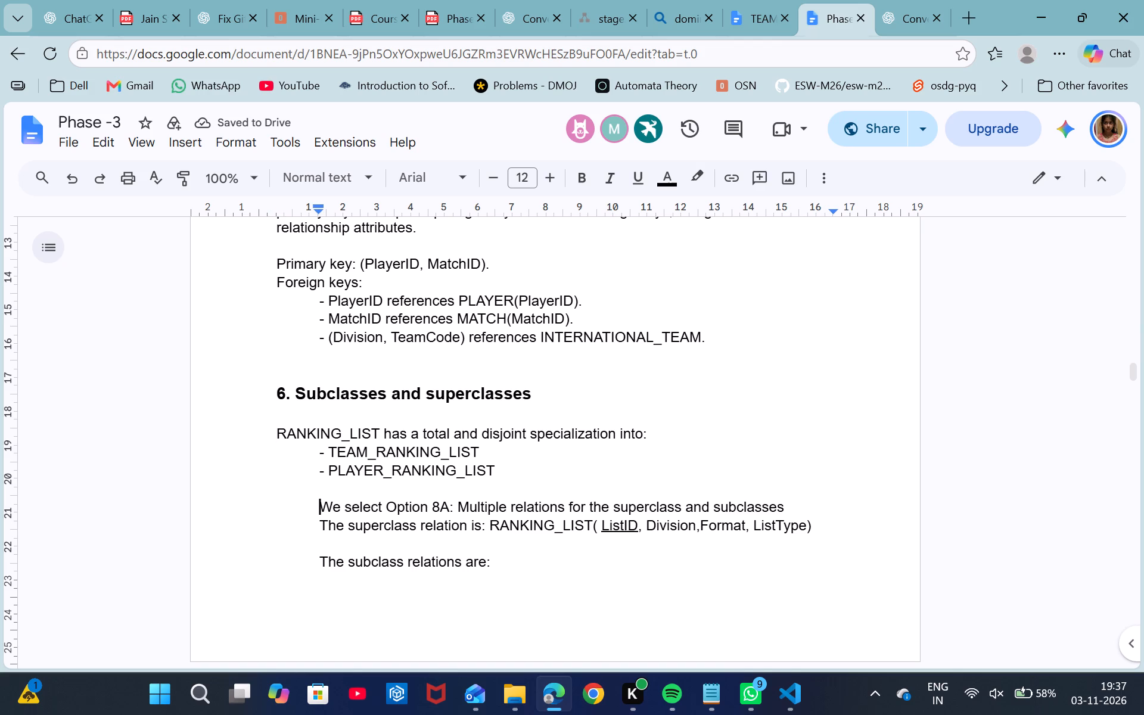
pyautogui.press('BackSpace')
pyautogui.click(323, 529)
pyautogui.press('BackSpace')
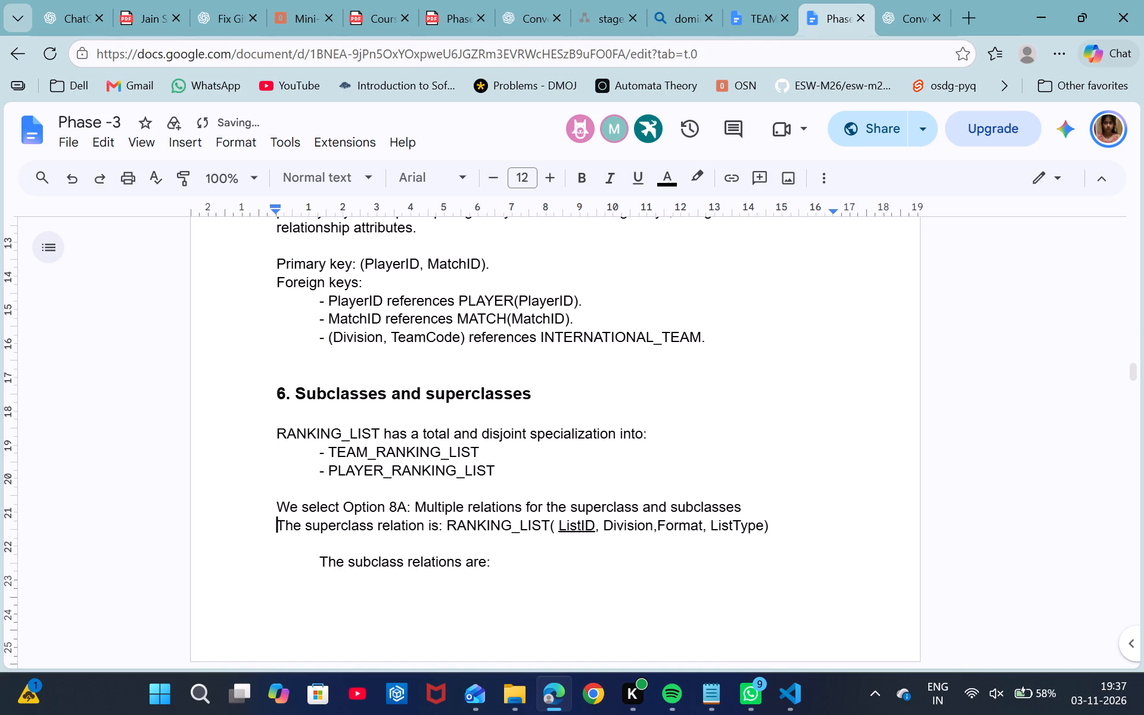
pyautogui.click(322, 561)
pyautogui.press('BackSpace')
# Remove the indentation from section 6's "In both subclass relations" note, the "Reason for selecting Option 8A" line and the reason paragraph.
pyautogui.scroll(-3, 322, 561)
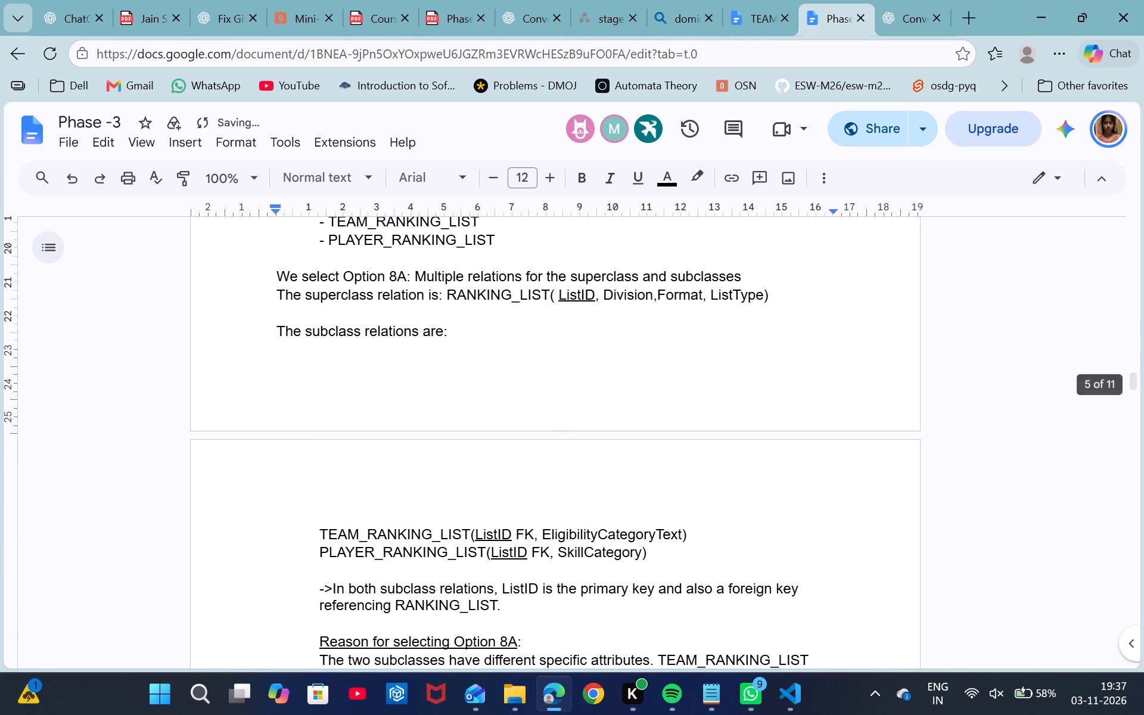
pyautogui.click(317, 536)
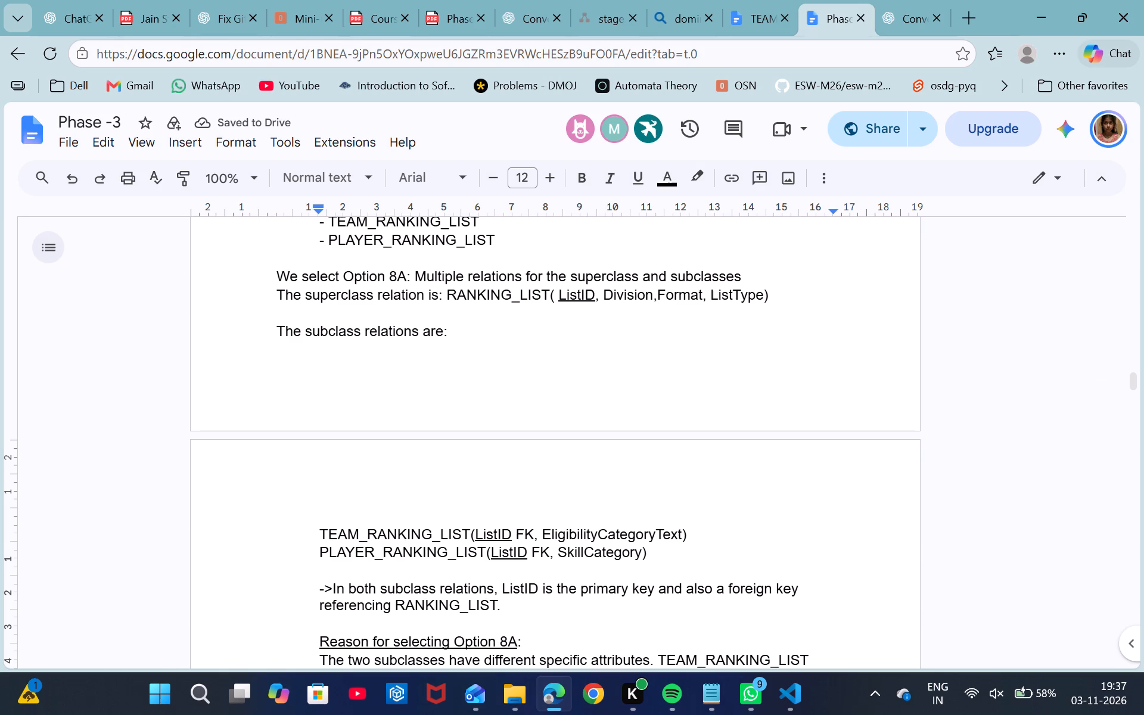
pyautogui.click(320, 587)
pyautogui.press('BackSpace')
pyautogui.scroll(-2, 320, 587)
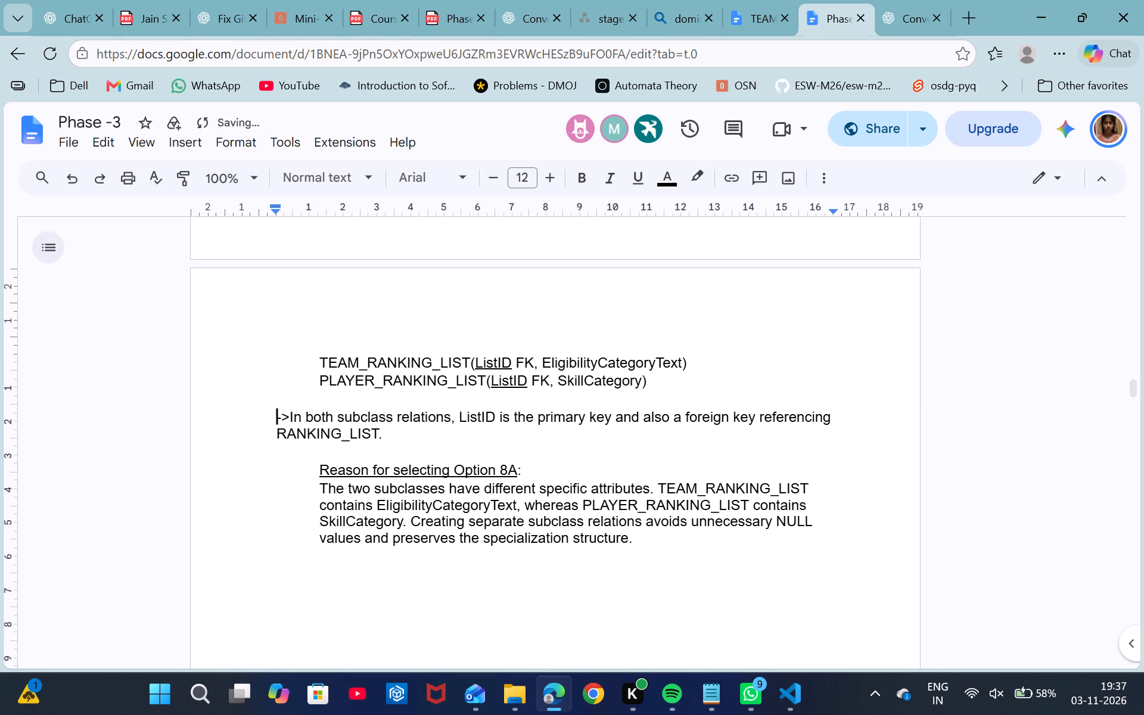
pyautogui.click(322, 474)
pyautogui.press('BackSpace')
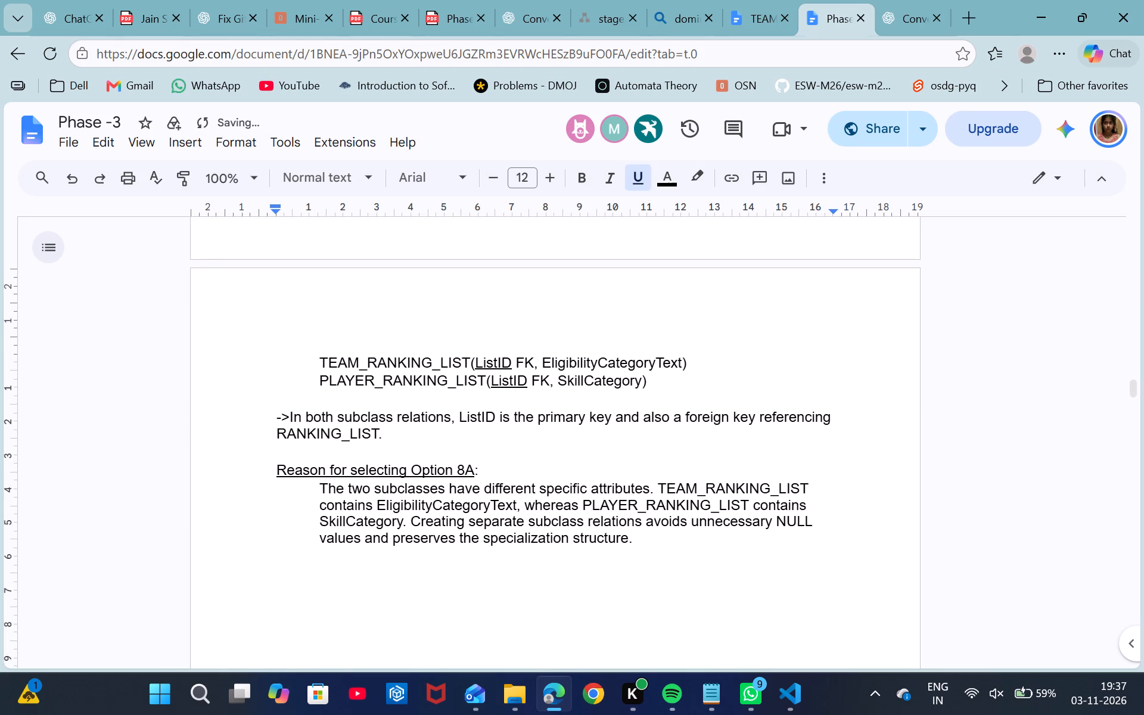
pyautogui.click(322, 486)
pyautogui.press('BackSpace')
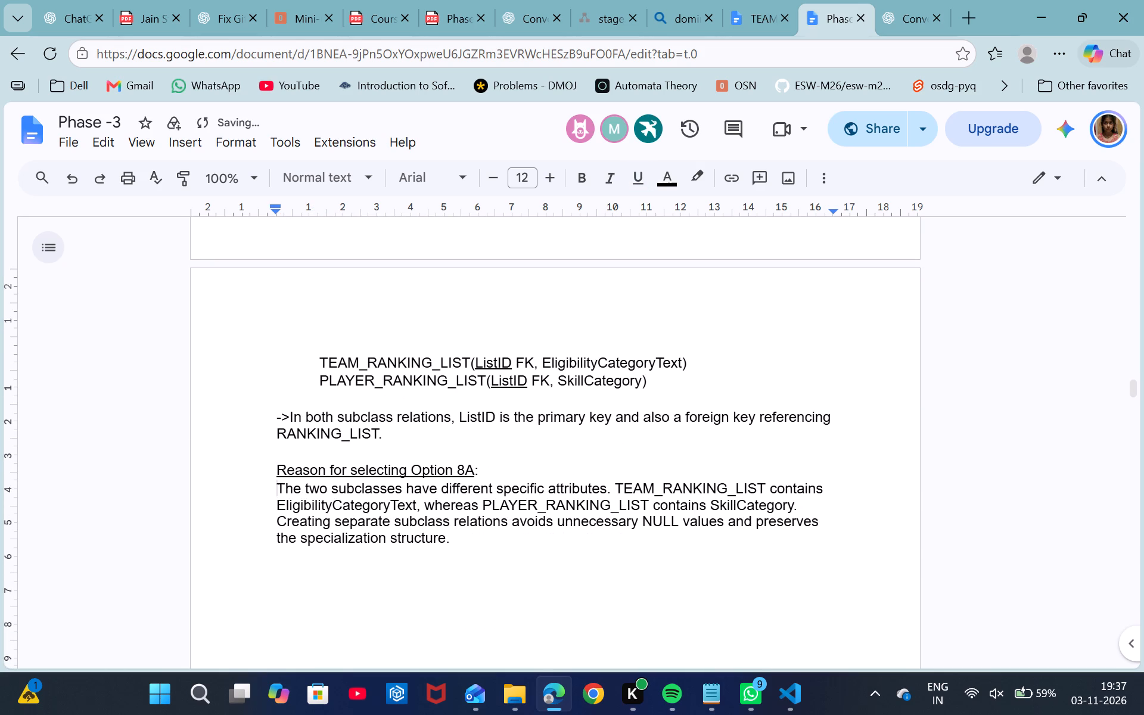
# Remove the indentation from headings "7. Recursive relationships" and "8. Union types" so they align with the page margin.
pyautogui.scroll(-2, 403, 500)
pyautogui.click(319, 532)
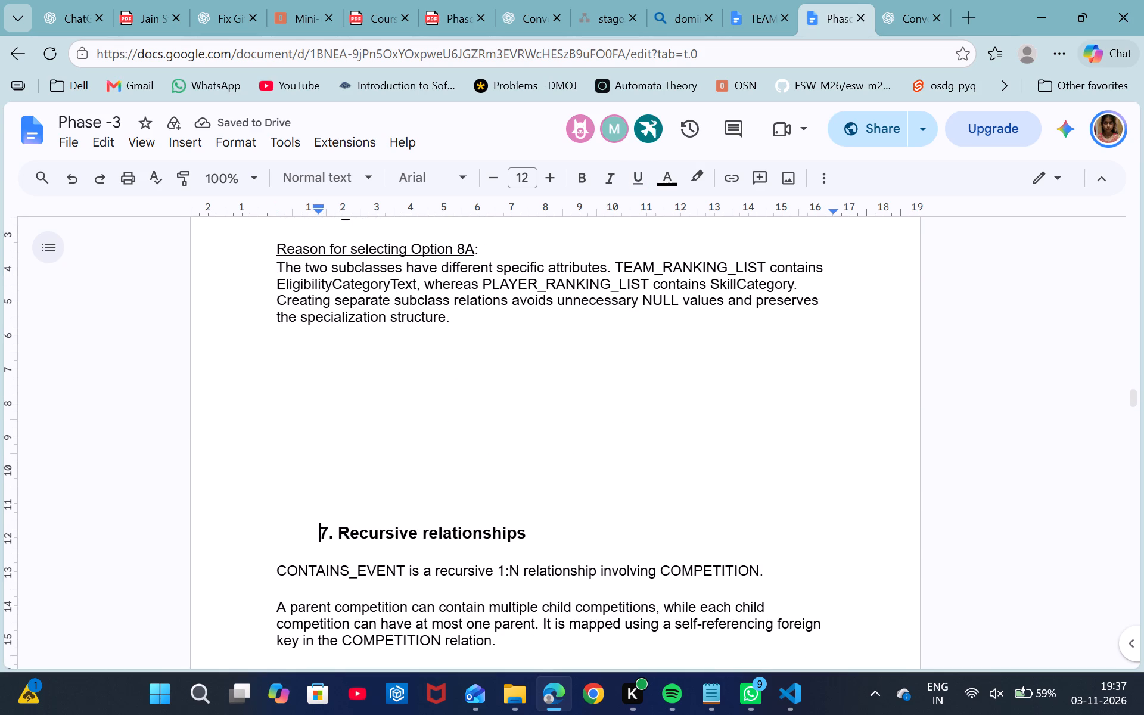
pyautogui.press('BackSpace')
pyautogui.scroll(-2, 319, 532)
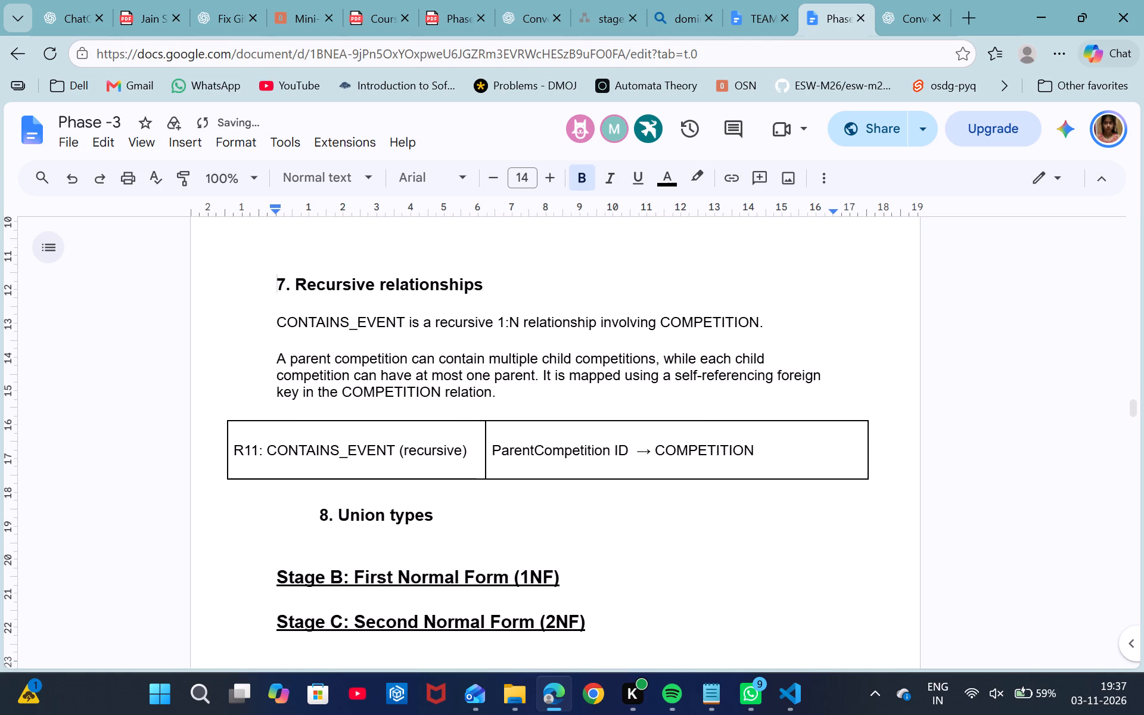
pyautogui.click(316, 512)
pyautogui.press('BackSpace')
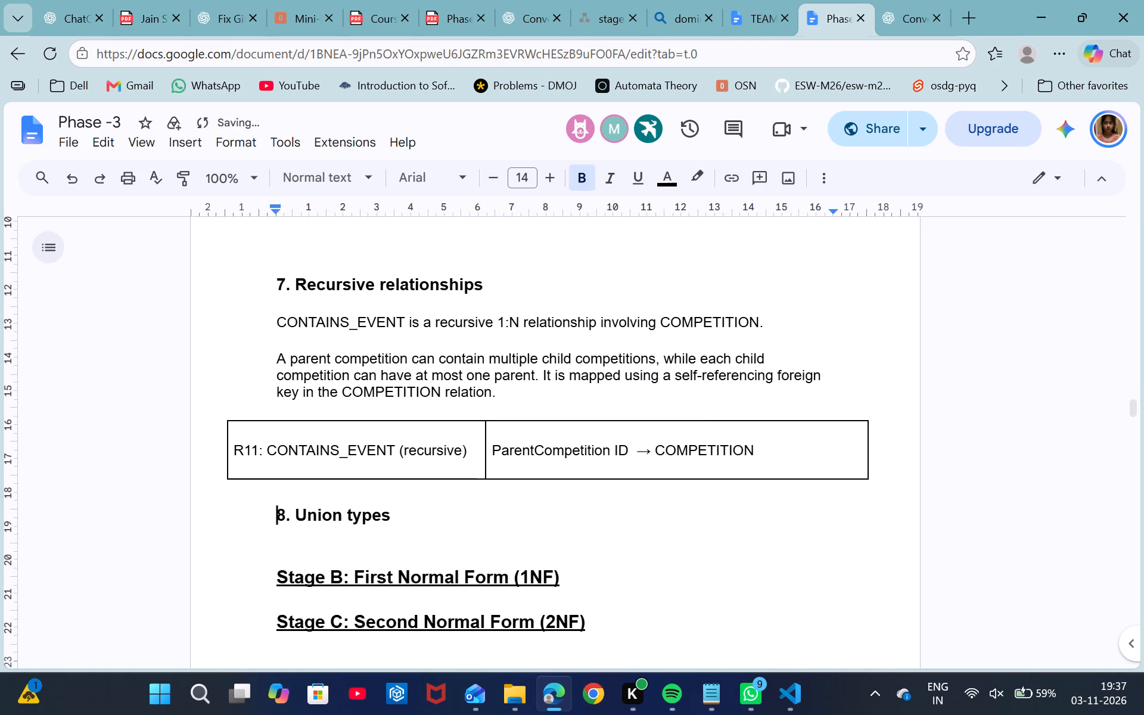
# Remove the indentation from headings 5 "Relationships of degree n > 2", 4 "Multivalued attributes" and 3 "Mapping of Binary Relationships".
pyautogui.scroll(7, 316, 512)
pyautogui.scroll(-1, 316, 512)
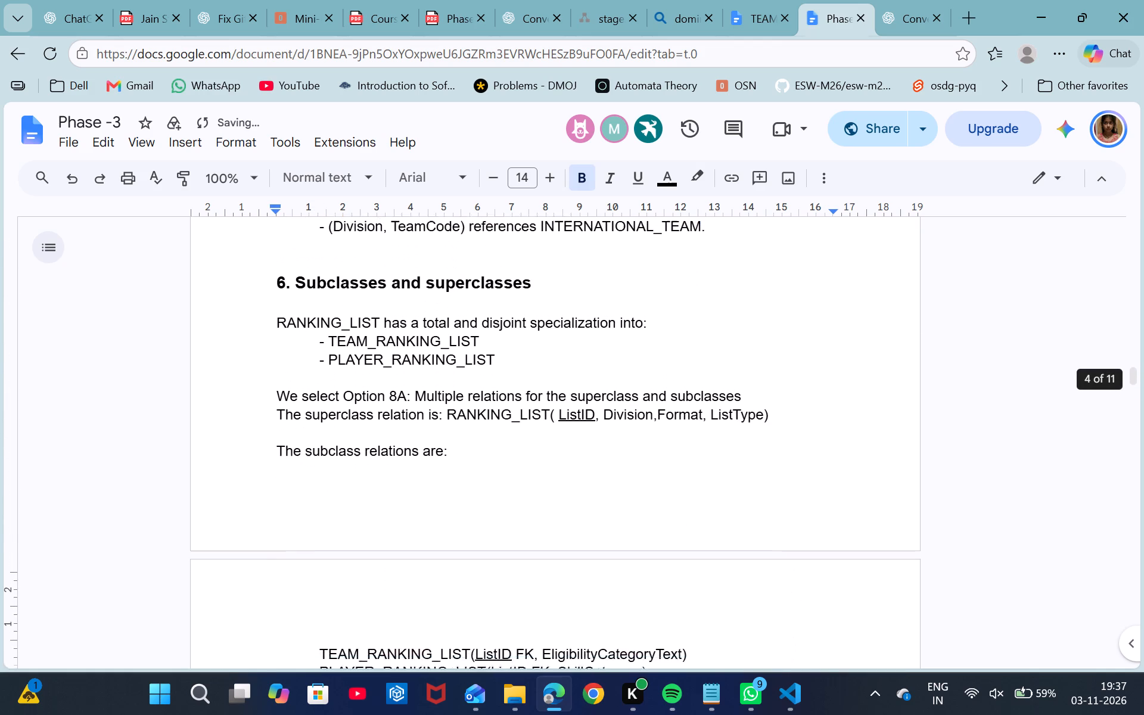
pyautogui.scroll(-1, 316, 512)
pyautogui.scroll(5, 316, 512)
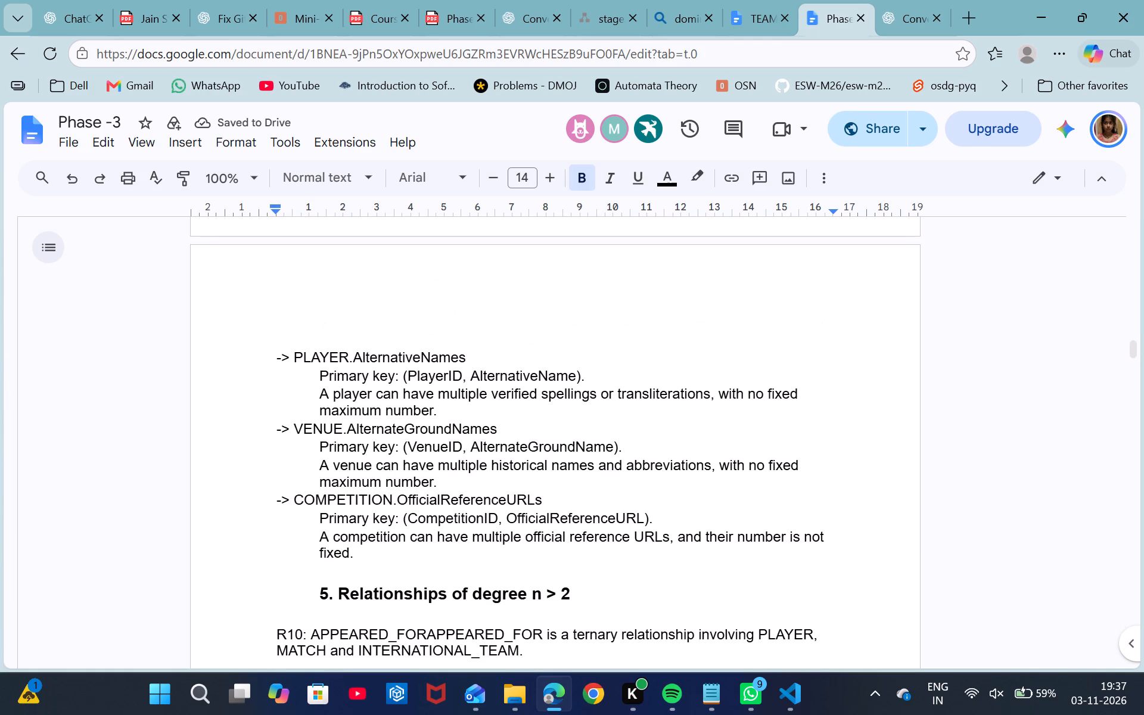
pyautogui.click(319, 593)
pyautogui.press('BackSpace')
pyautogui.scroll(5, 319, 593)
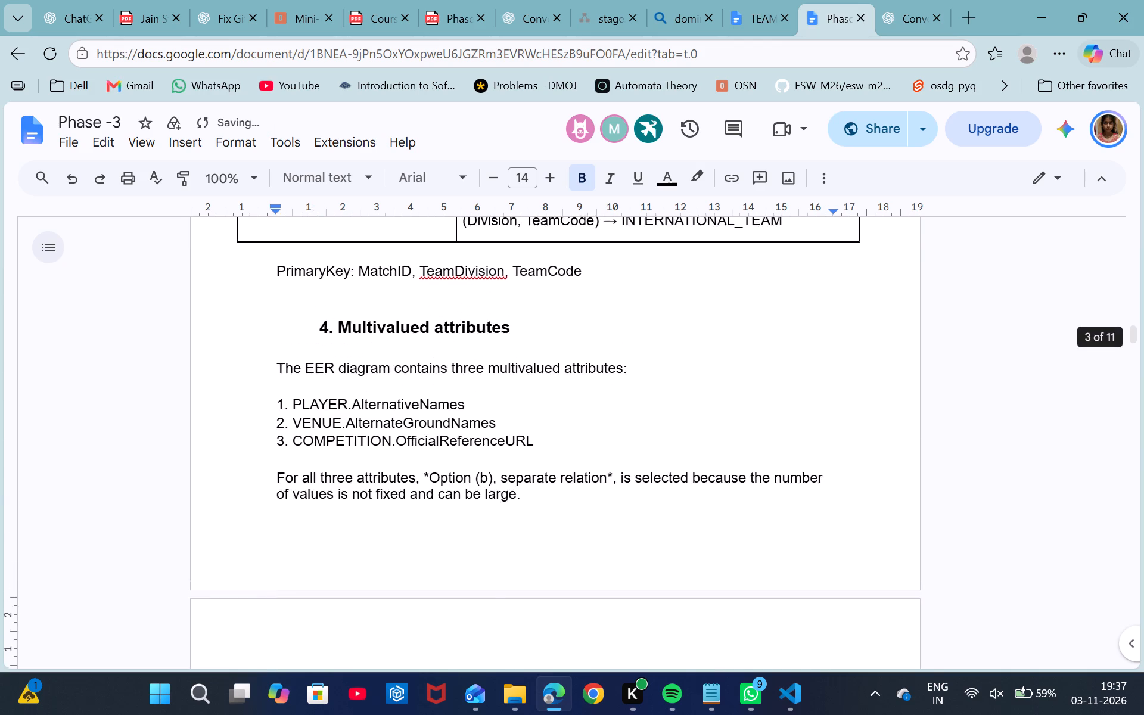
pyautogui.scroll(1, 319, 593)
pyautogui.click(319, 396)
pyautogui.press('BackSpace')
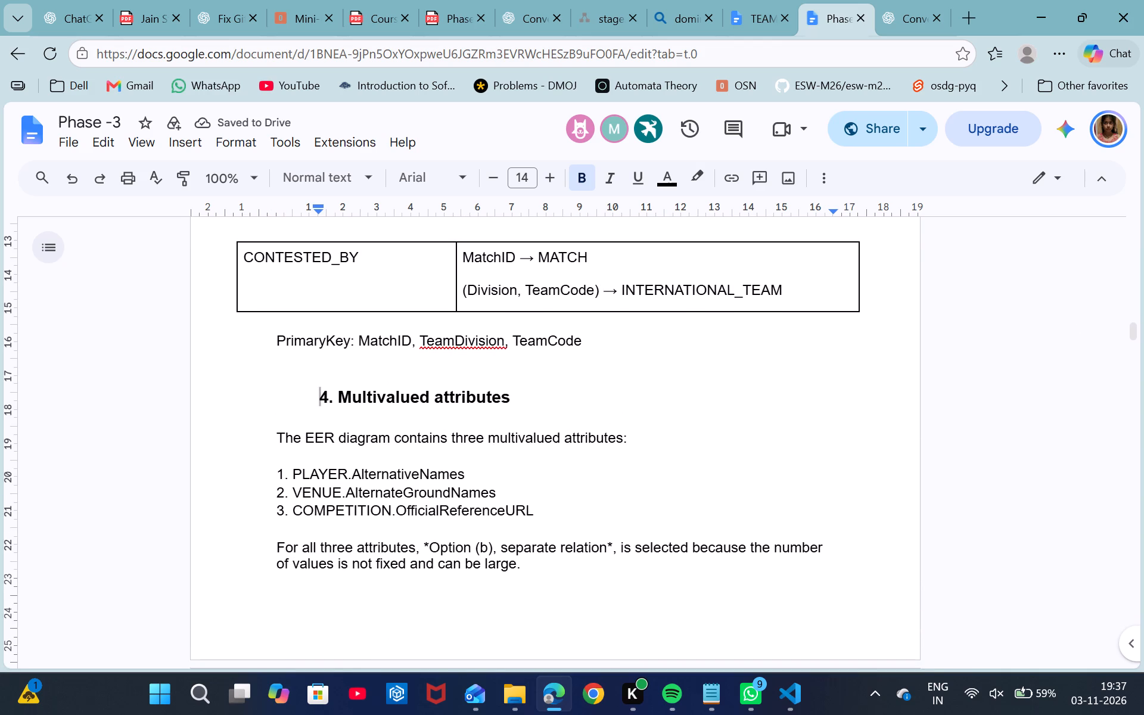
pyautogui.scroll(6, 319, 396)
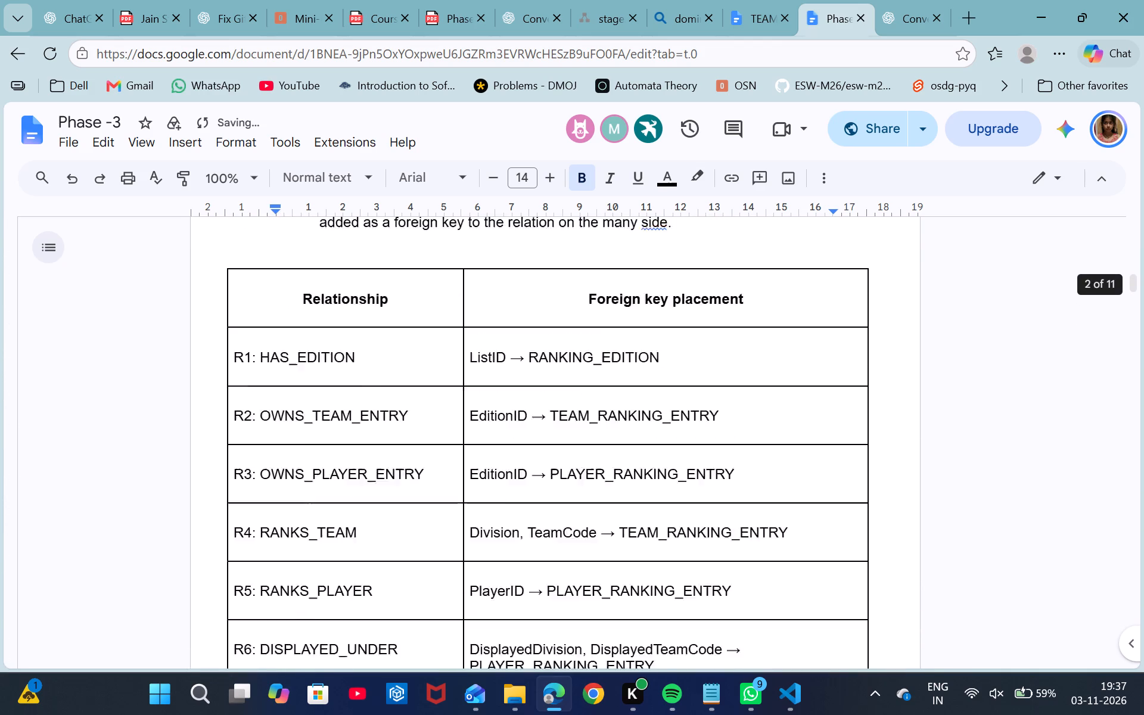
pyautogui.scroll(2, 319, 396)
pyautogui.click(322, 363)
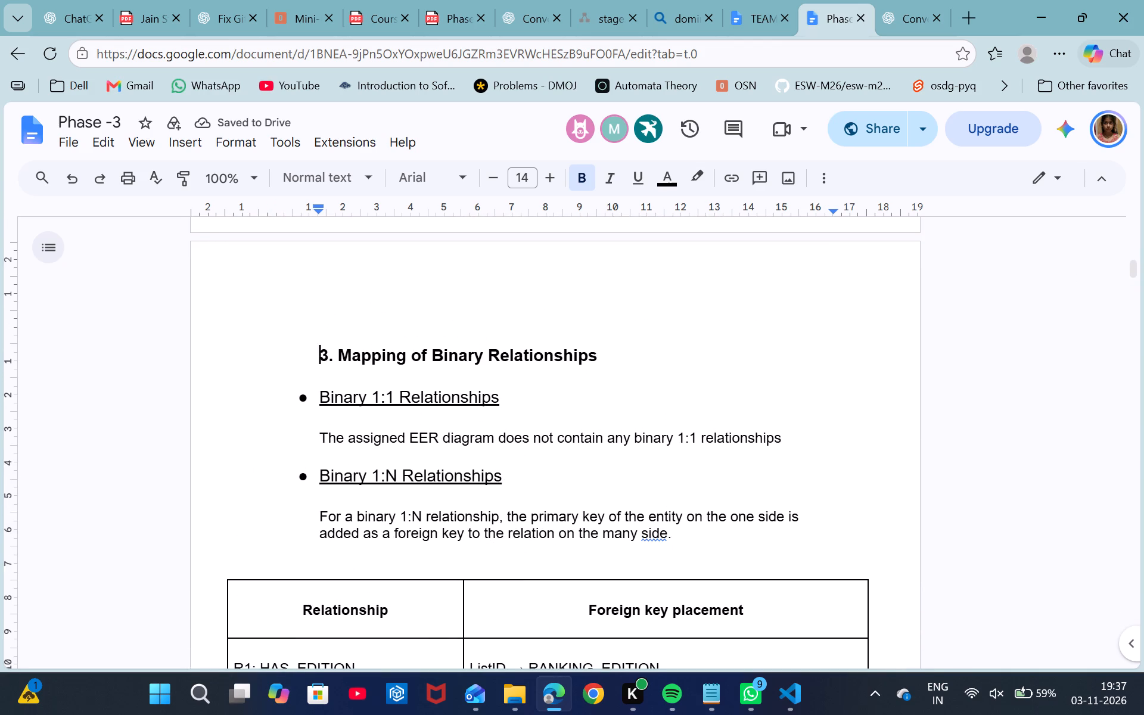
pyautogui.press('BackSpace')
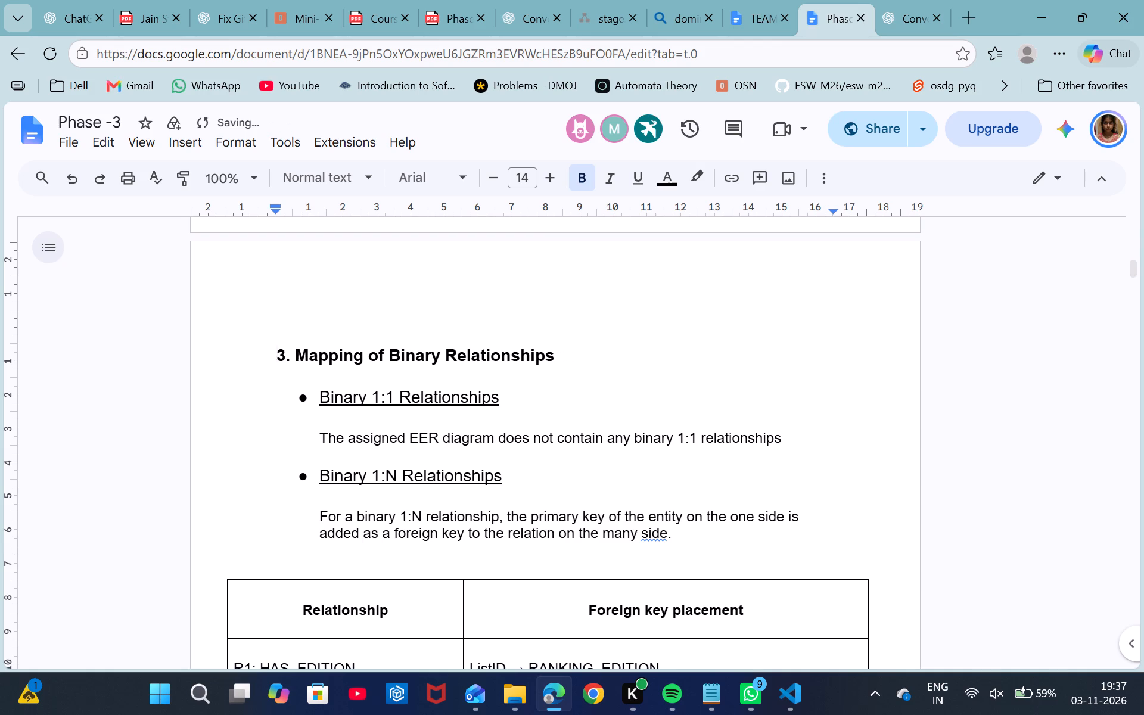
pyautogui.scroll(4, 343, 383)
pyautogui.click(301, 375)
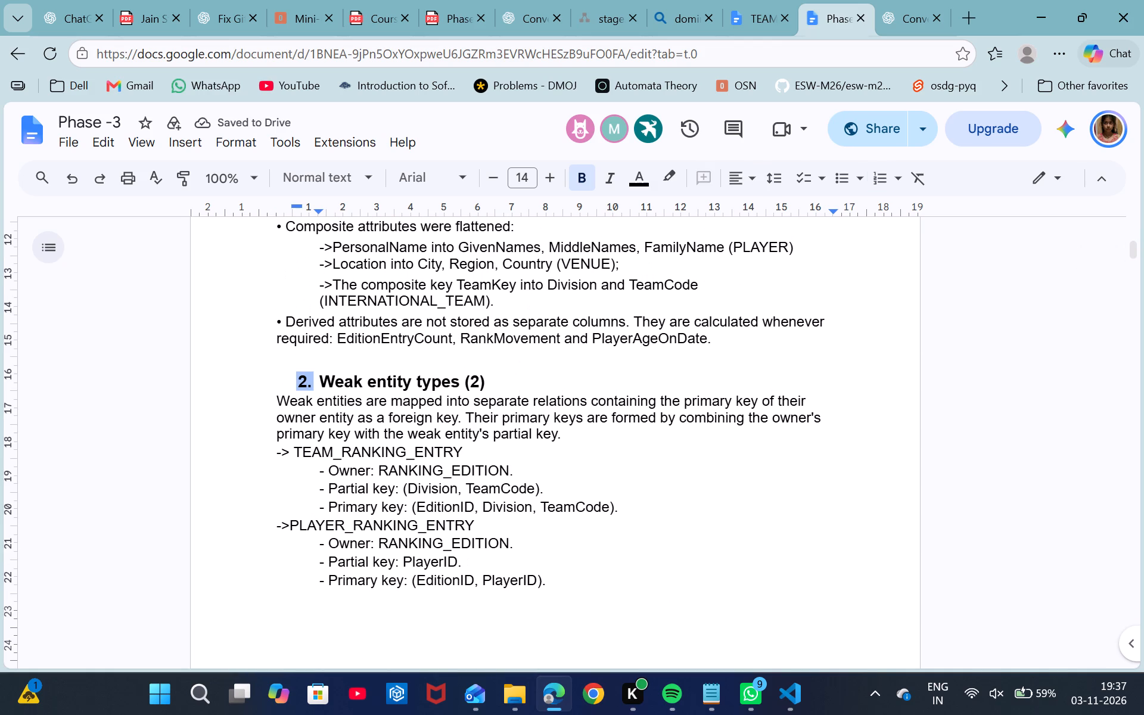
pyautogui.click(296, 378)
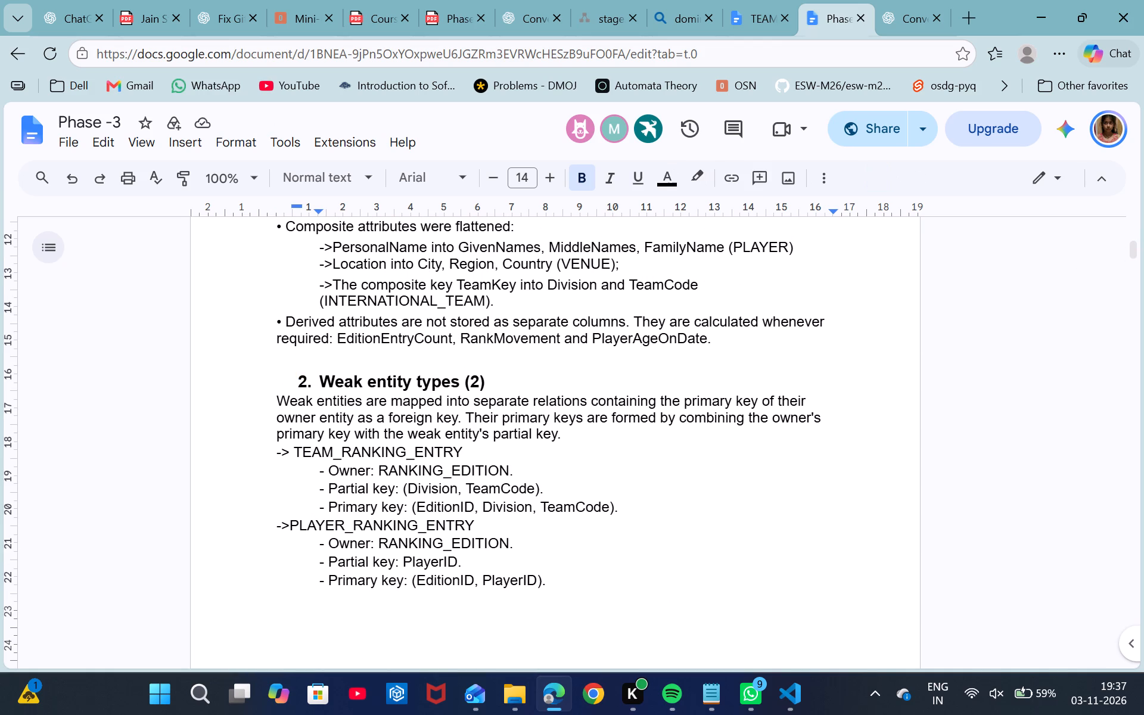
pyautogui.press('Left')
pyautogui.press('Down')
# Review the layout and heading alignment of the Stage A sections from heading 2 through heading 8.
pyautogui.scroll(3, 296, 378)
pyautogui.scroll(-4, 296, 378)
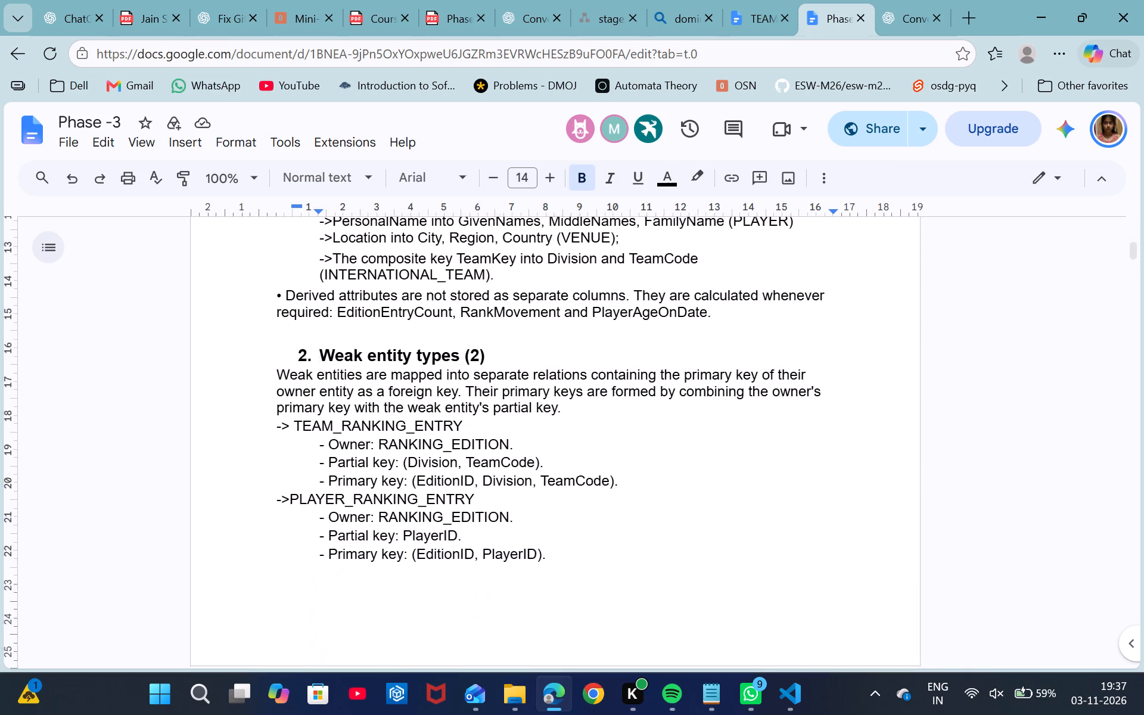
pyautogui.scroll(-7, 296, 378)
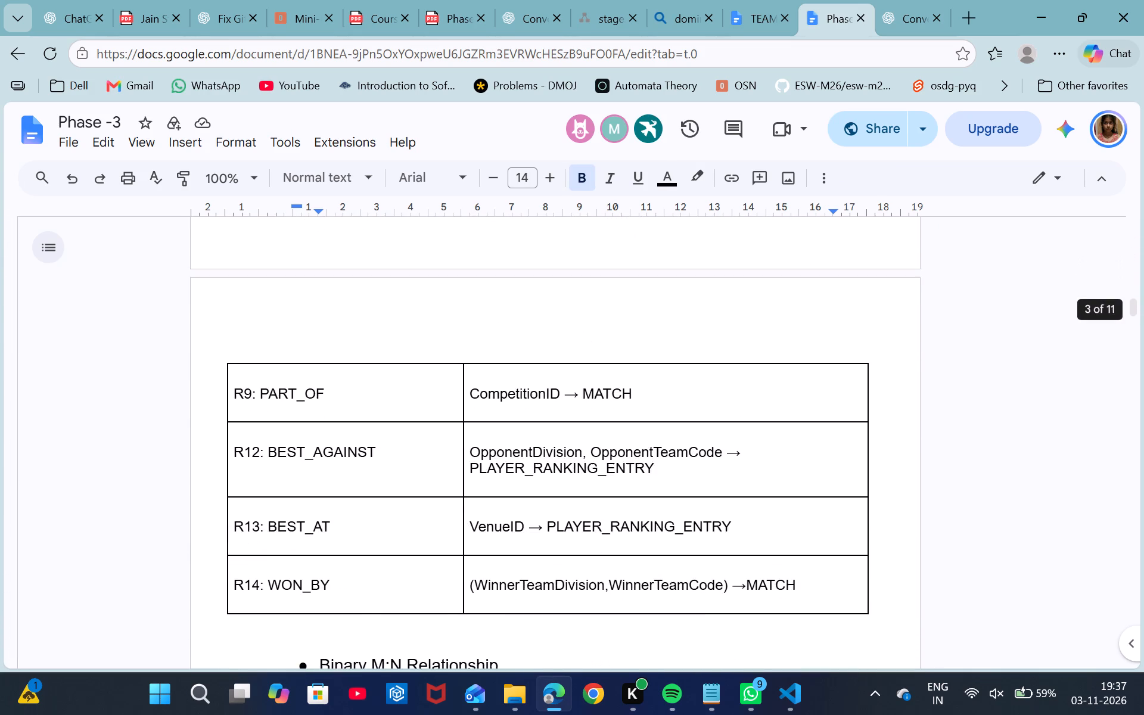
pyautogui.scroll(-12, 296, 378)
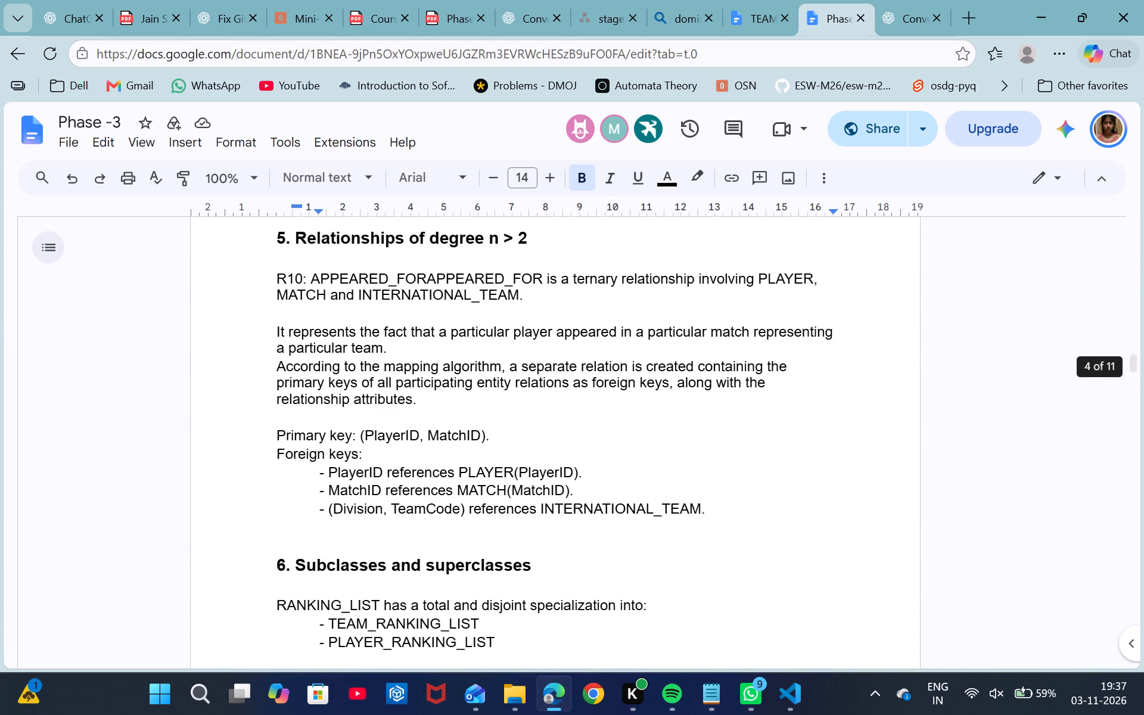
pyautogui.scroll(-7, 296, 378)
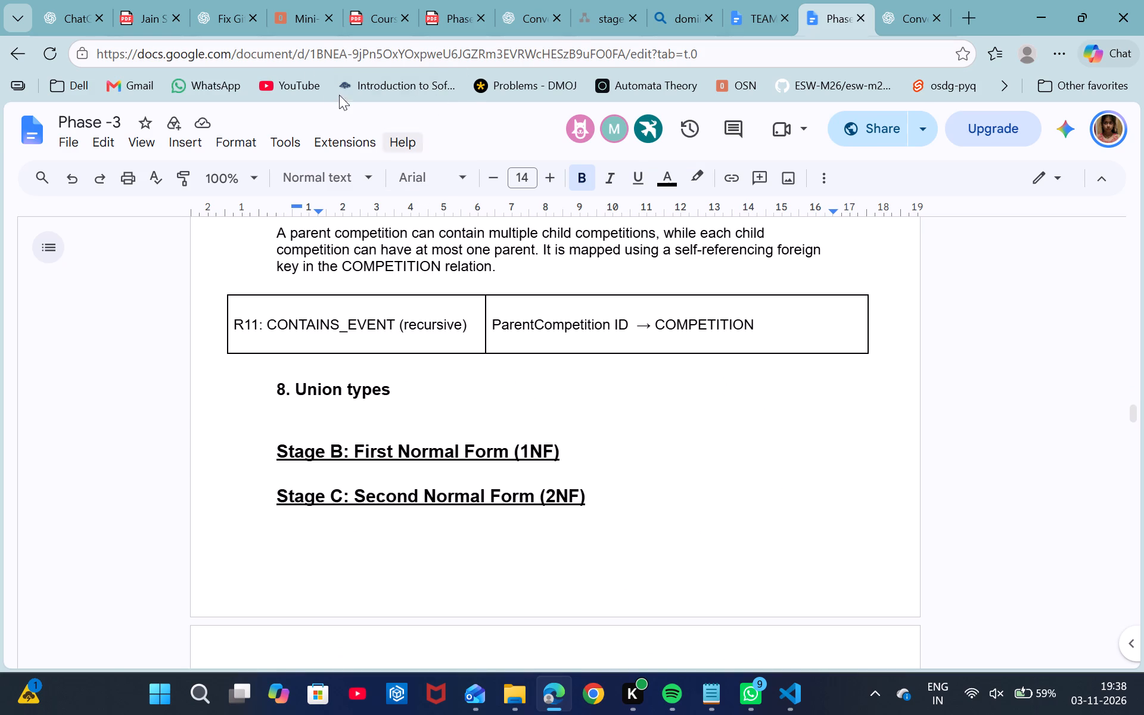
# Switch to the Phase3_DnA.pdf brief and examine the mapping requirements in items 5 to 8, including union types.
pyautogui.click(444, 14)
pyautogui.scroll(-1, 448, 422)
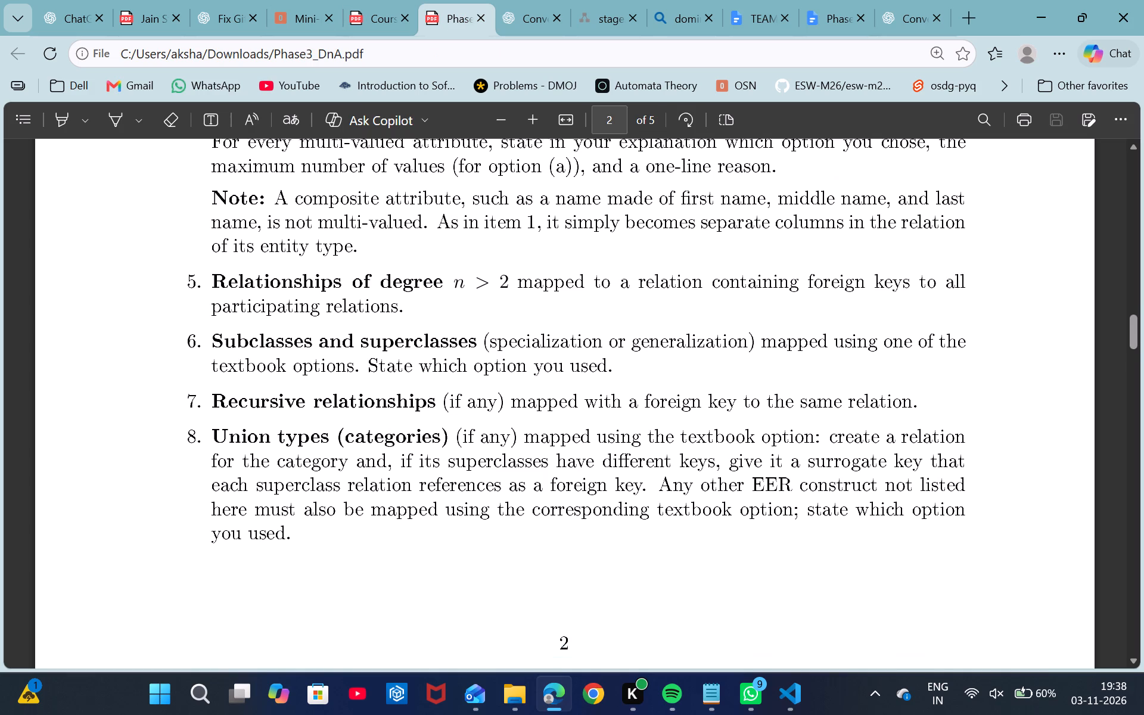
pyautogui.scroll(-1, 448, 422)
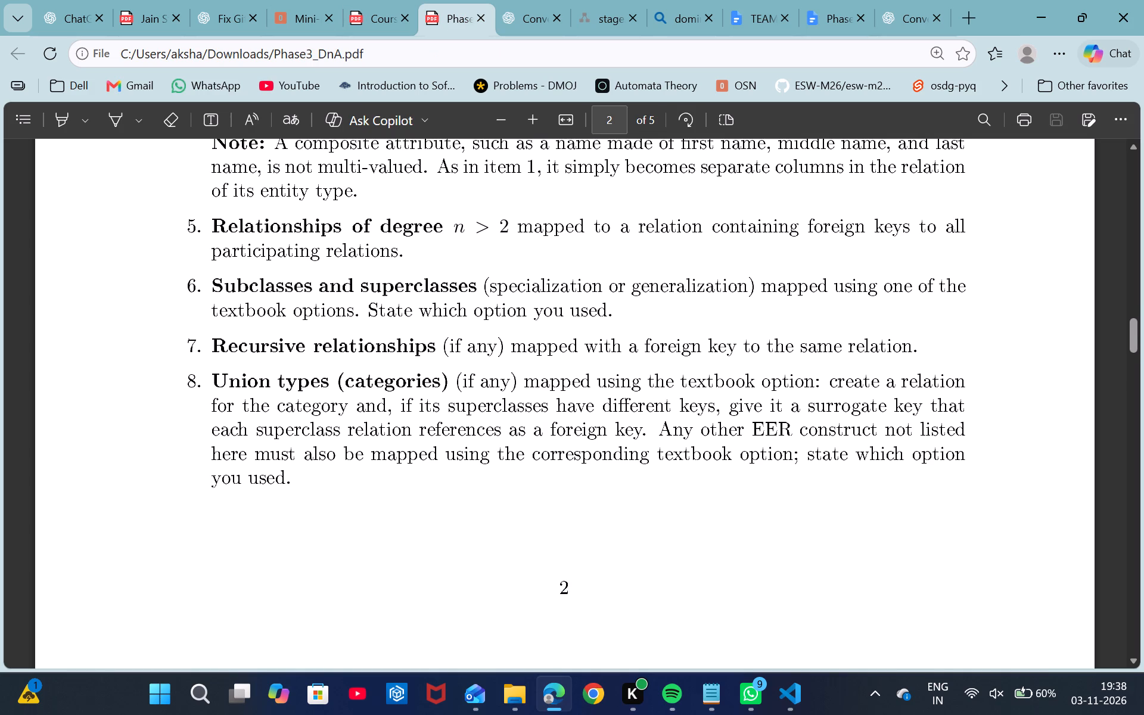
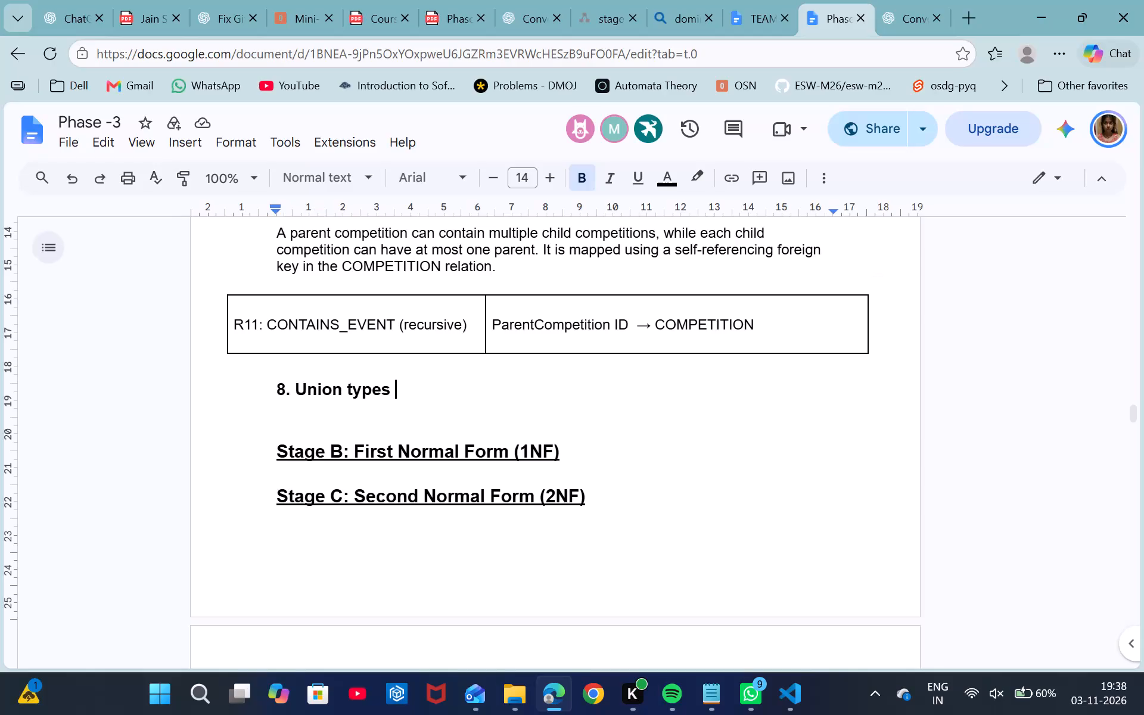
# Add "The assigned EER diagram does not contain any union types or categories." under heading "8. Union types" as non-bold 12 pt text.
pyautogui.press('Return')
pyautogui.hotkey('ctrl', 'v')
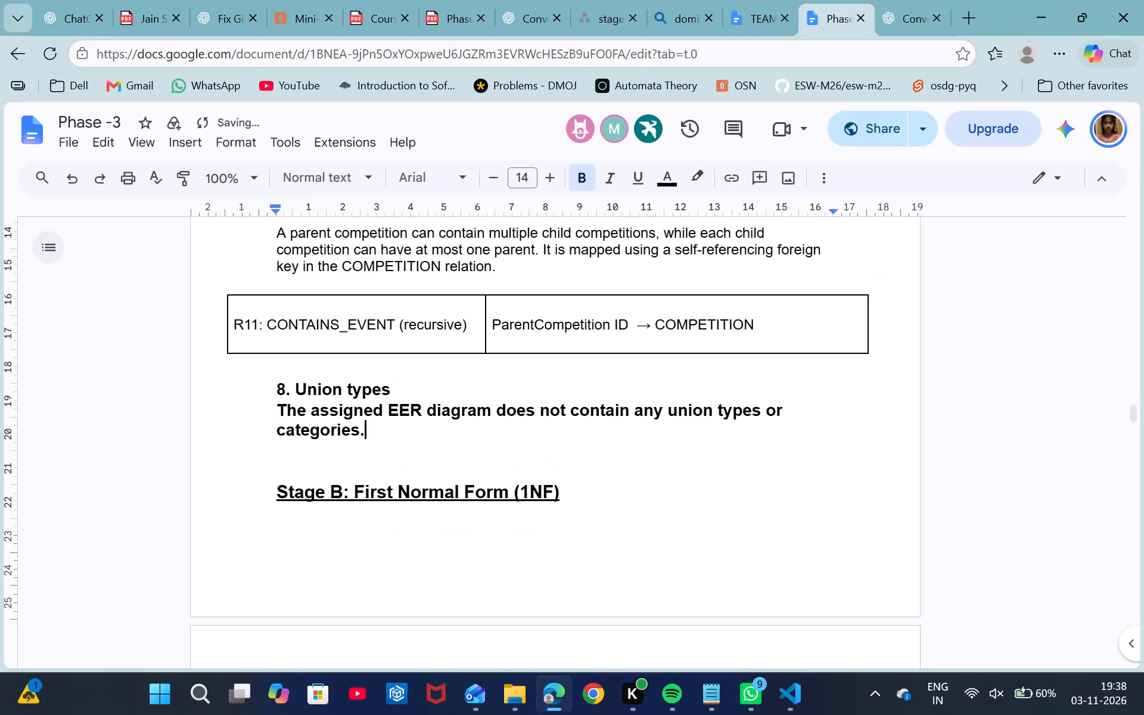
pyautogui.moveTo(370, 432); pyautogui.dragTo(278, 414)
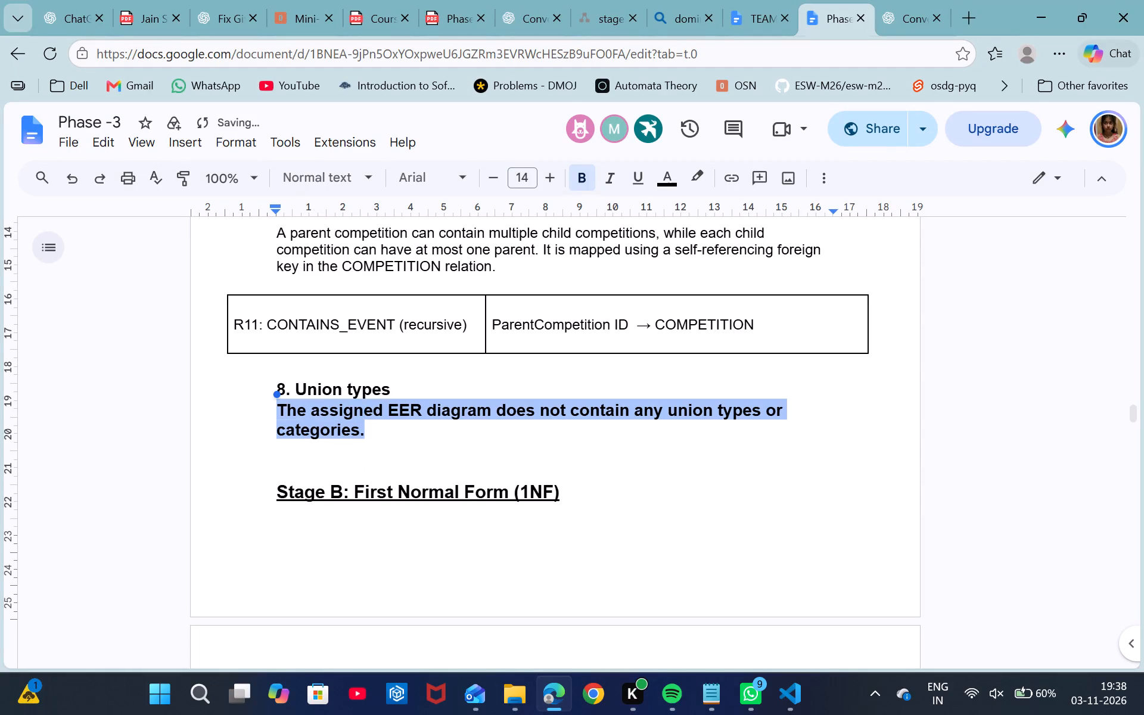
pyautogui.click(583, 172)
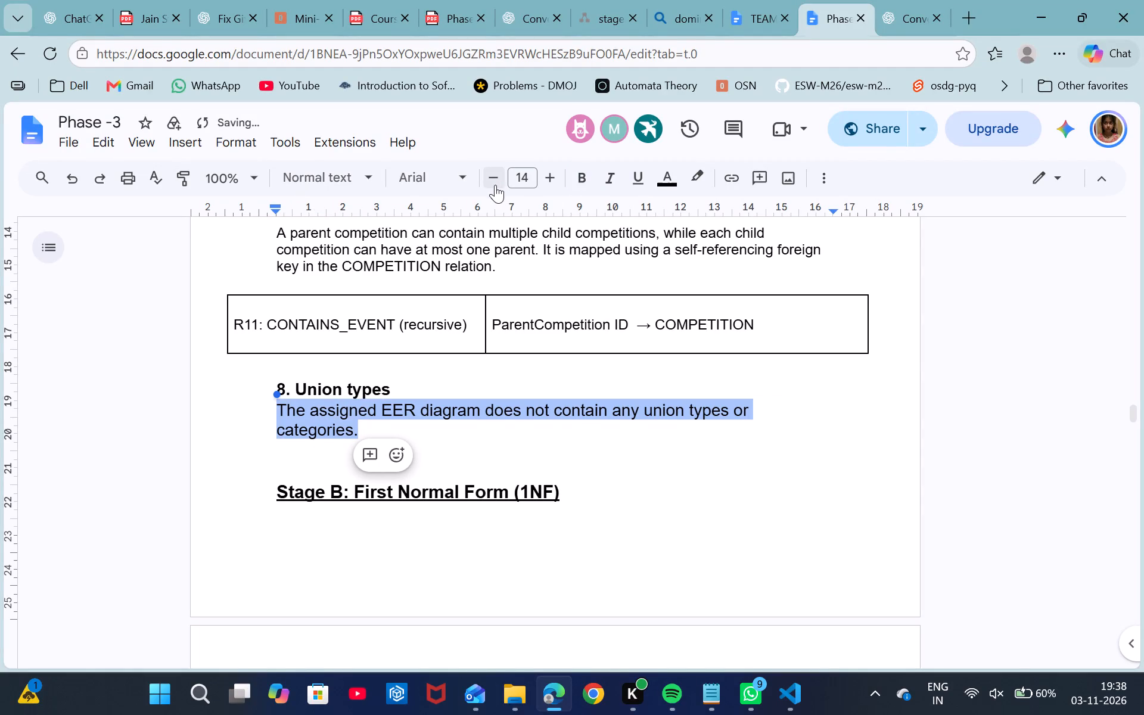
pyautogui.click(495, 185)
pyautogui.click(495, 185)
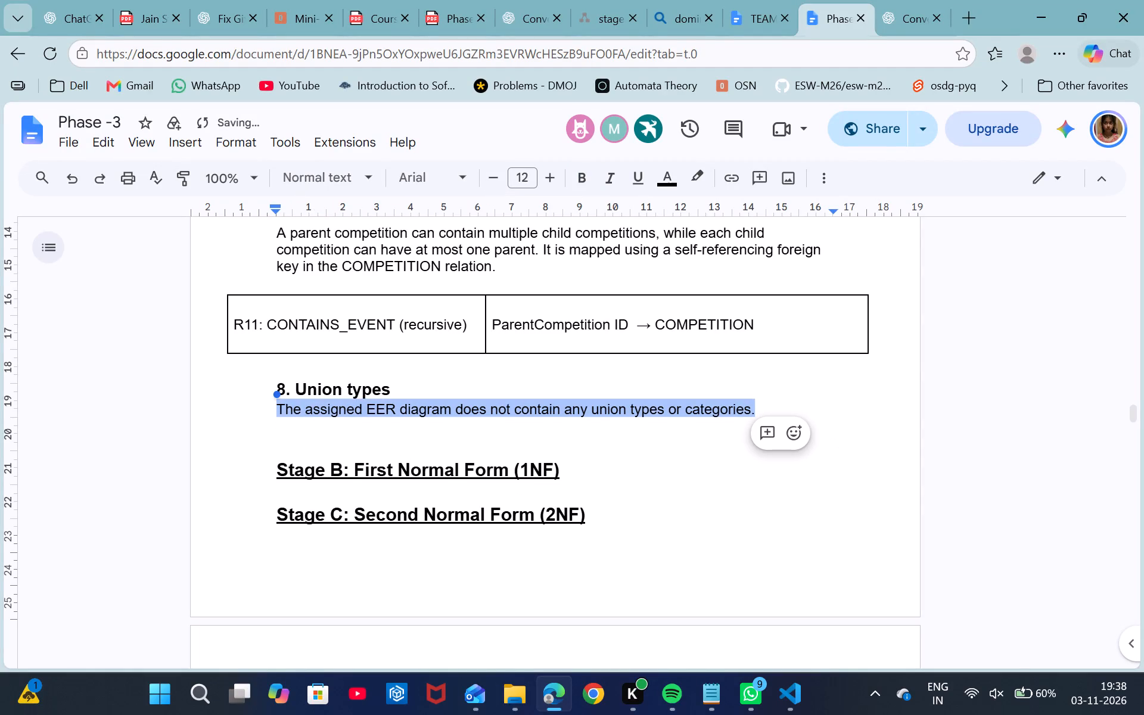
# Insert a blank line between heading "8. Union types" and the sentence below it.
pyautogui.click(411, 388)
pyautogui.press('Return')
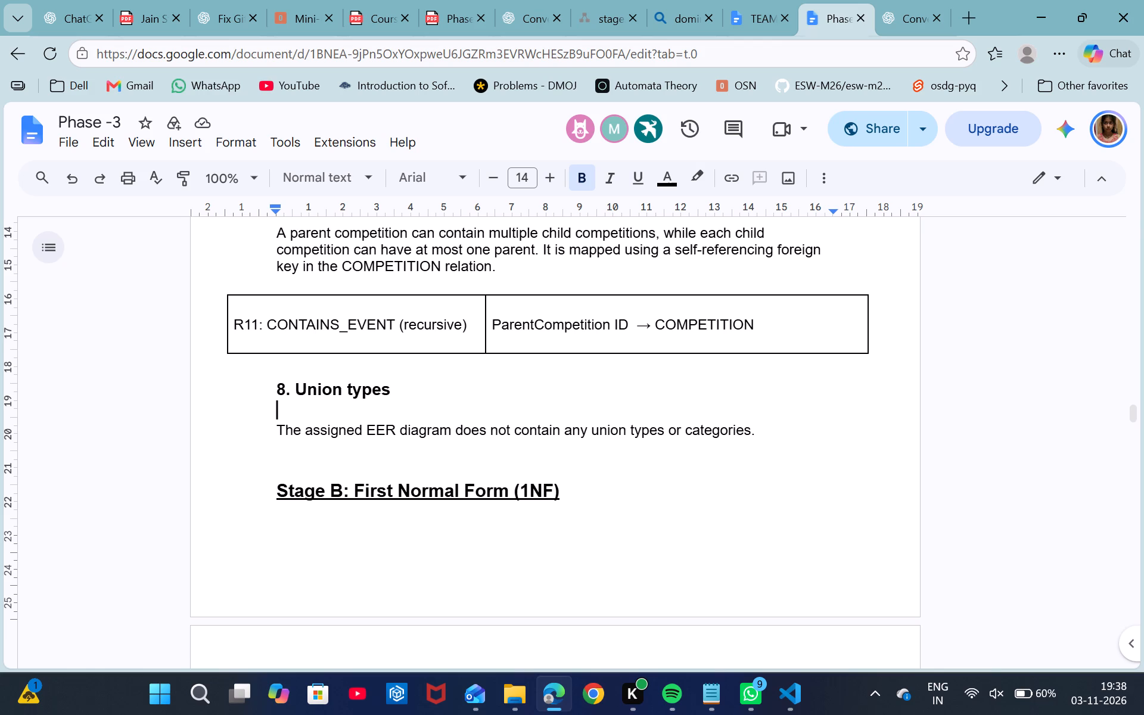
# Switch to the Phase3_DnA.pdf brief and examine the Stage A mapping requirements and the start of the normalization section.
pyautogui.click(456, 0)
pyautogui.scroll(-3, 494, 423)
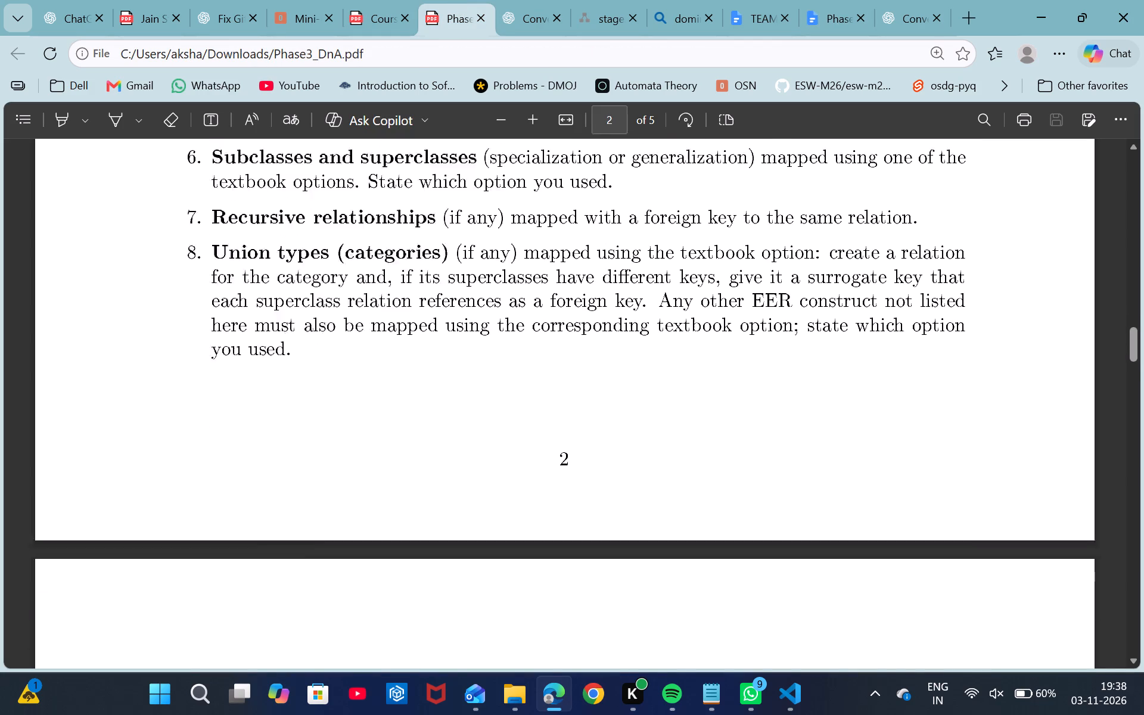
pyautogui.scroll(-2, 494, 423)
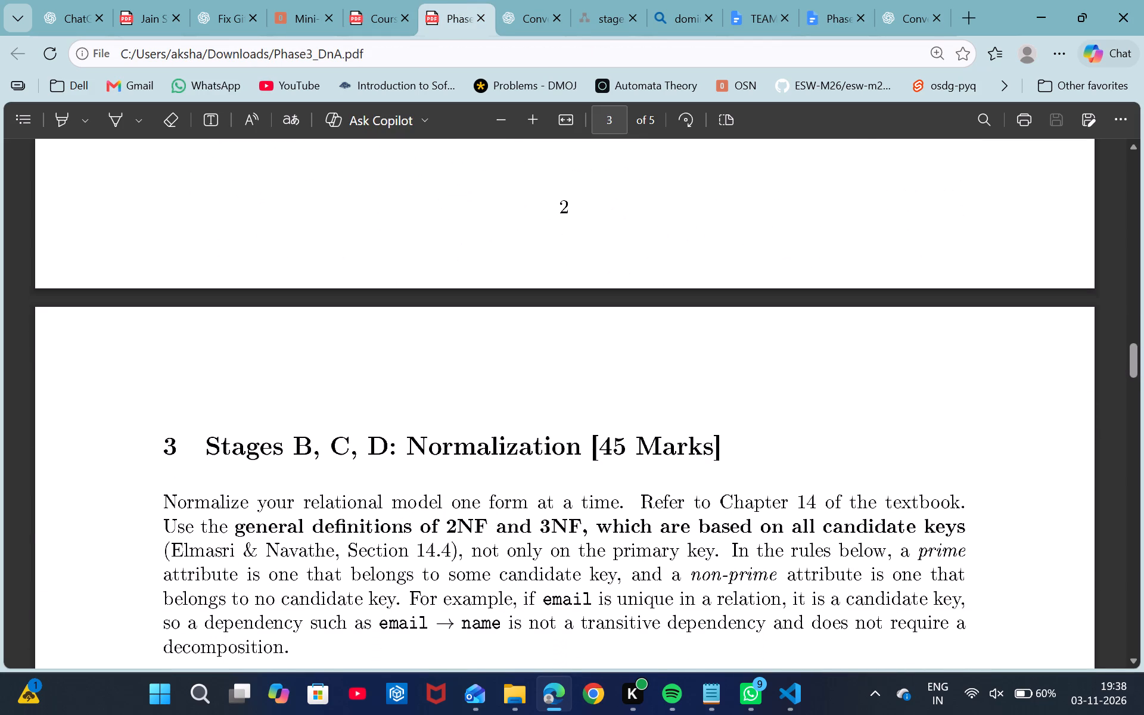
pyautogui.scroll(7, 494, 423)
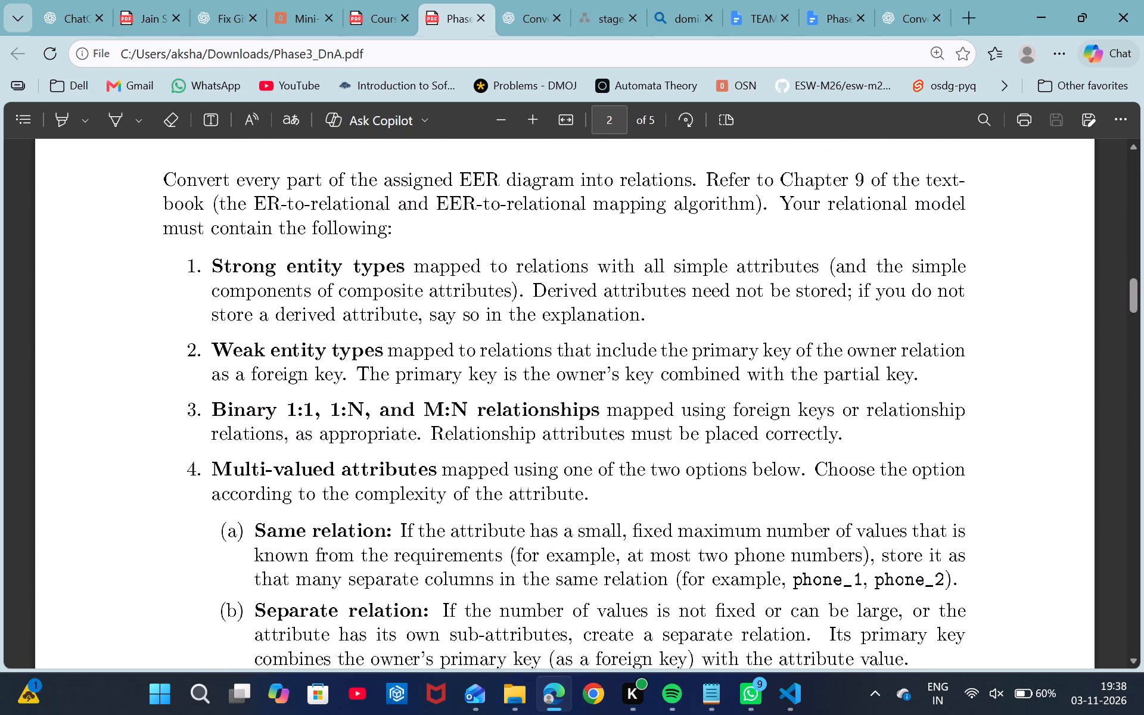
pyautogui.scroll(2, 494, 423)
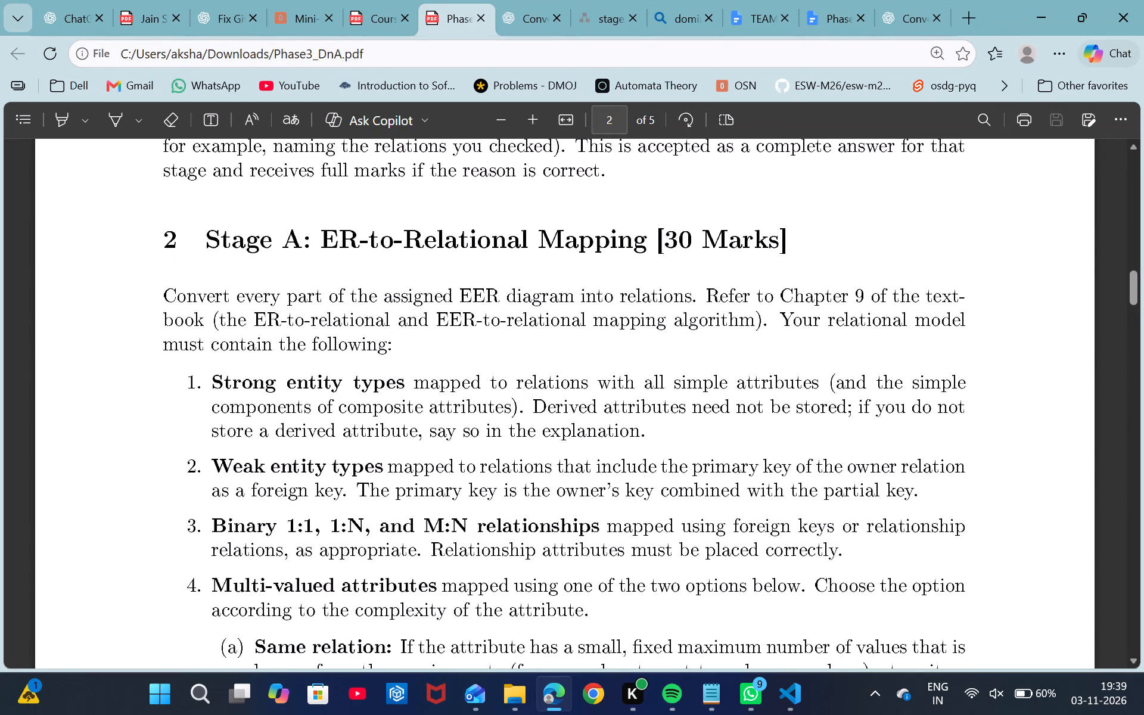
# Return to the Phase -3 document and review its Stage A sections from strong entity types through union types against the brief.
pyautogui.click(819, 29)
pyautogui.scroll(6, 620, 440)
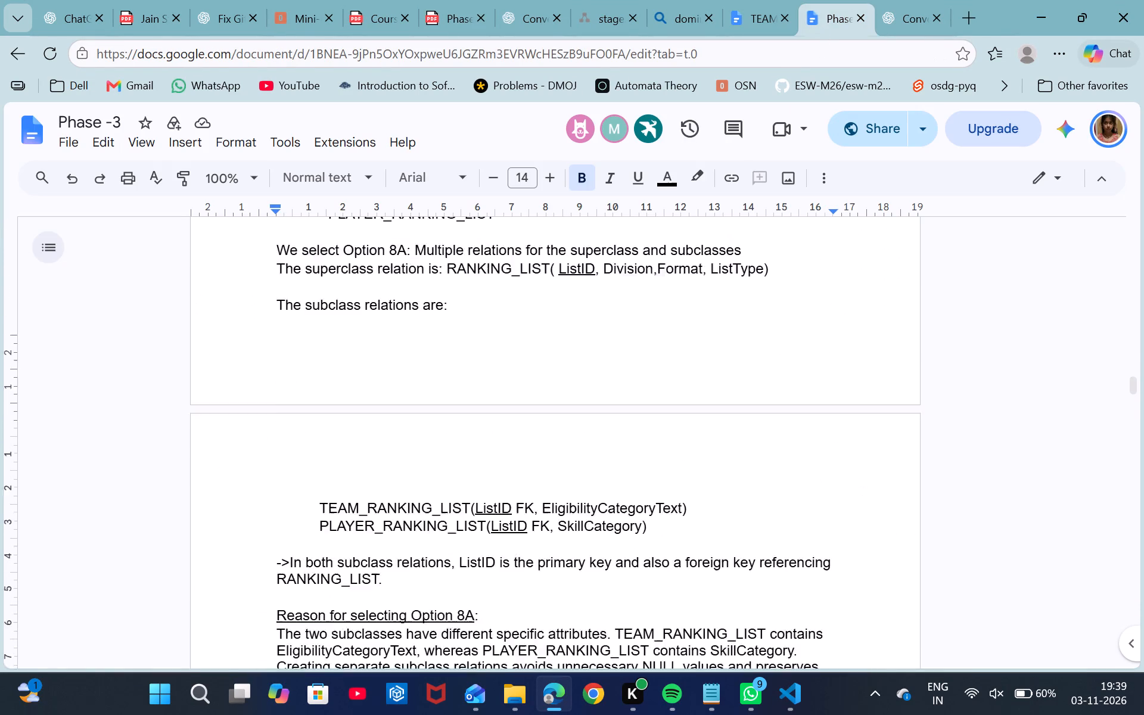
pyautogui.scroll(4, 620, 440)
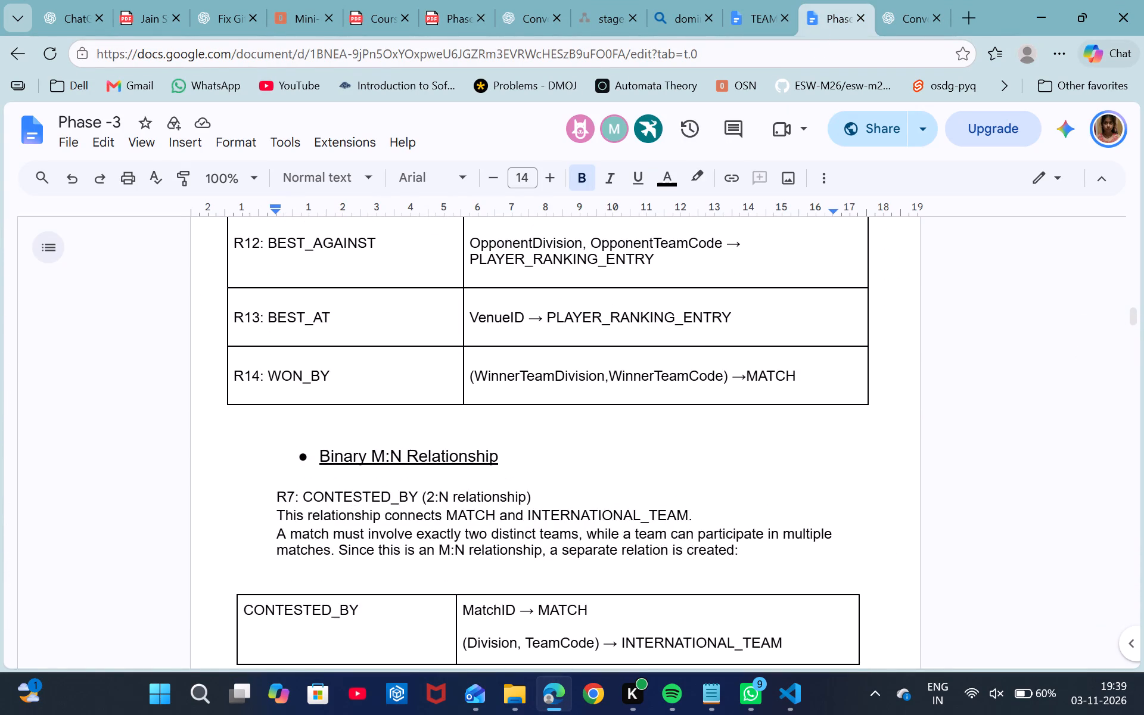
pyautogui.scroll(3, 620, 440)
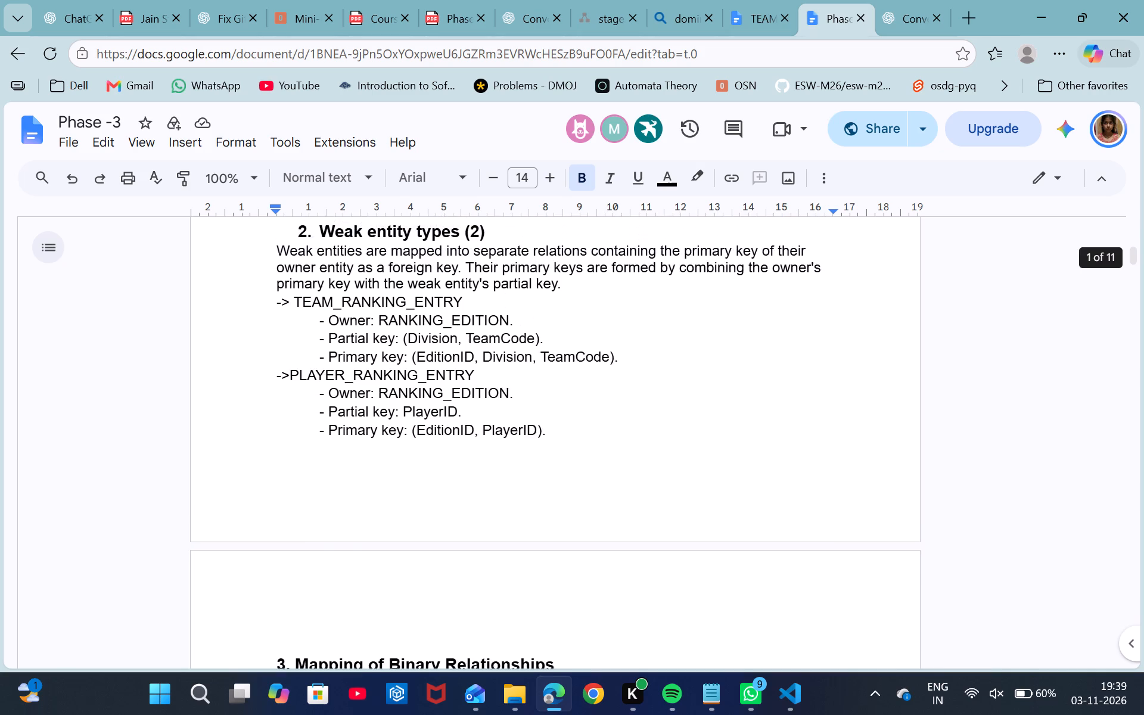
pyautogui.scroll(-4, 620, 440)
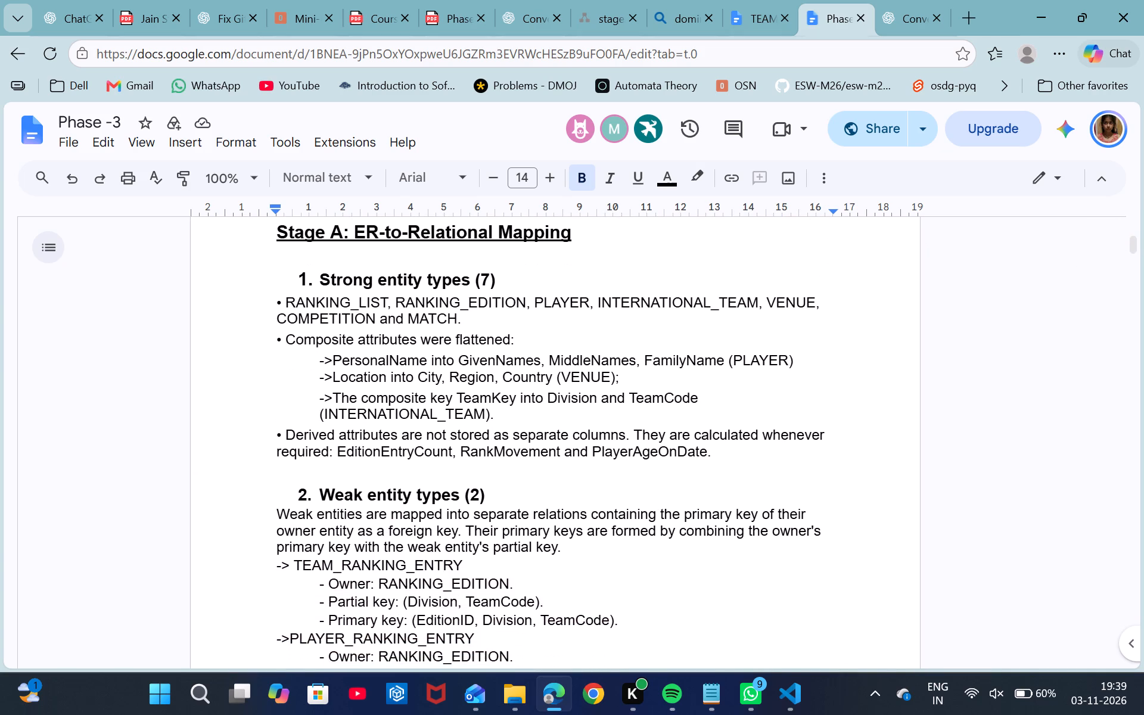
pyautogui.scroll(-8, 620, 440)
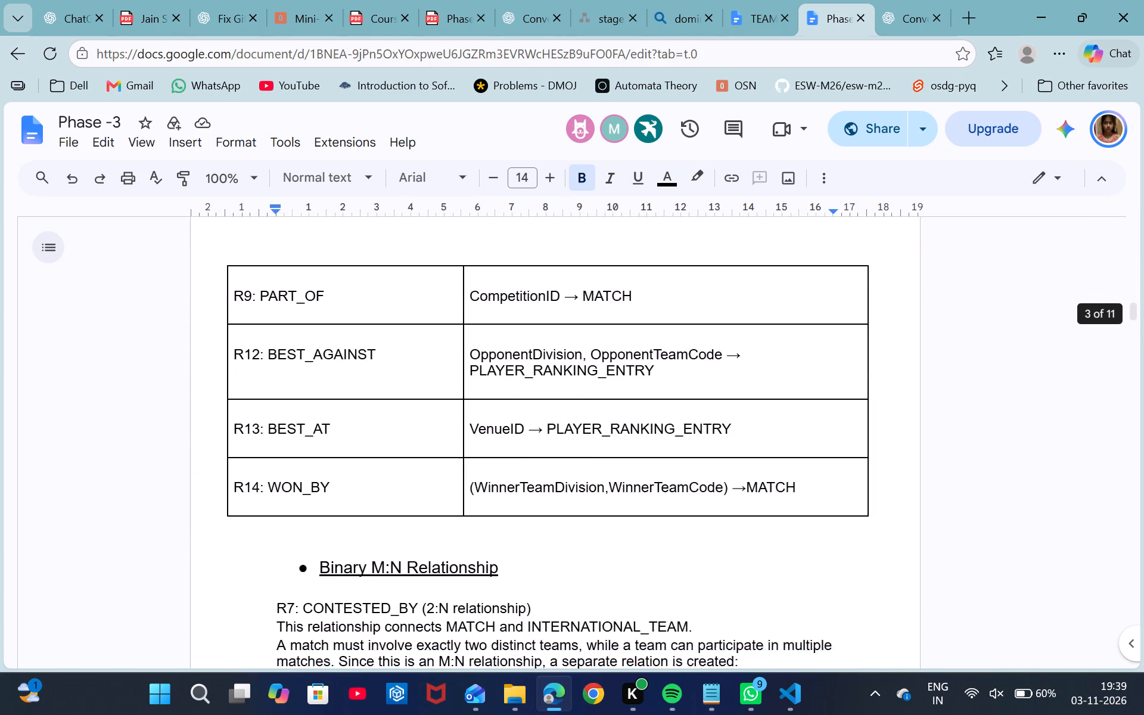
pyautogui.scroll(-1, 620, 440)
pyautogui.scroll(1, 620, 440)
pyautogui.scroll(-1, 620, 440)
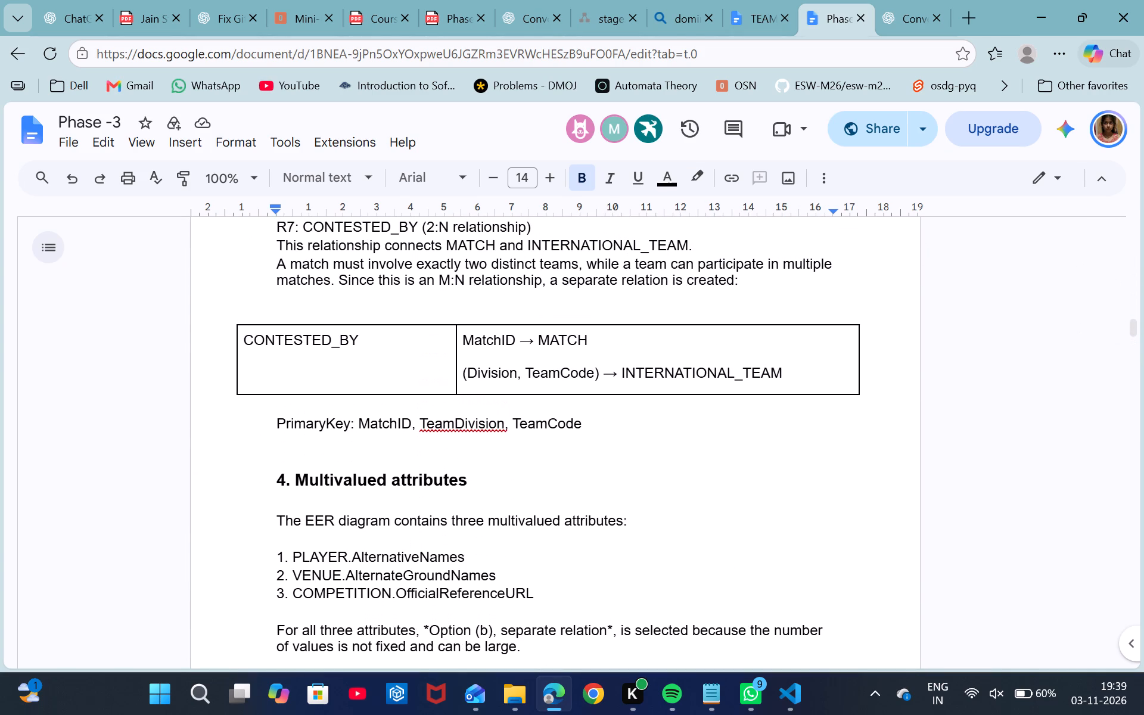
pyautogui.scroll(-3, 620, 440)
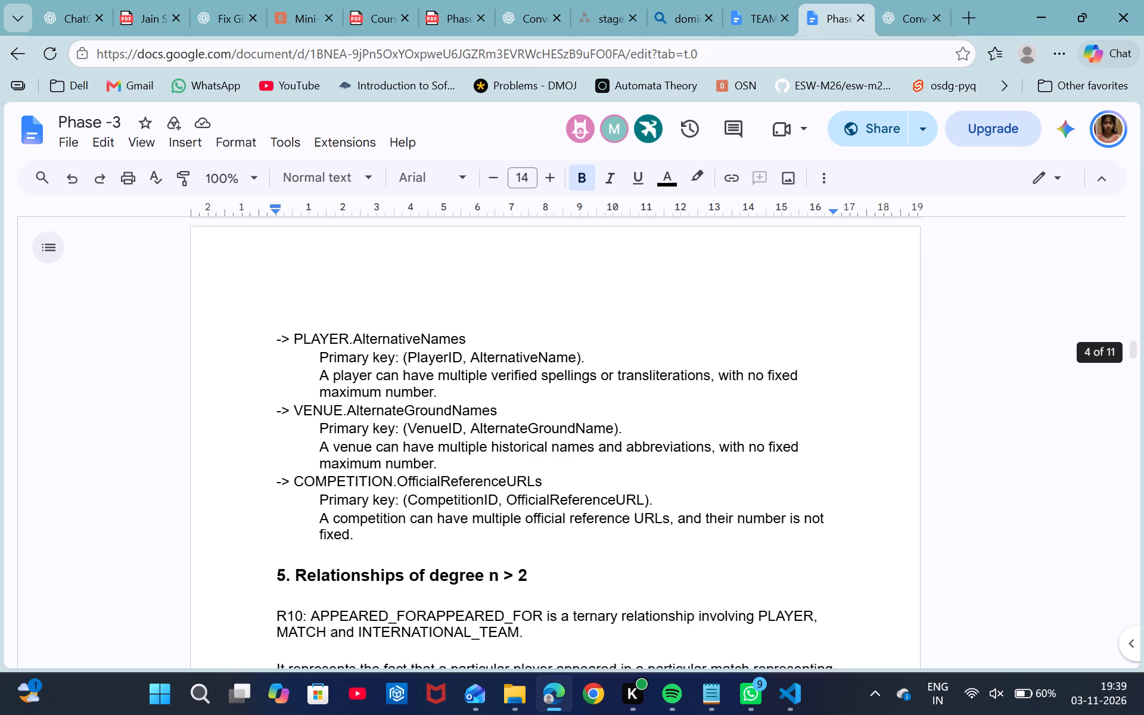
pyautogui.scroll(-4, 620, 440)
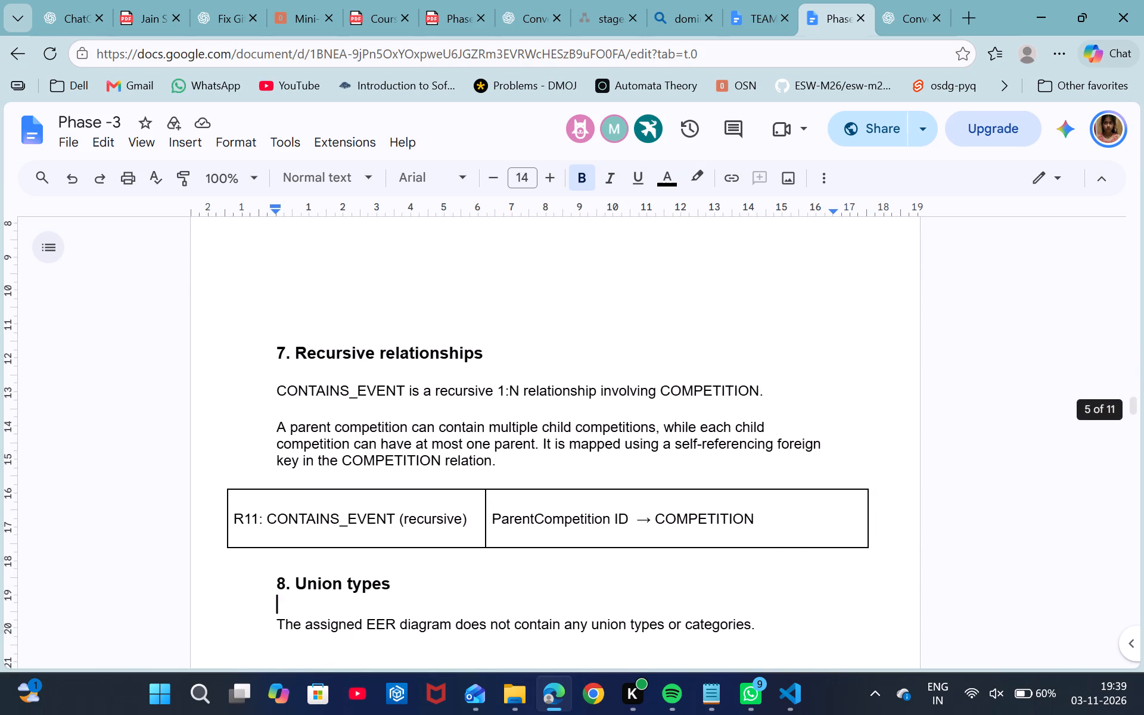
# Delete the surplus blank lines above heading "7. Recursive relationships", keeping a single one after the Option 8A reason paragraph.
pyautogui.scroll(2, 620, 440)
pyautogui.click(381, 546)
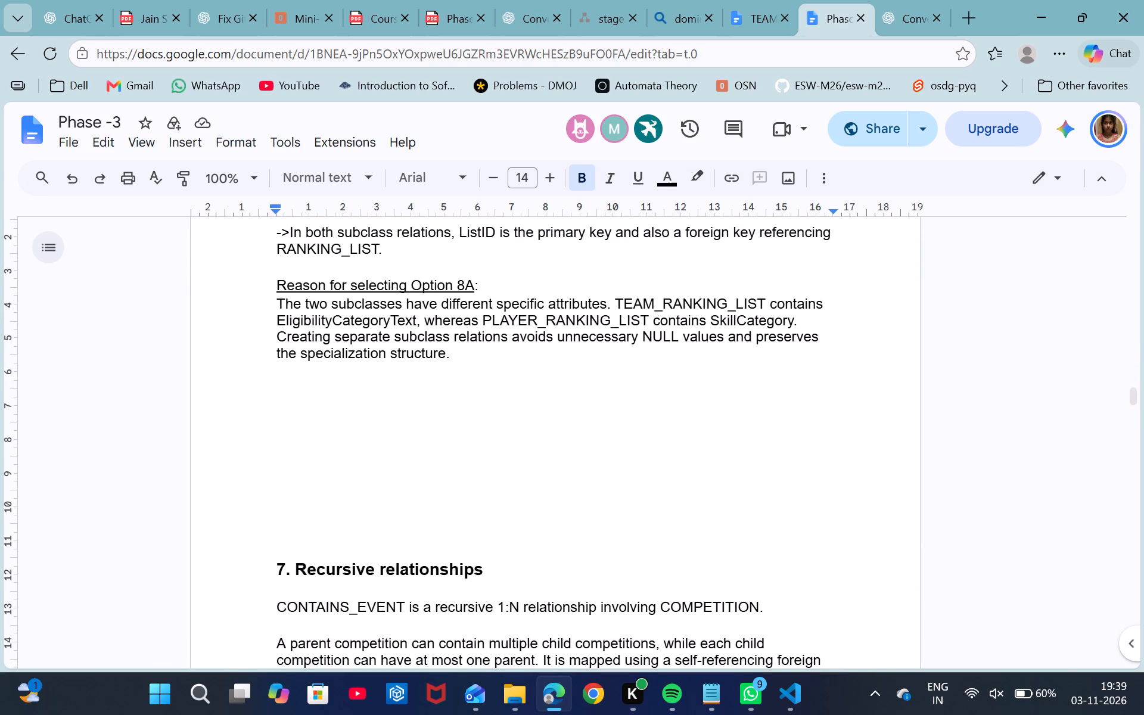
pyautogui.press('BackSpace')
pyautogui.press('BackSpace')
pyautogui.press('BackSpace')
pyautogui.press('BackSpace')
pyautogui.press('BackSpace')
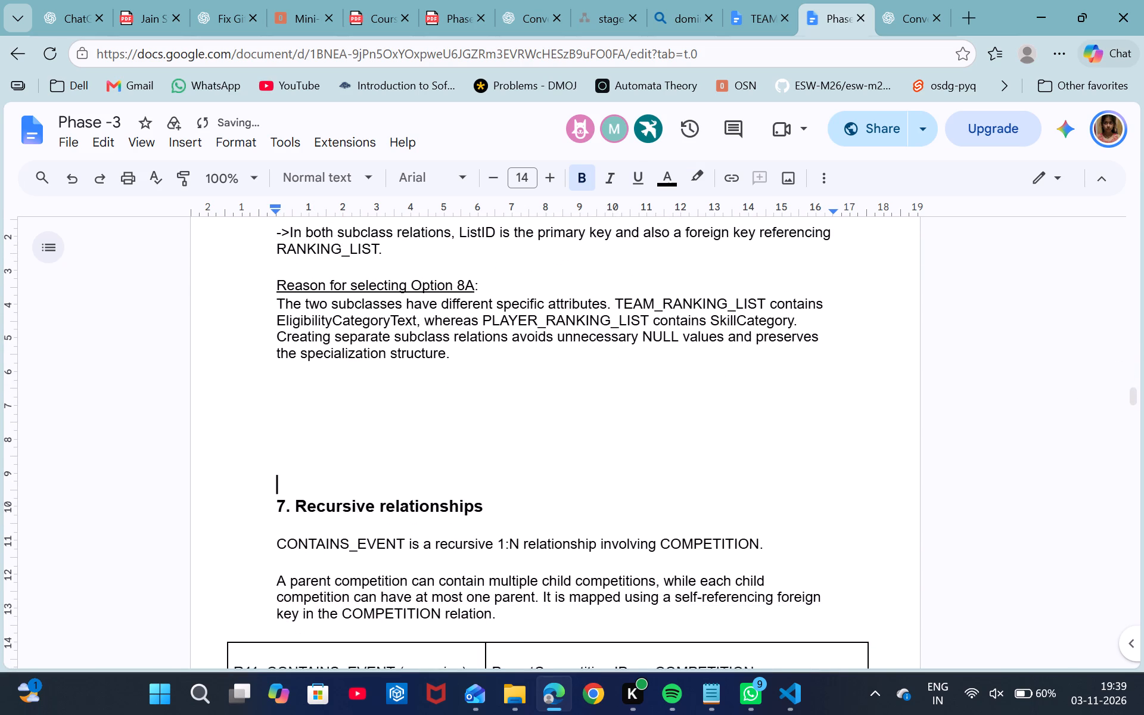
pyautogui.press('BackSpace')
pyautogui.press('BackSpace')
pyautogui.press('BackSpace')
pyautogui.press('BackSpace')
pyautogui.press('BackSpace')
pyautogui.press('BackSpace')
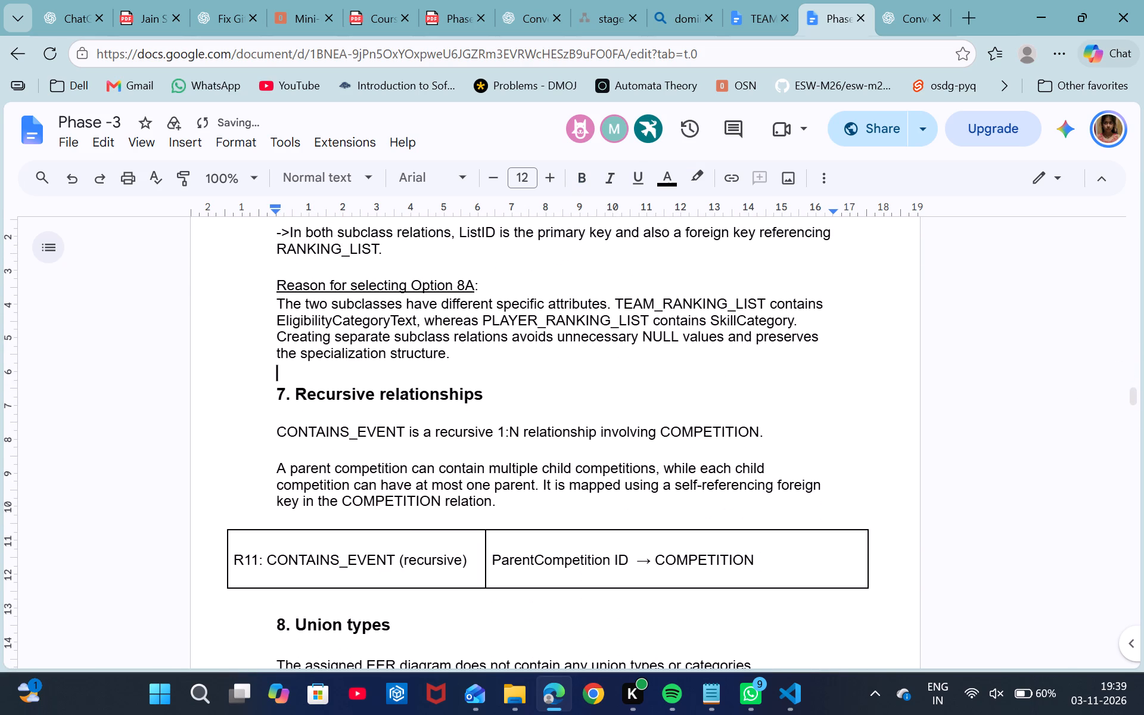
# Review the spacing and layout of the Stage A sections, from the Stage B boundary back to the start and down to section 6.
pyautogui.scroll(-4, 381, 546)
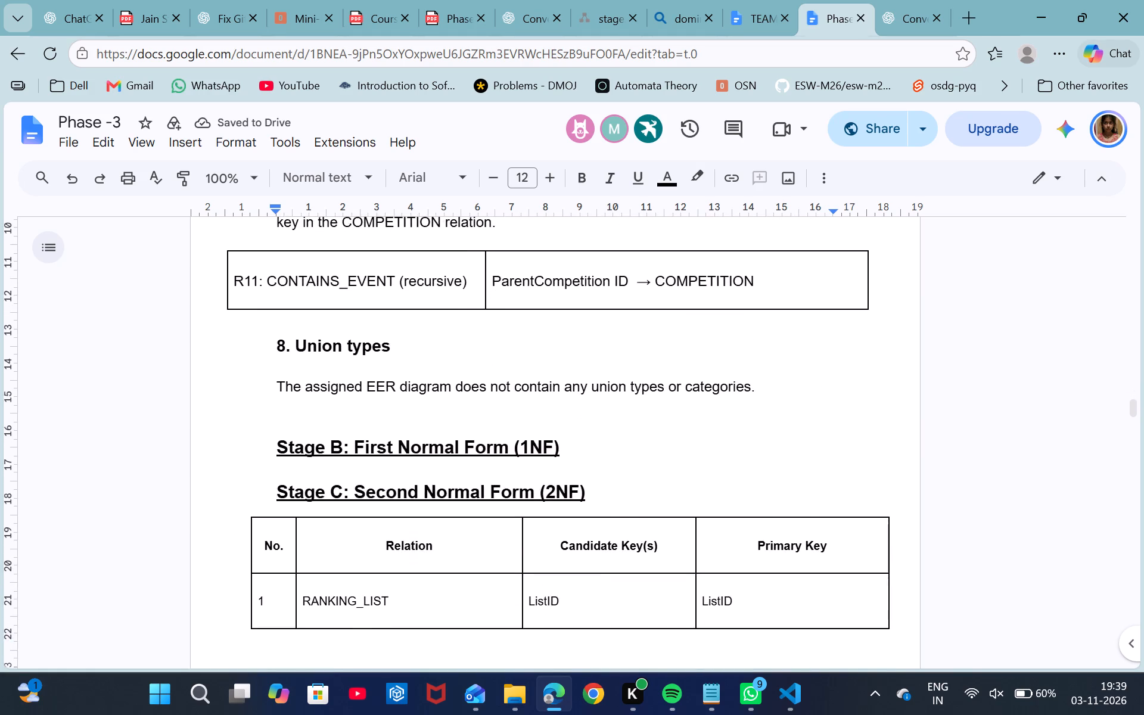
pyautogui.scroll(10, 381, 546)
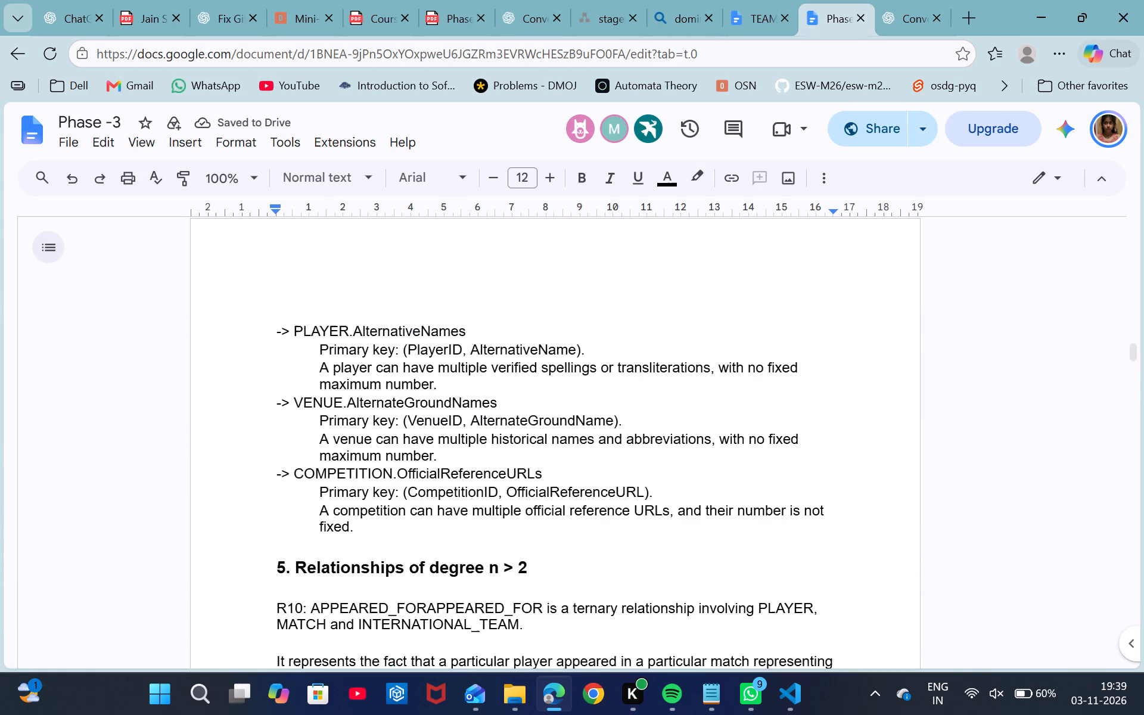
pyautogui.scroll(3, 381, 546)
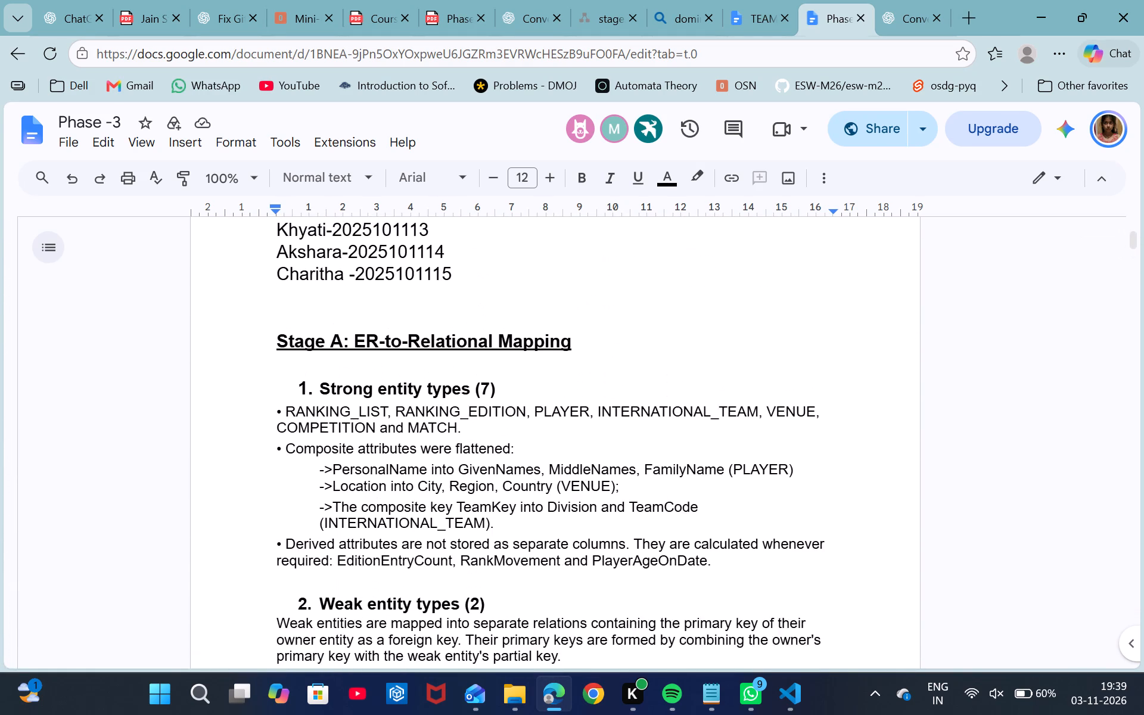
pyautogui.scroll(-3, 381, 546)
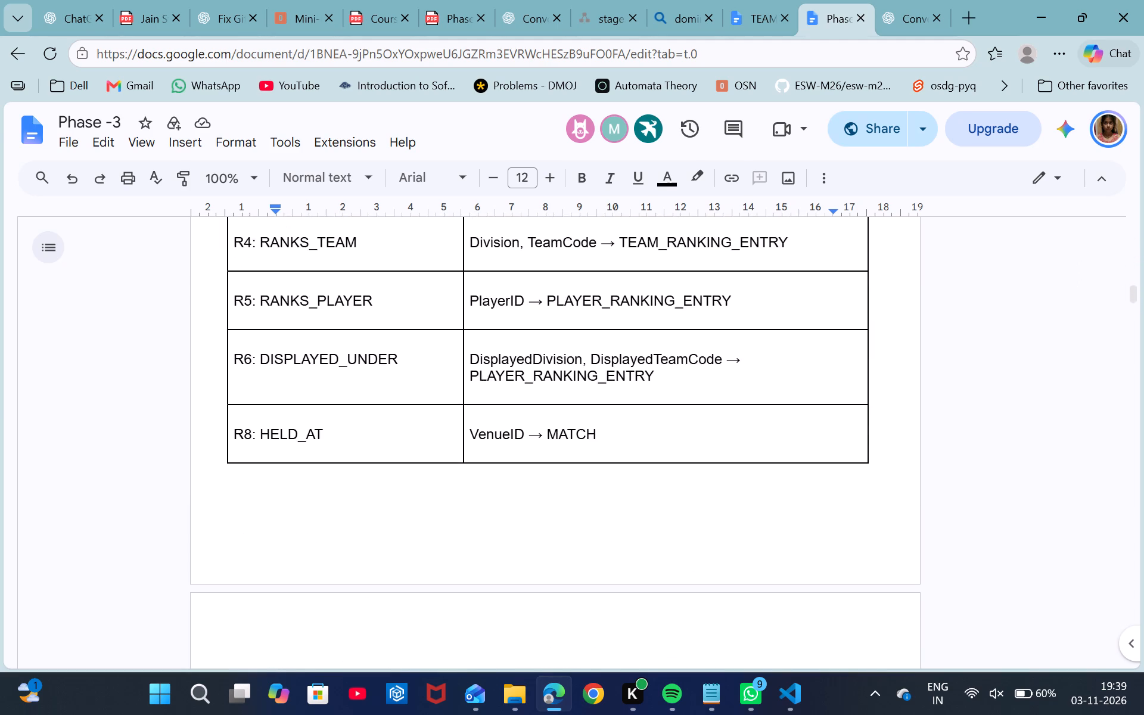
pyautogui.scroll(-7, 381, 546)
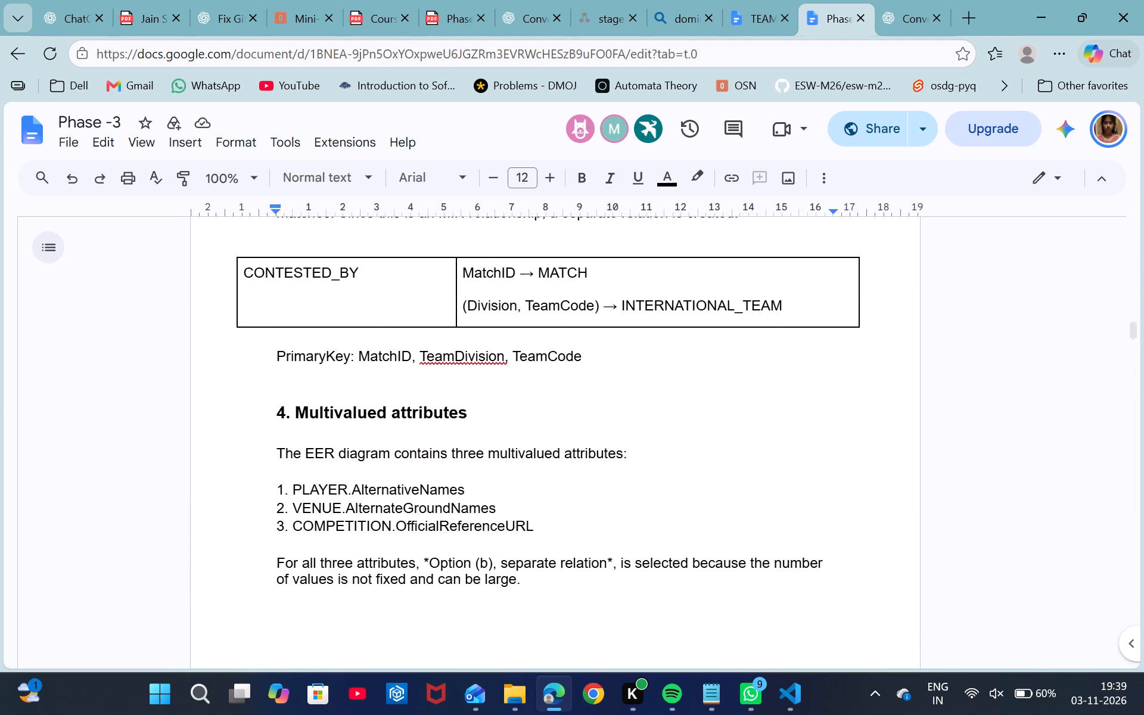
pyautogui.scroll(-6, 381, 546)
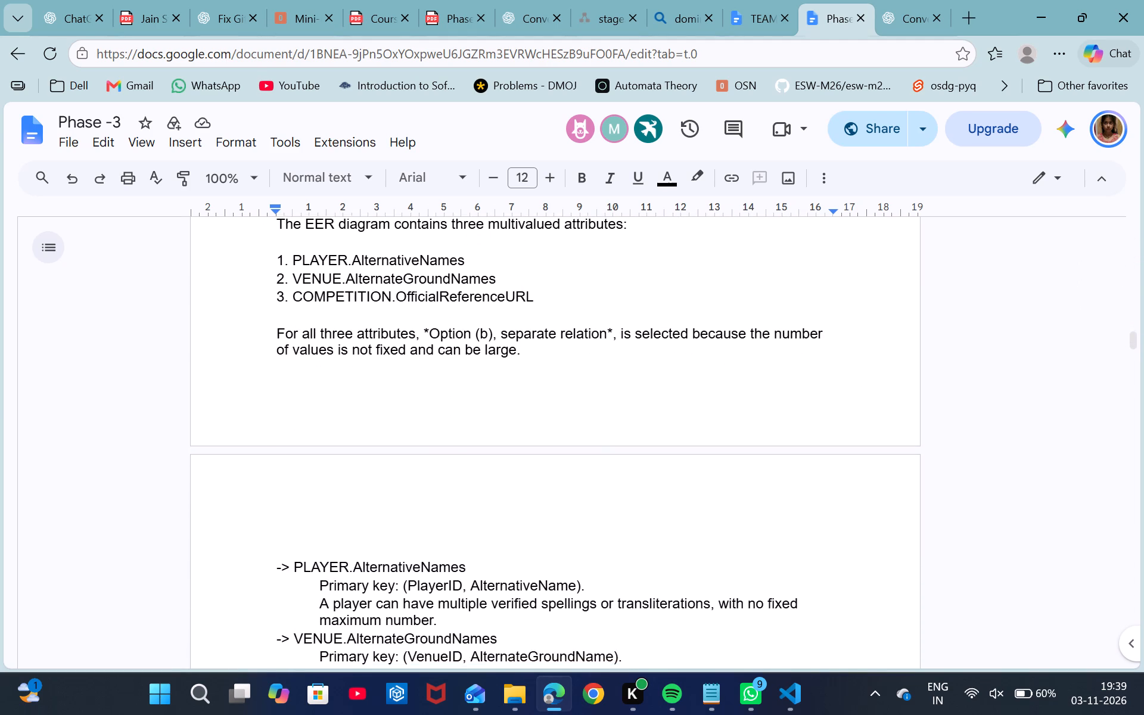
pyautogui.scroll(-7, 381, 546)
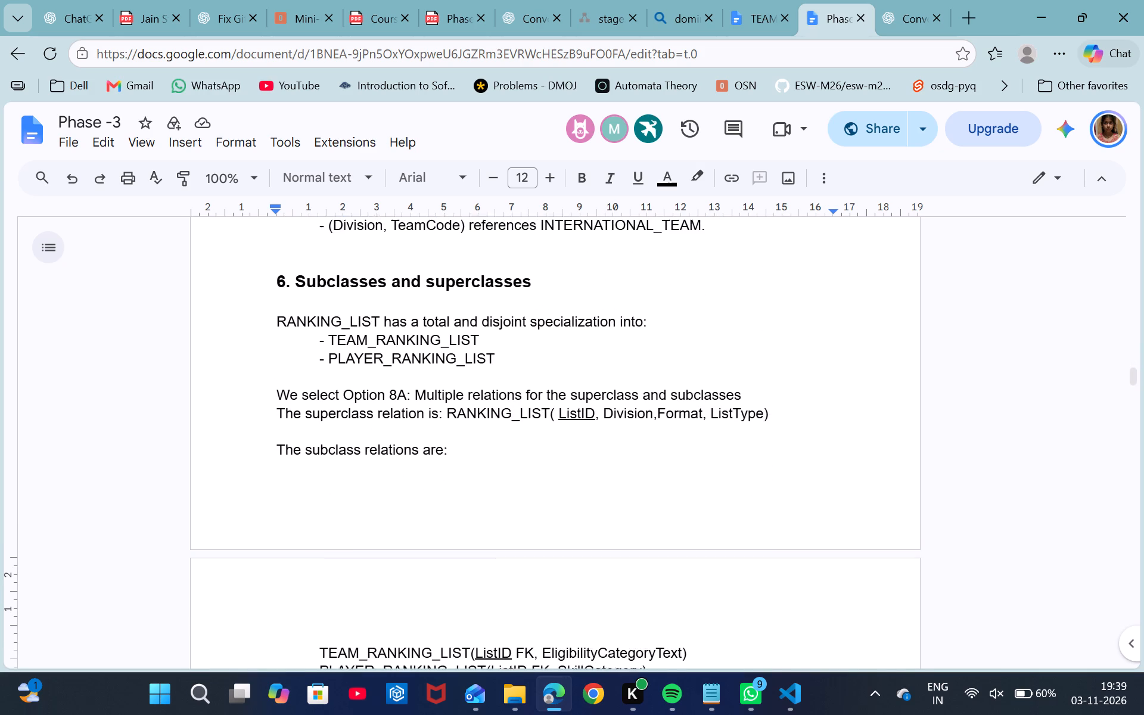
# Replace the indented blank line below heading "6. Subclasses and superclasses" with one blank line aligned to the page margin.
pyautogui.scroll(-1, 381, 546)
pyautogui.click(286, 329)
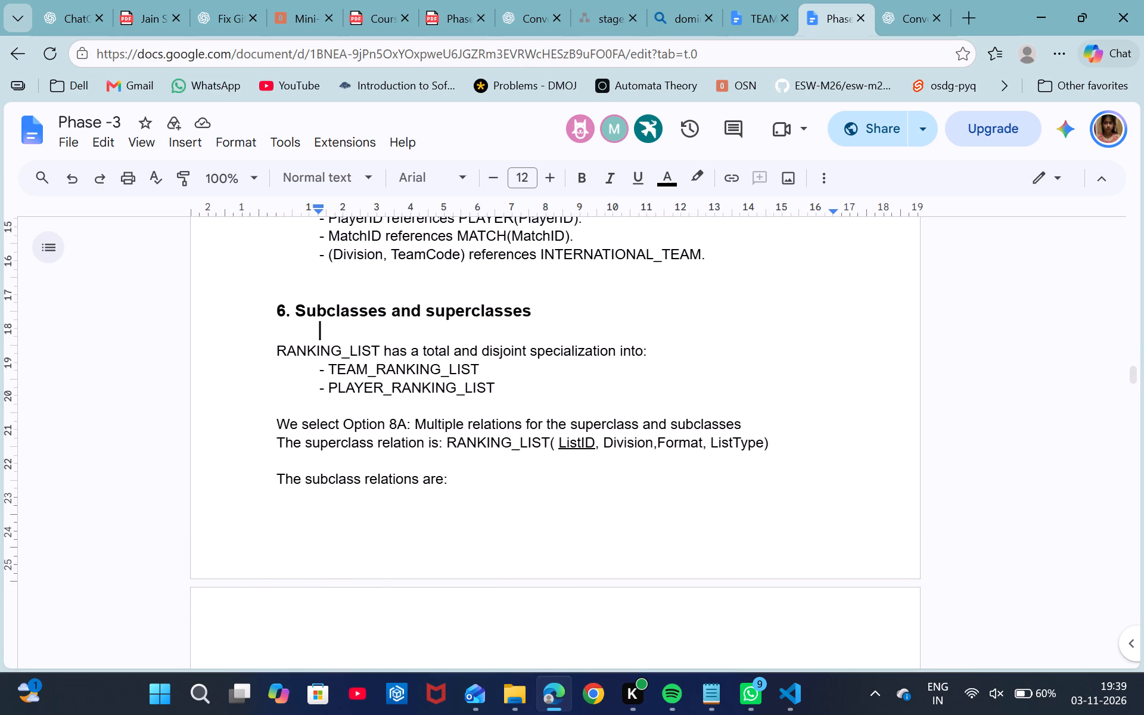
pyautogui.press('BackSpace')
pyautogui.press('BackSpace')
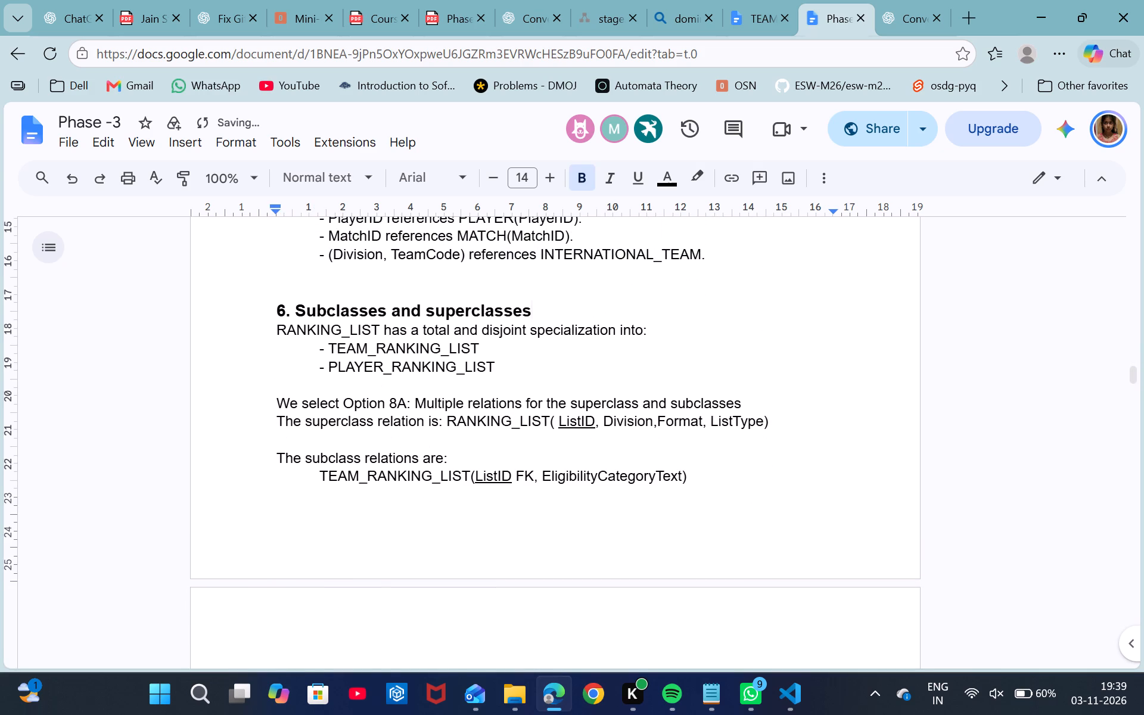
pyautogui.scroll(-1, 286, 329)
pyautogui.press('Return')
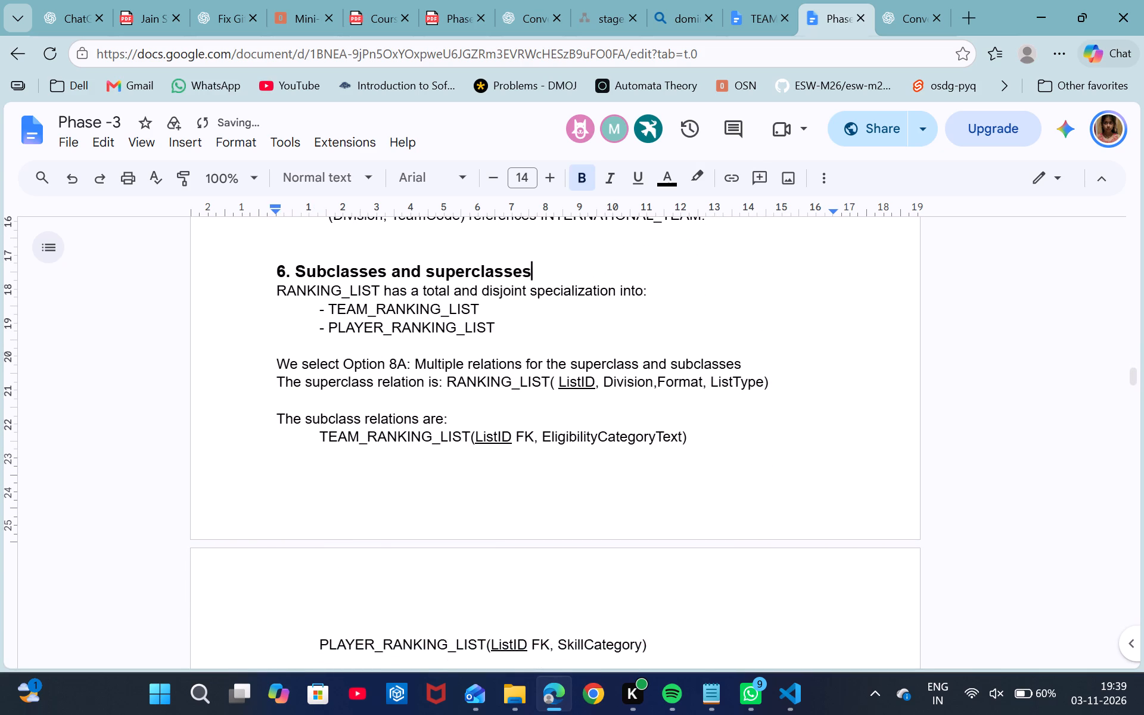
pyautogui.press('Return')
pyautogui.press('BackSpace')
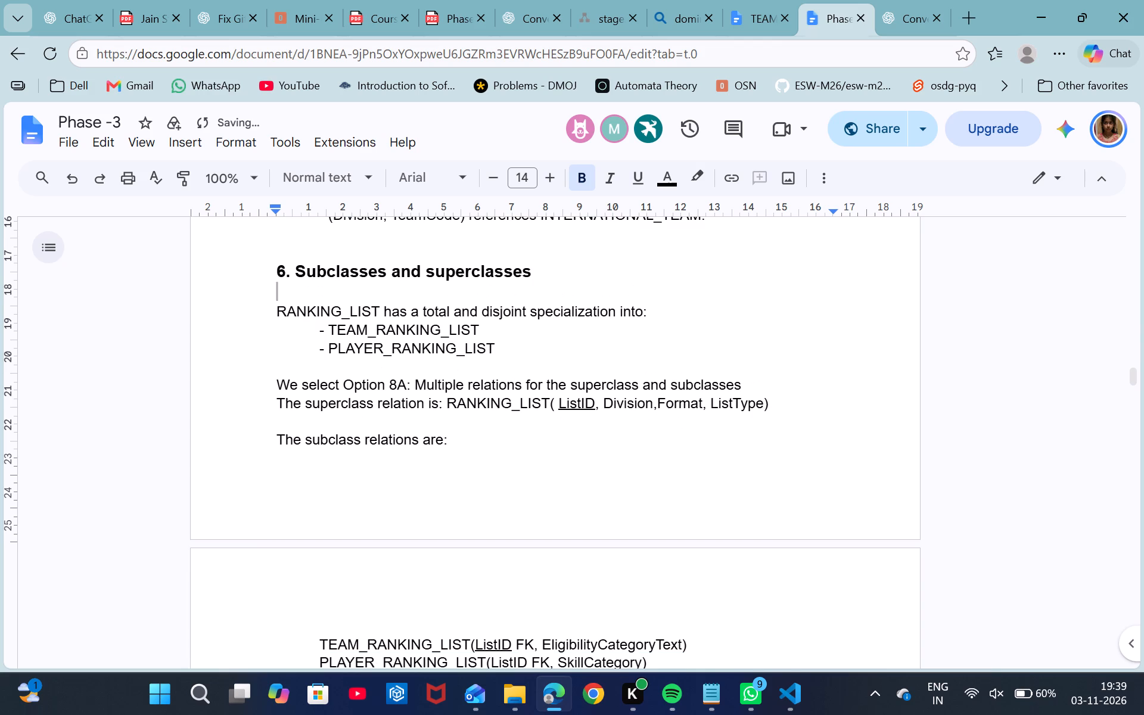
# Place the text cursor on the blank line between the PLAYER_RANKING_LIST item and the Option 8A sentence in section 6.
pyautogui.click(303, 365)
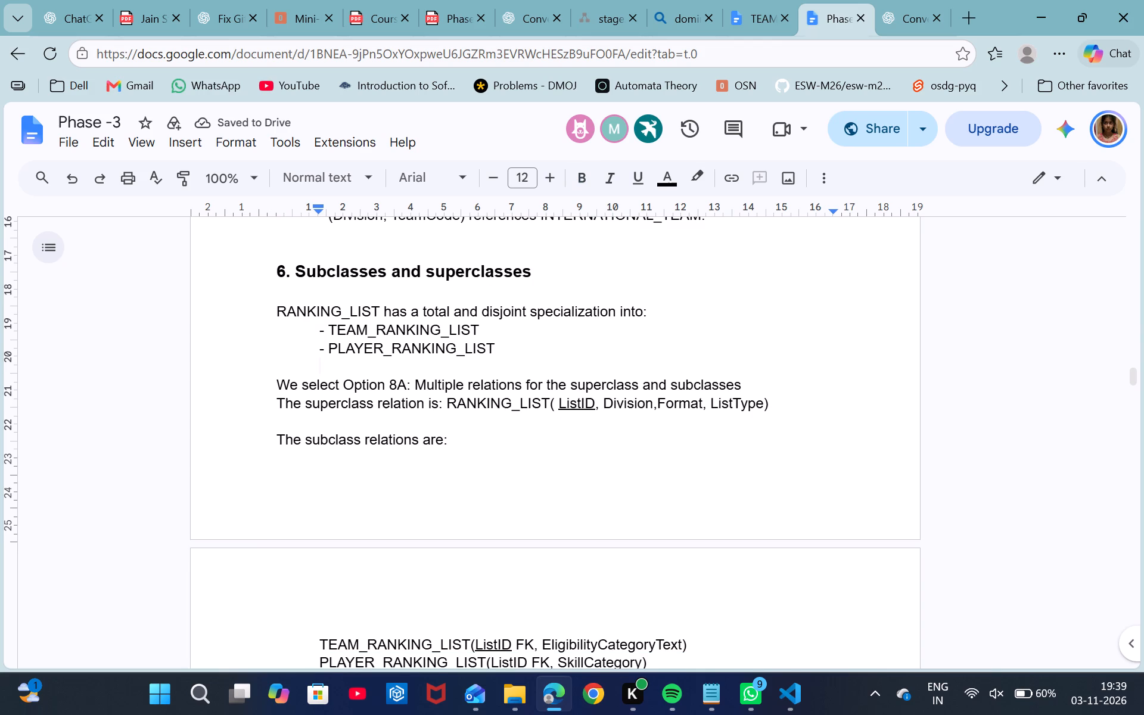
# Insert an extra blank line above the Option 8A sentence in section 6, pushing "The subclass relations are:" onto the next page with its relations.
pyautogui.press('Return')
# Review the layout from the section 6 subclass relations through sections 7 and 8 to the start of Stage C.
pyautogui.scroll(-3, 303, 365)
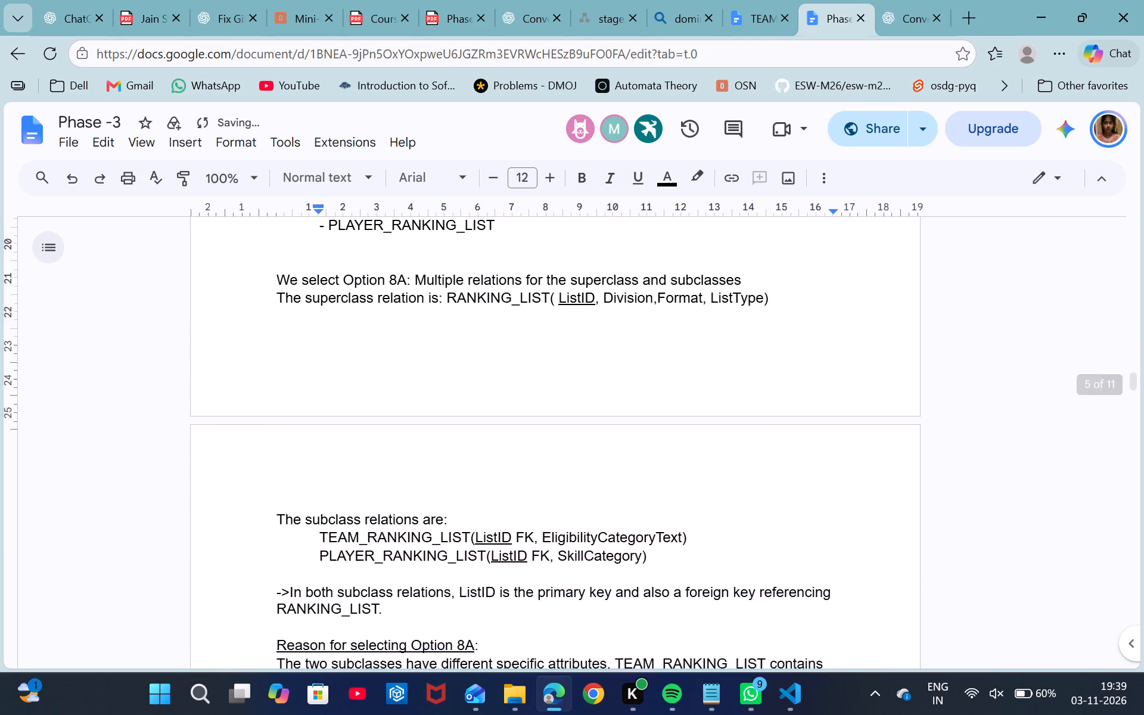
pyautogui.scroll(-6, 303, 365)
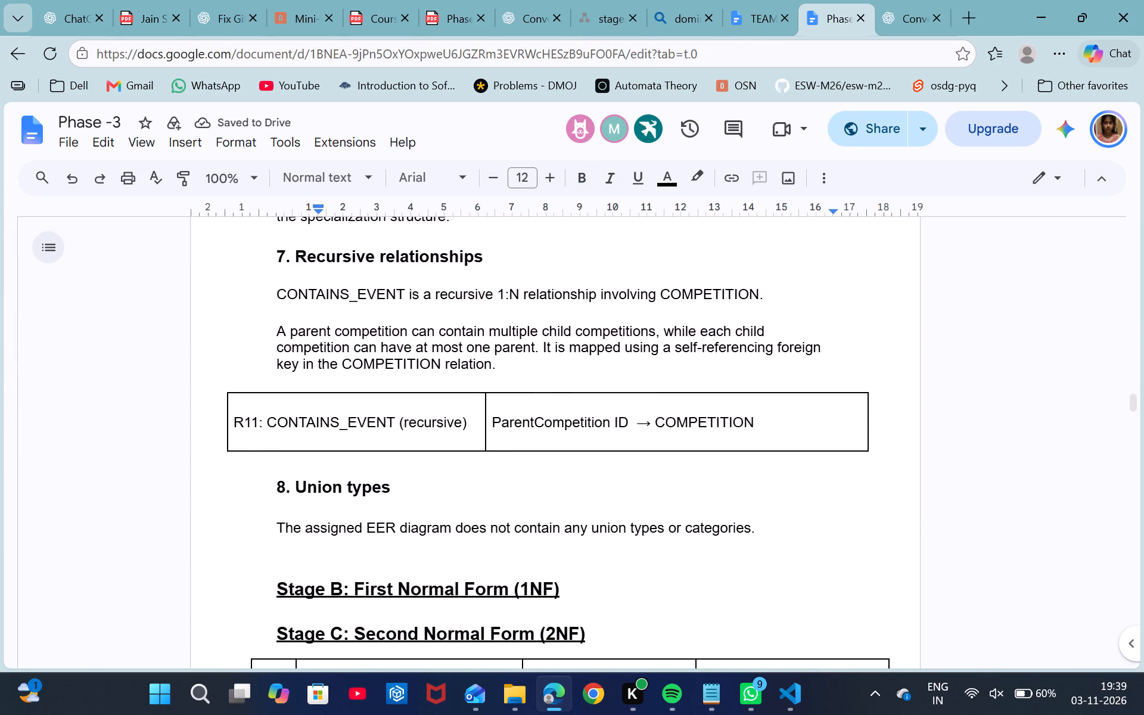
pyautogui.scroll(-1, 303, 365)
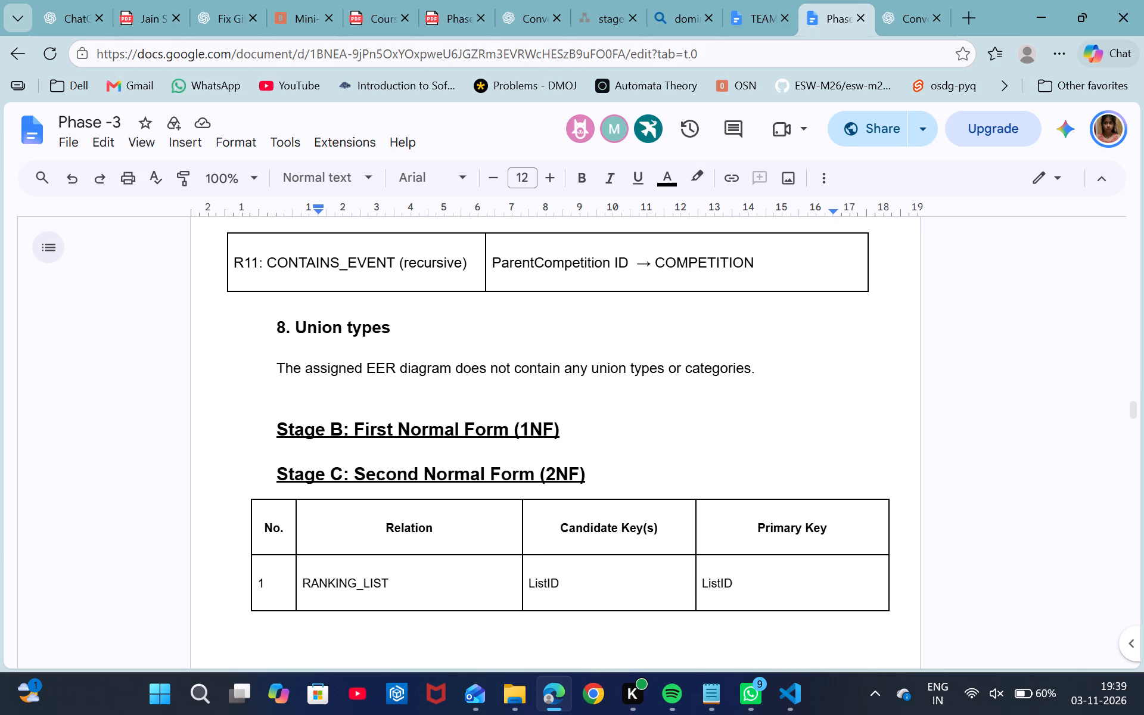
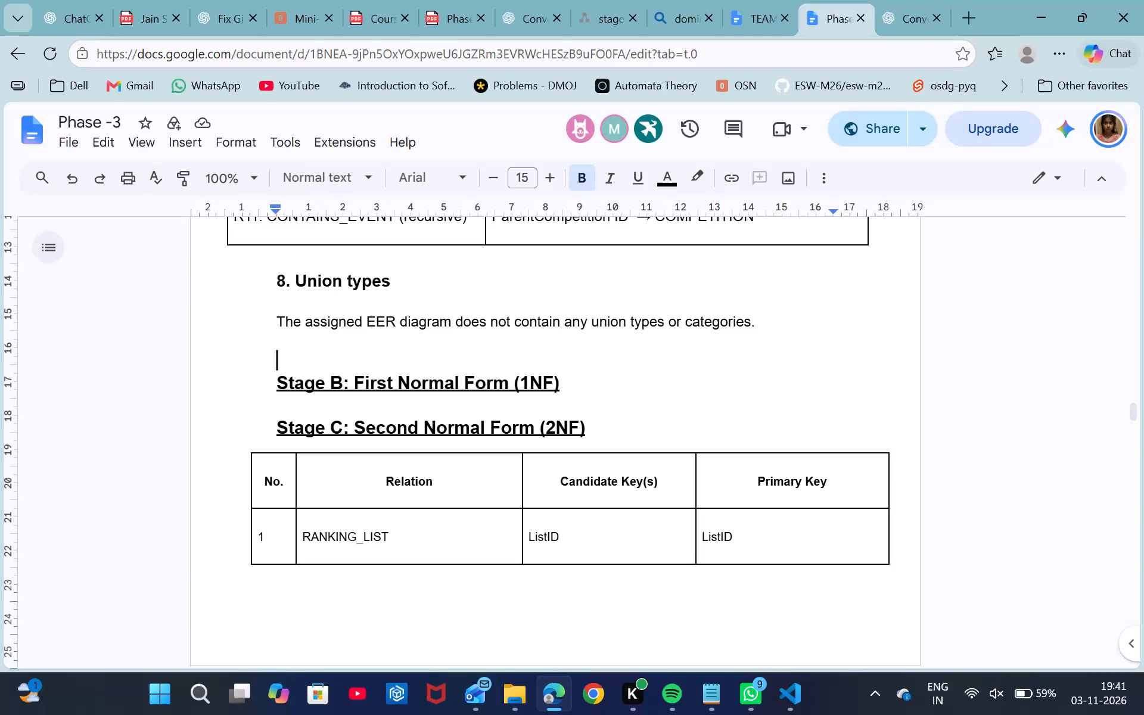
# Review the Stage C section, from the candidate key table through the first entries of the relation-wise conversion into 2NF.
pyautogui.scroll(-1, 697, 344)
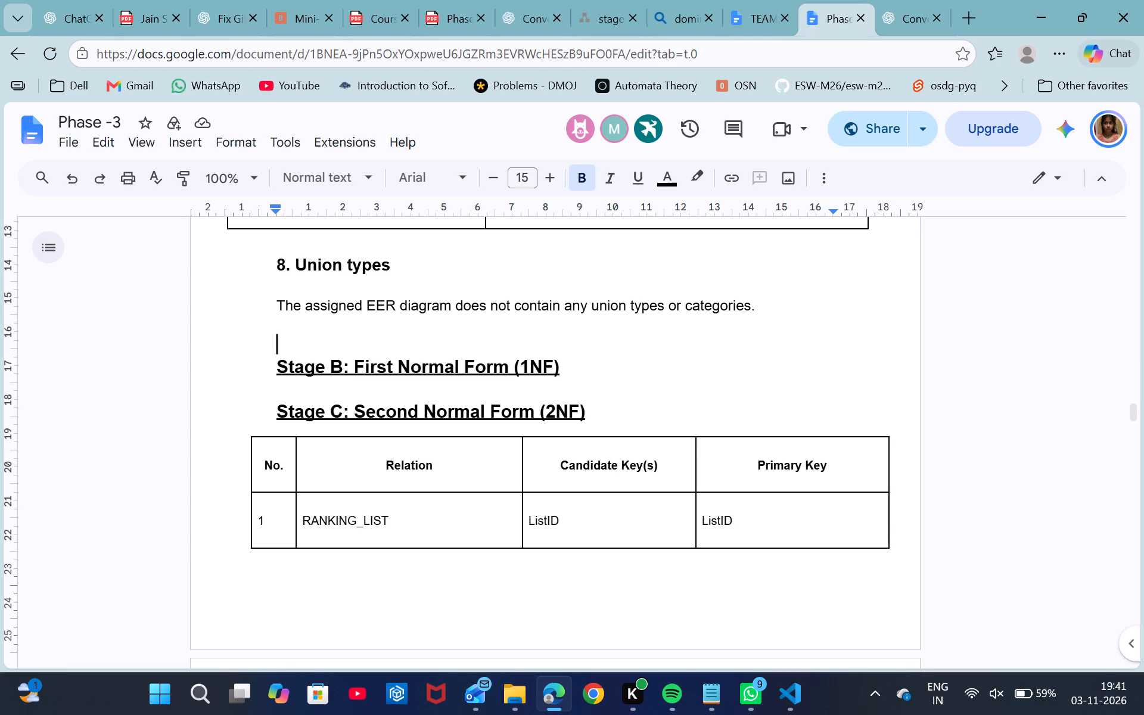
pyautogui.scroll(-7, 697, 344)
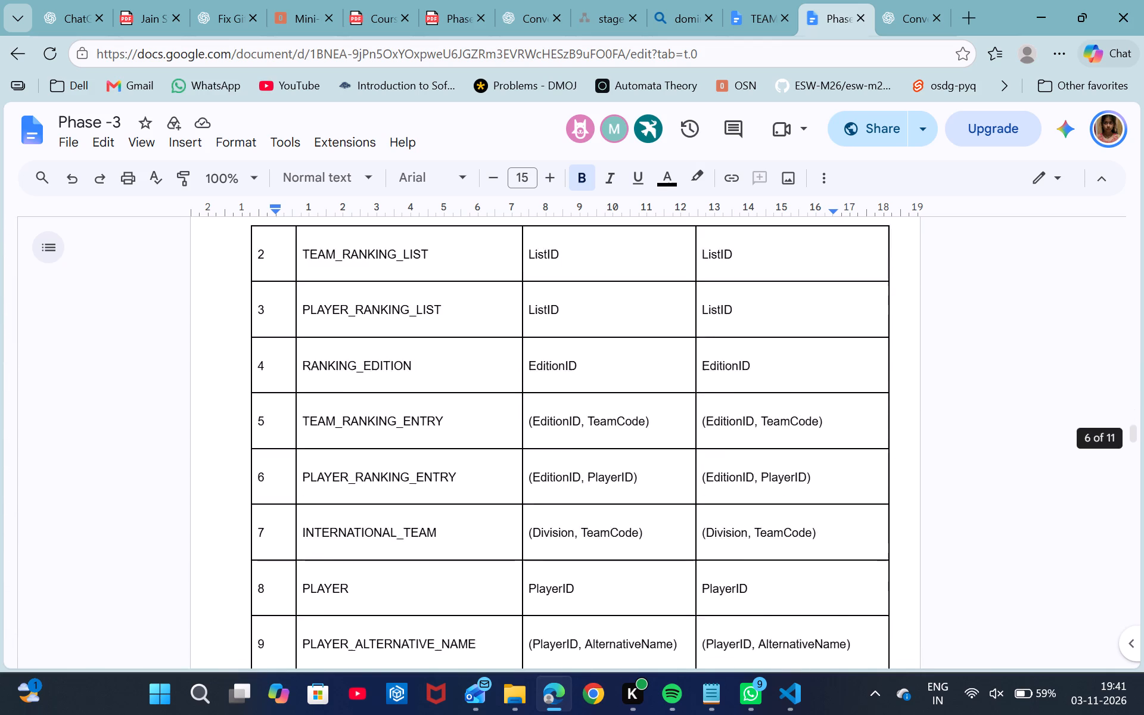
pyautogui.scroll(-4, 697, 344)
pyautogui.scroll(1, 697, 344)
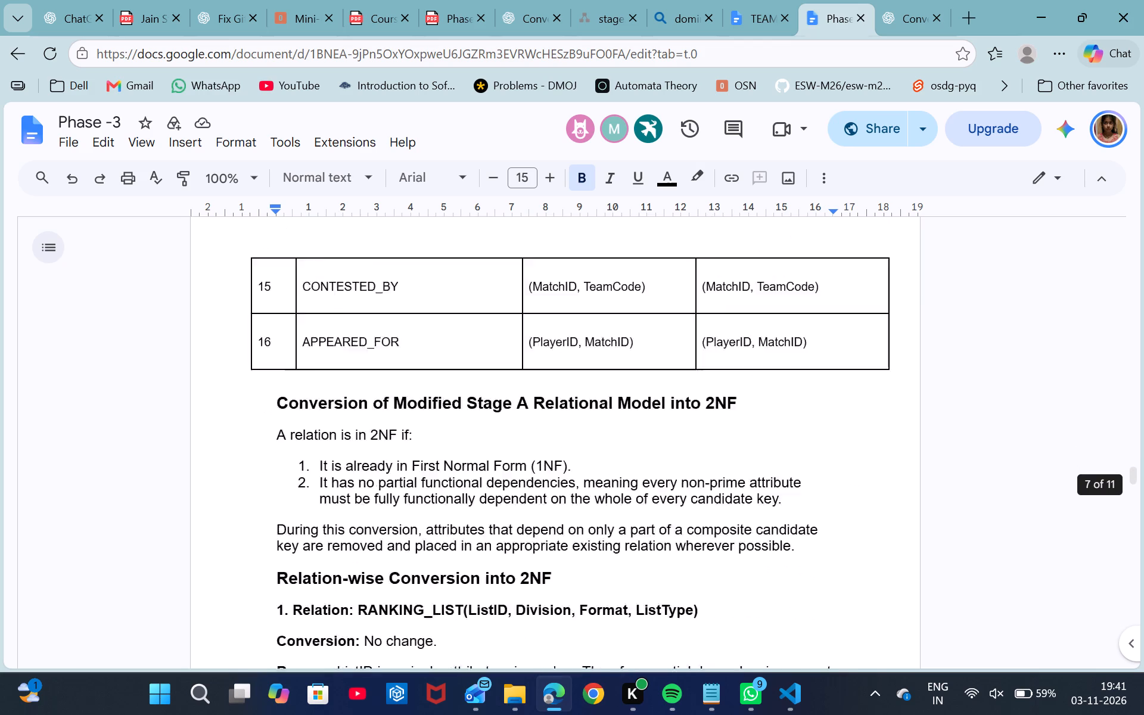
pyautogui.scroll(1, 697, 344)
pyautogui.scroll(-6, 697, 344)
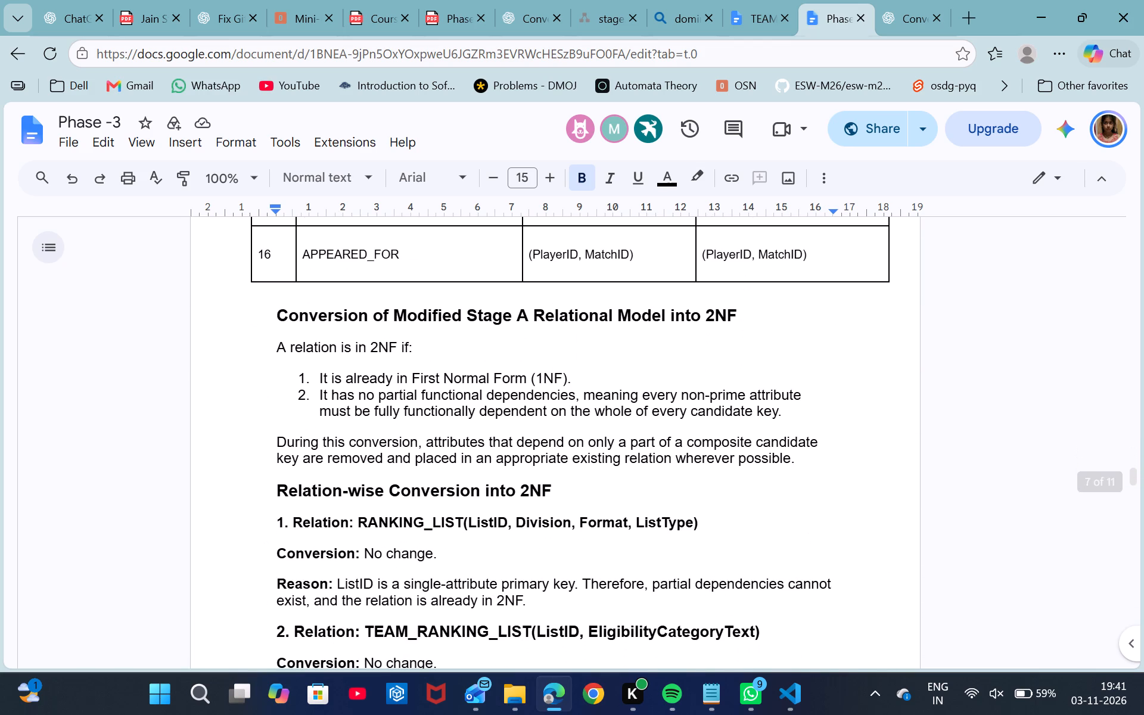
pyautogui.scroll(-3, 697, 344)
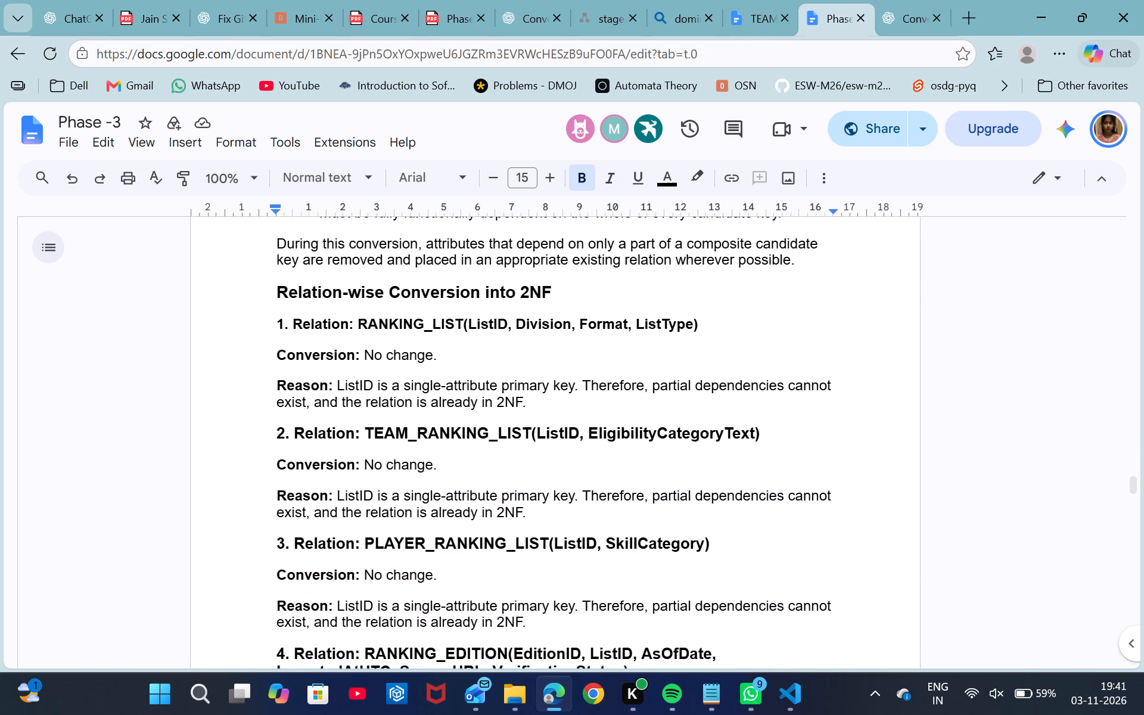
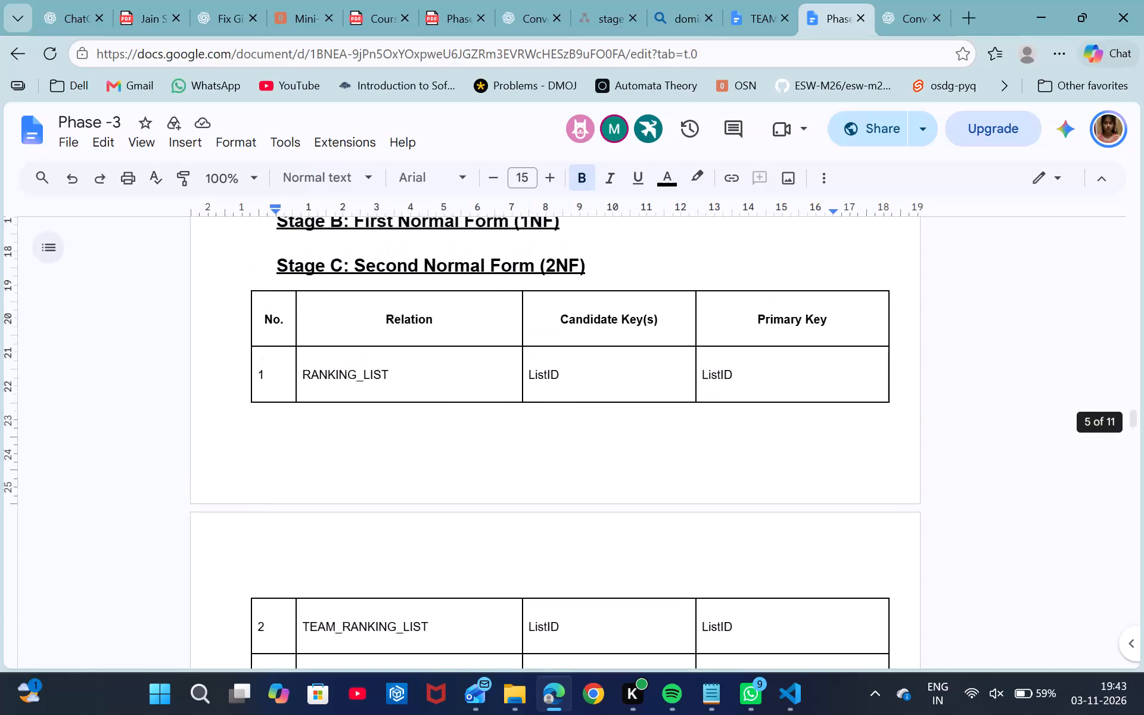
# Review the Stage C section, from the candidate key table through the relation-wise 2NF conversions up to COMPETITION_REFERENCE_URL.
pyautogui.scroll(-9, 697, 344)
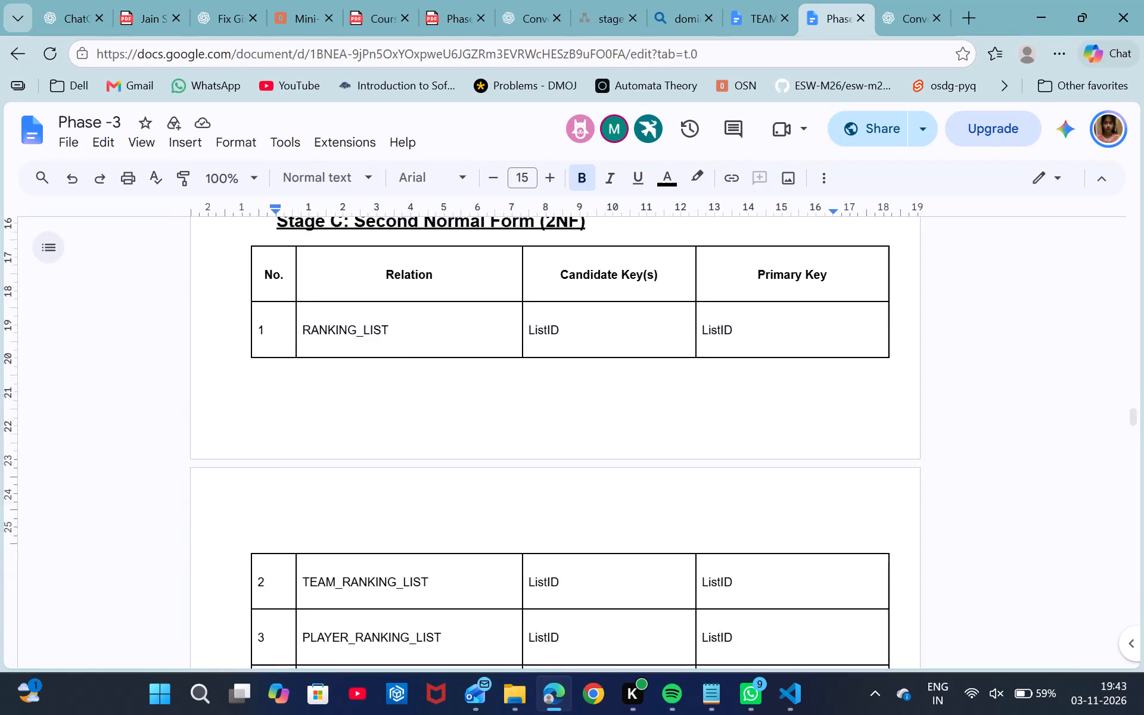
pyautogui.scroll(-5, 697, 344)
pyautogui.scroll(1, 697, 344)
pyautogui.scroll(-6, 697, 344)
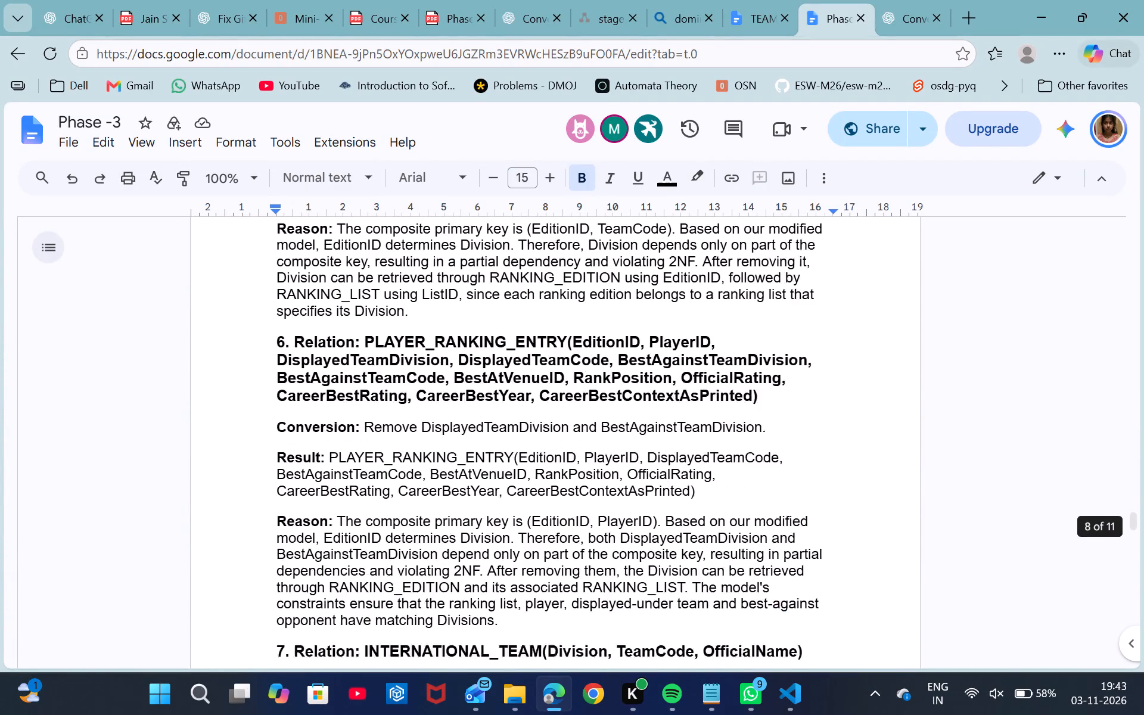
pyautogui.scroll(-4, 697, 344)
pyautogui.scroll(1, 697, 344)
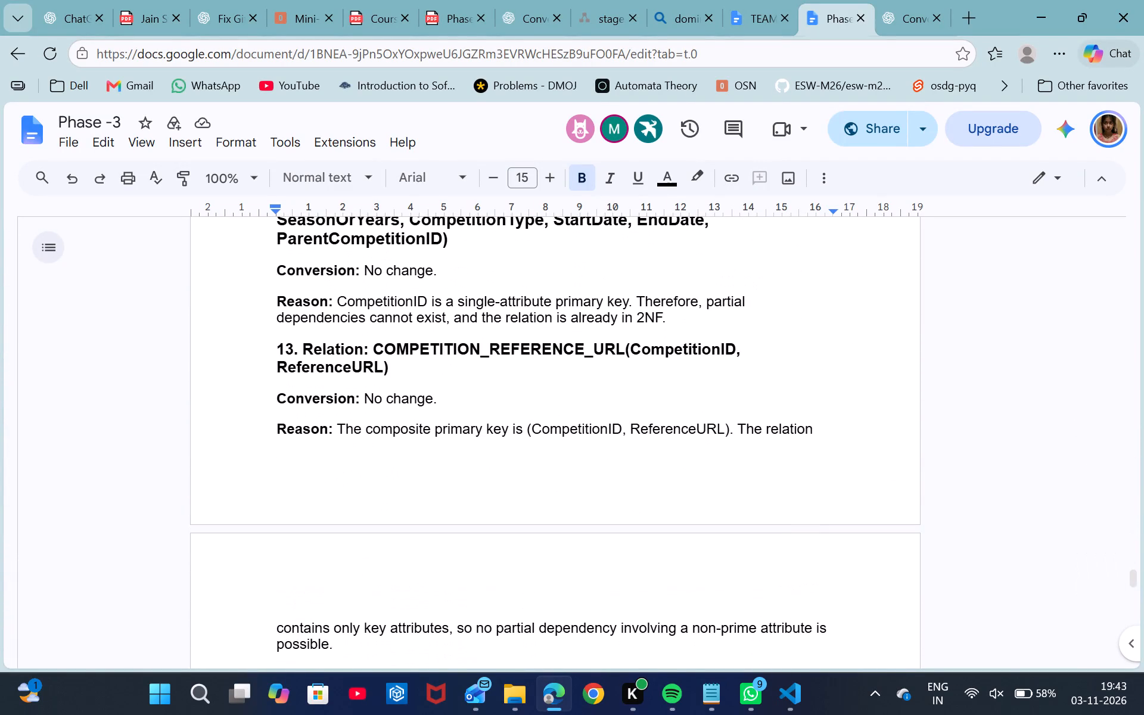
pyautogui.scroll(4, 697, 344)
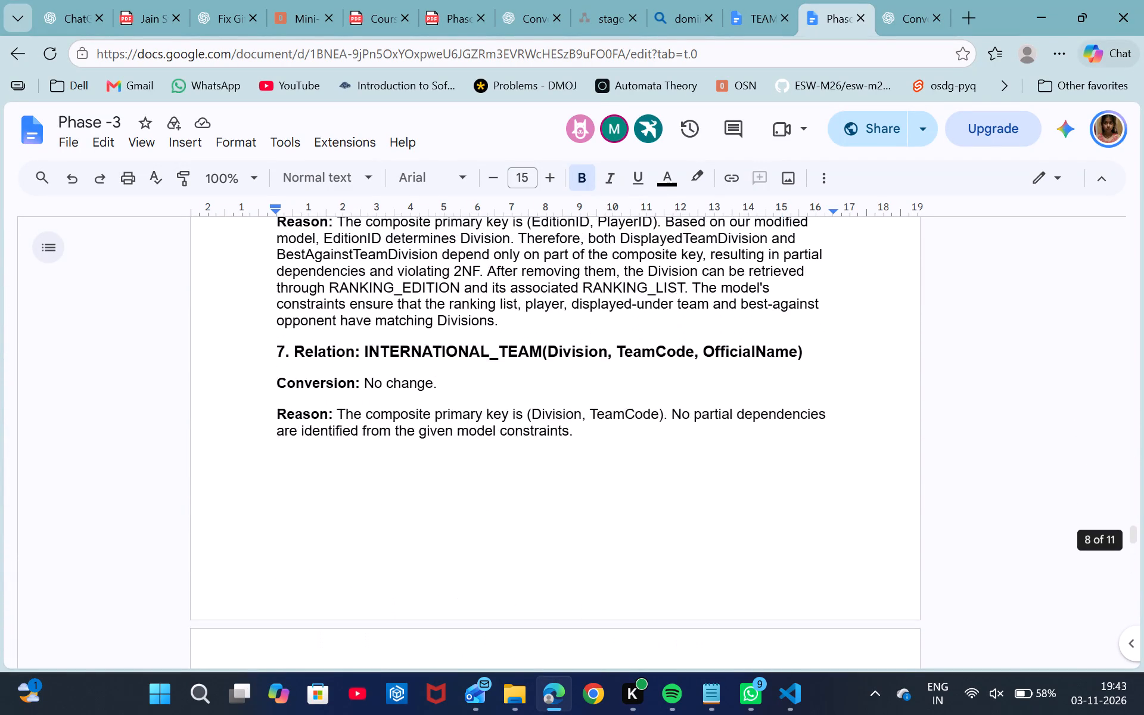
pyautogui.scroll(5, 697, 344)
pyautogui.scroll(-2, 697, 344)
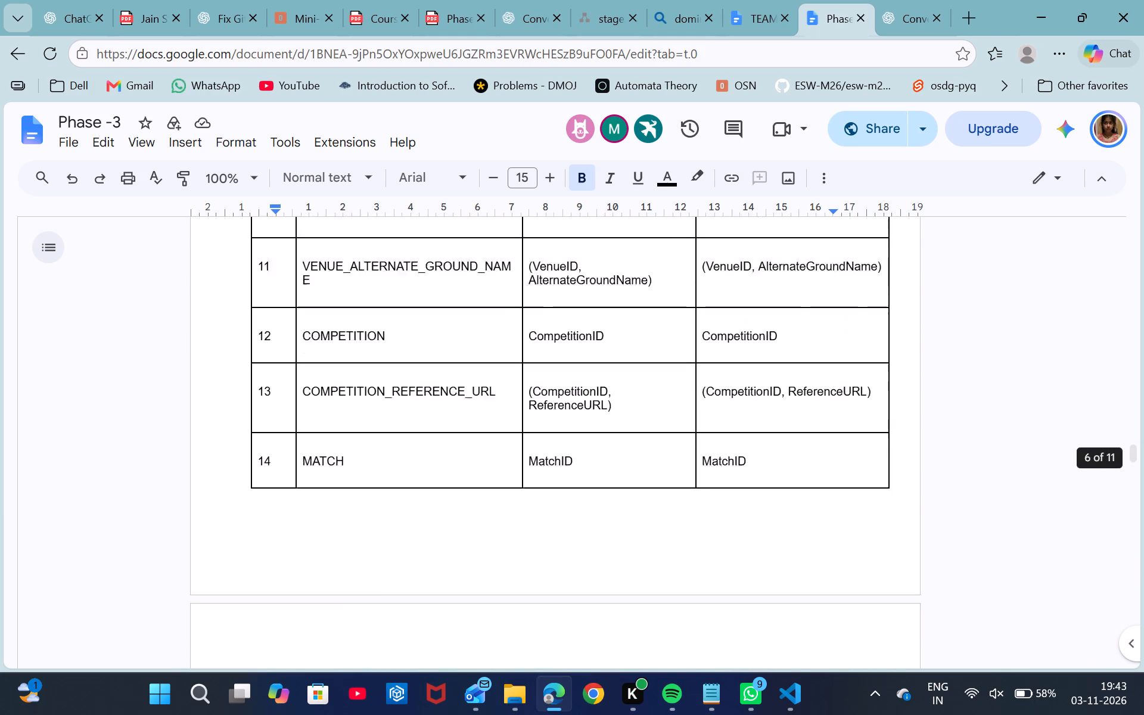
pyautogui.scroll(-4, 697, 344)
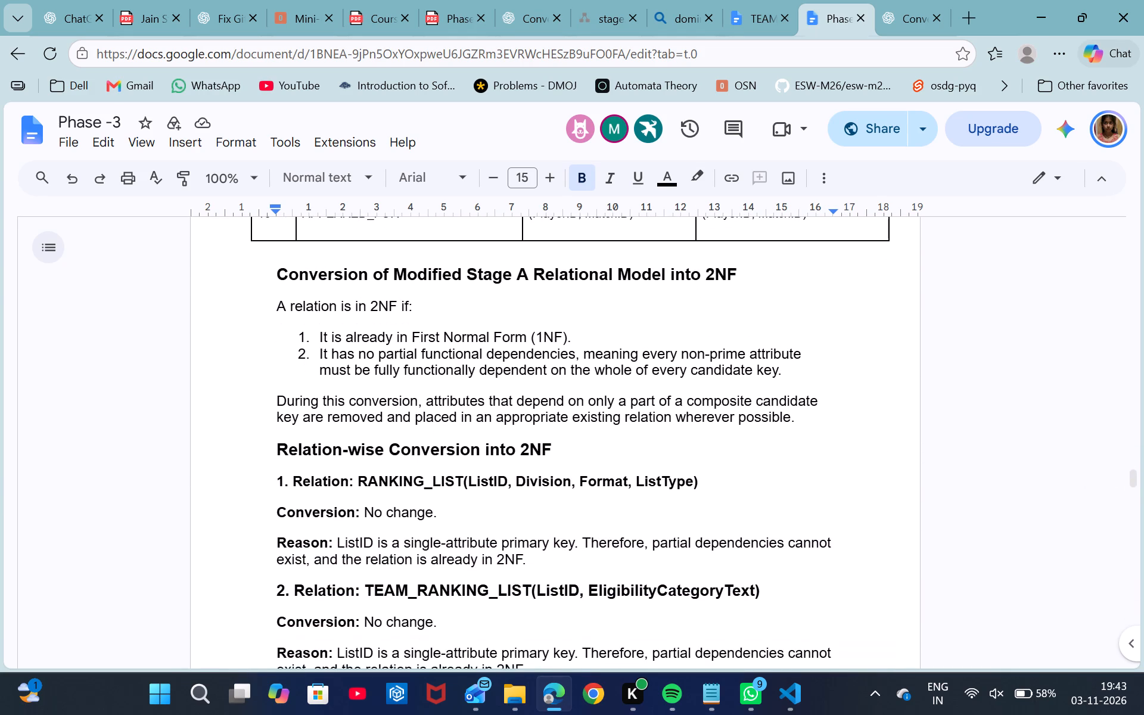
# Review the Stage A mapping, from the relationship foreign key placement table through multivalued attributes, recursive relationships, union types and the image link.
pyautogui.scroll(3, 697, 344)
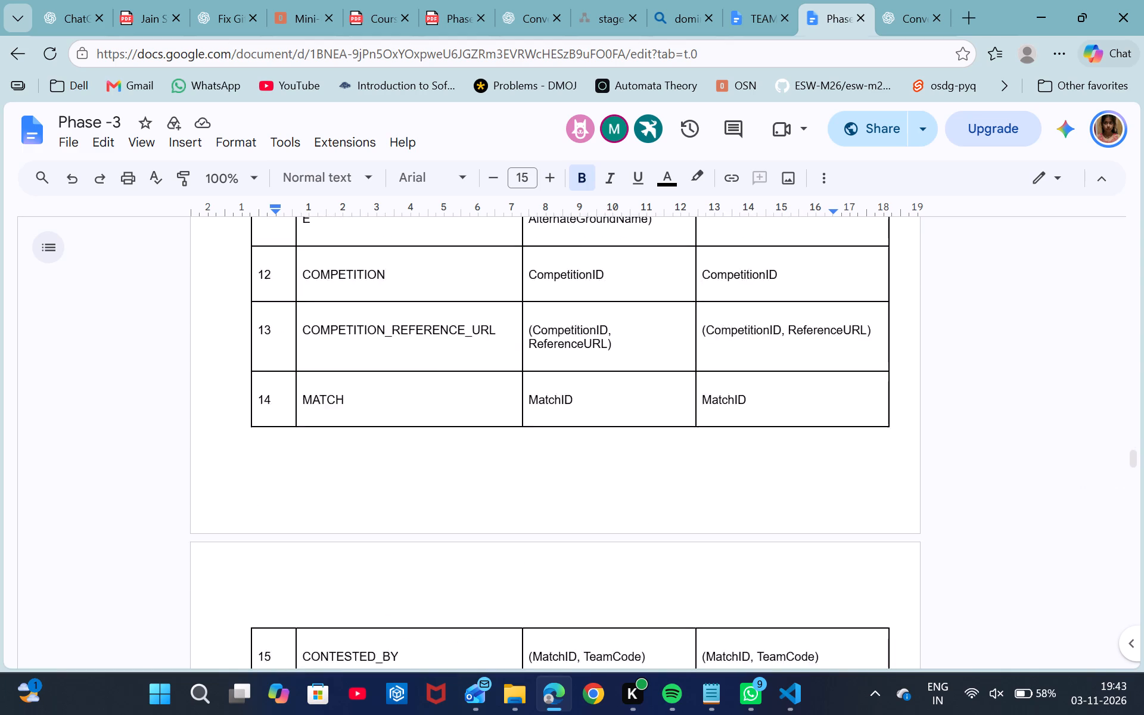
pyautogui.scroll(11, 697, 344)
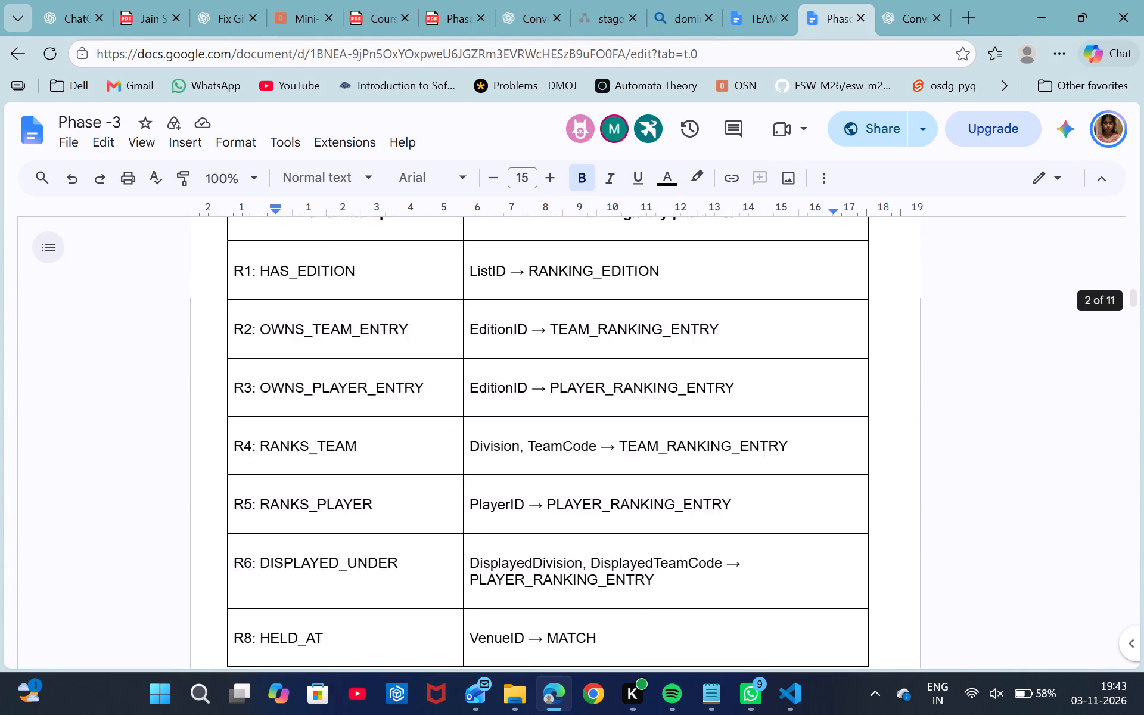
pyautogui.scroll(2, 697, 344)
pyautogui.scroll(-8, 697, 344)
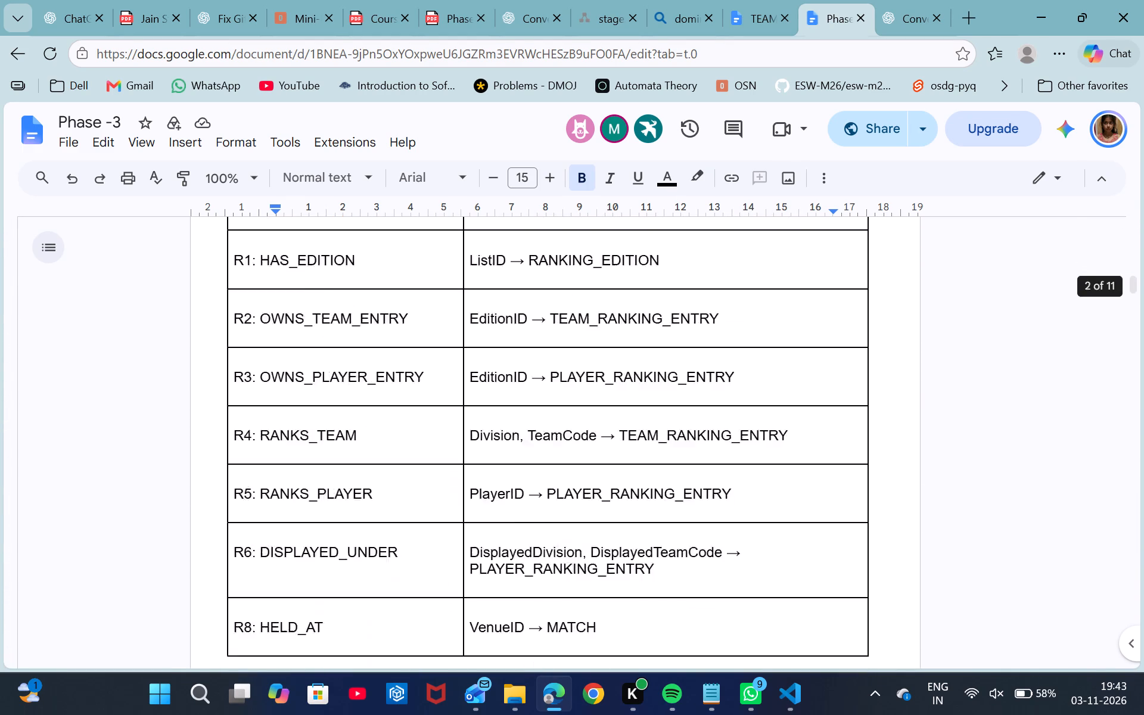
pyautogui.scroll(1, 697, 344)
pyautogui.scroll(-2, 697, 344)
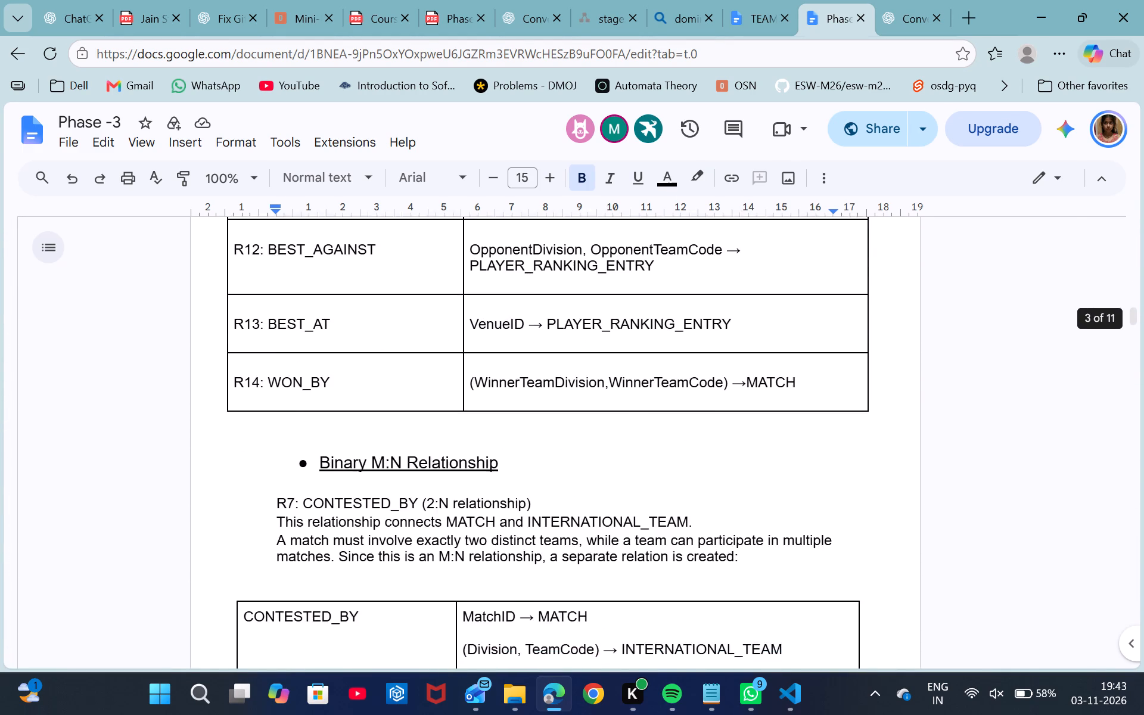
pyautogui.scroll(4, 697, 344)
pyautogui.scroll(-6, 697, 344)
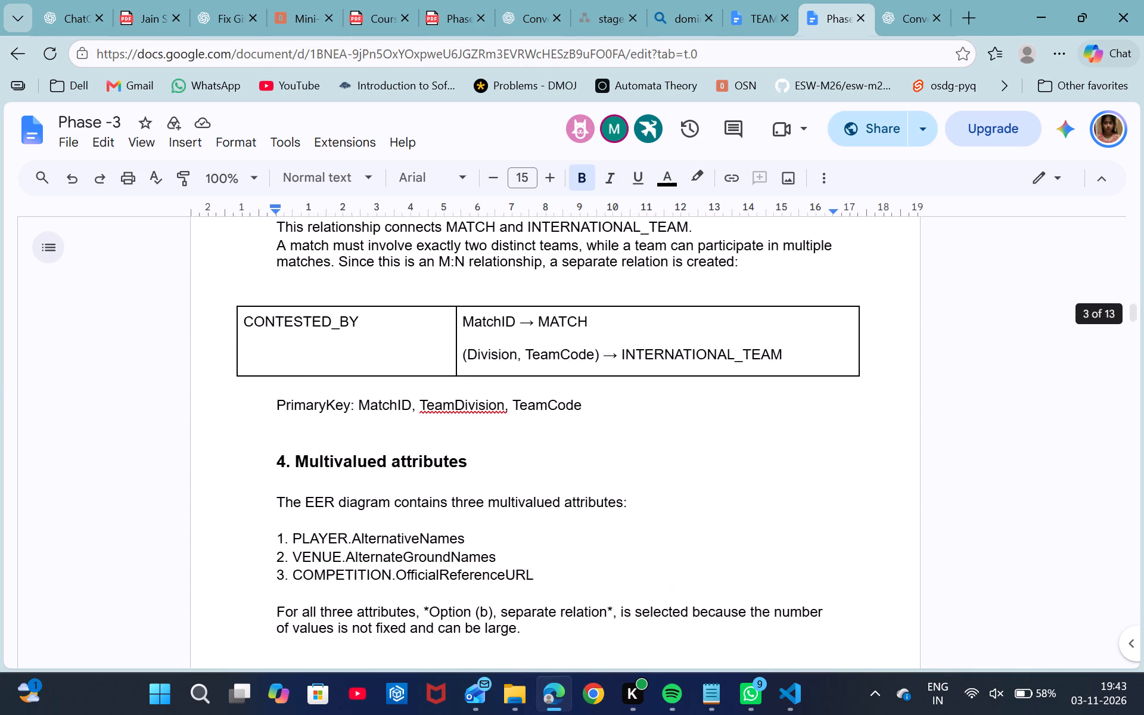
pyautogui.scroll(-10, 697, 344)
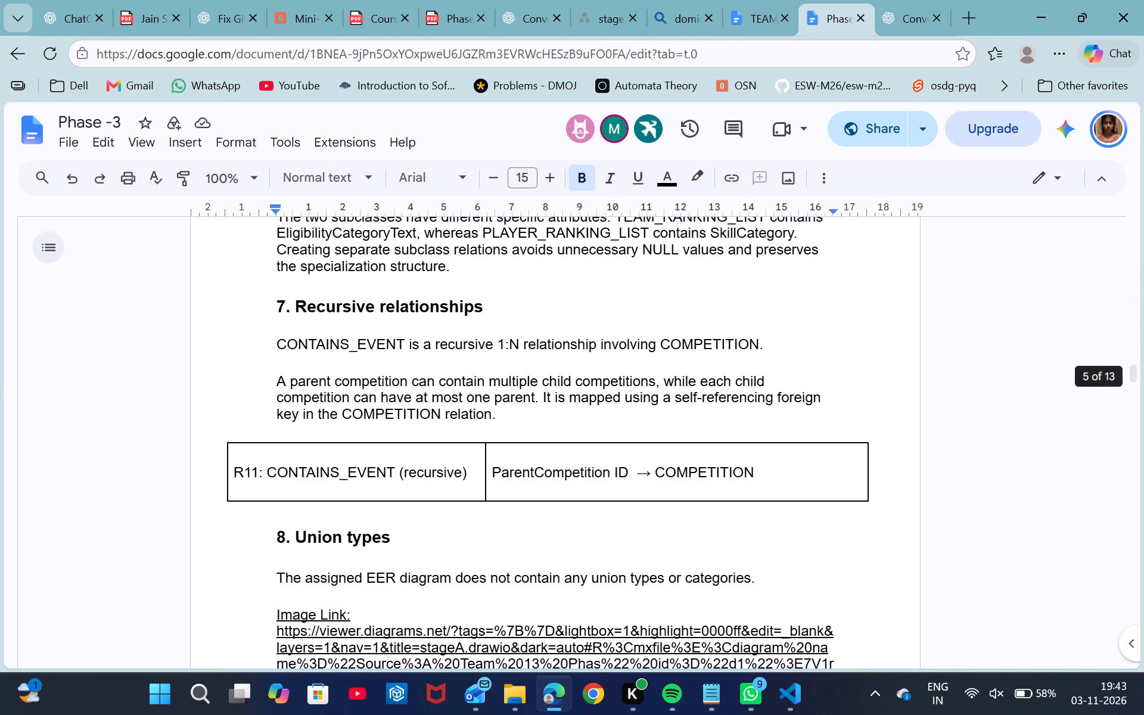
pyautogui.scroll(-2, 697, 344)
pyautogui.scroll(4, 697, 344)
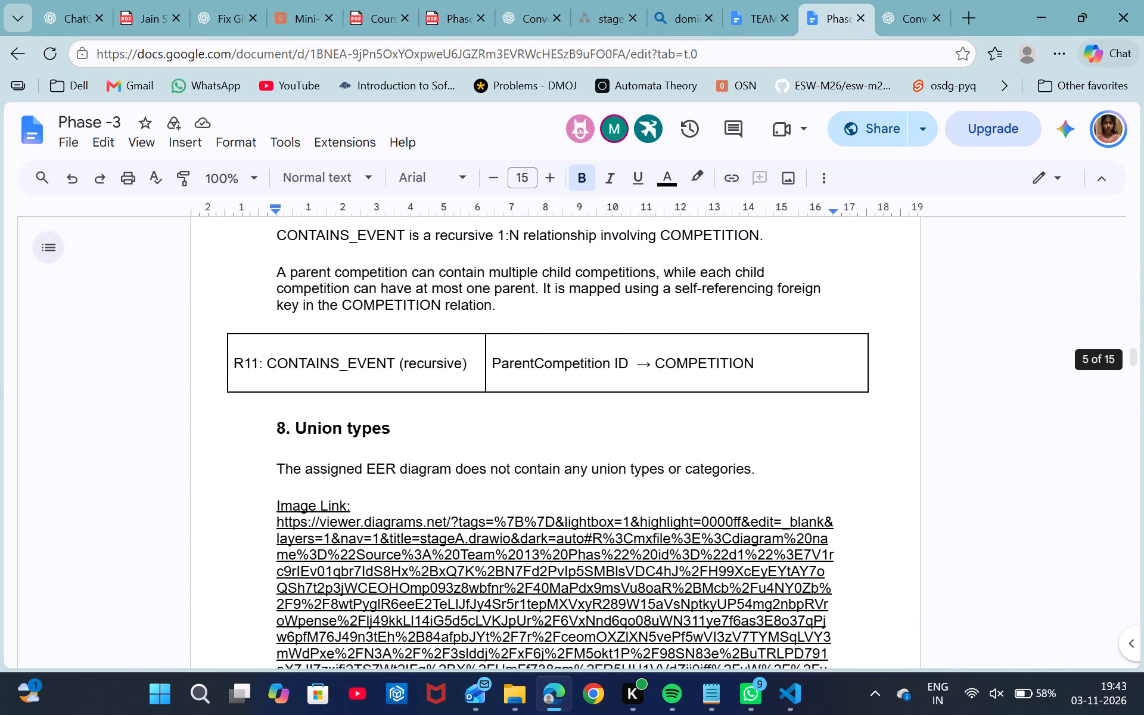
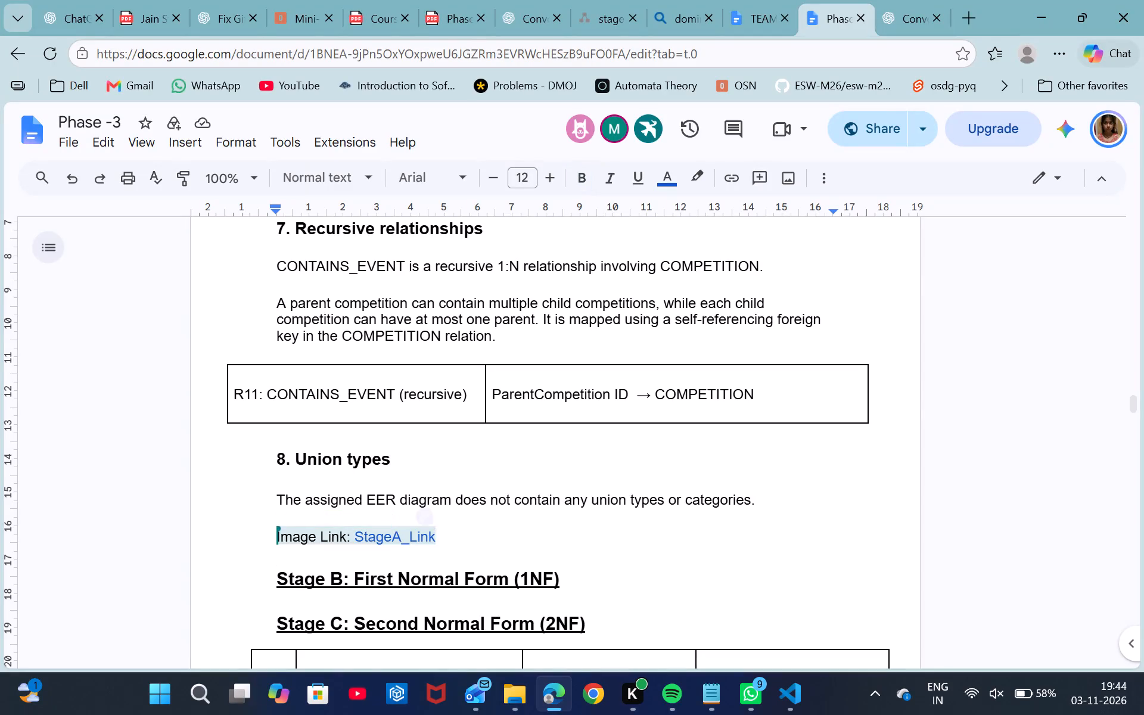
# Insert an extra space between "Image Link:" and StageA_Link below the Union types section.
pyautogui.click(352, 535)
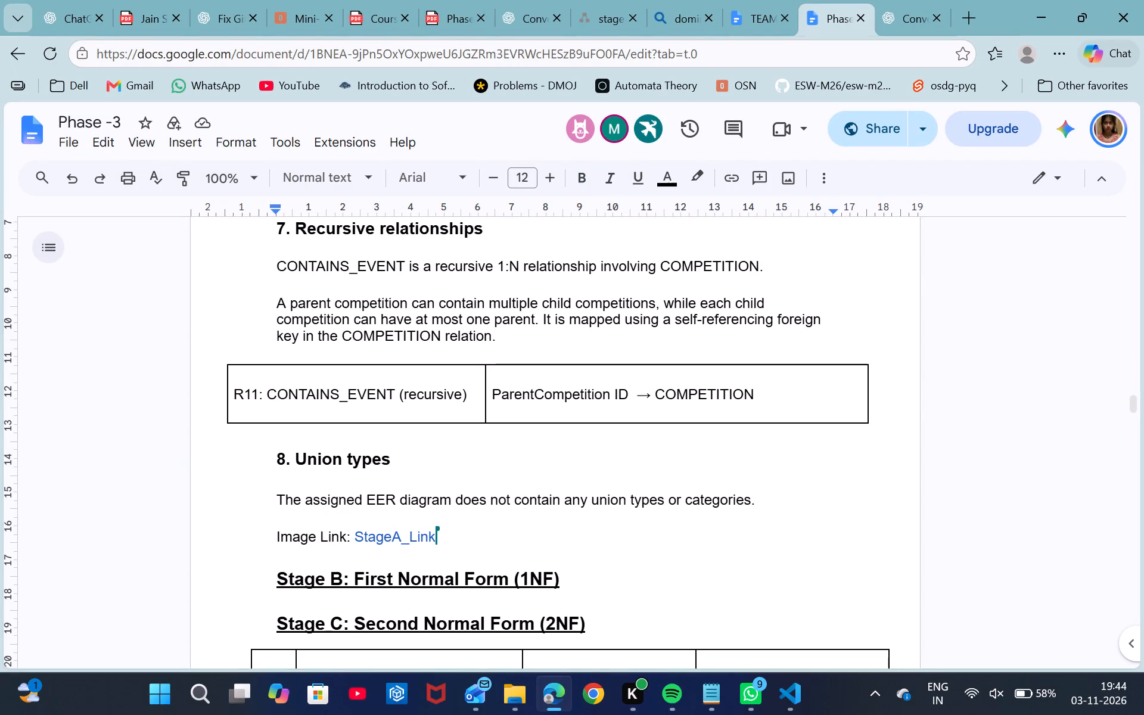
pyautogui.scroll(-1, 352, 535)
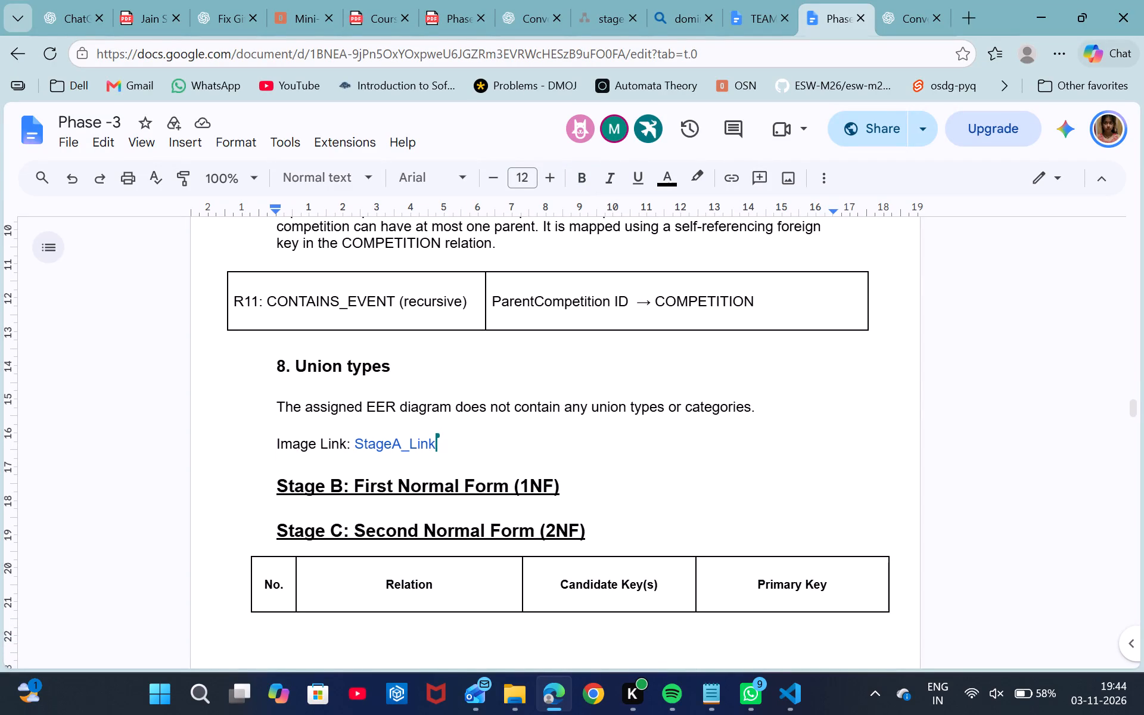
pyautogui.press('space')
pyautogui.click(485, 443)
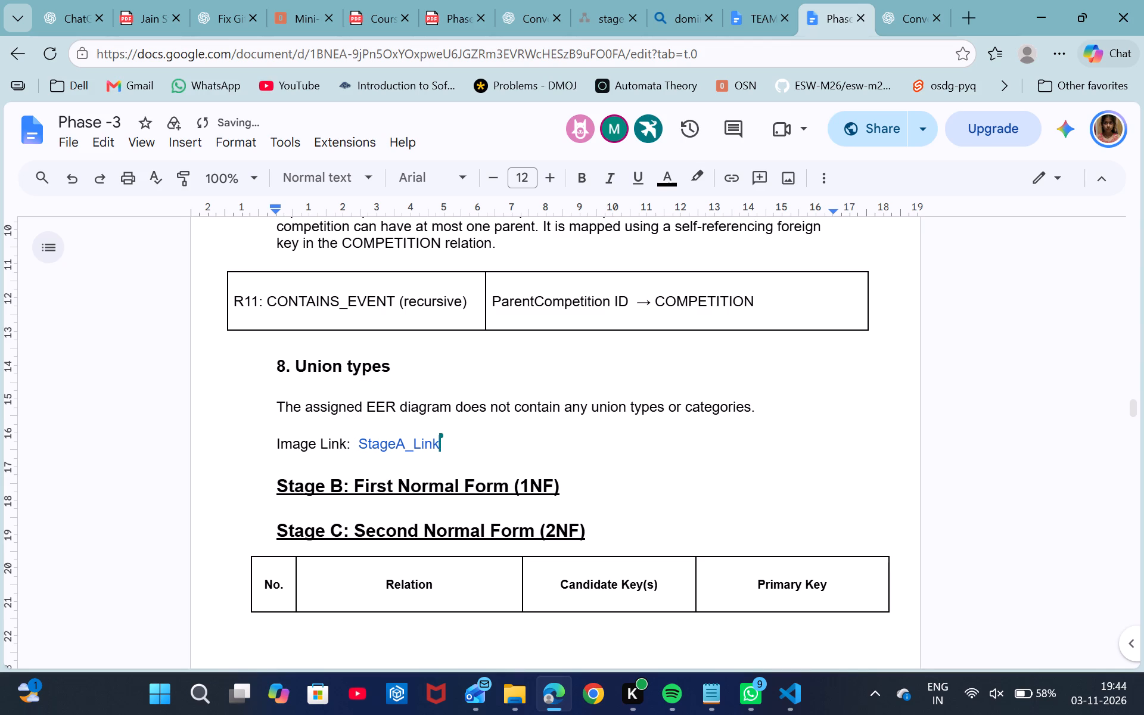
# Copy the StageA_Link URL and open it in a new browser tab to check the stageA.drawio diagram.
pyautogui.rightClick(391, 443)
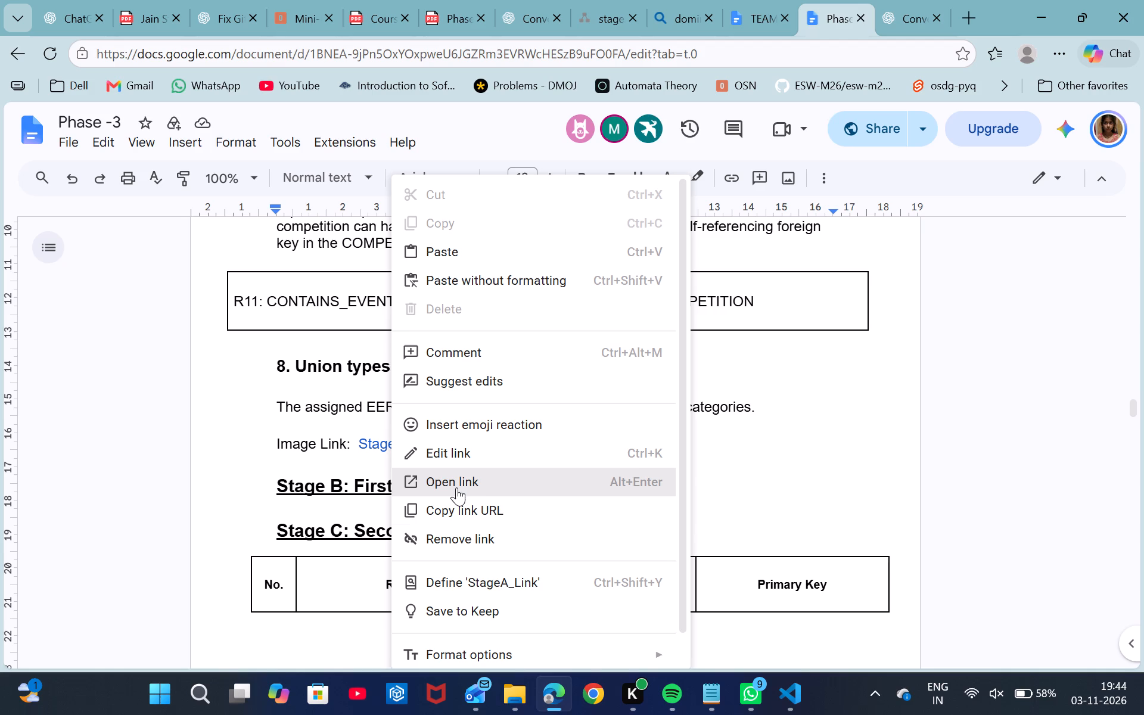
pyautogui.click(459, 502)
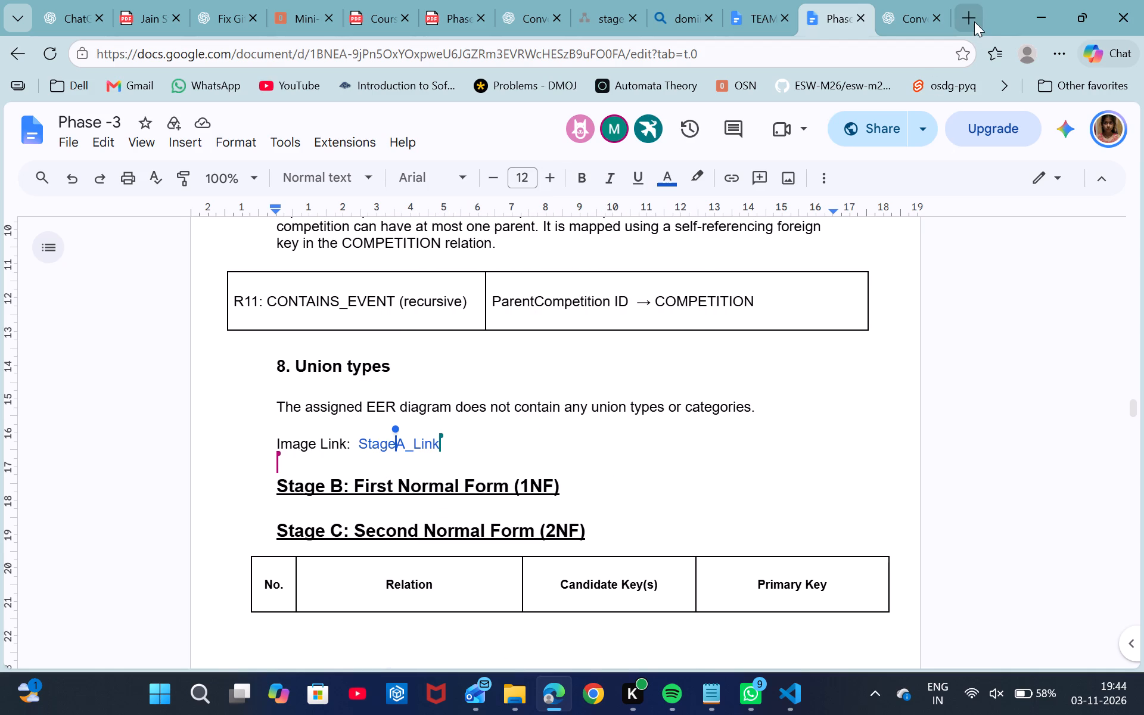
pyautogui.click(974, 21)
pyautogui.hotkey('ctrl', 'v')
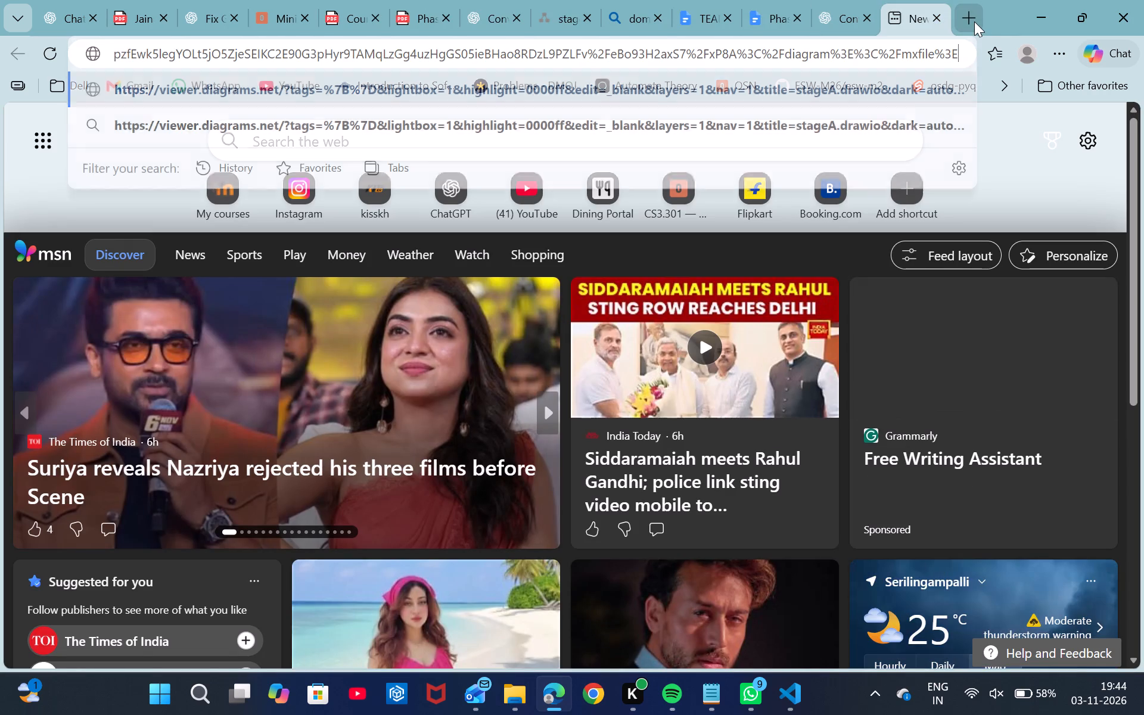
pyautogui.press('Return')
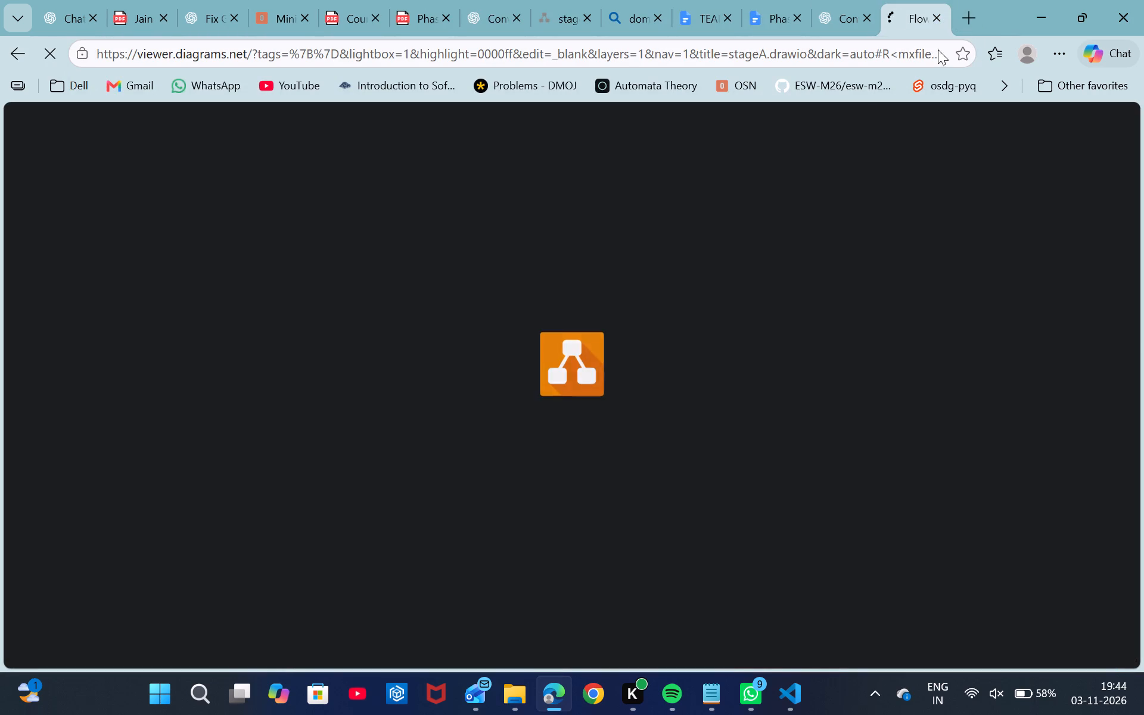
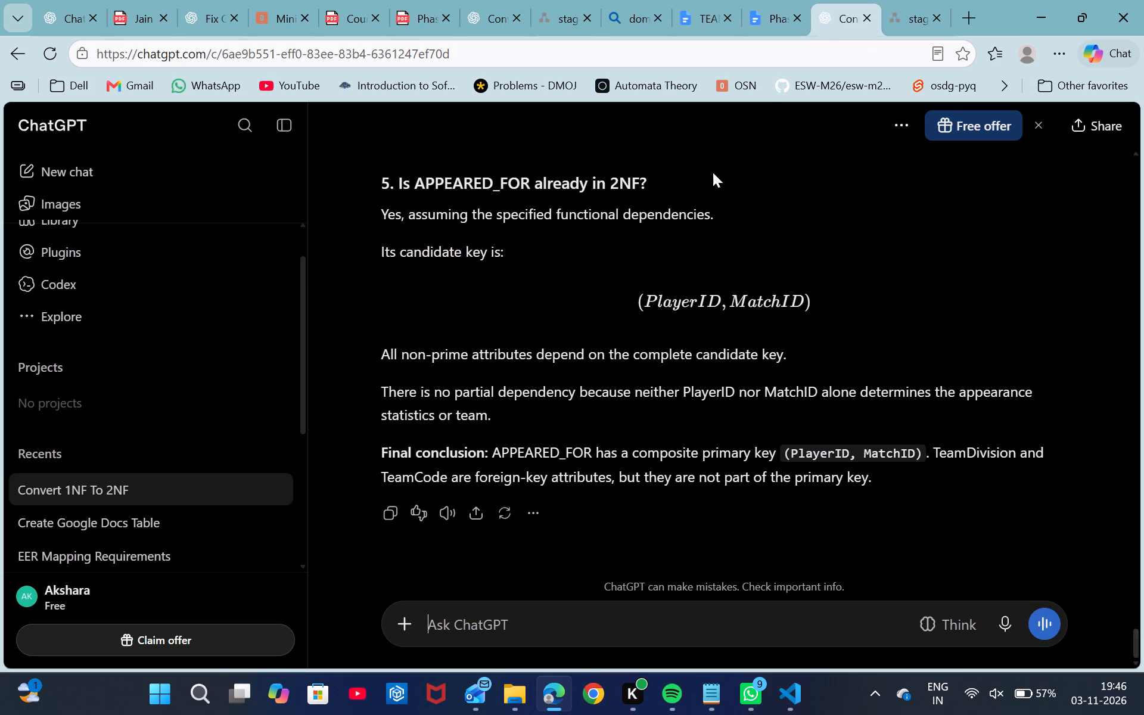
pyautogui.click(757, 13)
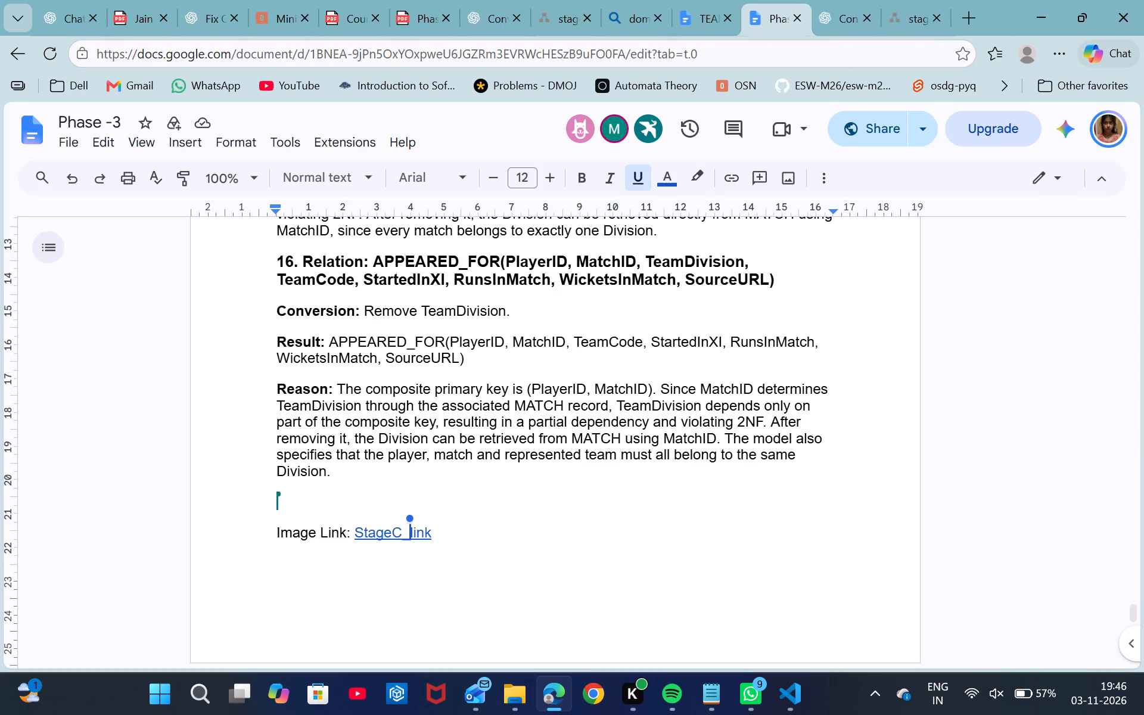
pyautogui.rightClick(371, 534)
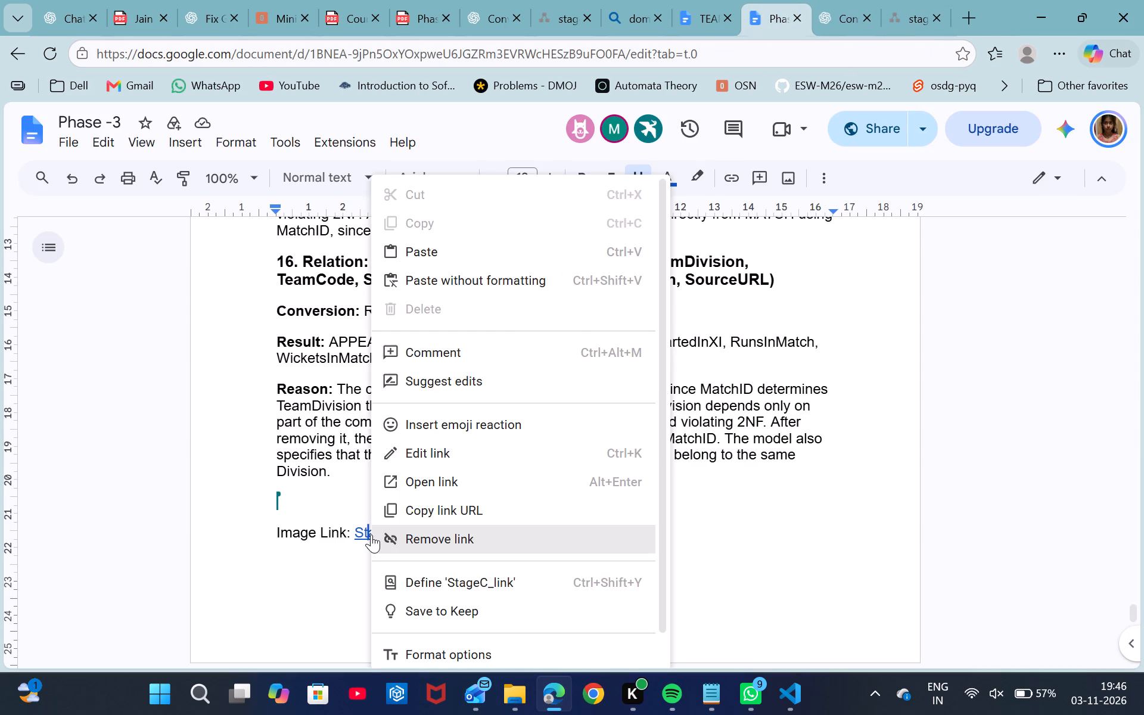
pyautogui.click(406, 518)
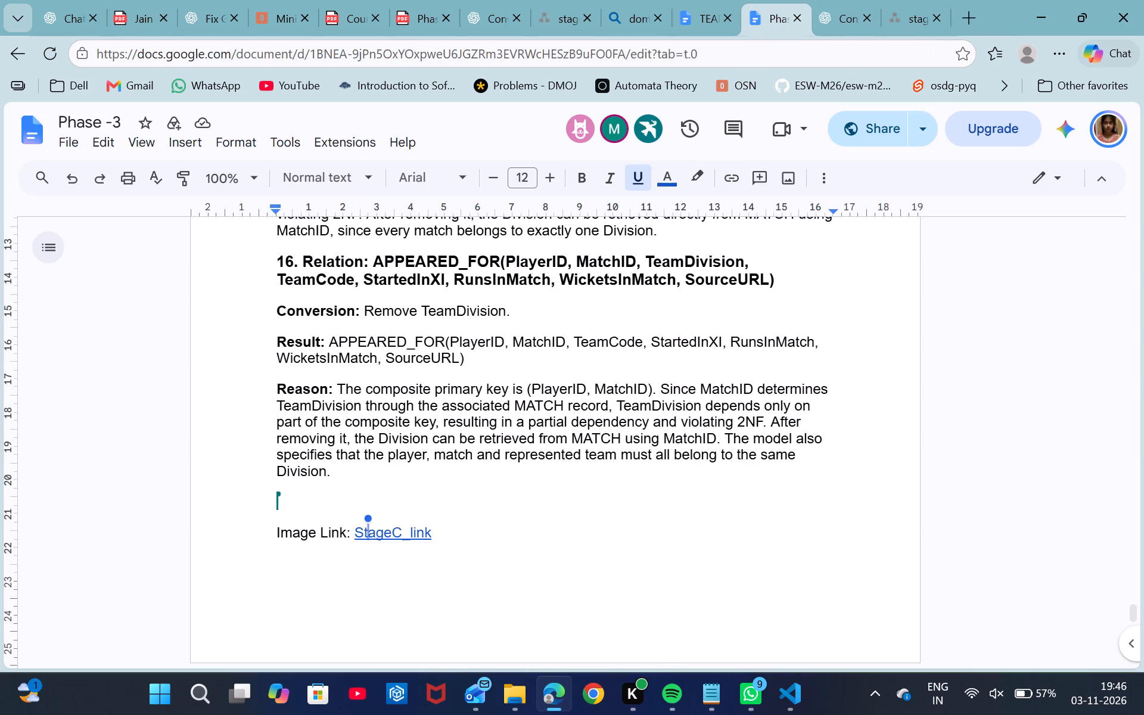
pyautogui.click(901, 17)
pyautogui.click(781, 52)
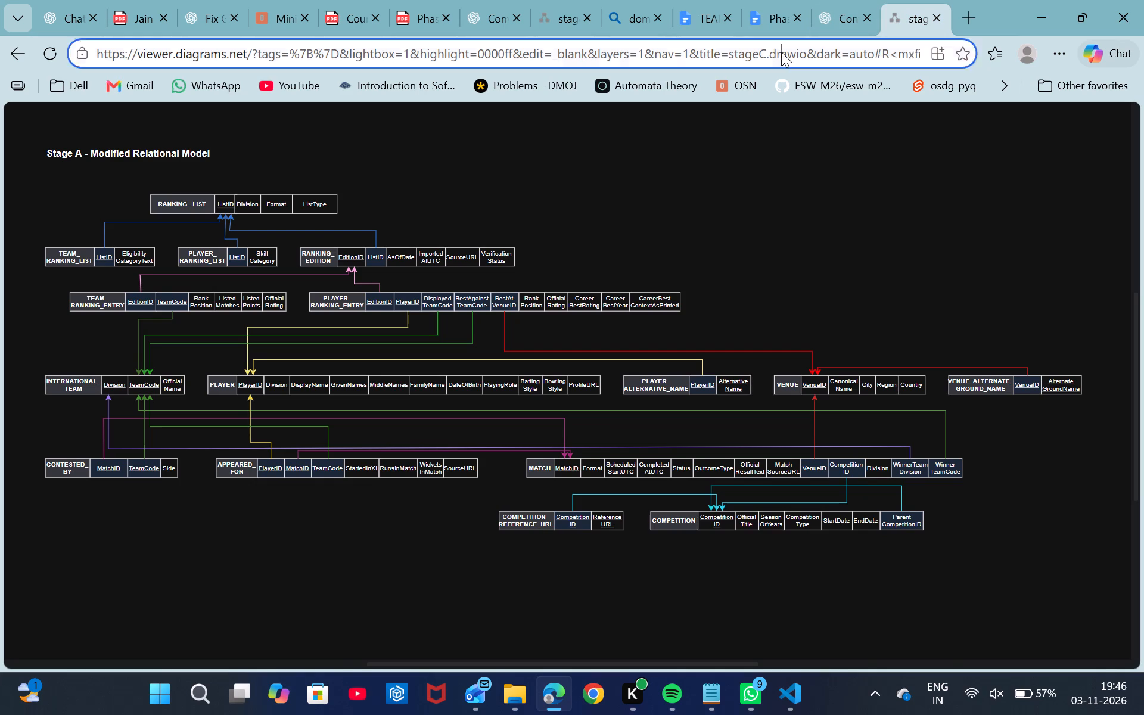
pyautogui.hotkey('ctrl', 'v')
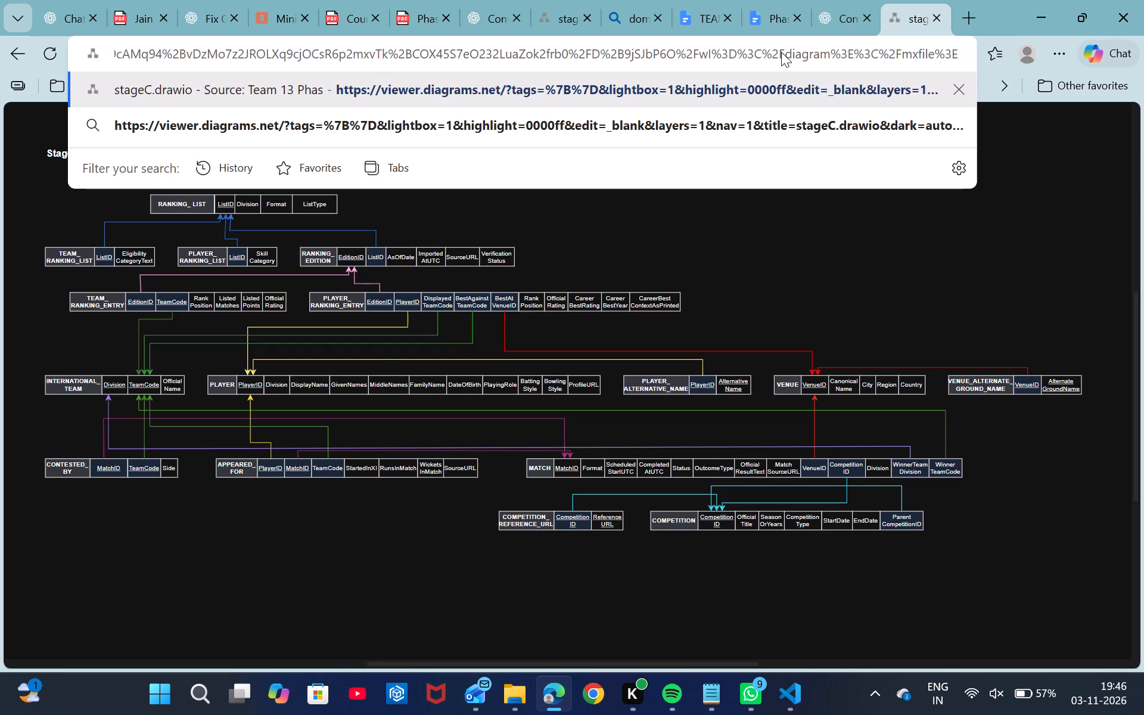
pyautogui.press('Return')
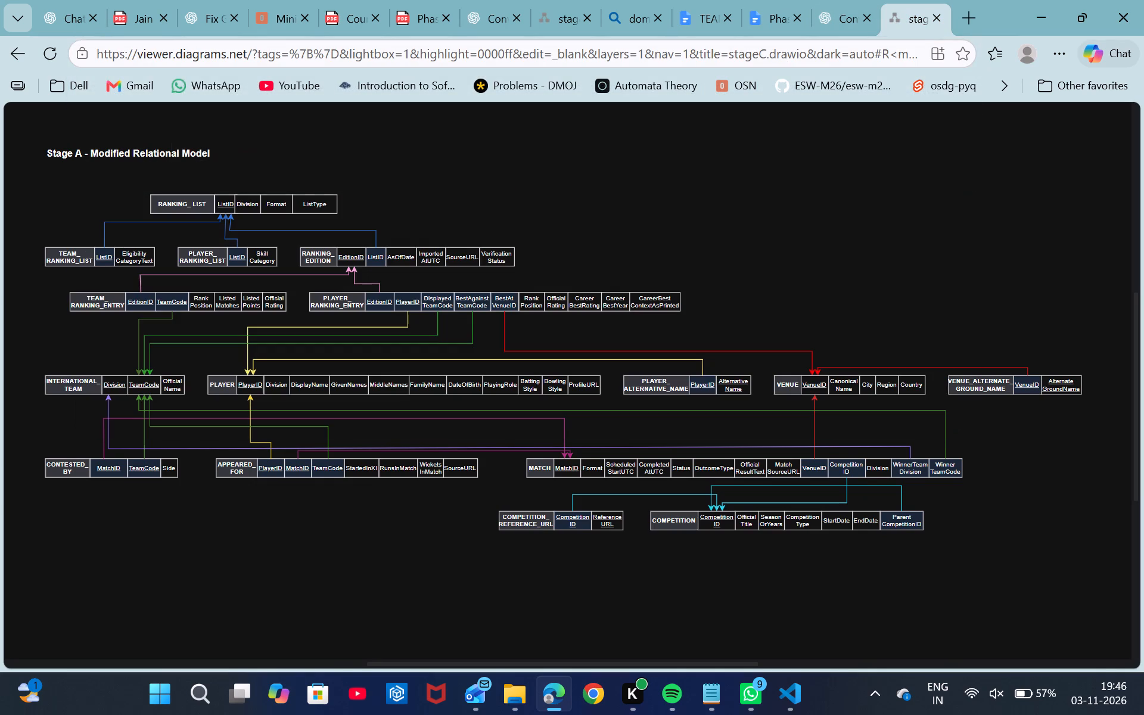
# Close the viewer tab, recopy the StageC_link URL and check the stageC.drawio diagram in a fresh tab, closing it when done.
pyautogui.click(938, 16)
pyautogui.click(821, 17)
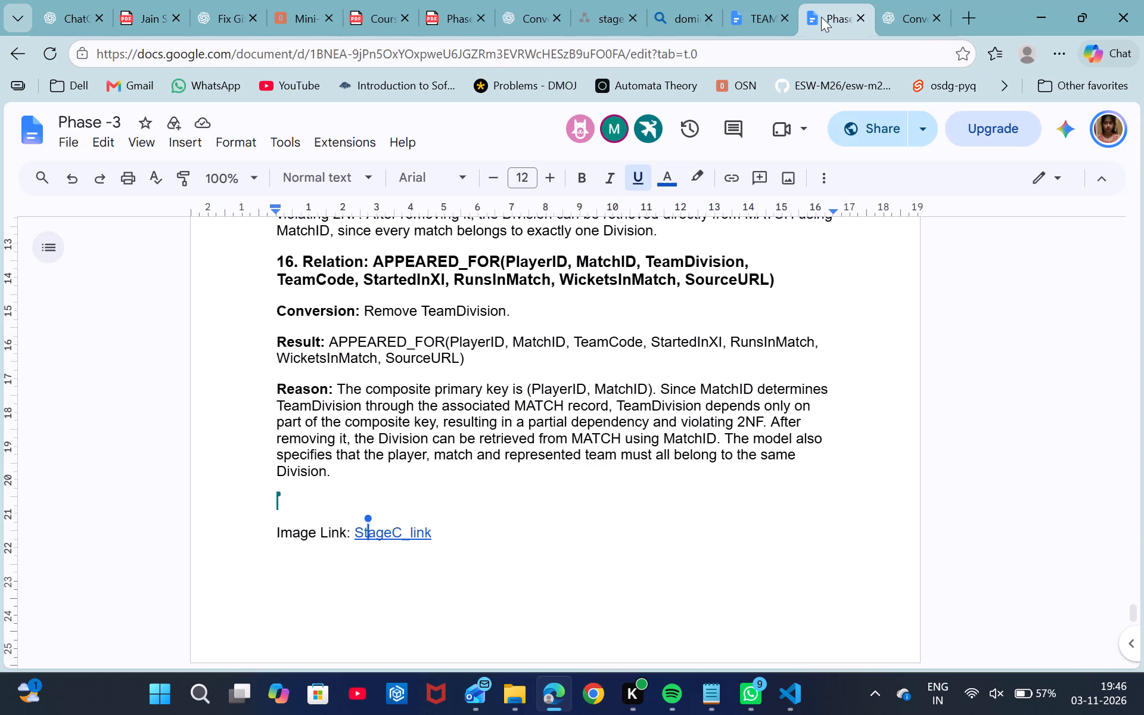
pyautogui.rightClick(357, 536)
pyautogui.click(729, 527)
pyautogui.doubleClick(387, 534)
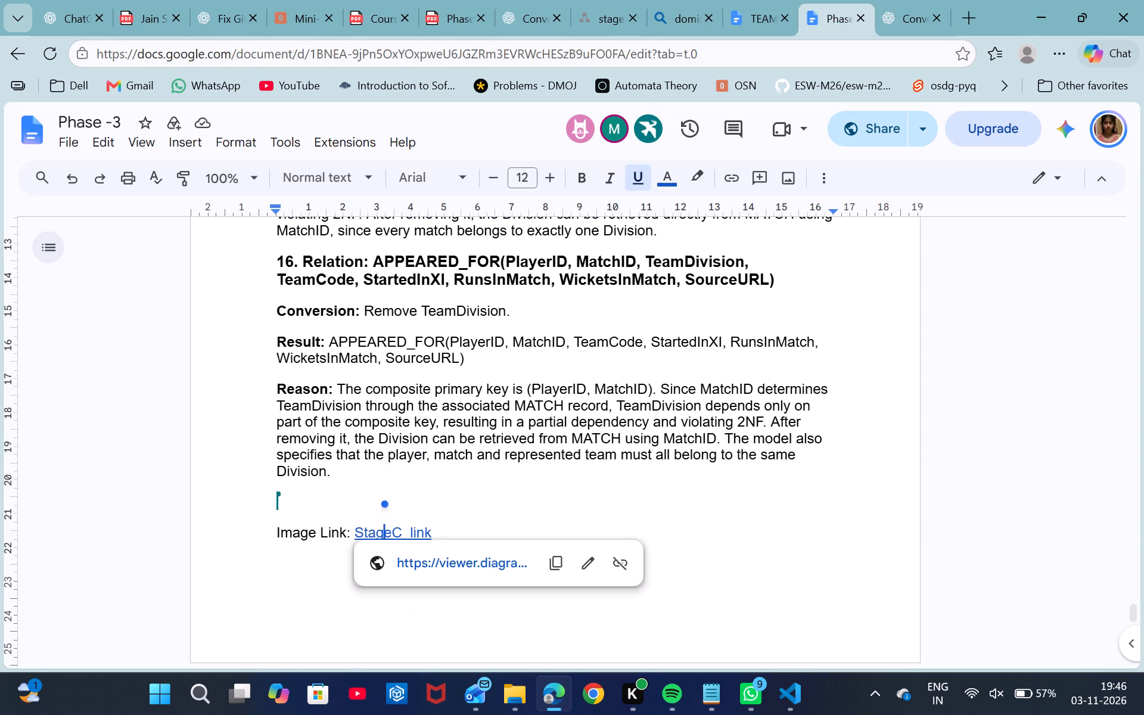
pyautogui.click(558, 568)
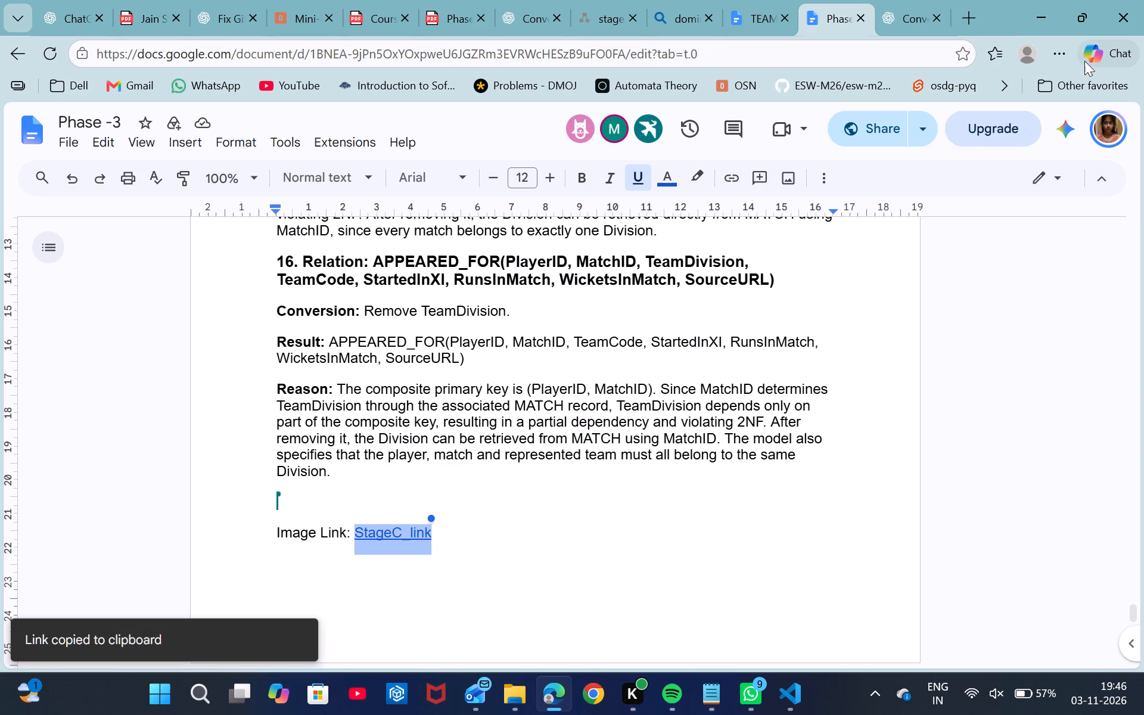
pyautogui.click(978, 7)
pyautogui.hotkey('ctrl', 'v')
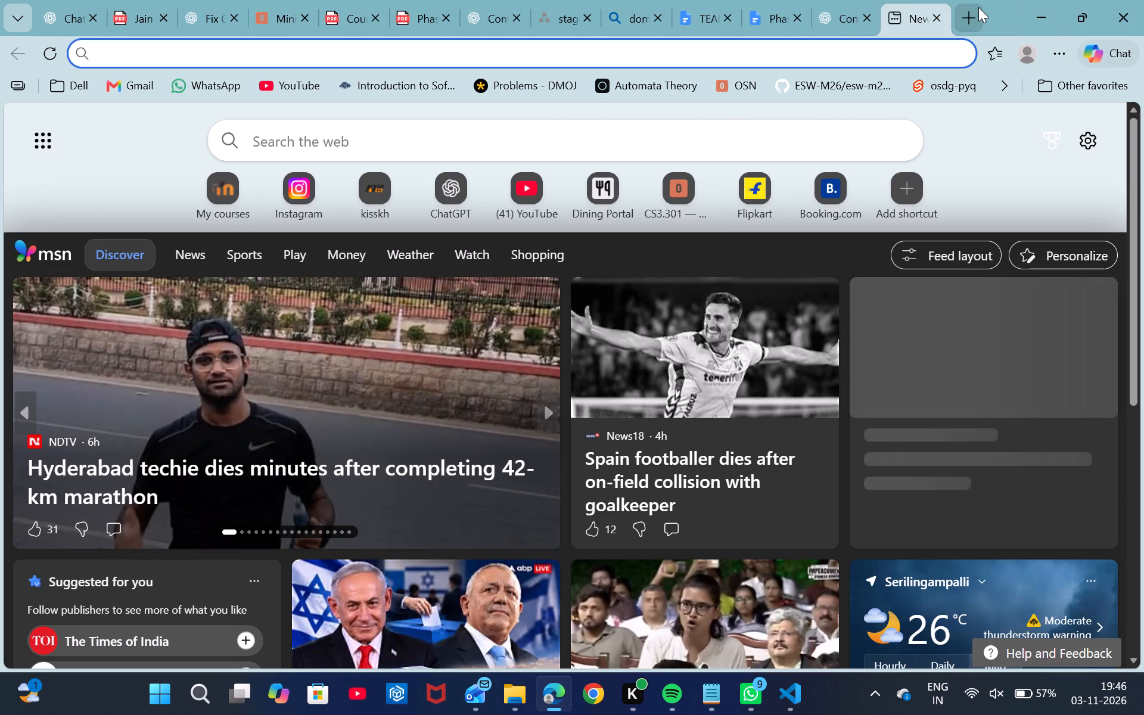
pyautogui.press('Return')
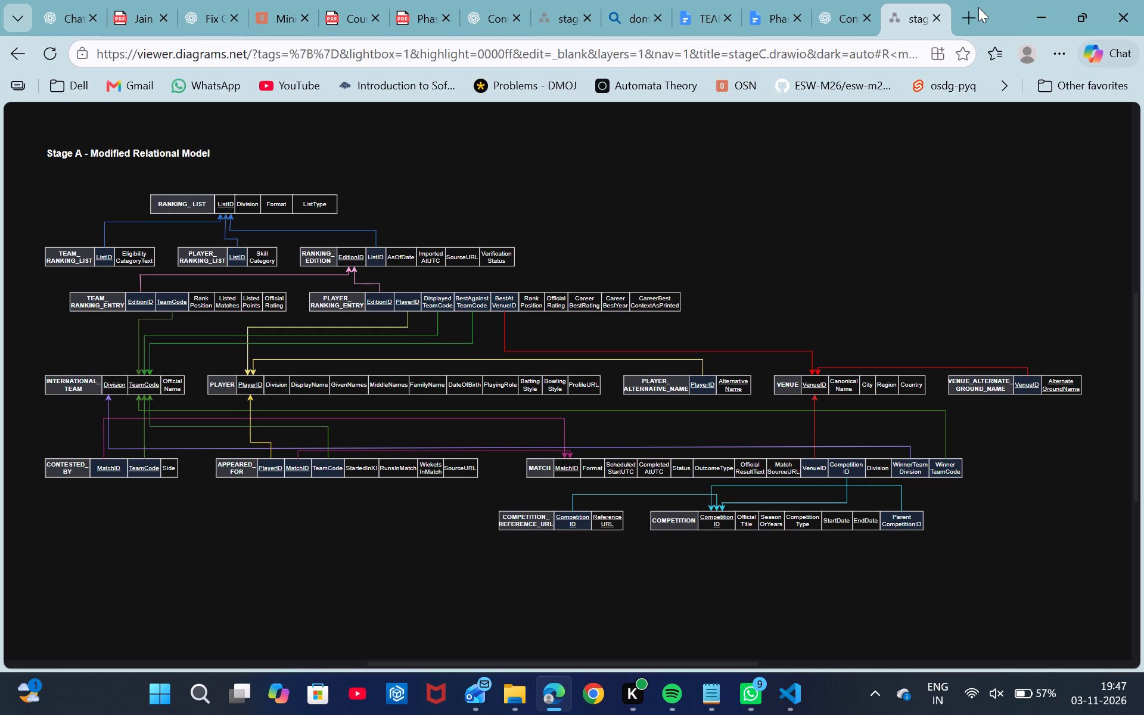
pyautogui.click(935, 17)
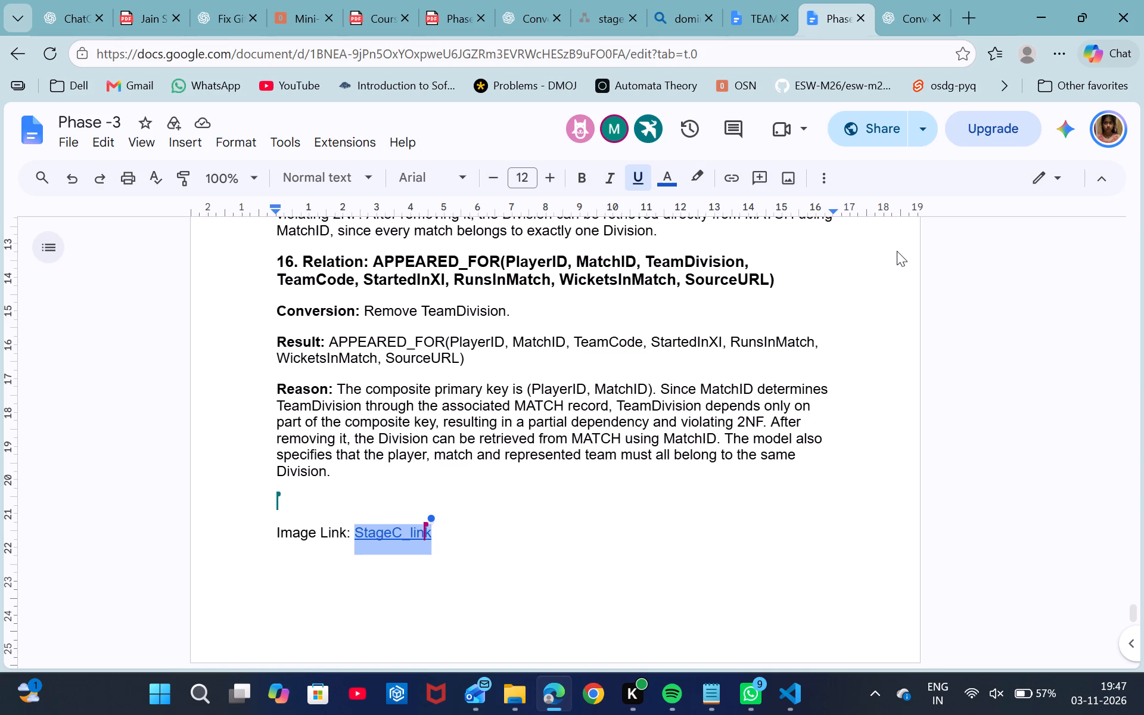
pyautogui.click(942, 279)
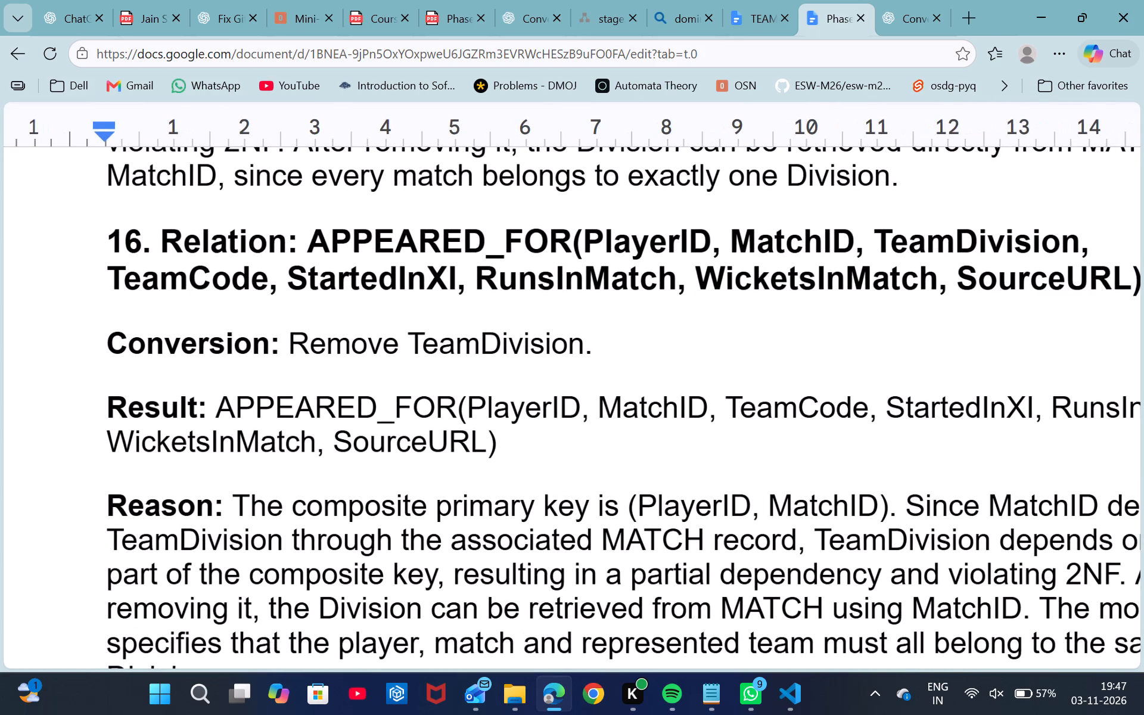
pyautogui.moveTo(286, 282); pyautogui.dragTo(464, 293)
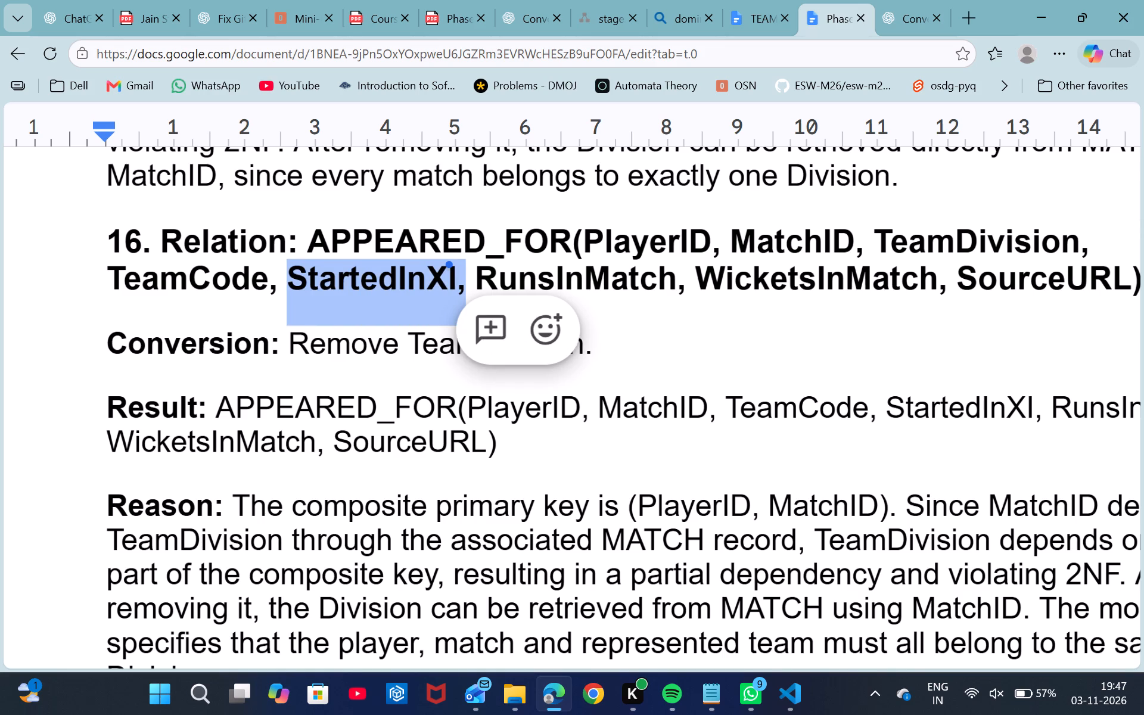
pyautogui.click(579, 15)
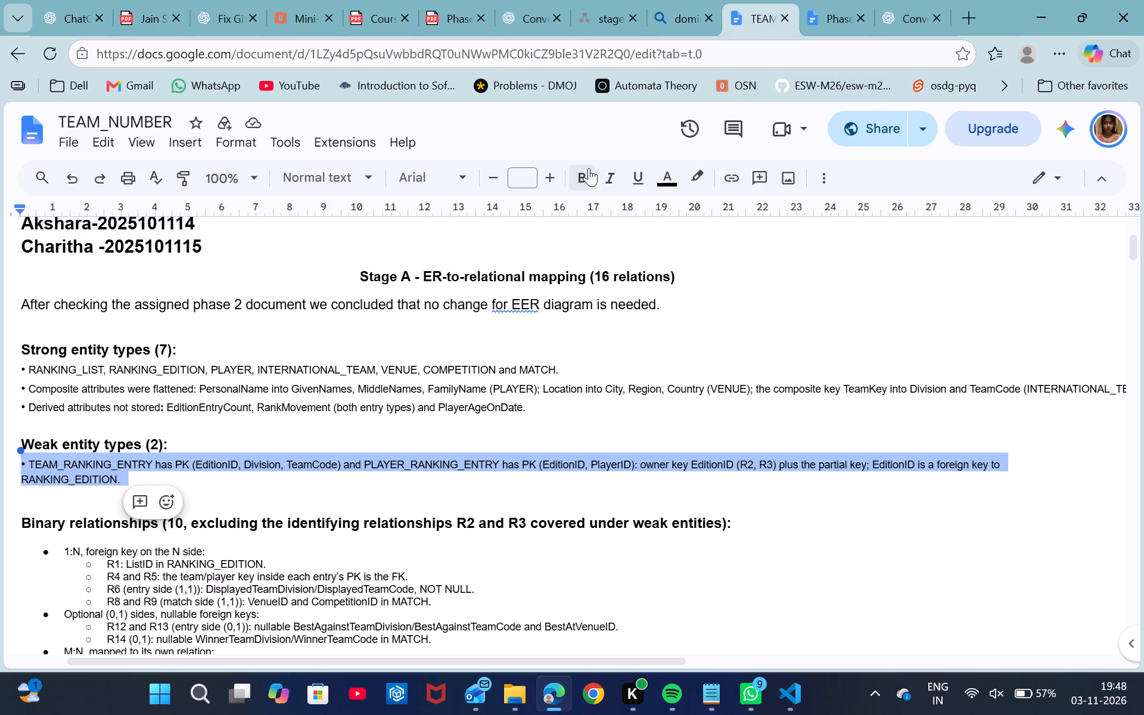
pyautogui.scroll(-3, 421, 428)
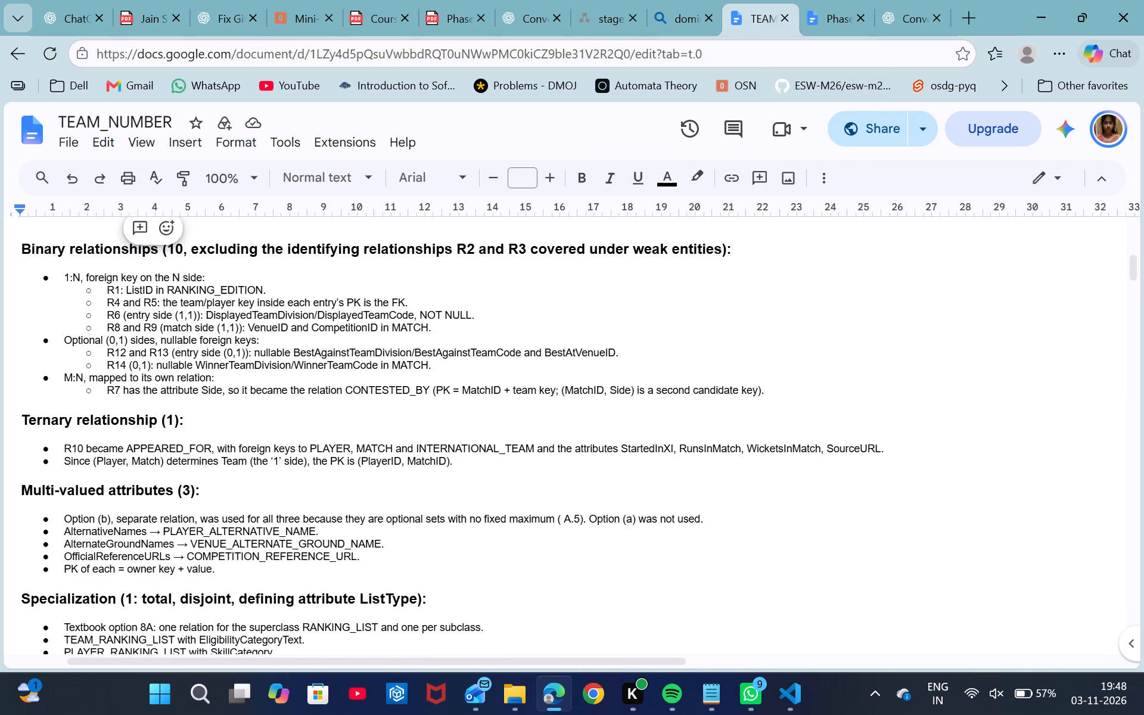
pyautogui.scroll(-2, 421, 428)
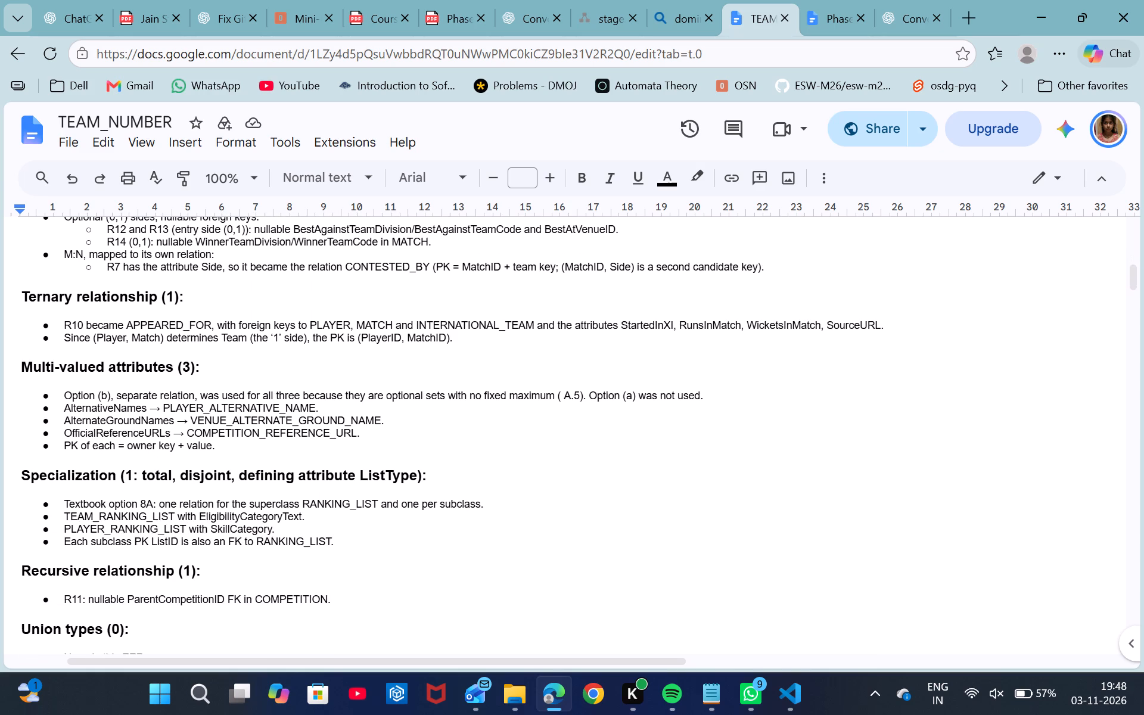
pyautogui.scroll(-1, 421, 428)
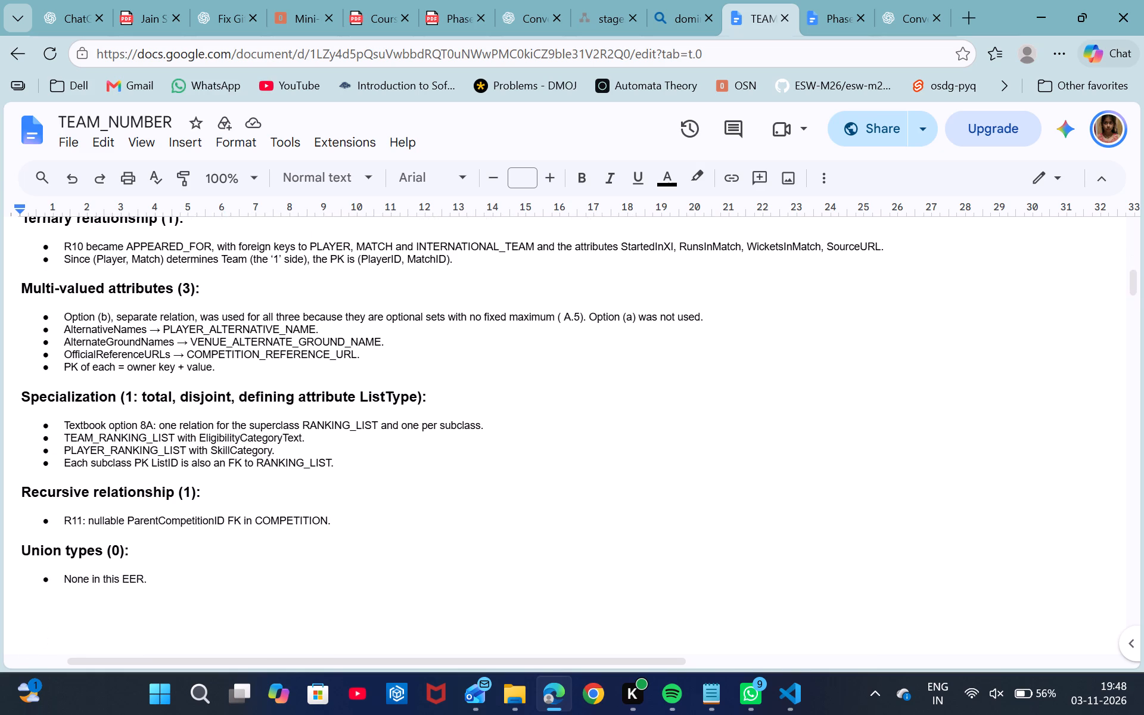
pyautogui.scroll(-1, 421, 428)
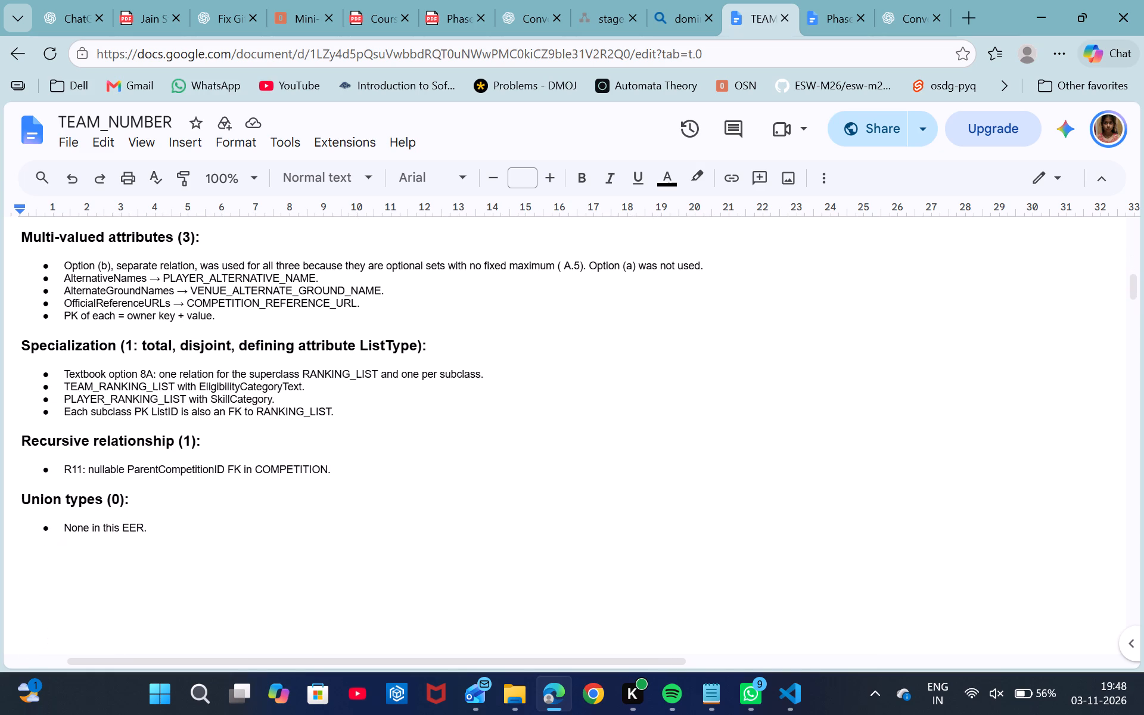
pyautogui.scroll(-6, 421, 428)
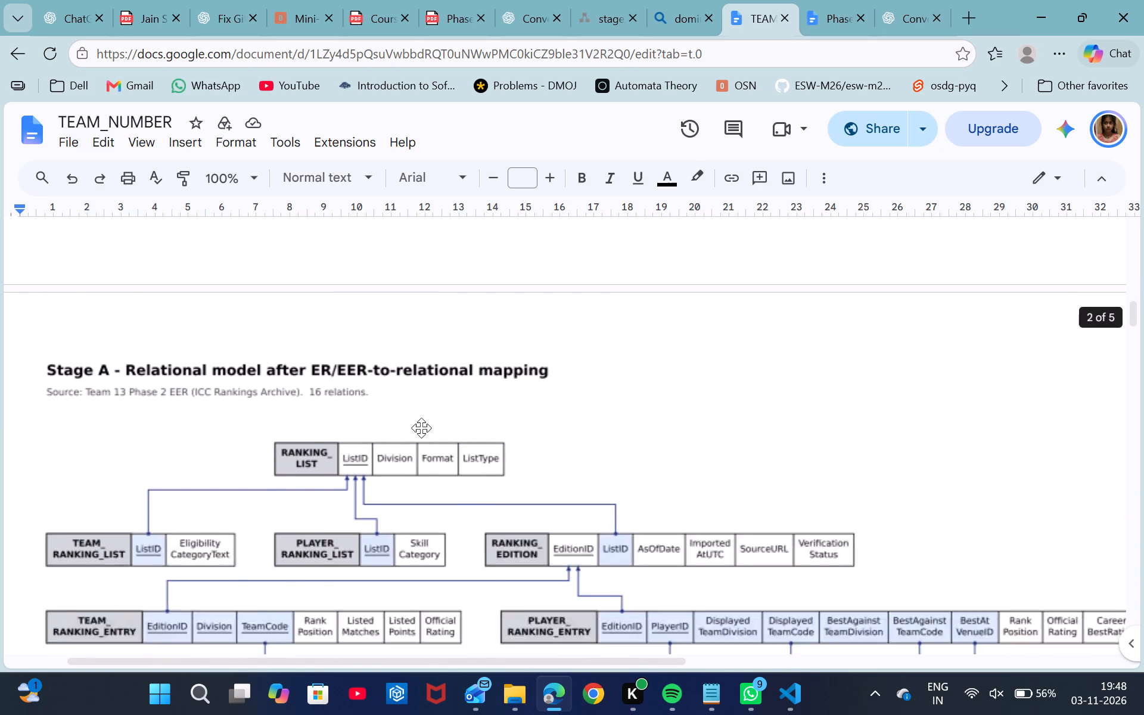
pyautogui.scroll(-2, 421, 428)
pyautogui.click(897, 15)
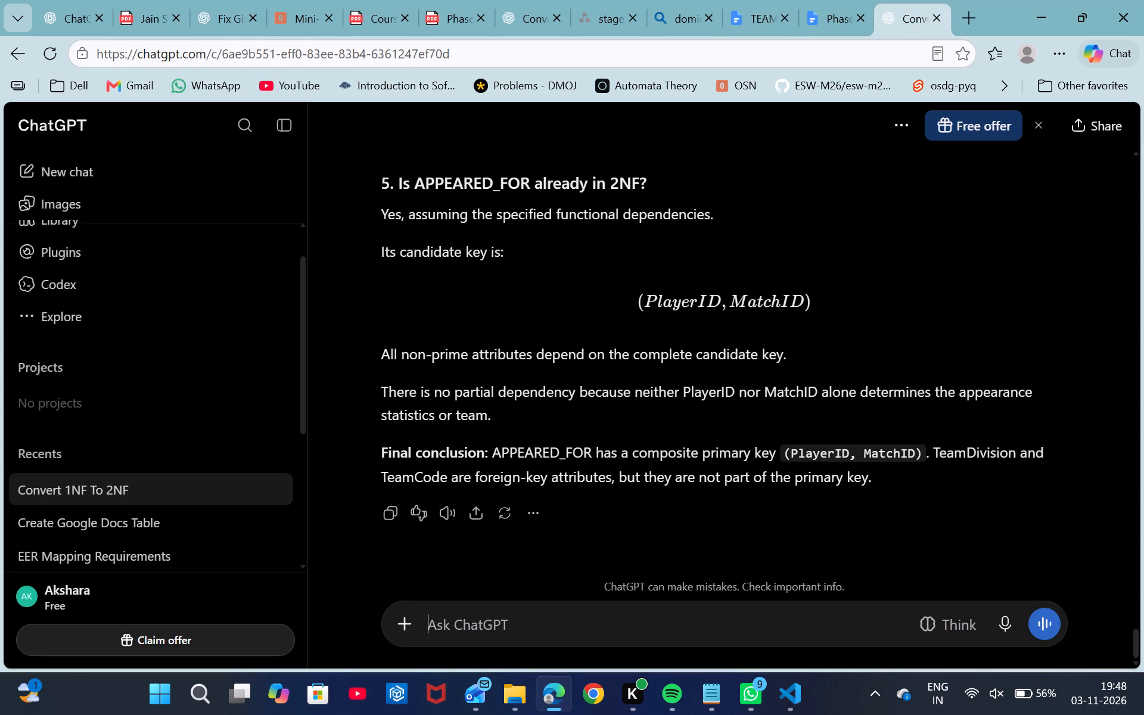
# In the Phase -3 document, add a line below the StageA_Link and paste a copy of the Stage B heading there.
pyautogui.click(817, 0)
pyautogui.scroll(-2, 636, 363)
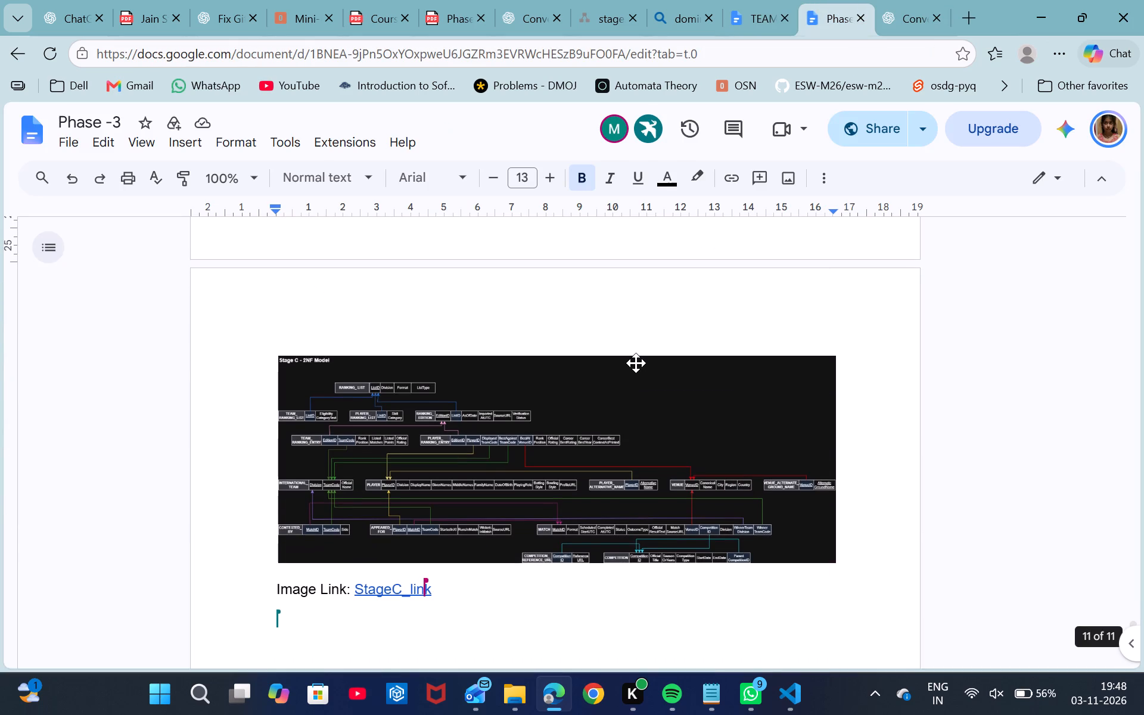
pyautogui.scroll(9, 636, 363)
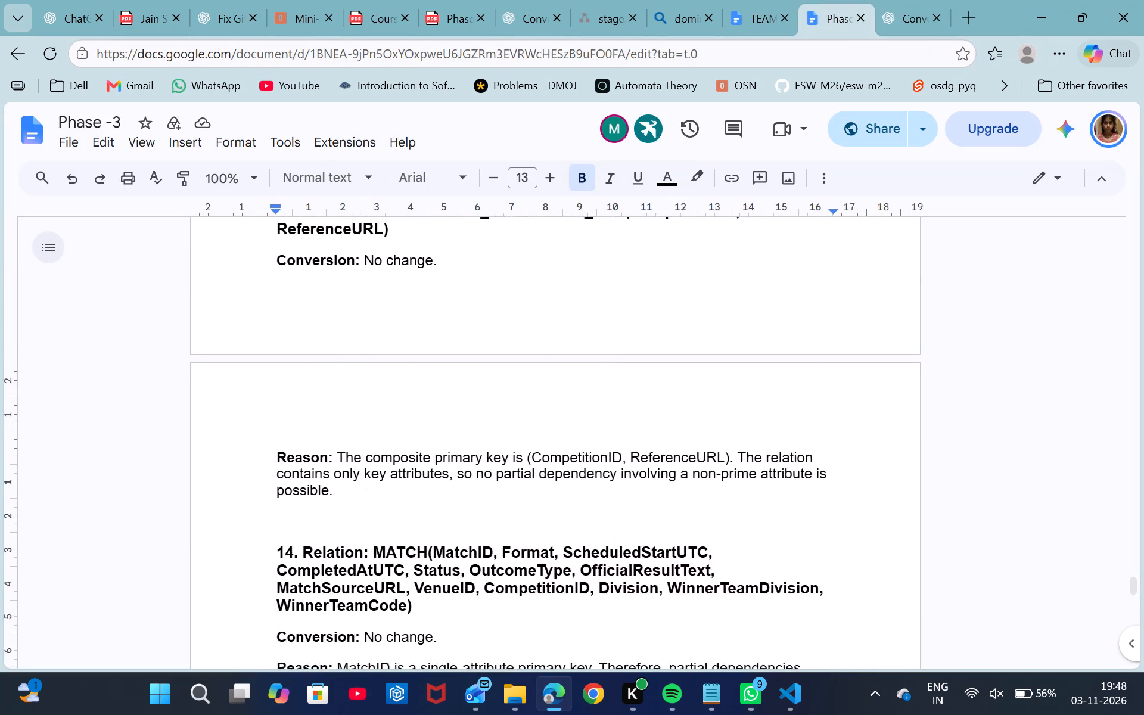
pyautogui.scroll(5, 636, 363)
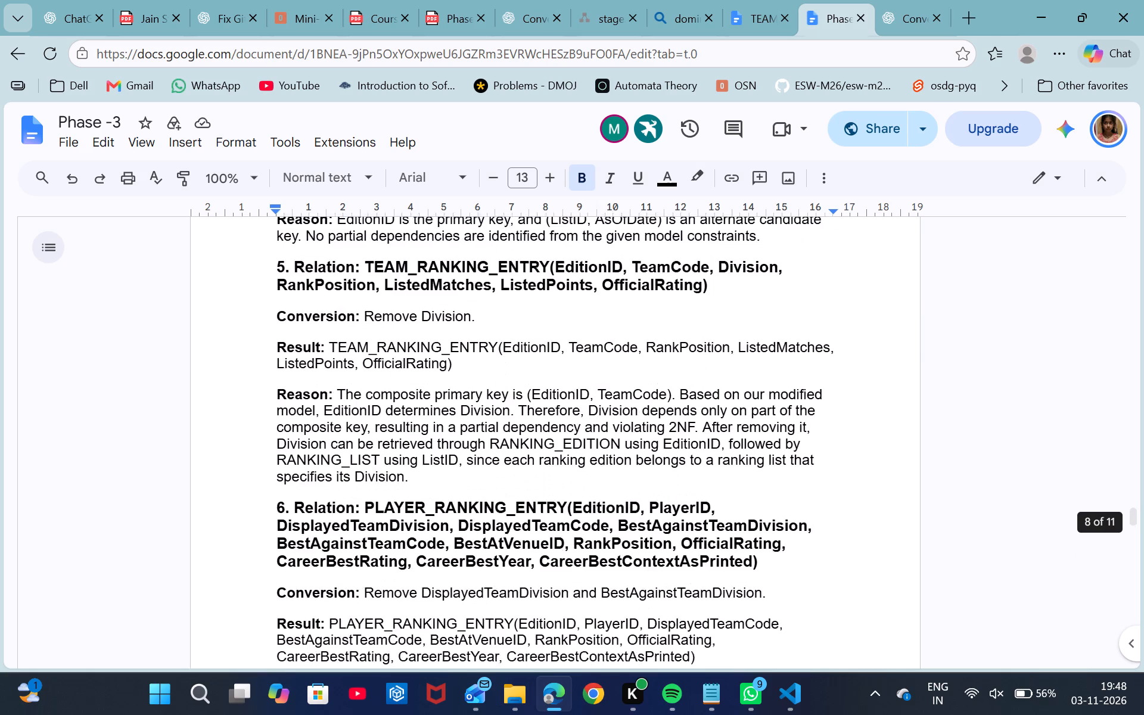
pyautogui.scroll(6, 636, 363)
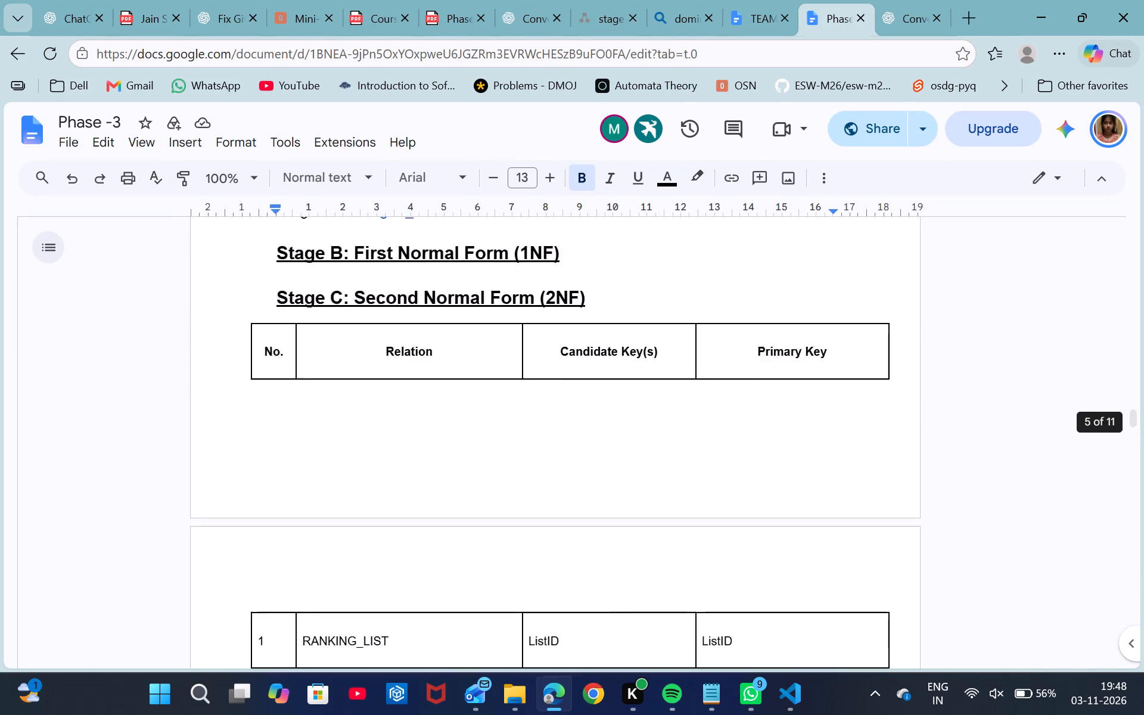
pyautogui.scroll(1, 636, 363)
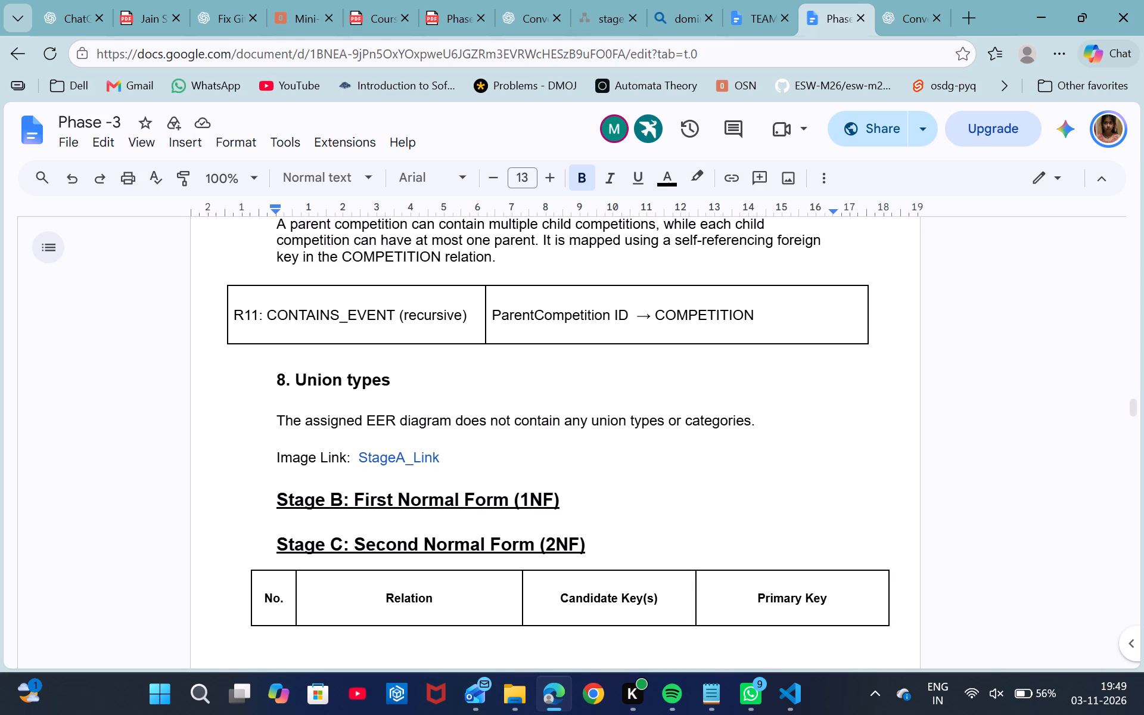
pyautogui.click(493, 468)
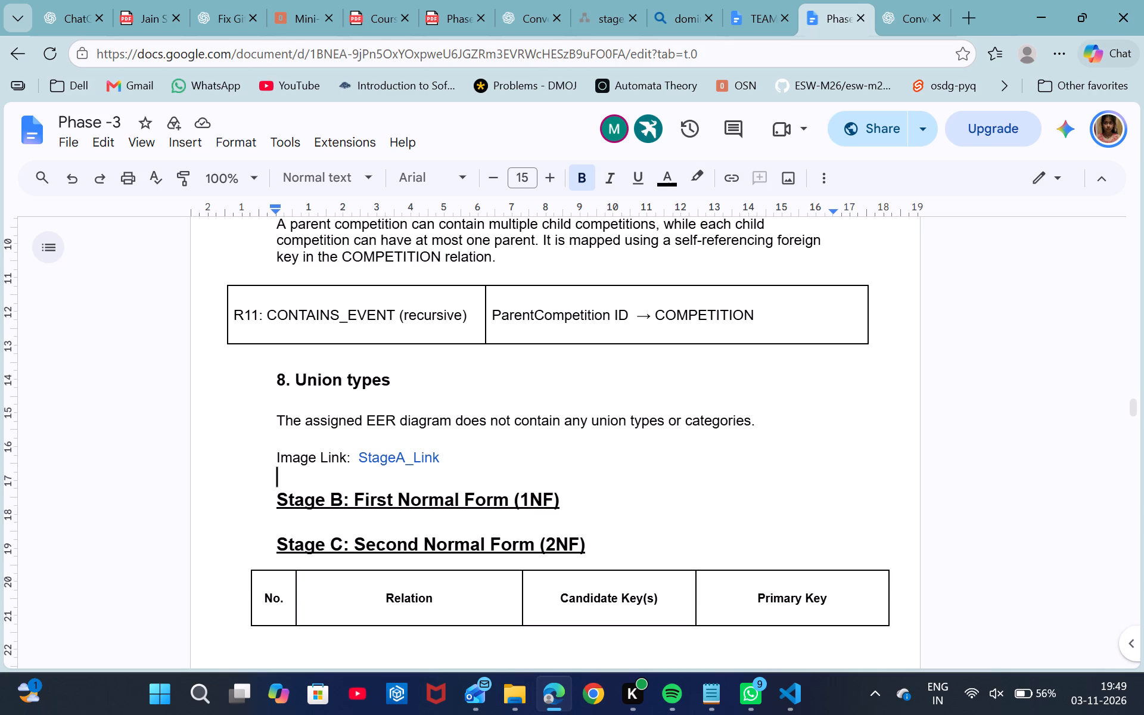
pyautogui.press('Return')
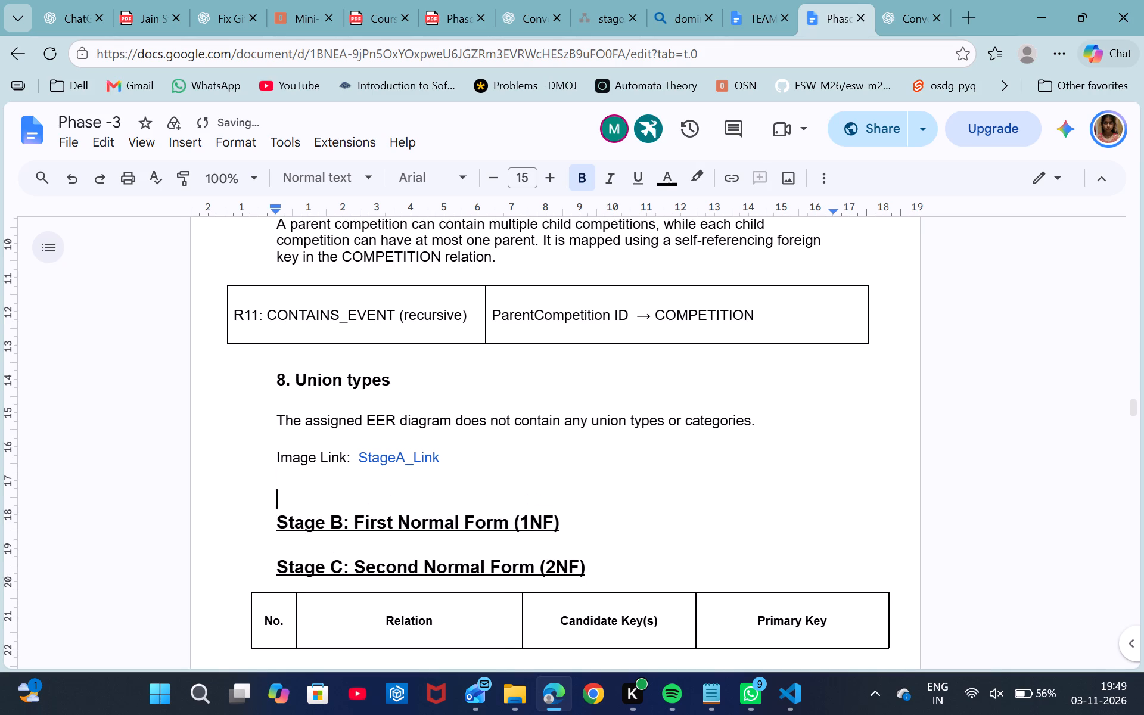
pyautogui.moveTo(566, 521); pyautogui.dragTo(271, 530)
pyautogui.hotkey('ctrl', 'c')
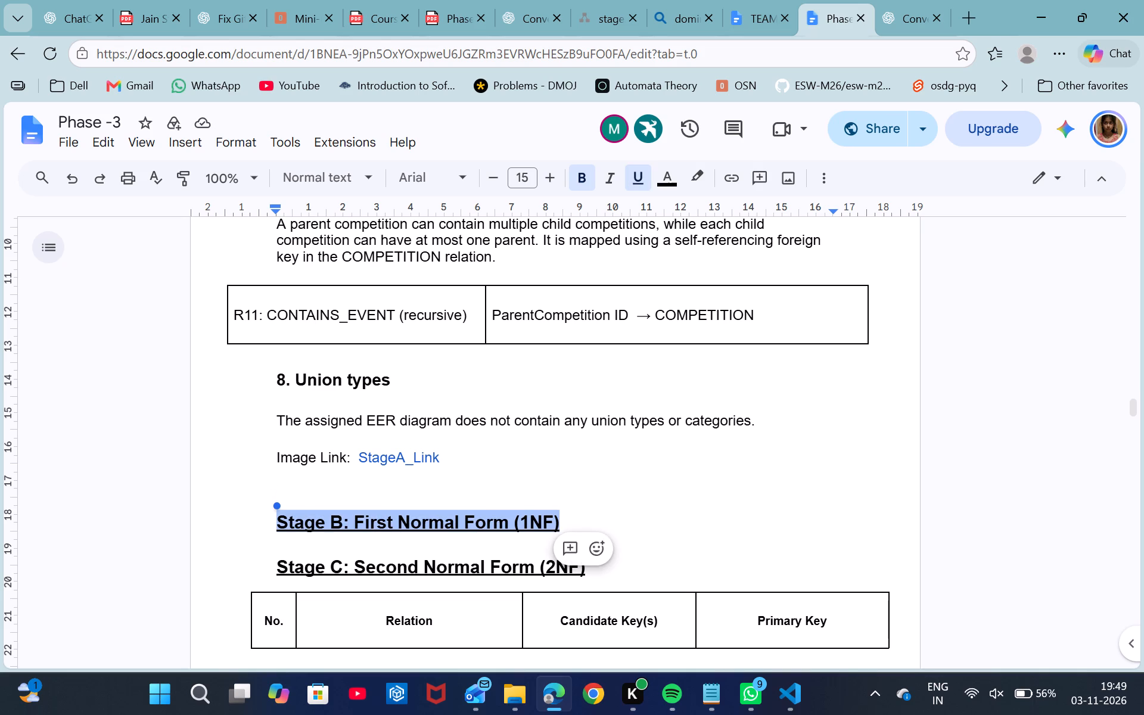
pyautogui.click(316, 495)
pyautogui.hotkey('ctrl', 'v')
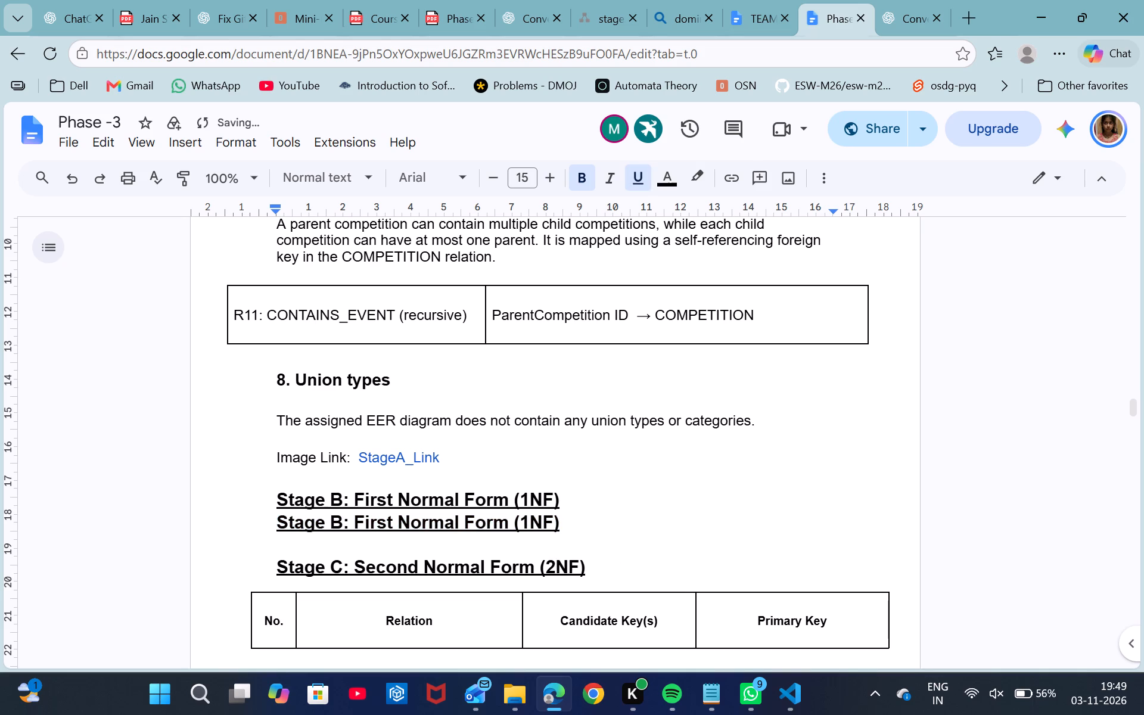
# Reword the copied heading as "Stage A: Modified" and separate it from the Stage B heading with blank lines.
pyautogui.click(340, 498)
pyautogui.press('BackSpace')
pyautogui.hotkey('shift', 'a')
pyautogui.moveTo(352, 498); pyautogui.dragTo(565, 501)
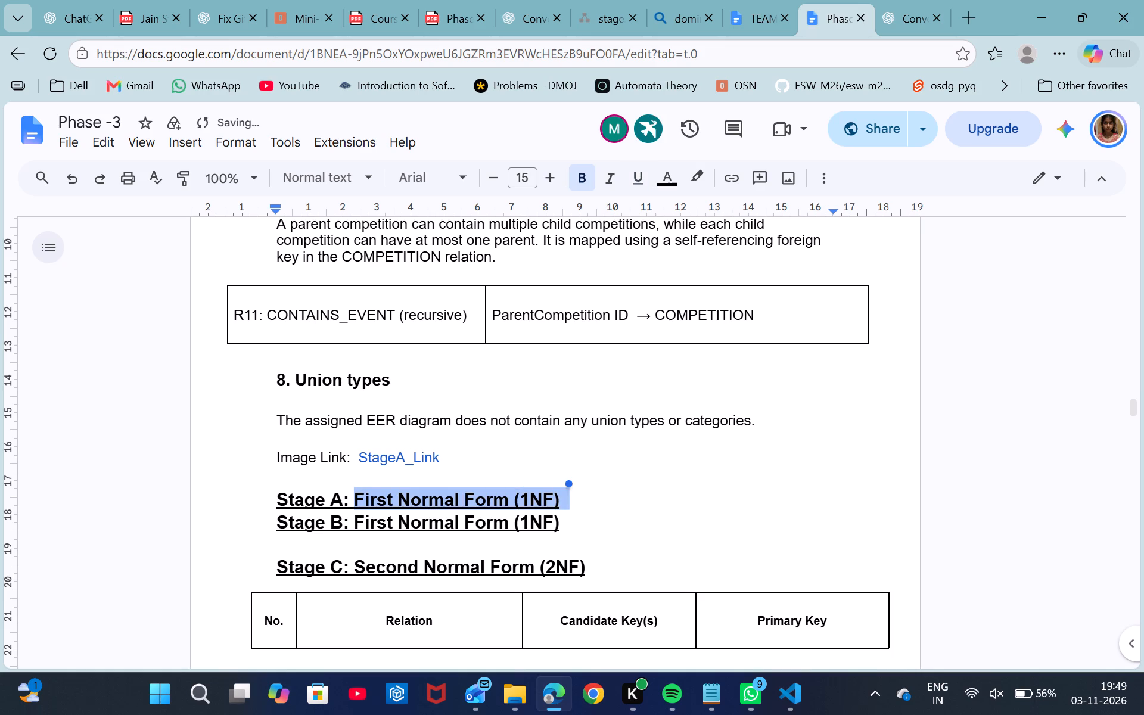
pyautogui.press('BackSpace')
pyautogui.write('Modie')
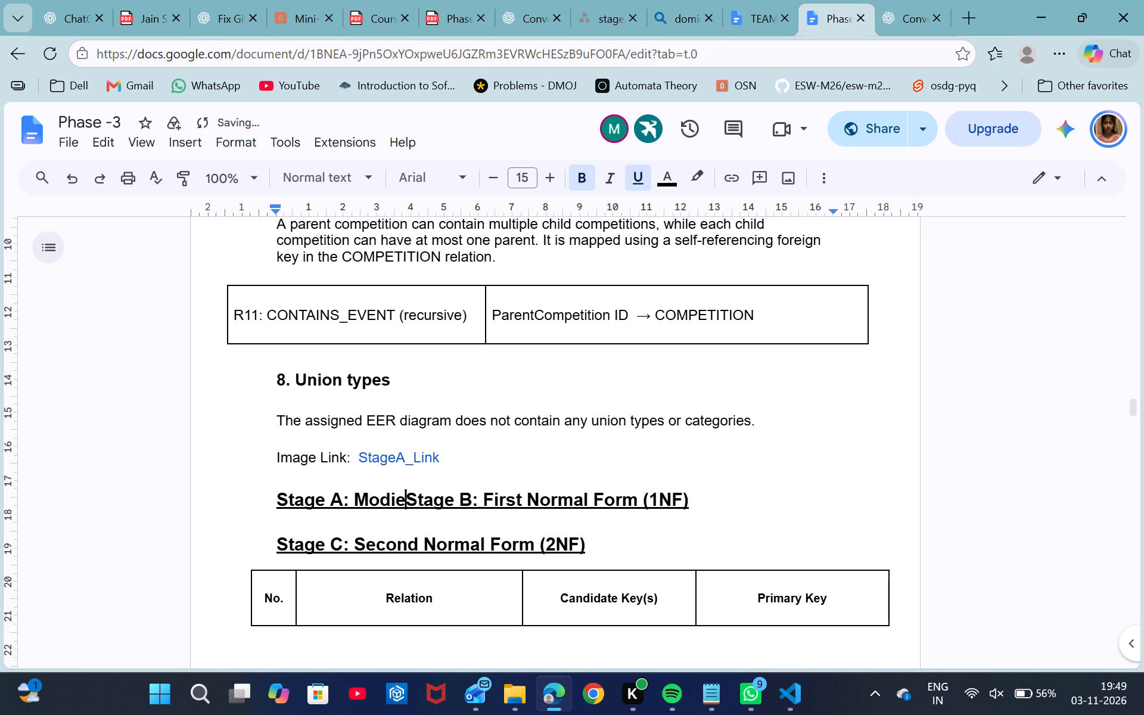
pyautogui.press('BackSpace')
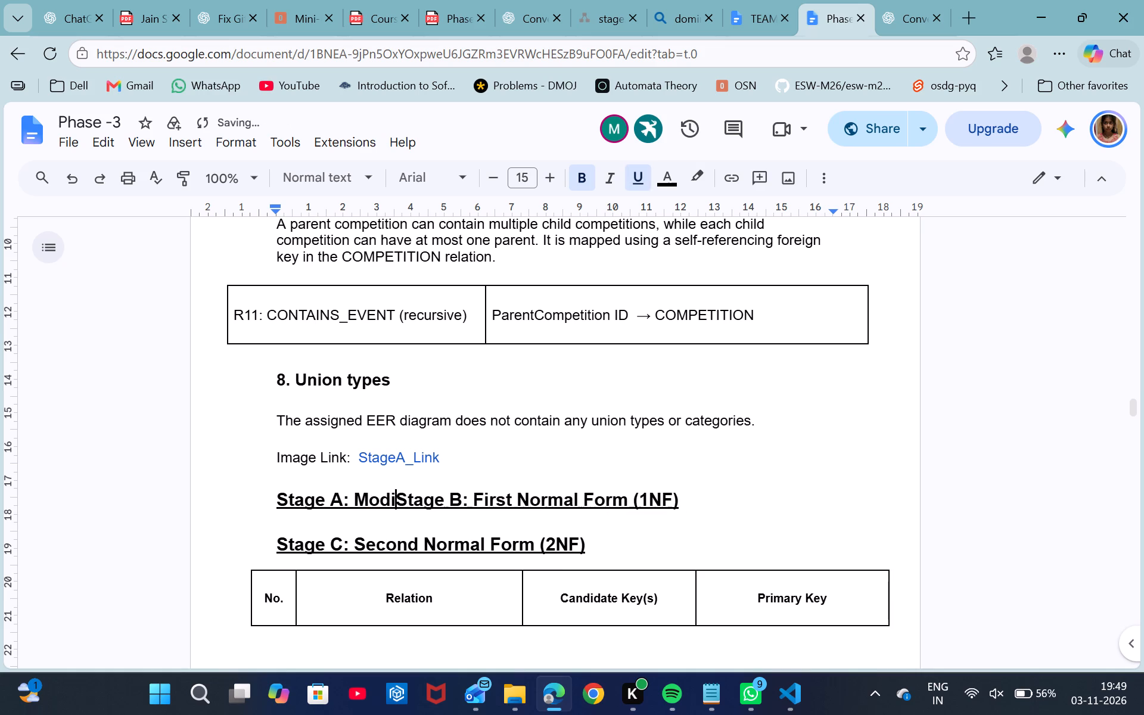
pyautogui.write('fied')
pyautogui.press('Return')
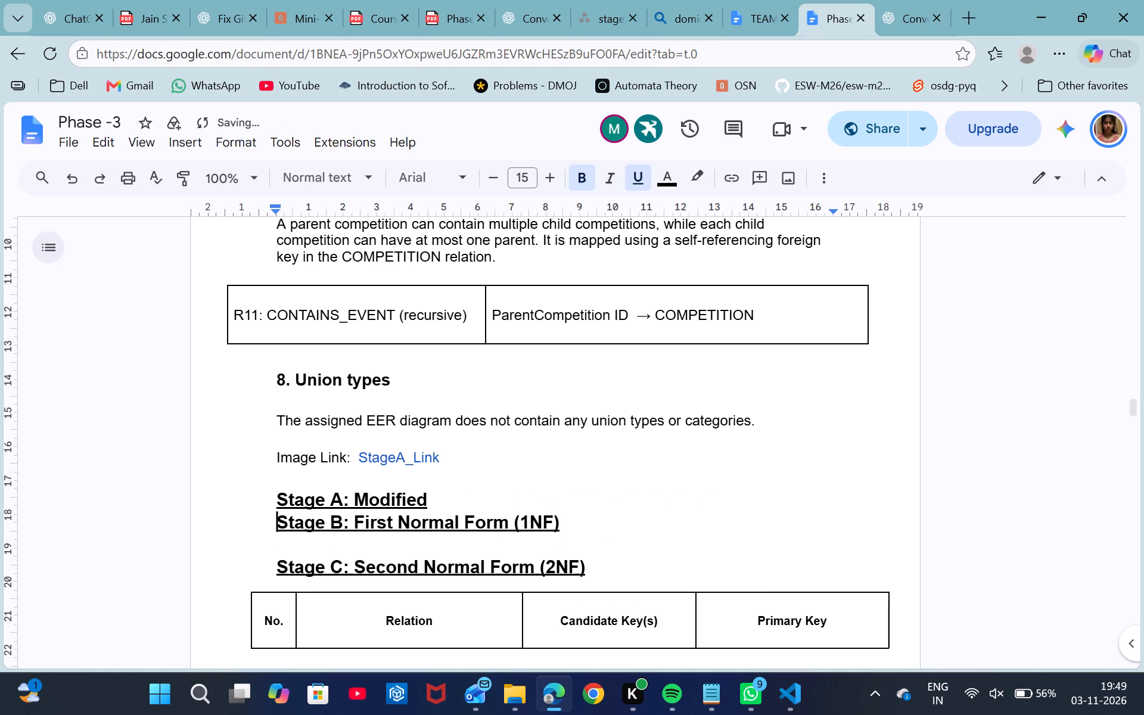
pyautogui.click(447, 508)
pyautogui.press('Return')
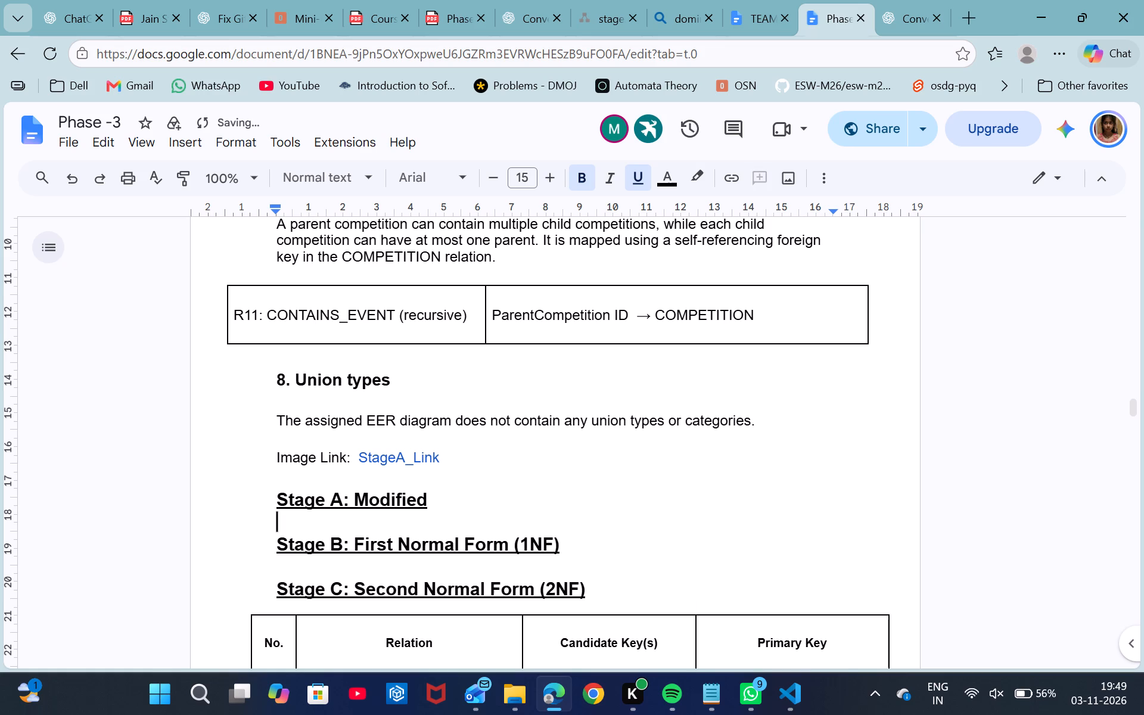
pyautogui.press('Return')
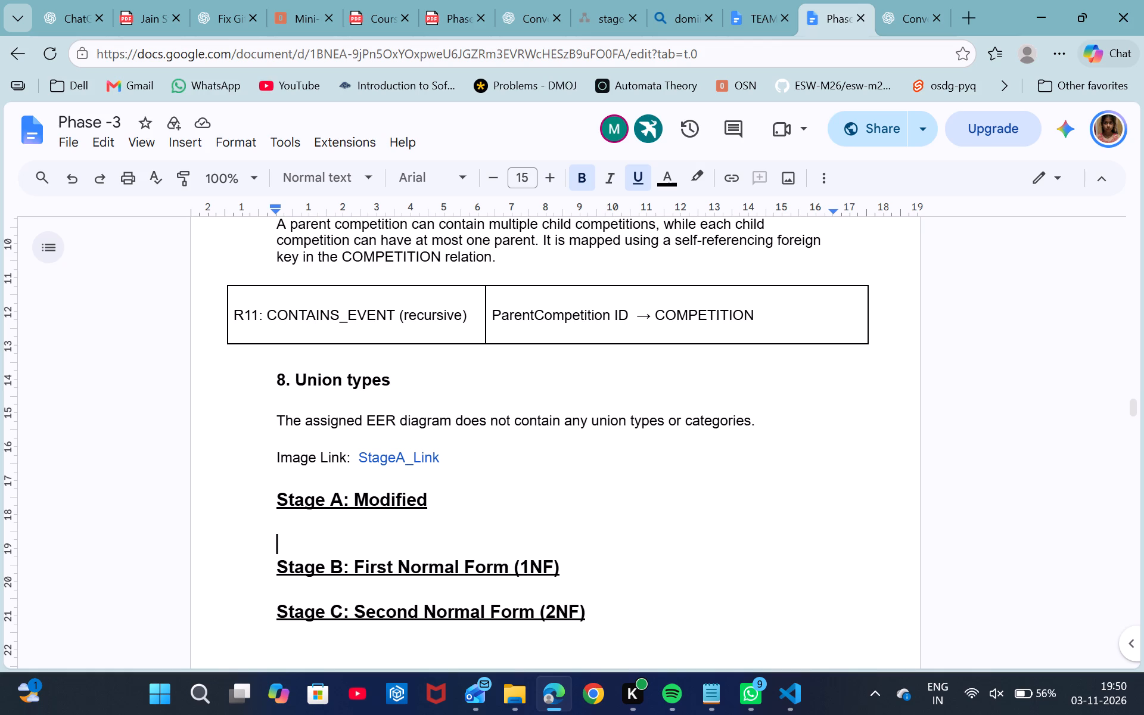
# Examine the Stage C 2NF model diagram near the end of the Phase -3 document, enlarging it to read the relations.
pyautogui.scroll(-2, 455, 481)
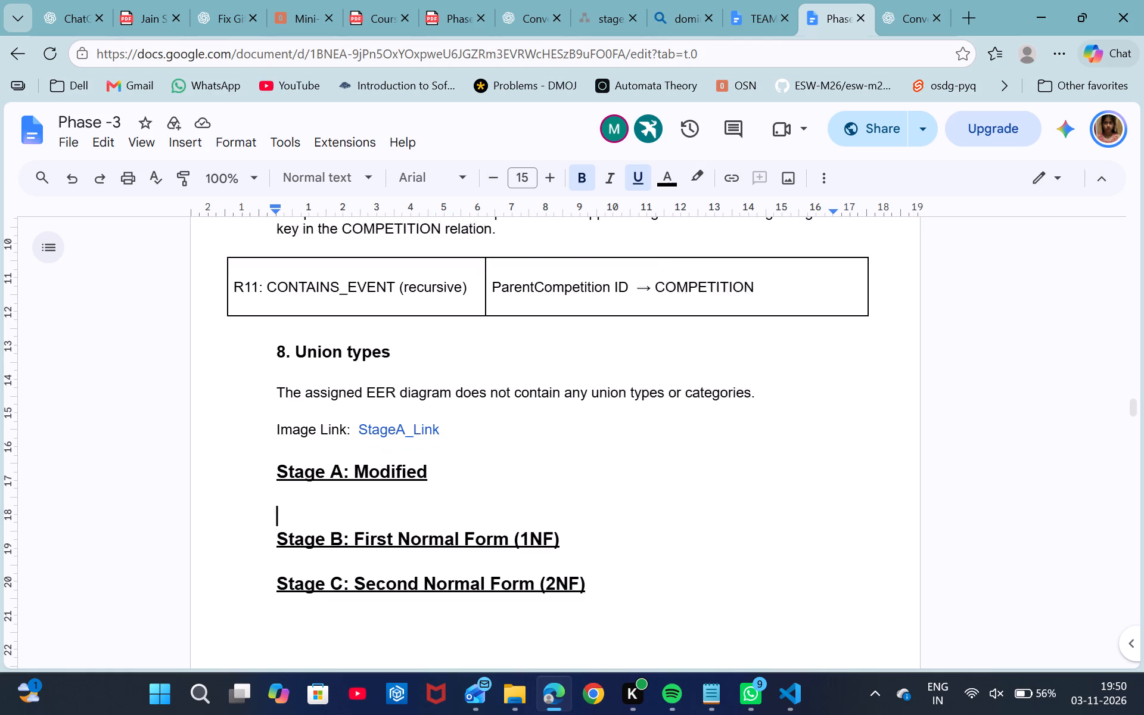
pyautogui.scroll(-3, 455, 481)
pyautogui.hscroll(-1, 455, 481)
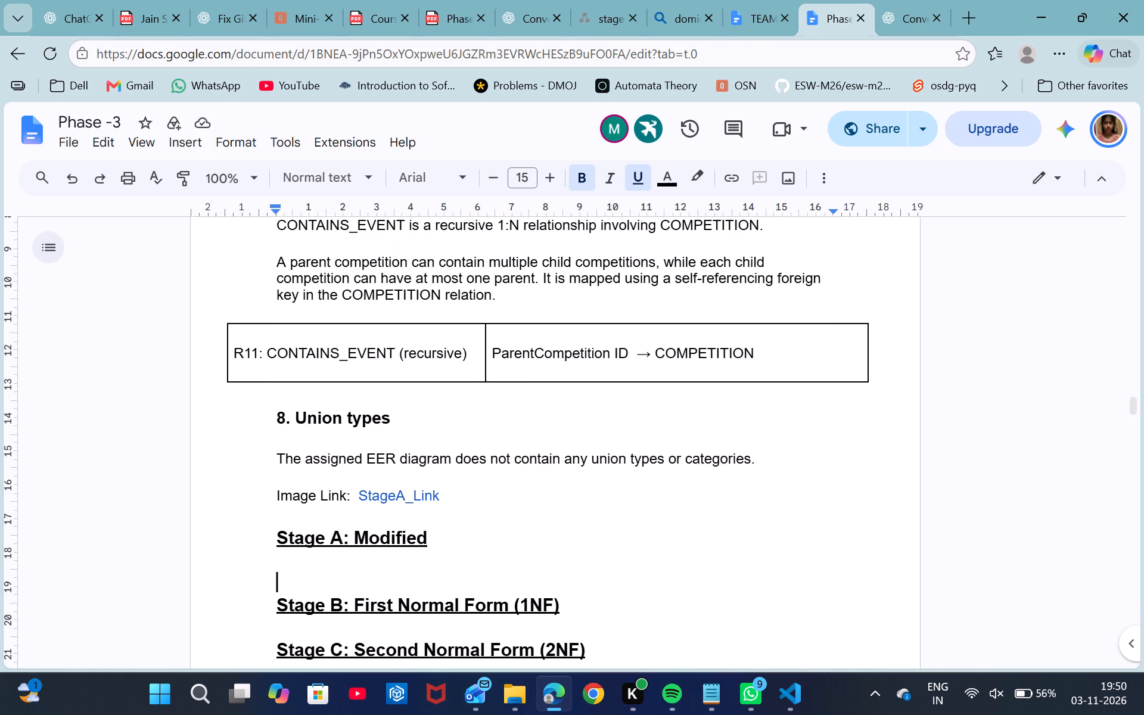
pyautogui.scroll(-1, 455, 481)
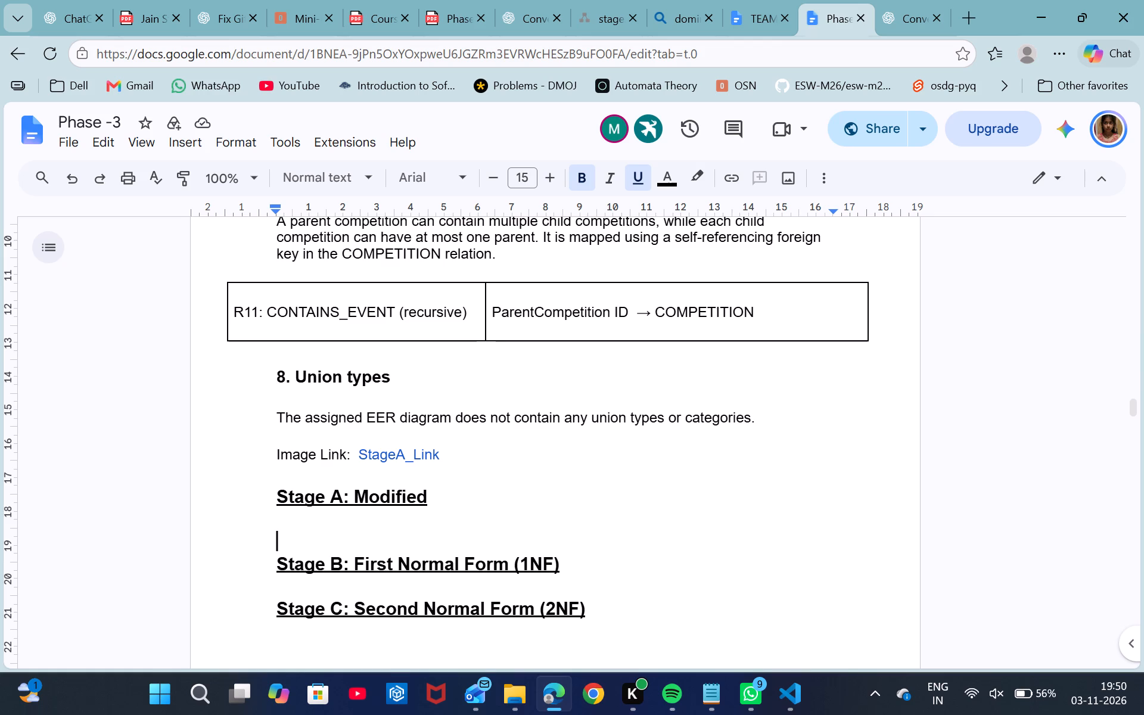
pyautogui.scroll(5, 455, 481)
pyautogui.scroll(-13, 455, 481)
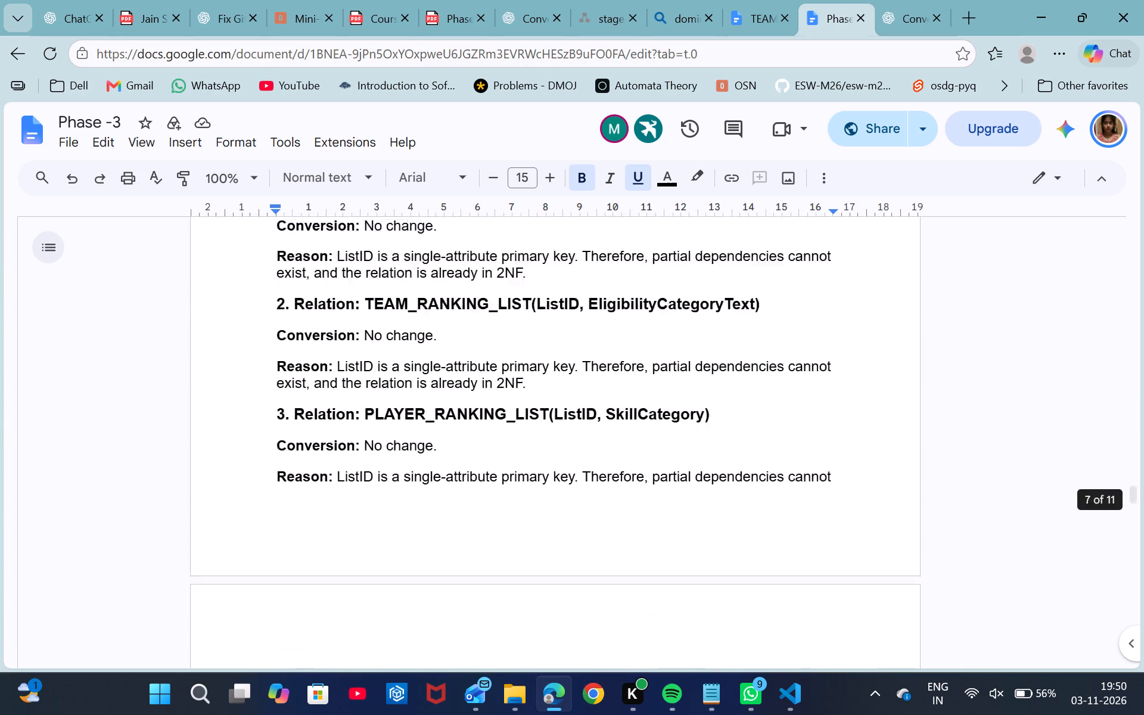
pyautogui.scroll(-7, 455, 481)
pyautogui.scroll(5, 455, 481)
pyautogui.scroll(-1, 455, 481)
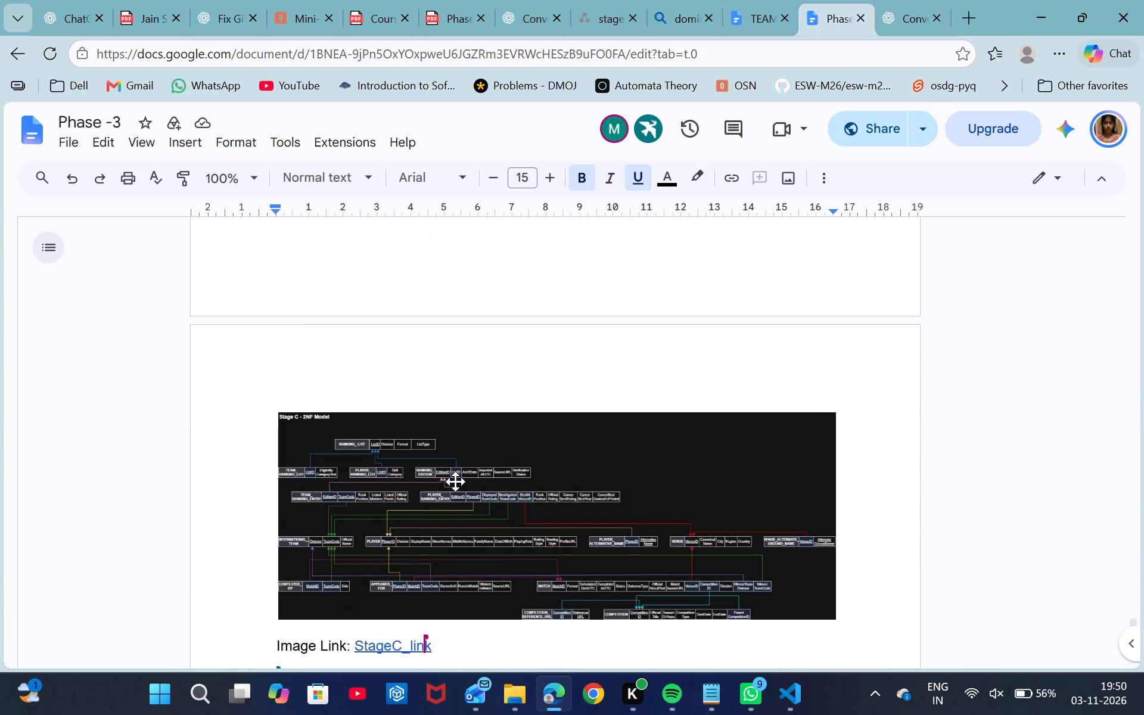
pyautogui.scroll(-2, 455, 481)
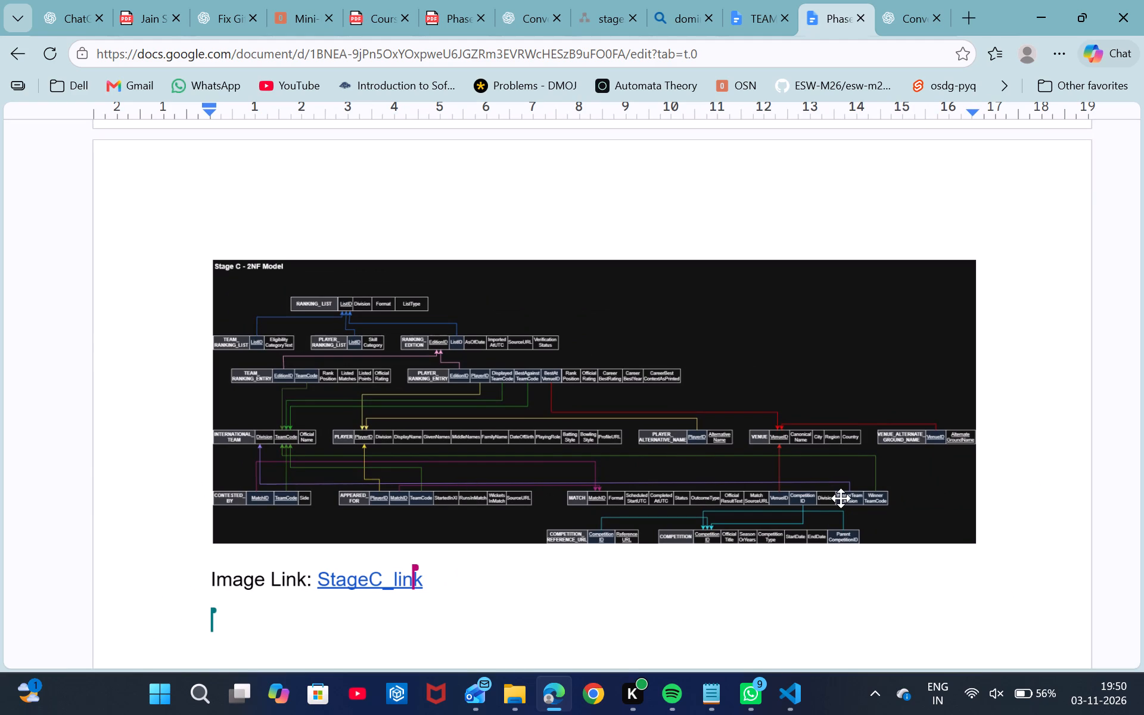
pyautogui.scroll(-1, 841, 498)
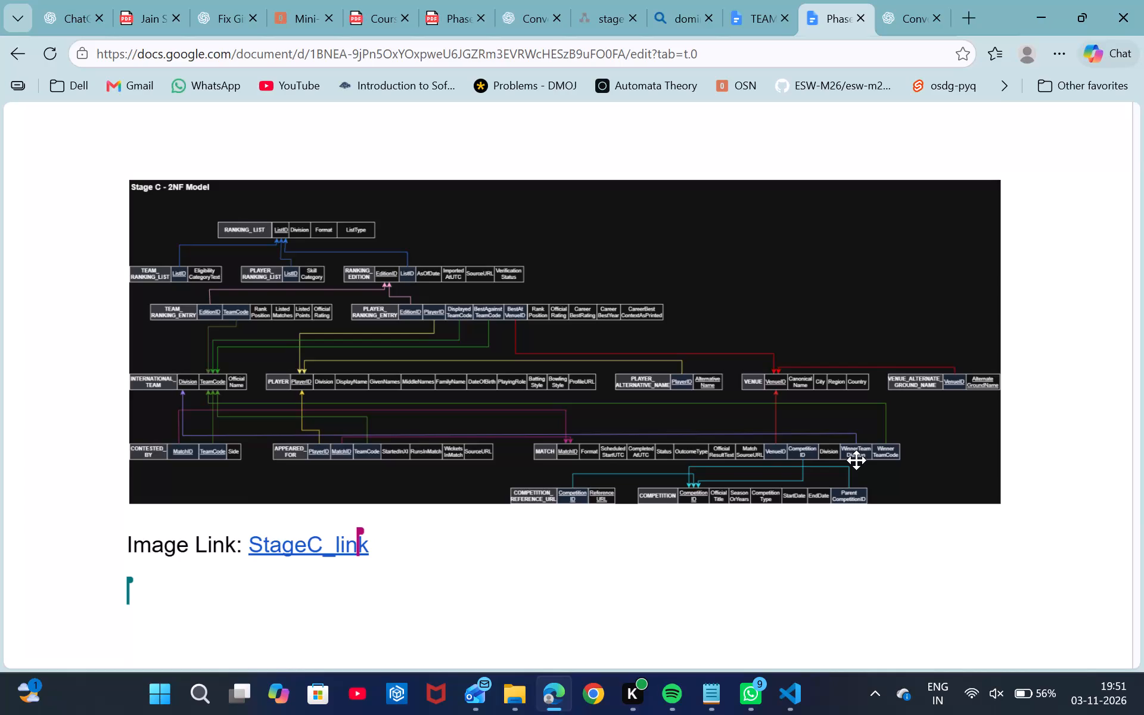
# Look over the Stage D heading and 2NF relation entries, including MATCH, and examine the MATCH and COMPETITION links in the Stage C diagram.
pyautogui.scroll(-2, 856, 460)
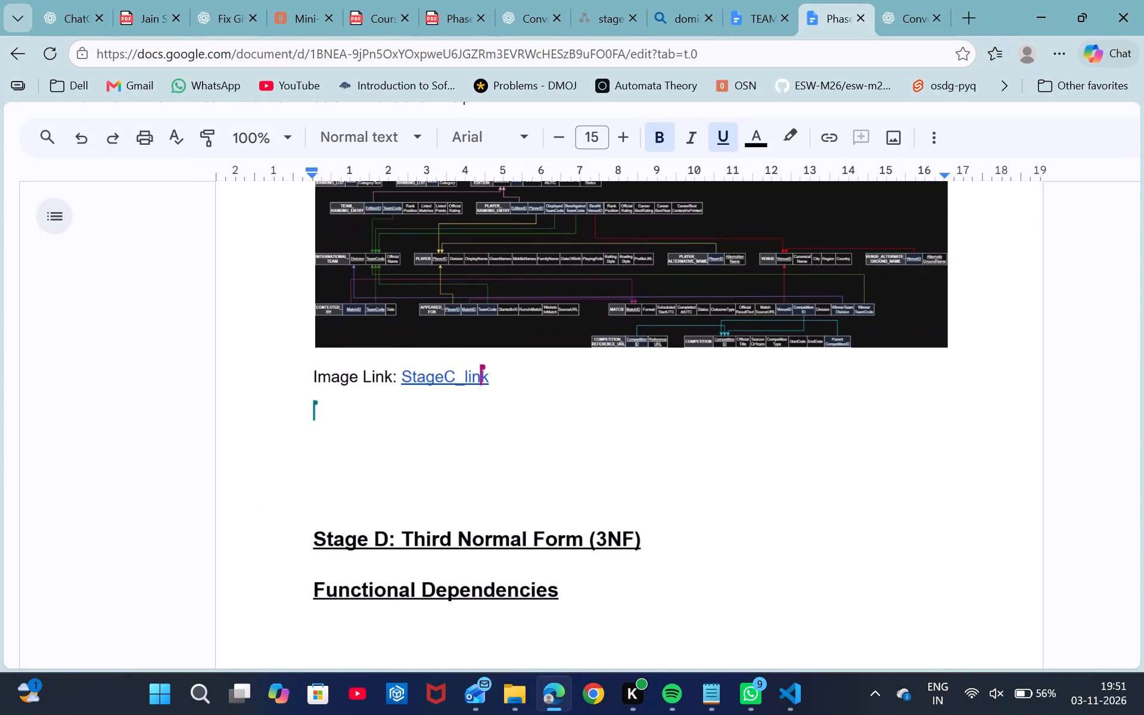
pyautogui.scroll(-6, 873, 492)
pyautogui.scroll(2, 873, 492)
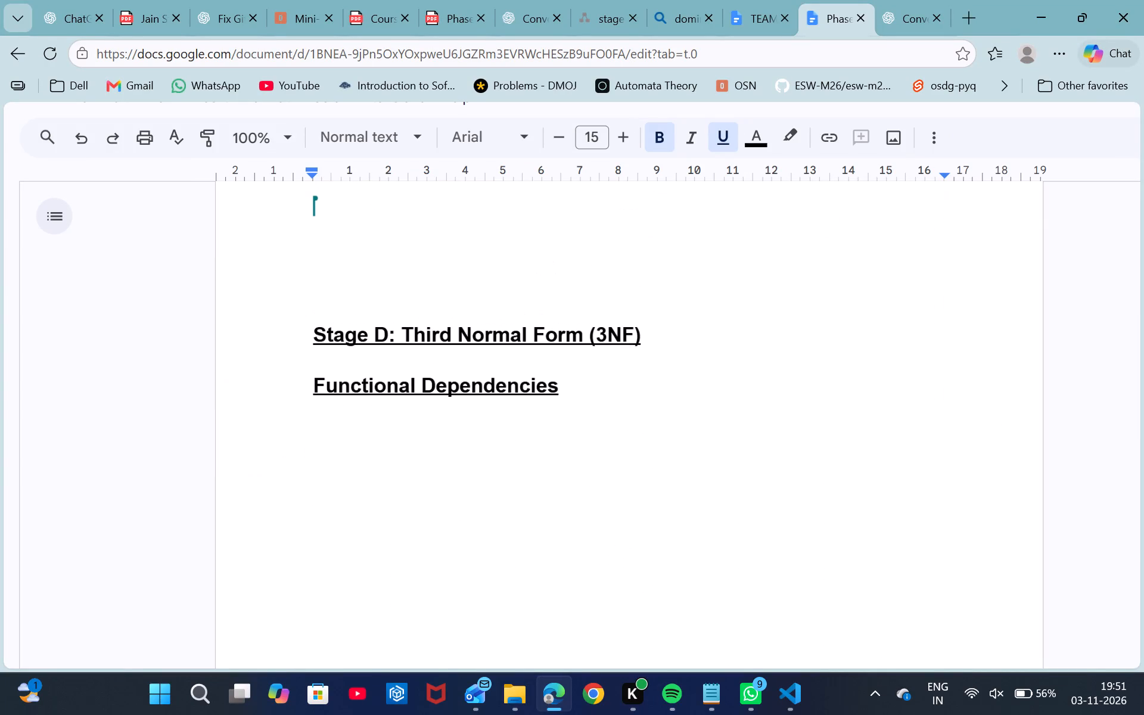
pyautogui.scroll(7, 873, 492)
pyautogui.scroll(-5, 873, 492)
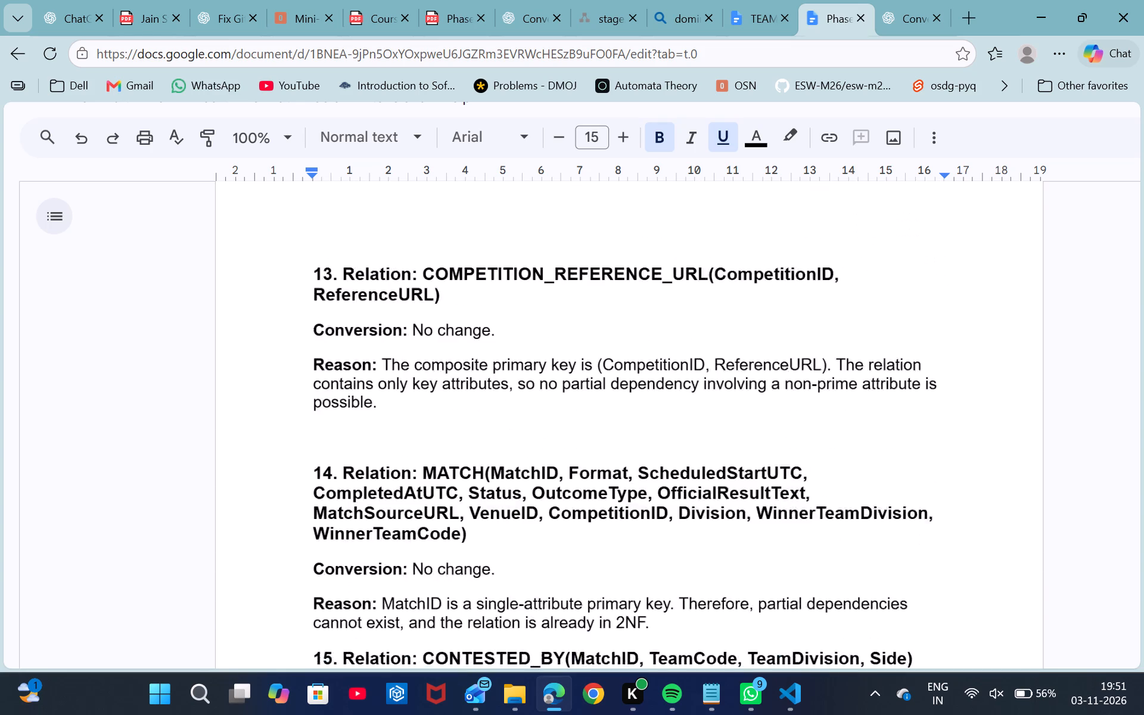
pyautogui.scroll(-4, 873, 492)
pyautogui.scroll(3, 873, 492)
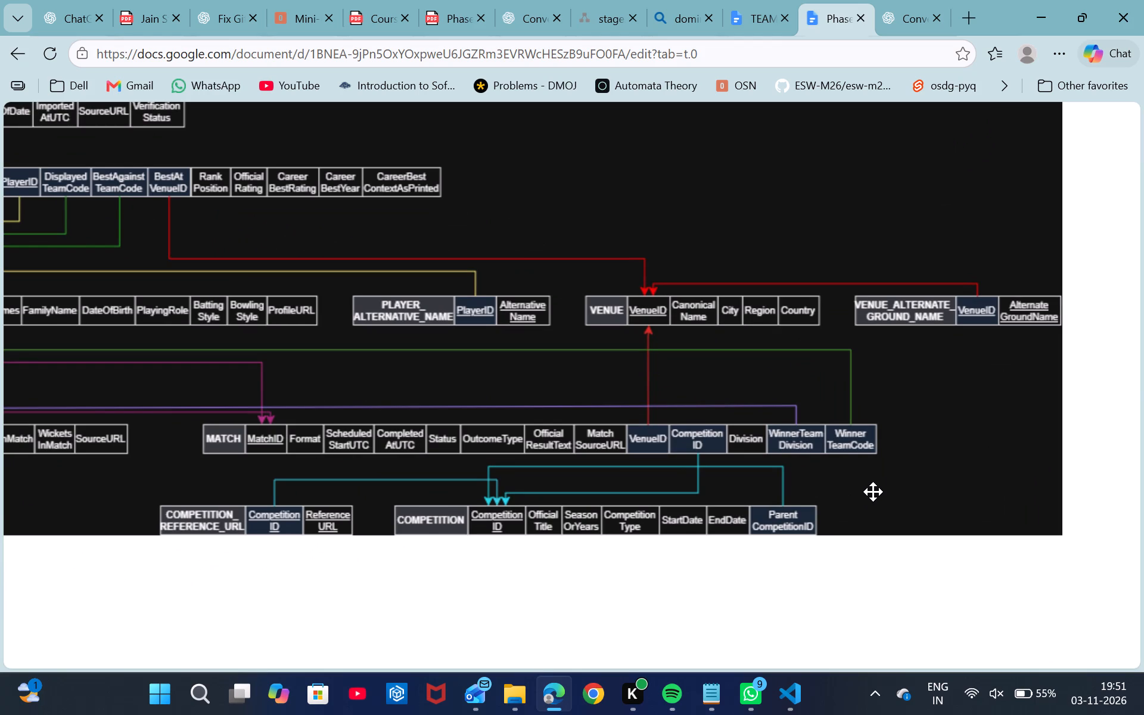
pyautogui.hscroll(9, 873, 492)
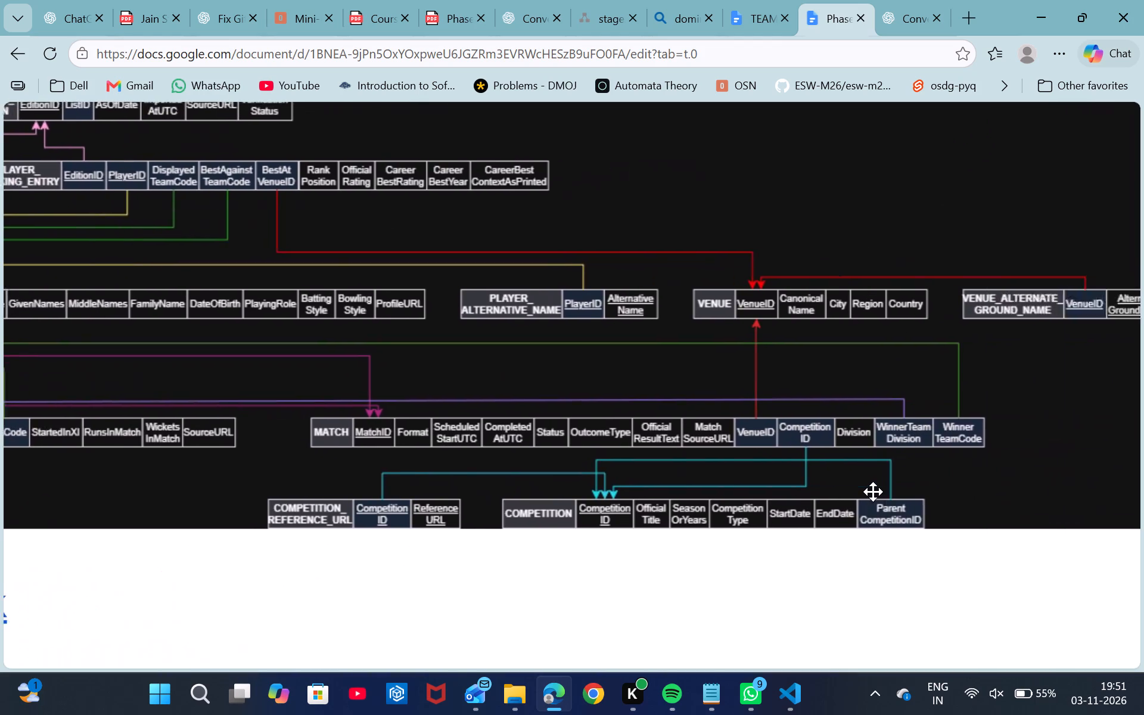
# Examine the foreign-key links across the Stage C diagram, from INTERNATIONAL_TEAM, PLAYER and the ranking entries to MATCH, VENUE and COMPETITION.
pyautogui.hscroll(4, 873, 492)
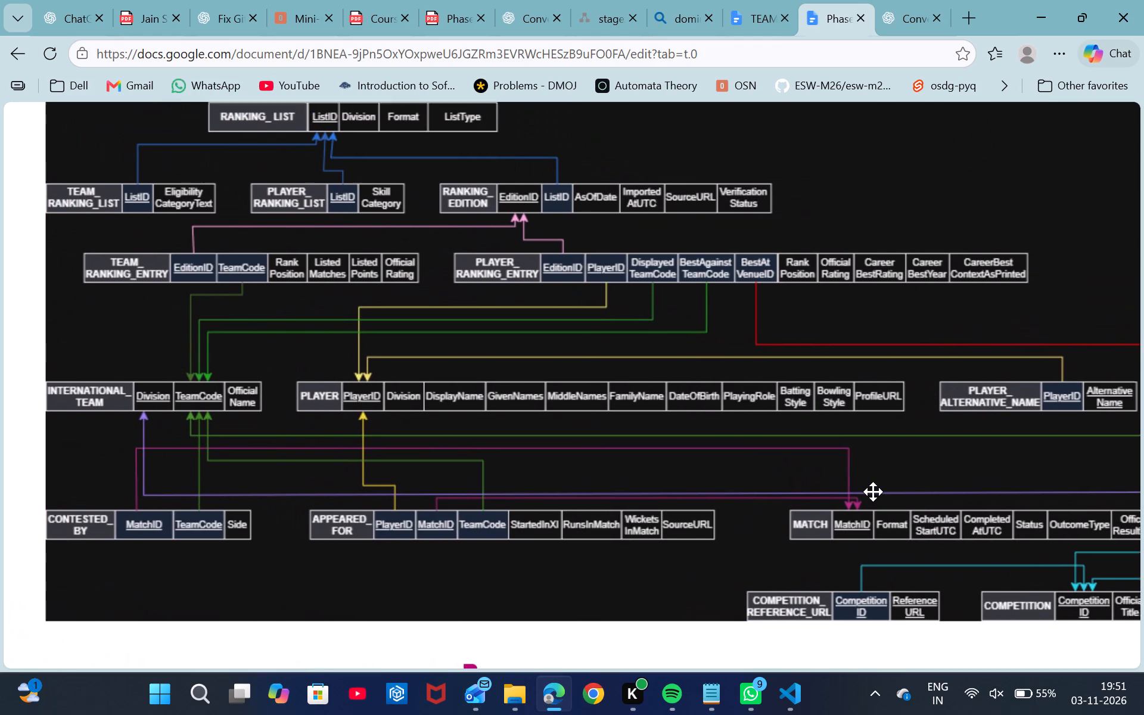
pyautogui.hscroll(1, 873, 492)
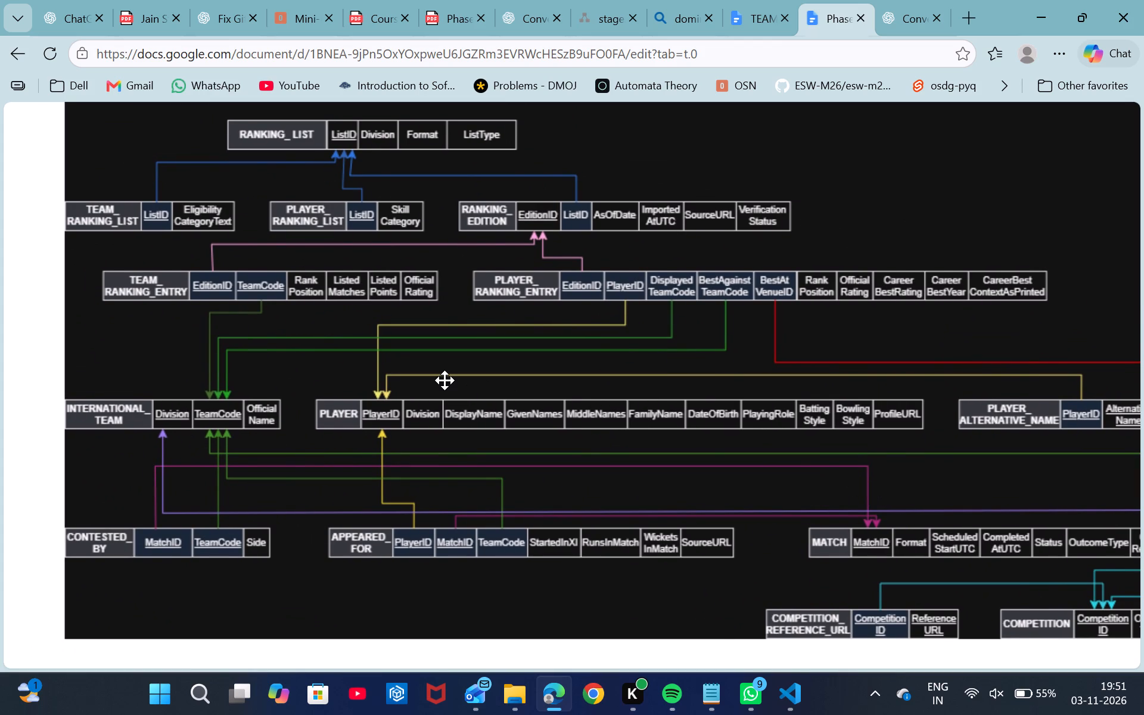
pyautogui.scroll(-1, 444, 380)
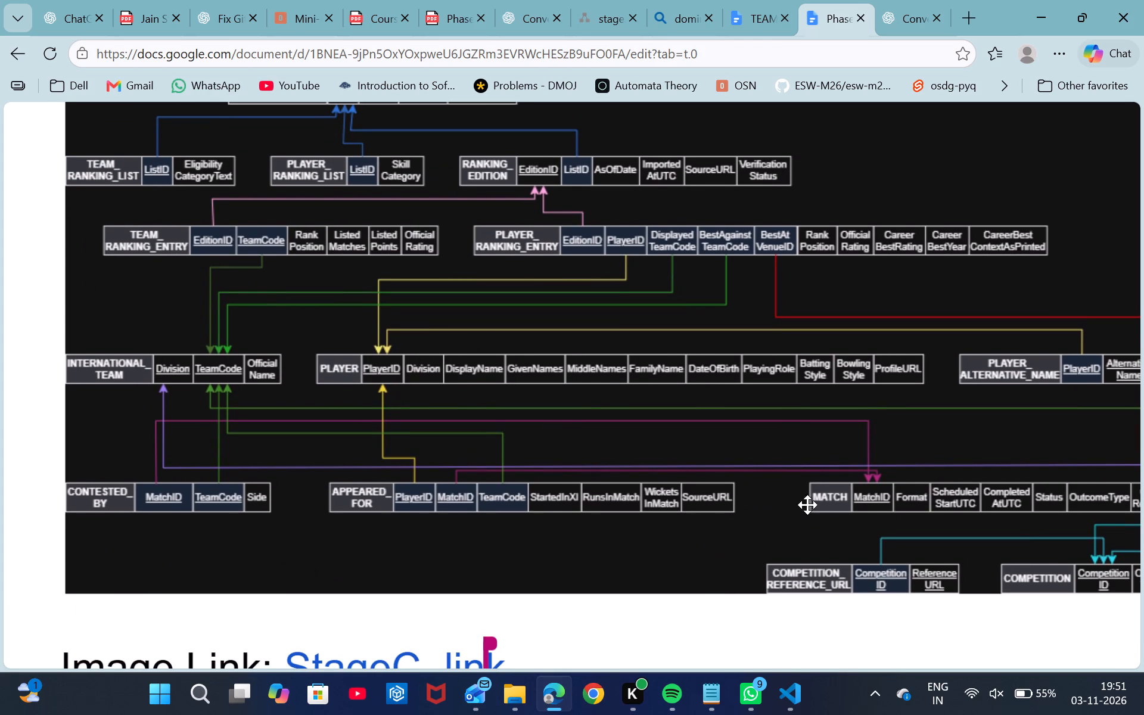
pyautogui.hscroll(-2, 901, 515)
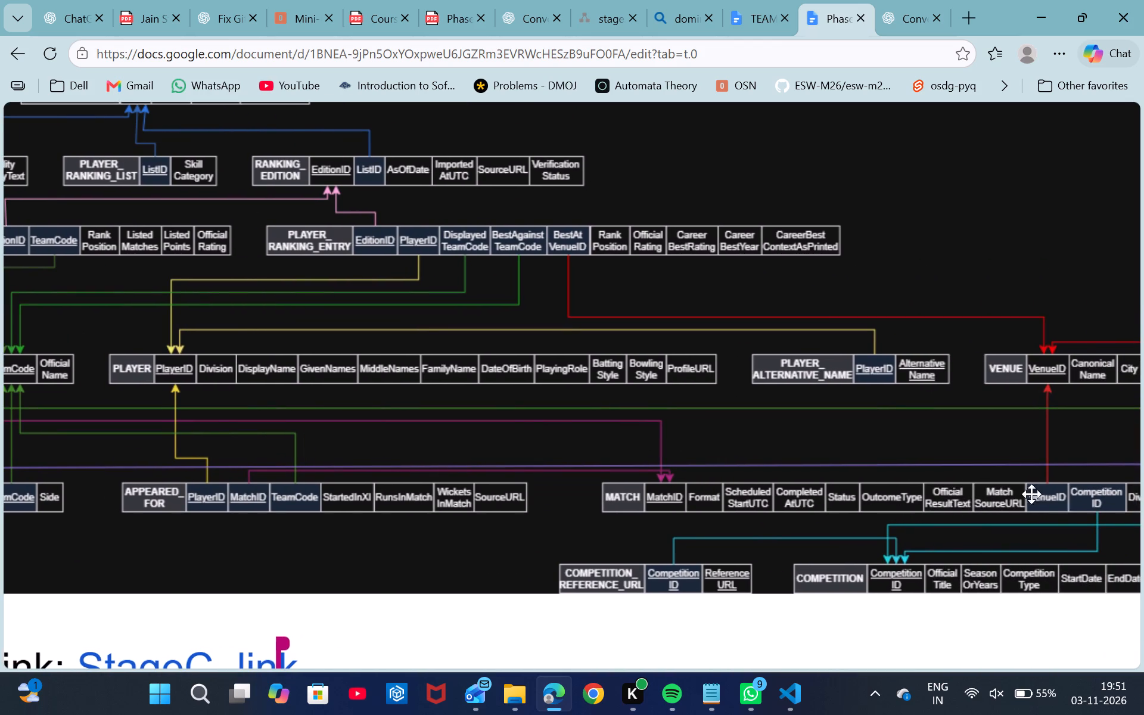
pyautogui.hscroll(-1, 1092, 507)
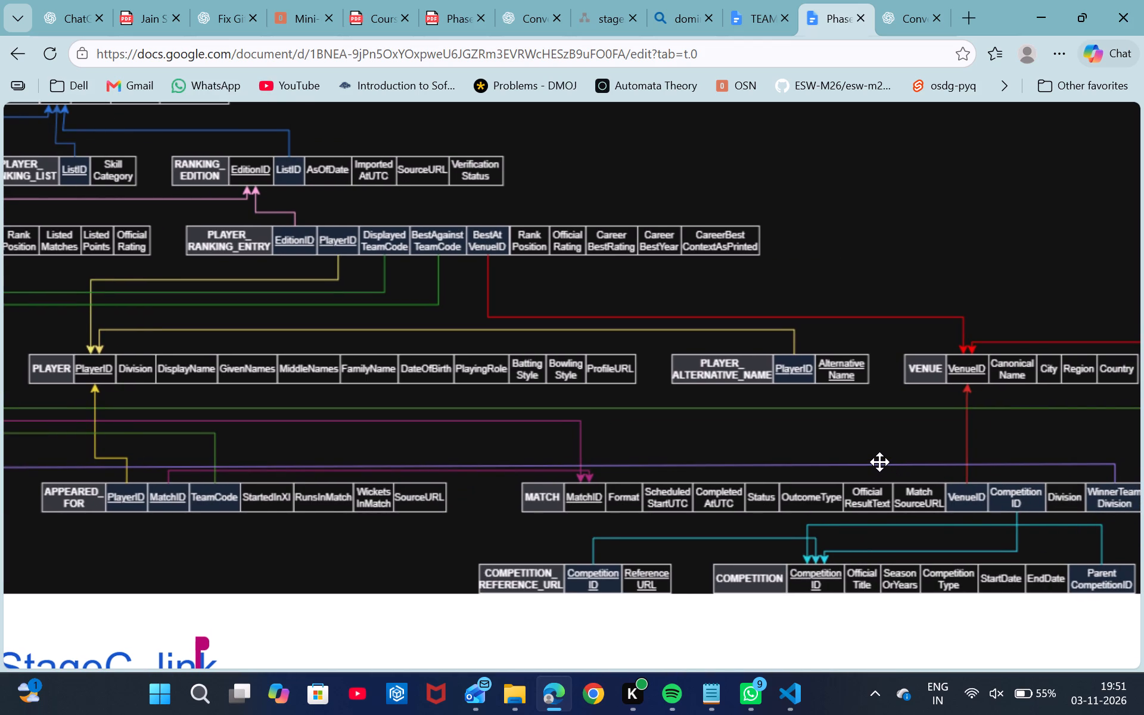
pyautogui.hscroll(4, 879, 462)
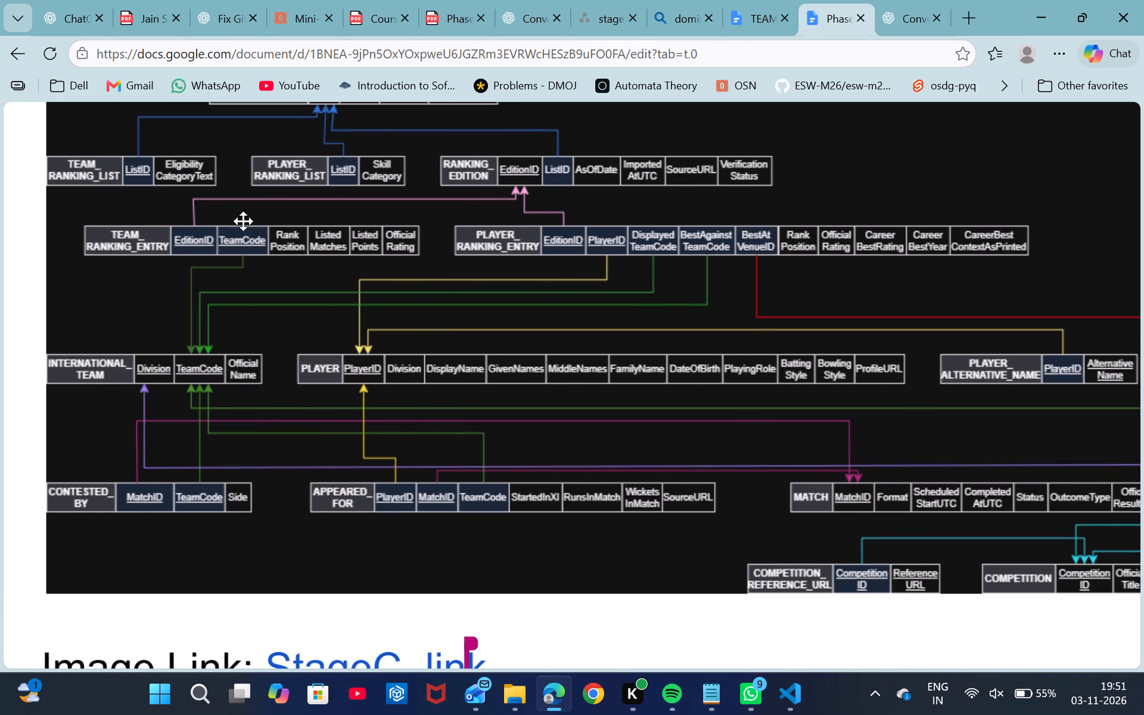
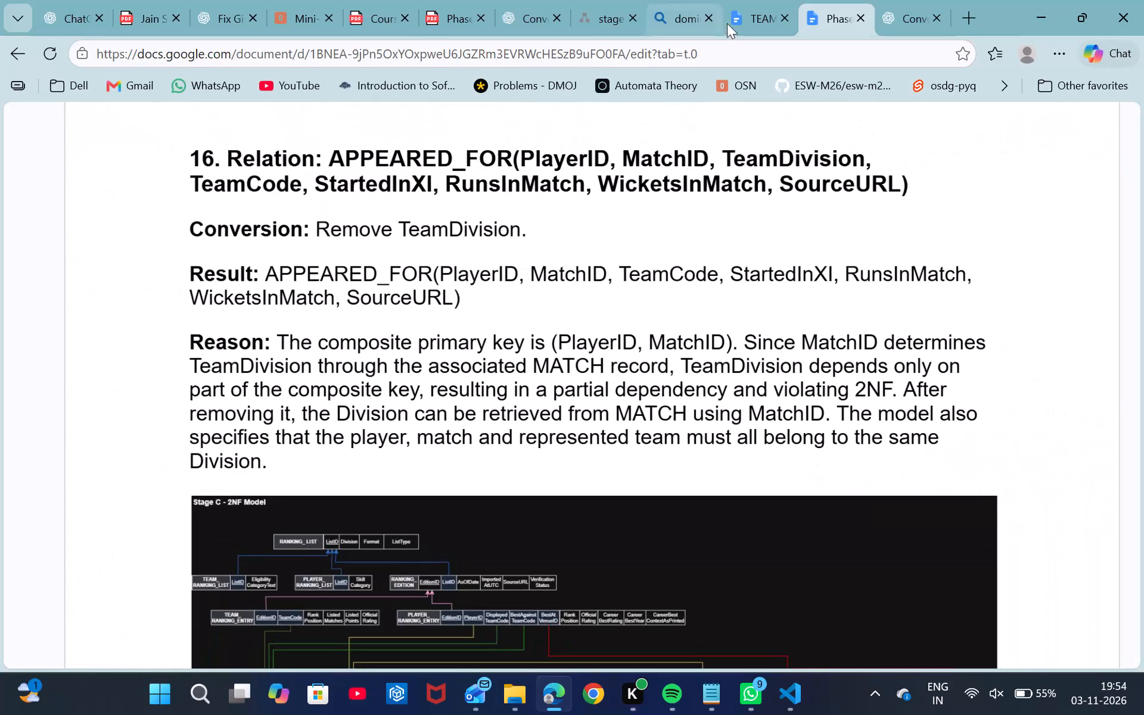
# Look over the functional dependencies table in Section 5 of the TEAM_NUMBER document.
pyautogui.click(751, 13)
pyautogui.scroll(-18, 561, 396)
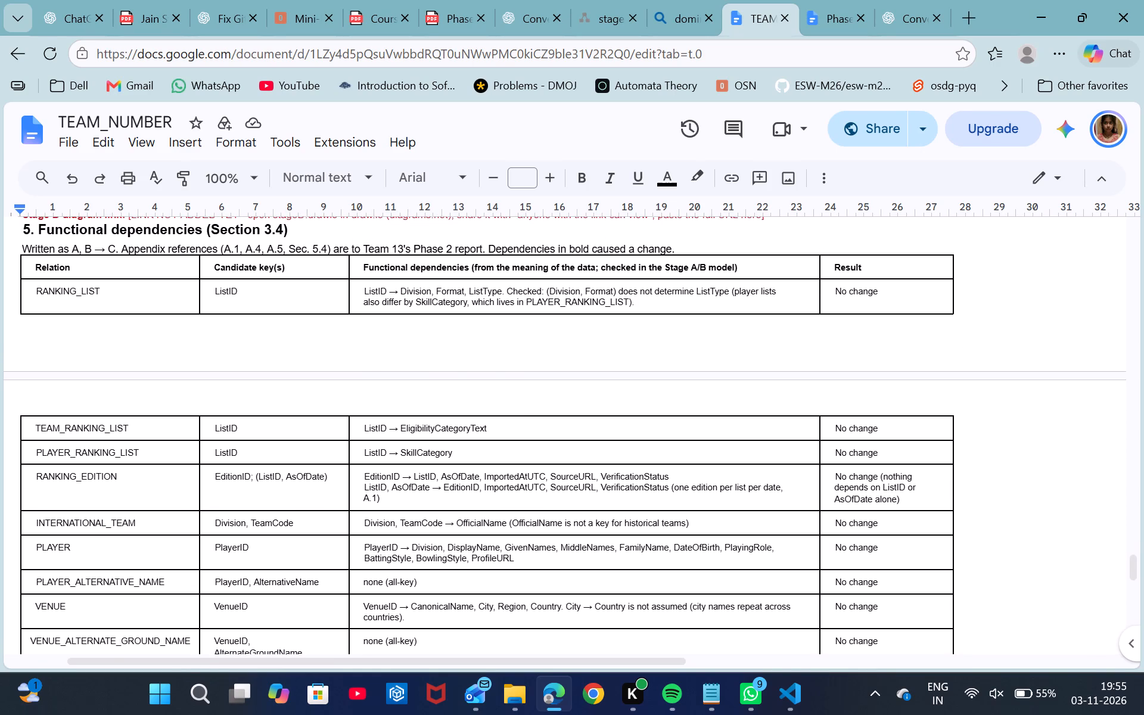
# Skim the Phase -3 document, from the CONTESTED_BY and APPEARED_FOR entries back through the weak entity, relationship and subclass mapping sections.
pyautogui.click(831, 1)
pyautogui.scroll(-1, 690, 365)
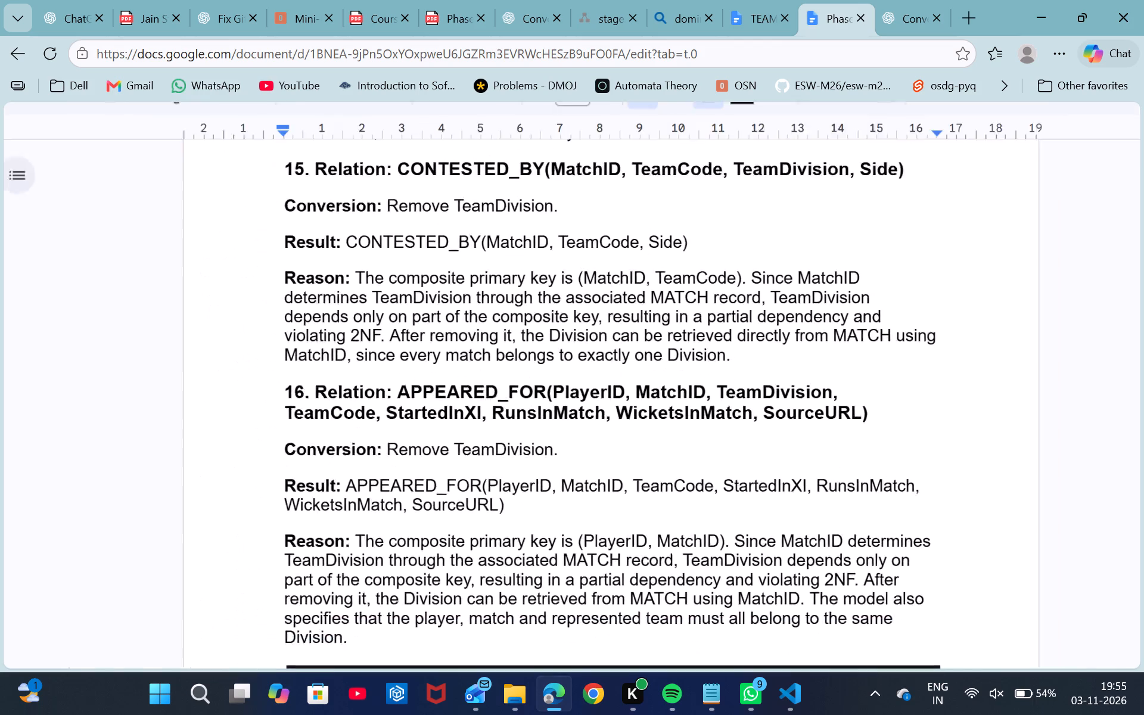
pyautogui.scroll(-6, 690, 365)
pyautogui.scroll(5, 690, 365)
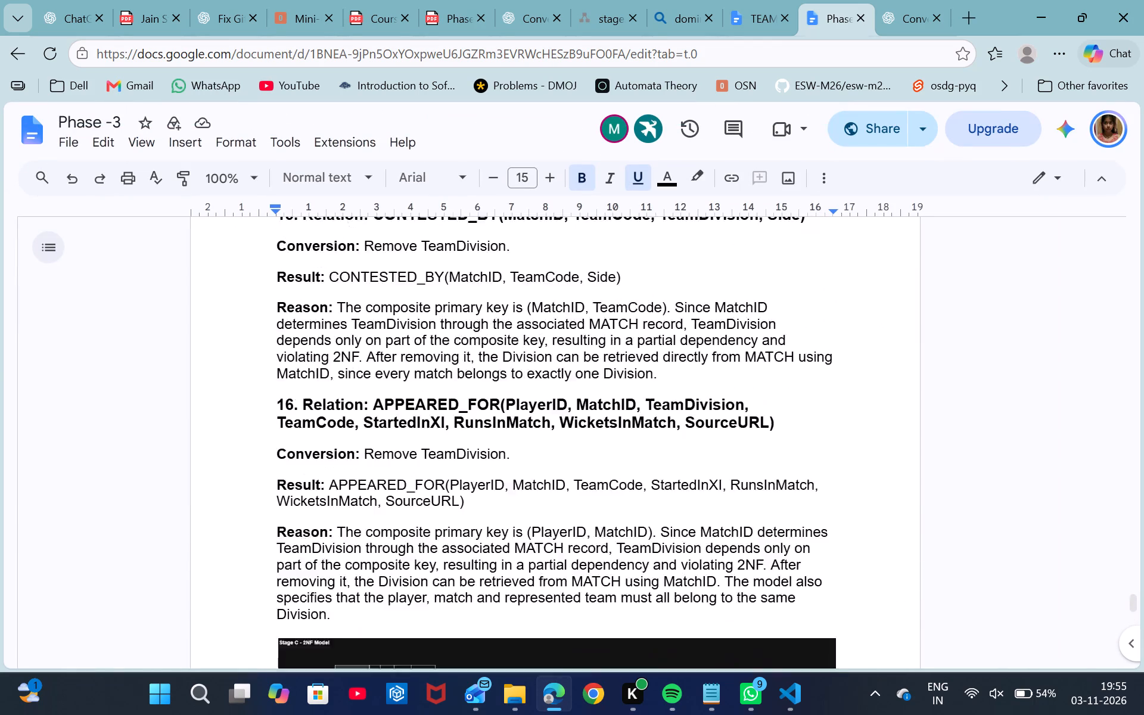
pyautogui.scroll(13, 690, 365)
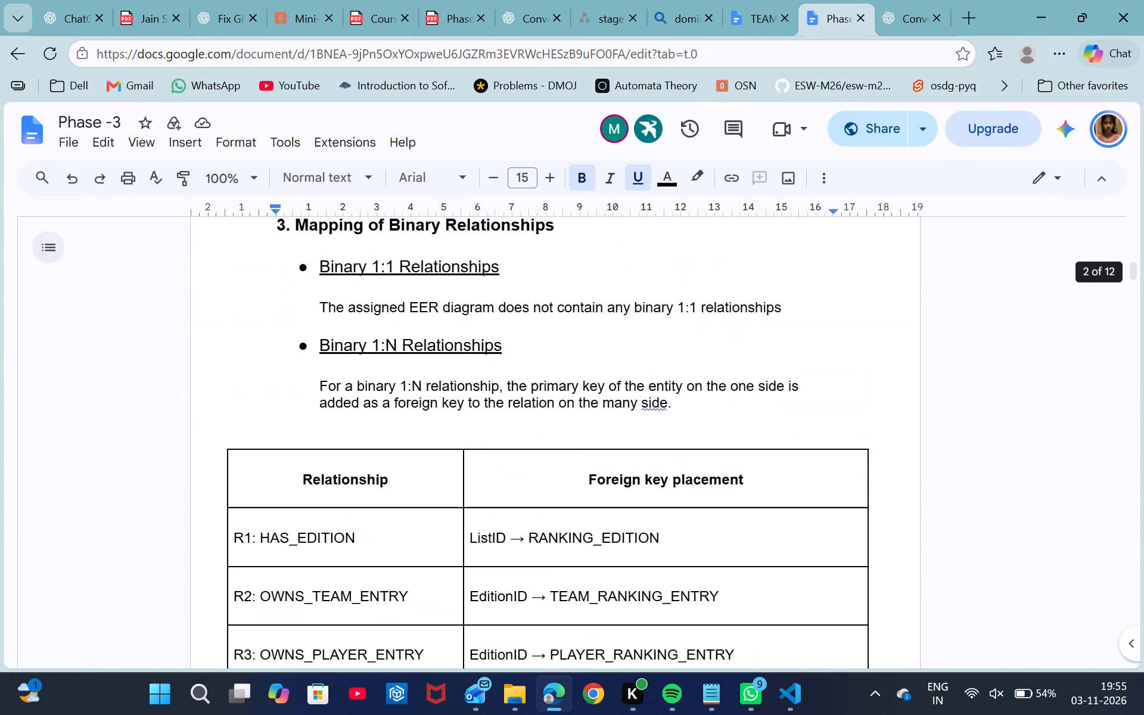
pyautogui.scroll(6, 690, 365)
pyautogui.scroll(-6, 690, 365)
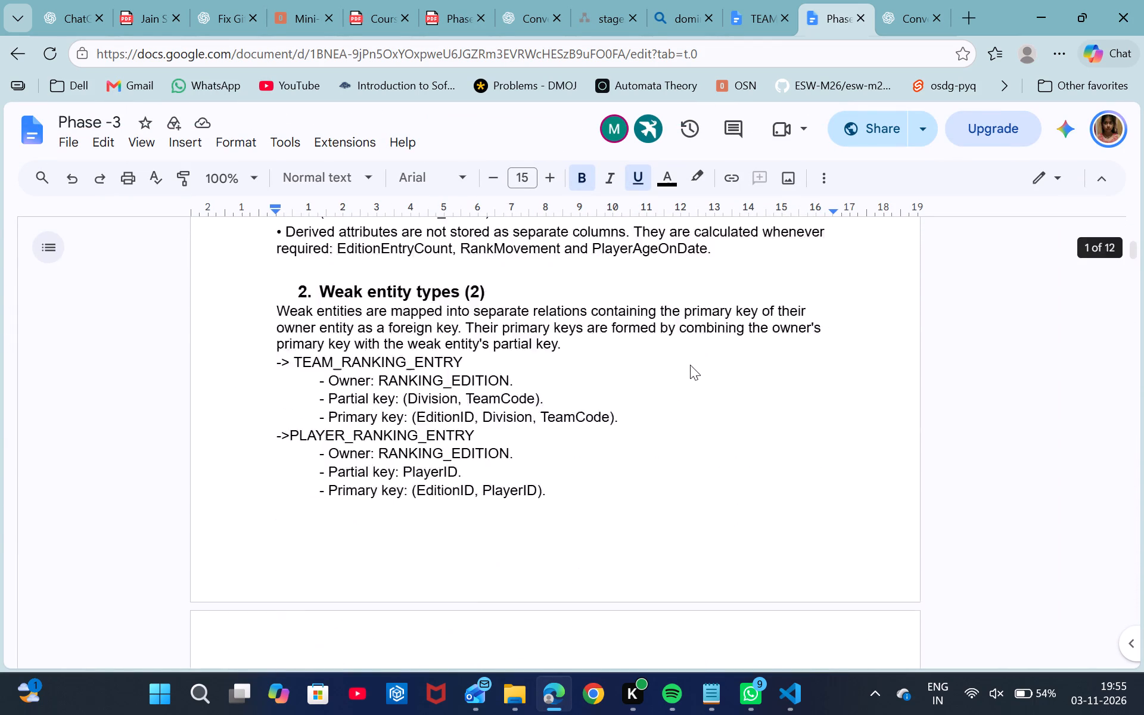
pyautogui.scroll(-9, 690, 365)
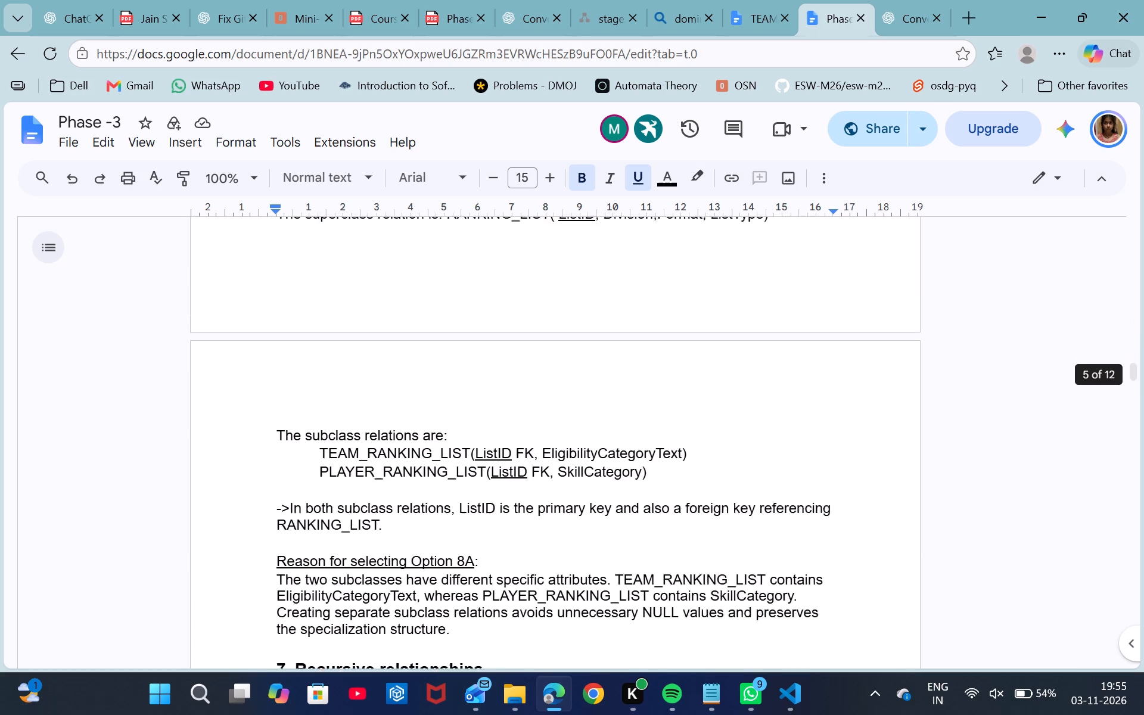
pyautogui.scroll(-2, 690, 365)
# Insert two line breaks between the union types sentence and the first Stage A diagram.
pyautogui.scroll(1, 690, 365)
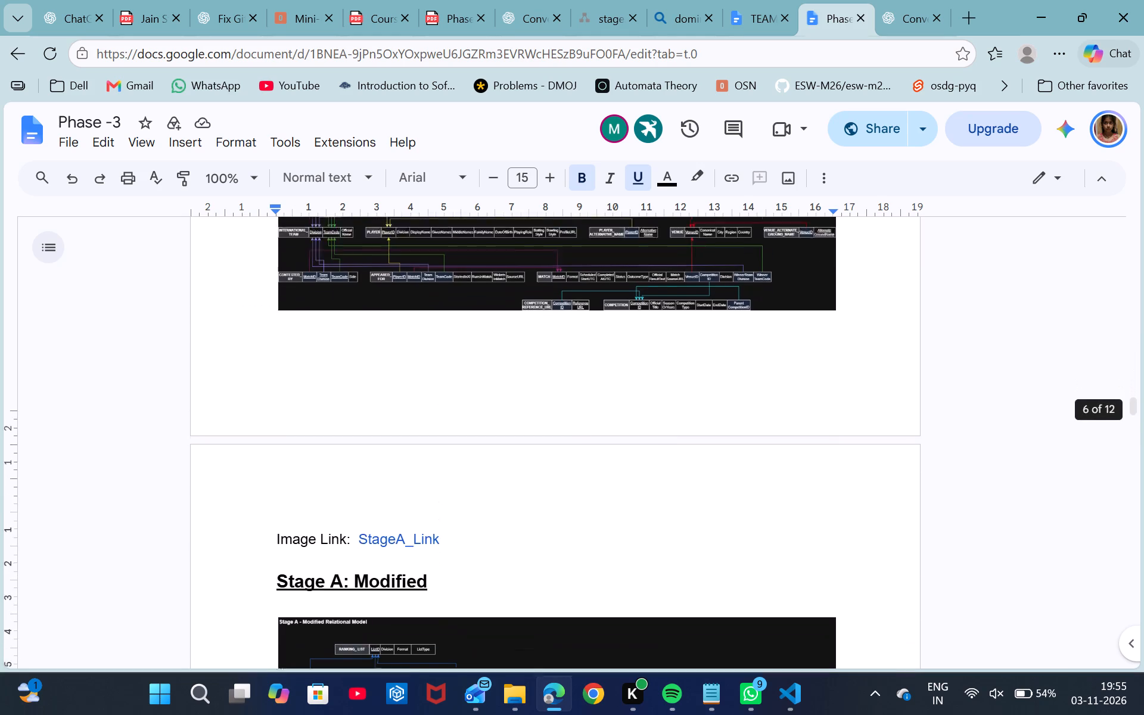
pyautogui.scroll(3, 690, 365)
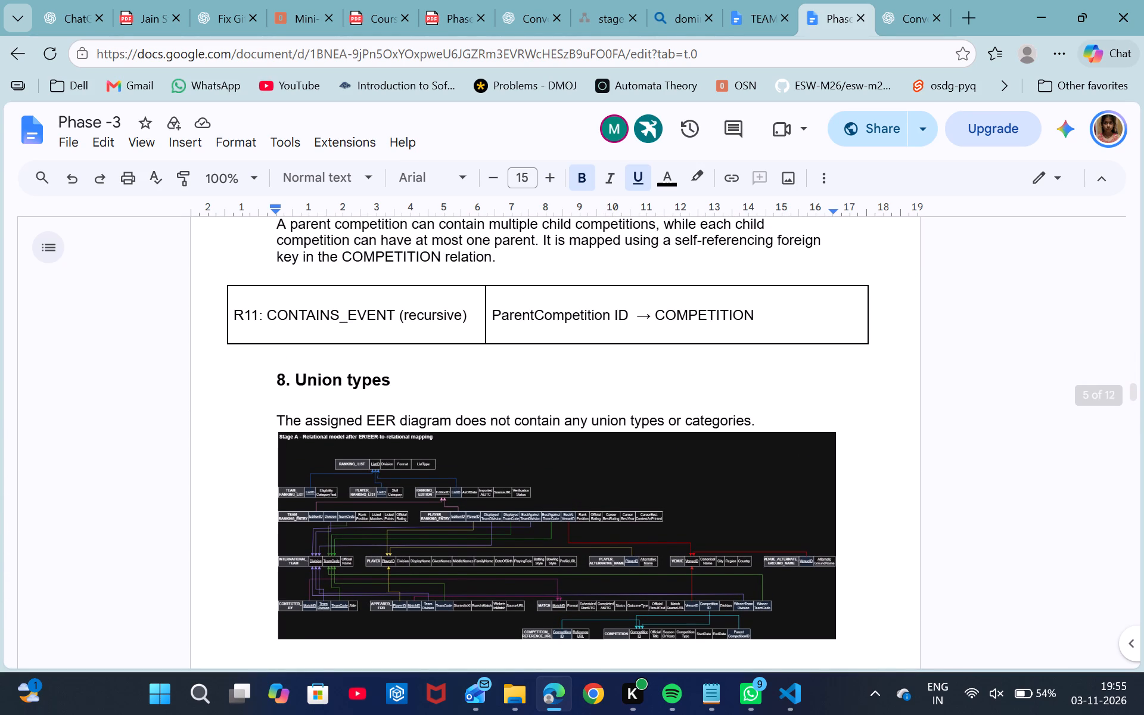
pyautogui.click(759, 423)
pyautogui.scroll(-1, 759, 423)
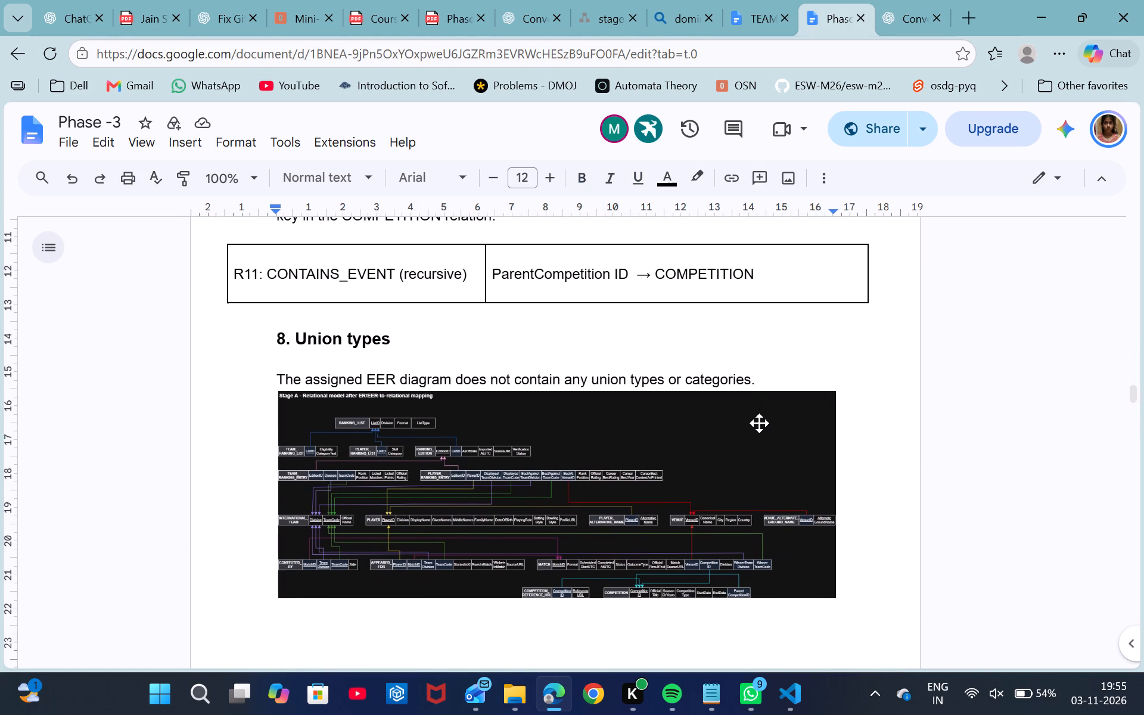
pyautogui.scroll(-1, 759, 423)
pyautogui.press('Return')
pyautogui.press('Return')
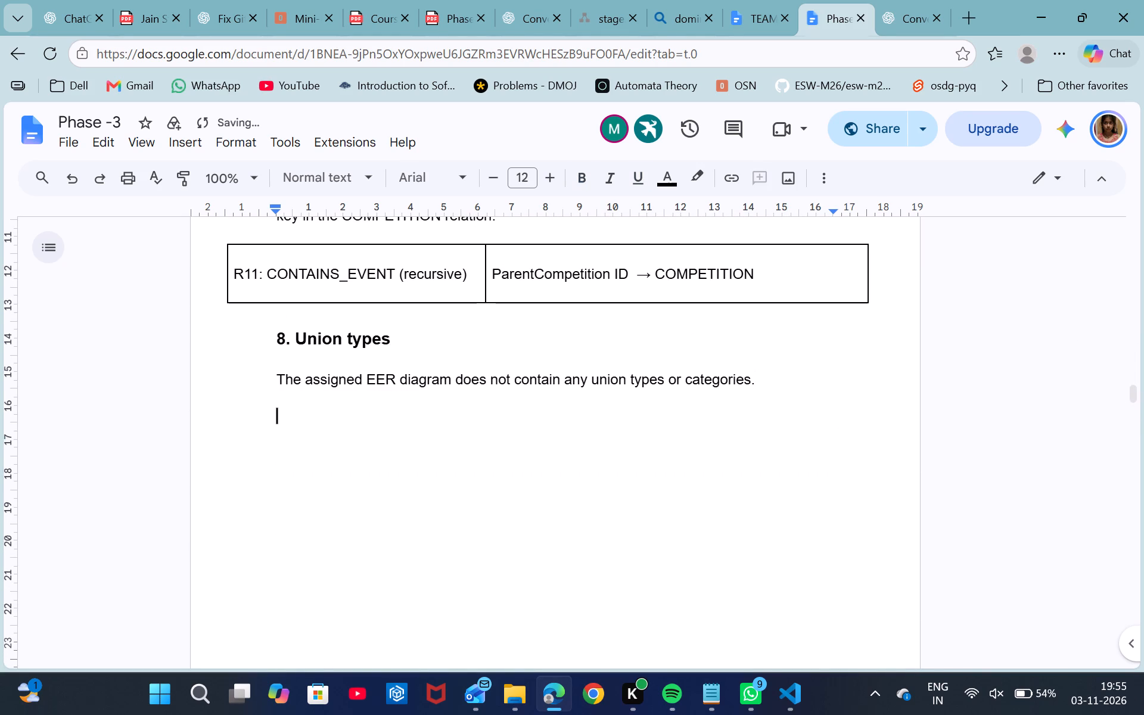
pyautogui.scroll(-5, 762, 418)
pyautogui.scroll(1, 762, 418)
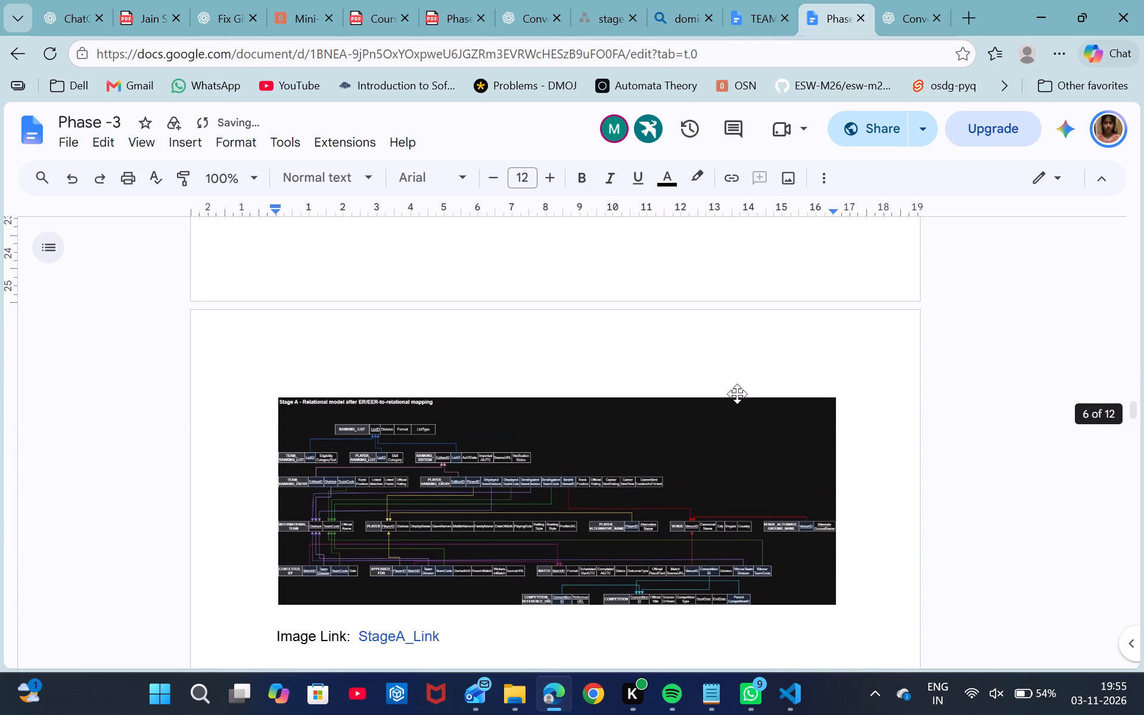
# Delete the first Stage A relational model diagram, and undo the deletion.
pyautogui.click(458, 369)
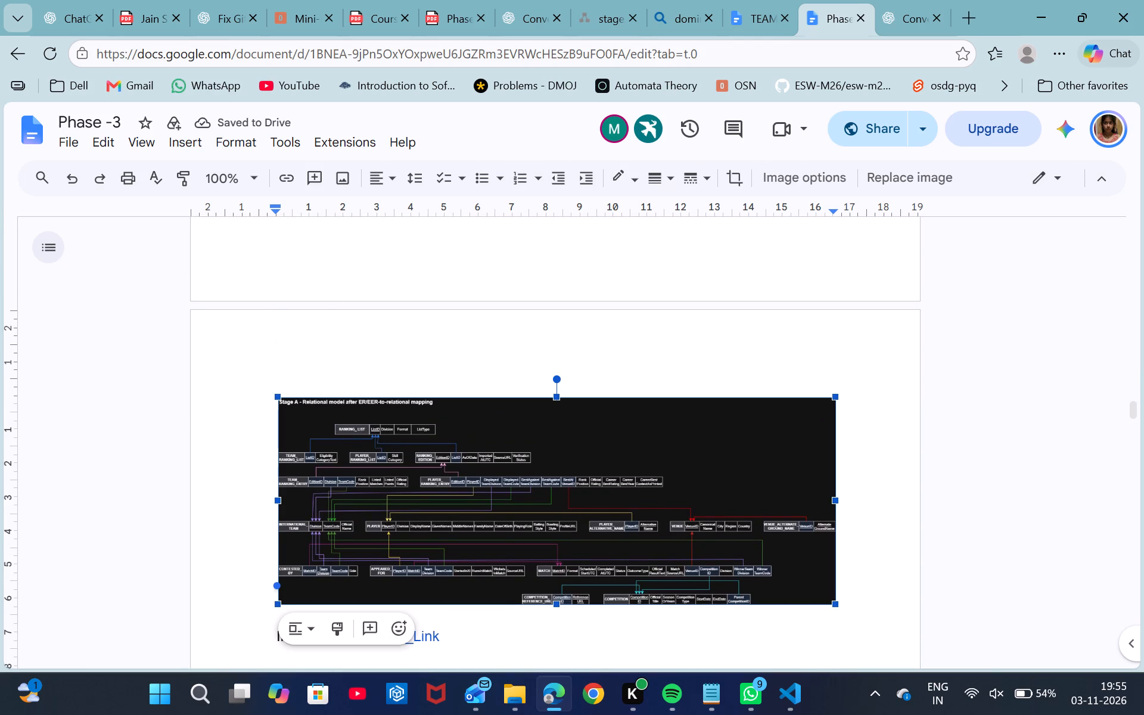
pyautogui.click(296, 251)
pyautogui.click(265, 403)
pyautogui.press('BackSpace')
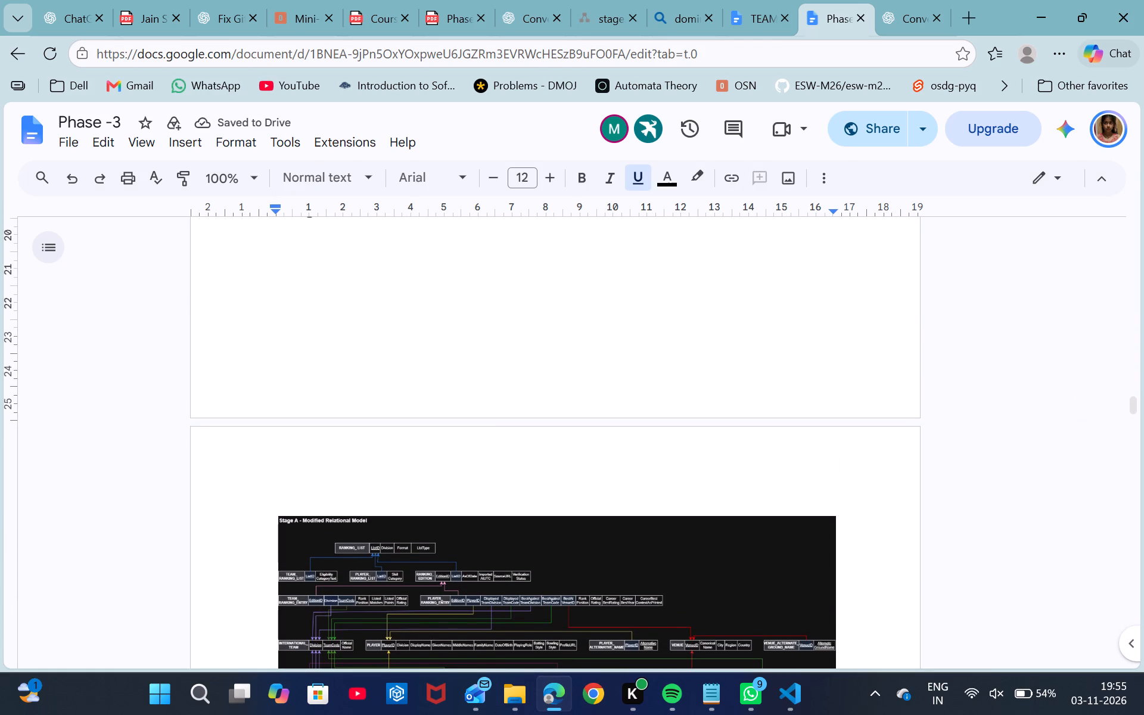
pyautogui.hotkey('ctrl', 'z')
# Remove one of the blank lines between the union types sentence and the first Stage A diagram.
pyautogui.scroll(2, 384, 502)
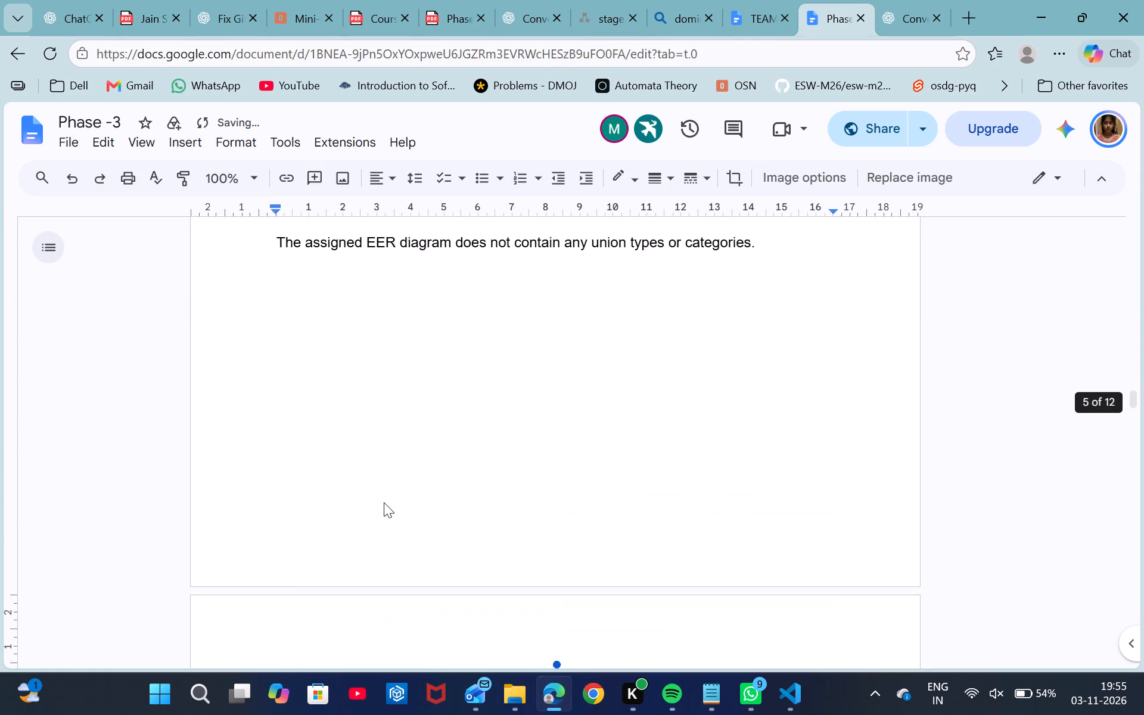
pyautogui.scroll(-3, 384, 502)
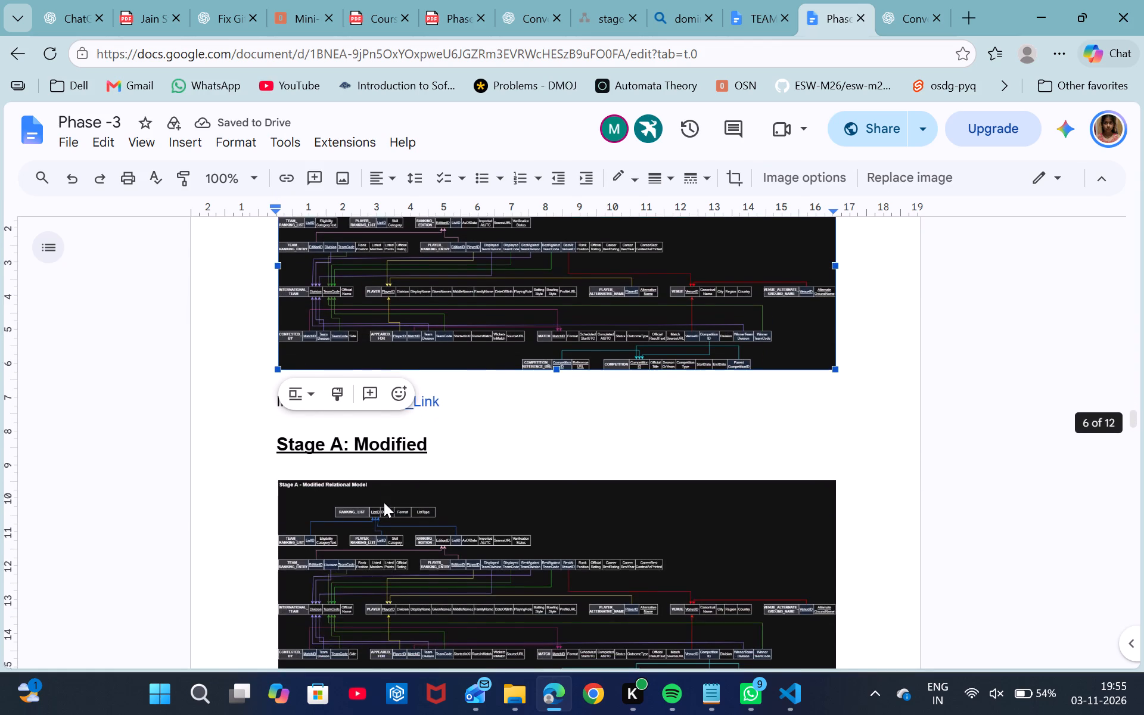
pyautogui.scroll(3, 384, 502)
pyautogui.click(300, 502)
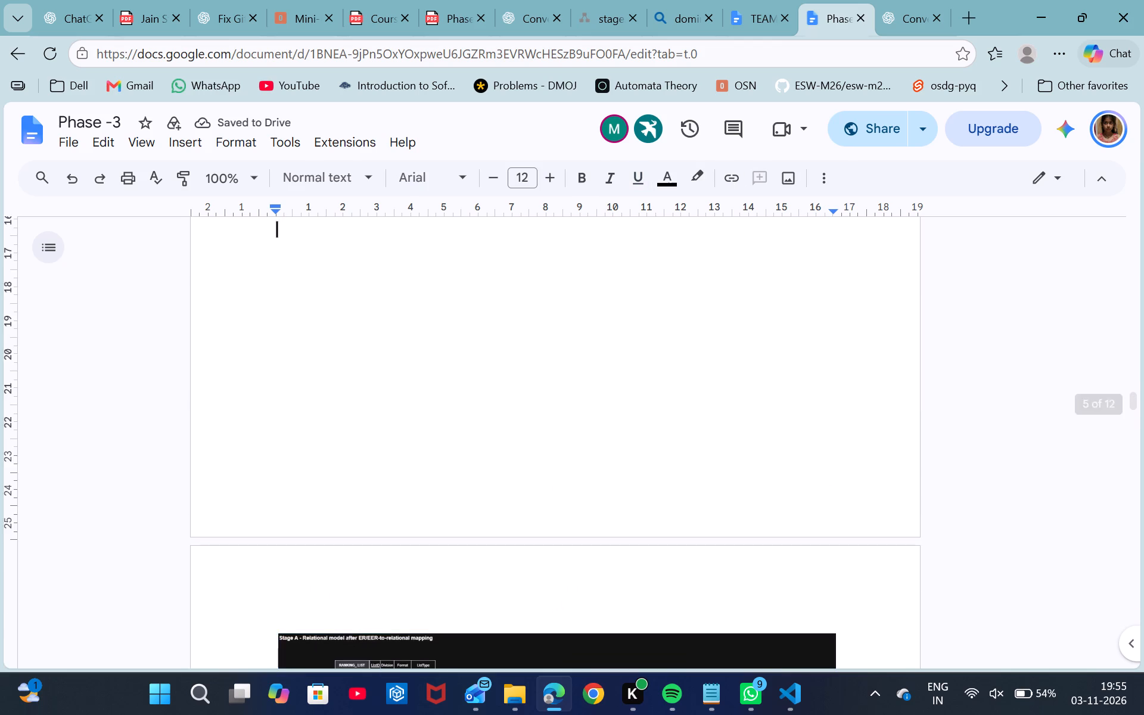
pyautogui.scroll(2, 300, 502)
pyautogui.press('BackSpace')
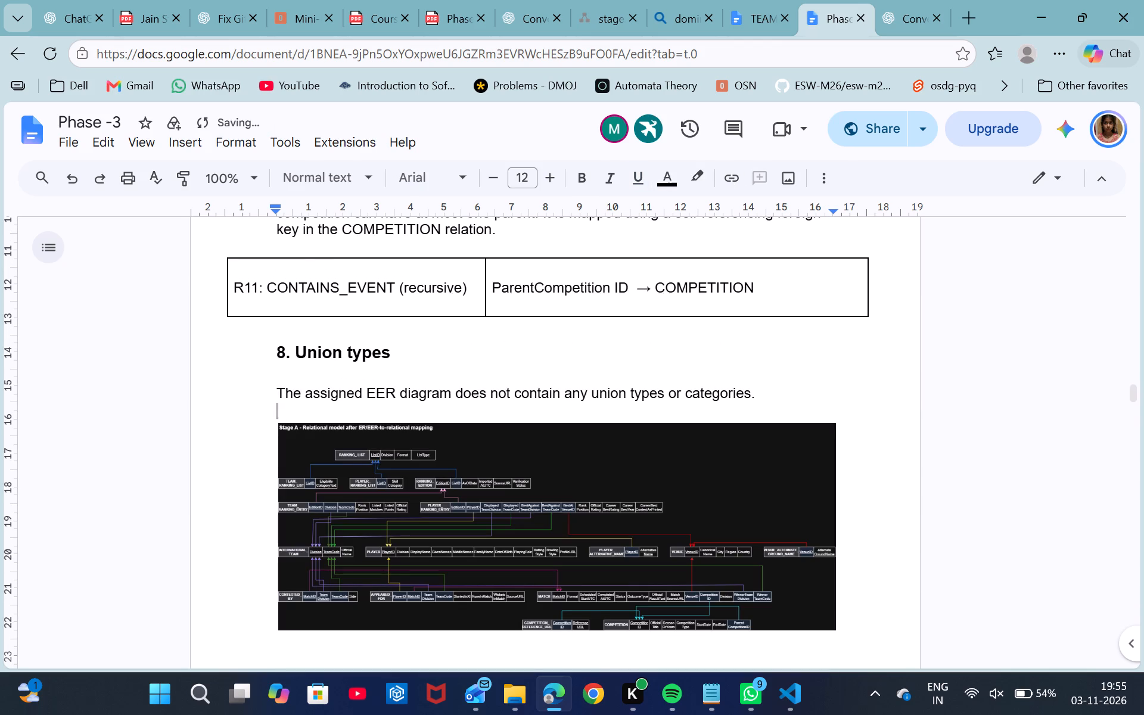
pyautogui.scroll(-6, 300, 502)
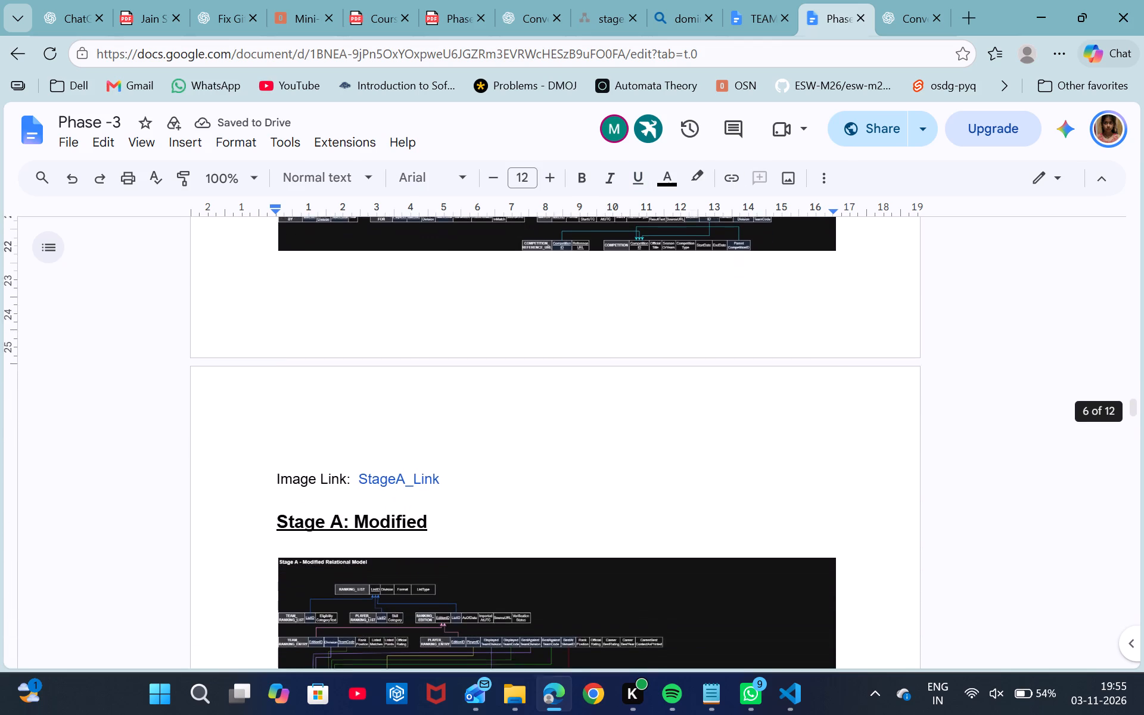
pyautogui.scroll(-3, 300, 502)
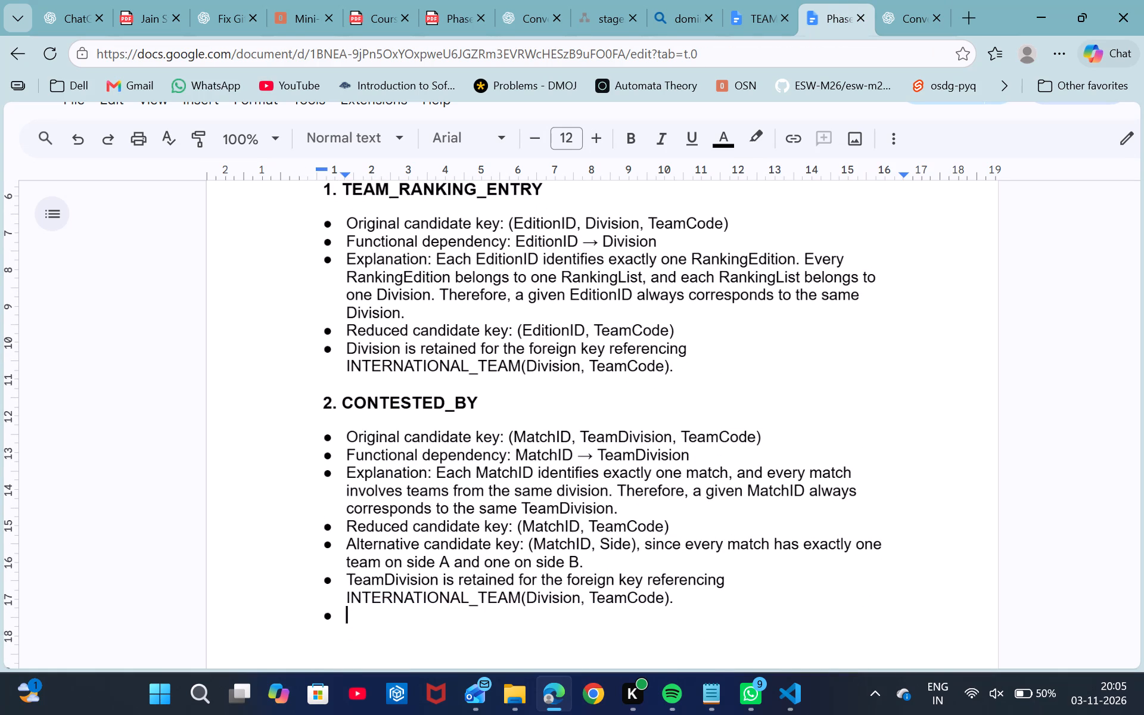
pyautogui.press('BackSpace')
# Replace "EditionID" with "another key" in the Functional dependencies sentence under Stage A: Modified.
pyautogui.scroll(1, 720, 564)
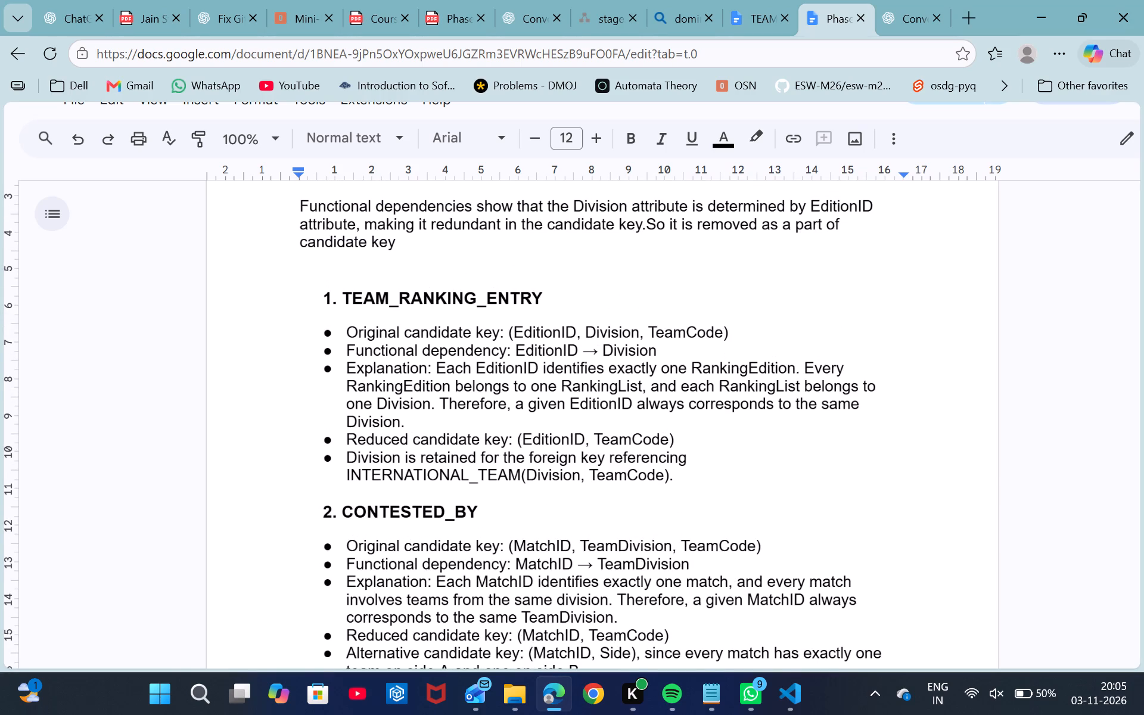
pyautogui.scroll(-1, 478, 392)
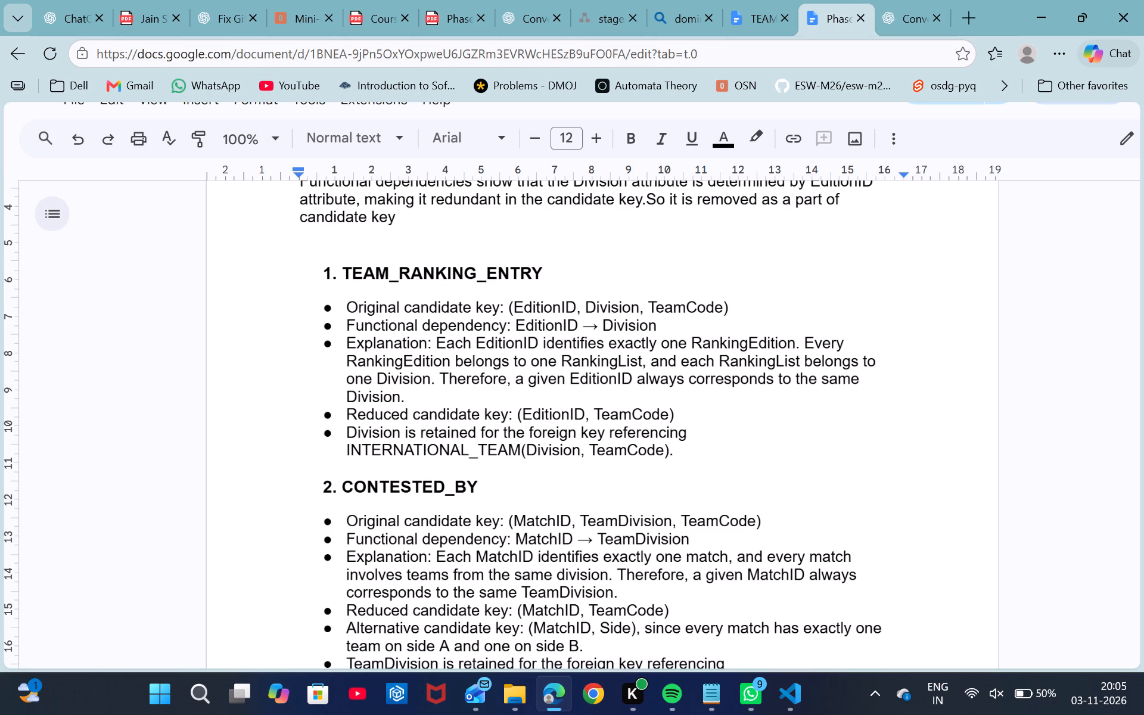
pyautogui.scroll(-1, 478, 392)
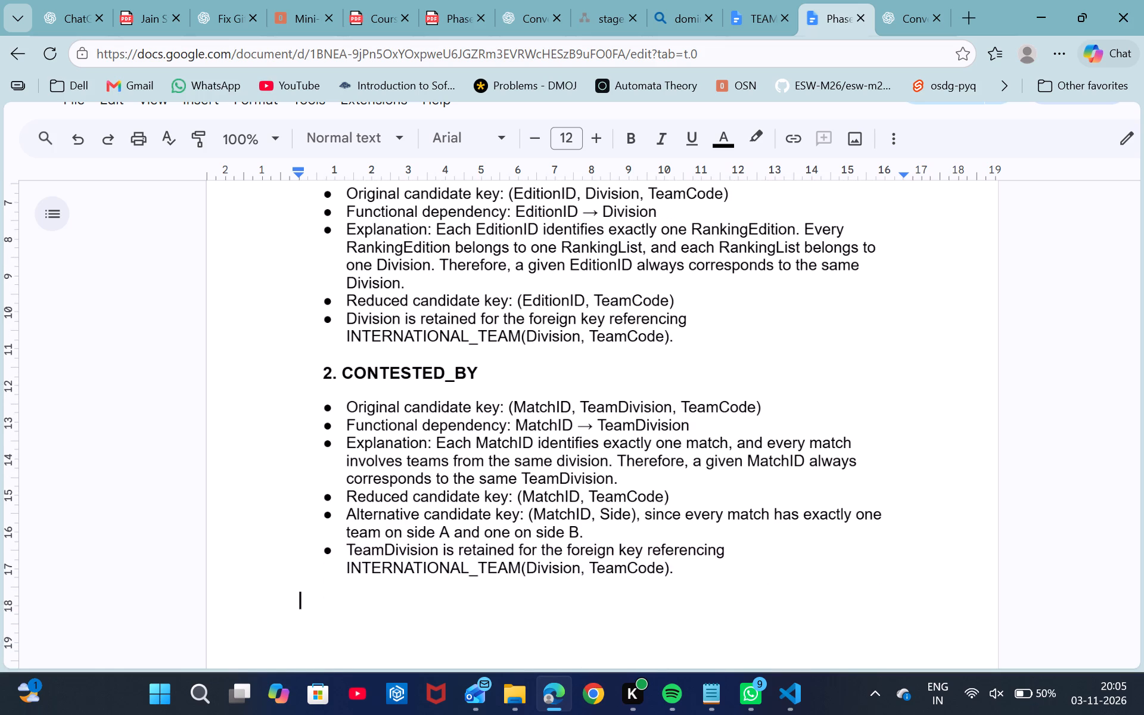
pyautogui.scroll(2, 478, 392)
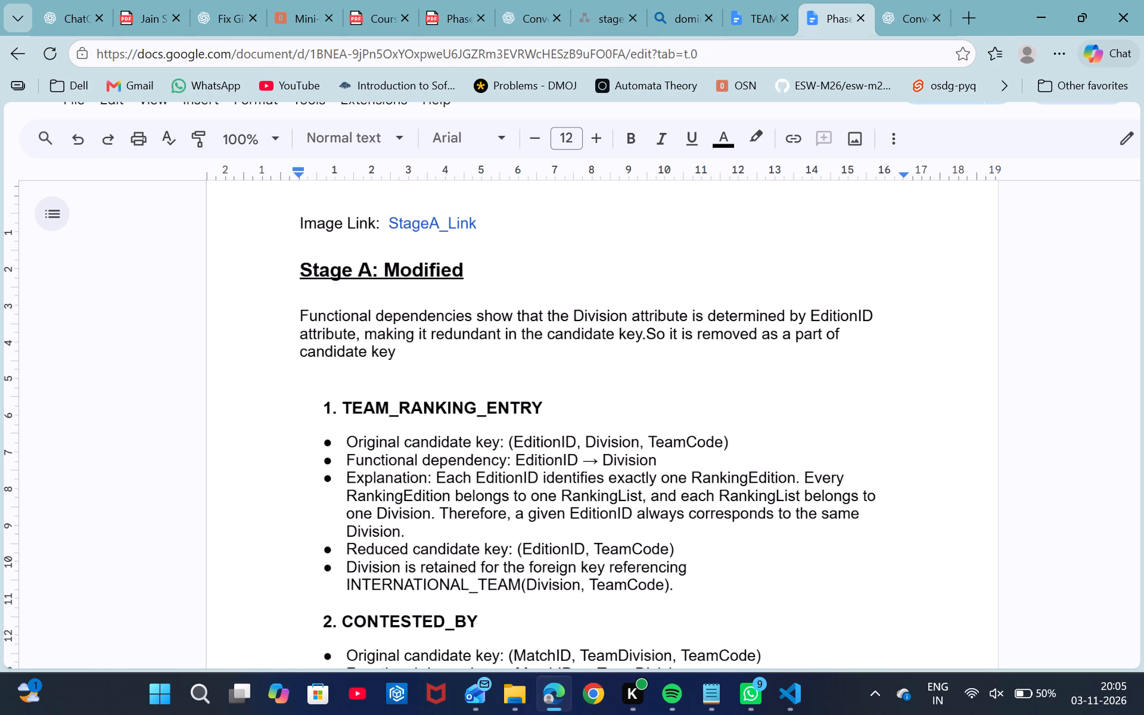
pyautogui.scroll(1, 478, 392)
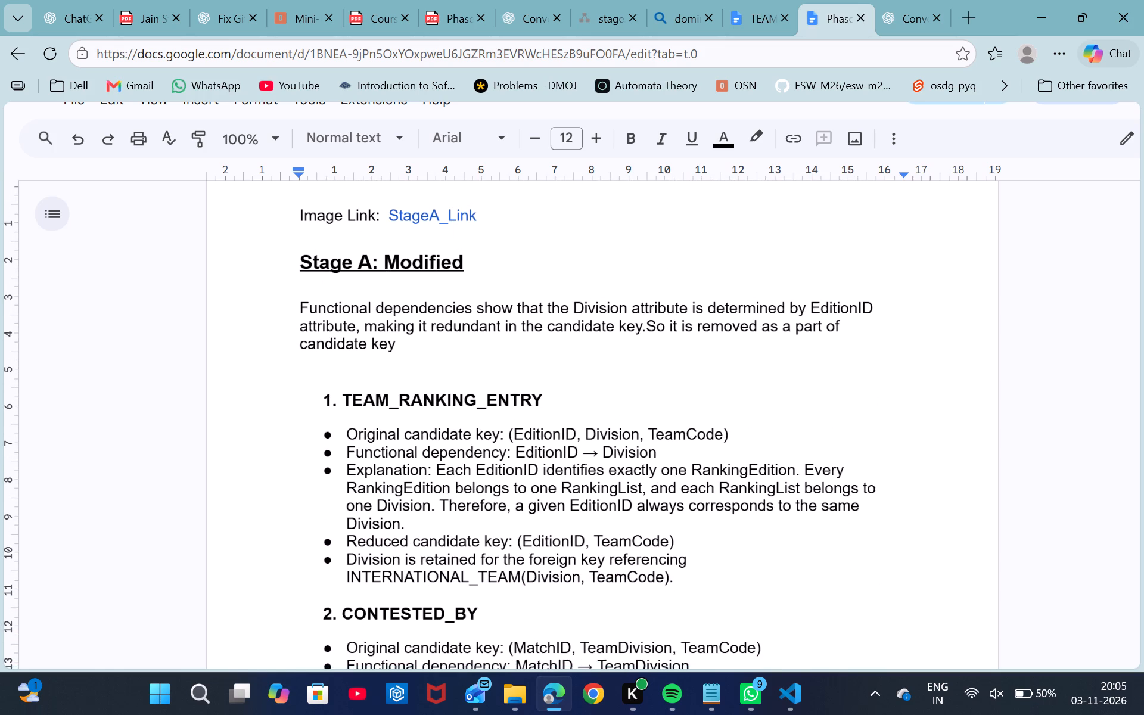
pyautogui.moveTo(871, 306); pyautogui.dragTo(807, 308)
pyautogui.press('BackSpace')
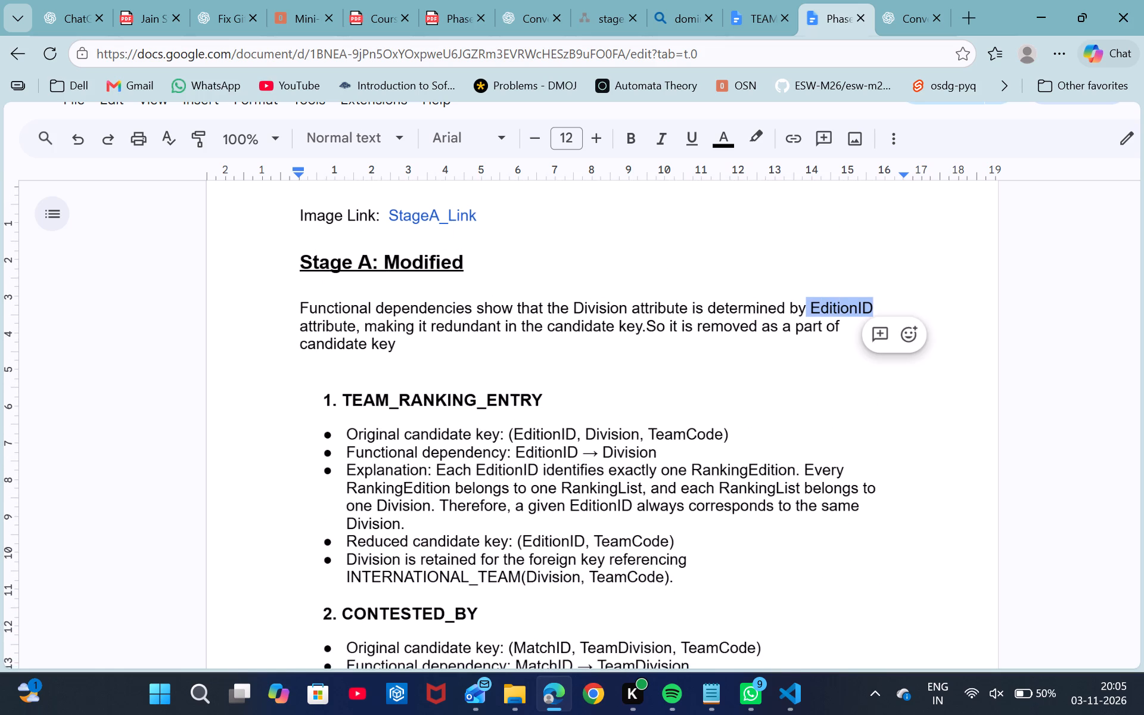
pyautogui.press('space')
pyautogui.write('another')
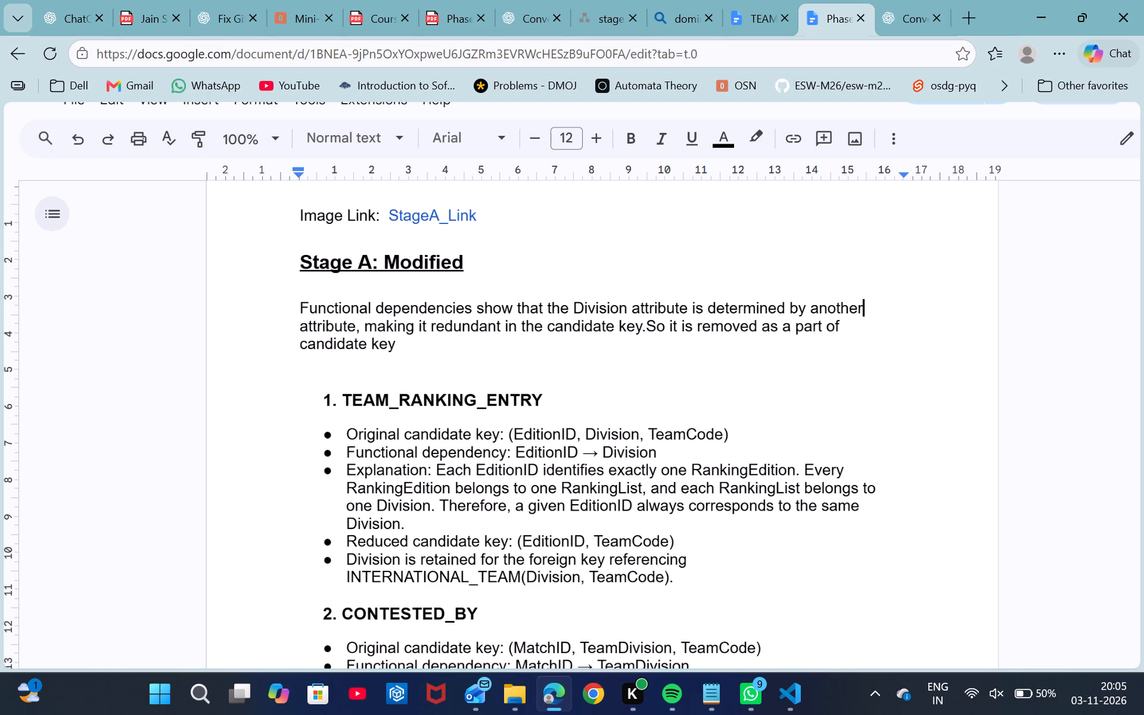
pyautogui.press('space')
pyautogui.write('key')
# Remove the extra blank line between the Functional dependencies paragraph and the TEAM_RANKING_ENTRY heading under Stage A: Modified.
pyautogui.scroll(-5, 685, 346)
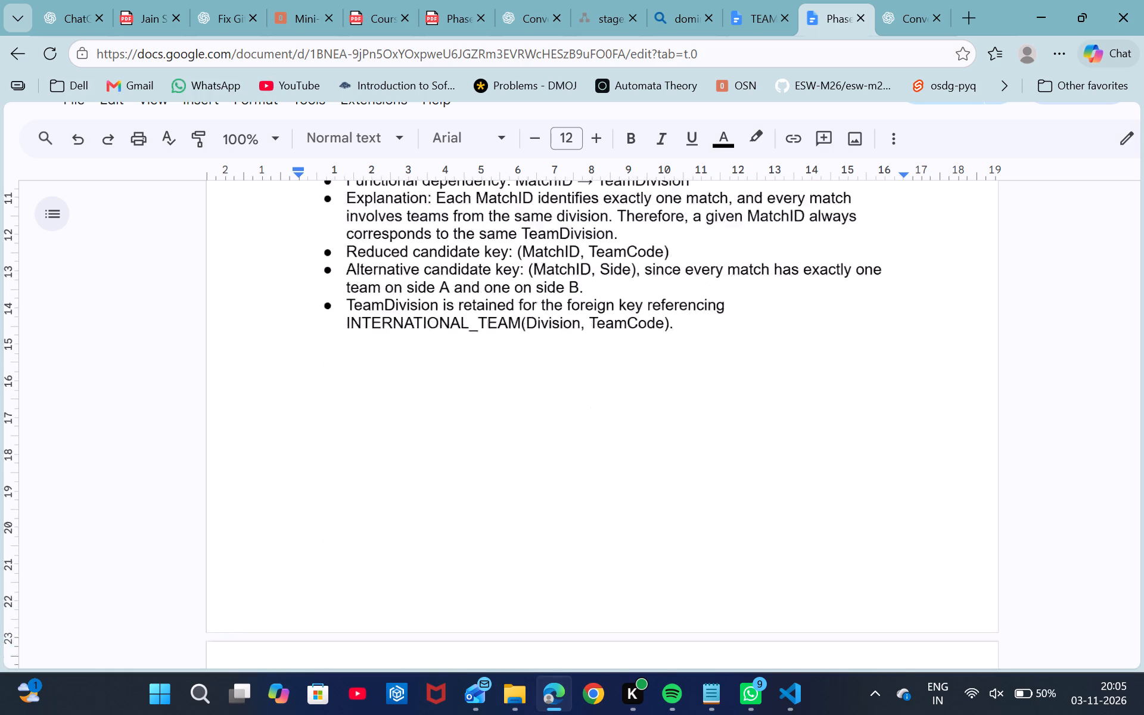
pyautogui.scroll(-1, 685, 346)
pyautogui.scroll(1, 685, 346)
pyautogui.scroll(-1, 685, 346)
pyautogui.scroll(1, 685, 346)
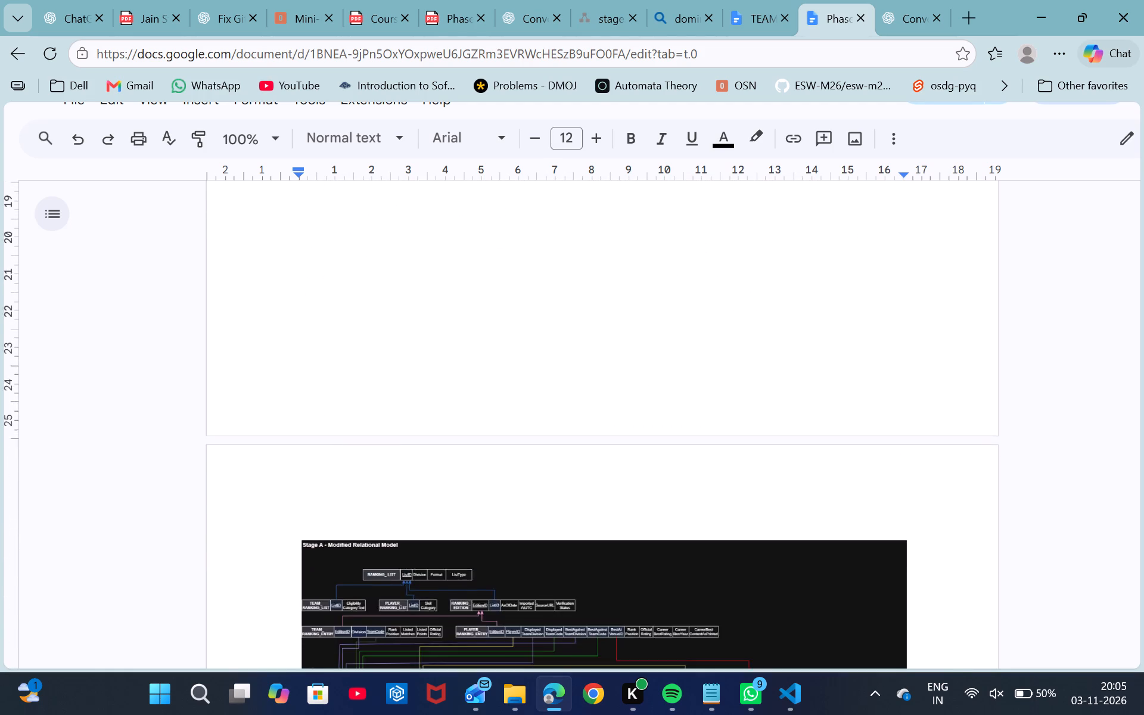
pyautogui.scroll(2, 685, 346)
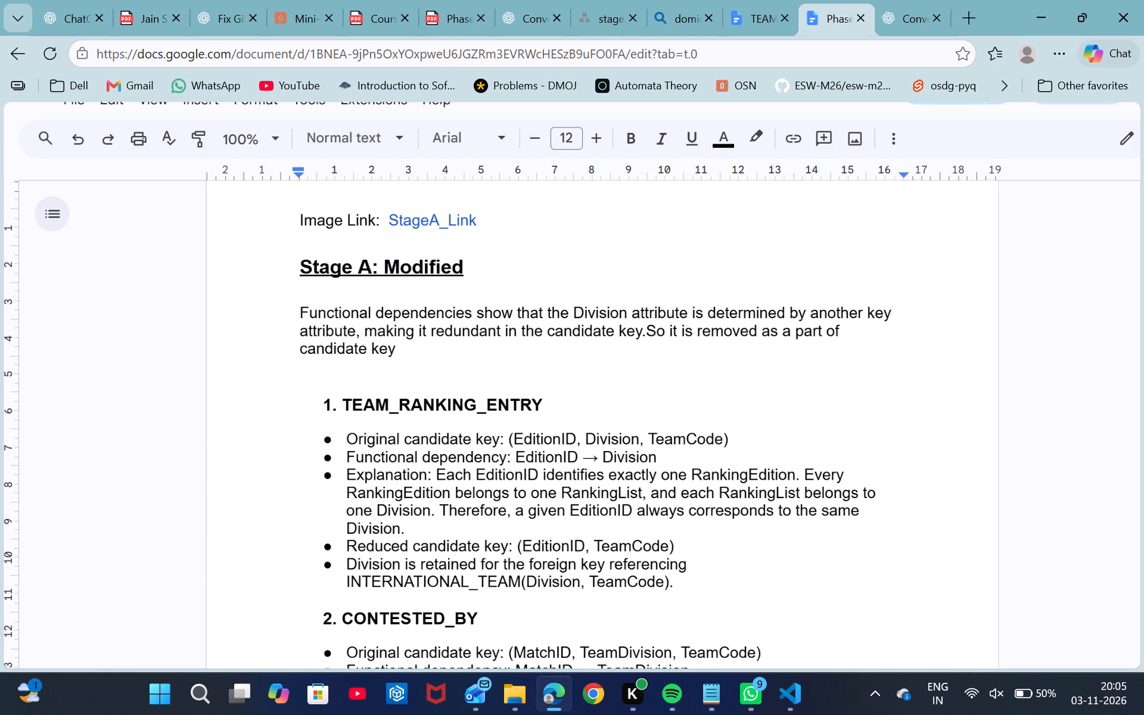
pyautogui.click(323, 366)
pyautogui.press('BackSpace')
# Remove the blank line between the Stage A: Modified heading and its Functional dependencies paragraph.
pyautogui.scroll(-3, 323, 366)
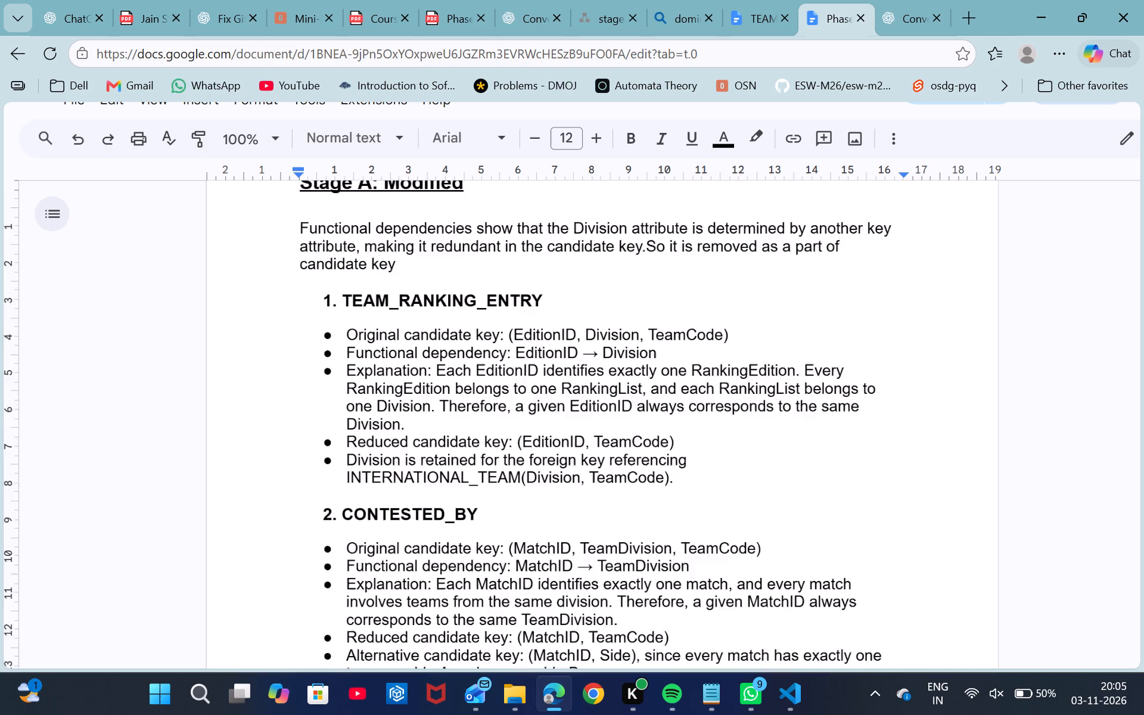
pyautogui.scroll(-2, 323, 366)
pyautogui.scroll(2, 323, 366)
pyautogui.scroll(2, 354, 291)
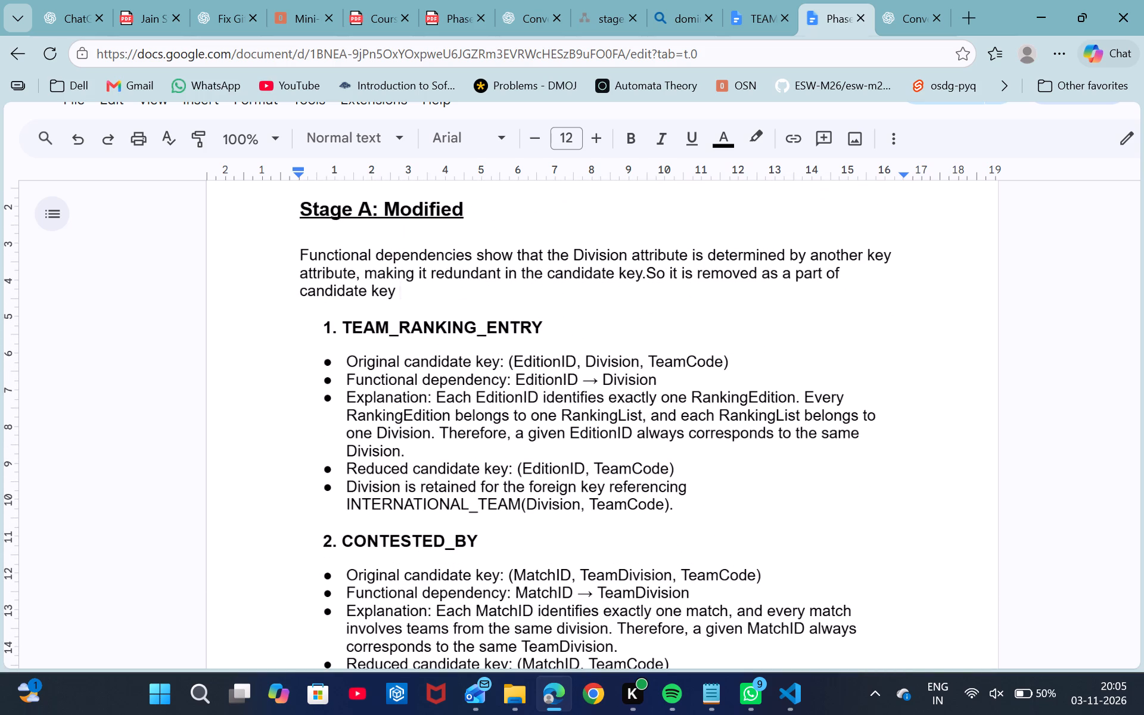
pyautogui.click(338, 304)
pyautogui.click(316, 352)
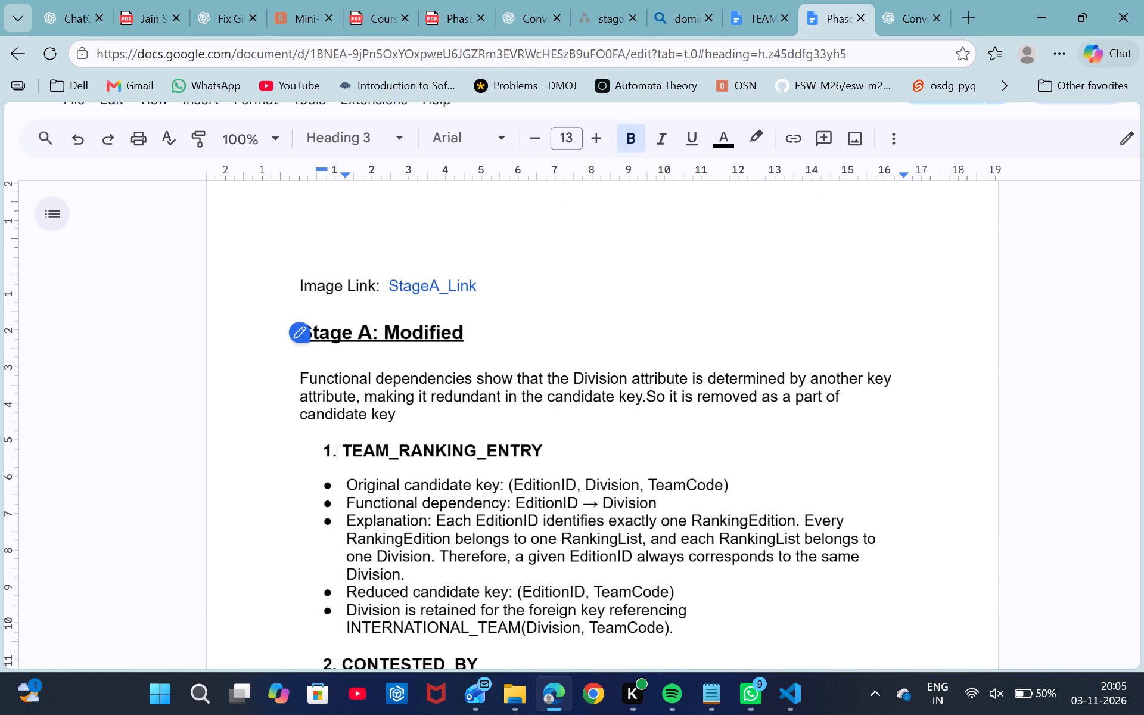
pyautogui.press('BackSpace')
# Delete the blank lines after the CONTESTED_BY list so the Stage A Modified Relational Model image directly follows it.
pyautogui.scroll(-5, 316, 352)
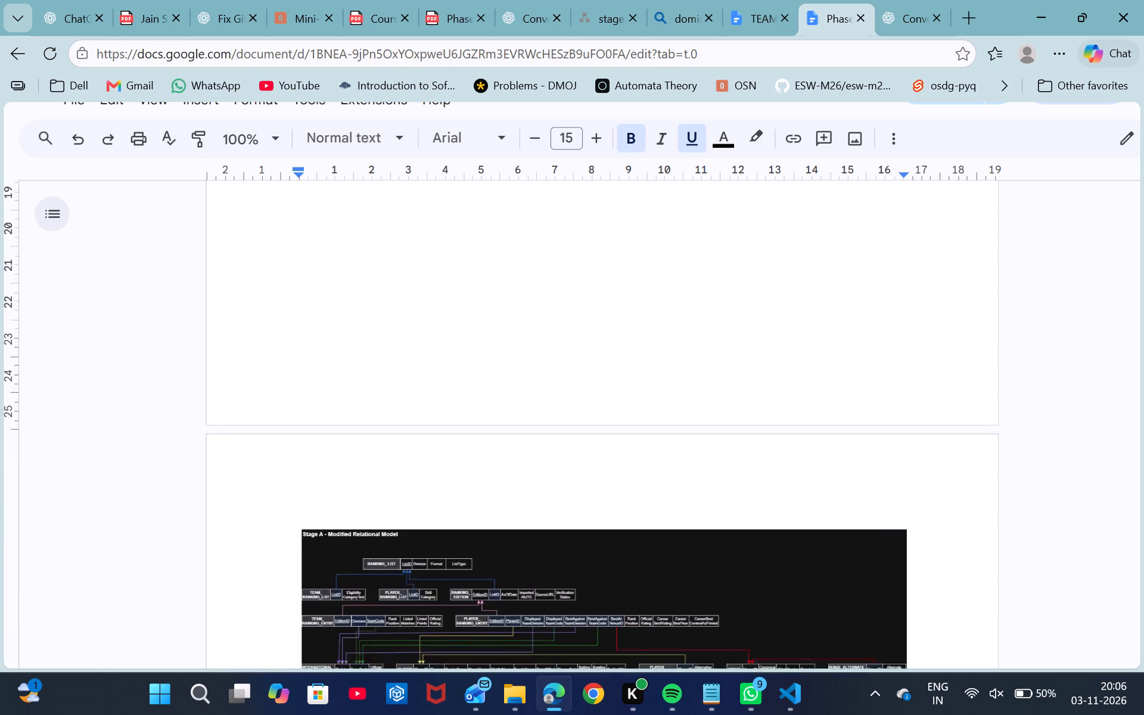
pyautogui.scroll(-2, 316, 352)
pyautogui.scroll(2, 316, 352)
pyautogui.click(479, 606)
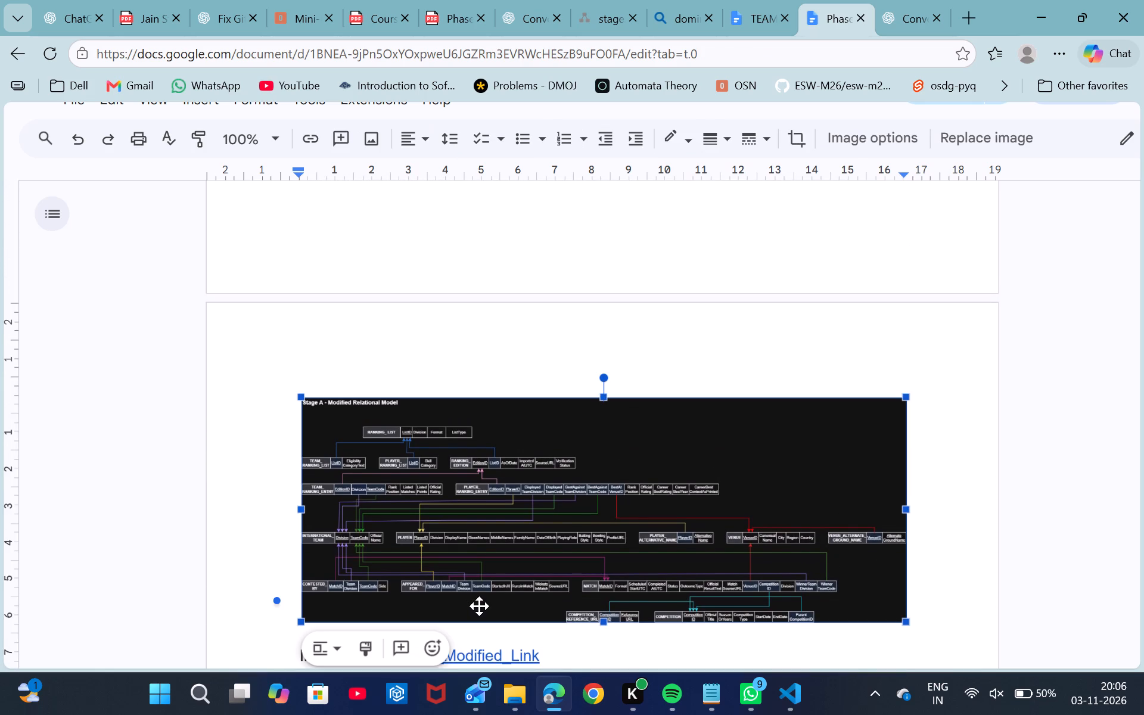
pyautogui.scroll(3, 579, 505)
pyautogui.scroll(-1, 579, 505)
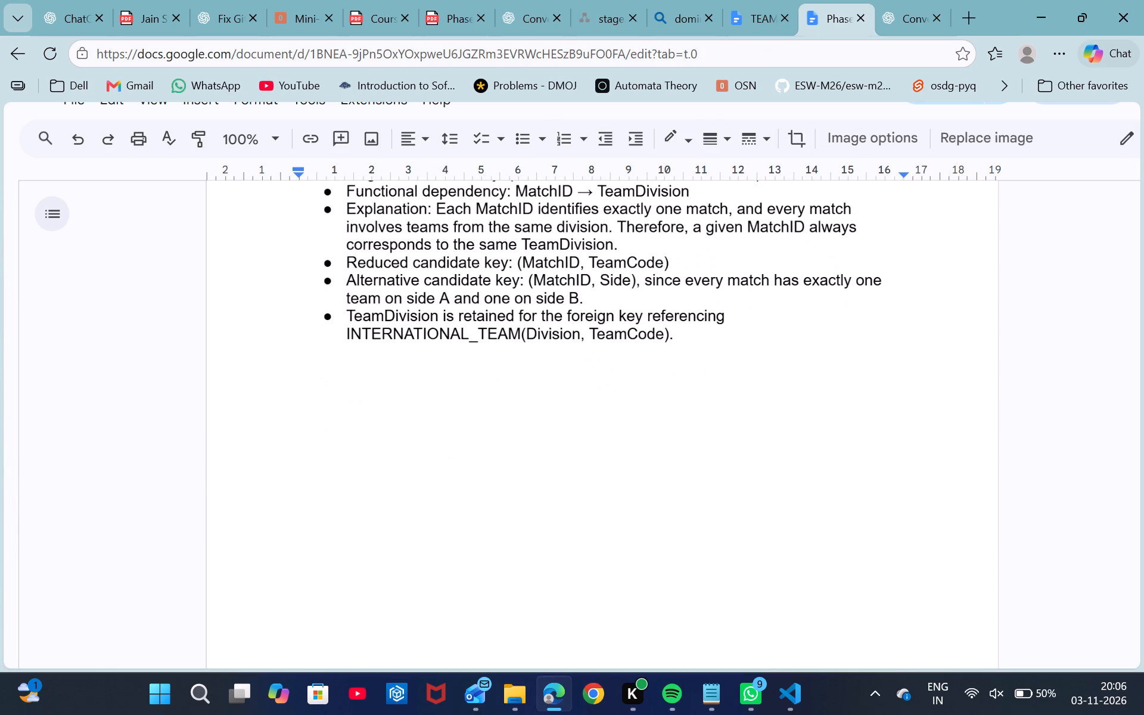
pyautogui.click(344, 354)
pyautogui.click(363, 378)
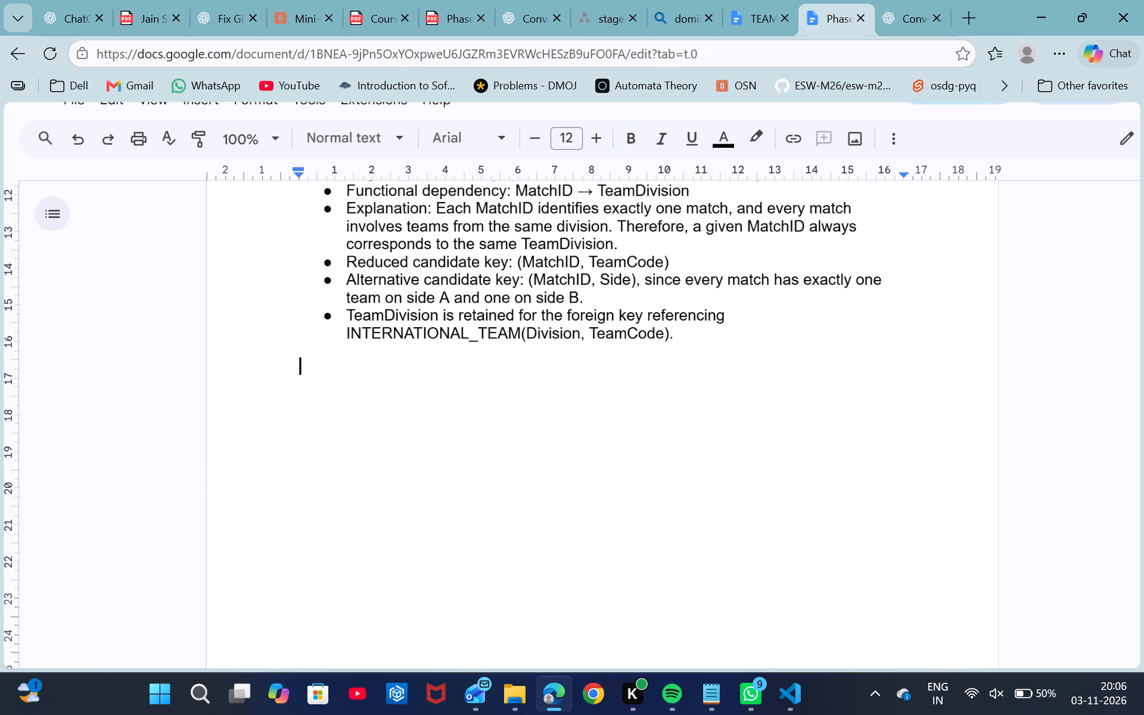
pyautogui.press('BackSpace')
pyautogui.click(391, 444)
pyautogui.press('BackSpace')
pyautogui.scroll(-1, 509, 409)
pyautogui.scroll(2, 509, 409)
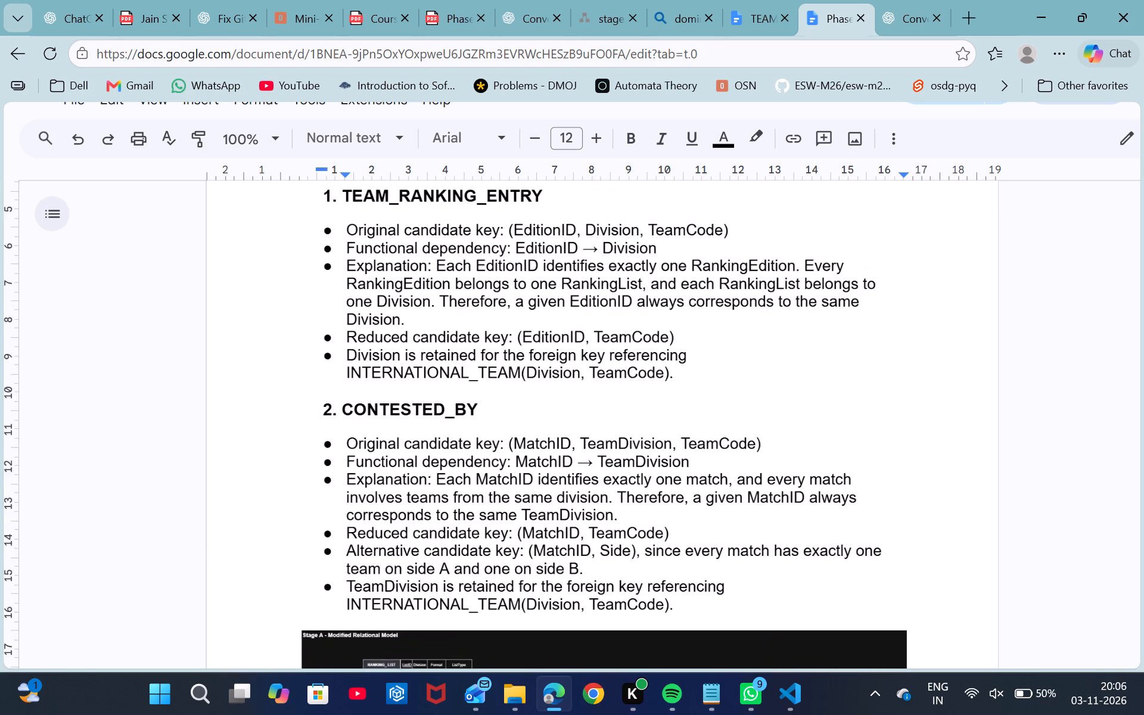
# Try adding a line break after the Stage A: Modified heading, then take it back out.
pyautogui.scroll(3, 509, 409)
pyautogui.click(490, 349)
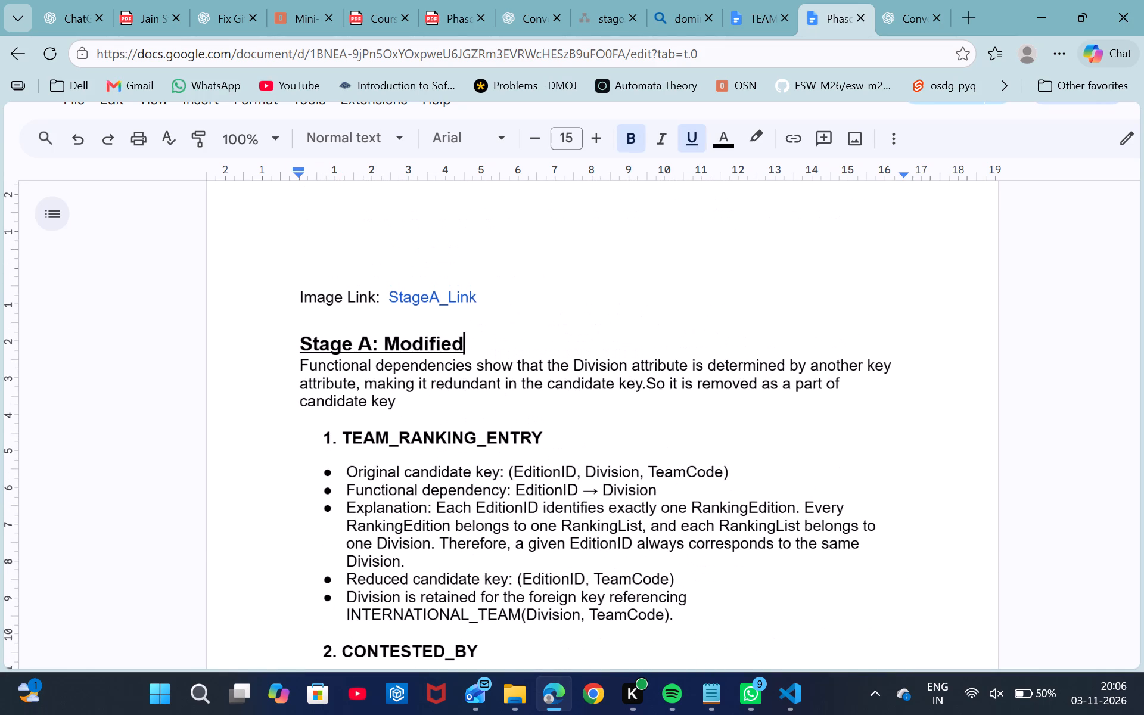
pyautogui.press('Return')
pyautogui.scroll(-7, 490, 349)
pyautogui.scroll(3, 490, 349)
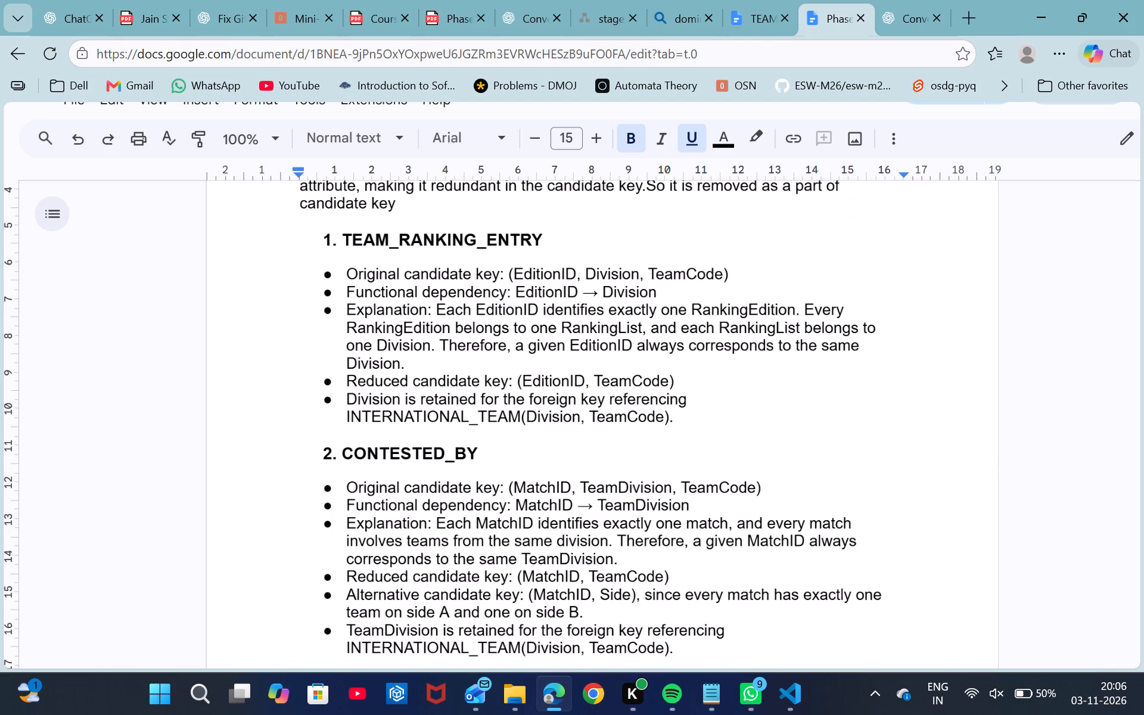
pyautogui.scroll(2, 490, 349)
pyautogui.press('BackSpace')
# Review the layout of the Stage A: Modified section and its image, along with the mapping sections before it.
pyautogui.scroll(-2, 490, 349)
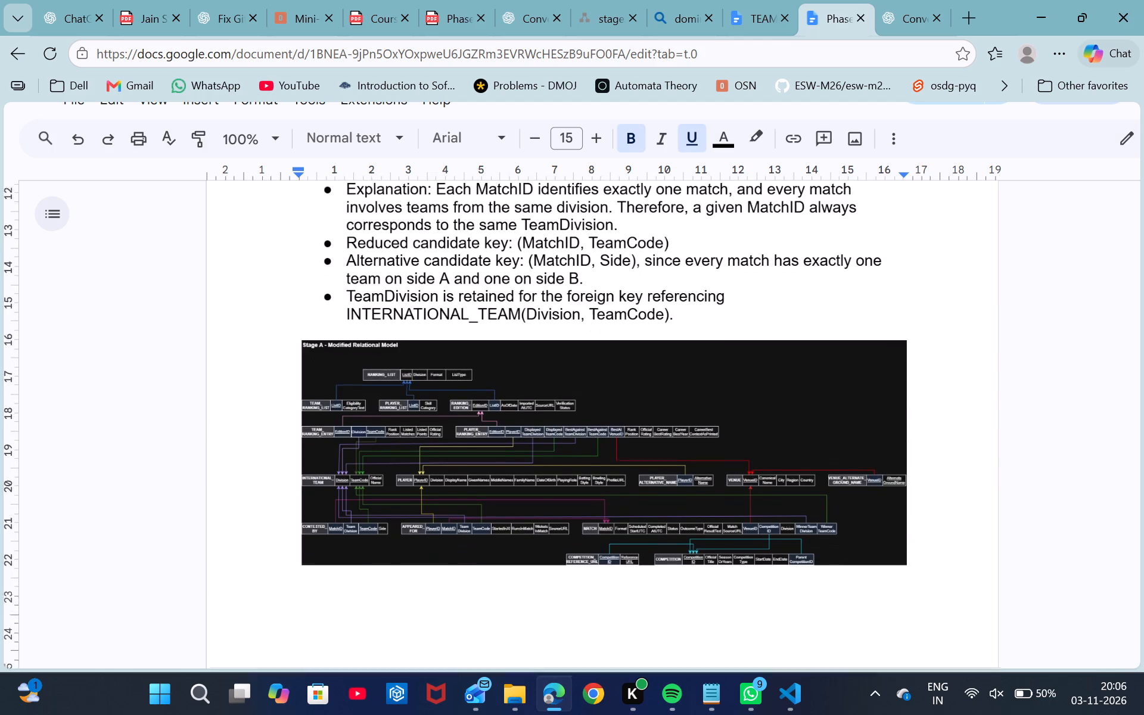
pyautogui.scroll(-4, 490, 349)
pyautogui.scroll(2, 490, 349)
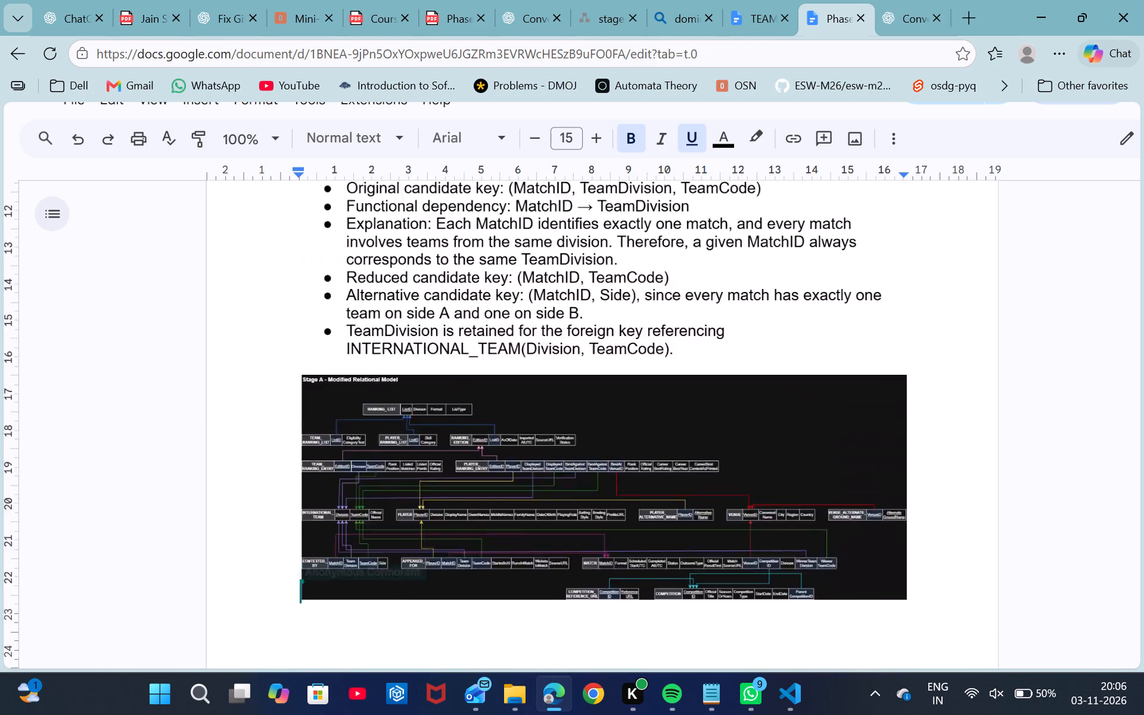
pyautogui.scroll(5, 490, 349)
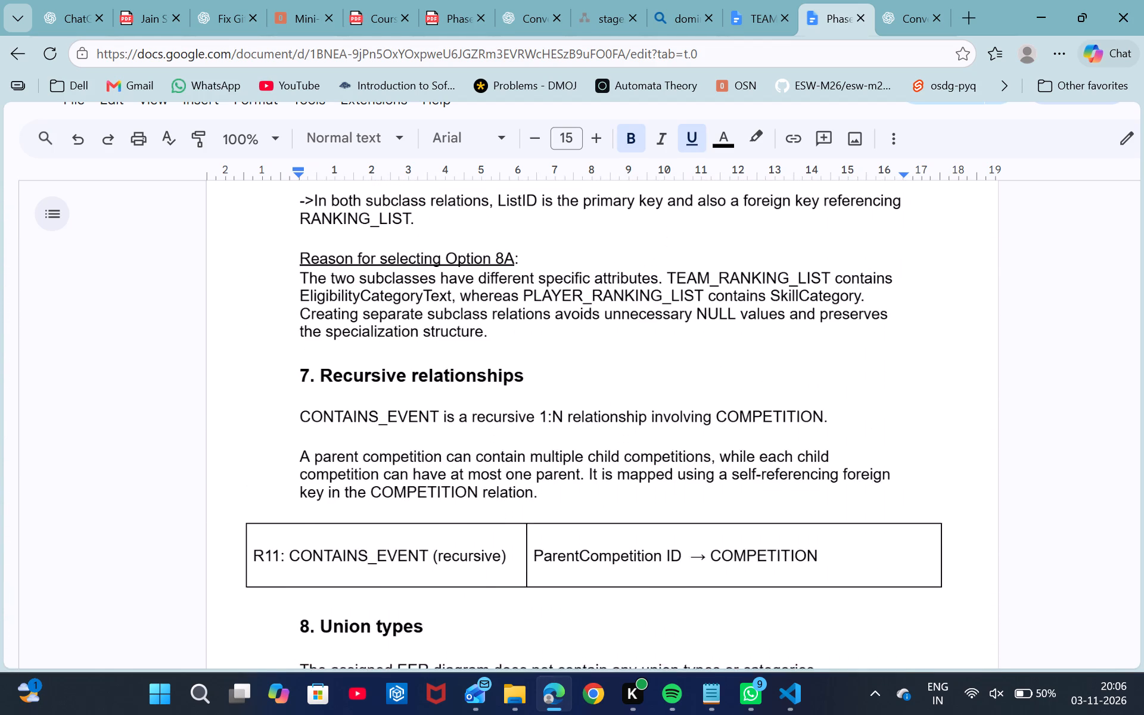
pyautogui.scroll(1, 490, 349)
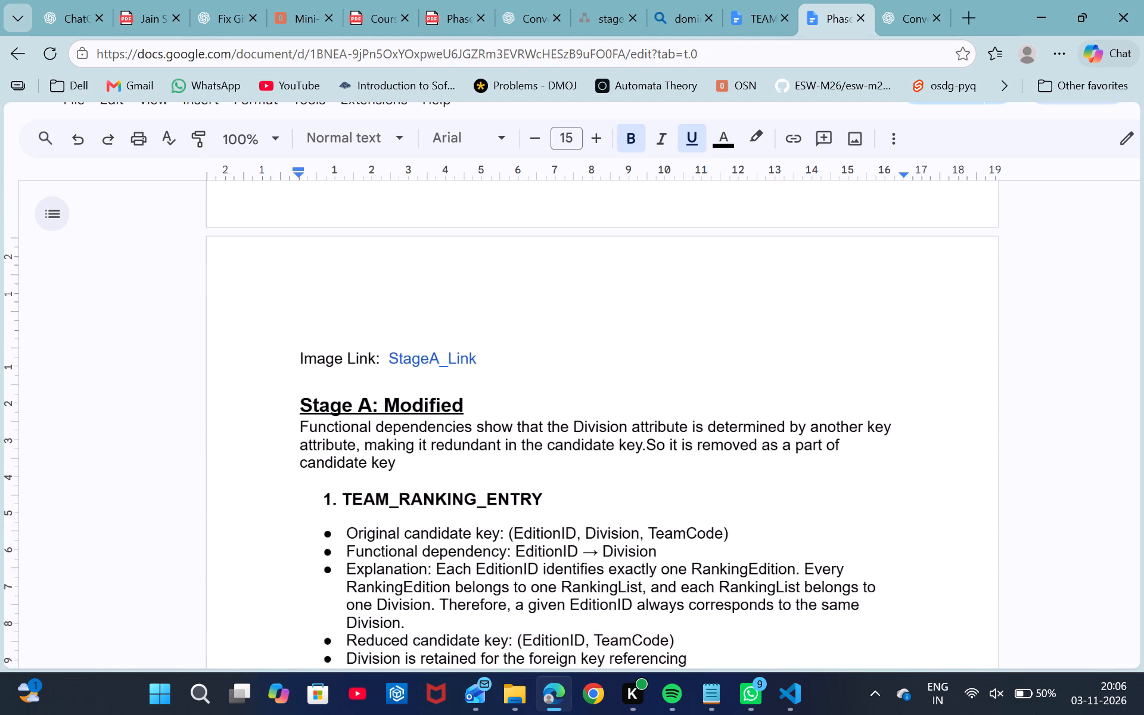
pyautogui.scroll(2, 490, 349)
pyautogui.scroll(-2, 490, 349)
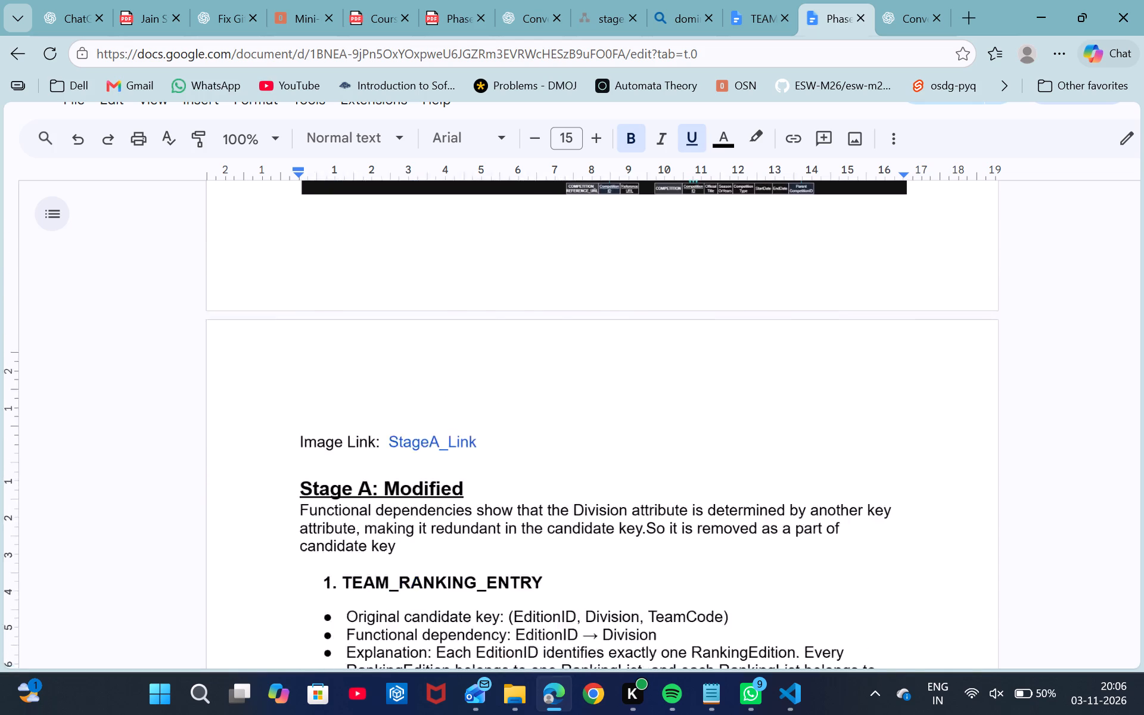
pyautogui.scroll(-3, 490, 349)
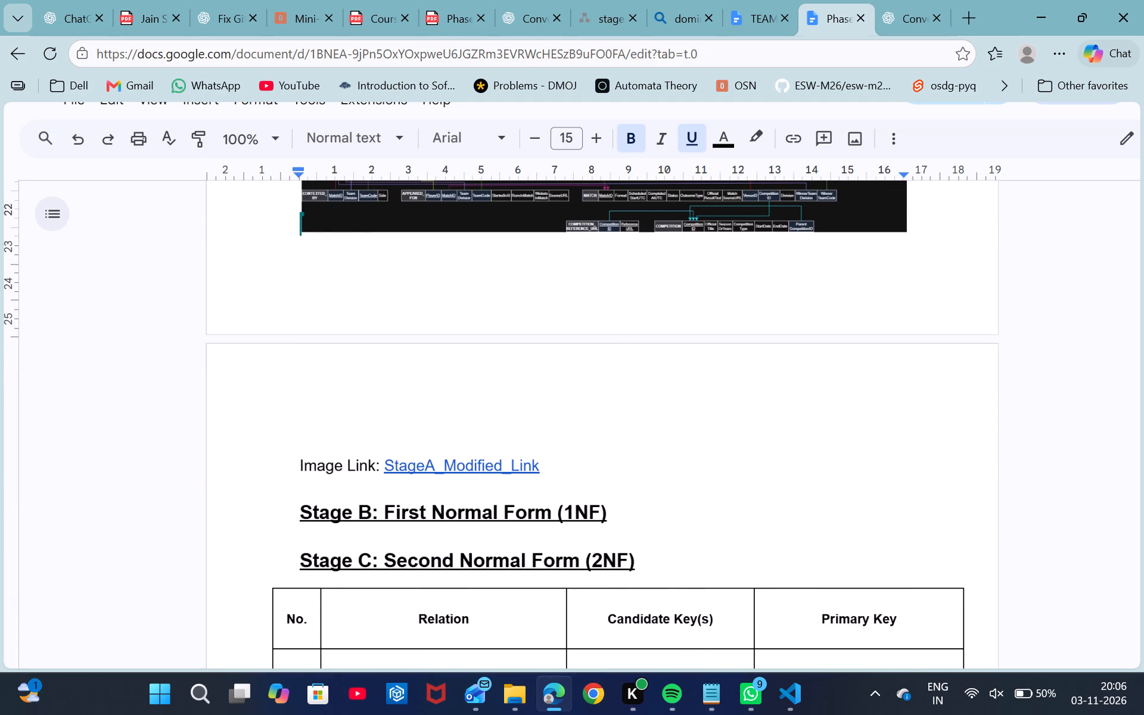
# Change the "Conversion:" label under relation 1, RANKING_LIST, in the 2NF conversion section from bold to underlined.
pyautogui.click(586, 537)
pyautogui.scroll(-2, 586, 537)
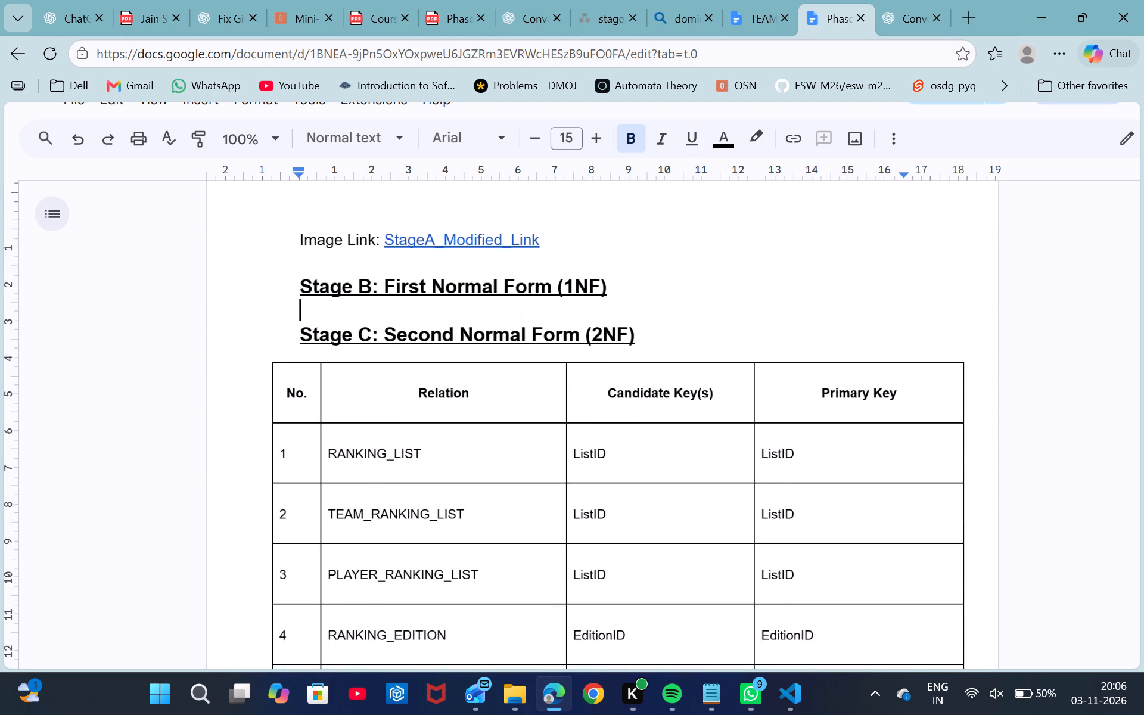
pyautogui.scroll(-4, 586, 537)
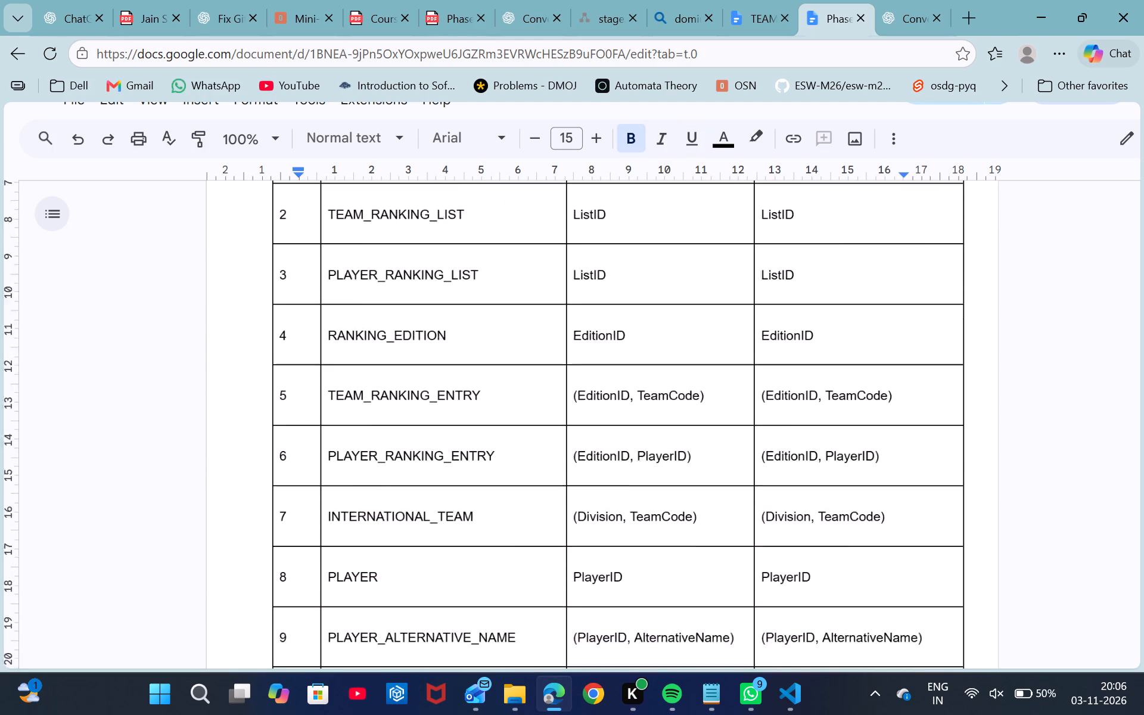
pyautogui.scroll(-5, 586, 537)
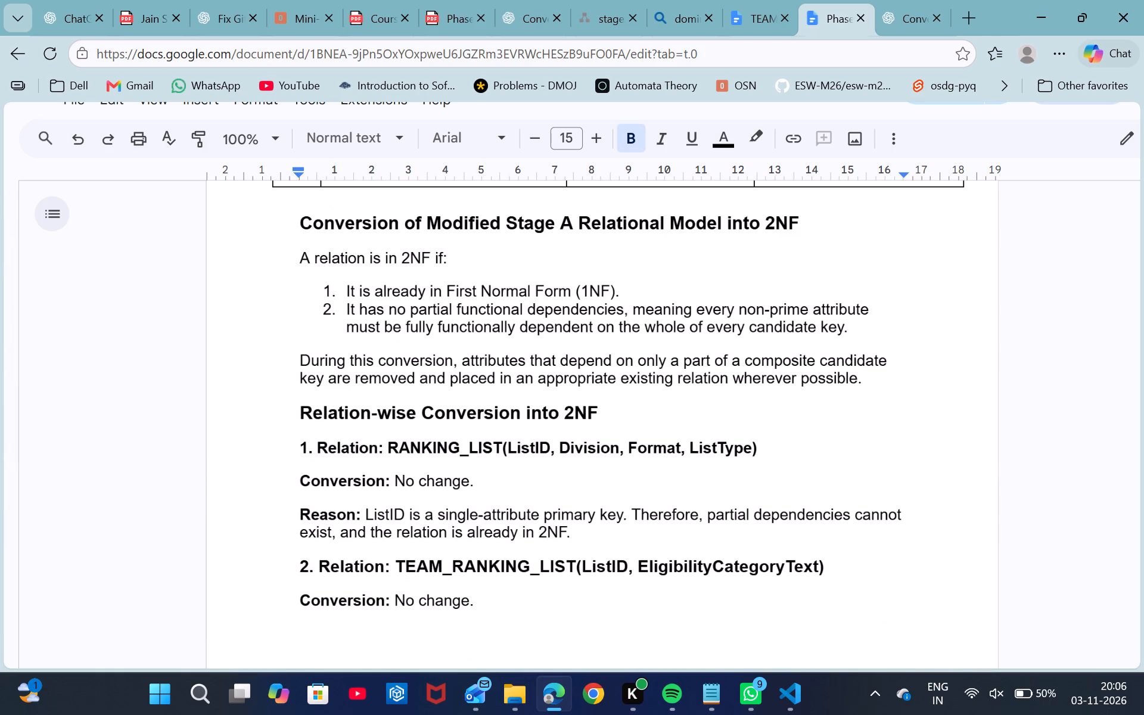
pyautogui.moveTo(299, 483); pyautogui.dragTo(350, 506)
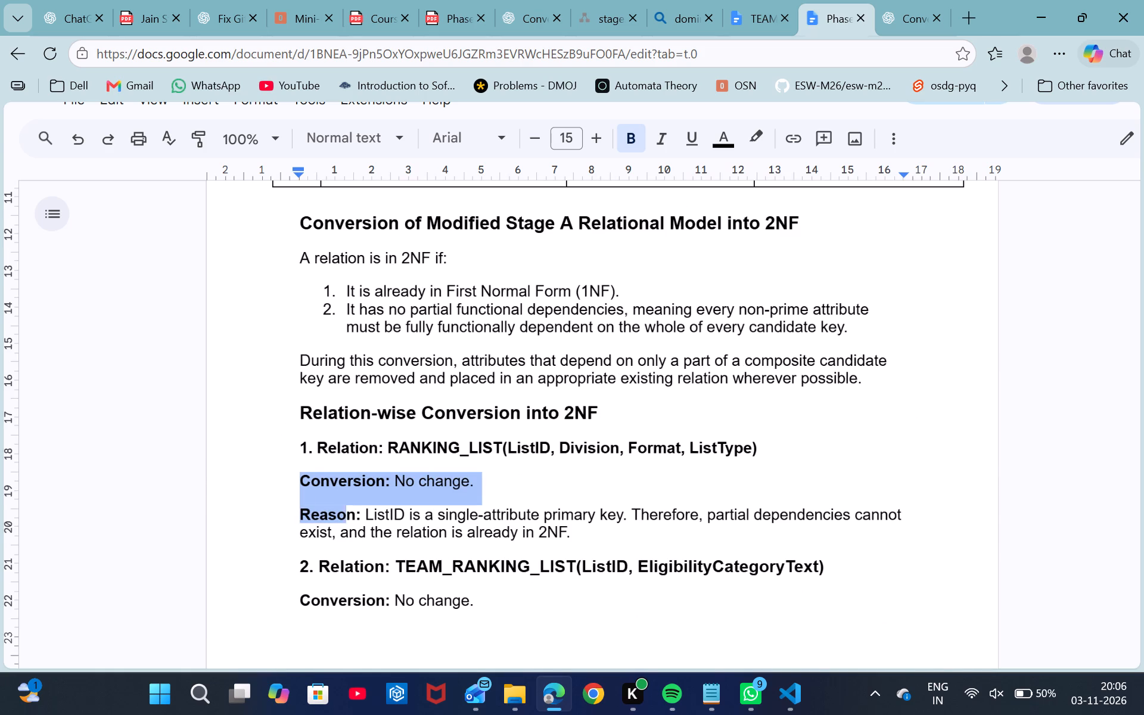
pyautogui.moveTo(350, 506); pyautogui.dragTo(359, 511)
pyautogui.click(459, 502)
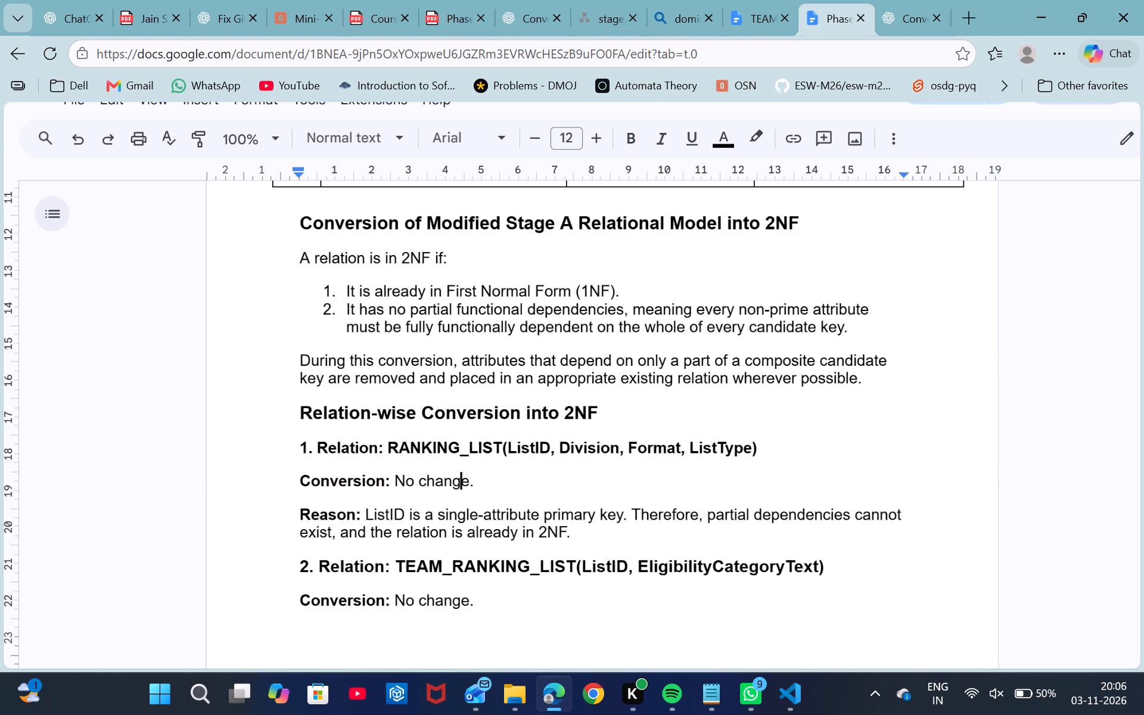
pyautogui.moveTo(390, 481); pyautogui.dragTo(299, 482)
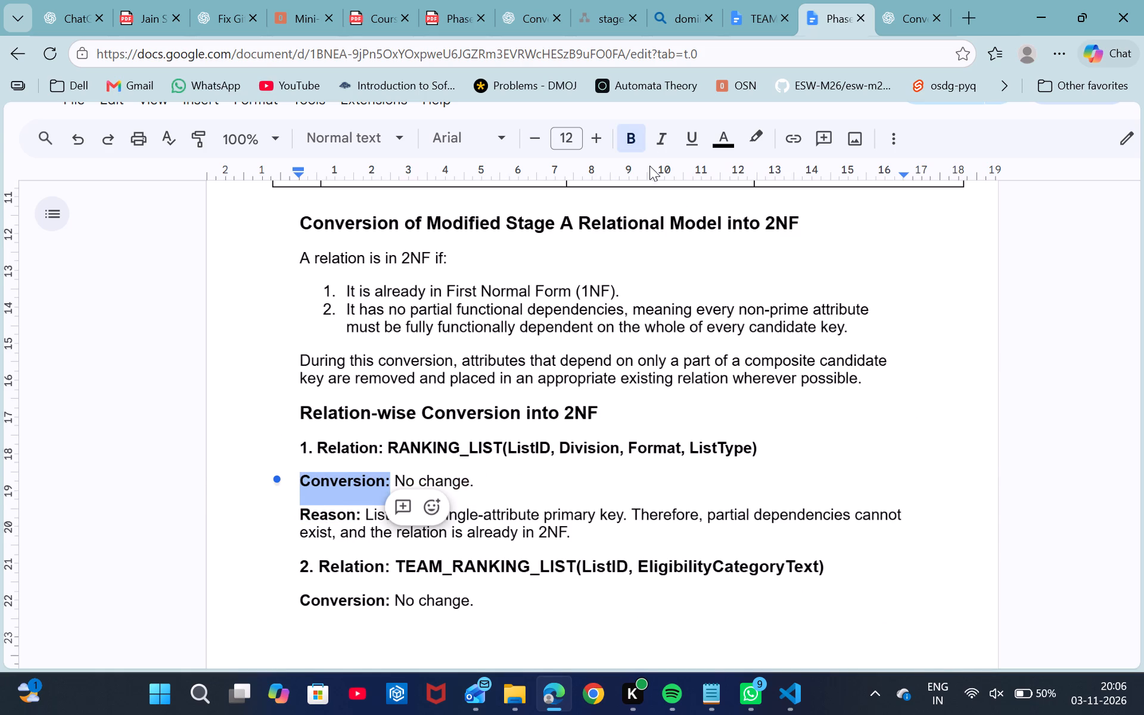
pyautogui.click(633, 129)
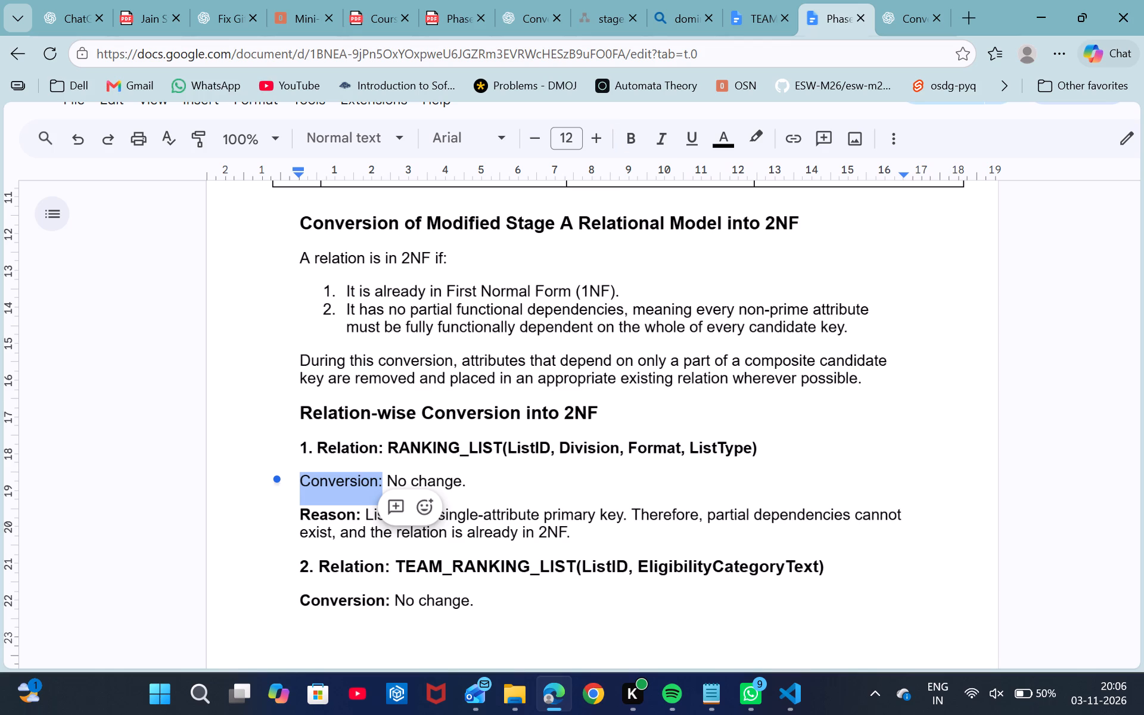
pyautogui.click(694, 136)
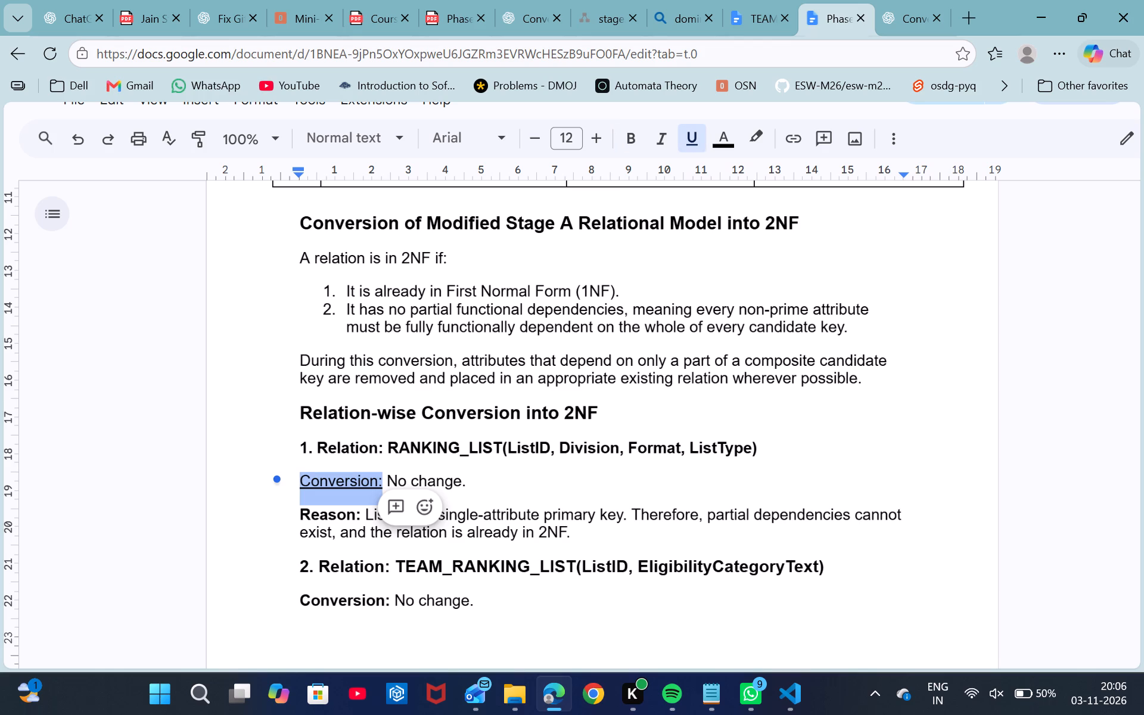
# Change the "Reason:" label under relation 1, RANKING_LIST, in the 2NF conversion section from bold to underlined.
pyautogui.moveTo(360, 513); pyautogui.dragTo(306, 511)
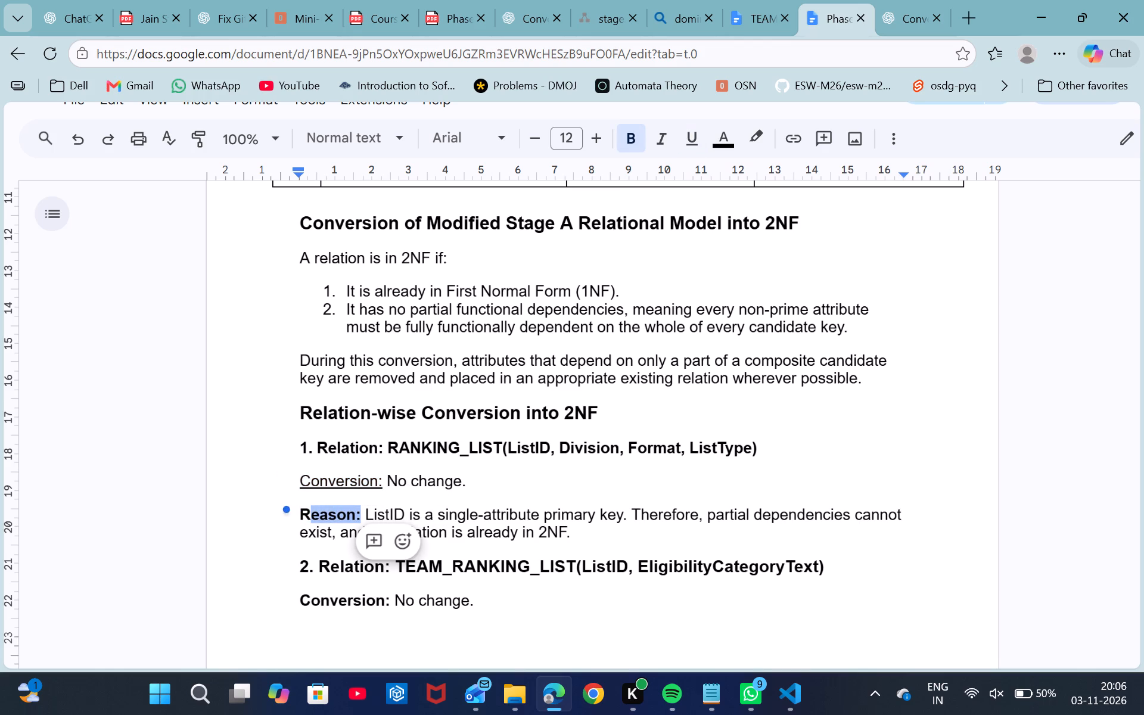
pyautogui.moveTo(298, 511); pyautogui.dragTo(359, 515)
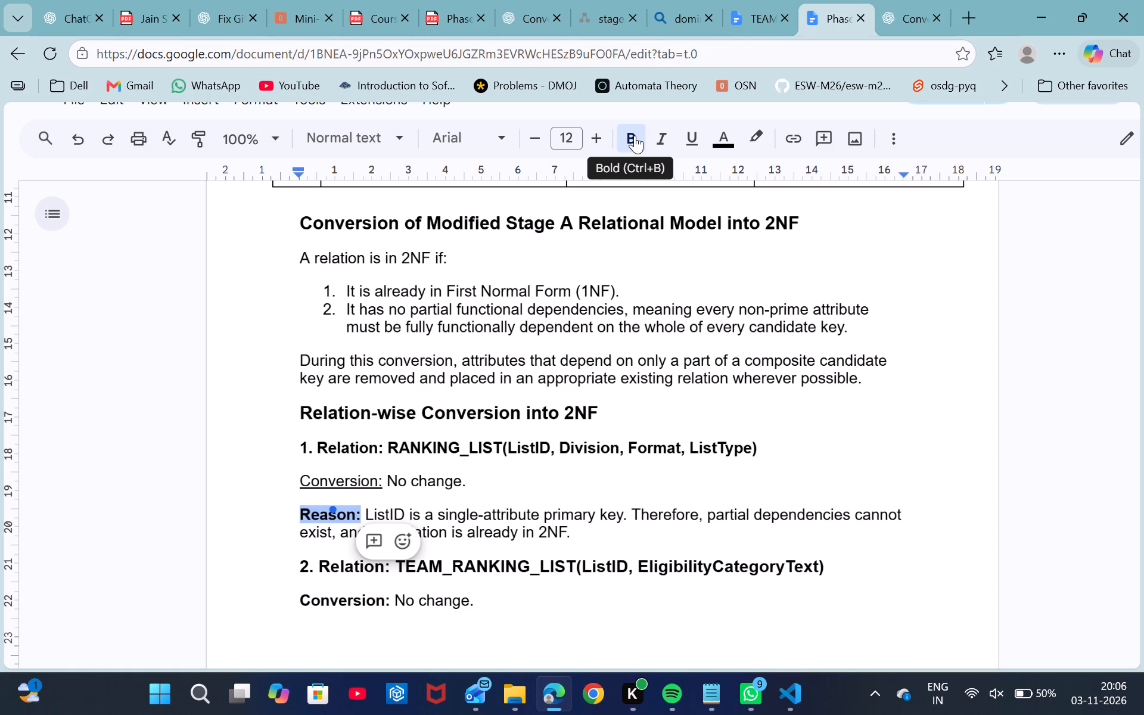
pyautogui.click(700, 143)
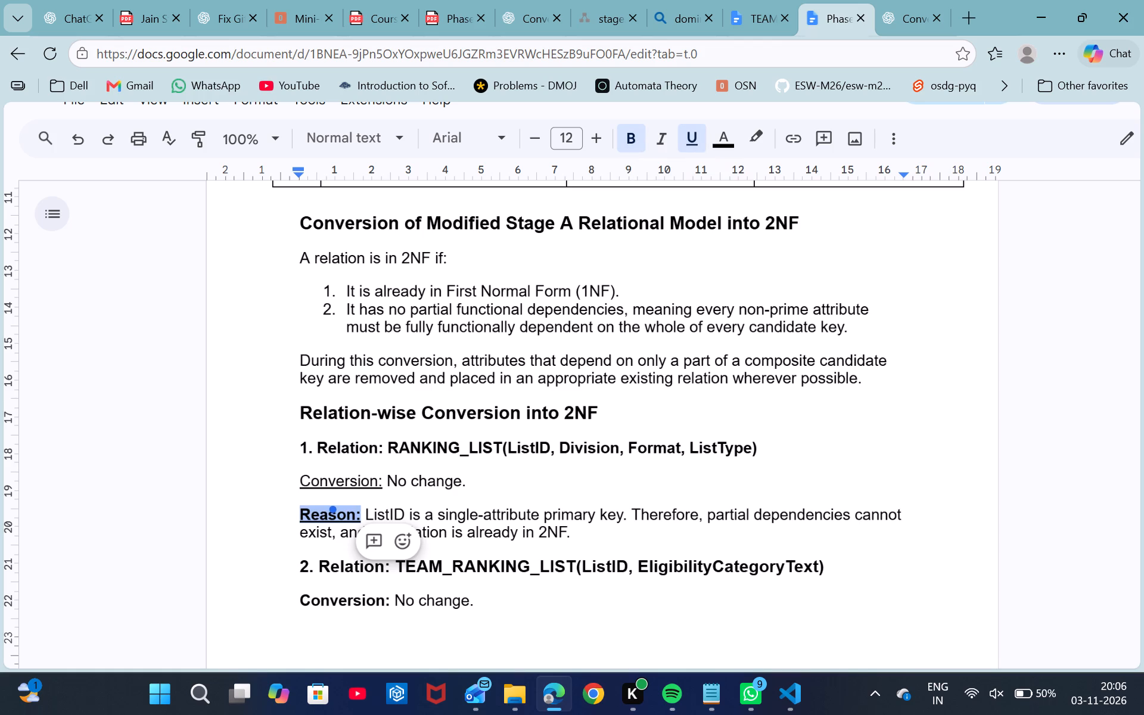
pyautogui.click(633, 144)
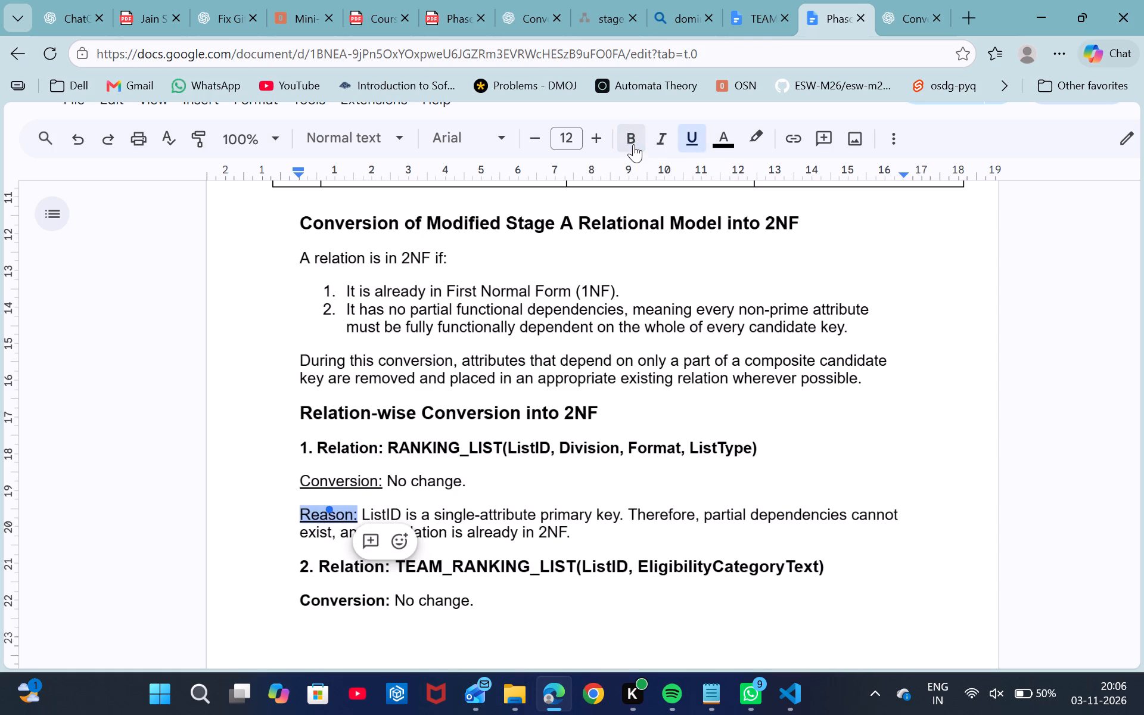
pyautogui.click(530, 477)
pyautogui.scroll(-3, 530, 477)
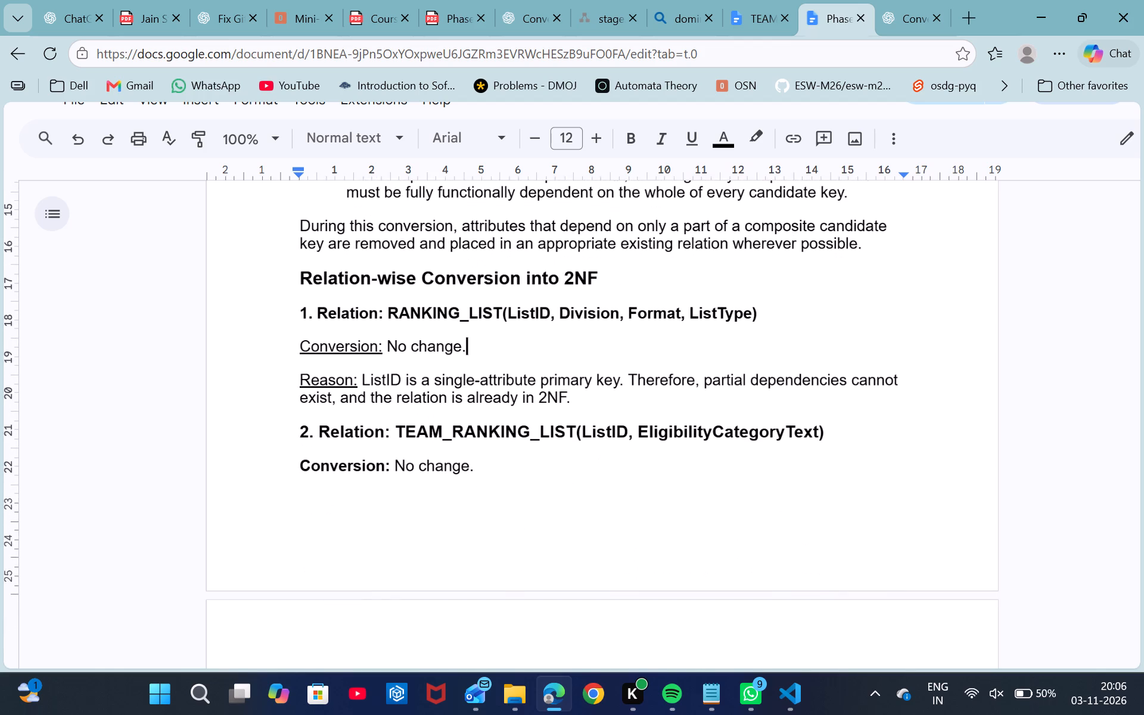
pyautogui.scroll(-4, 530, 477)
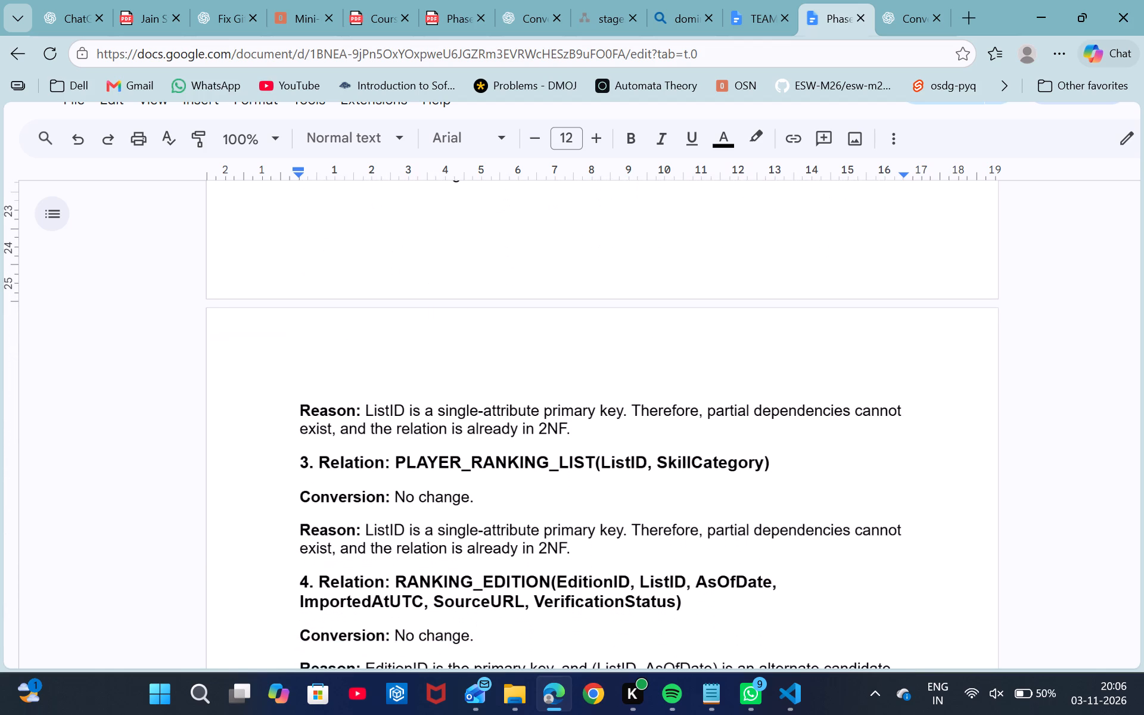
pyautogui.scroll(1, 368, 412)
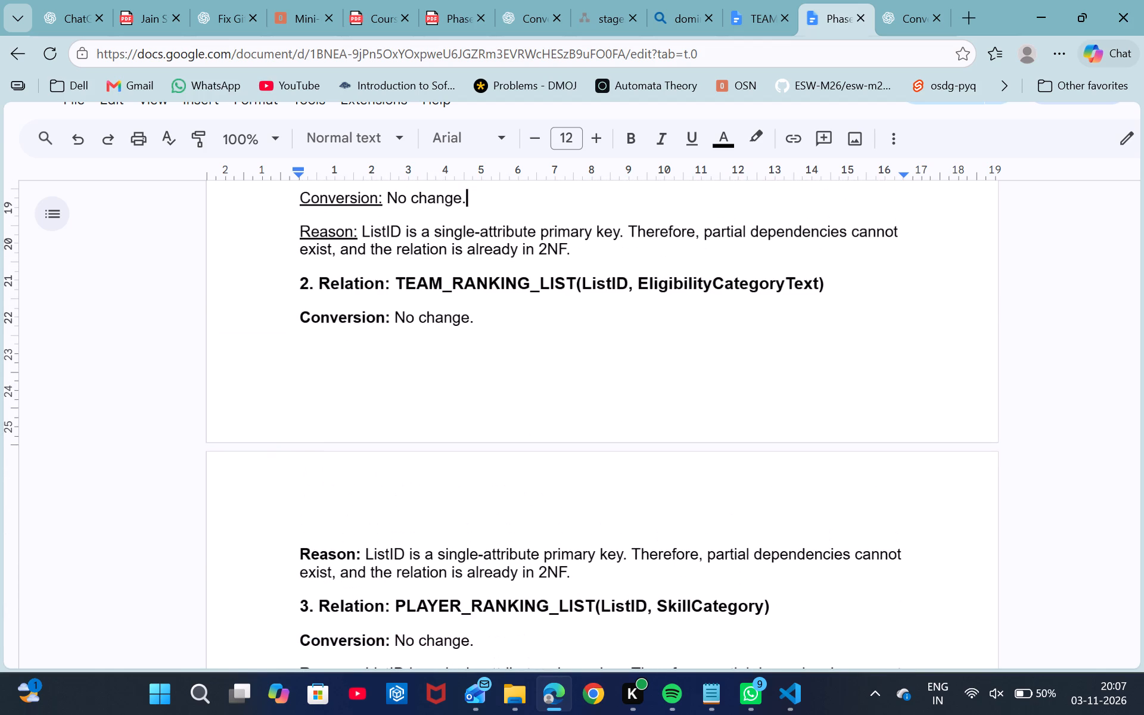
# Change the "Conversion:" label under relation 2, TEAM_RANKING_LIST, in the 2NF conversion section from bold to underlined.
pyautogui.moveTo(393, 319); pyautogui.dragTo(295, 316)
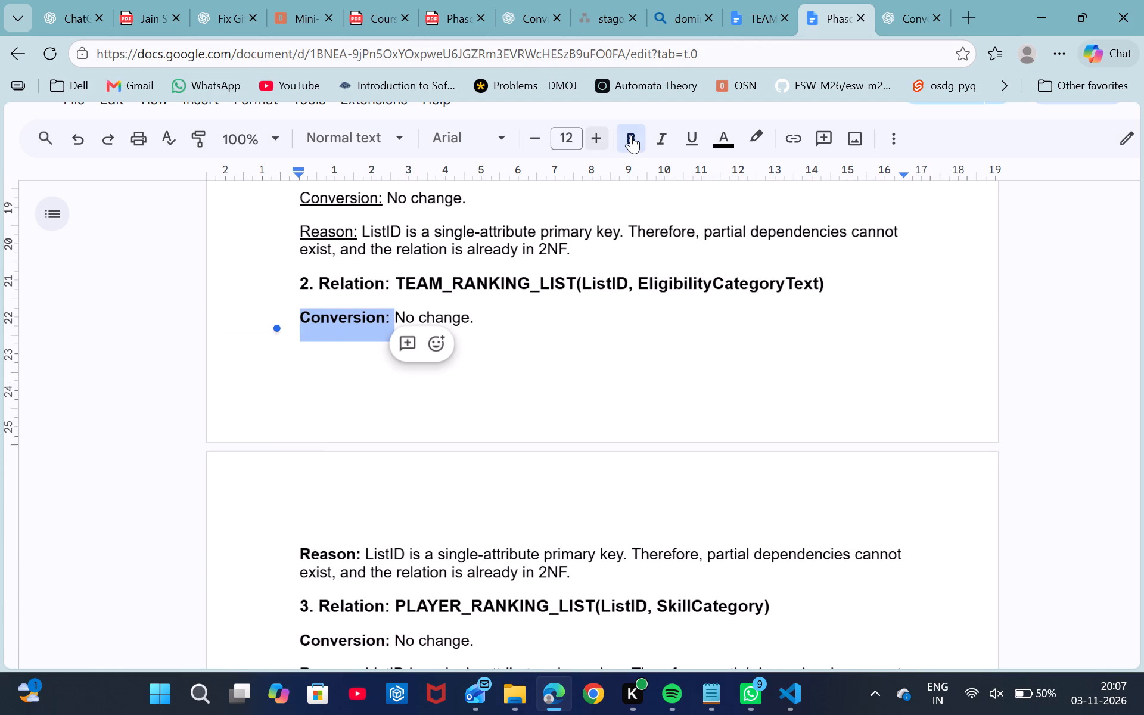
pyautogui.click(631, 135)
pyautogui.click(686, 135)
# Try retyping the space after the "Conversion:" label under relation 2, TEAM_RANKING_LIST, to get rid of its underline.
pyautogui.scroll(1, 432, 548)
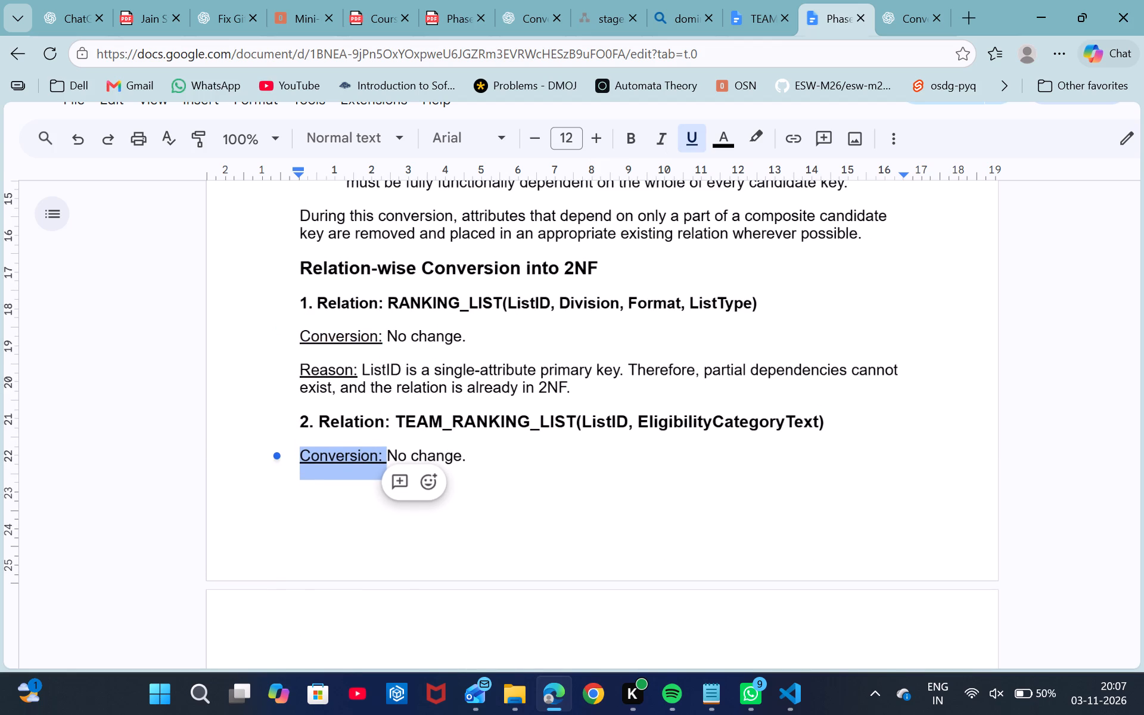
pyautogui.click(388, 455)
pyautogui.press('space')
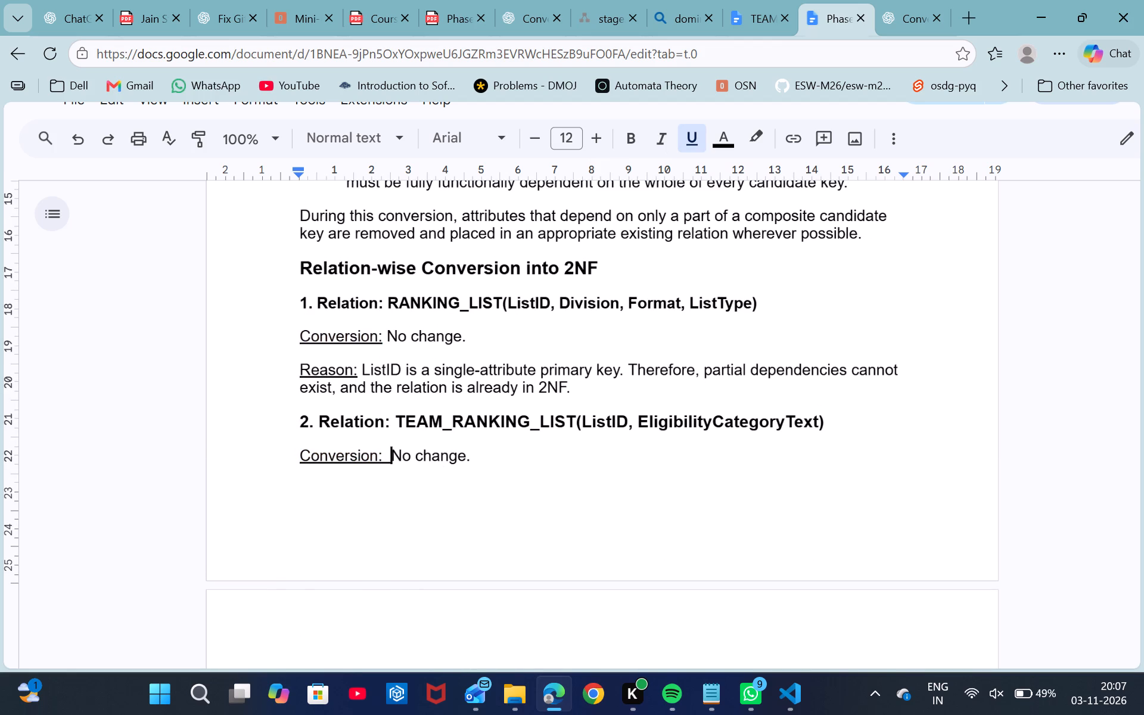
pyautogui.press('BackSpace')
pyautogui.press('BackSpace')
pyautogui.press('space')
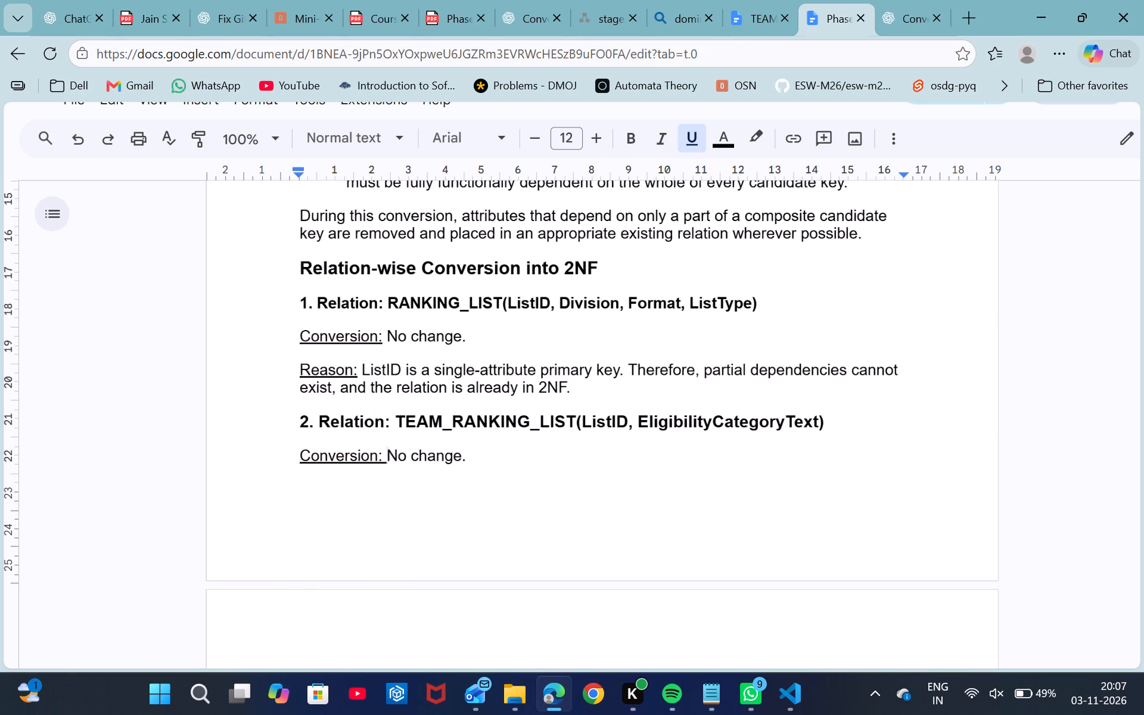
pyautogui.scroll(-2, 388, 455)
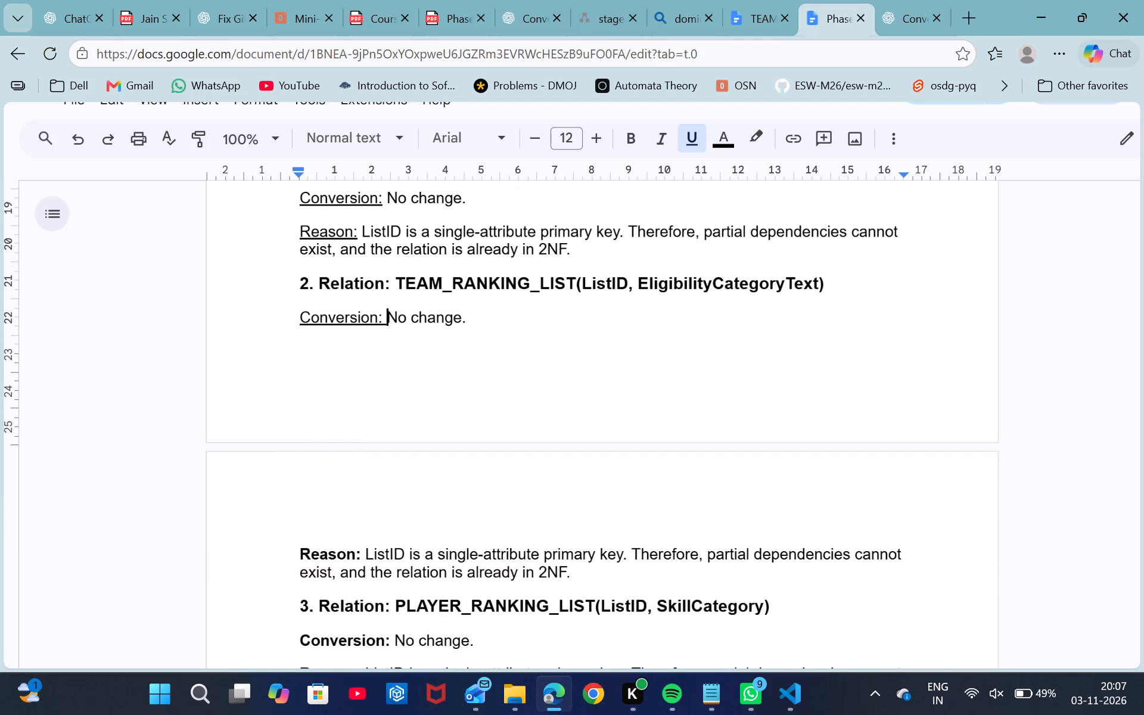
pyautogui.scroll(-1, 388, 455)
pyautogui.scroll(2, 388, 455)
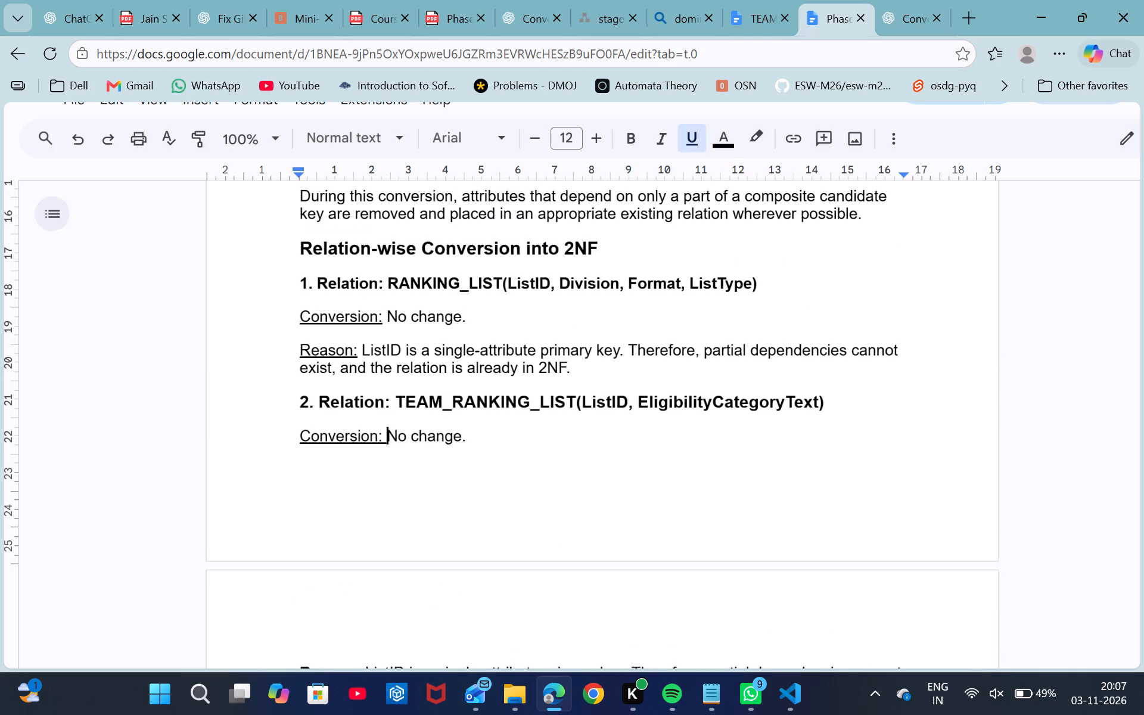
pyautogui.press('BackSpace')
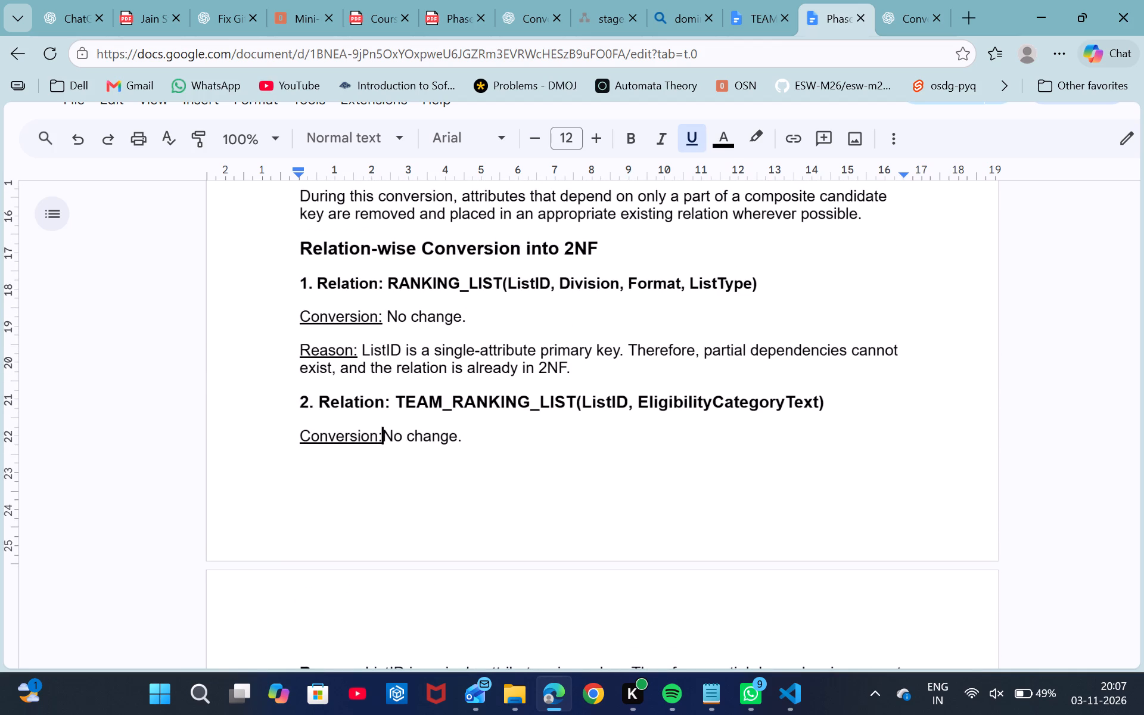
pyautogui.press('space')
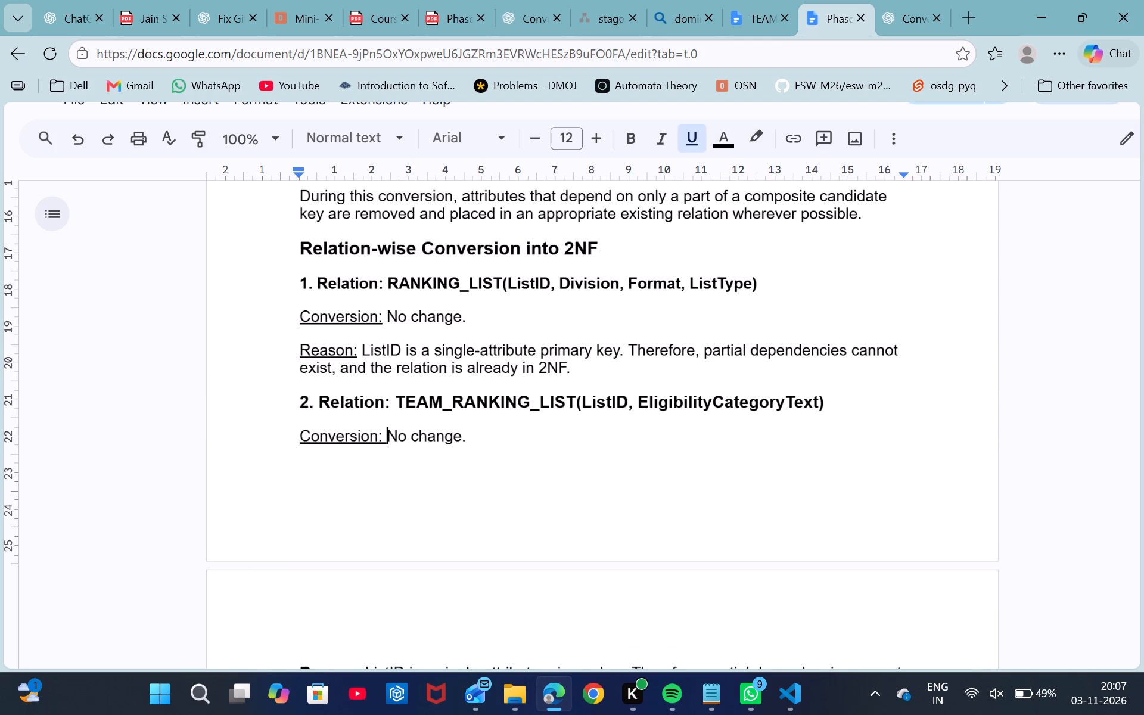
# Remove the underline from only the space after the "Conversion:" label under relation 2, TEAM_RANKING_LIST.
pyautogui.click(386, 437)
pyautogui.click(686, 133)
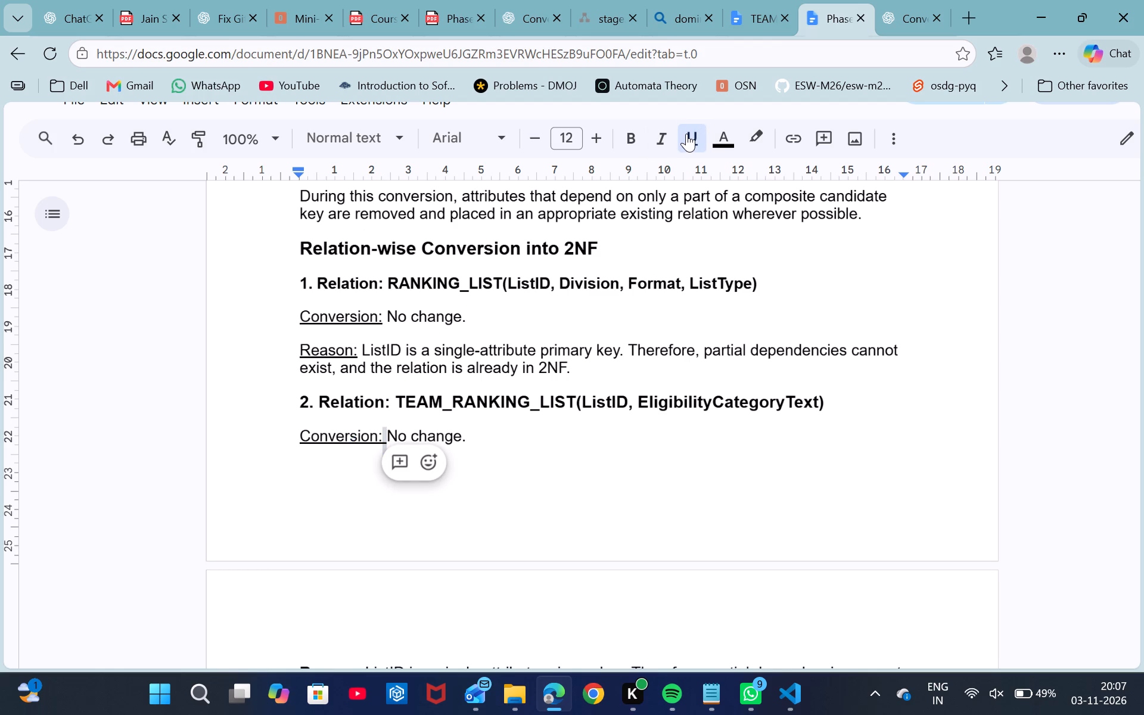
pyautogui.click(531, 436)
# Change the "Reason:" label under relation 2, TEAM_RANKING_LIST, in the 2NF conversion section from bold to underlined.
pyautogui.scroll(-3, 531, 436)
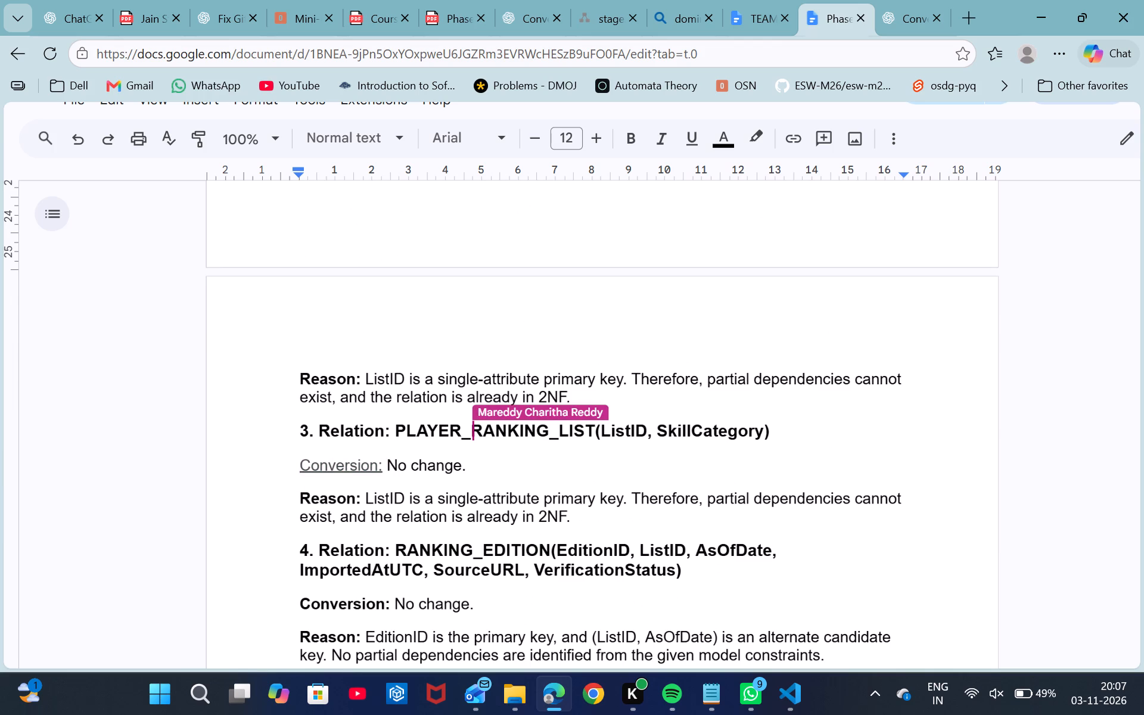
pyautogui.moveTo(359, 381); pyautogui.dragTo(303, 379)
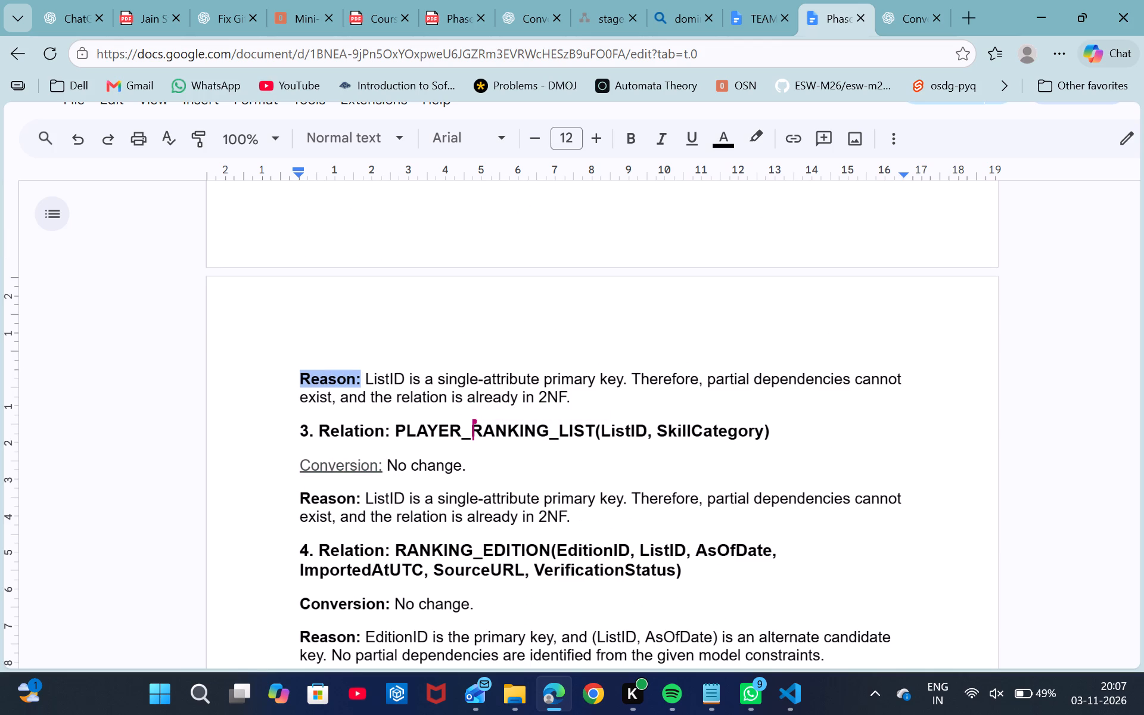
pyautogui.moveTo(303, 379); pyautogui.dragTo(303, 379)
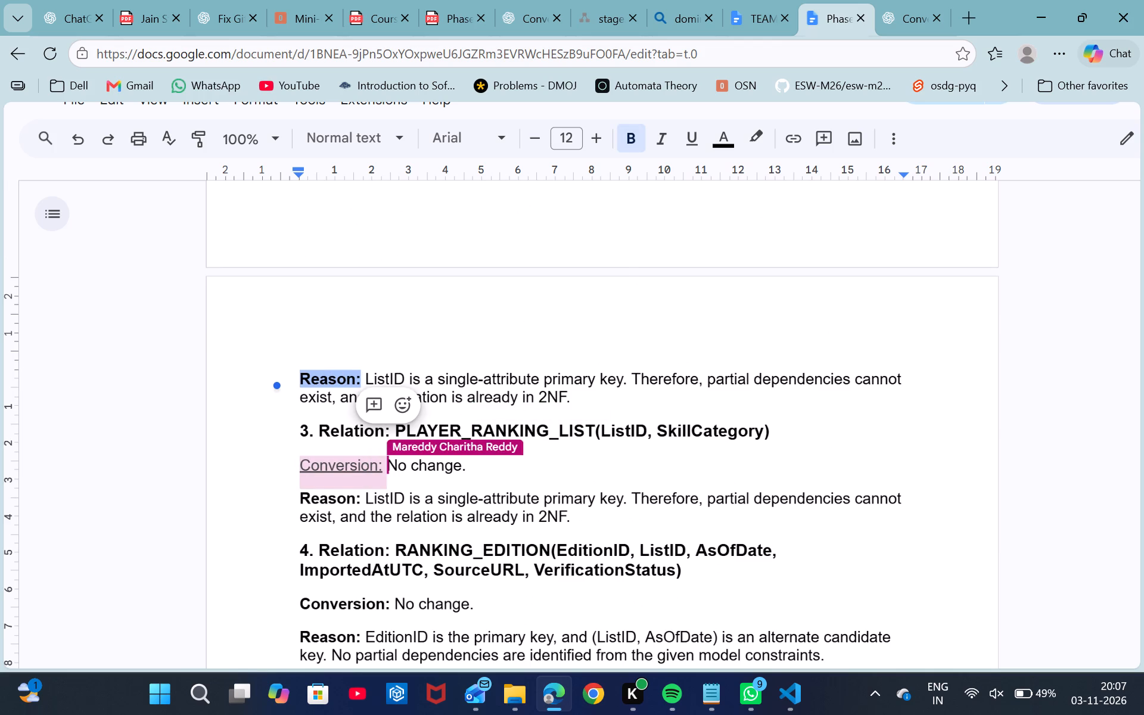
pyautogui.click(632, 134)
pyautogui.click(688, 141)
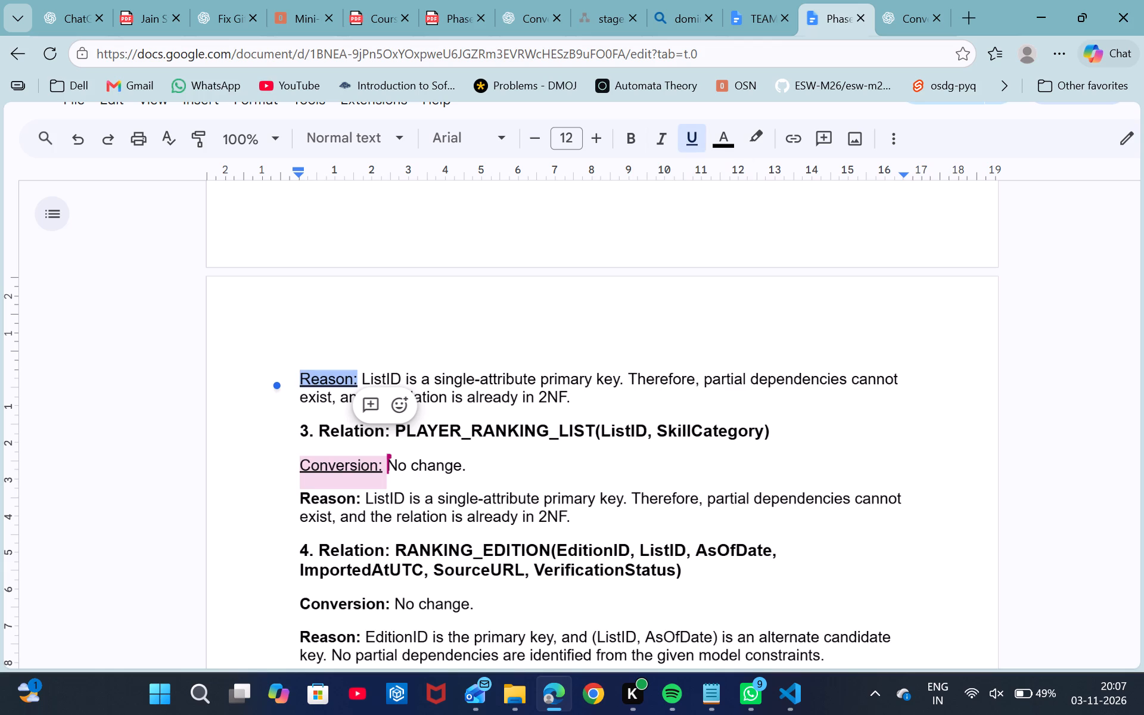
pyautogui.click(586, 396)
# Review the label formatting and layout of relations 3 to 16 in the 2NF conversion, down to the Stage C 2NF model image.
pyautogui.scroll(-2, 586, 396)
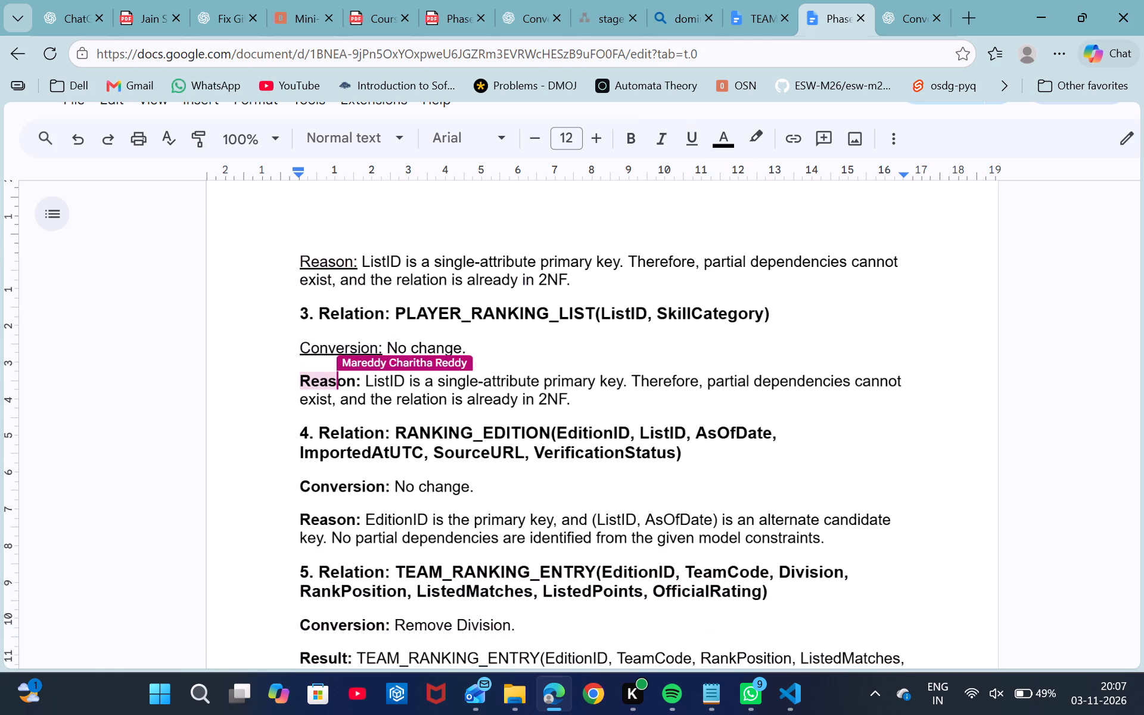
pyautogui.scroll(-2, 586, 396)
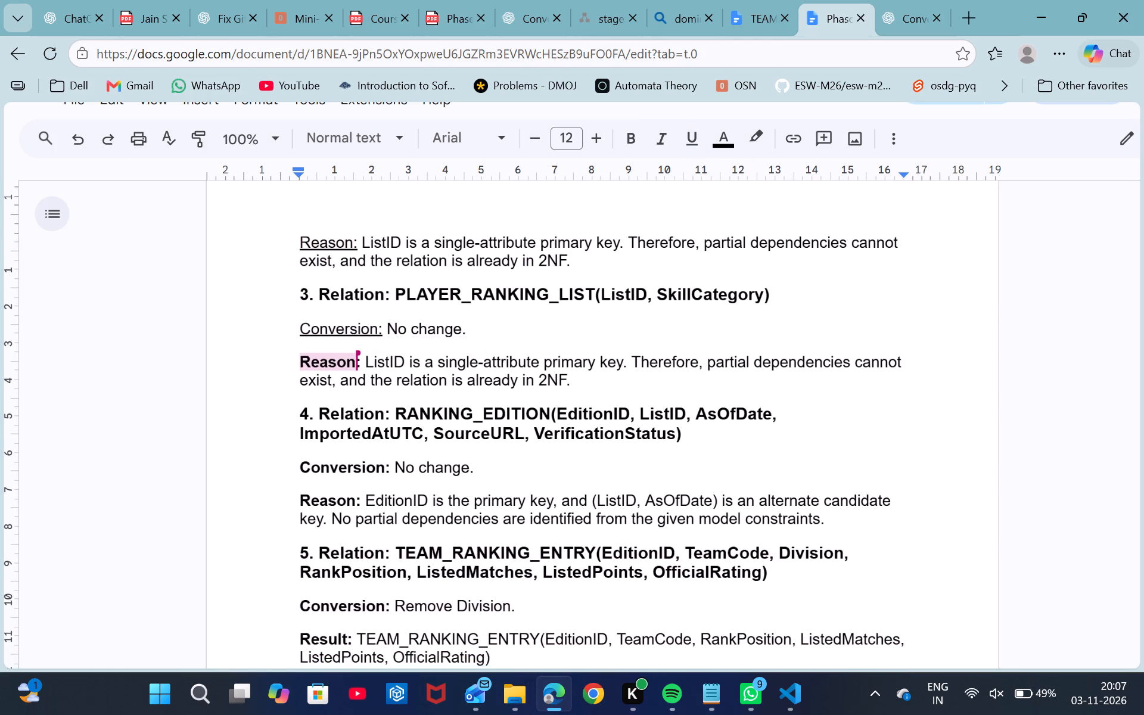
pyautogui.scroll(-1, 586, 396)
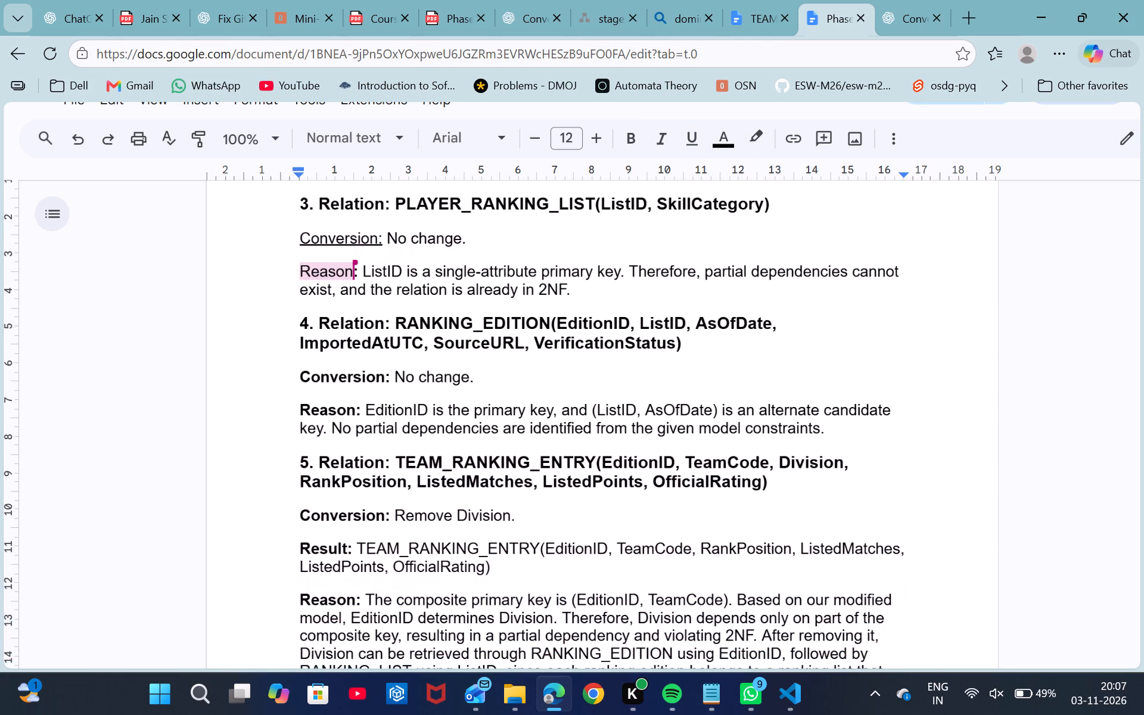
pyautogui.click(497, 327)
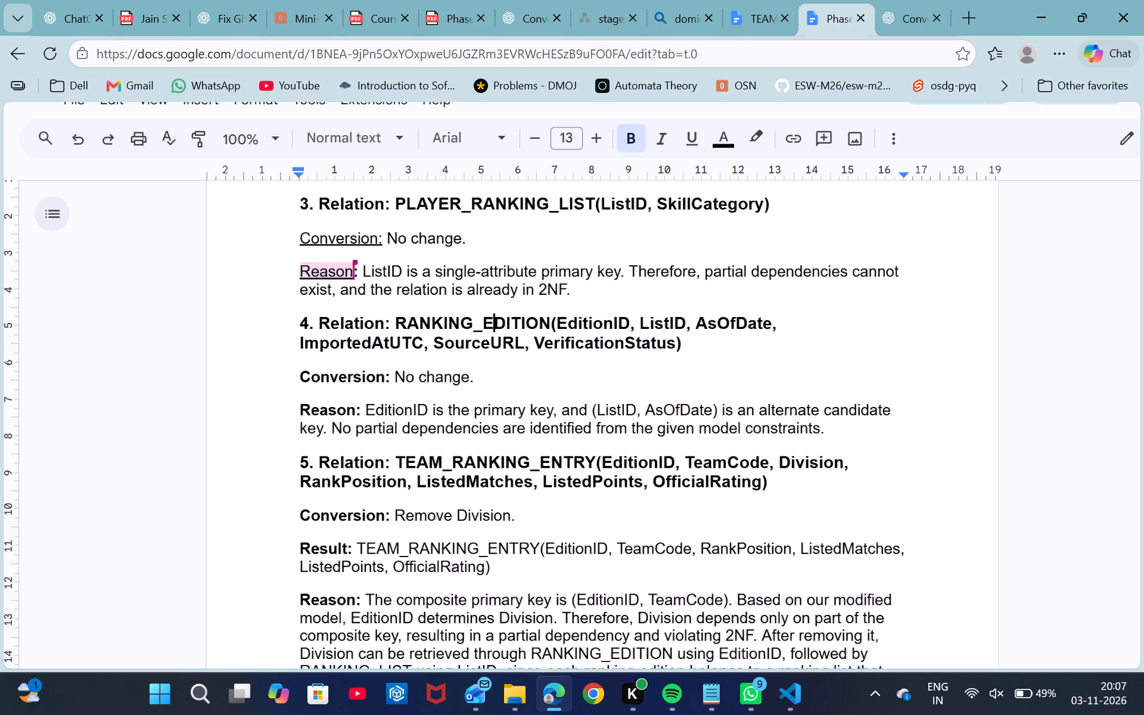
pyautogui.click(510, 464)
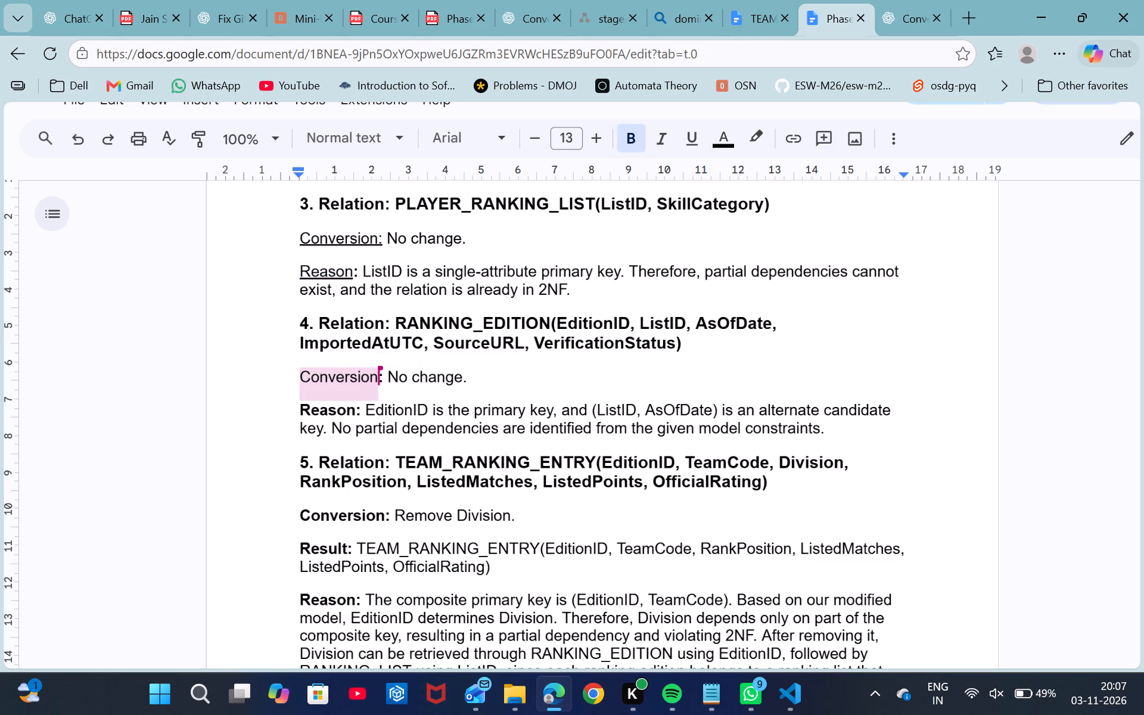
pyautogui.scroll(-6, 648, 391)
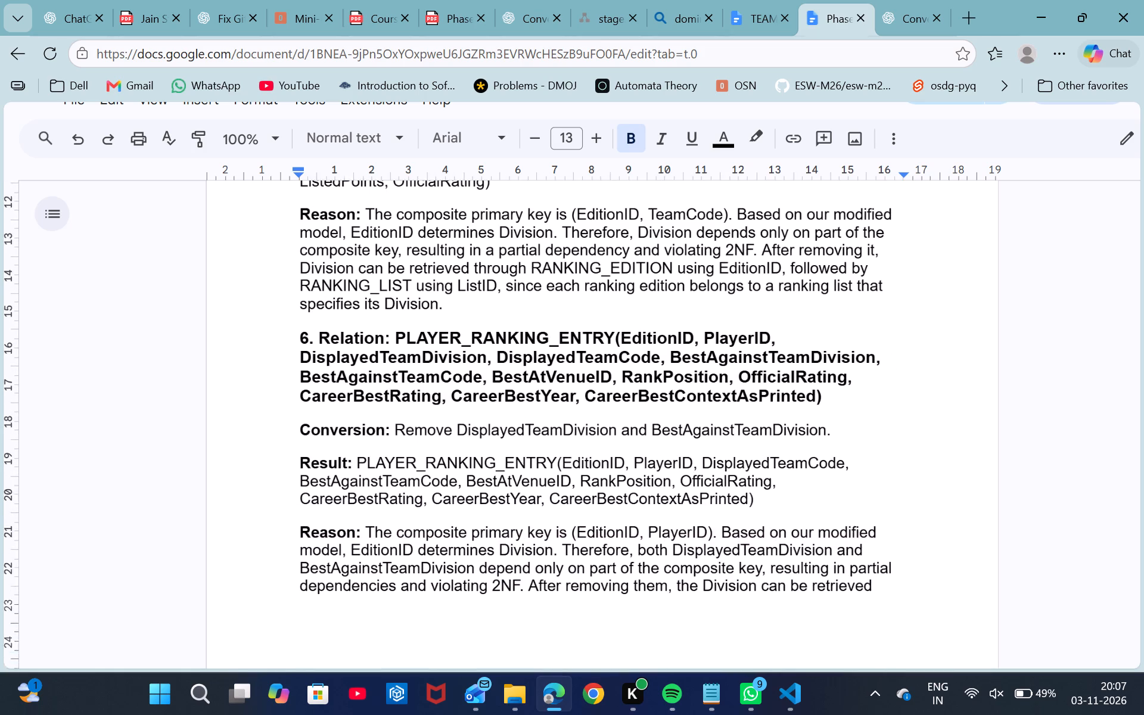
pyautogui.scroll(-2, 648, 391)
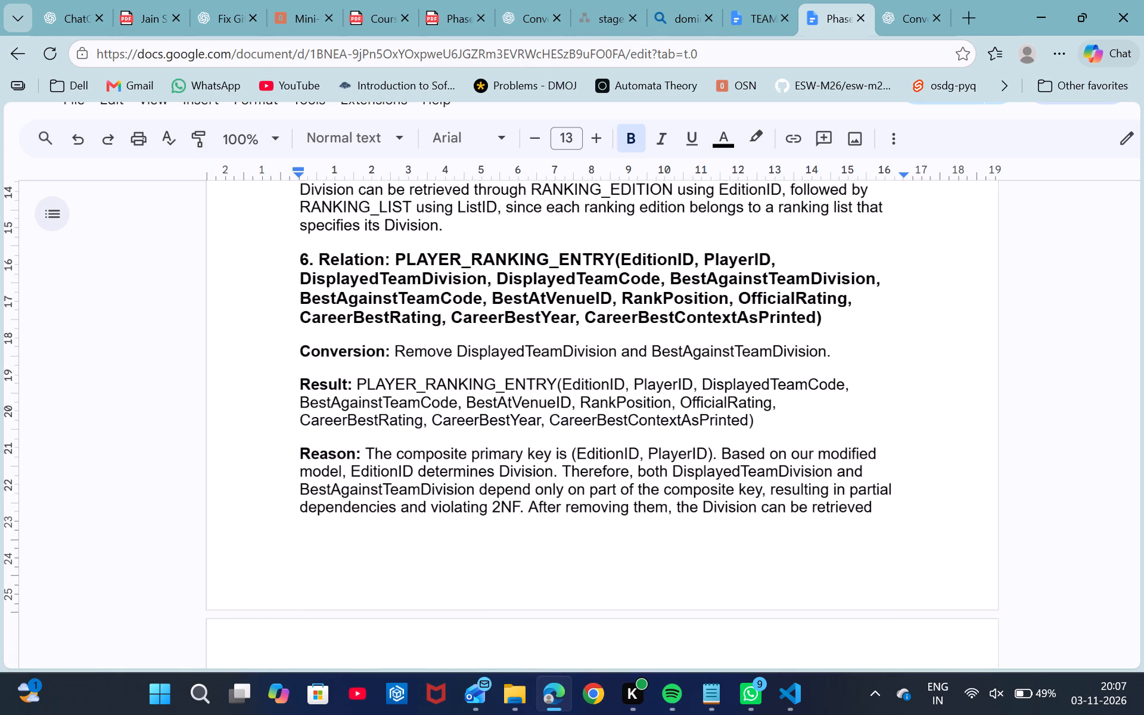
pyautogui.scroll(-6, 648, 391)
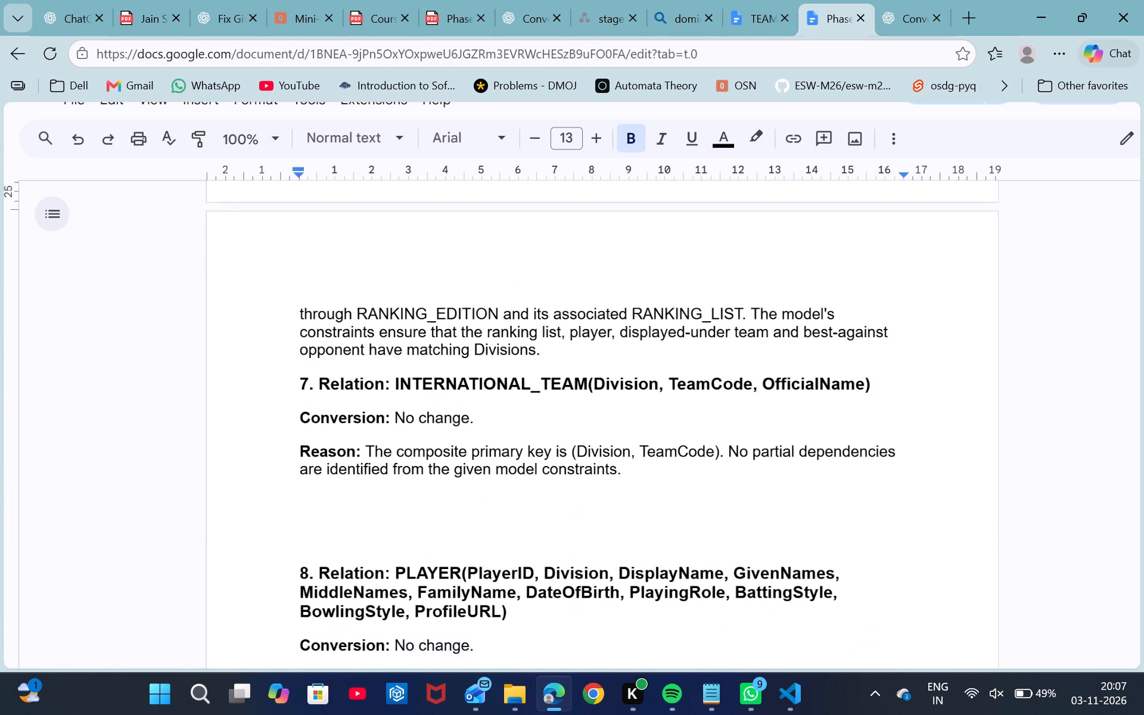
pyautogui.scroll(-5, 648, 391)
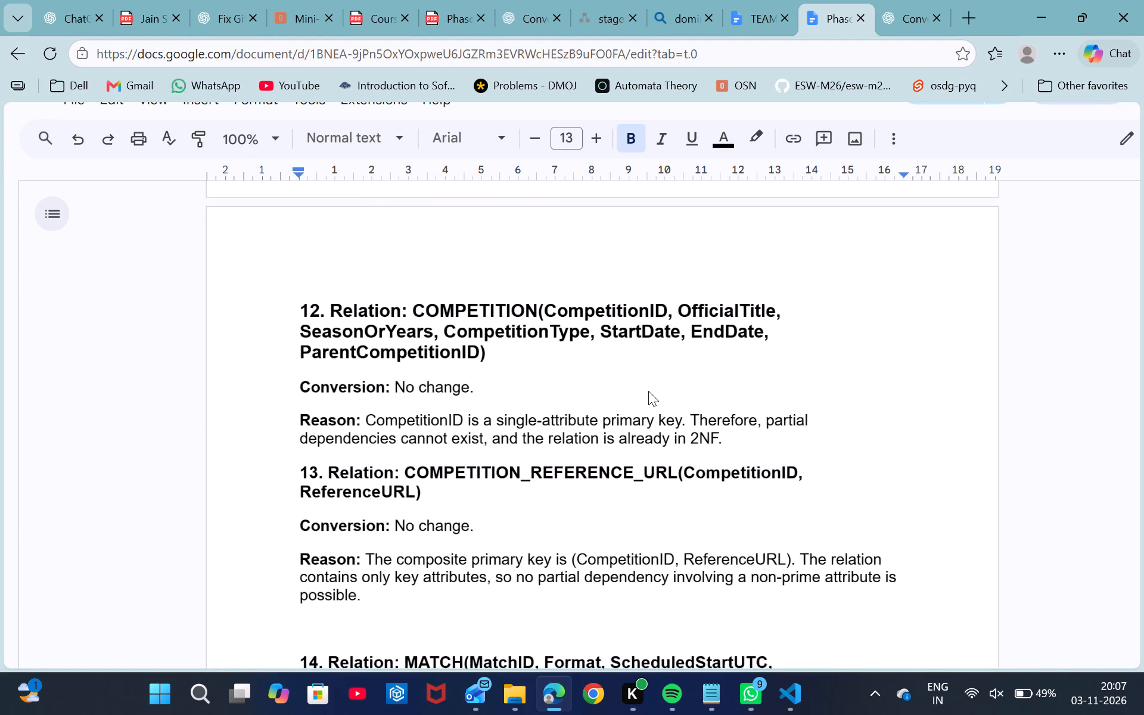
pyautogui.scroll(-3, 648, 391)
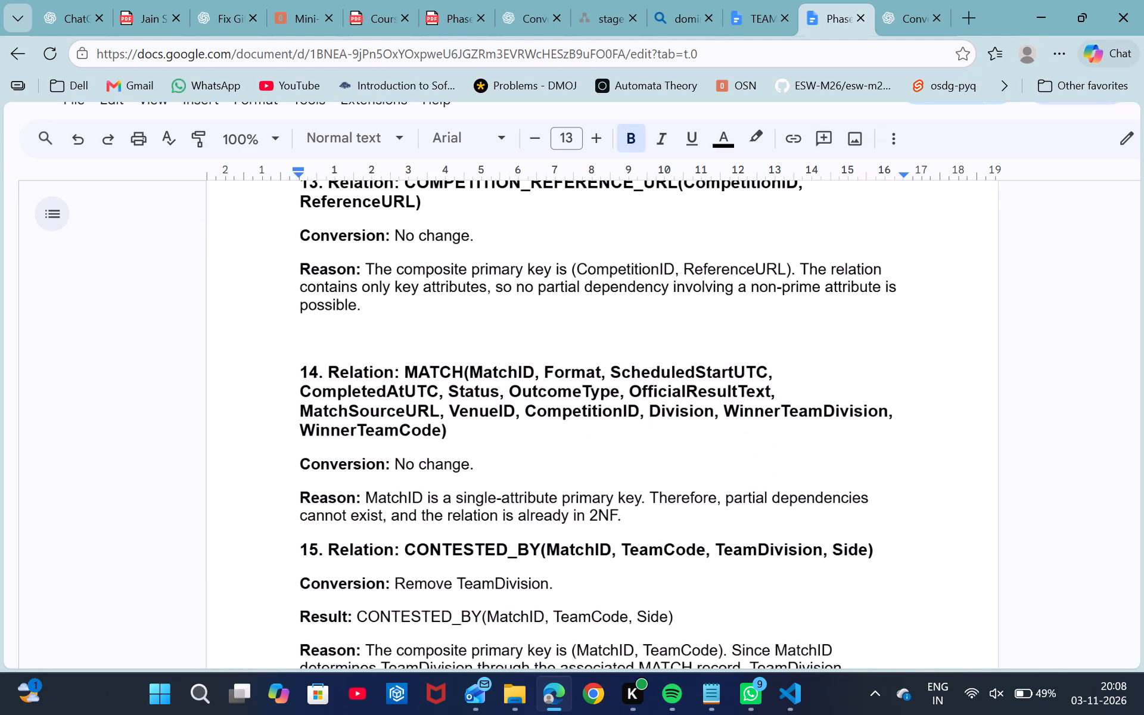
pyautogui.scroll(-1, 648, 391)
pyautogui.scroll(6, 648, 391)
pyautogui.scroll(-1, 648, 391)
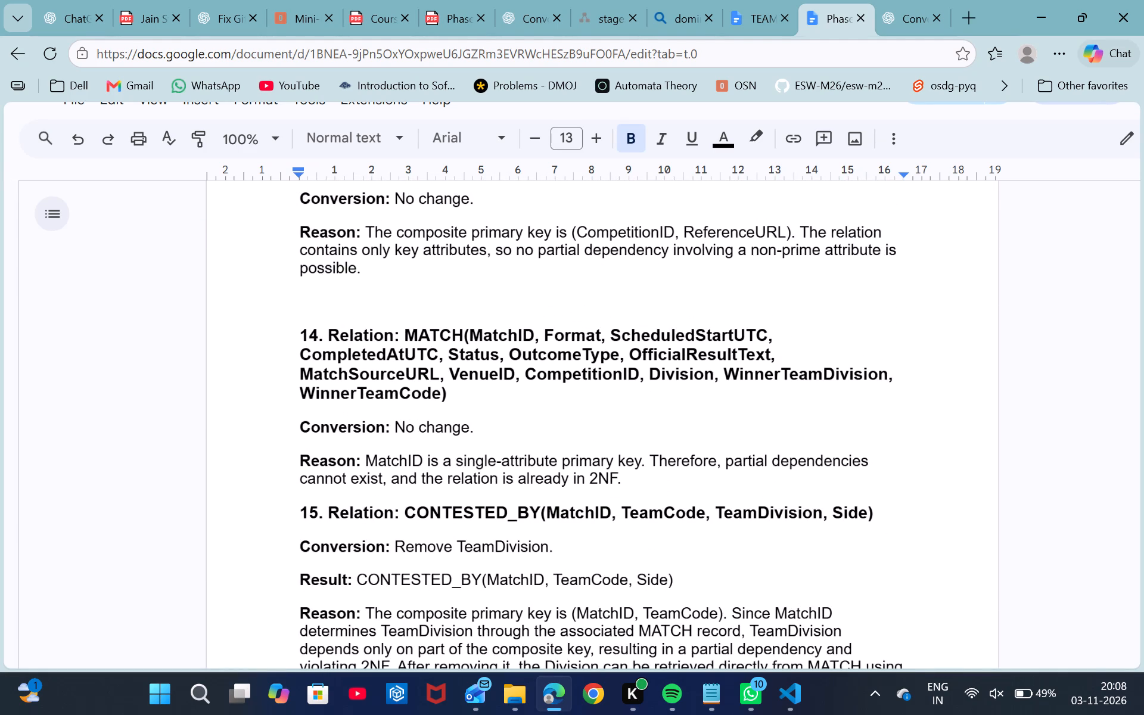
pyautogui.scroll(-1, 648, 391)
pyautogui.scroll(3, 648, 391)
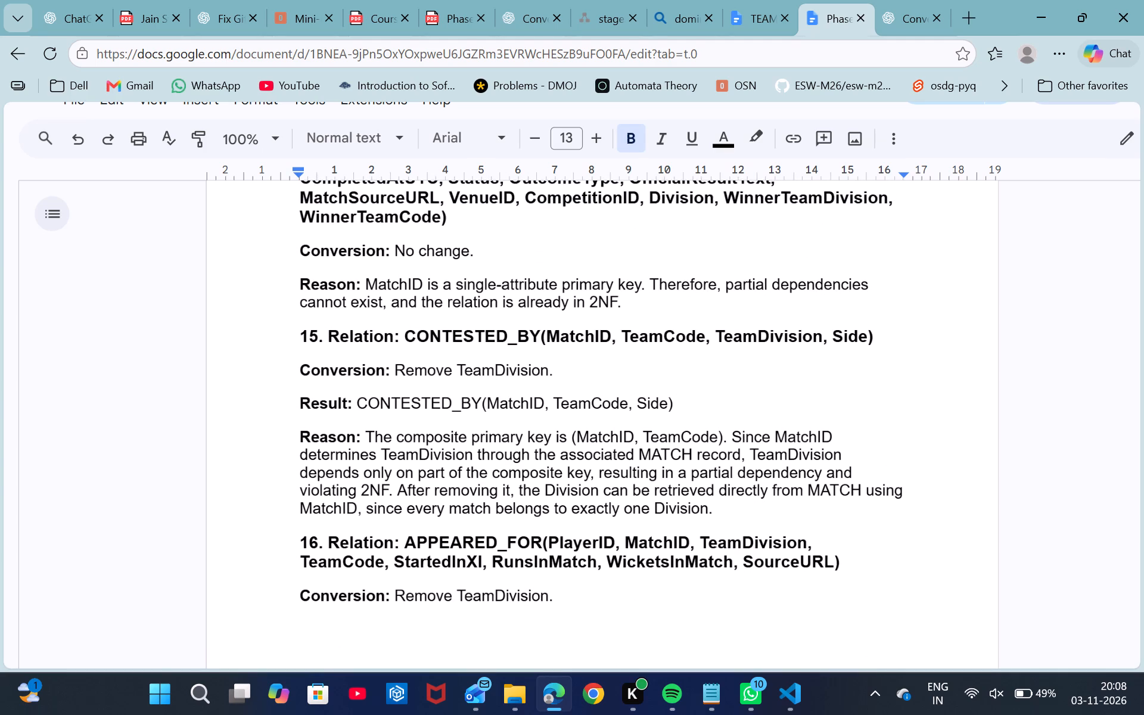
pyautogui.scroll(1, 648, 391)
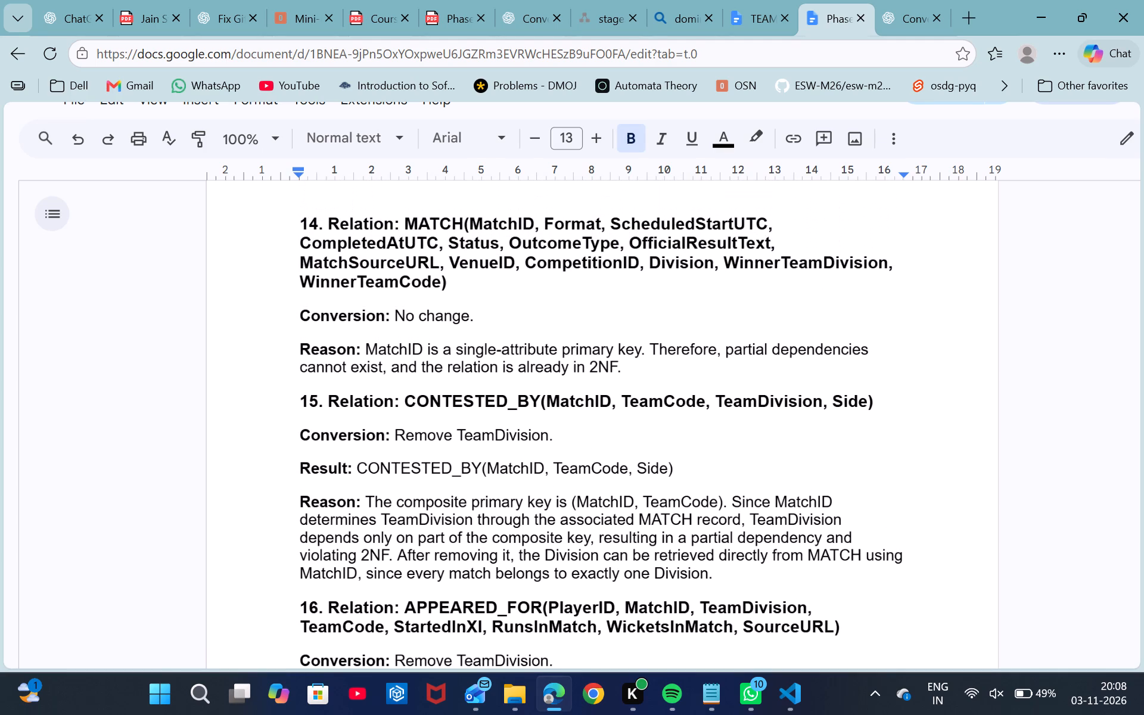
pyautogui.scroll(-4, 648, 391)
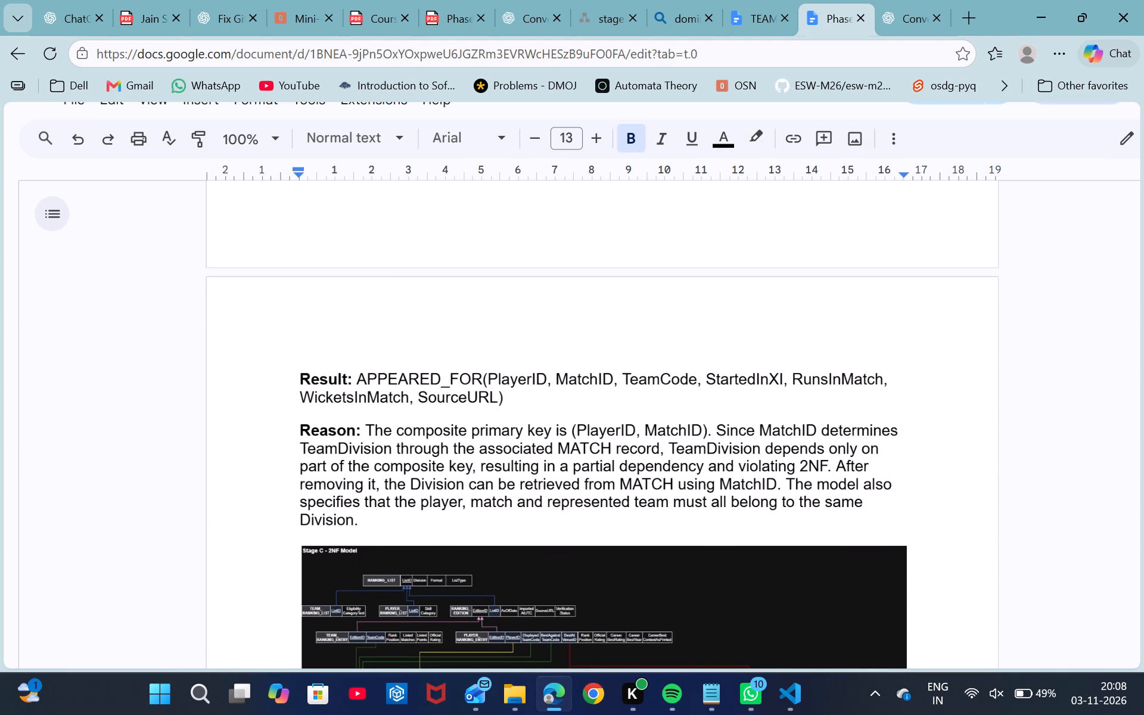
# Look back over the keys table before the 2NF conversion and recheck the label formatting under relations 3 to 6.
pyautogui.scroll(5, 648, 391)
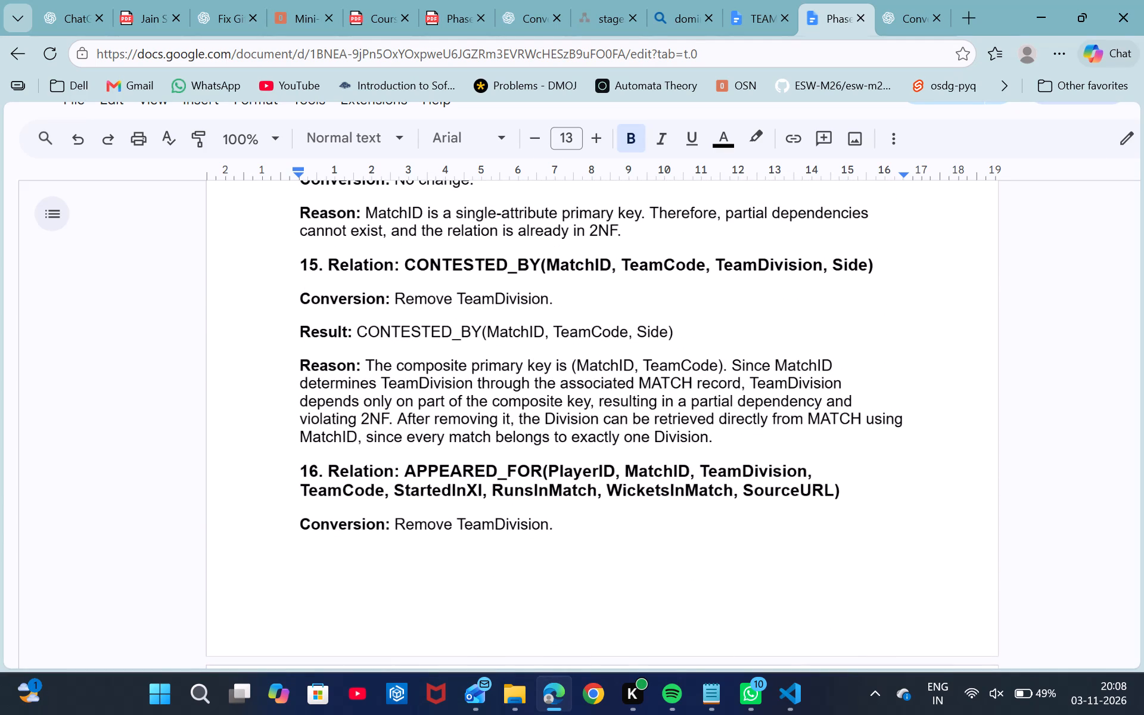
pyautogui.scroll(18, 648, 391)
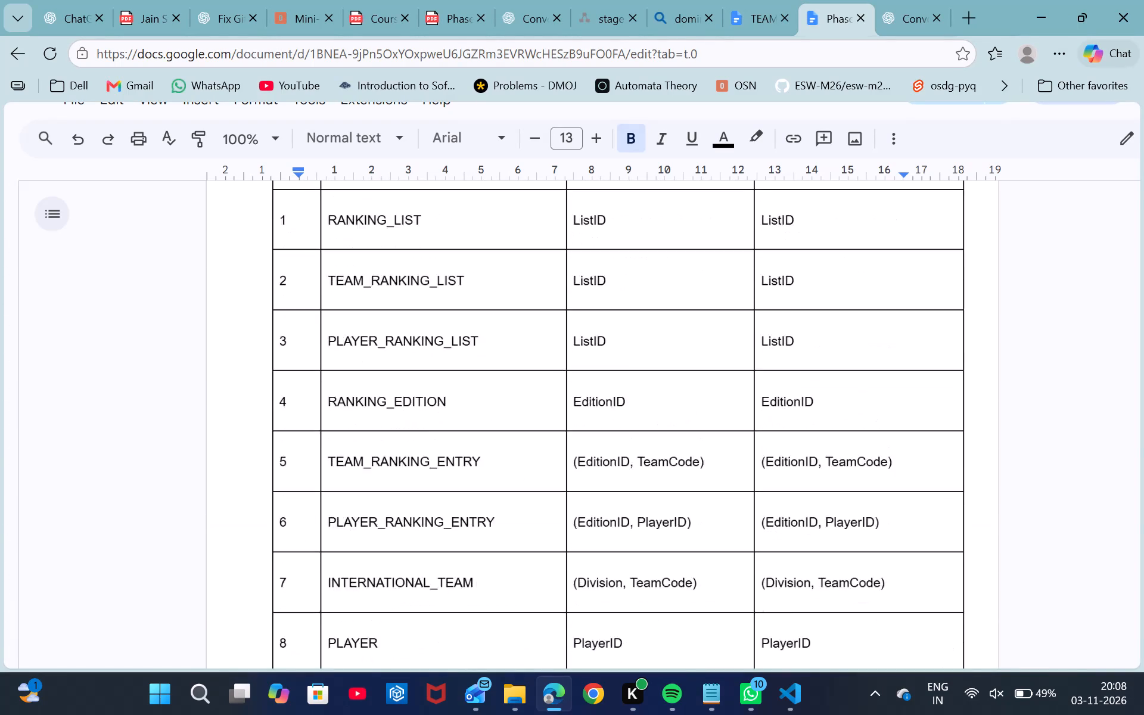
pyautogui.scroll(-3, 648, 391)
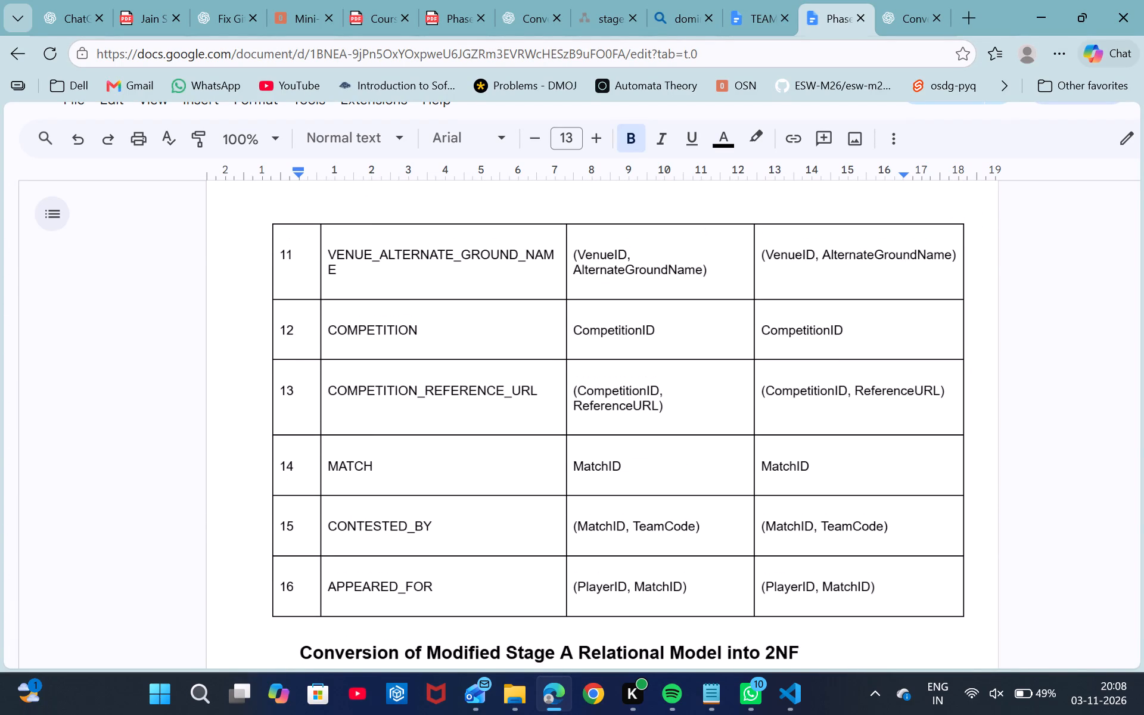
pyautogui.scroll(-6, 648, 391)
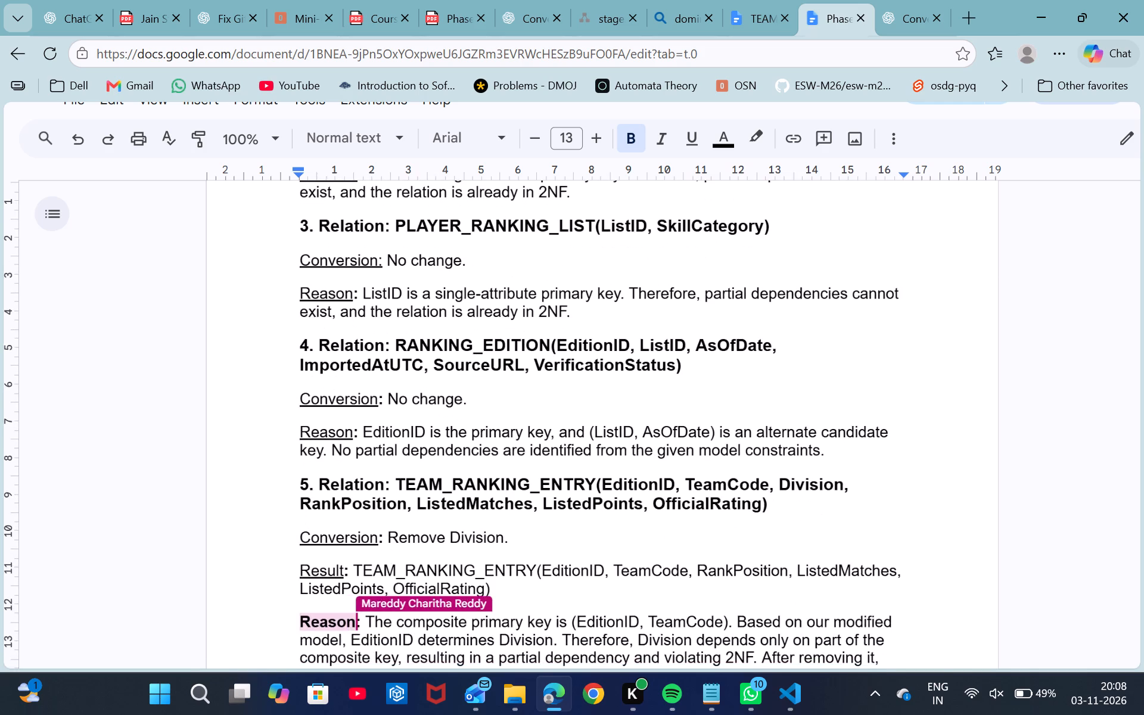
pyautogui.scroll(-4, 648, 391)
pyautogui.scroll(2, 648, 391)
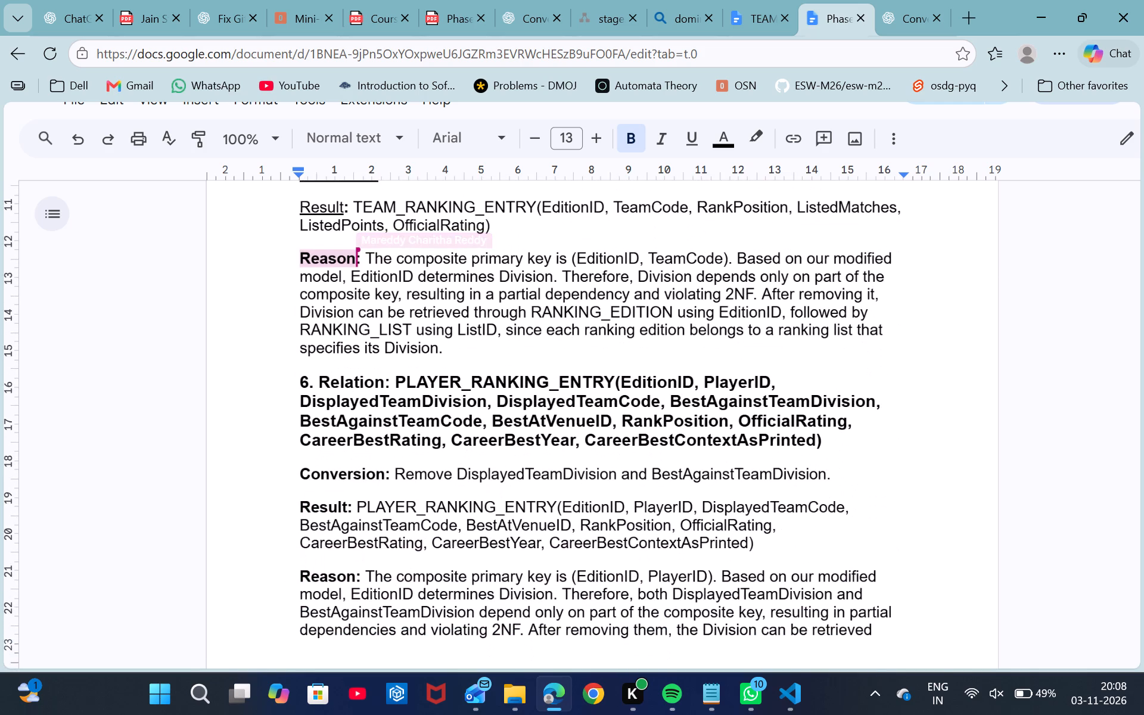
pyautogui.scroll(3, 648, 391)
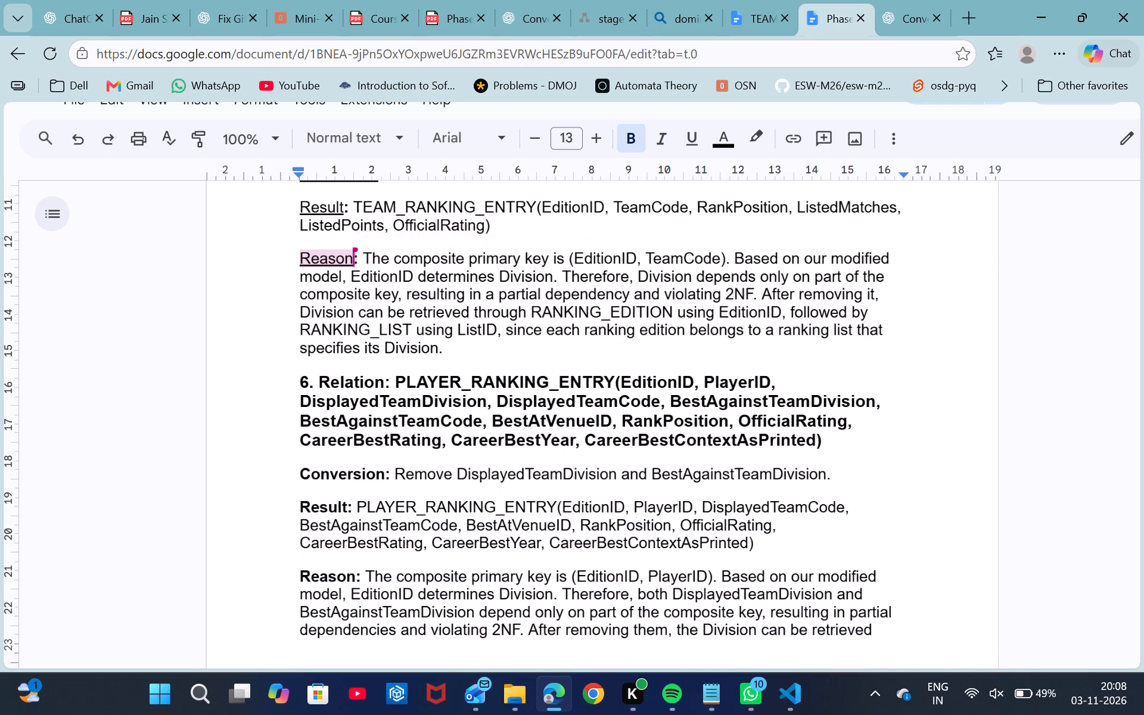
# Look back through the mapping section and examine relationship R7 CONTESTED_BY around MATCH in the Jain Street PDF's ER diagram.
pyautogui.scroll(2, 648, 391)
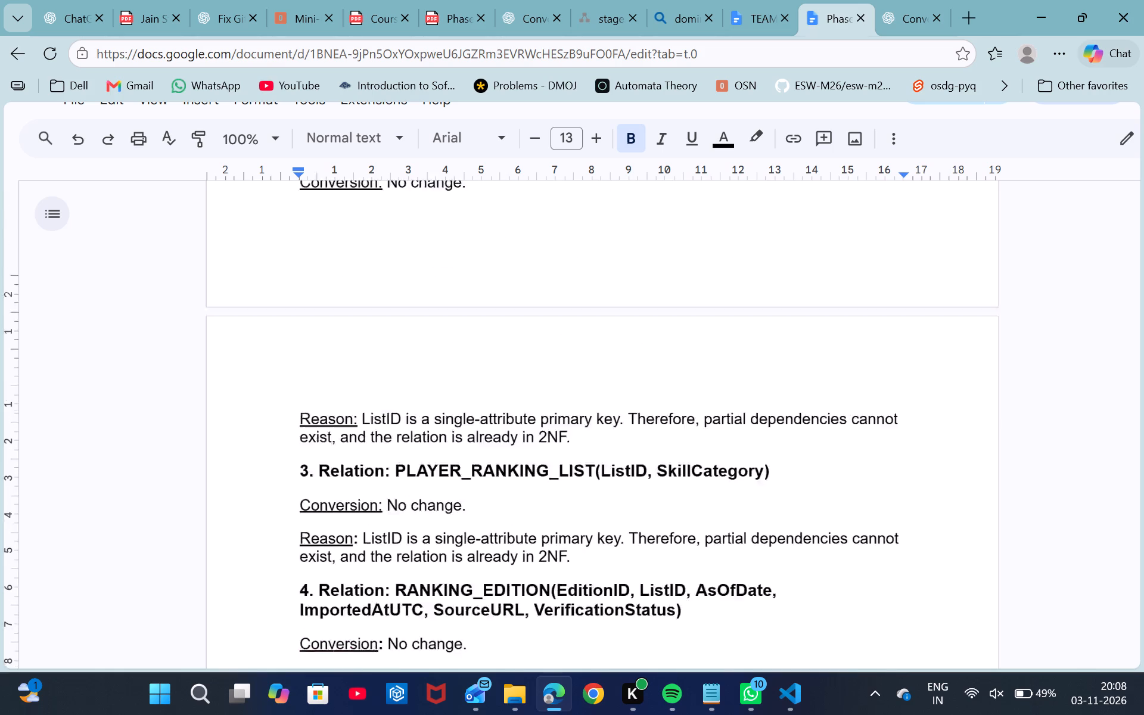
pyautogui.scroll(15, 648, 391)
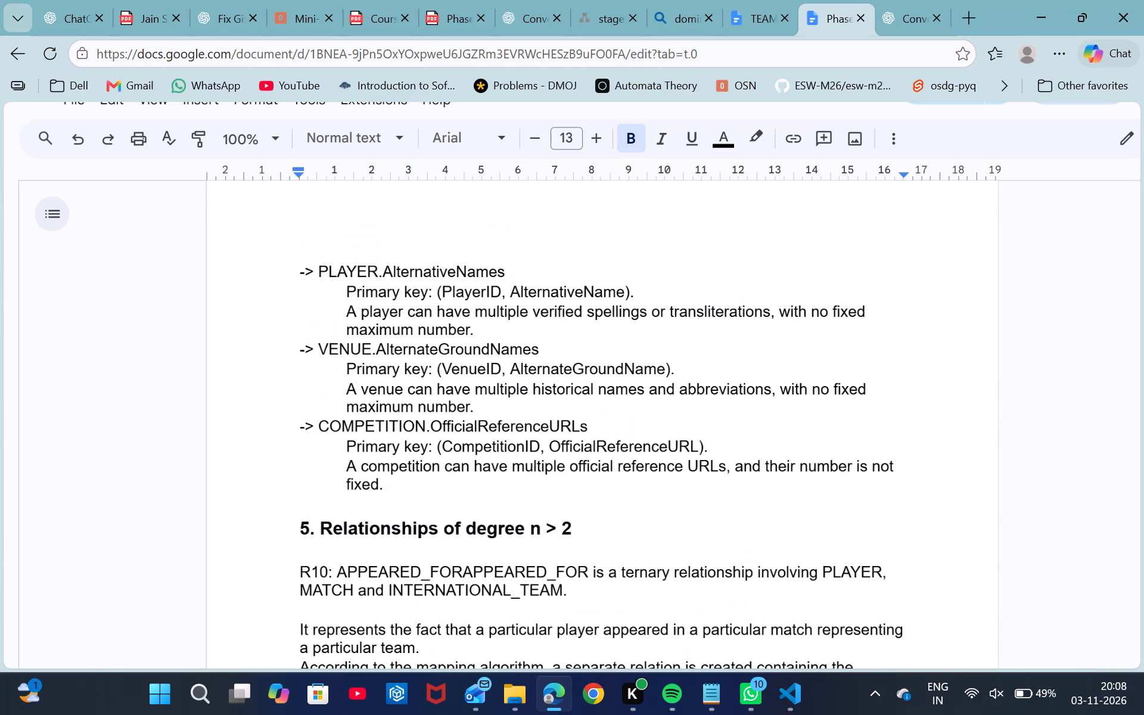
pyautogui.scroll(5, 648, 391)
pyautogui.click(130, 6)
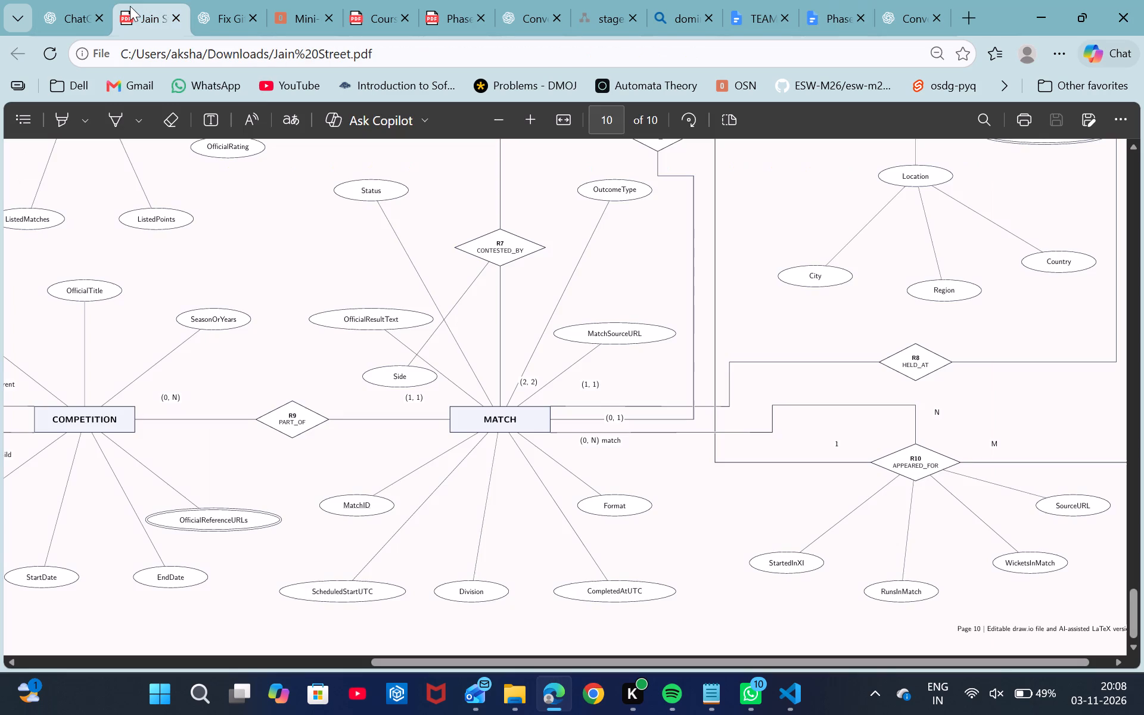
pyautogui.scroll(1, 474, 321)
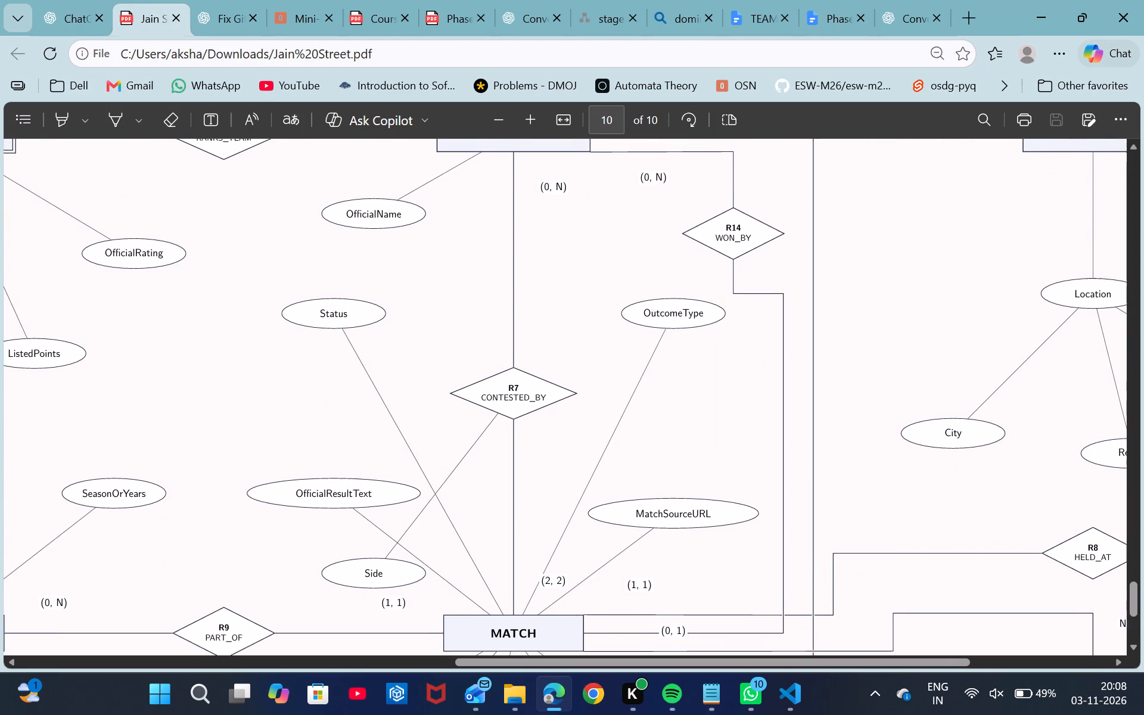
pyautogui.moveTo(518, 381); pyautogui.dragTo(495, 388)
pyautogui.click(493, 410)
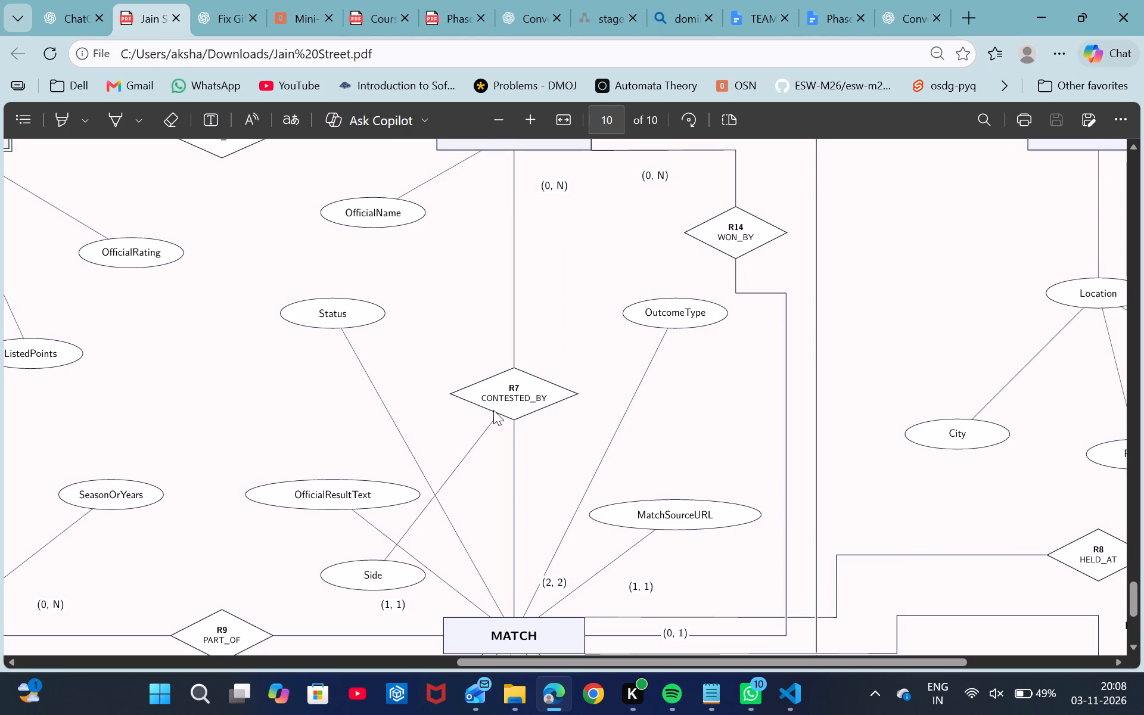
pyautogui.scroll(-2, 493, 410)
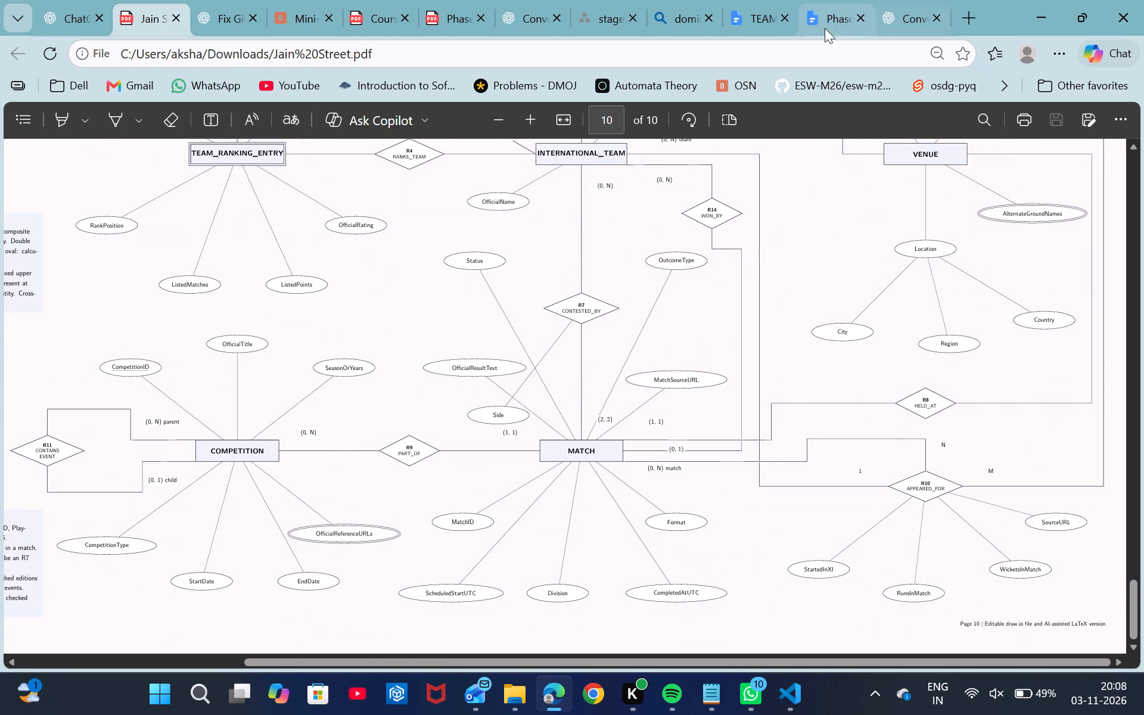
# Return to the Phase -3 document and check the Stage A model image and the label formatting in the 2NF conversion.
pyautogui.click(812, 20)
pyautogui.scroll(-16, 589, 557)
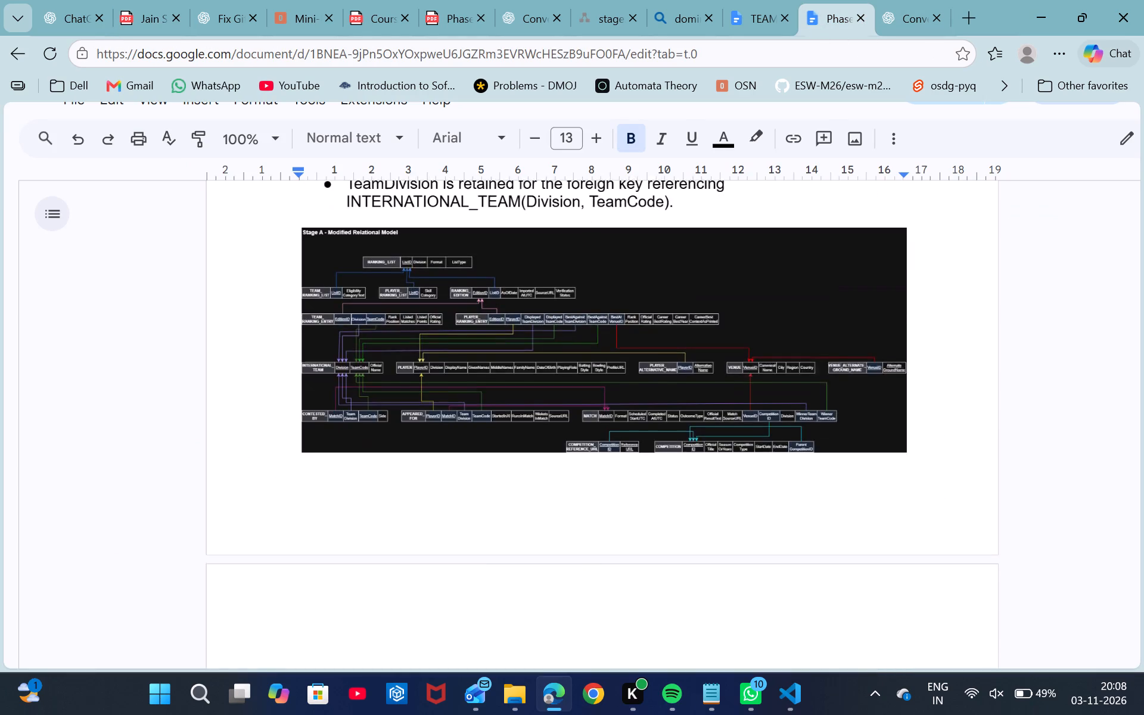
pyautogui.scroll(-5, 589, 557)
pyautogui.scroll(1, 589, 557)
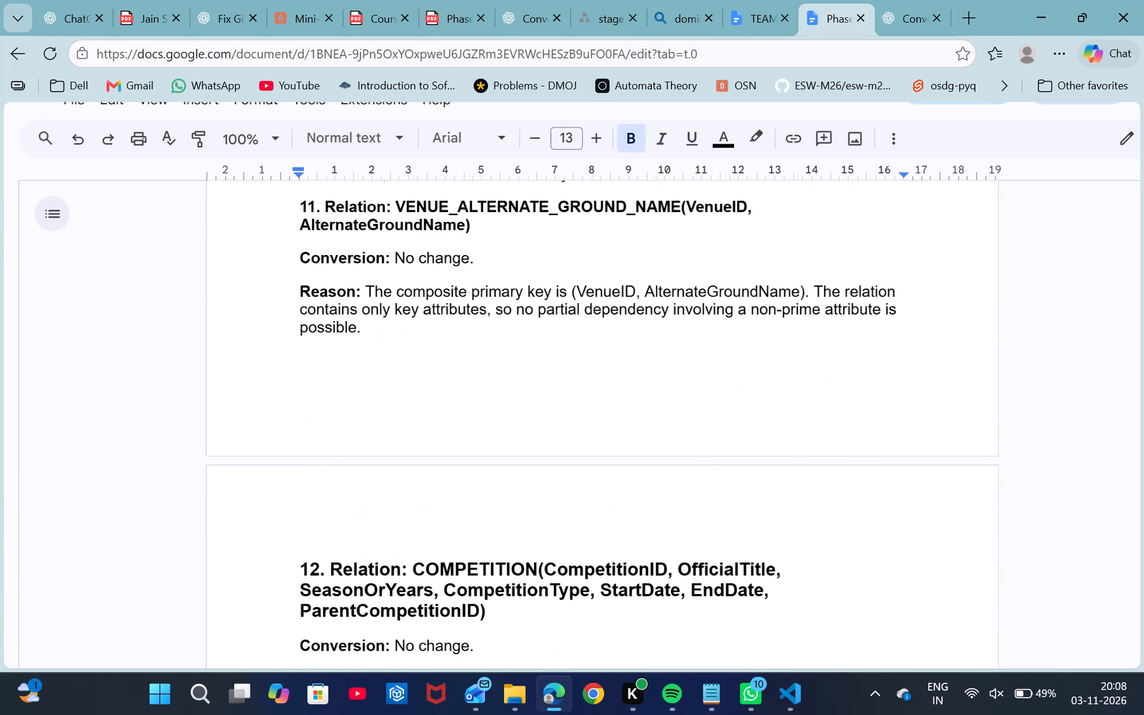
pyautogui.scroll(1, 589, 557)
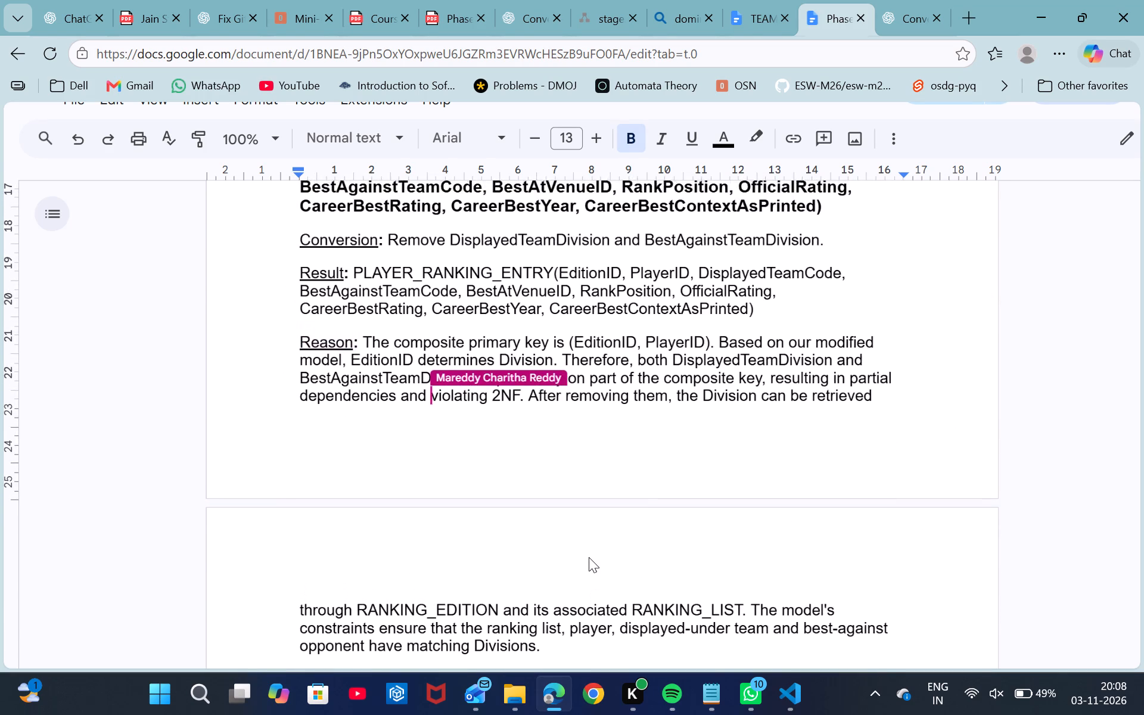
pyautogui.scroll(7, 589, 557)
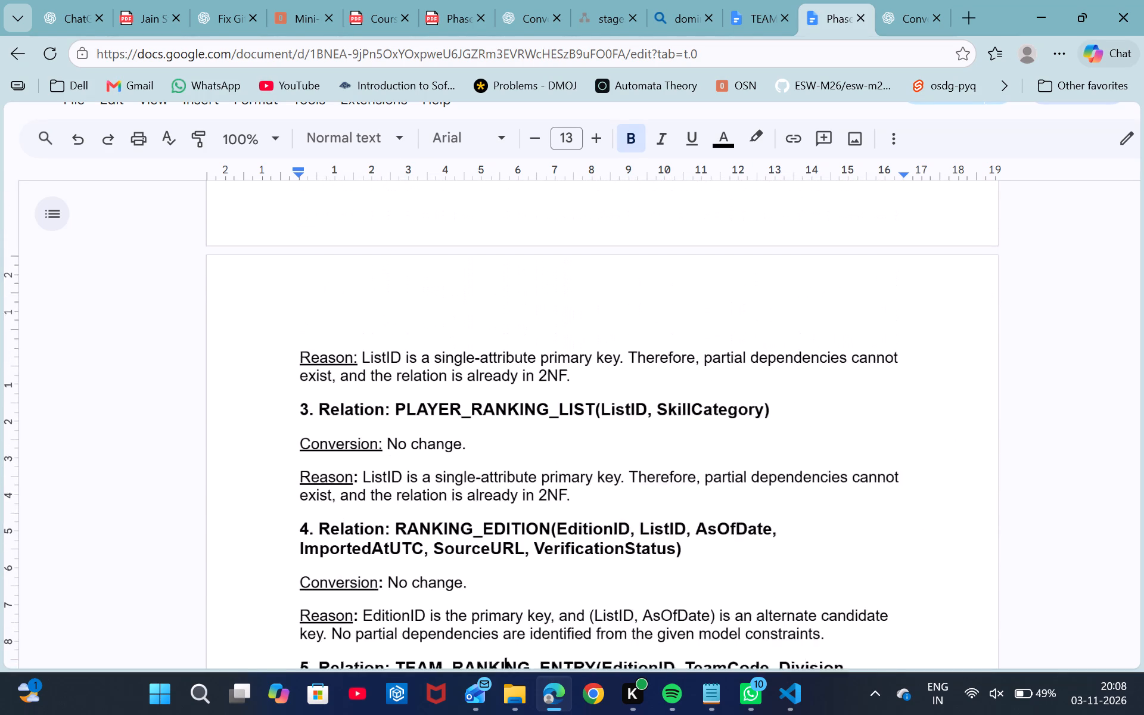
pyautogui.scroll(3, 589, 557)
# Review the document from the relation-wise 2NF conversion through the Stage C model image and Stage D to the Functional Dependencies heading.
pyautogui.scroll(-1, 589, 557)
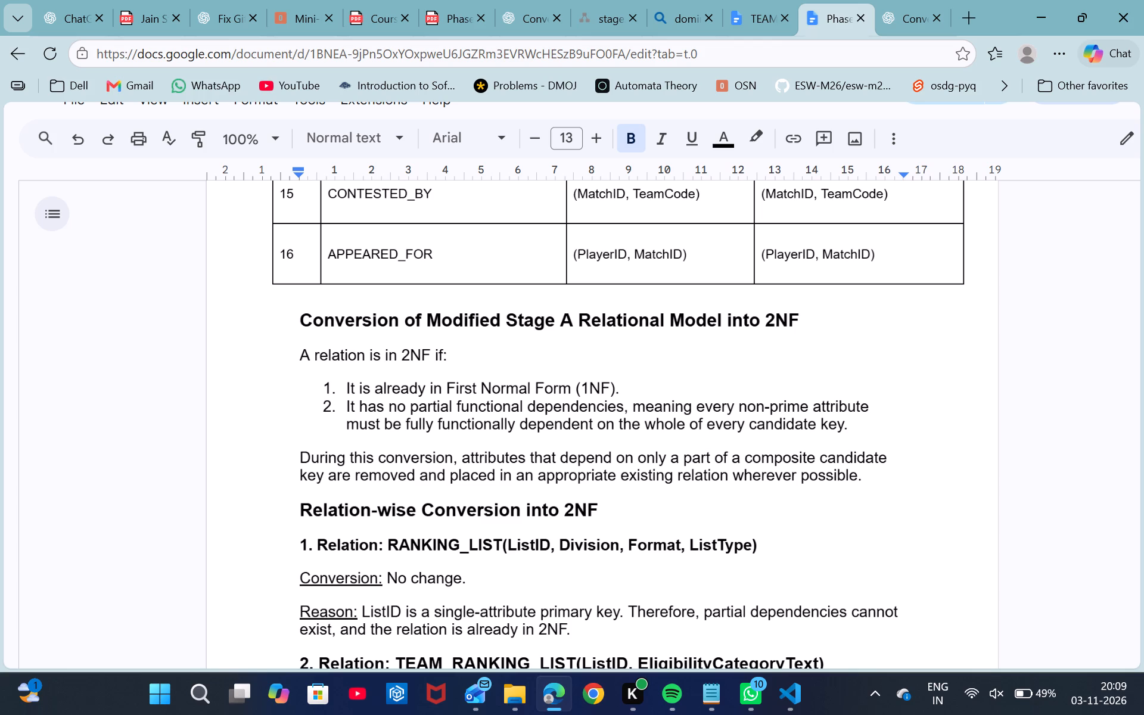
pyautogui.scroll(-14, 538, 474)
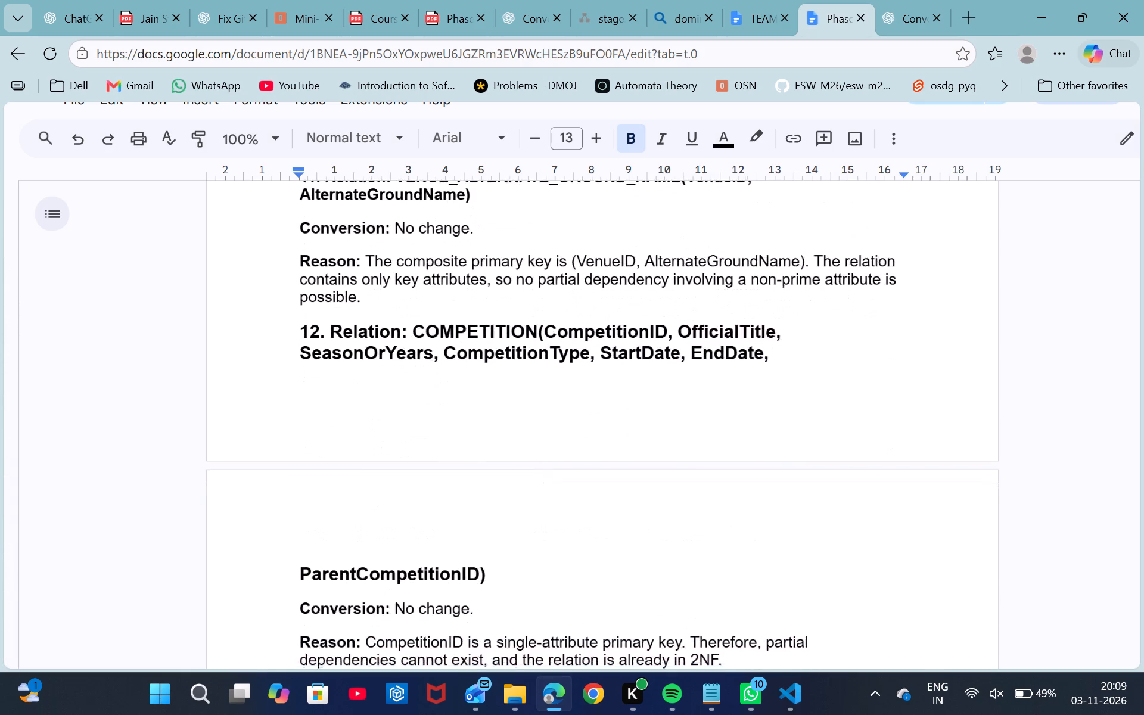
pyautogui.scroll(-5, 538, 474)
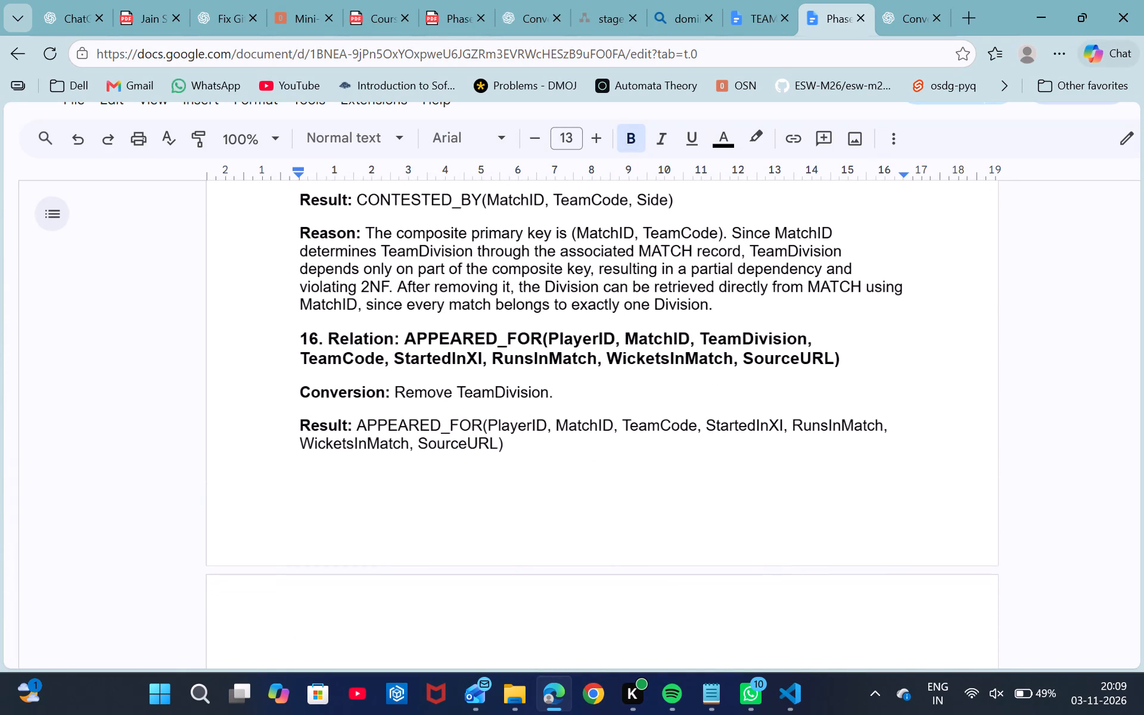
pyautogui.scroll(-5, 538, 474)
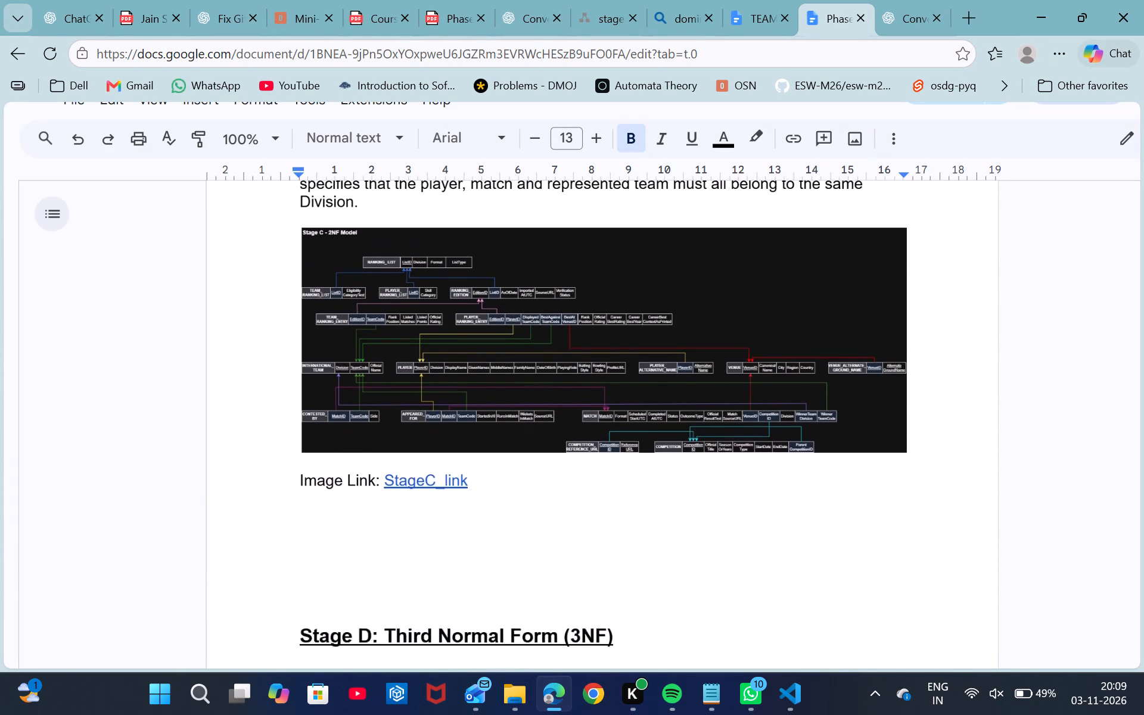
pyautogui.scroll(-2, 538, 474)
pyautogui.scroll(1, 538, 474)
pyautogui.scroll(-1, 538, 474)
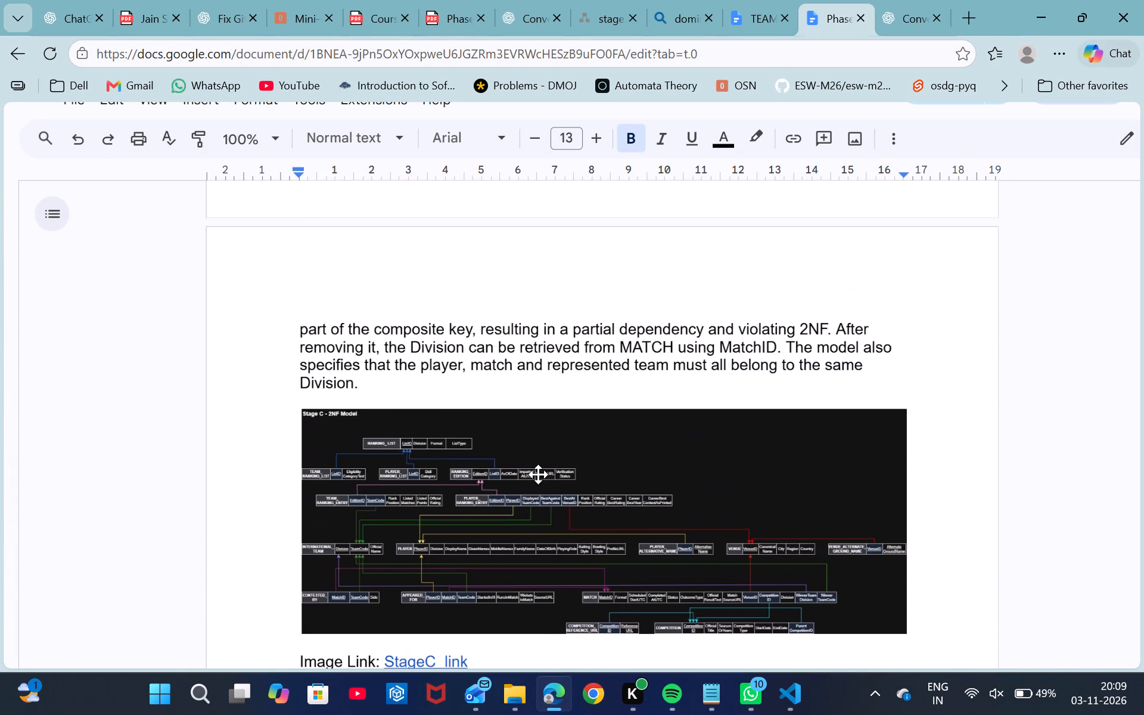
pyautogui.scroll(-8, 538, 474)
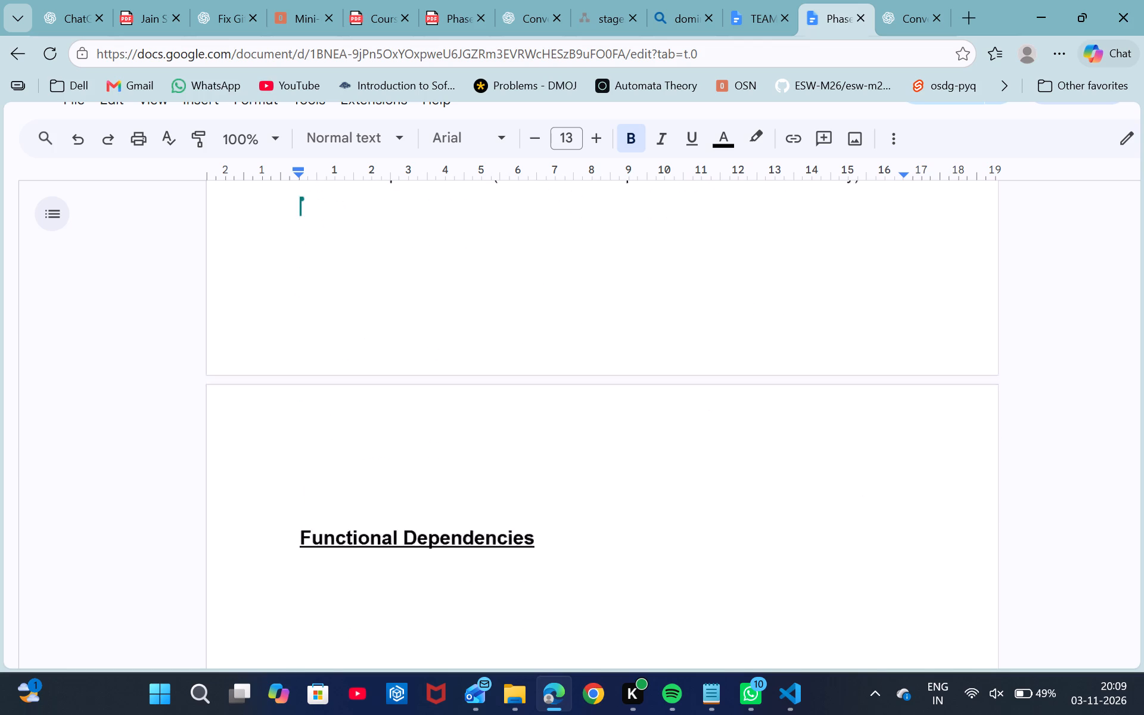
pyautogui.scroll(-2, 538, 474)
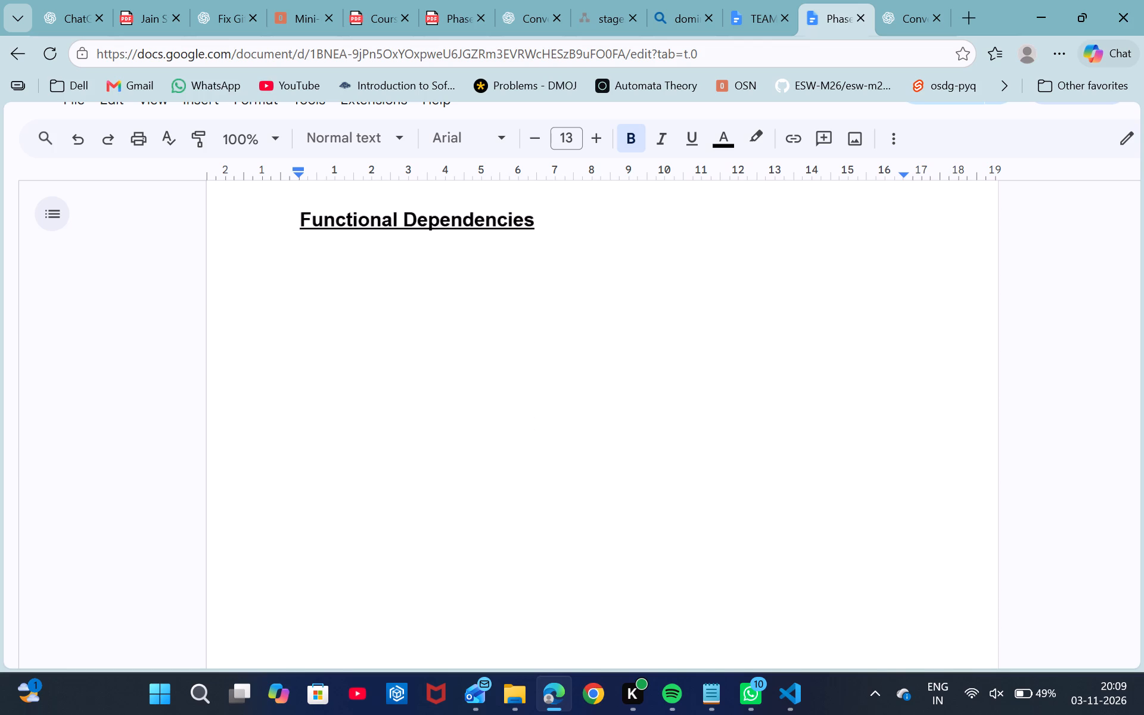
# Recheck the Conversion, Result and Reason label formatting under relations 5 to 11 in the 2NF conversion.
pyautogui.scroll(15, 538, 474)
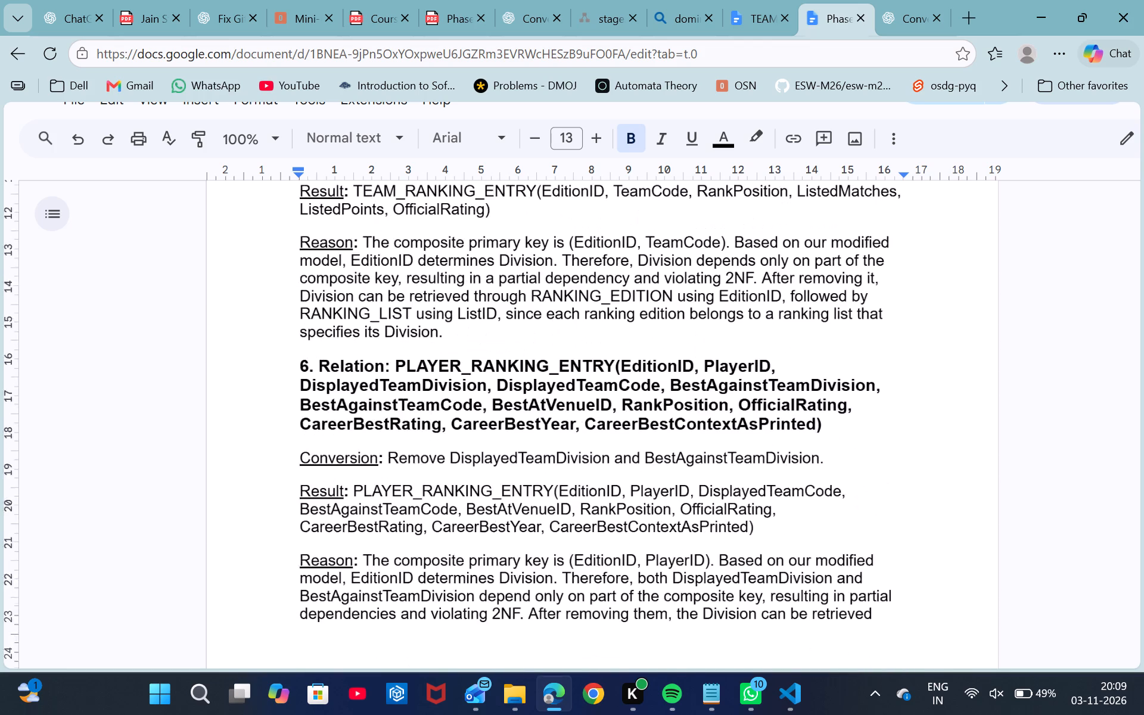
pyautogui.scroll(4, 538, 474)
pyautogui.scroll(-3, 538, 474)
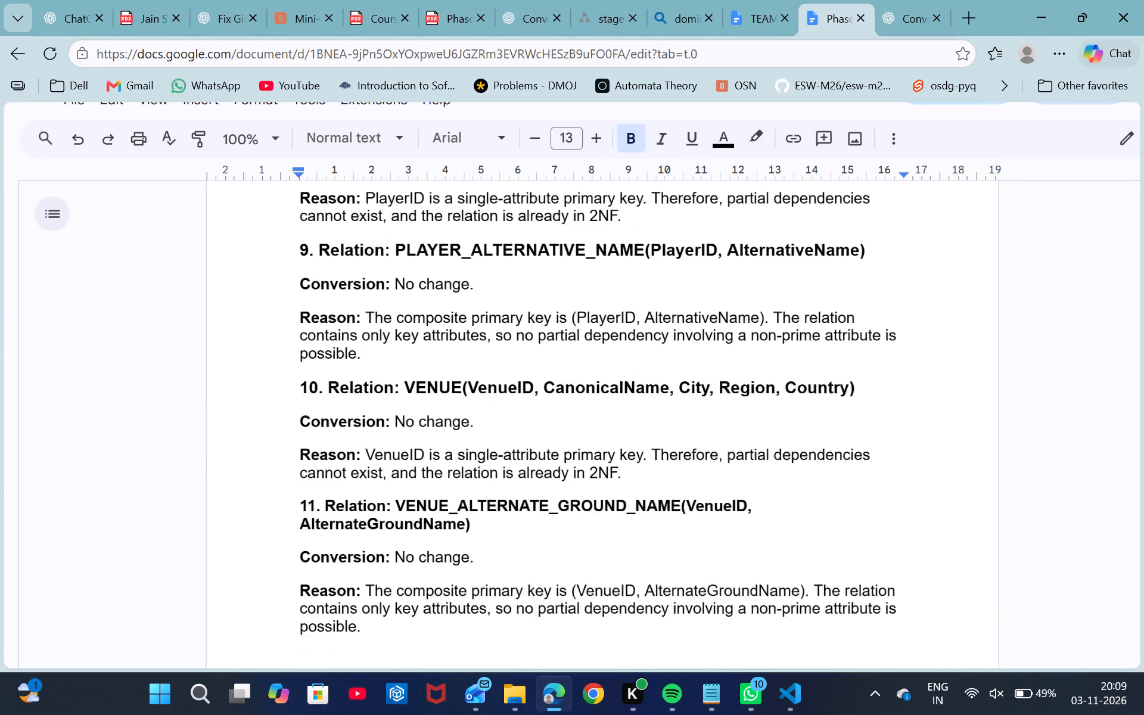
pyautogui.scroll(1, 538, 474)
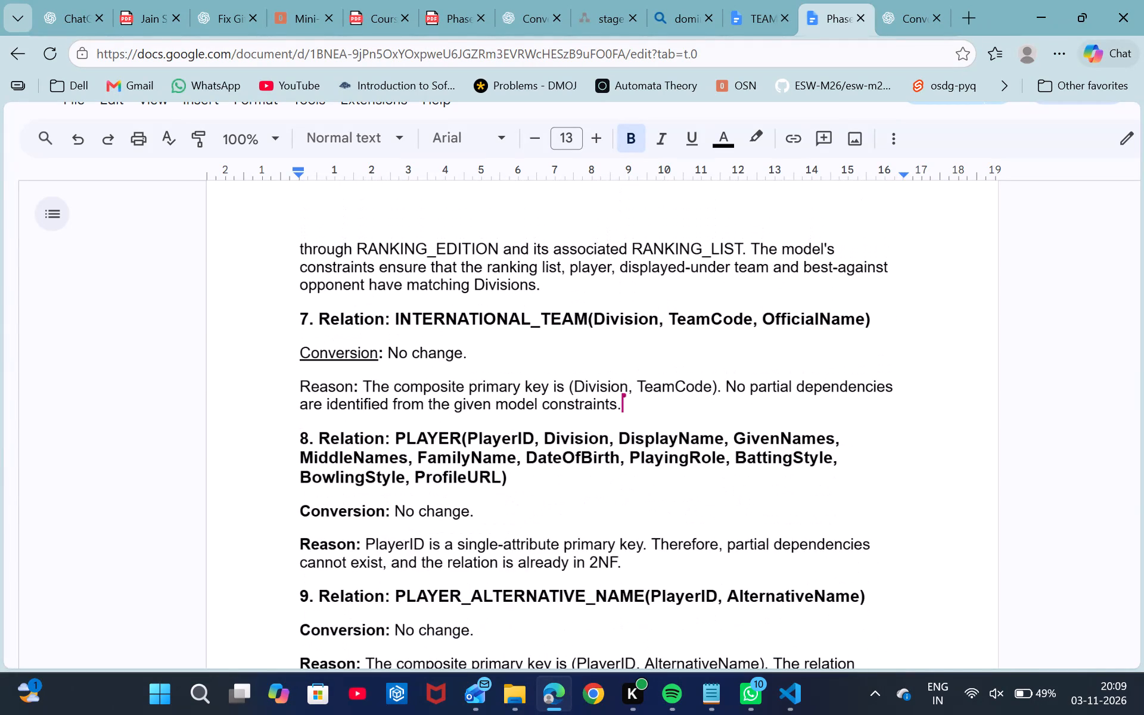